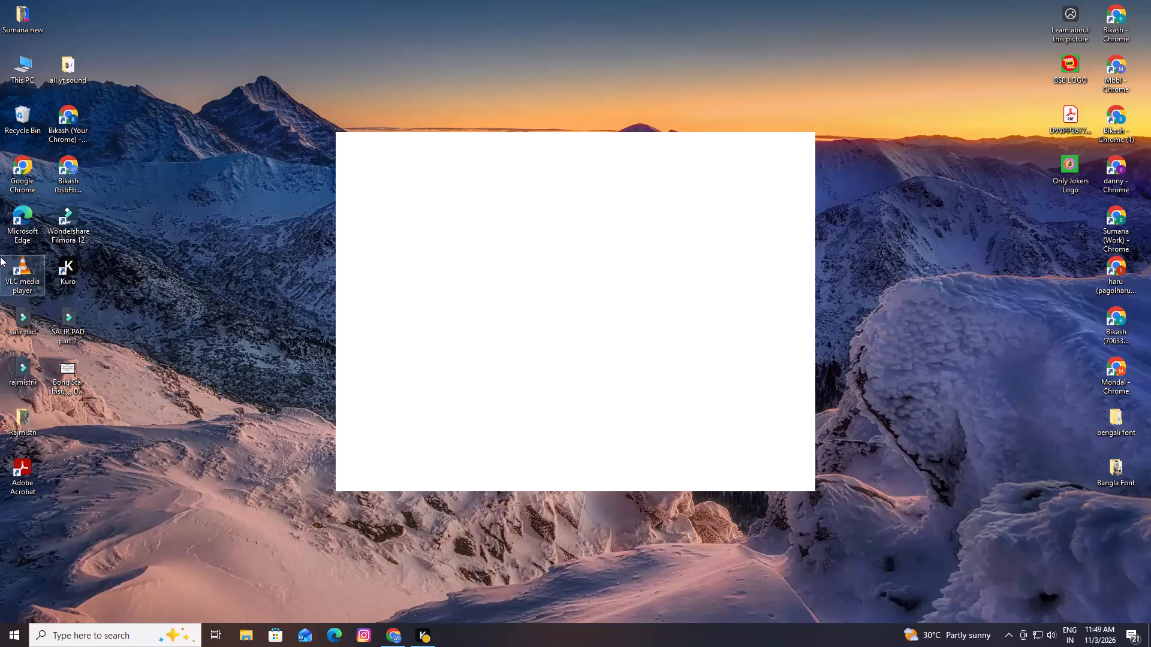
Launch Wondershare Filmora 12 from the desktop.
double_click(69, 212)
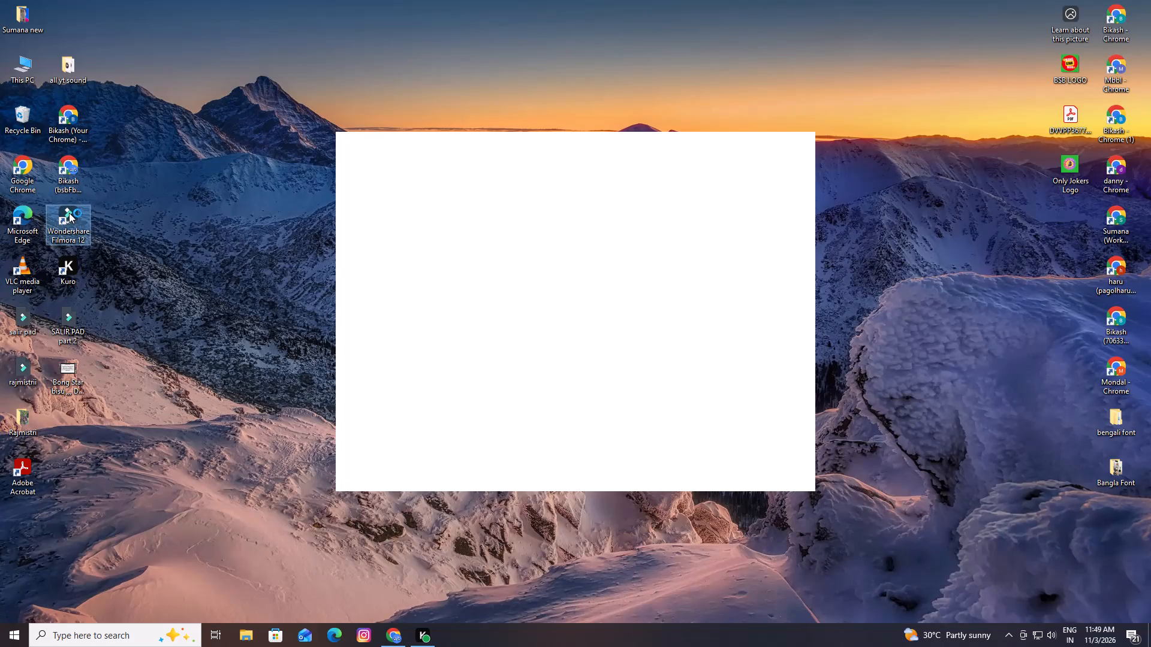
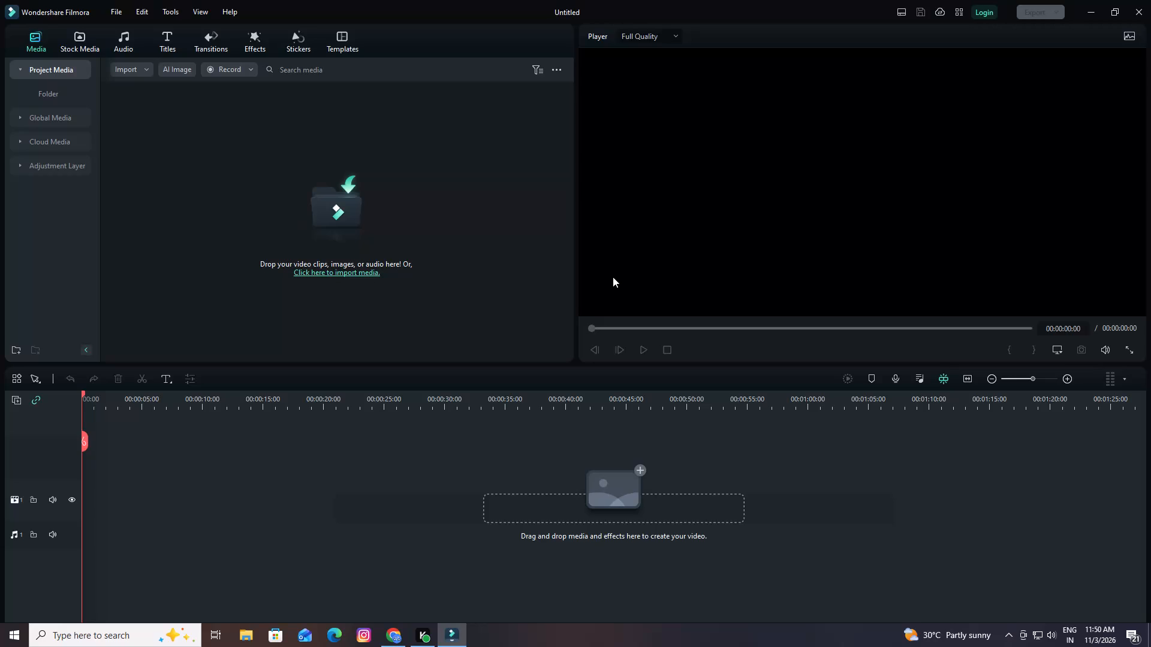
Import video clips 1 to 12, 15 to 27, 27a and 28 from the PADER SALI ROW folder on drive D.
left_click(348, 195)
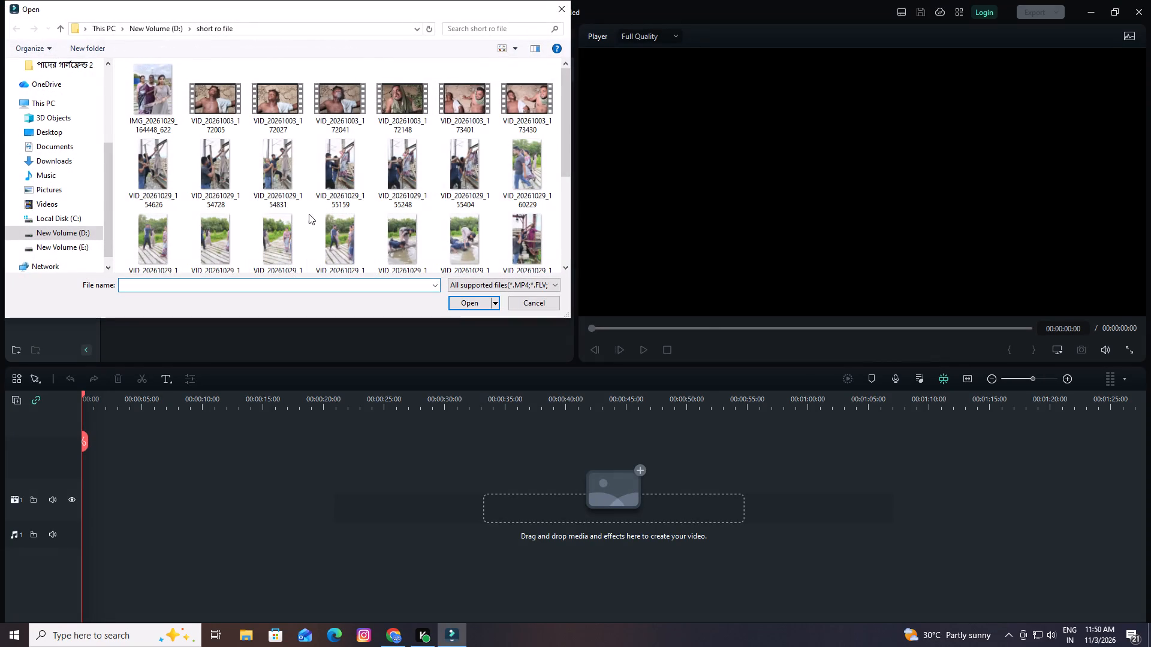
double_click(90, 228)
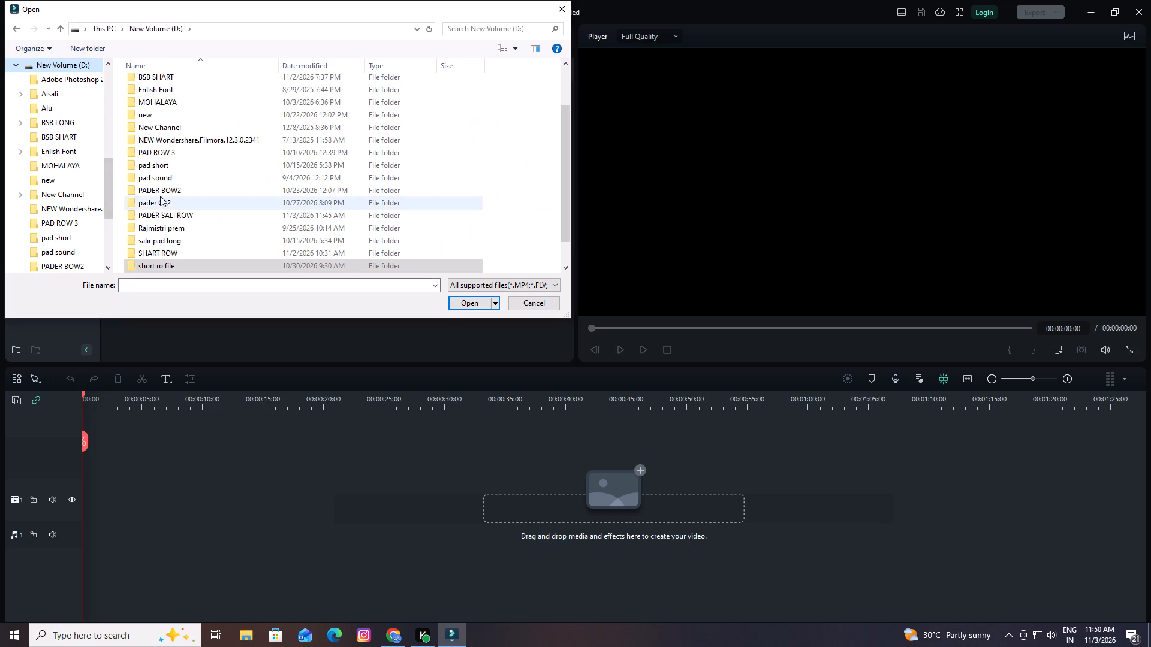
double_click(181, 211)
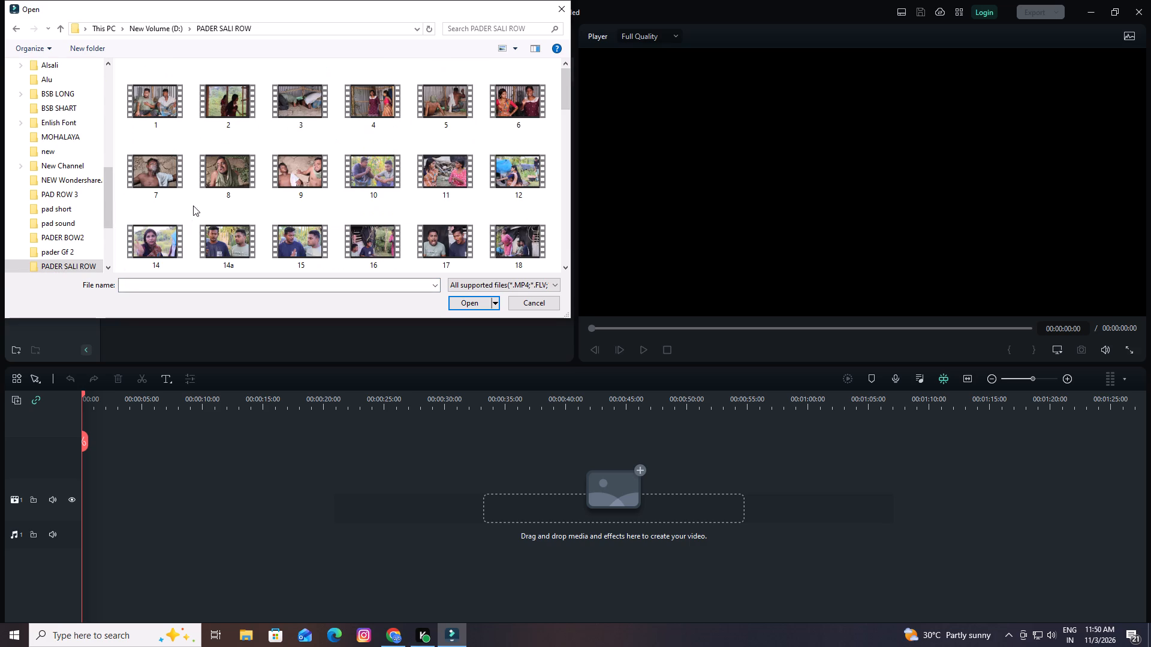
left_click(162, 102, "ctrl")
left_click(206, 101, "ctrl")
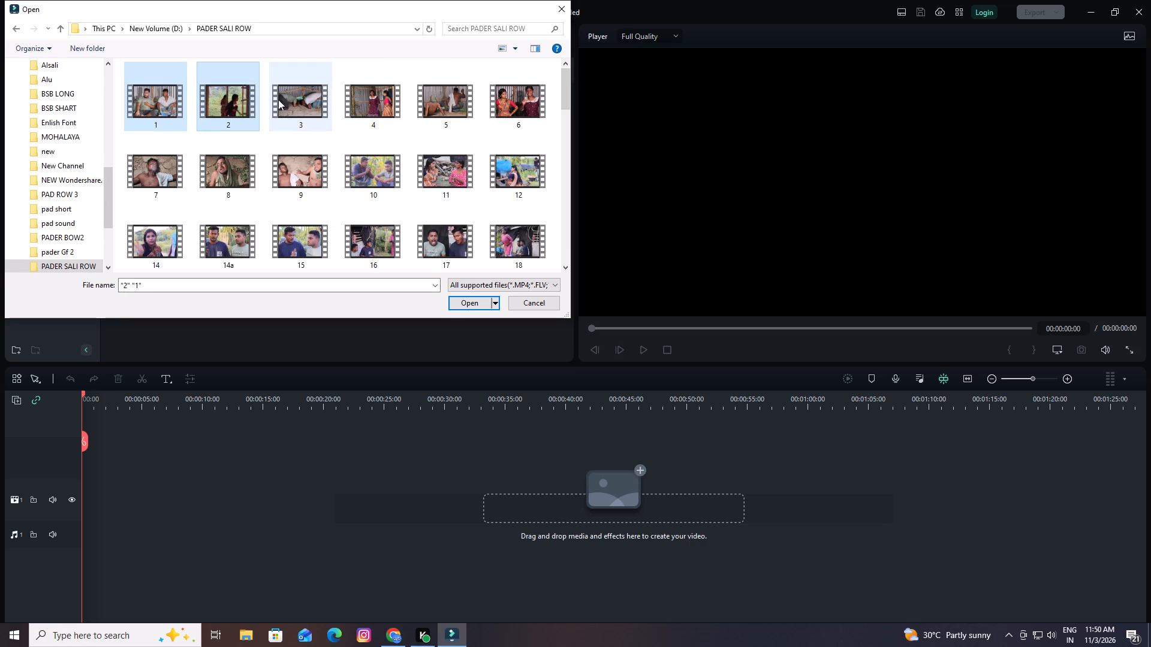
left_click(284, 98, "ctrl")
left_click(372, 101, "ctrl")
left_click(450, 105, "ctrl")
left_click(514, 101, "ctrl")
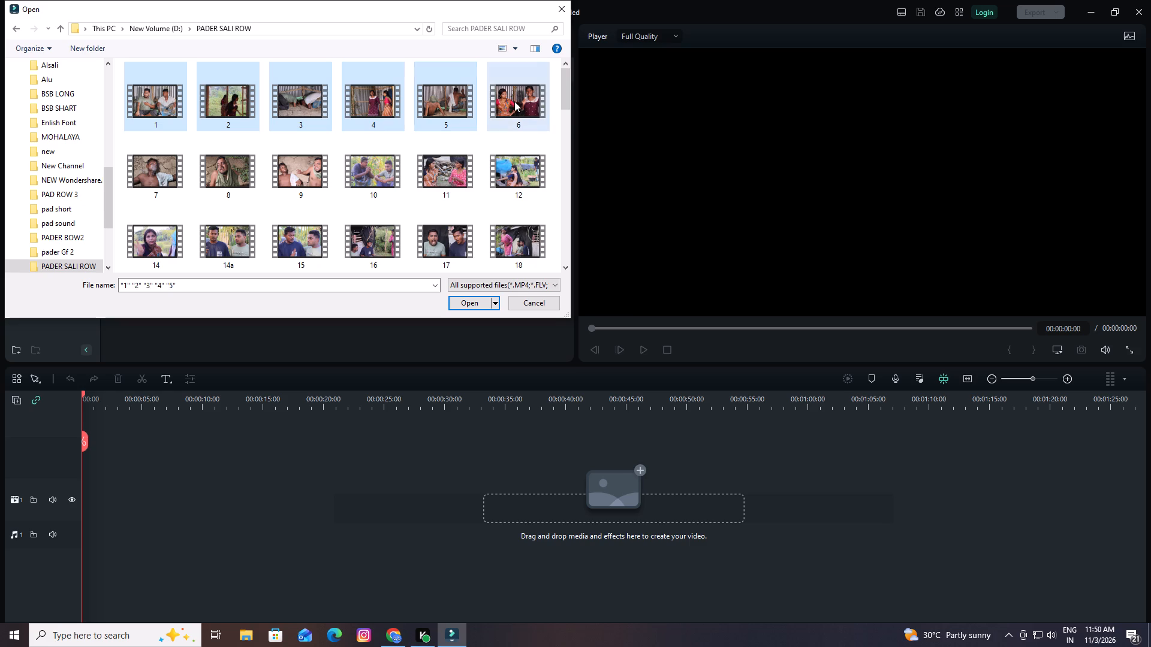
left_click(159, 177, "ctrl")
left_click(235, 168, "ctrl")
left_click(282, 169, "ctrl")
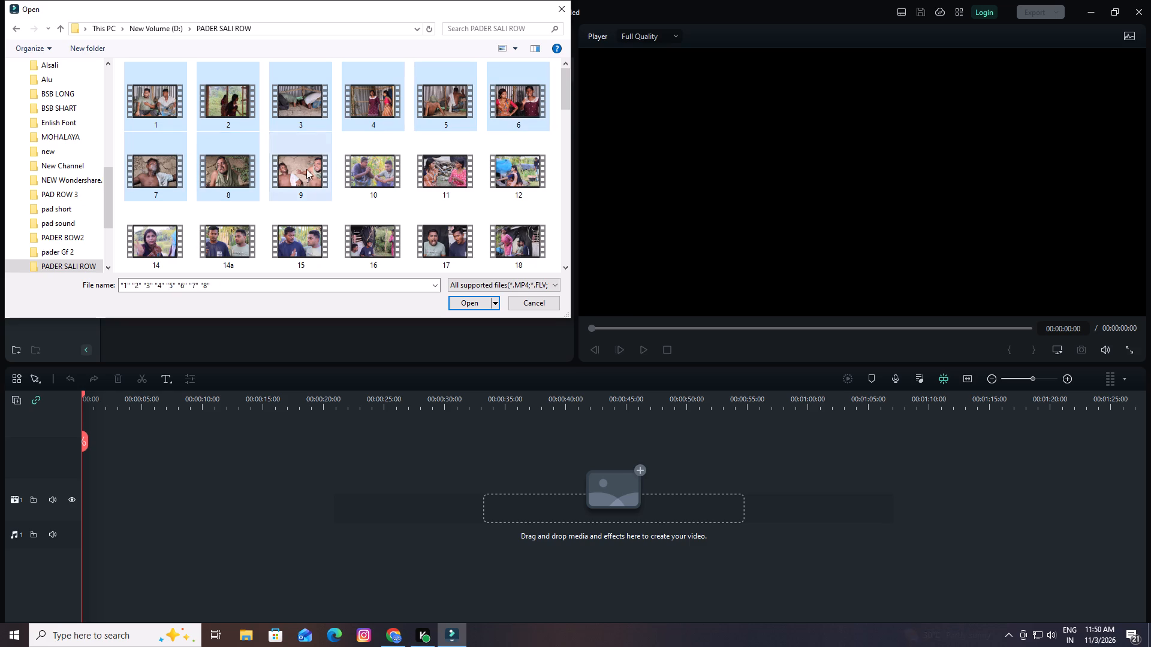
left_click(366, 170, "ctrl")
left_click(443, 172, "ctrl")
left_click(520, 177, "ctrl")
scroll(519, 178, "down", 2, "ctrl")
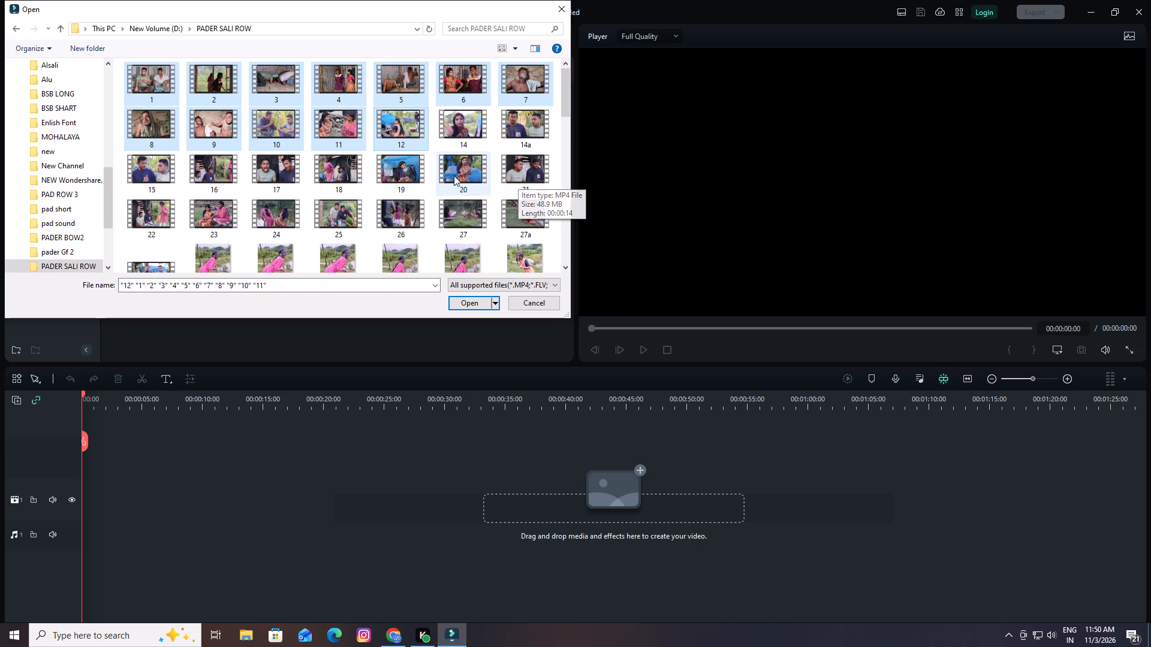
left_click(140, 168, "ctrl")
left_click(203, 170, "ctrl")
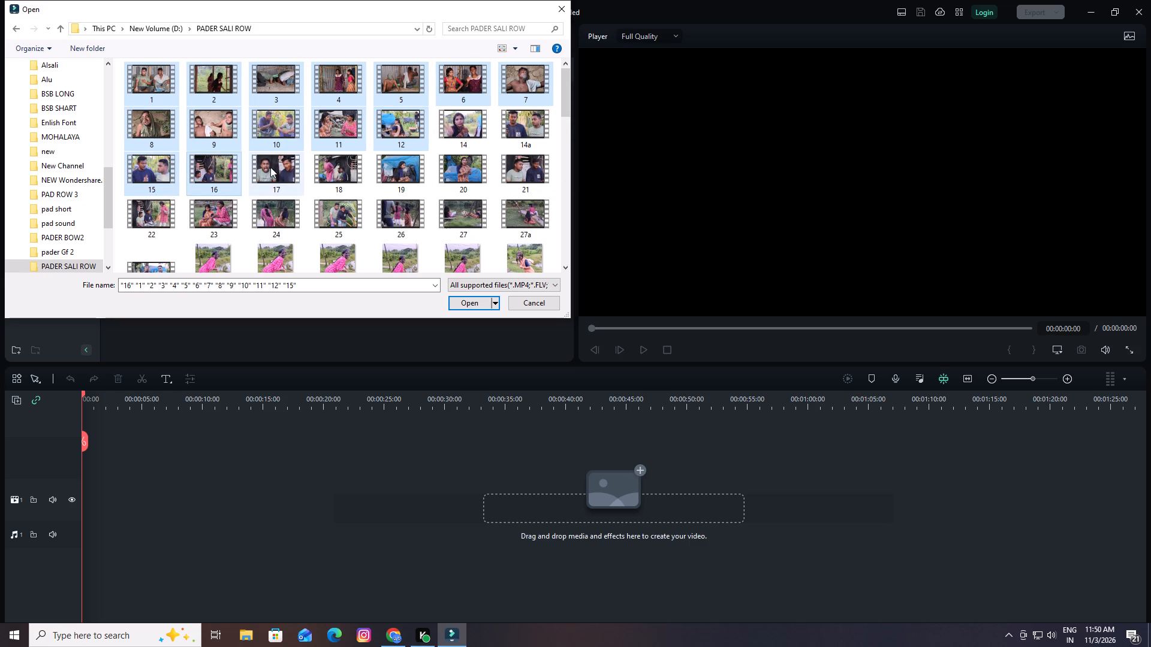
left_click(270, 167, "ctrl")
left_click(320, 168, "ctrl")
left_click(378, 170, "ctrl")
left_click(447, 168, "ctrl")
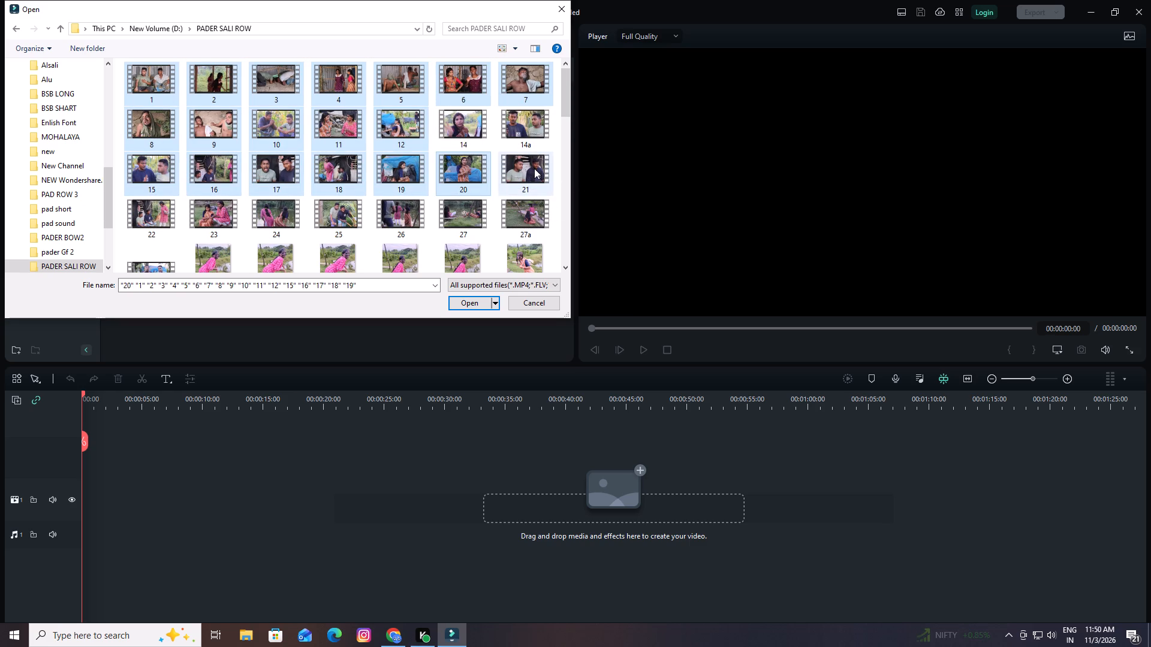
left_click(534, 168, "ctrl")
left_click(149, 210, "ctrl")
left_click(210, 211, "ctrl")
left_click(275, 221, "ctrl")
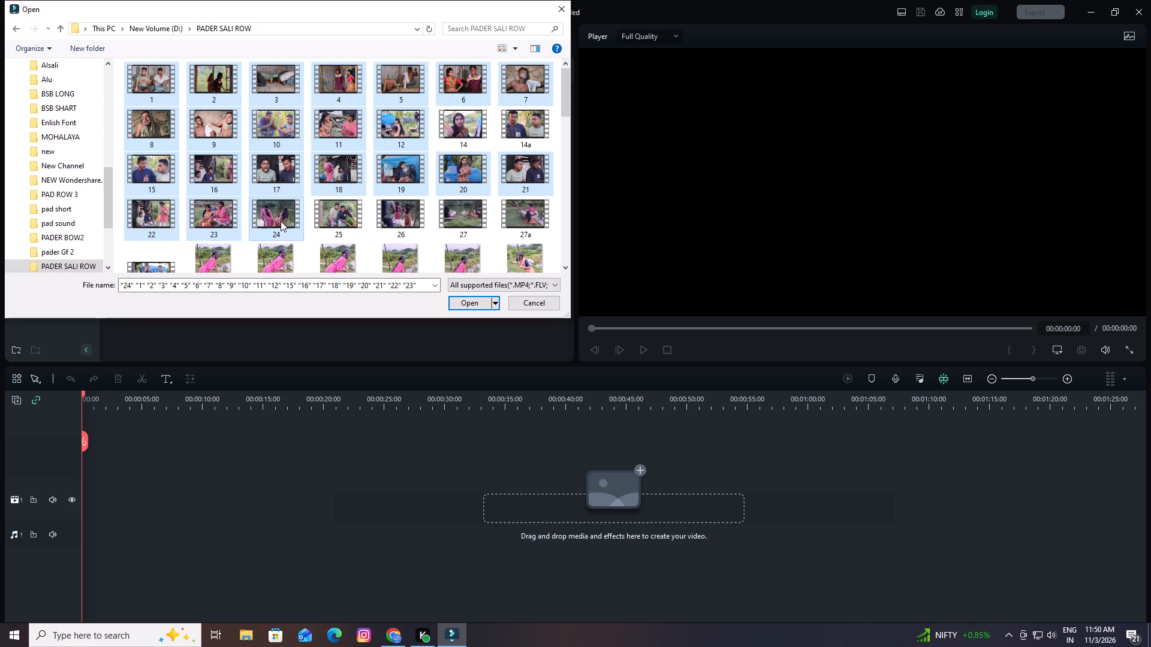
left_click(325, 220, "ctrl")
left_click(392, 218, "ctrl")
left_click(475, 214, "ctrl")
left_click(510, 215, "ctrl")
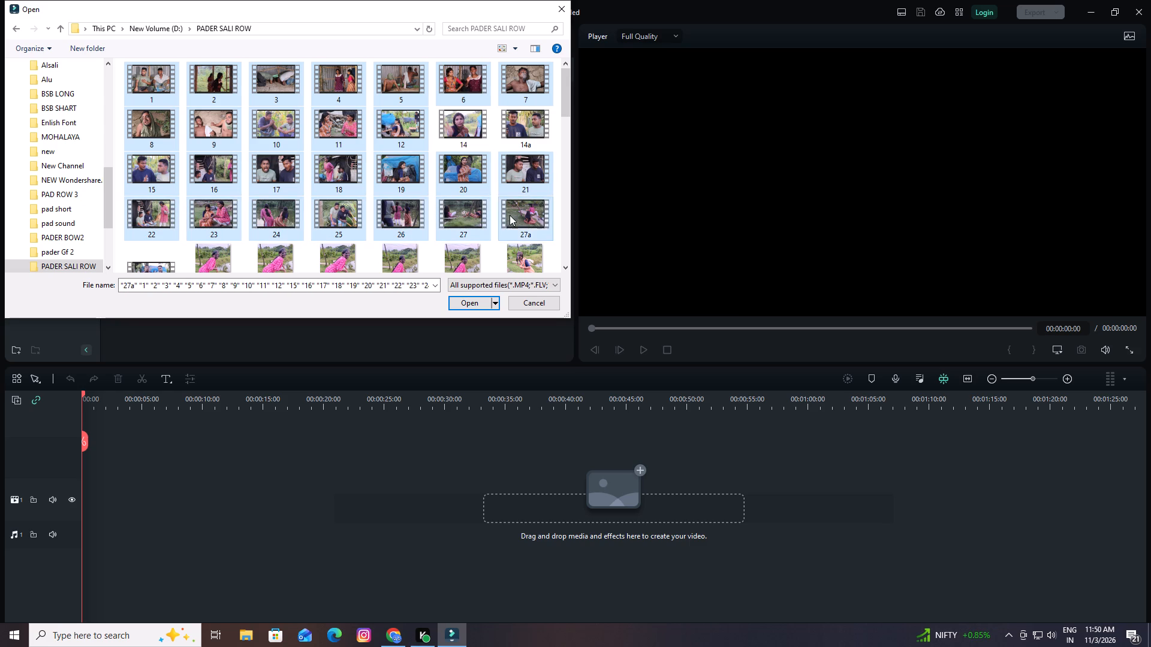
scroll(473, 216, "down", 1, "ctrl")
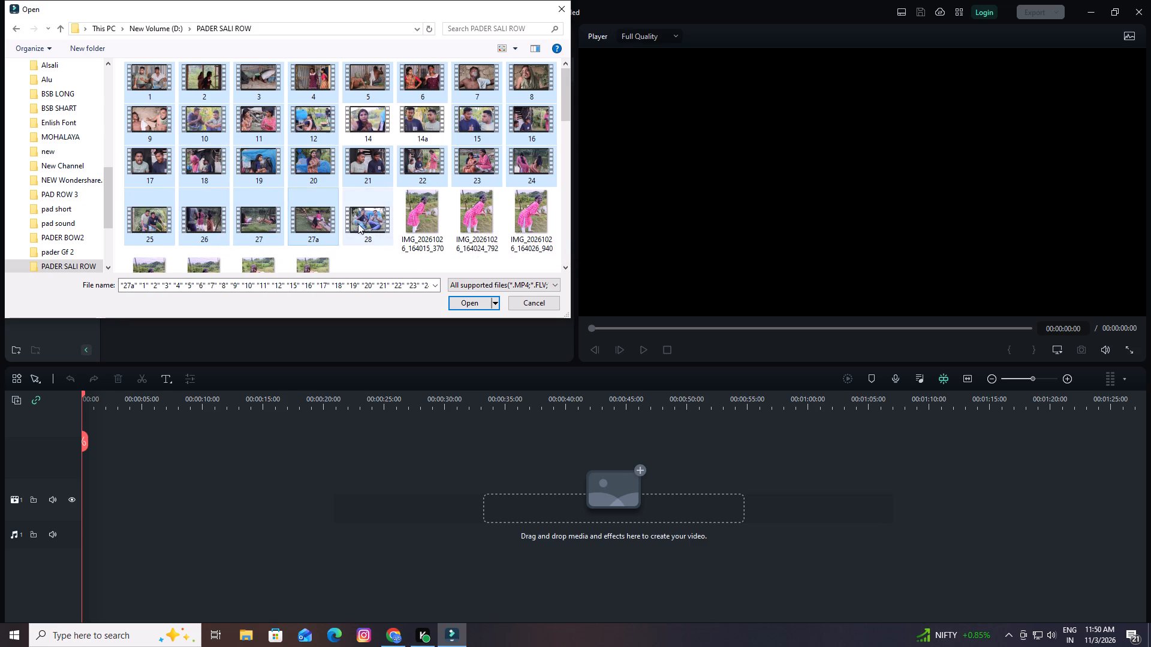
left_click(358, 223, "ctrl")
scroll(370, 247, "down", 3, "ctrl")
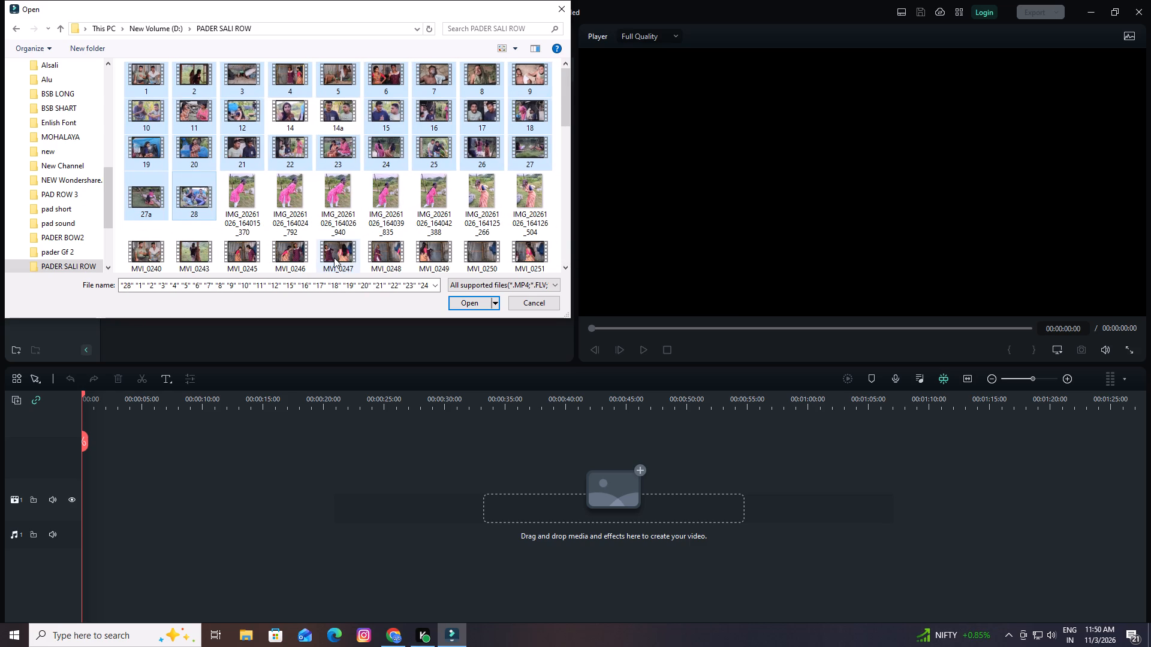
left_click(475, 304)
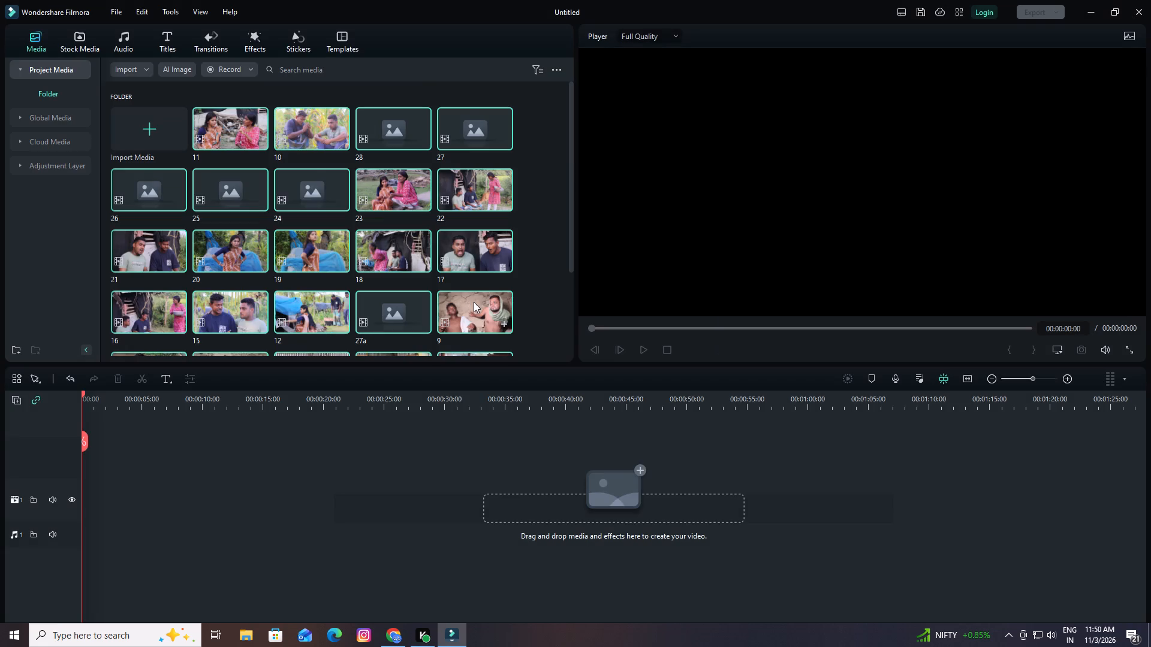
left_click(537, 270)
scroll(399, 246, "down", 6)
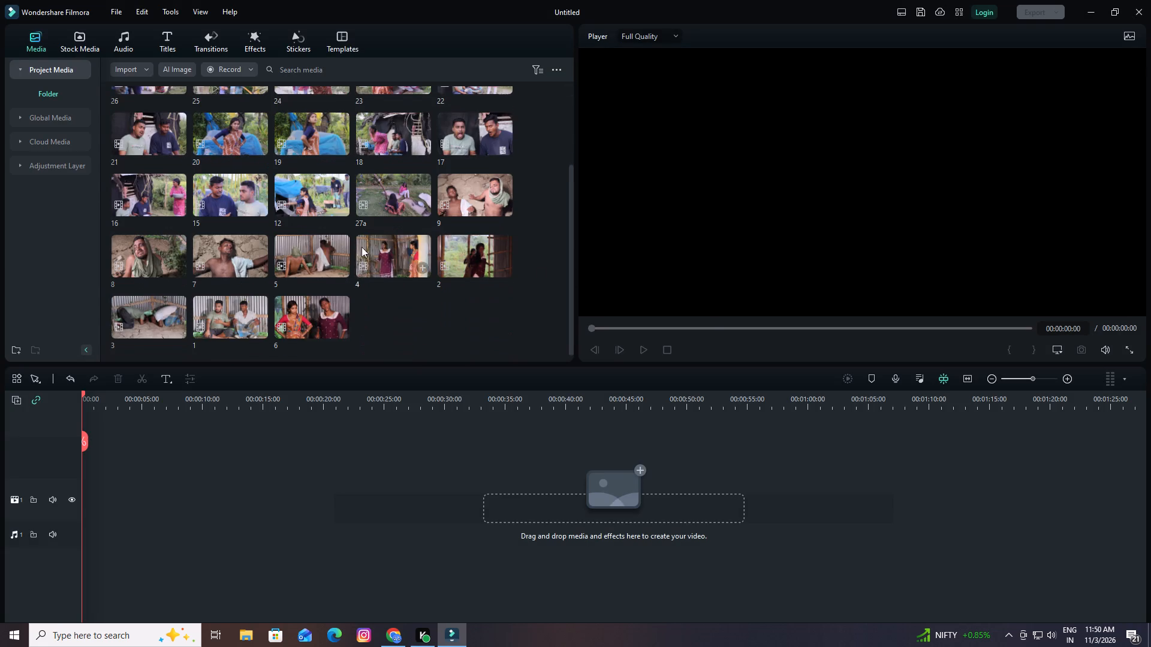
Import all the files from the "all yt sound" folder on the Desktop into the project media.
scroll(284, 229, "up", 4)
left_click(149, 133)
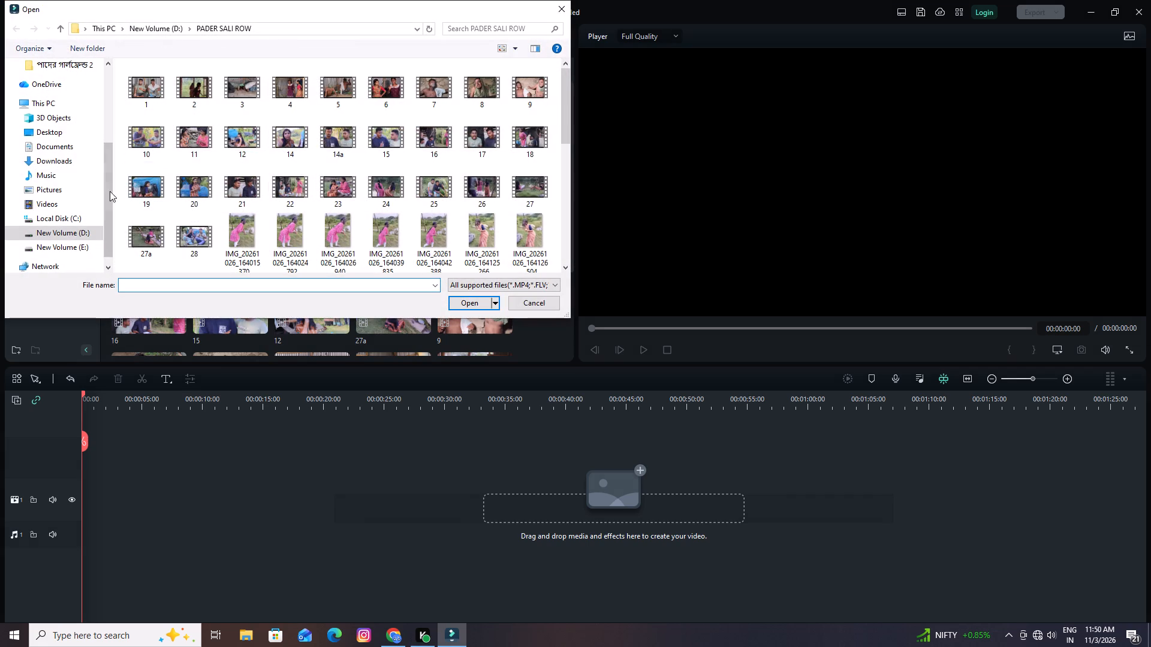
scroll(52, 137, "up", 1)
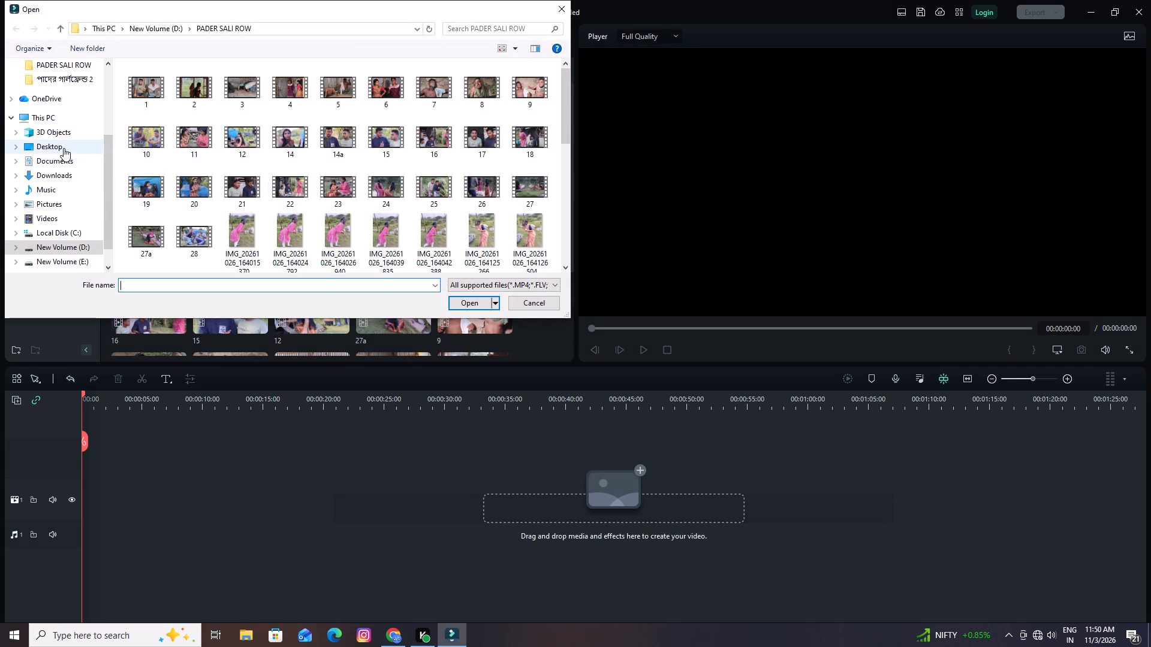
double_click(64, 147)
double_click(151, 98)
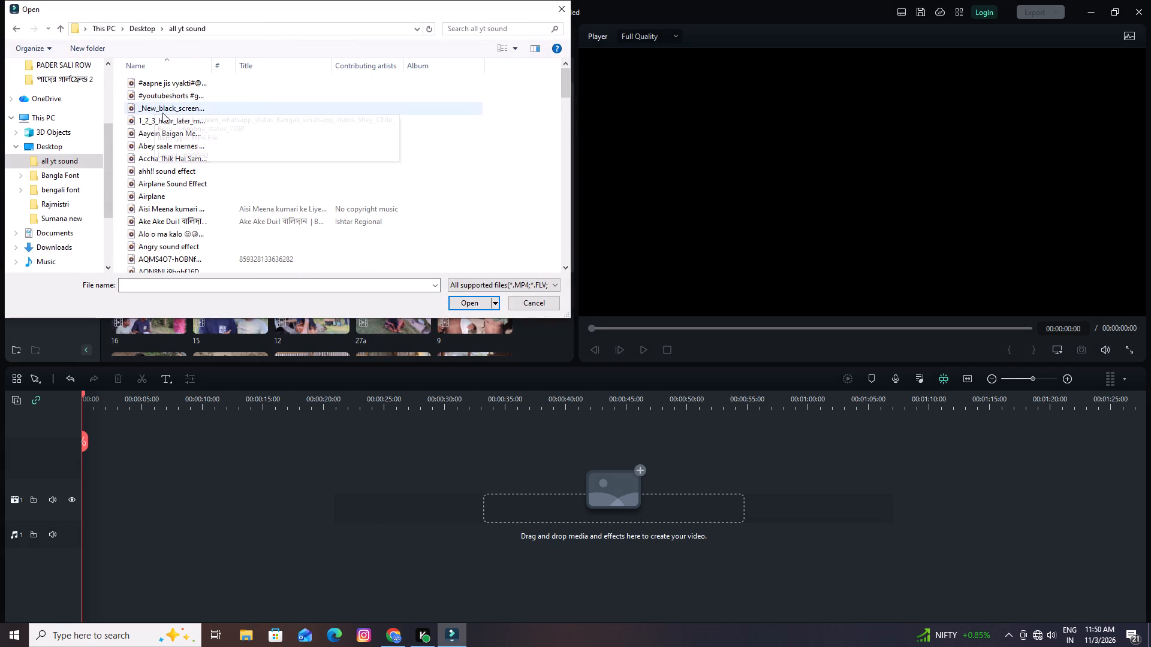
key("ctrl+a")
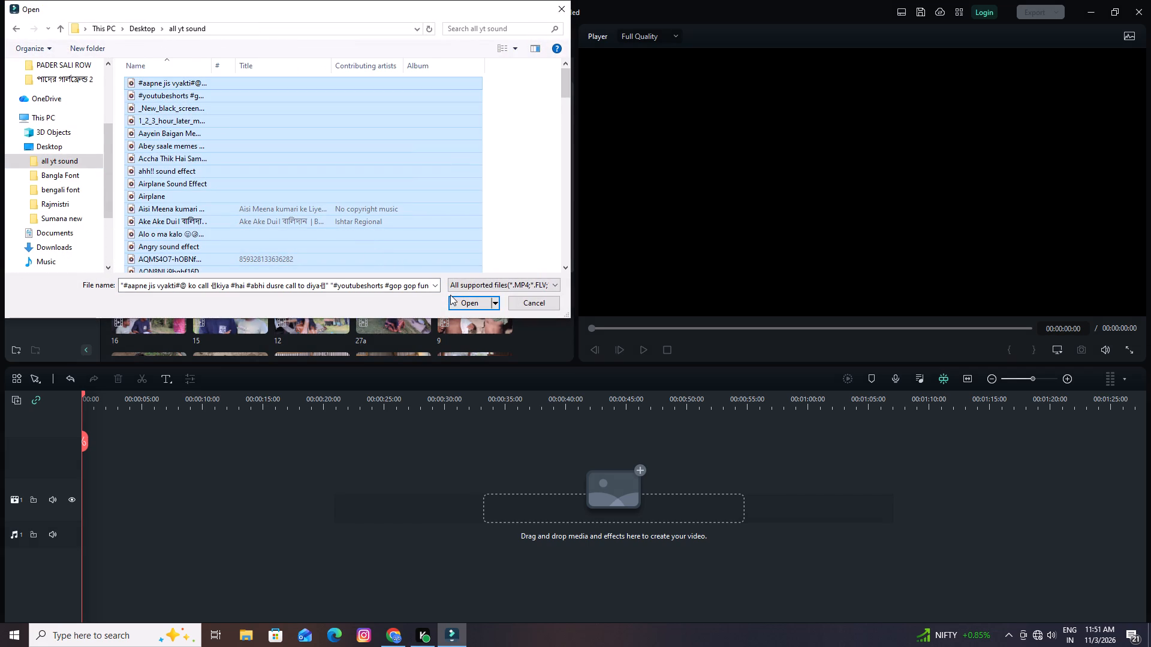
left_click(460, 303)
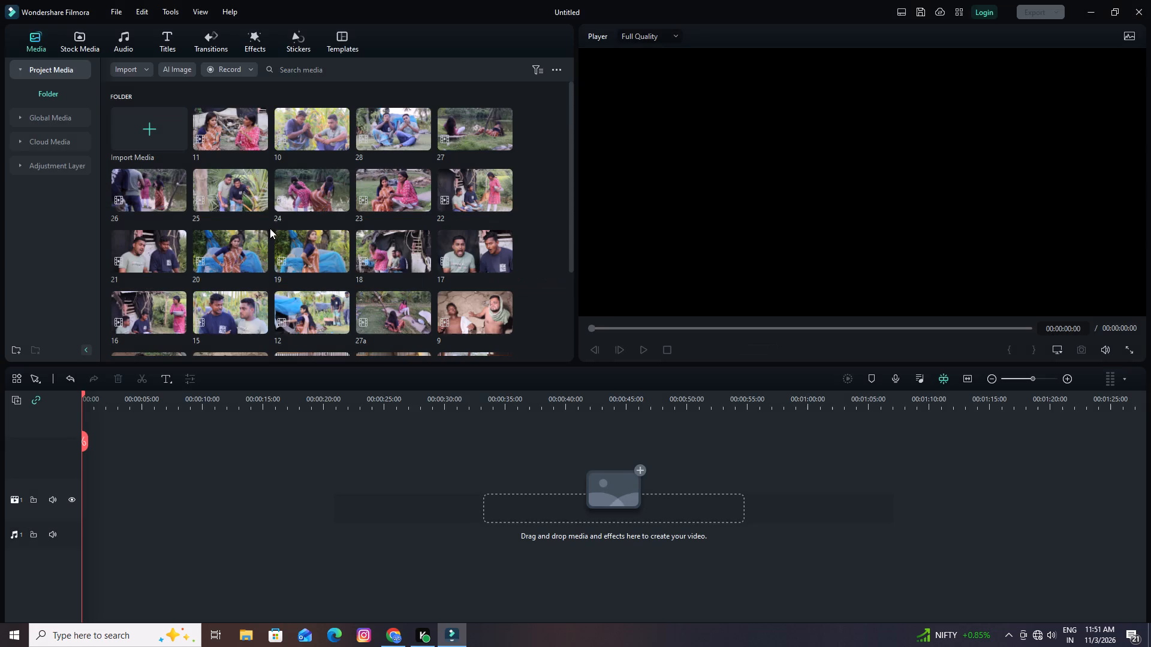
Import all the files from the "comedy sound" folder inside YouTube Work Sound on drive D.
left_click(151, 132)
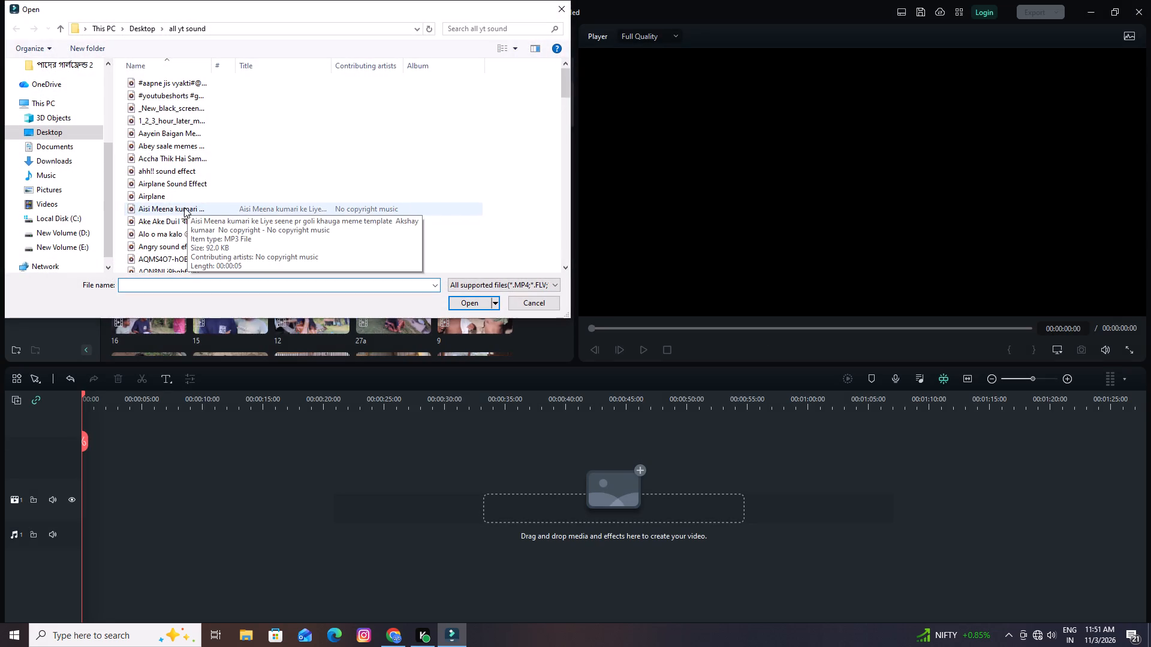
left_click(65, 231)
scroll(213, 214, "down", 5)
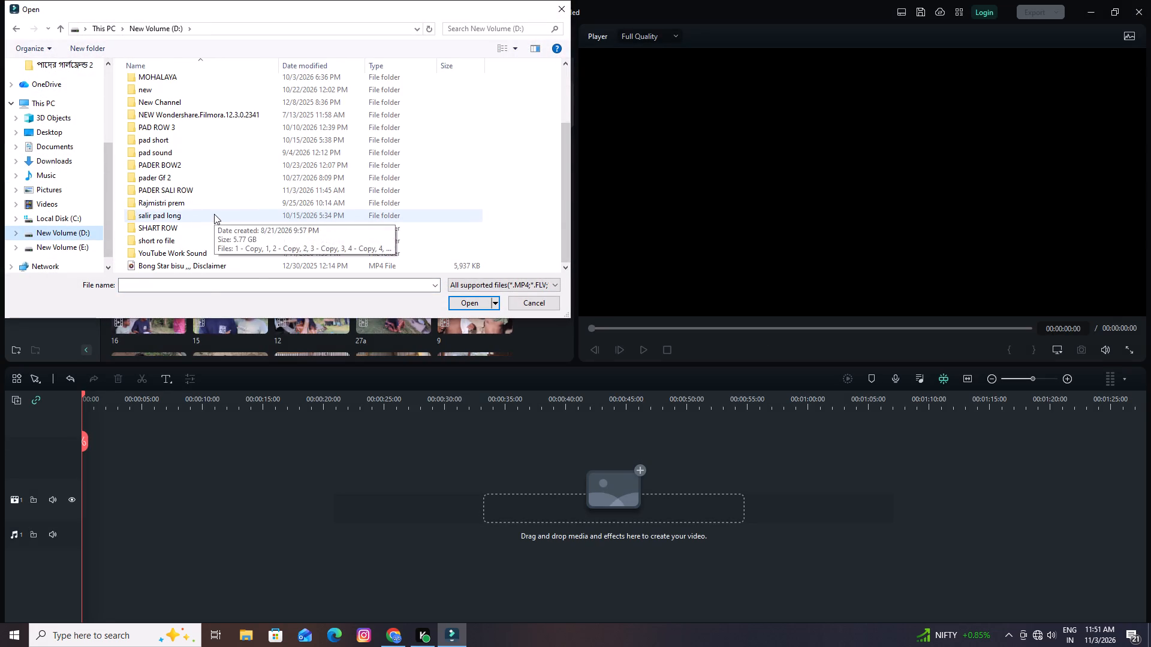
double_click(186, 253)
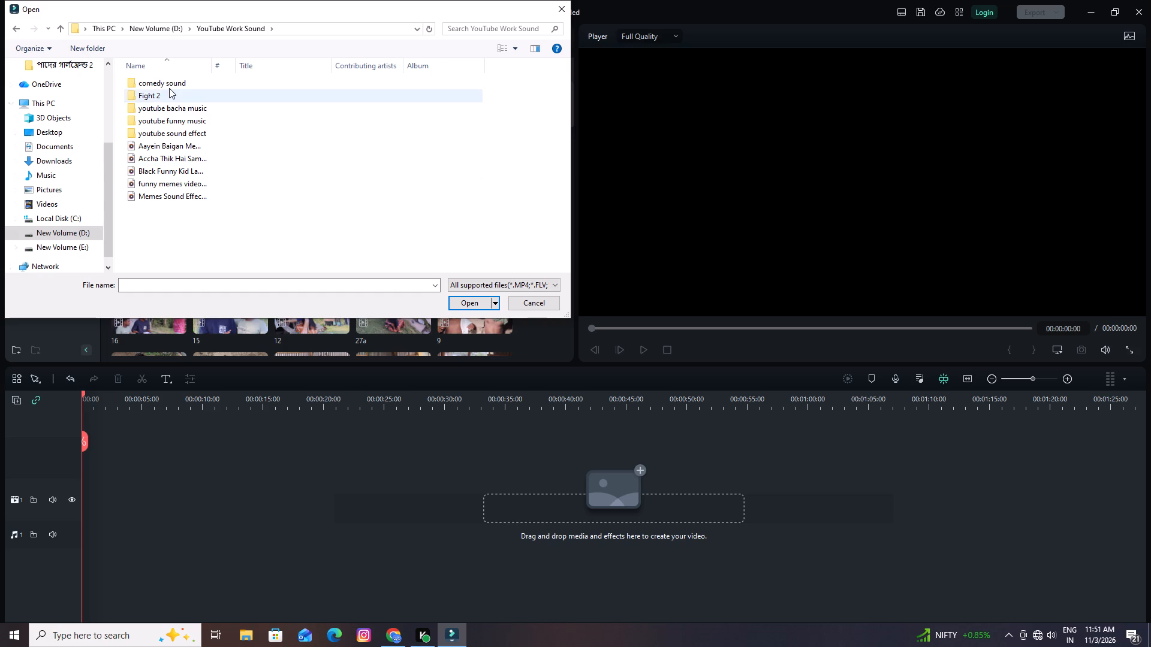
double_click(169, 84)
key("ctrl+a")
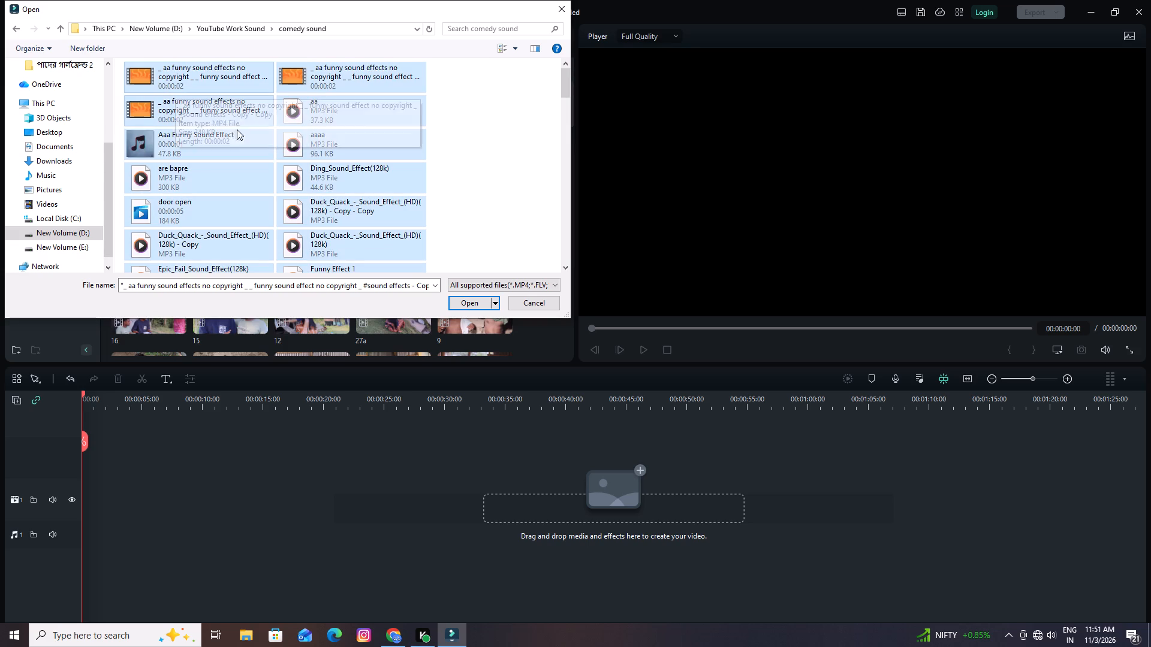
left_click(465, 305)
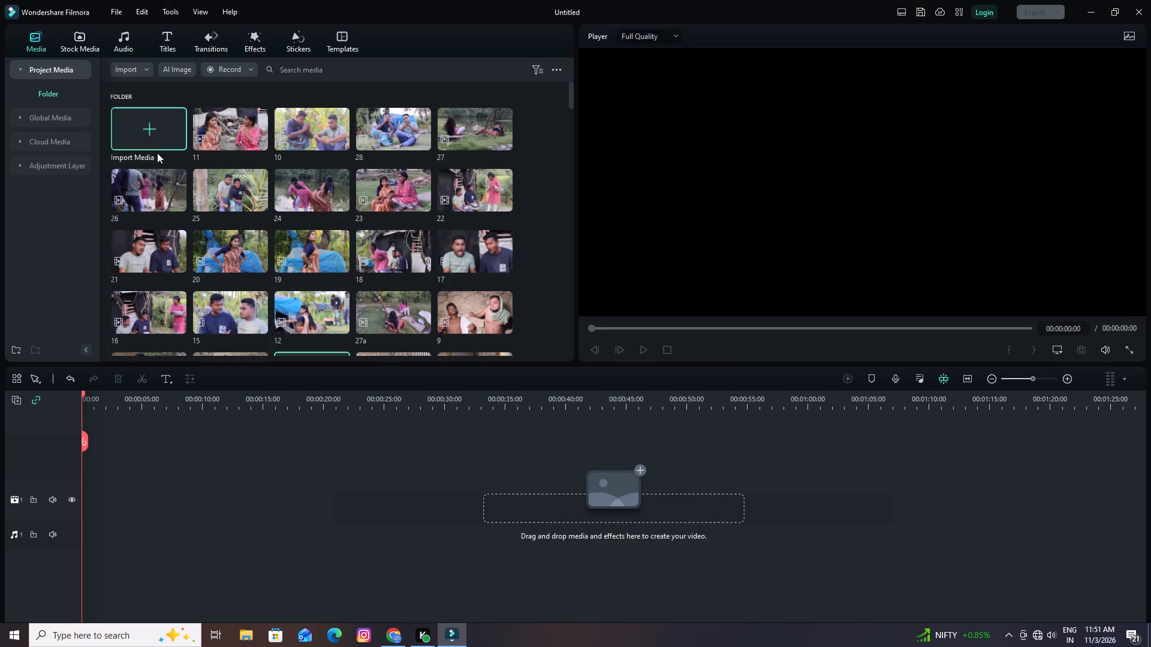
Import all the files from the "youtube bacha music" folder inside YouTube Work Sound on drive D.
left_click(147, 132)
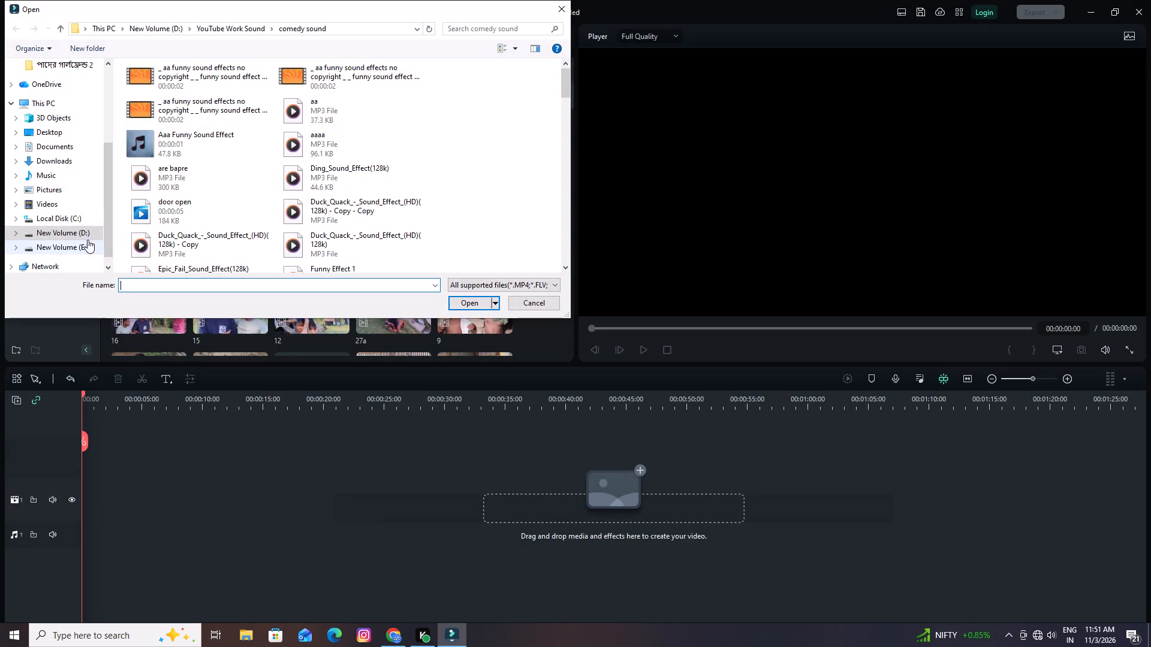
left_click(88, 229)
double_click(192, 262)
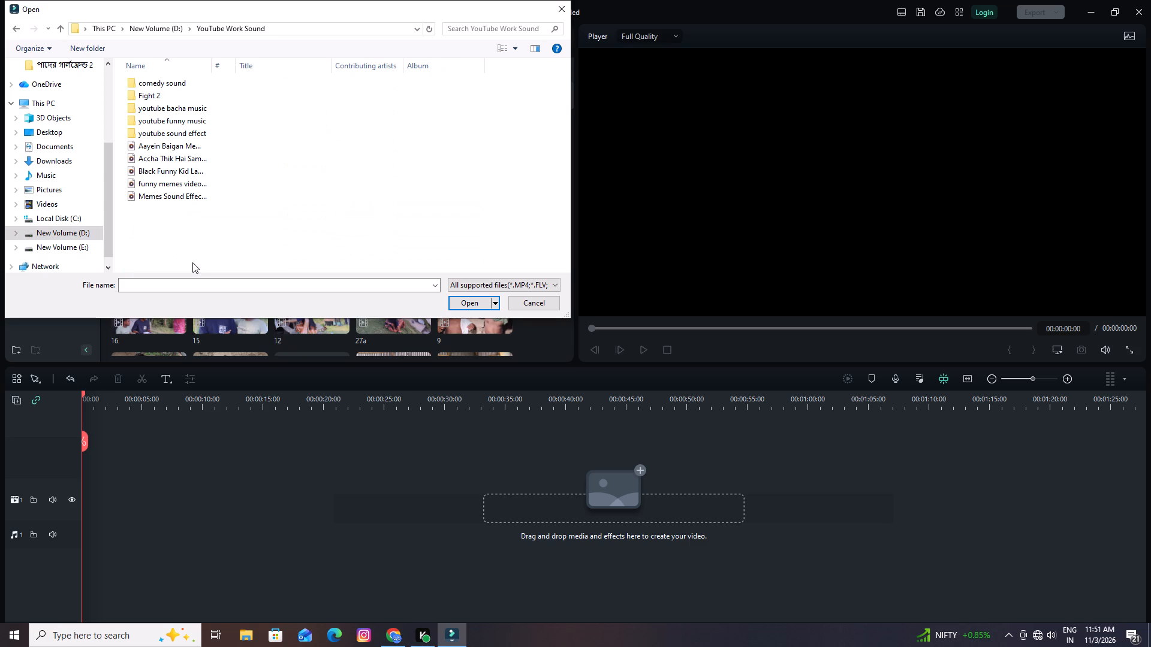
double_click(174, 105)
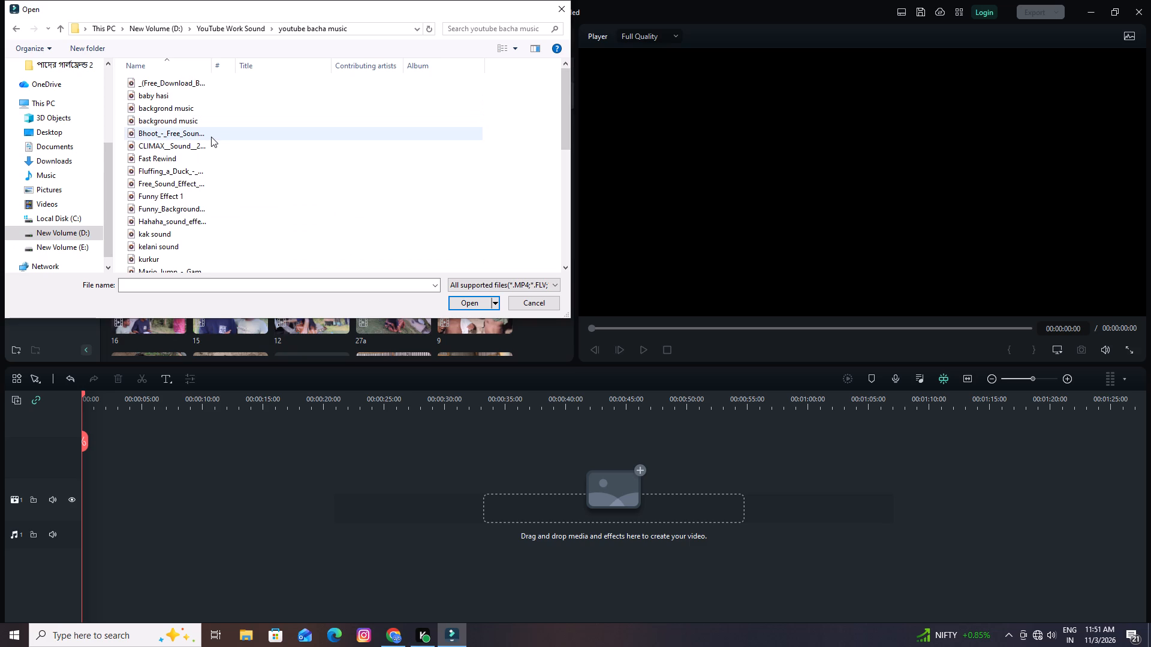
key("ctrl+a")
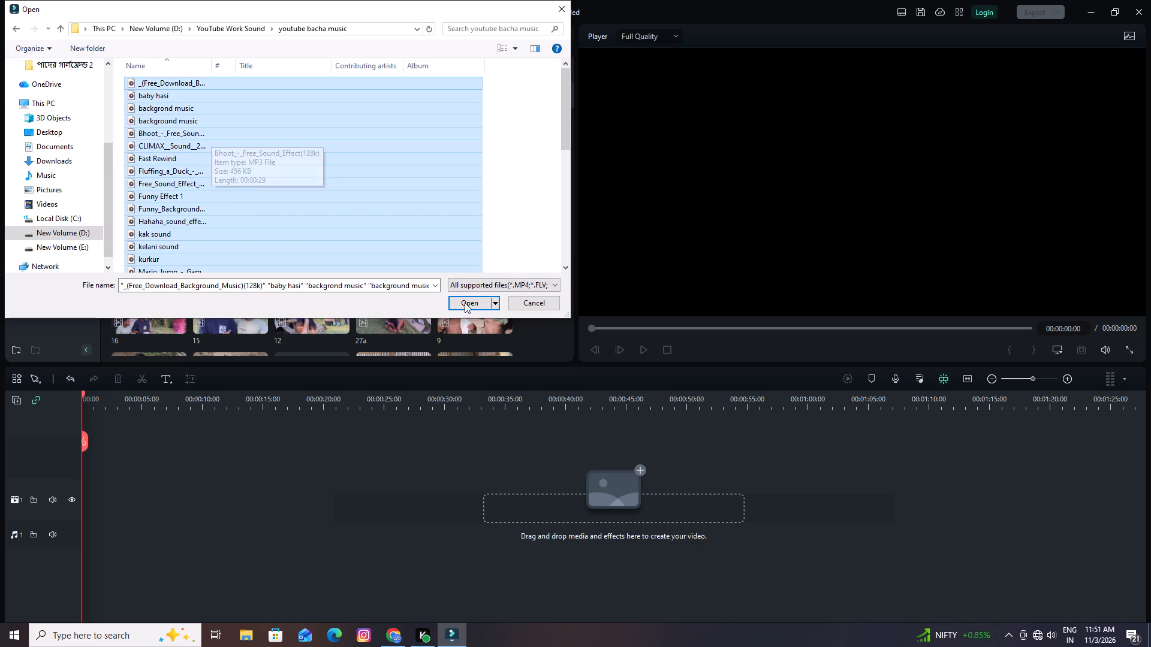
left_click(468, 307)
Import all the files from the "youtube funny music" folder inside YouTube Work Sound on drive D.
double_click(150, 126)
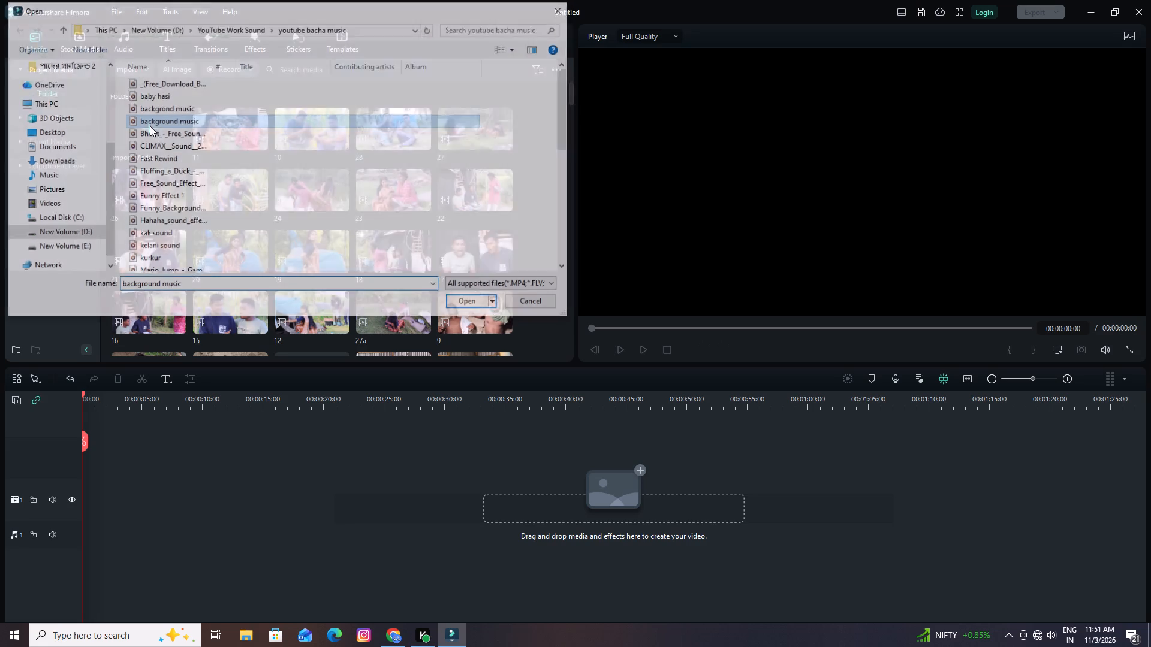
left_click(92, 229)
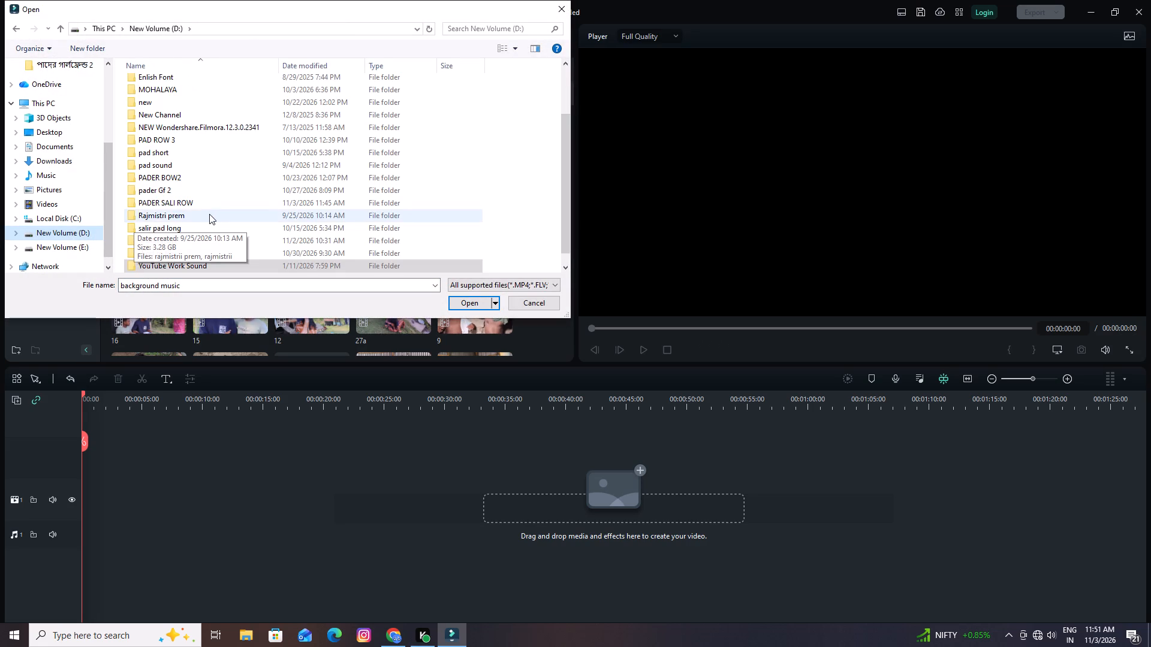
scroll(211, 214, "down", 1)
double_click(188, 253)
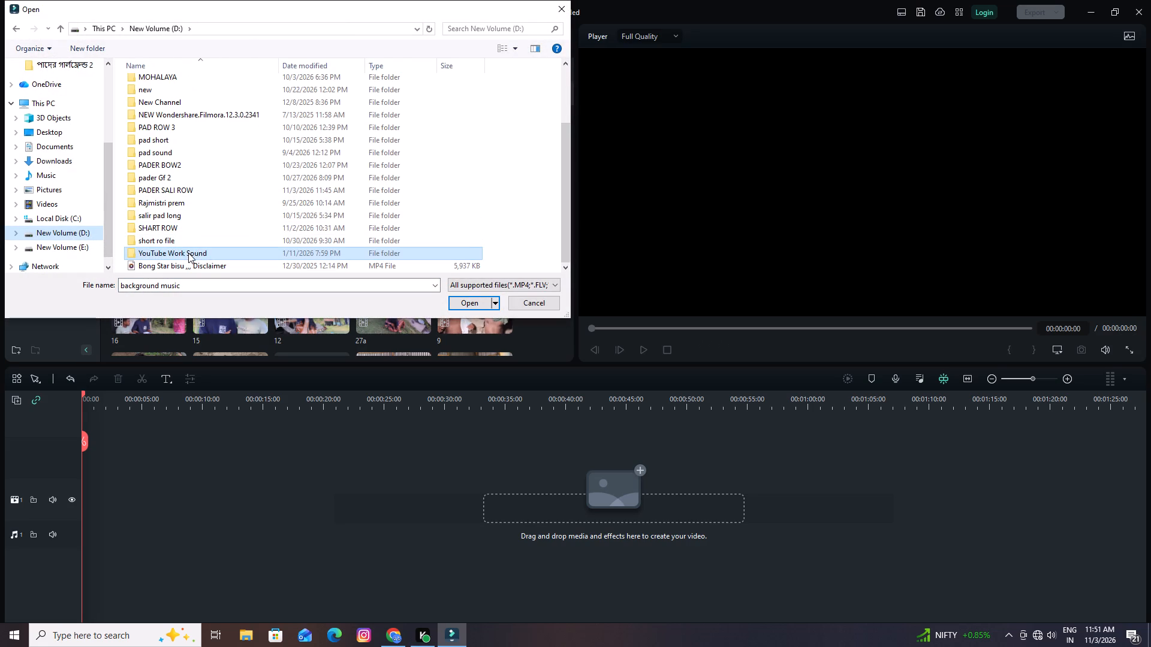
double_click(173, 121)
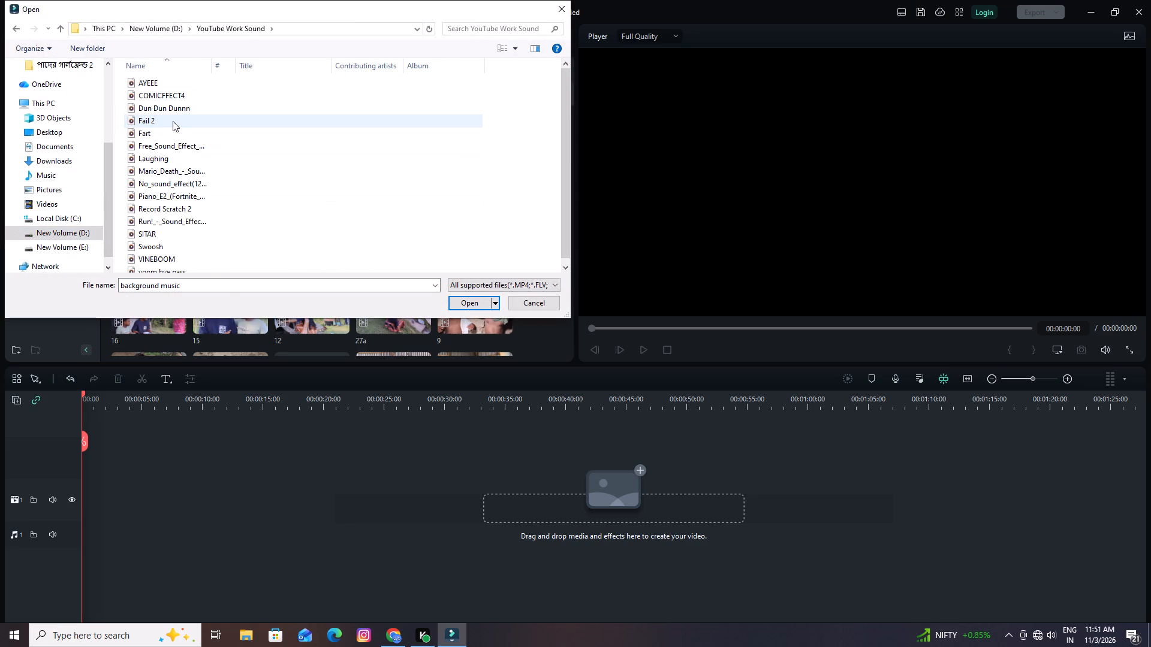
key("ctrl+a")
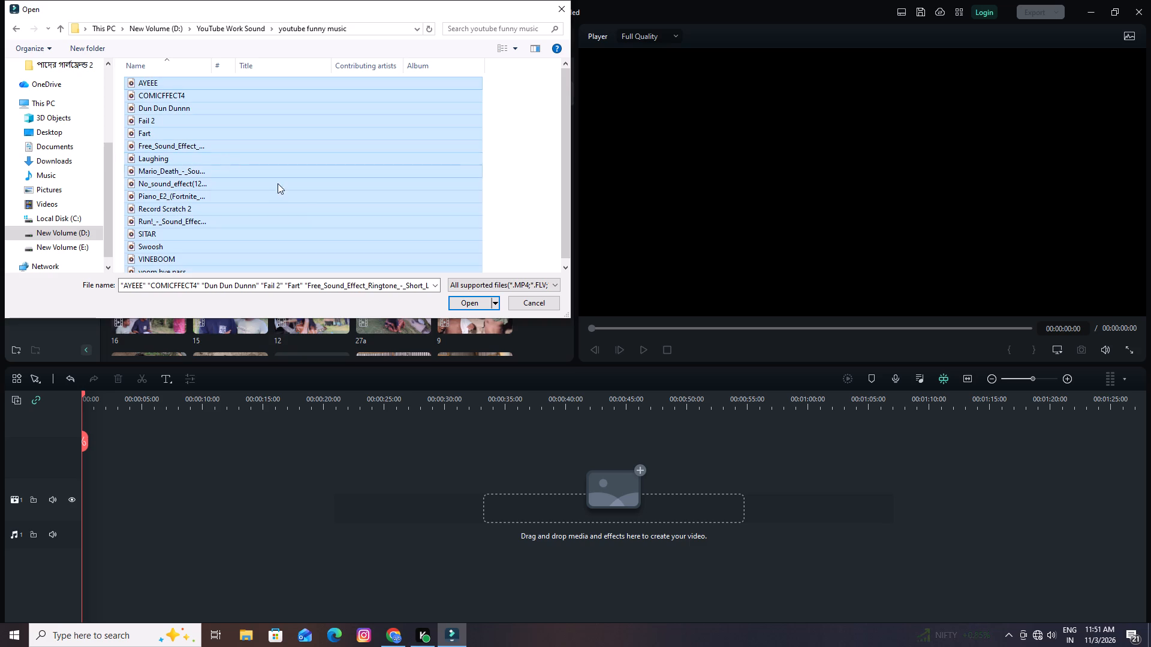
left_click(474, 306)
Import all the files from the "youtube sound effect" folder inside YouTube Work Sound on drive D.
left_click(147, 134)
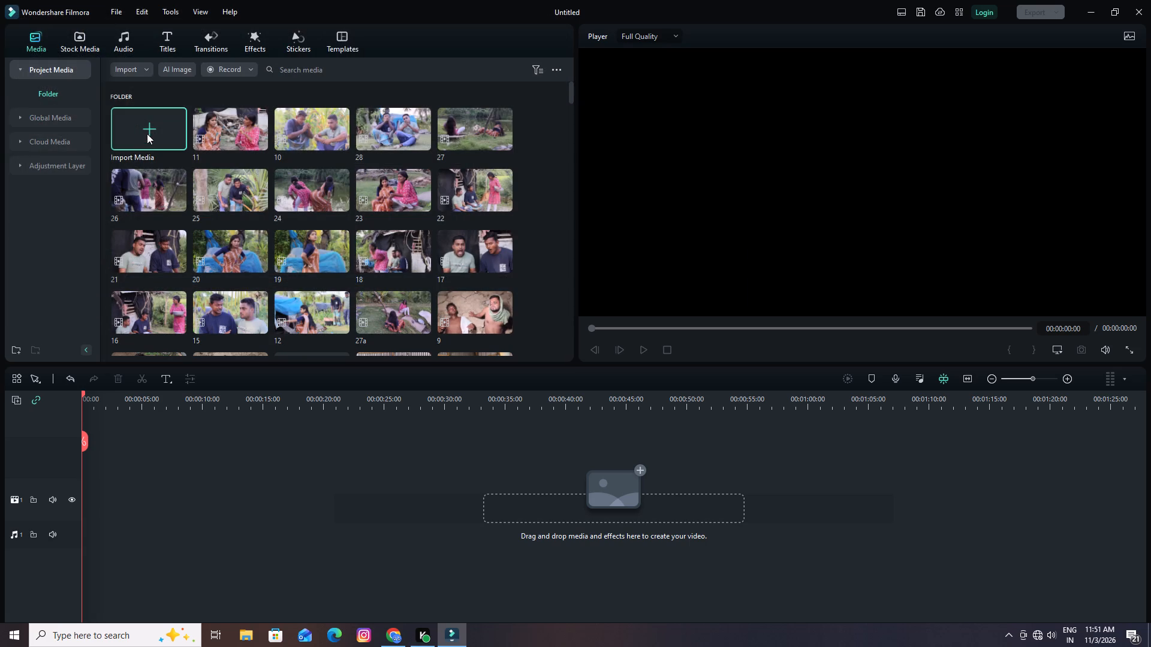
left_click(83, 233)
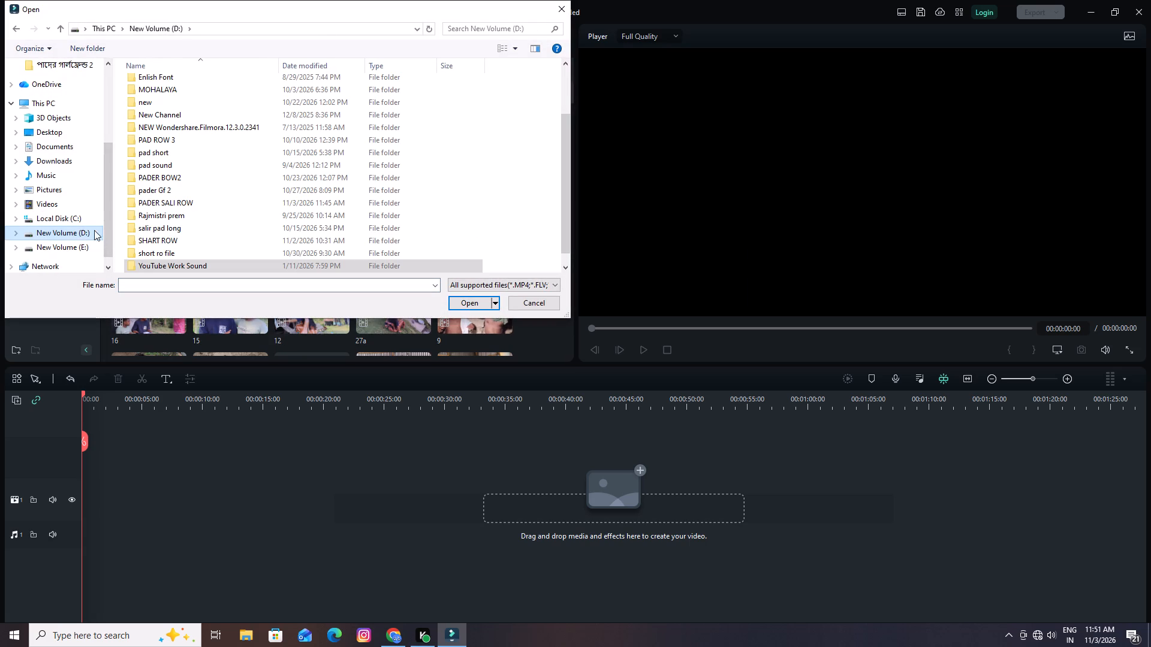
left_click(202, 263)
double_click(202, 264)
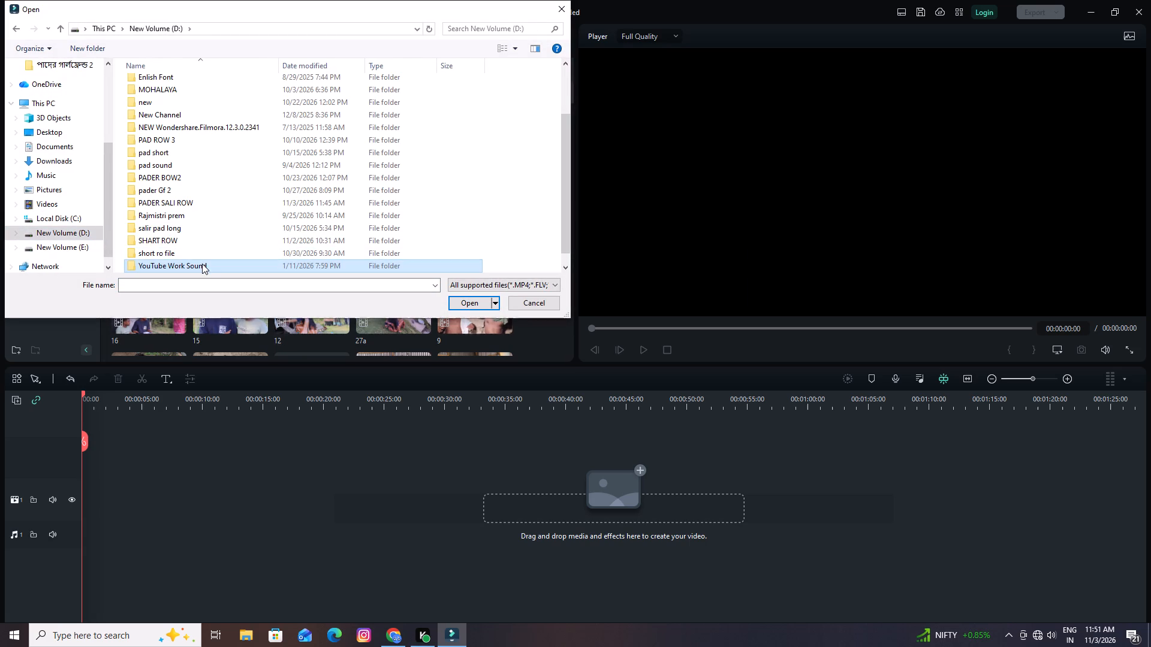
double_click(182, 135)
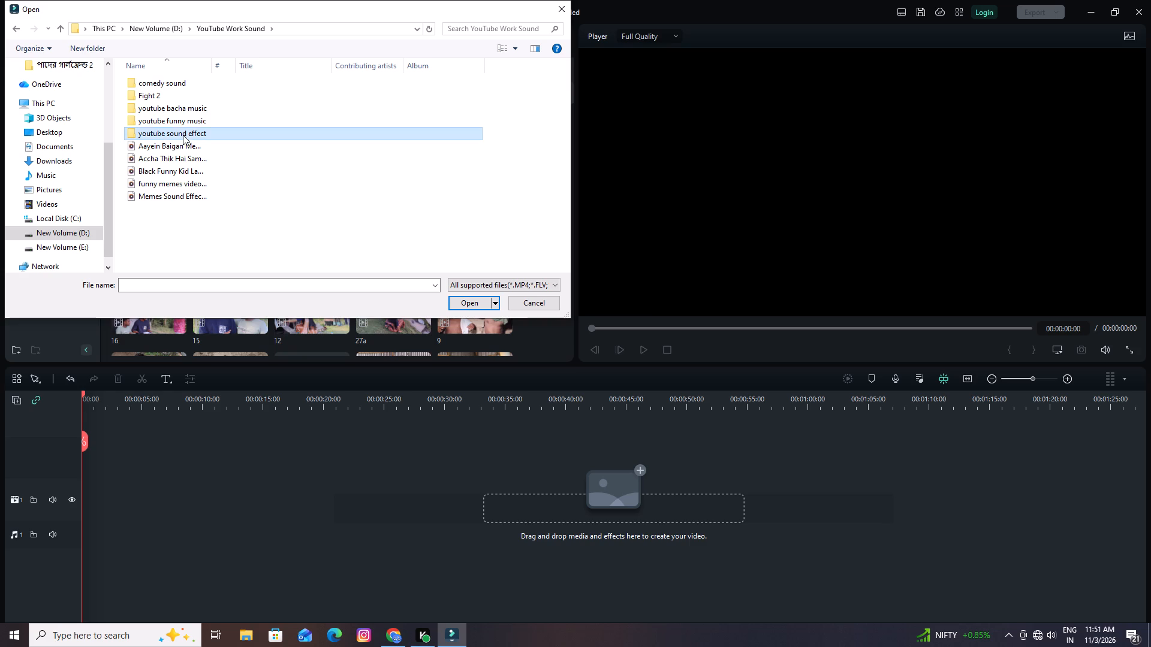
key("ctrl+a")
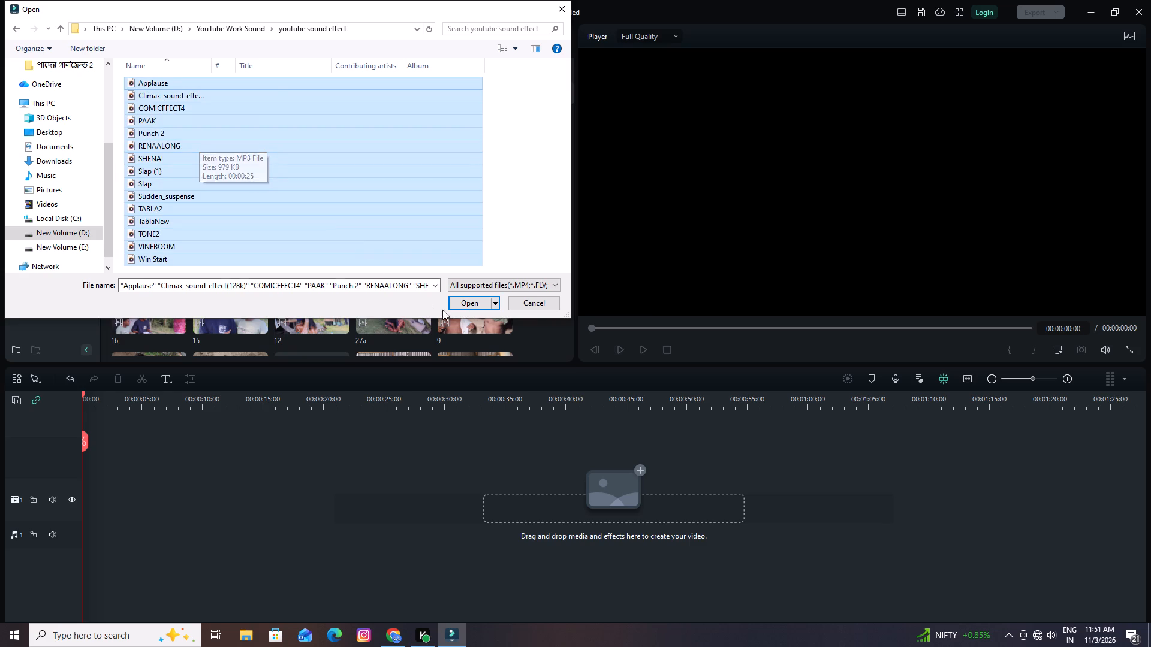
left_click(477, 307)
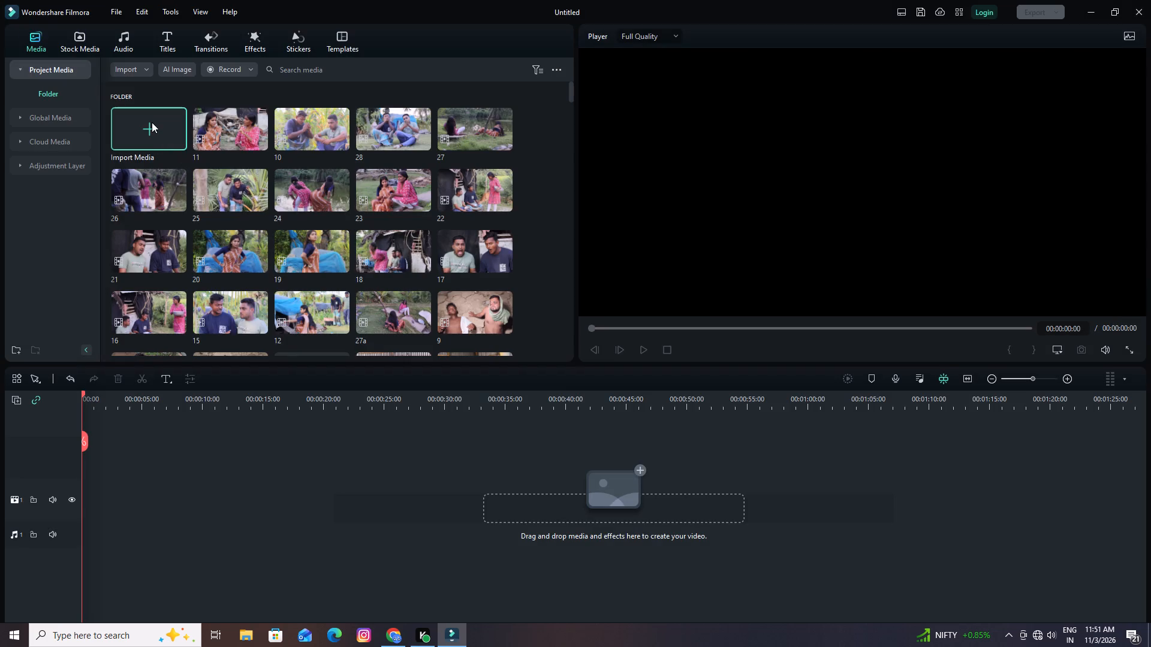
Import all the video clips from the "mimes" folder on drive E into the project media.
double_click(152, 122)
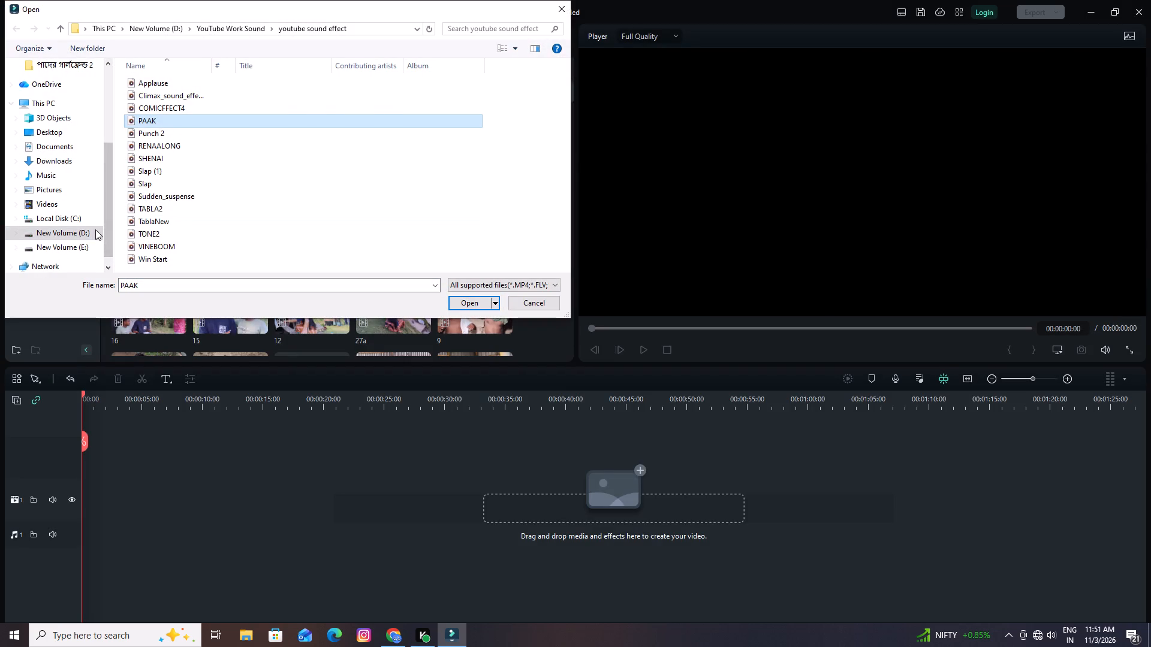
left_click(84, 232)
scroll(193, 219, "down", 1)
double_click(194, 251)
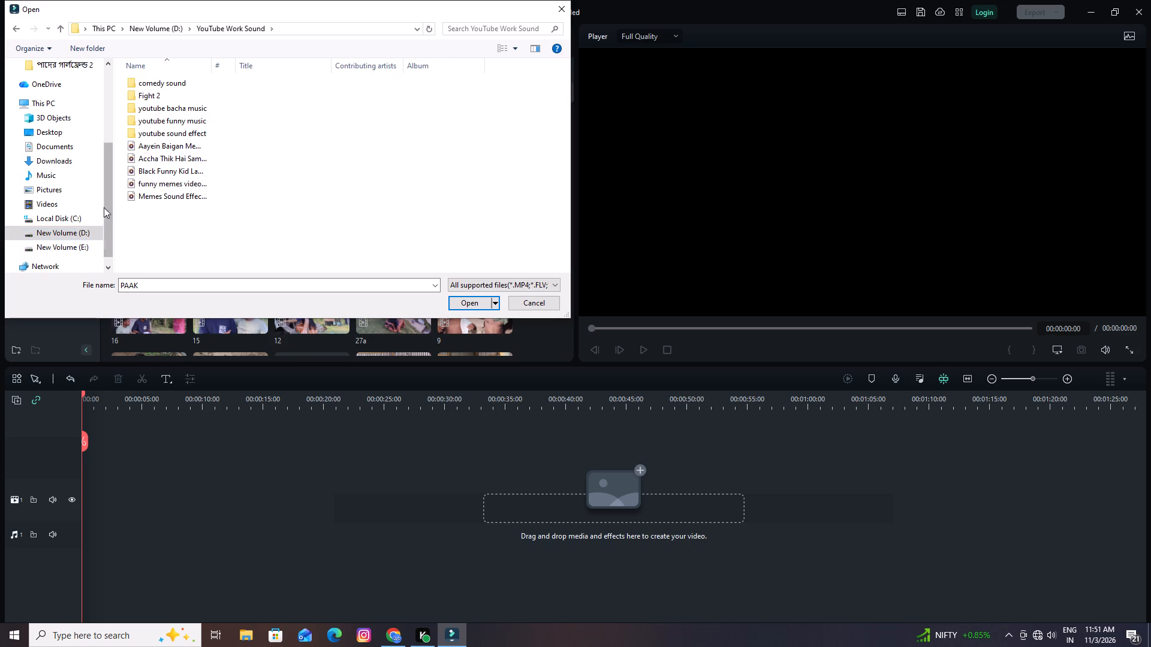
left_click(81, 243)
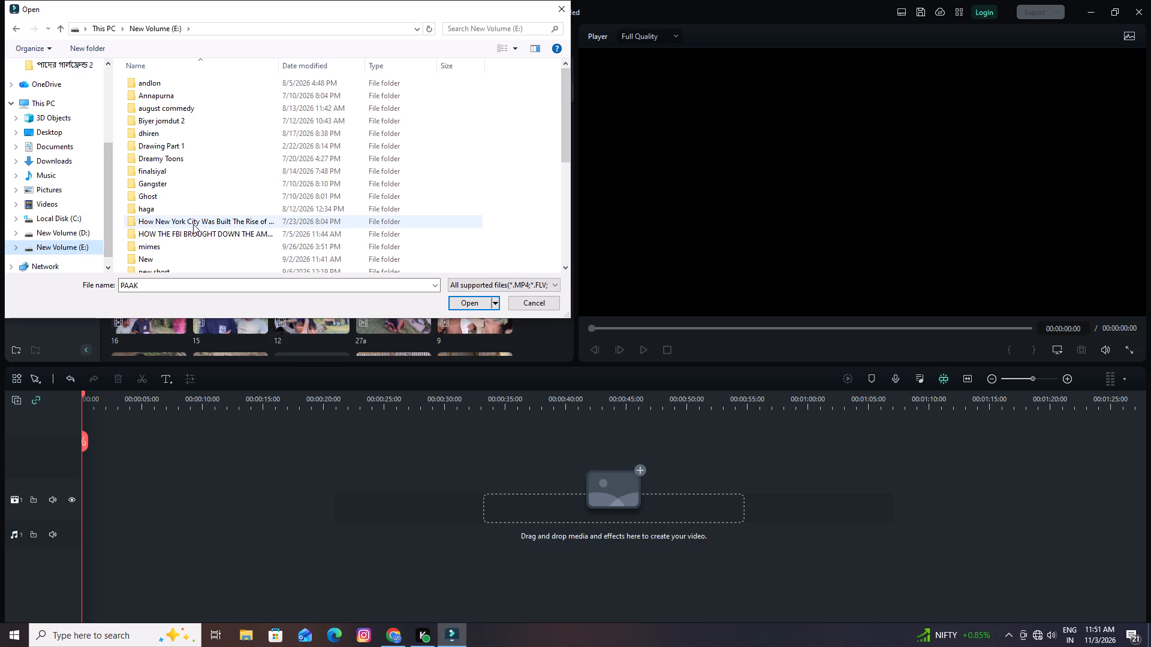
scroll(194, 224, "down", 2)
double_click(174, 179)
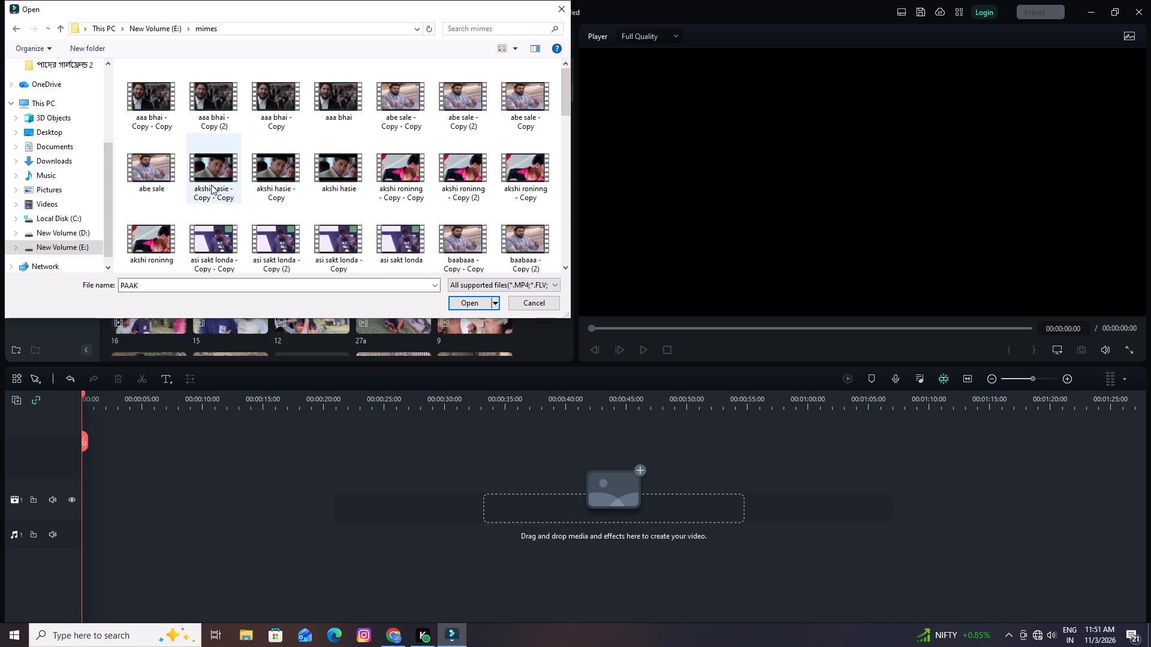
key("ctrl+a")
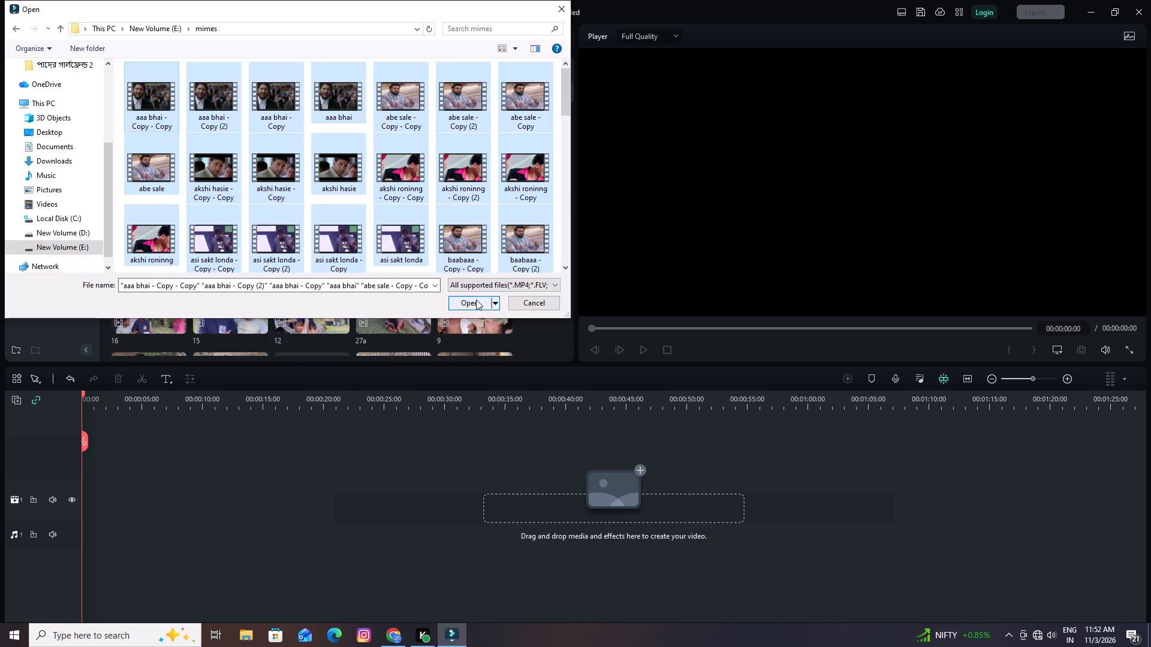
left_click(476, 300)
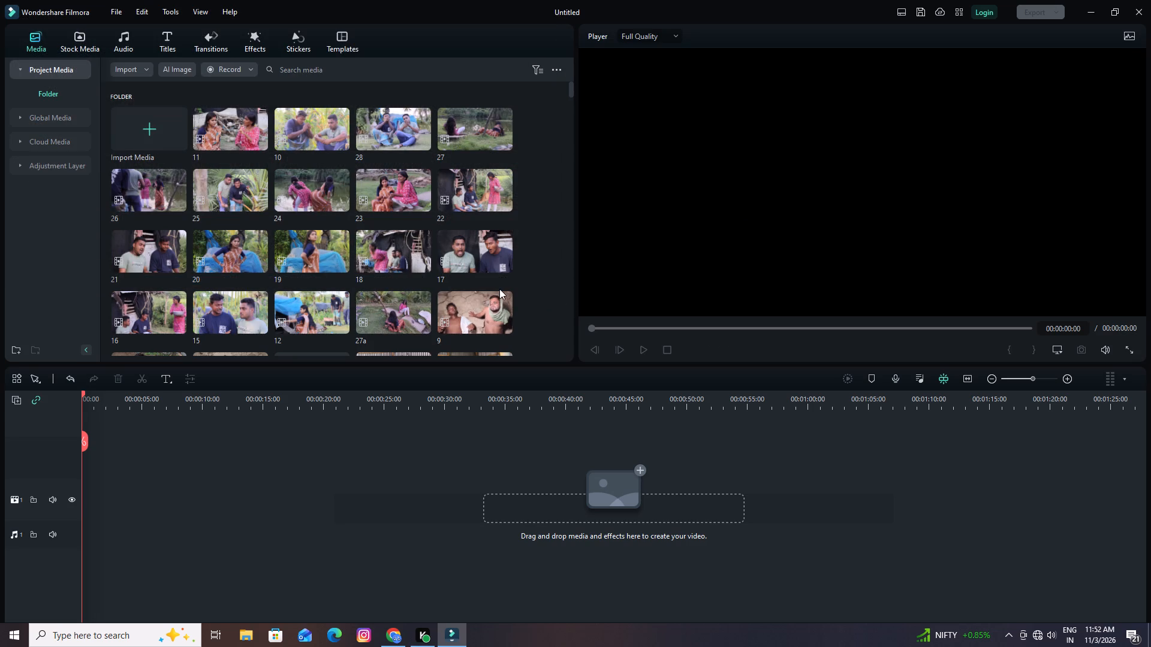
Look through the imported project media, search it for "1", and clear the search.
scroll(499, 289, "down", 4)
left_click(529, 279)
scroll(443, 260, "down", 4)
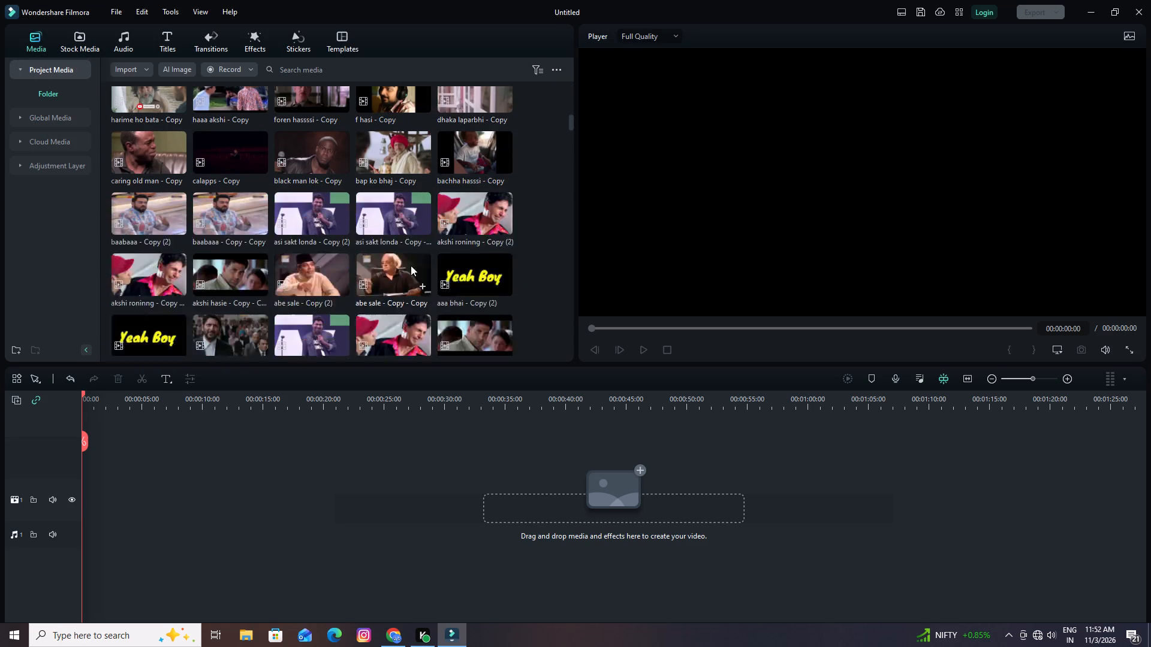
scroll(360, 258, "up", 9)
left_click(318, 65)
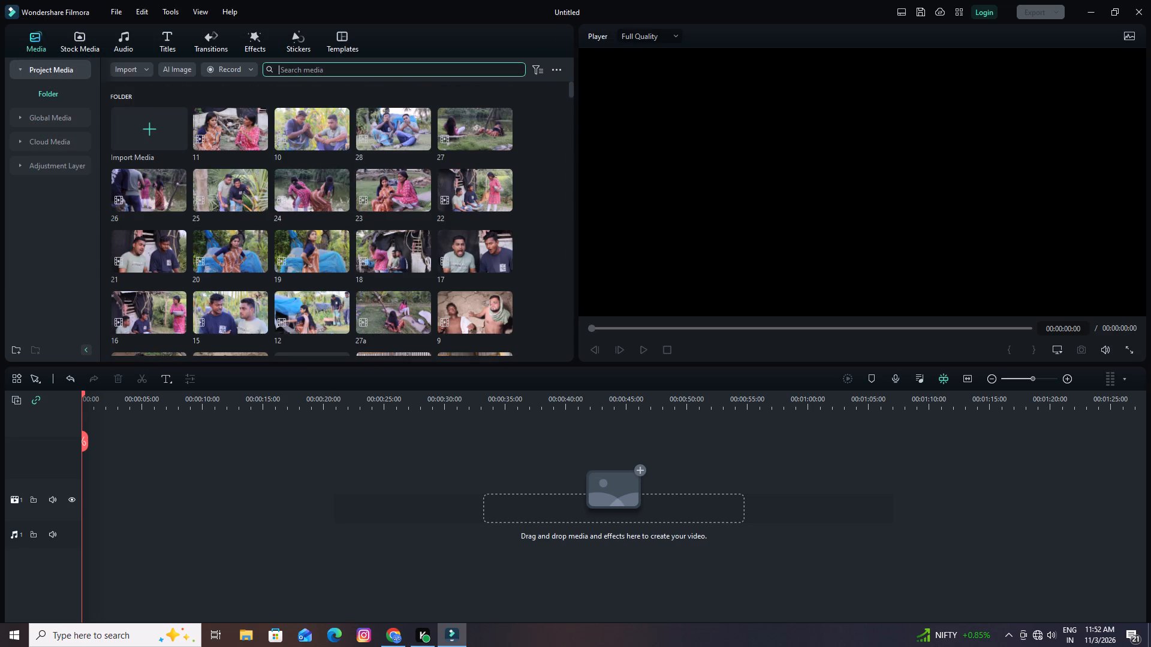
key("1")
left_click(516, 70)
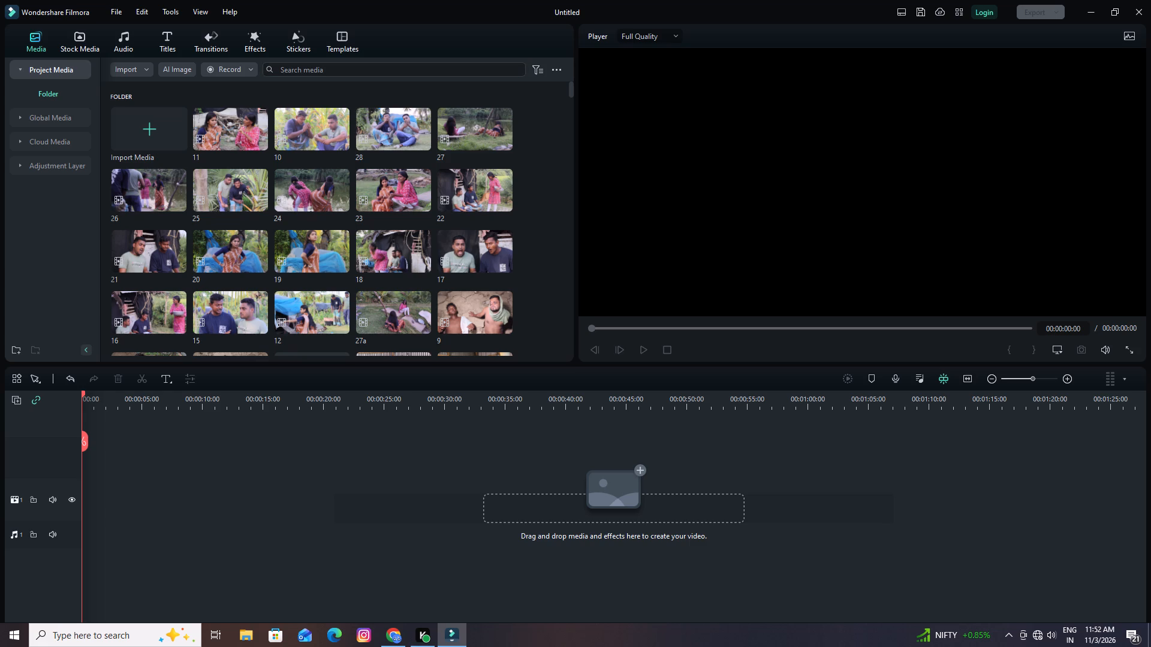
left_click(345, 70)
key("1")
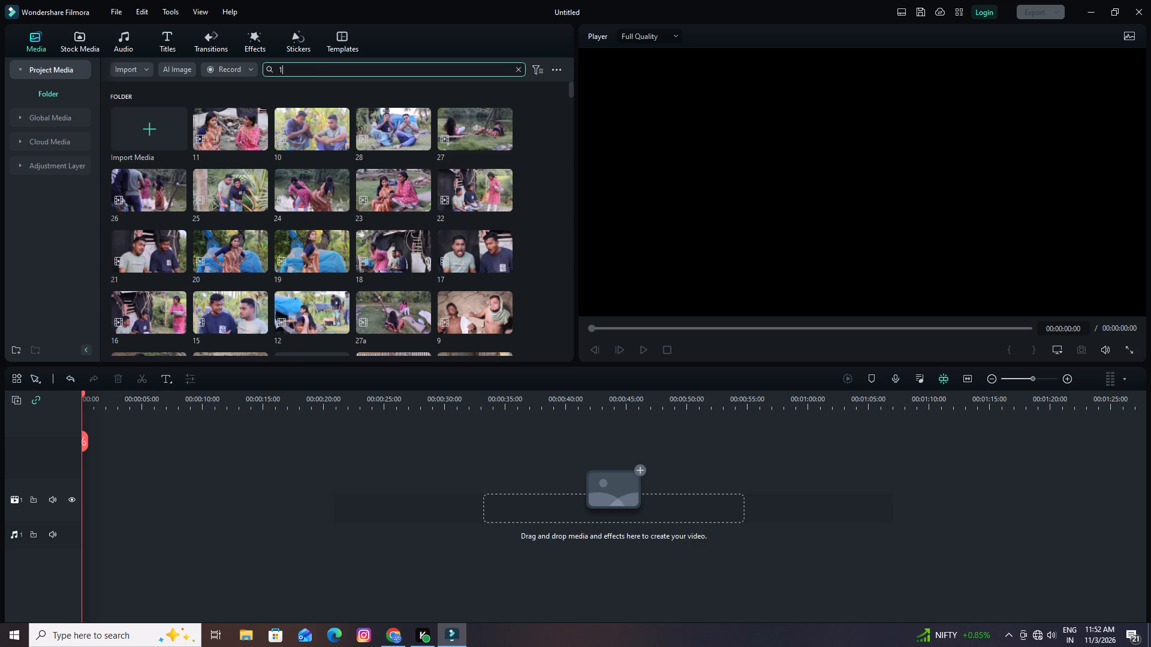
key("Return")
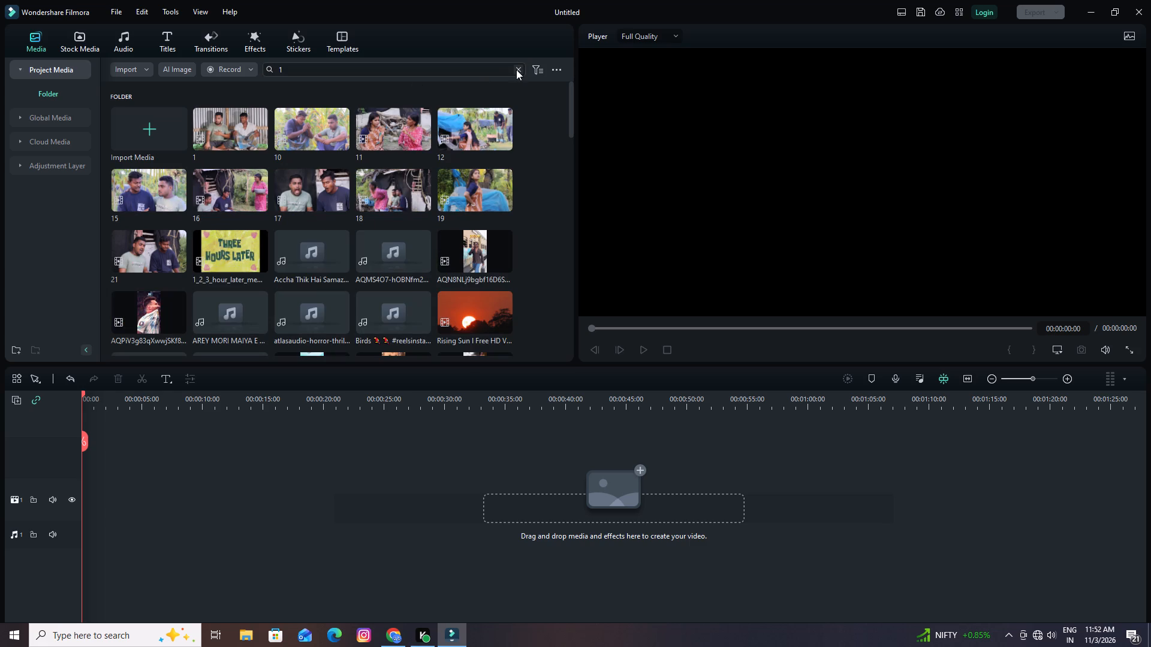
left_click(518, 69)
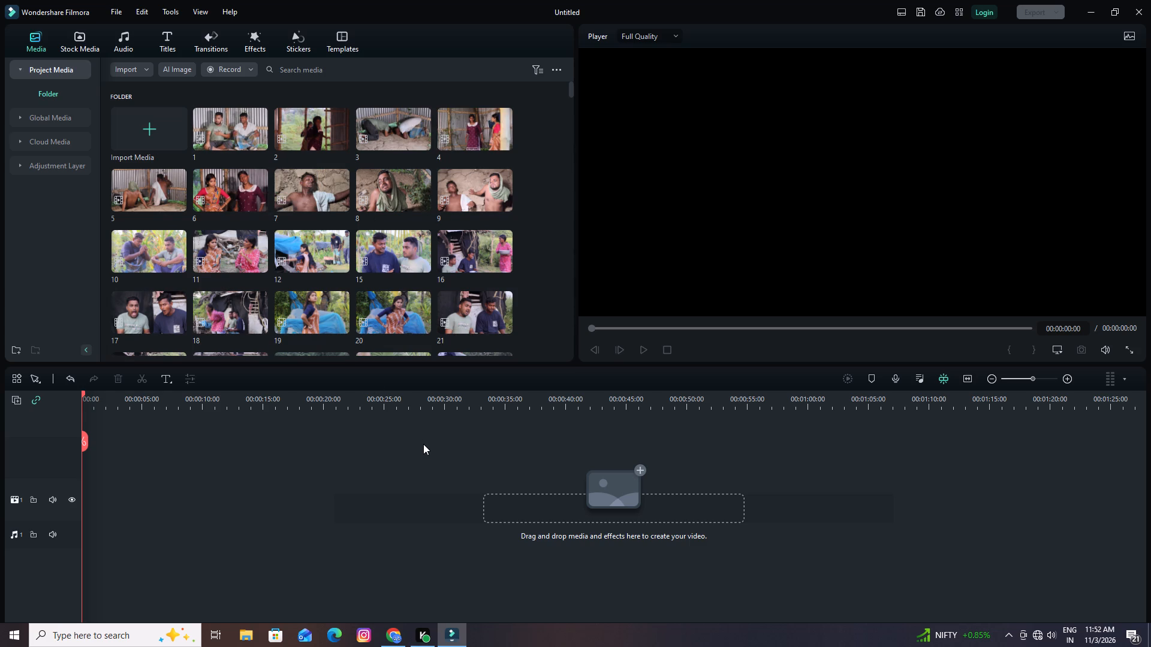
Enlarge the timeline area and place clip 1 at the very start of the timeline on a new video track.
scroll(429, 448, "down", 1)
left_click_drag(442, 365, 449, 345)
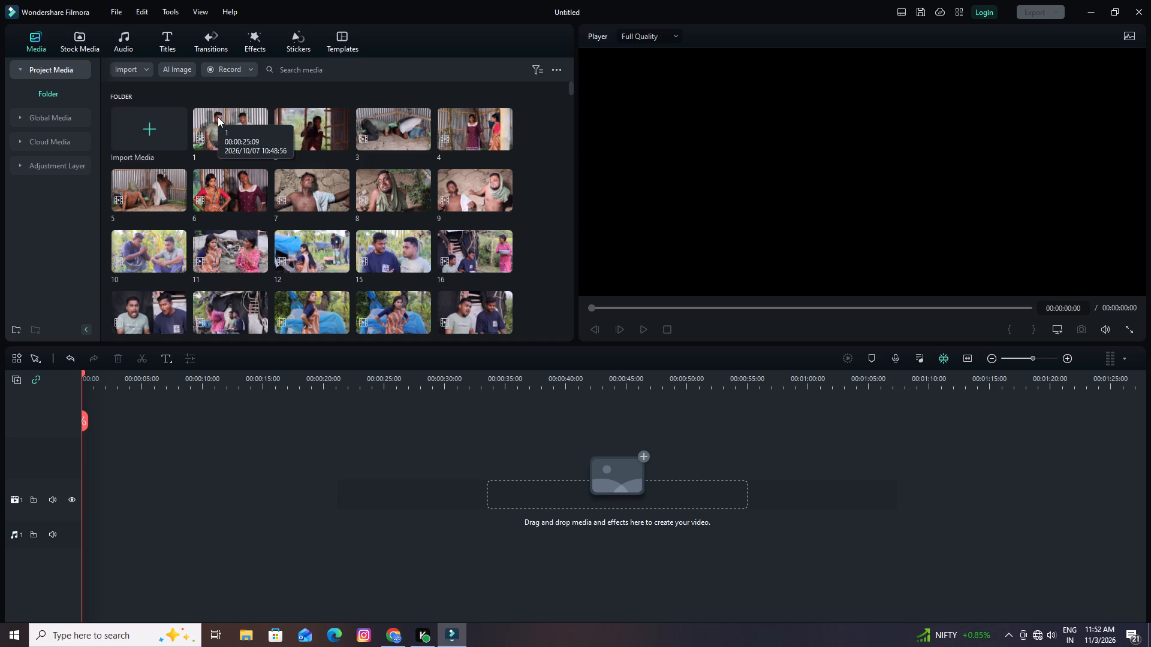
left_click_drag(218, 117, 165, 433)
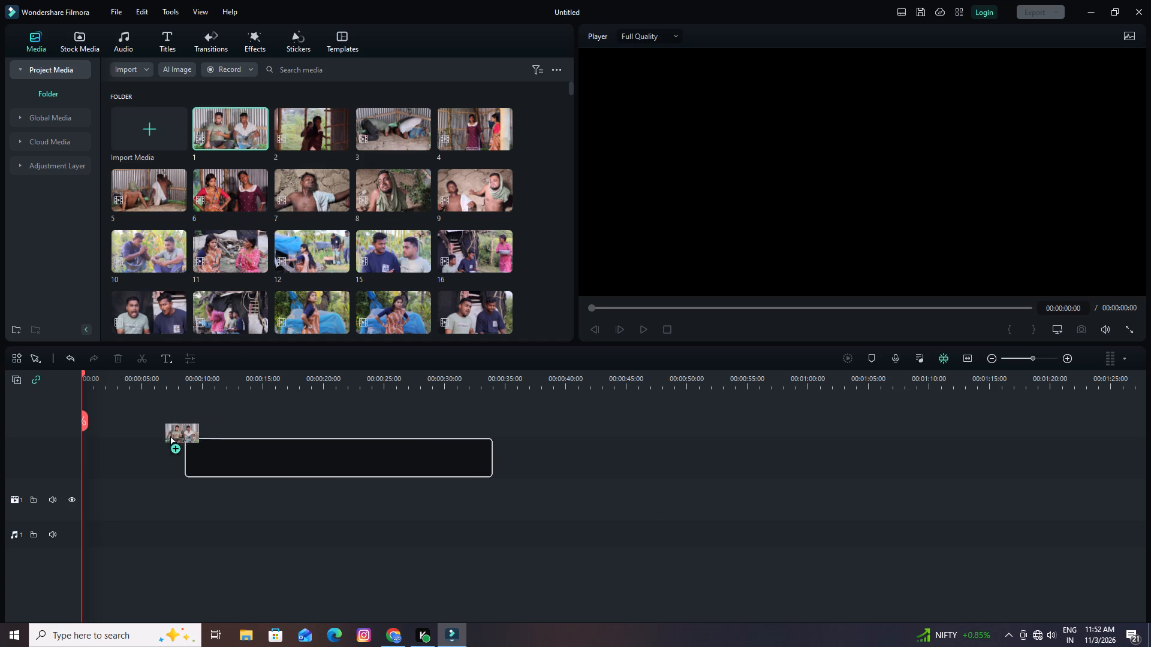
left_click_drag(165, 433, 79, 435)
Raise the volume of clip 1 in the timeline to 12 dB.
left_click_drag(182, 461, 190, 435)
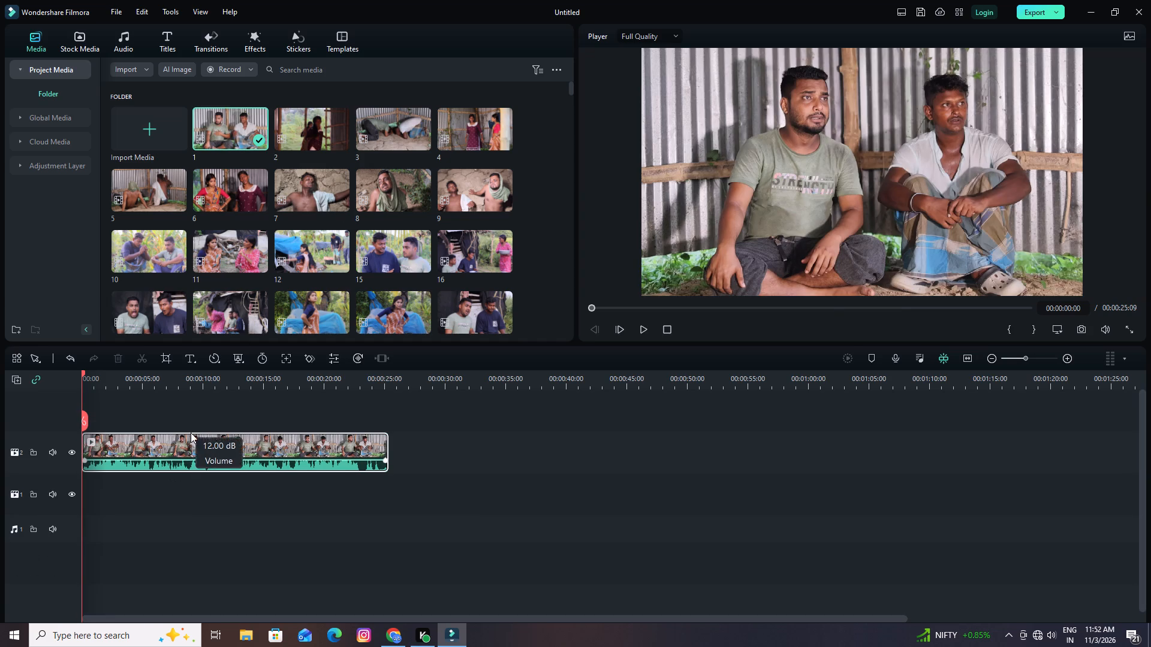
Split clip 1 at 00:00:01:05 and delete the short piece before the cut.
key("space")
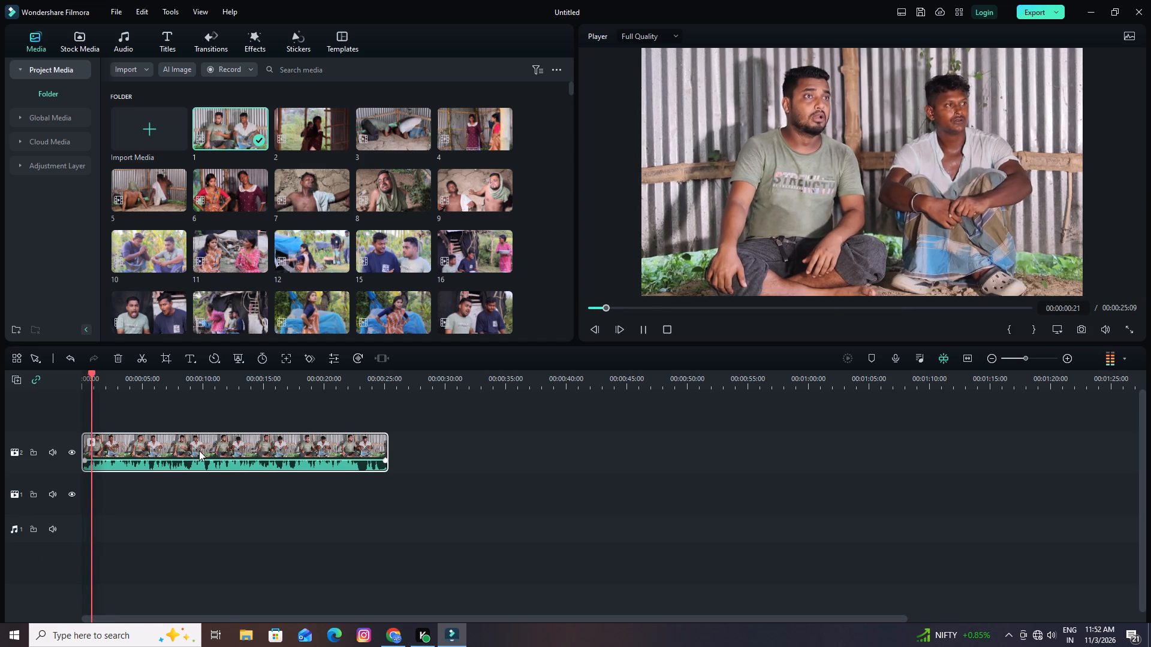
key("space")
key("Left")
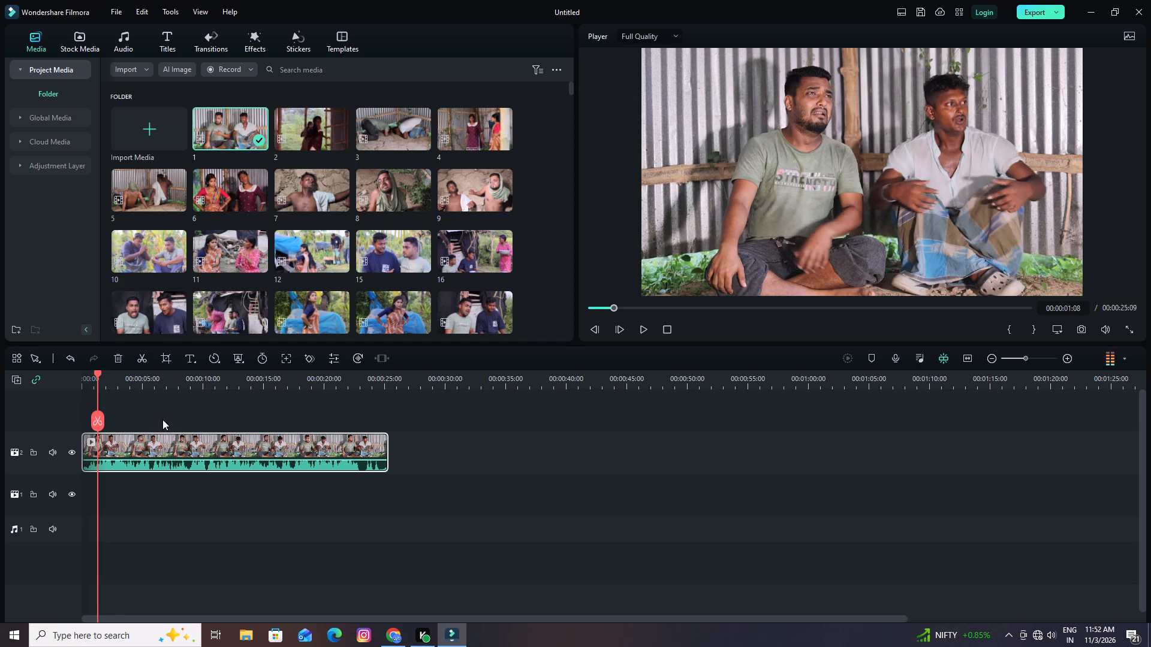
key("Left")
key("Left")
key("Left")
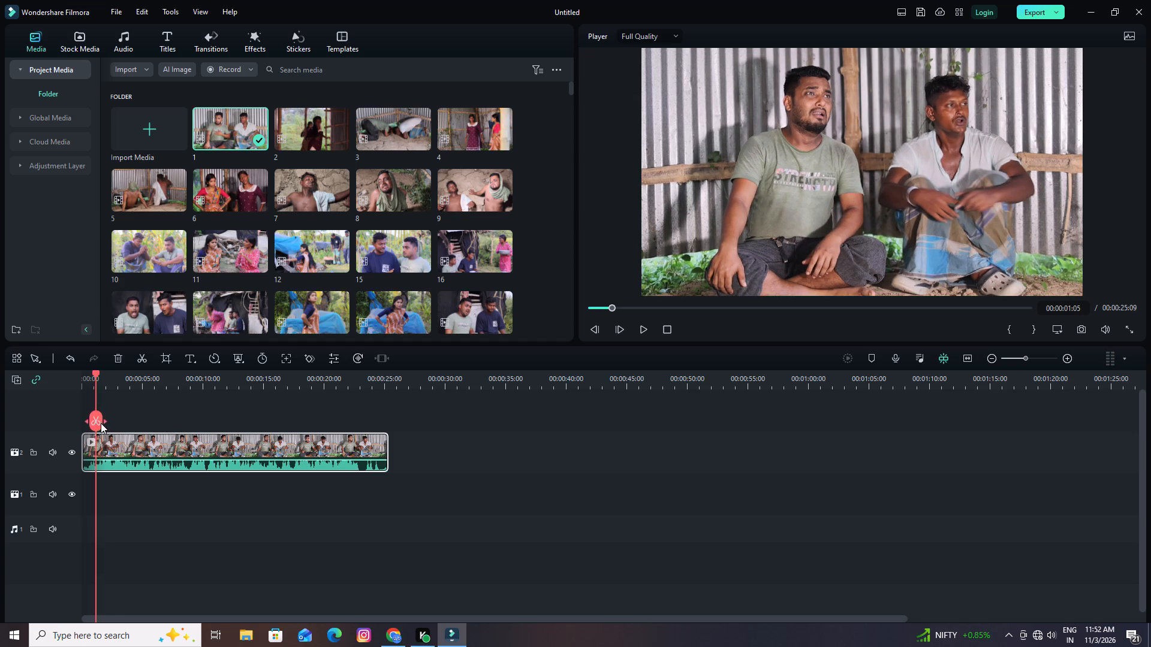
left_click(98, 421)
left_click(88, 450)
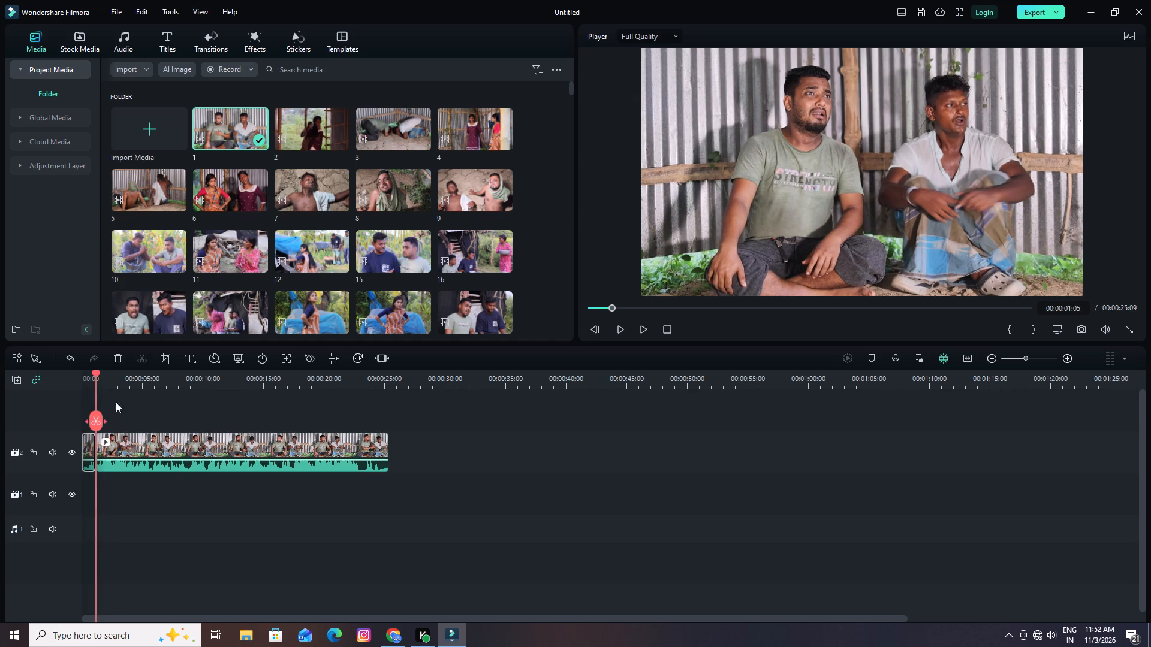
left_click(119, 358)
Play through clip 1 from the start, split it at 00:00:23:08, and delete the leftover end piece.
key("space")
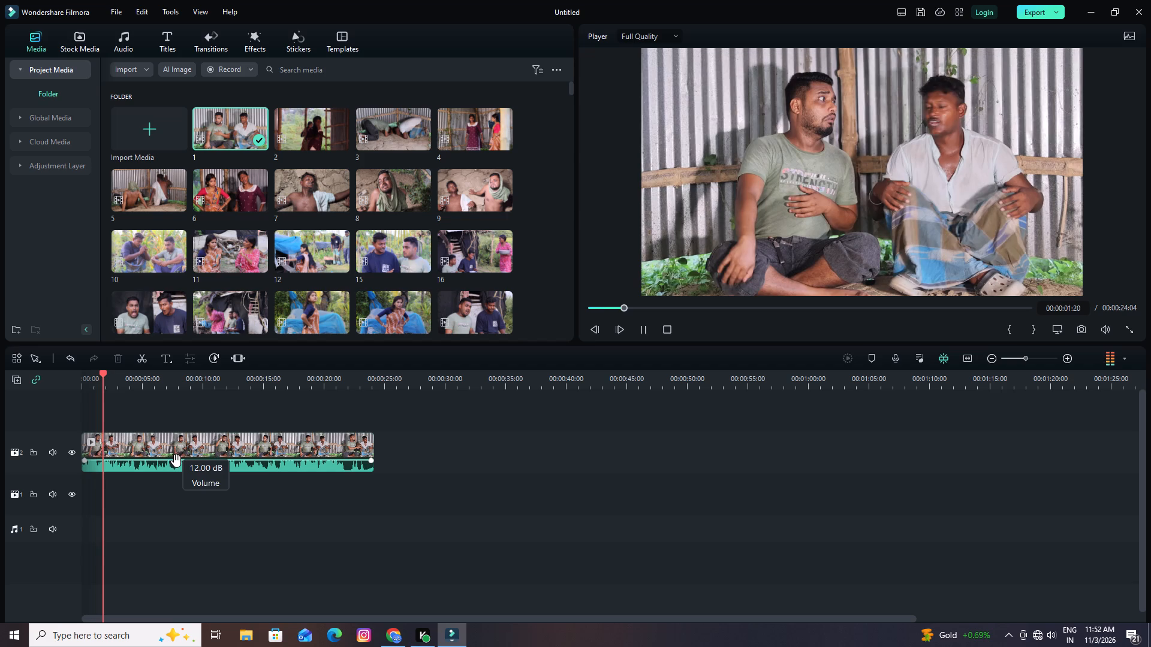
key("space")
left_click_drag(104, 371, 67, 377)
key("space")
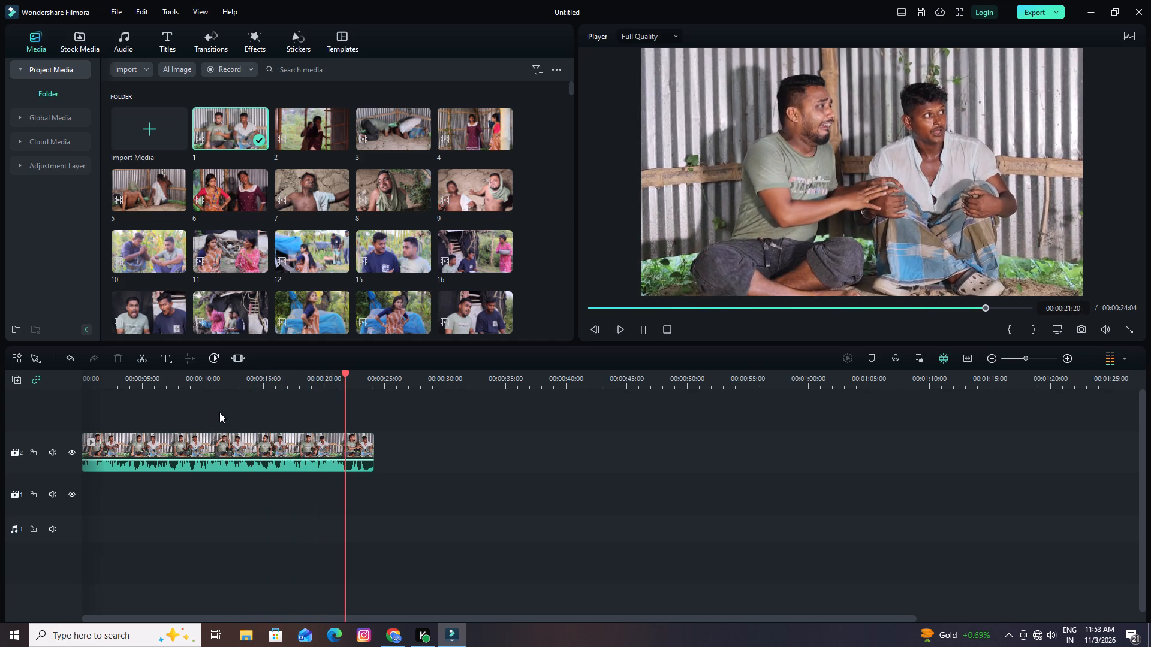
key("space")
key("space")
key("space")
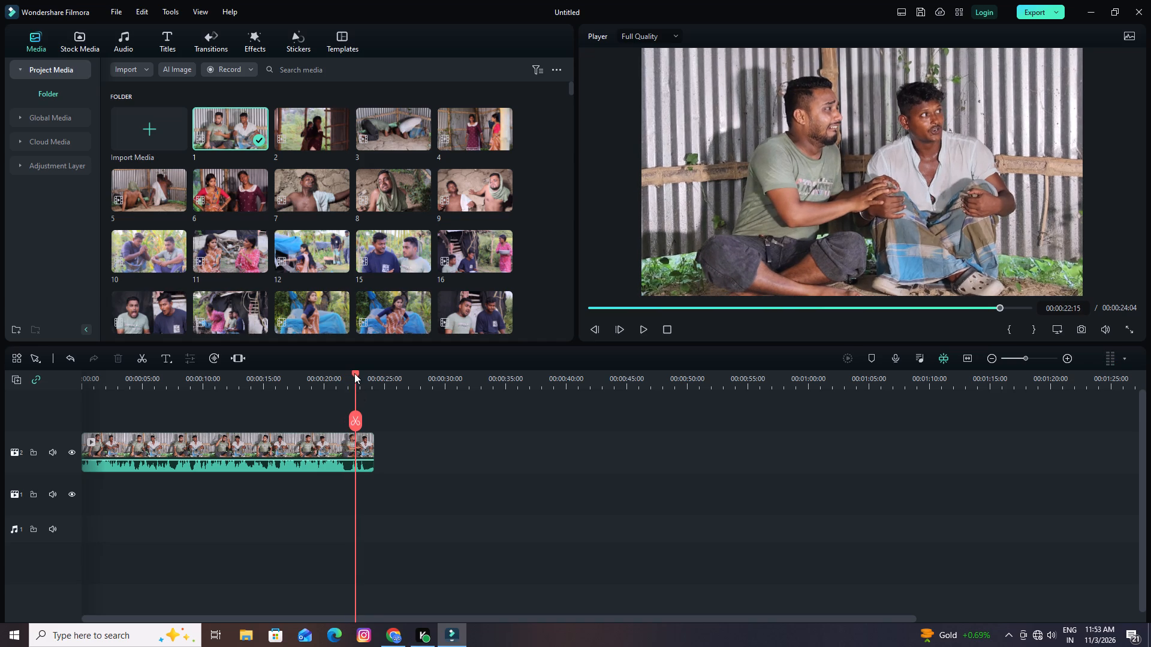
left_click_drag(354, 373, 341, 379)
key("space")
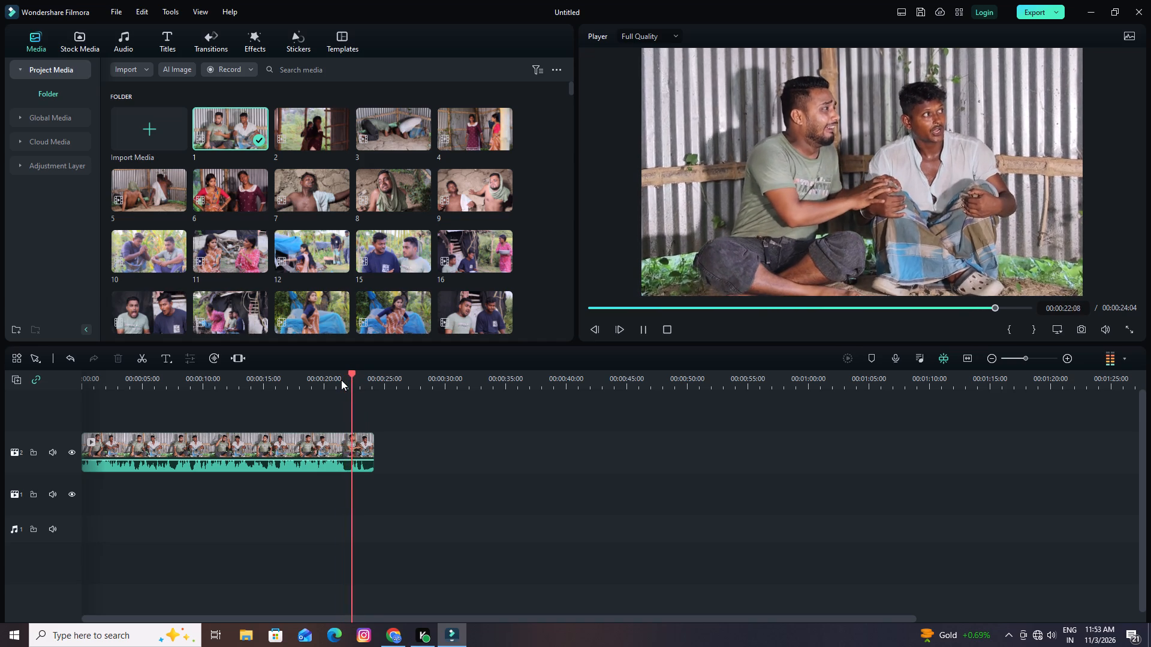
key("space")
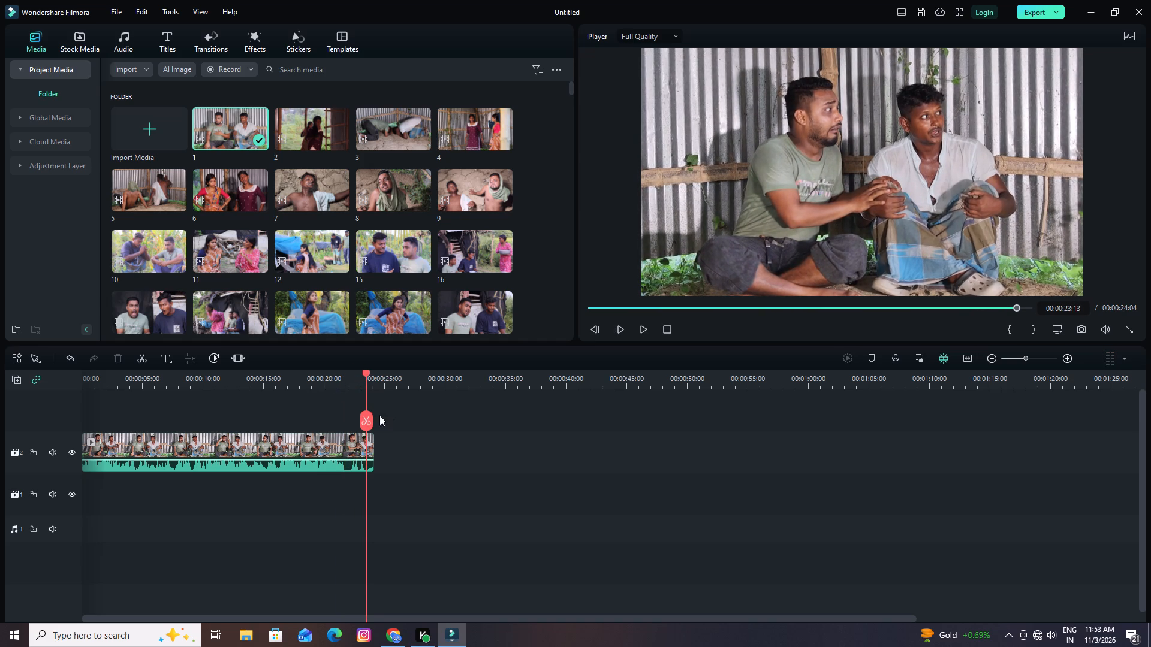
left_click(364, 413)
left_click(365, 417)
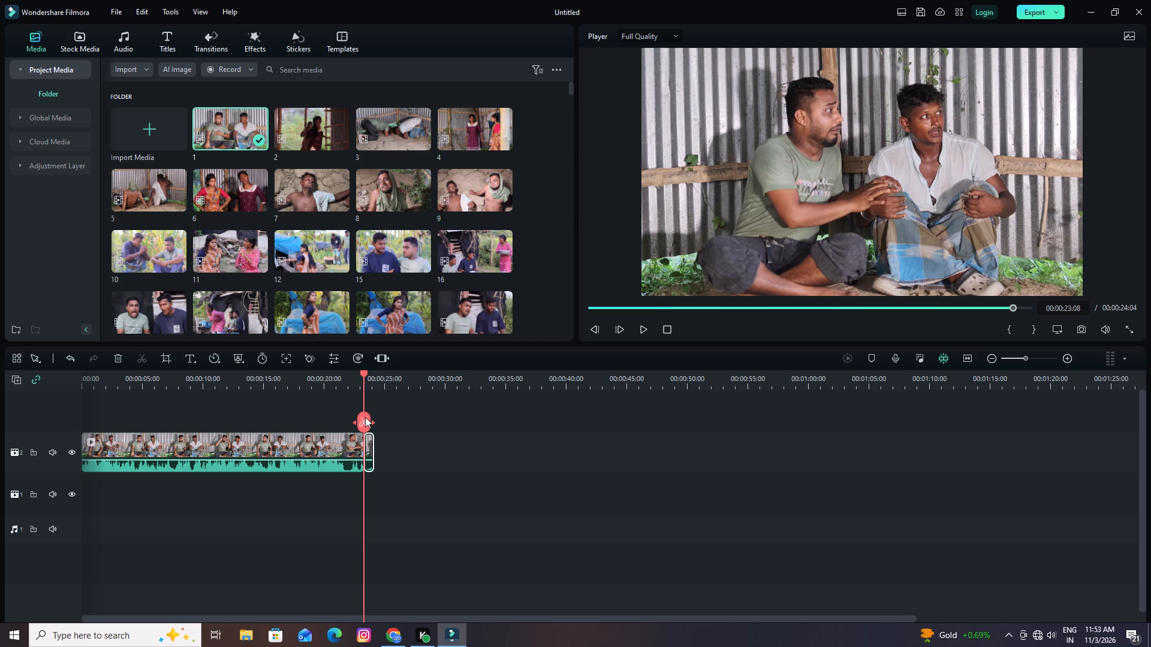
left_click(116, 358)
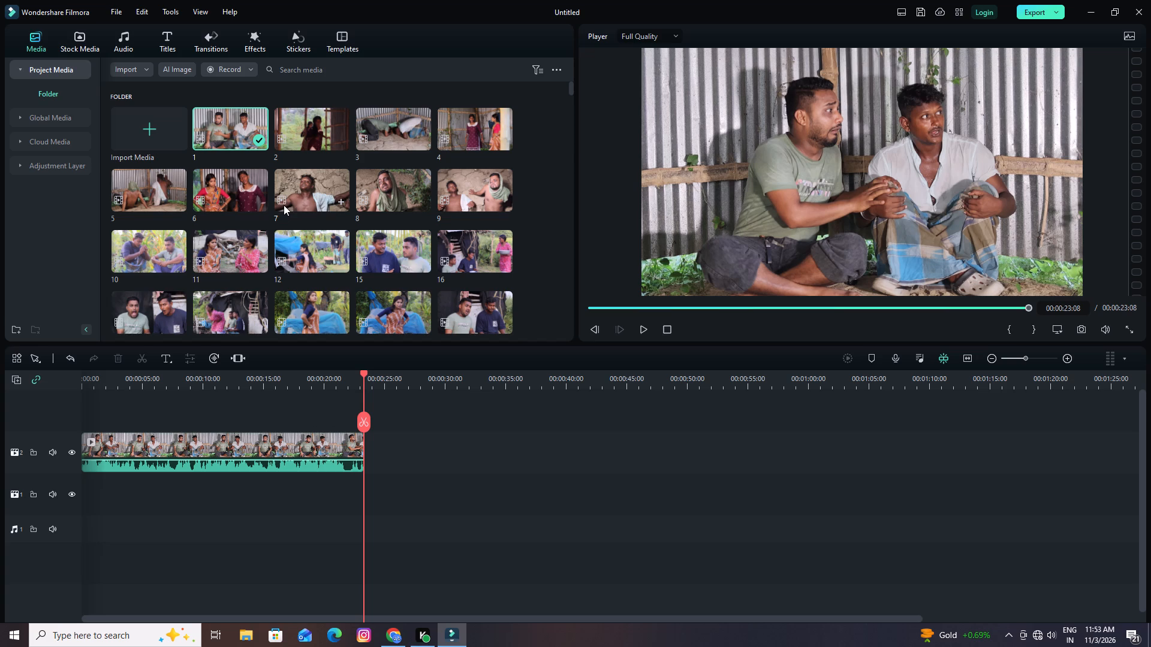
Place clip 2 at about 25 seconds on a new video track above clip 1.
left_click_drag(302, 131, 367, 350)
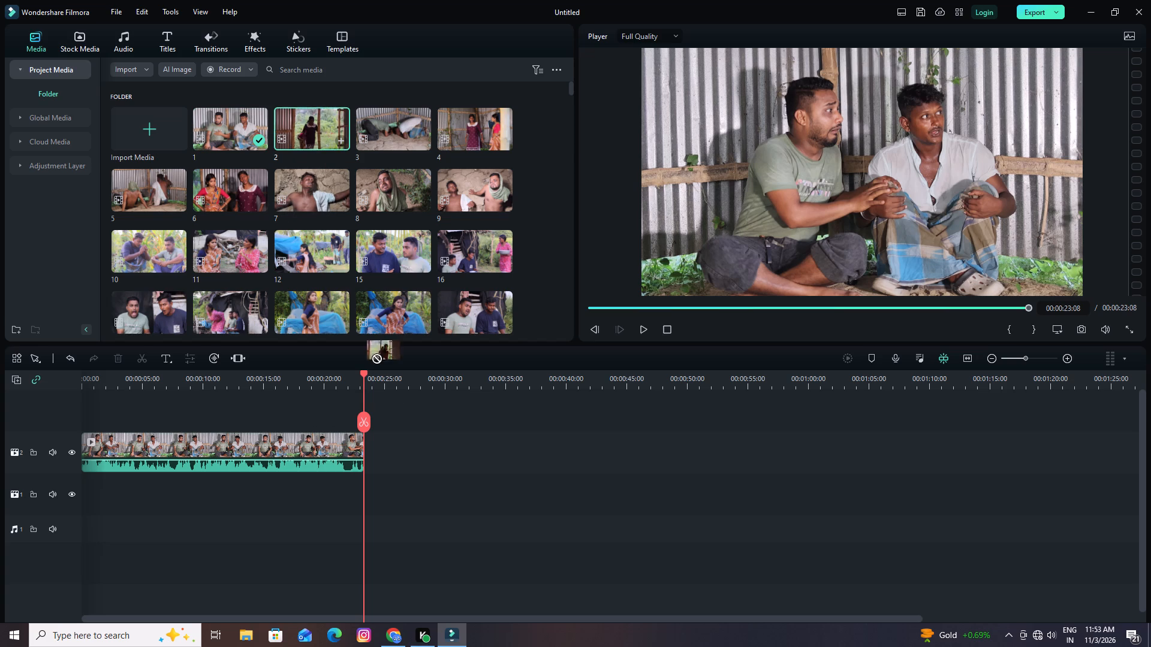
left_click_drag(367, 350, 384, 421)
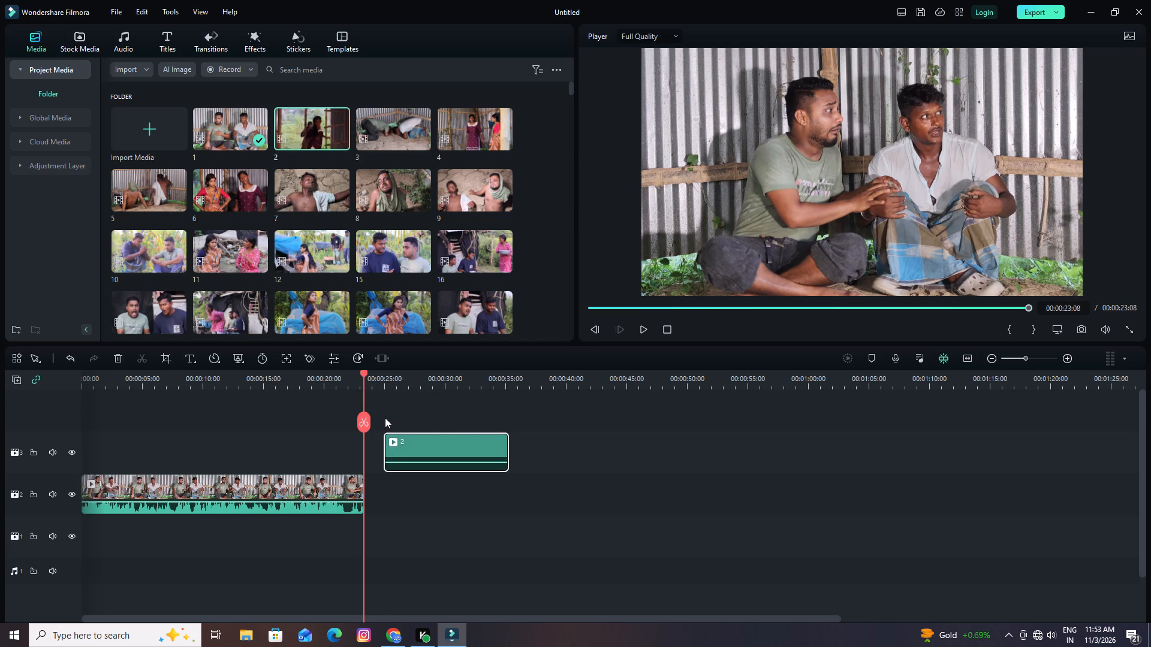
Play the start of clip 2, split it at 00:00:26:18, and delete the short piece before the cut.
left_click_drag(366, 373, 286, 382)
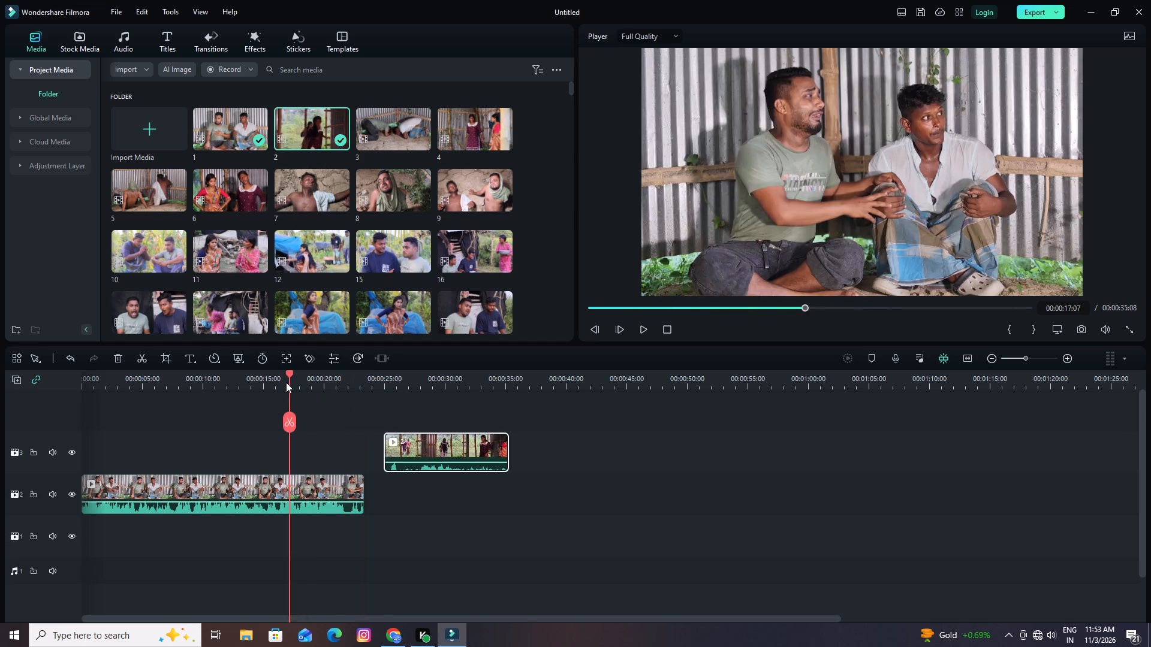
left_click_drag(286, 382, 269, 382)
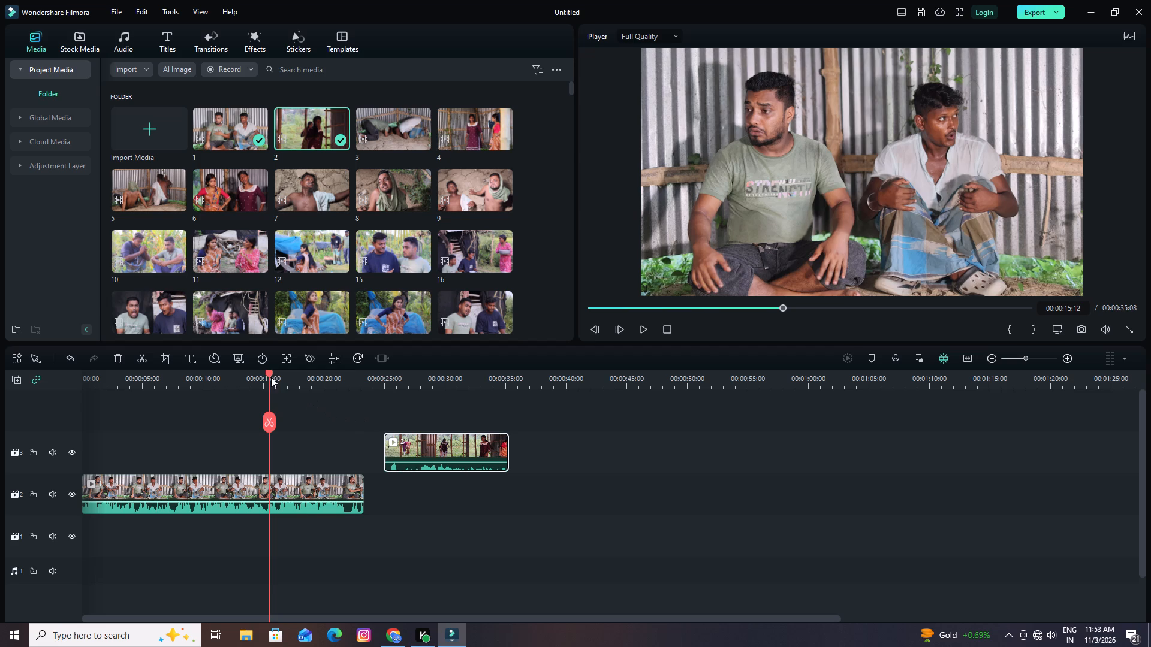
left_click_drag(267, 371, 390, 389)
key("space")
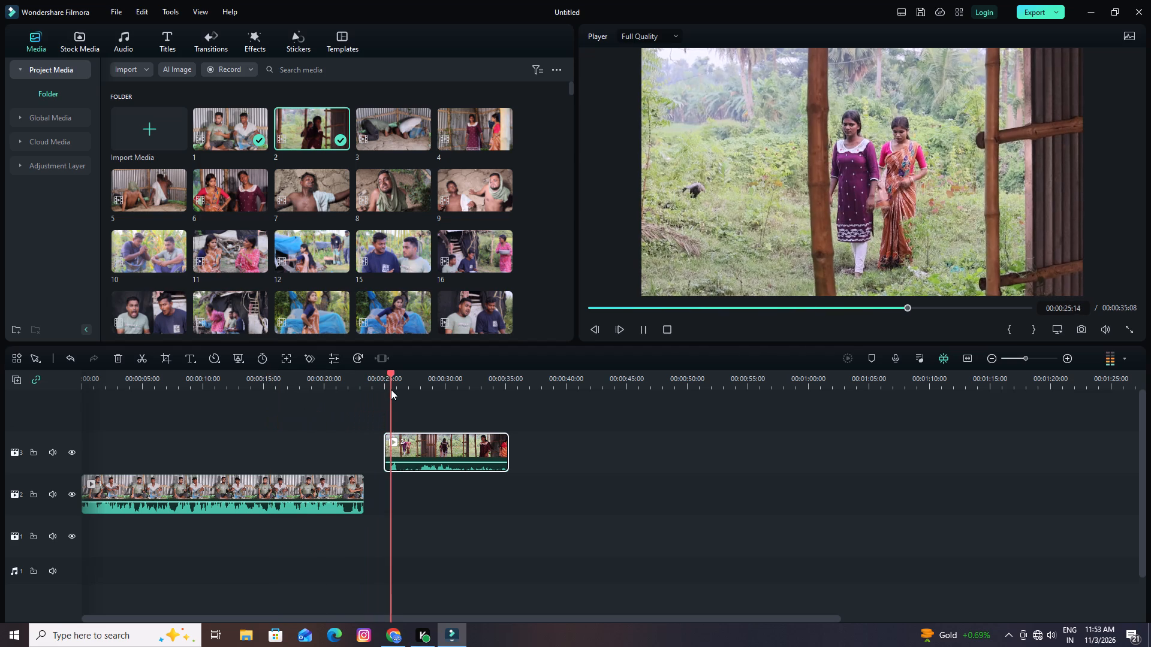
key("space")
key("space")
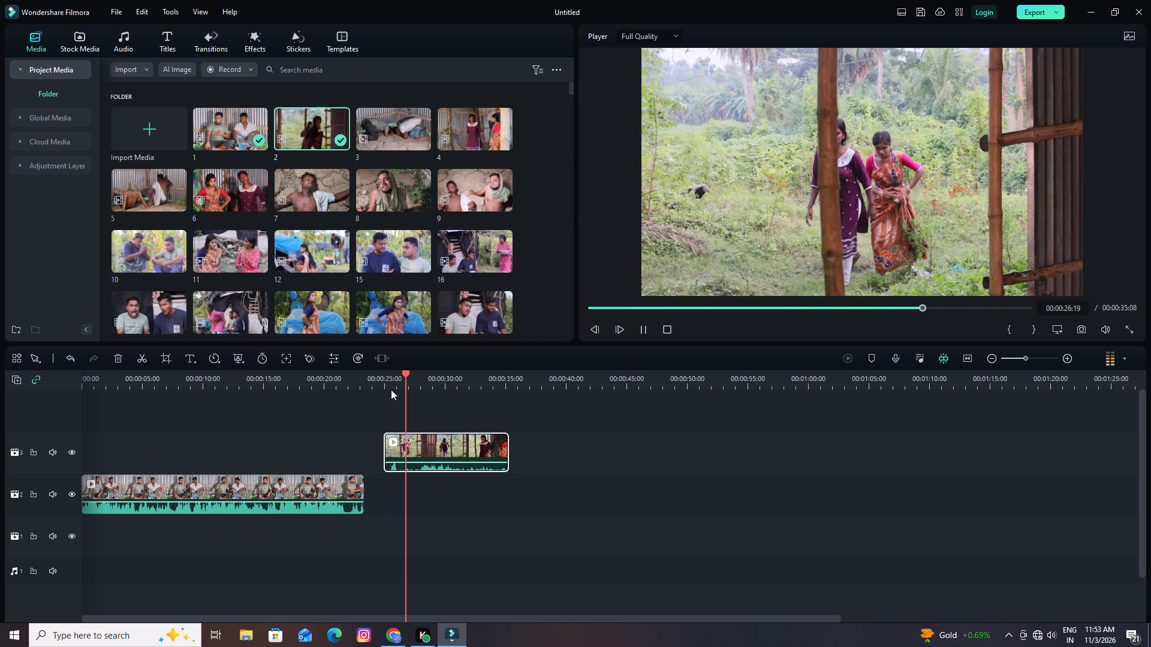
key("space")
key("space")
key("space")
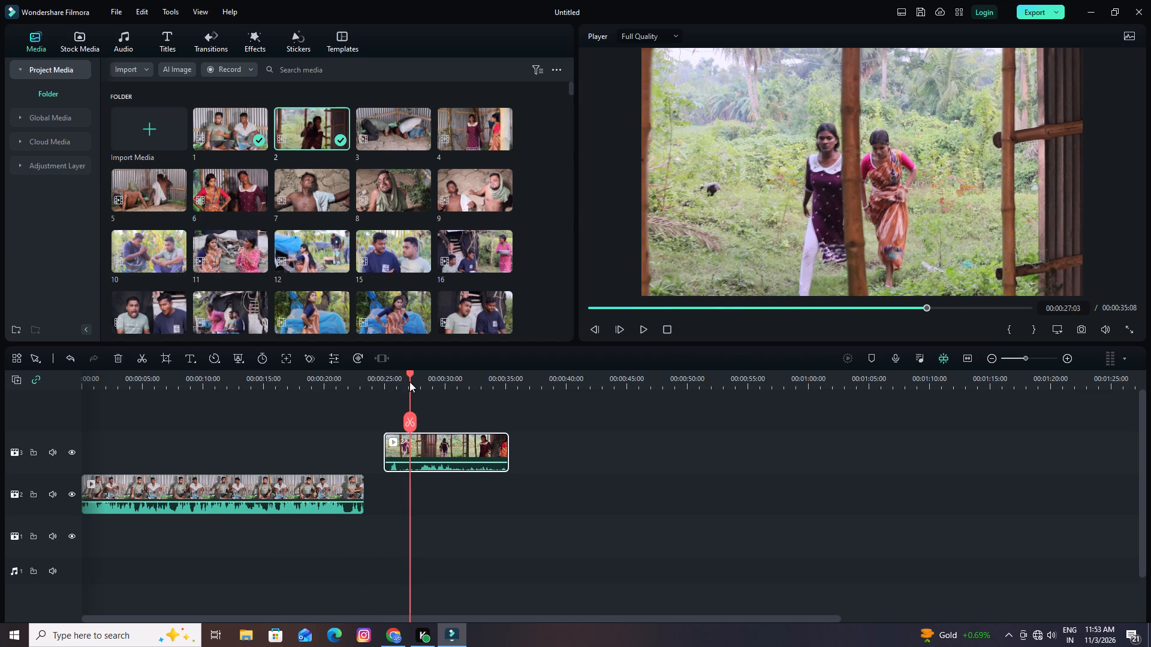
left_click(409, 375)
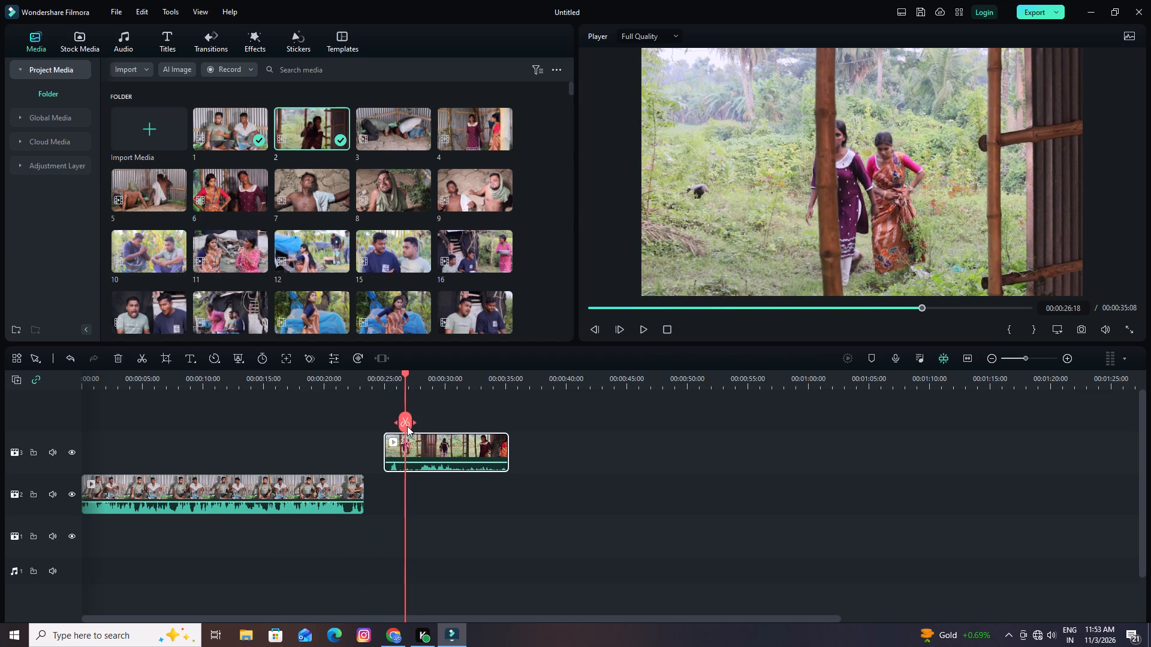
left_click(405, 424)
left_click(393, 449)
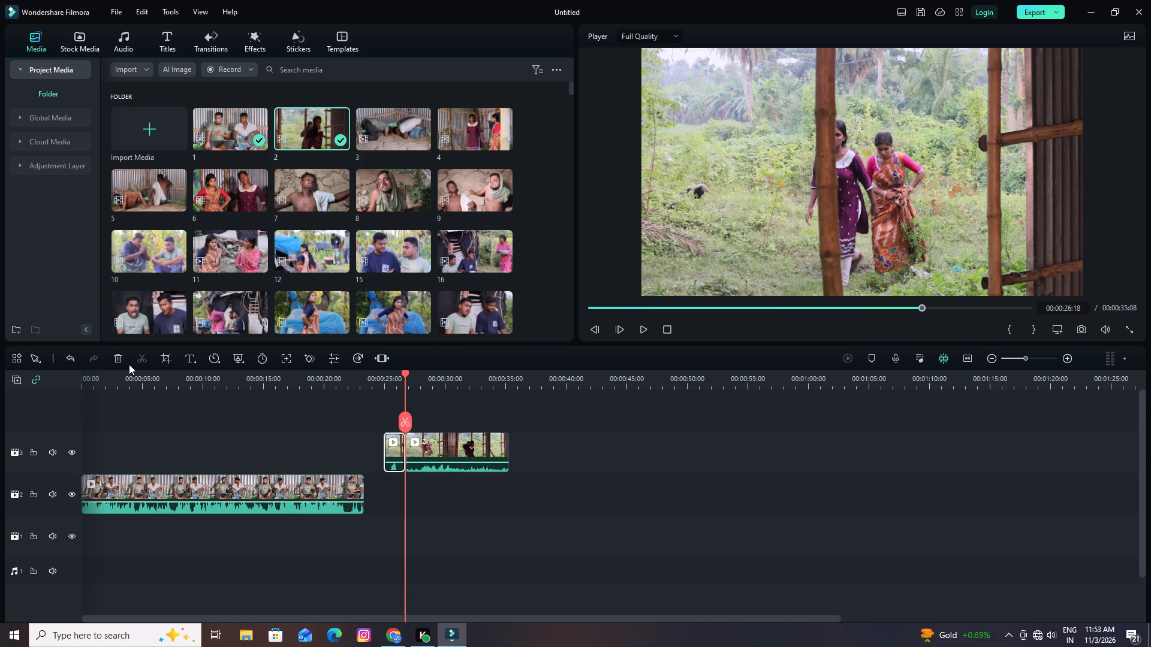
left_click(120, 356)
Split clip 2 at 00:00:26:09 and move its short first piece back above clip 1, at about 18.5 seconds.
key("space")
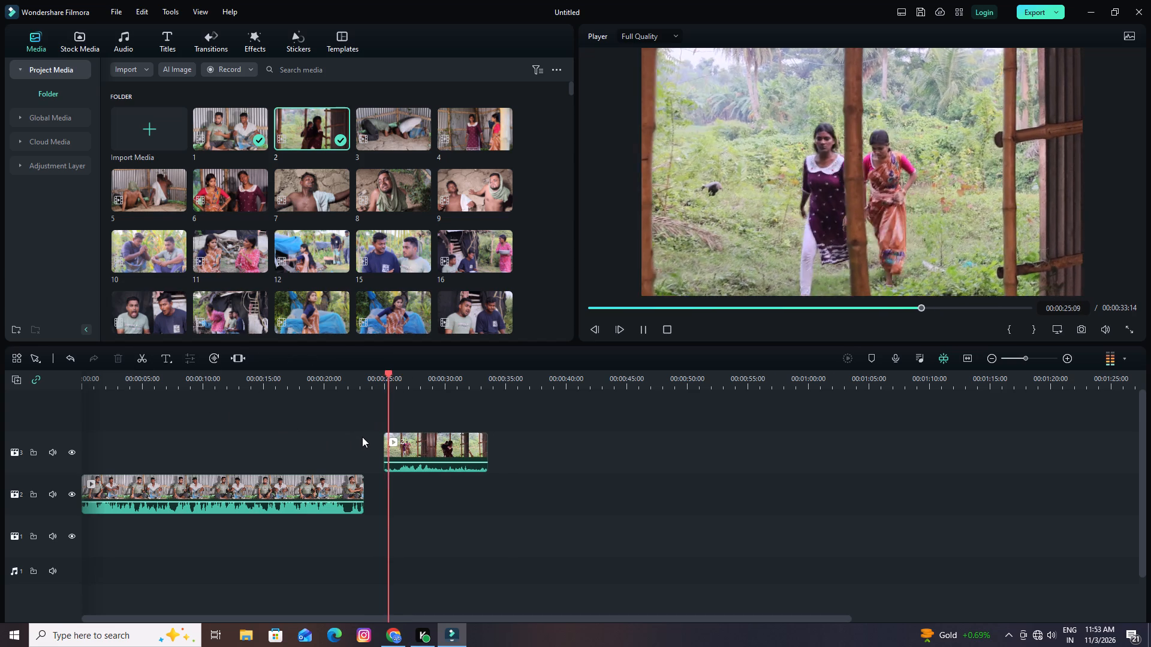
key("space")
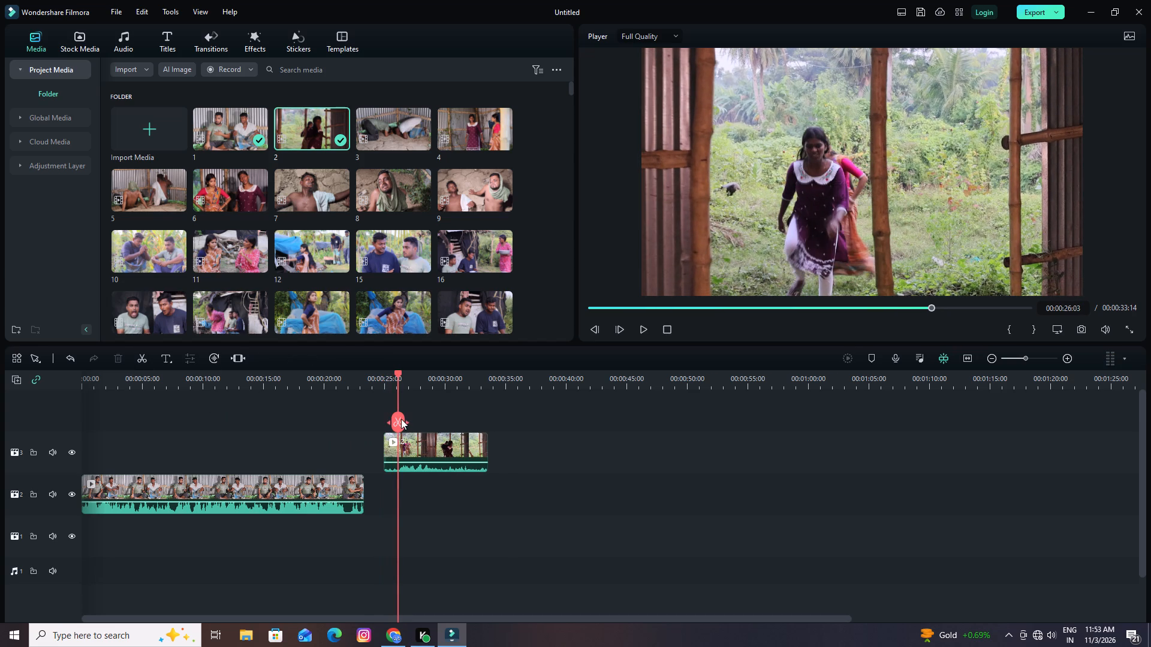
key("space")
key("space")
left_click(402, 419)
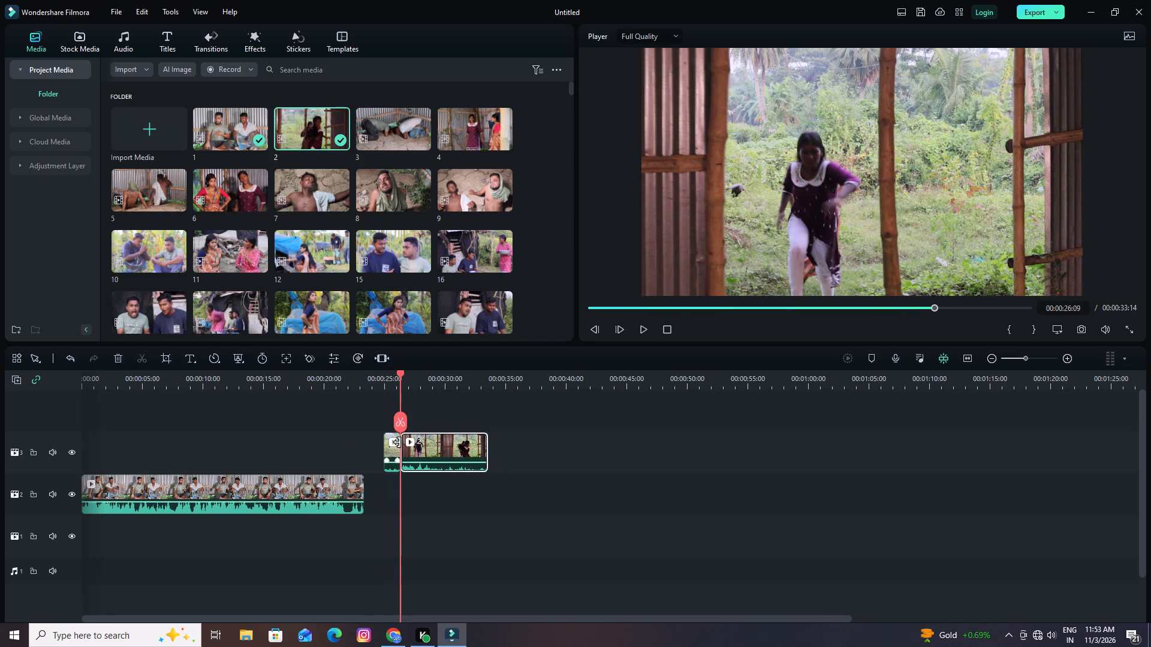
left_click_drag(394, 451, 305, 452)
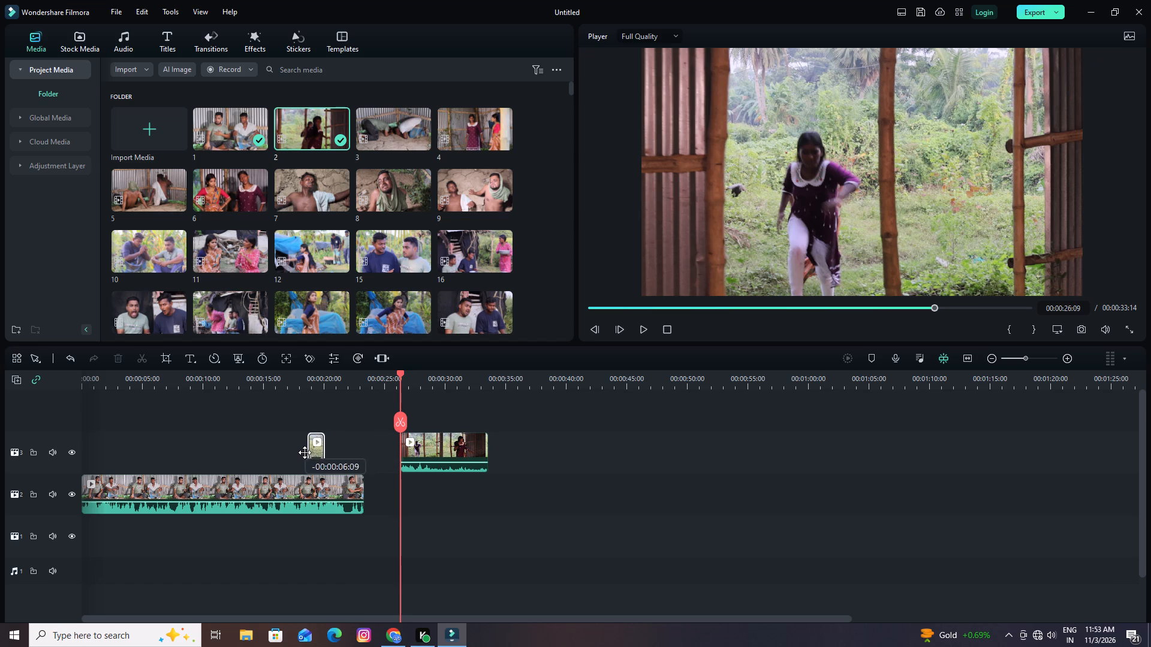
left_click_drag(305, 452, 304, 452)
Move the remaining longer piece of clip 2 onto clip 1's track, directly after the end of clip 1.
left_click_drag(424, 448, 393, 482)
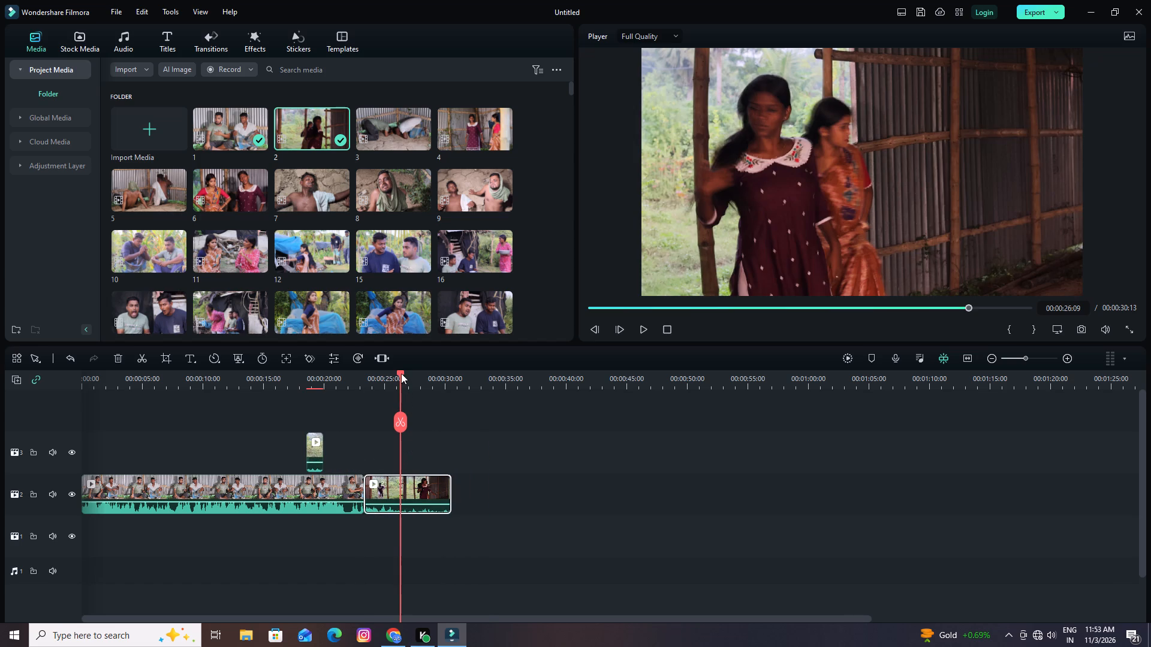
Play back the end of clip 1 with the short clip 2 piece above it, and the join into the longer clip 2 piece.
left_click_drag(401, 373, 254, 396)
key("space")
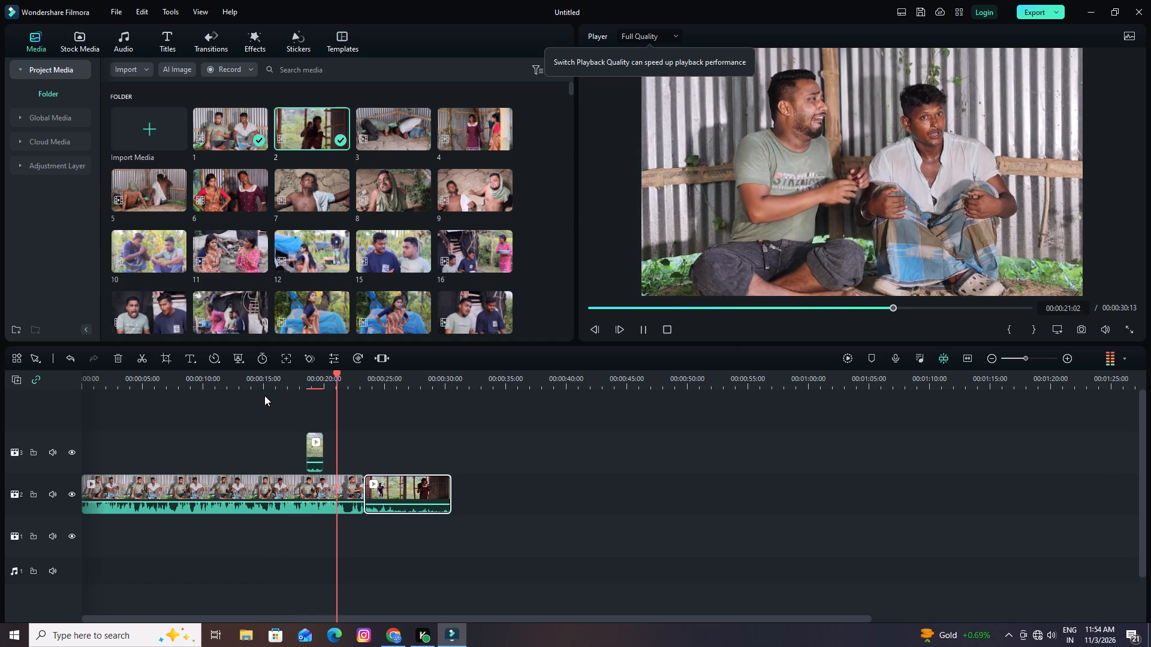
key("space")
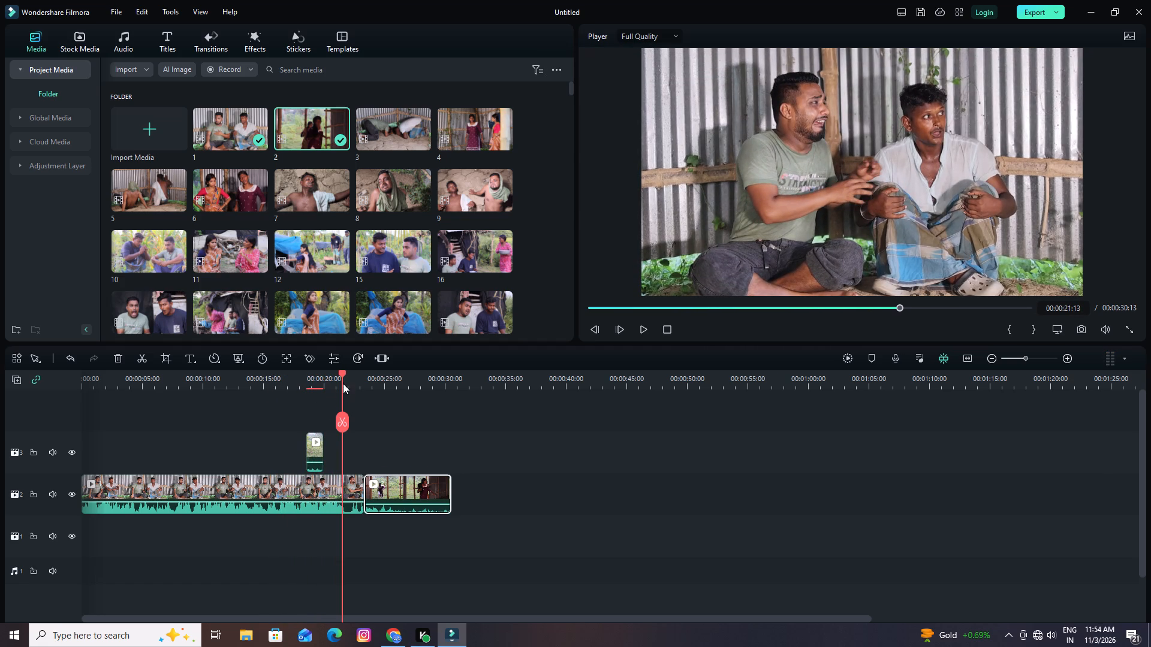
left_click_drag(342, 374, 291, 383)
key("space")
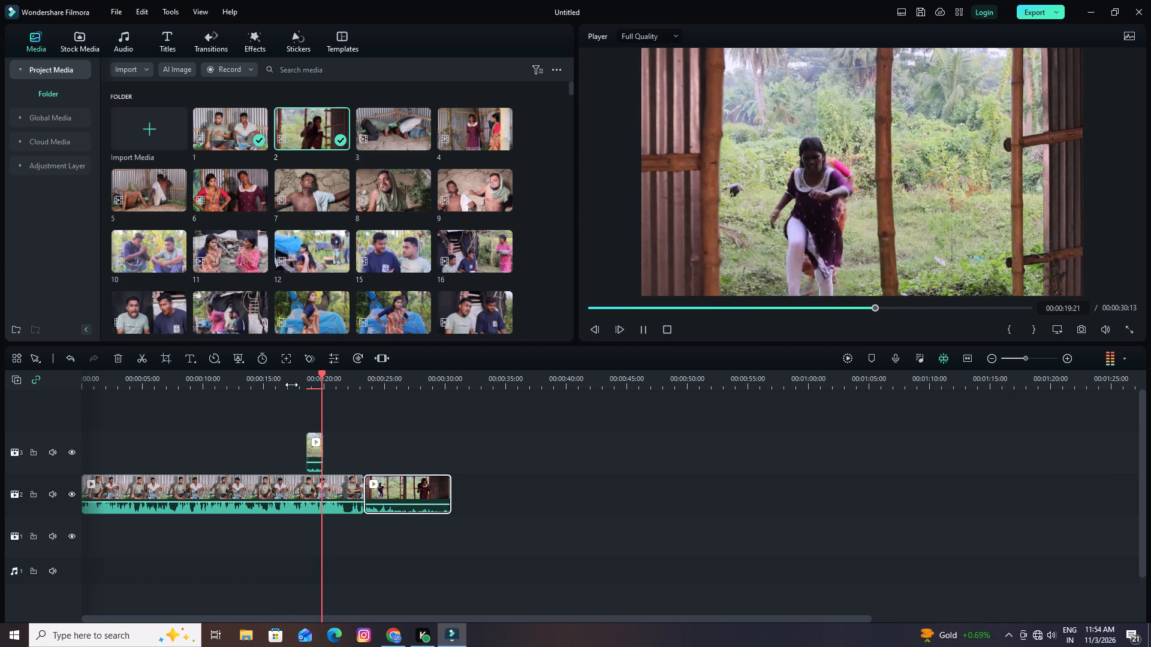
key("space")
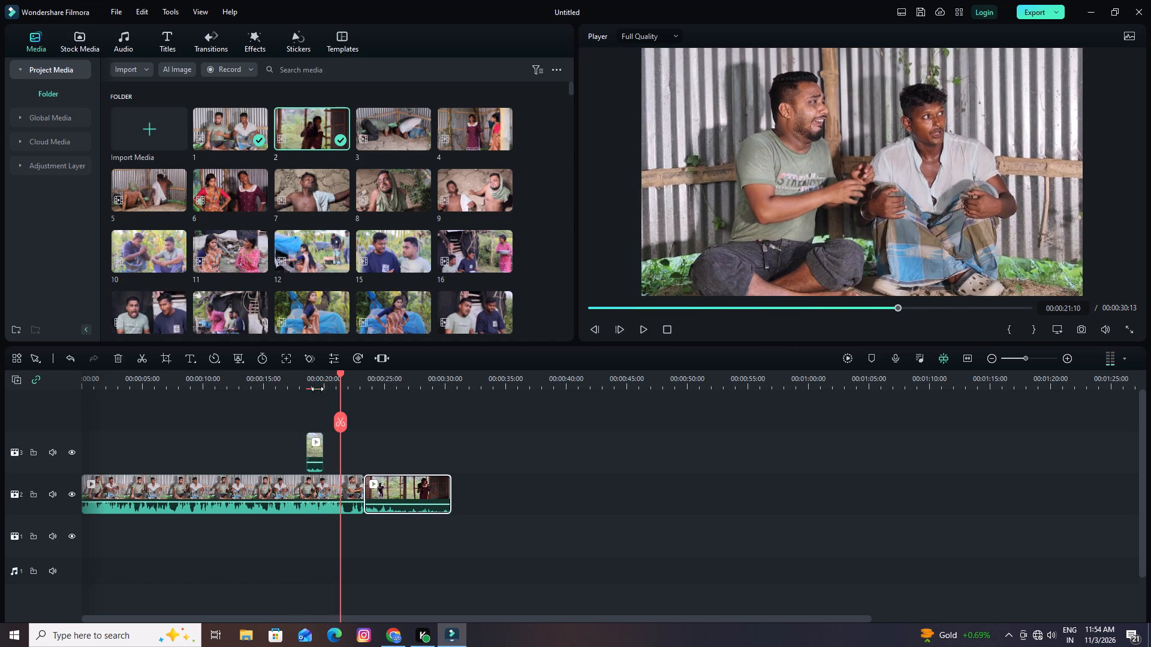
left_click_drag(341, 374, 294, 388)
key("space")
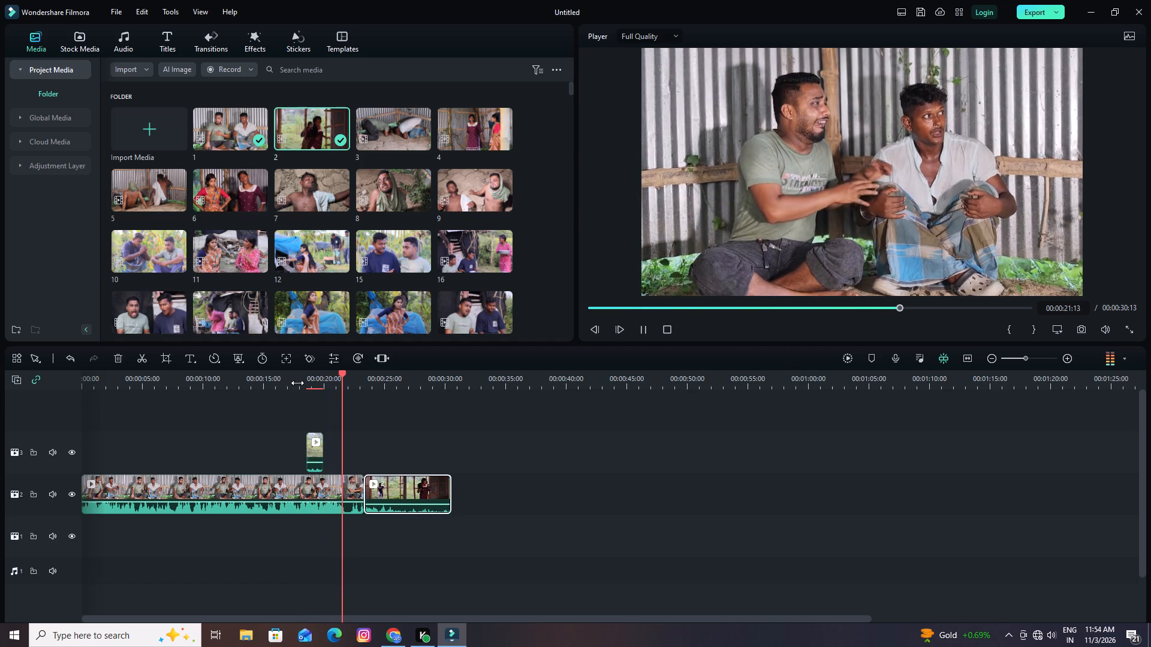
key("space")
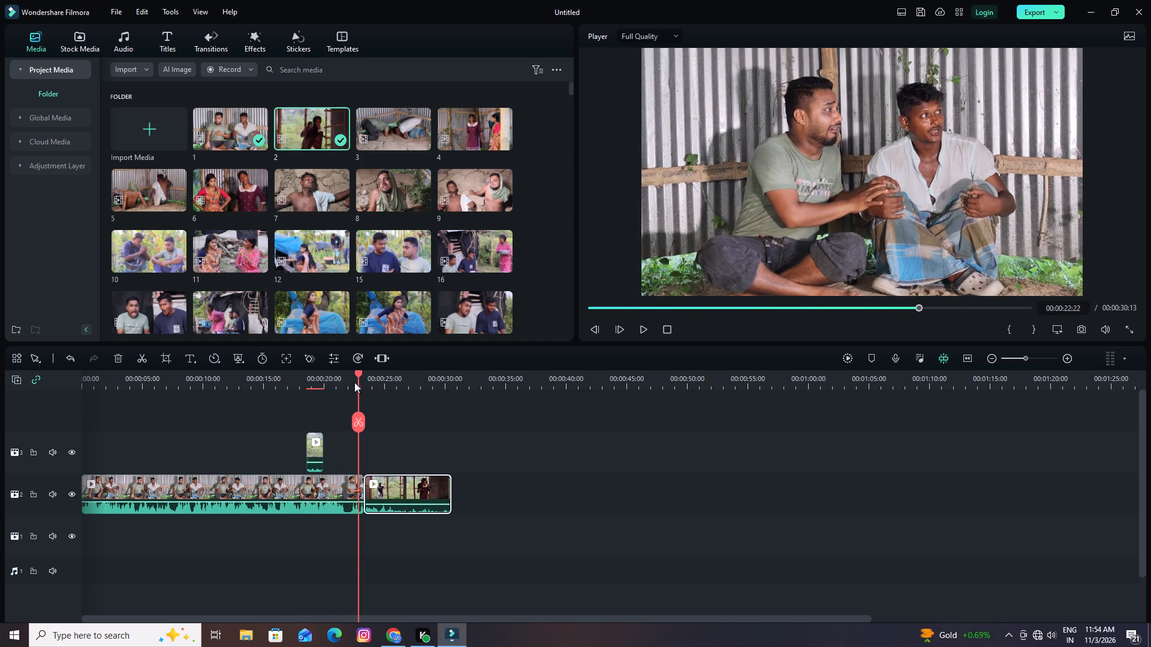
left_click_drag(357, 373, 333, 383)
key("space")
key("space")
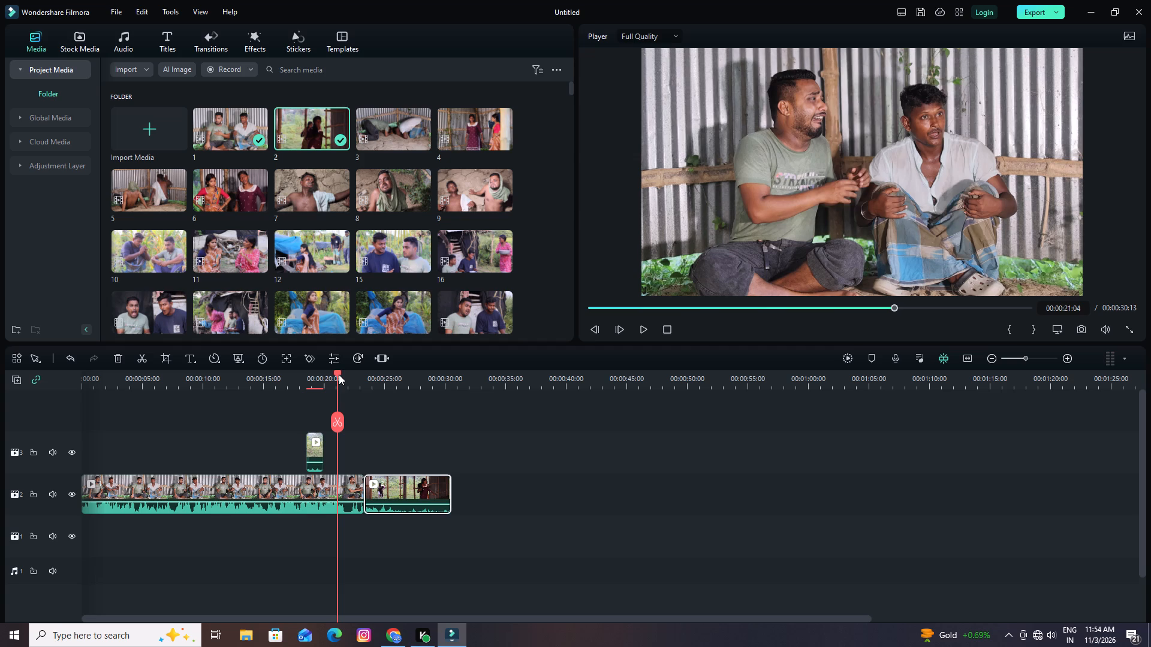
left_click(338, 373)
key("space")
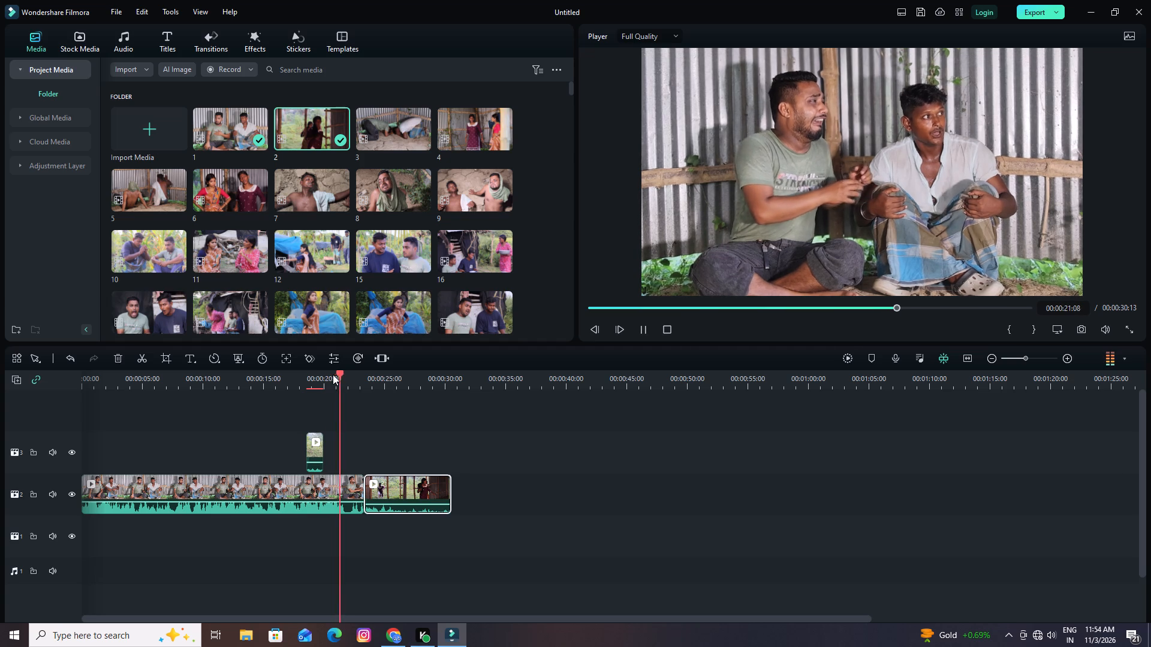
key("space")
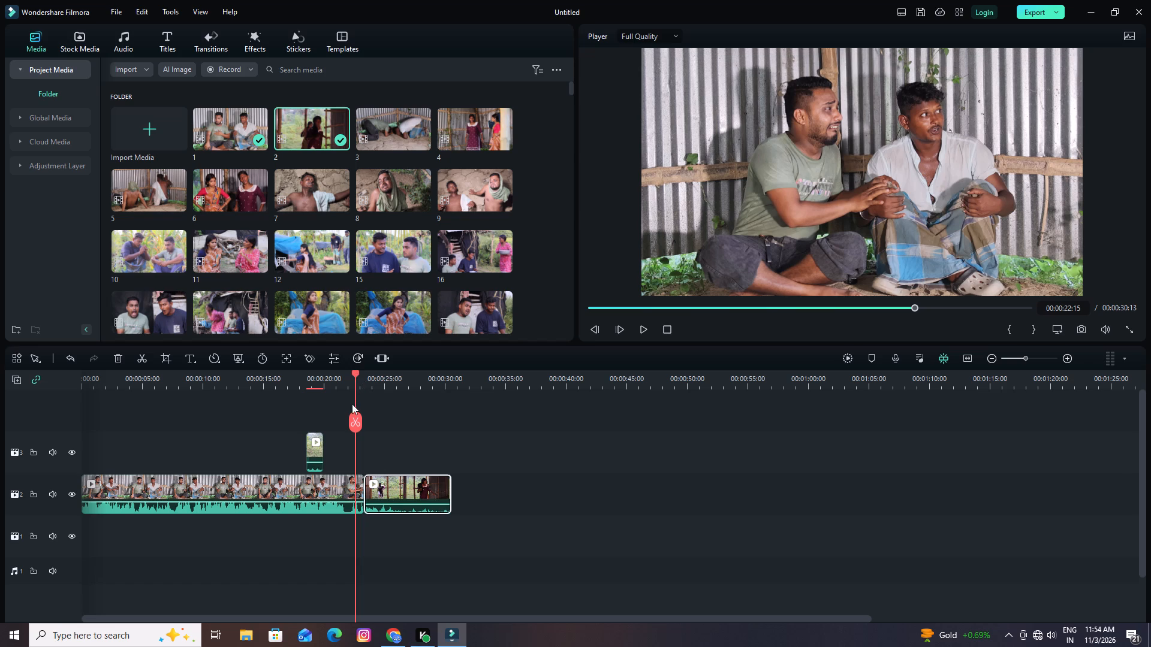
right_click(317, 446)
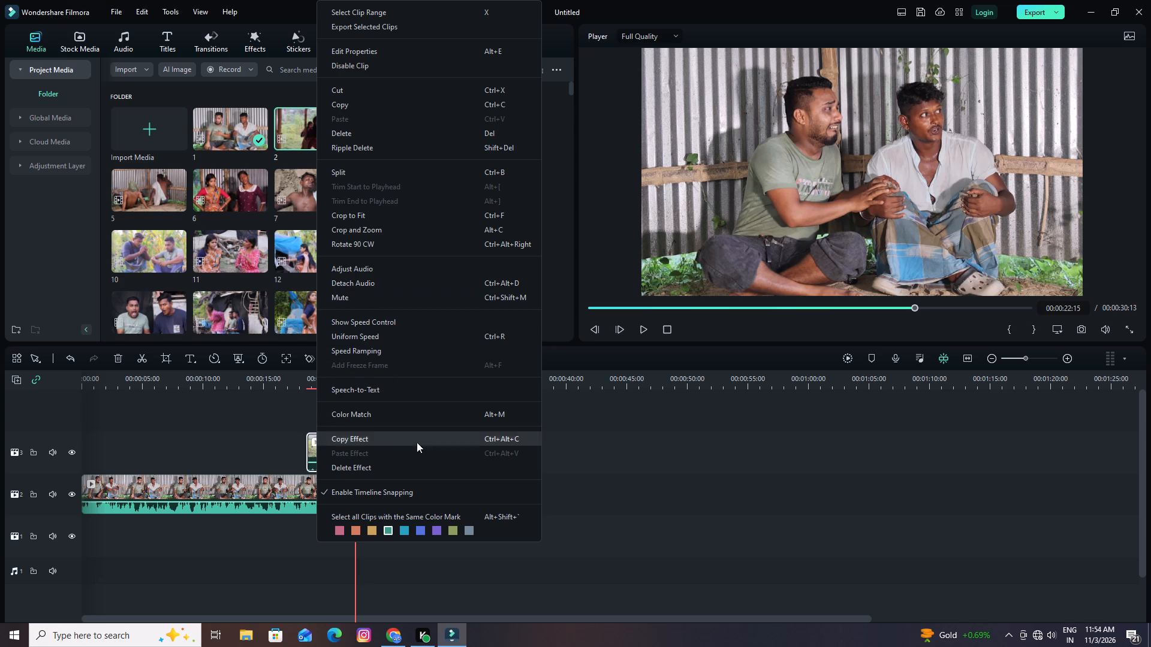
left_click(655, 463)
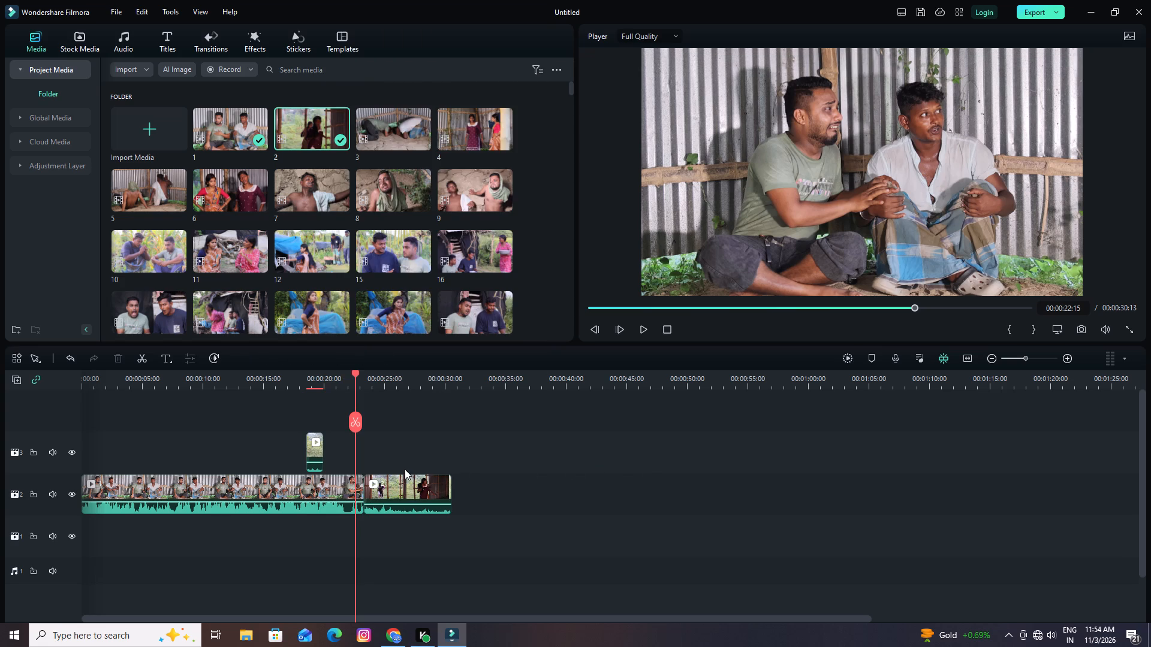
key("space")
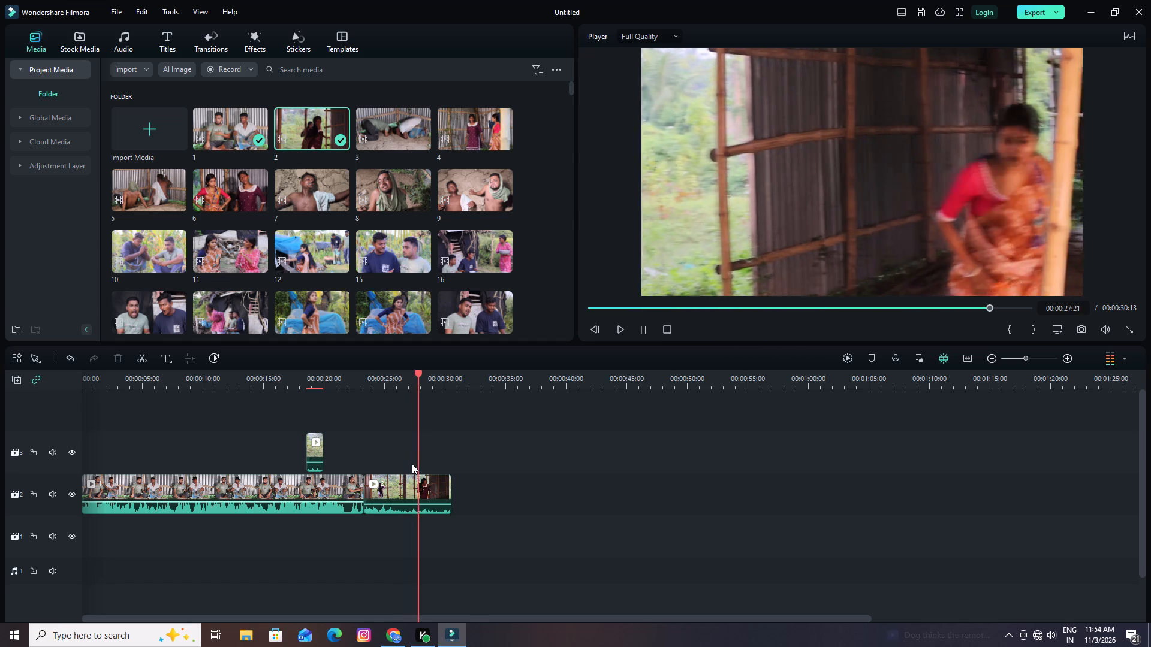
key("space")
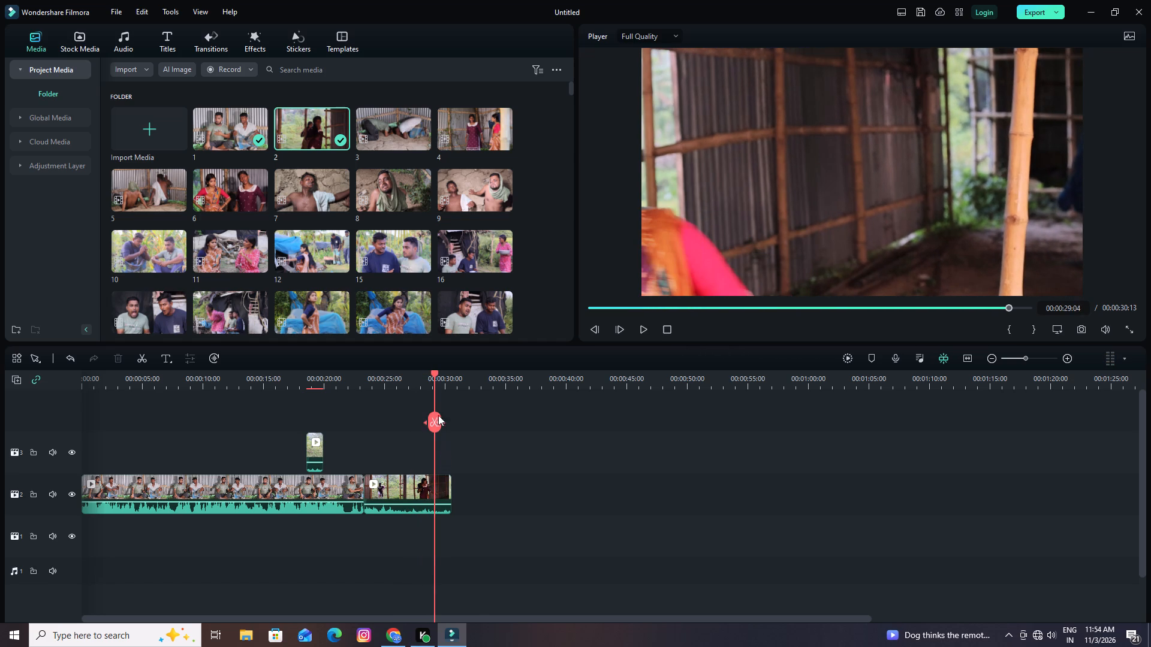
left_click_drag(435, 371, 412, 386)
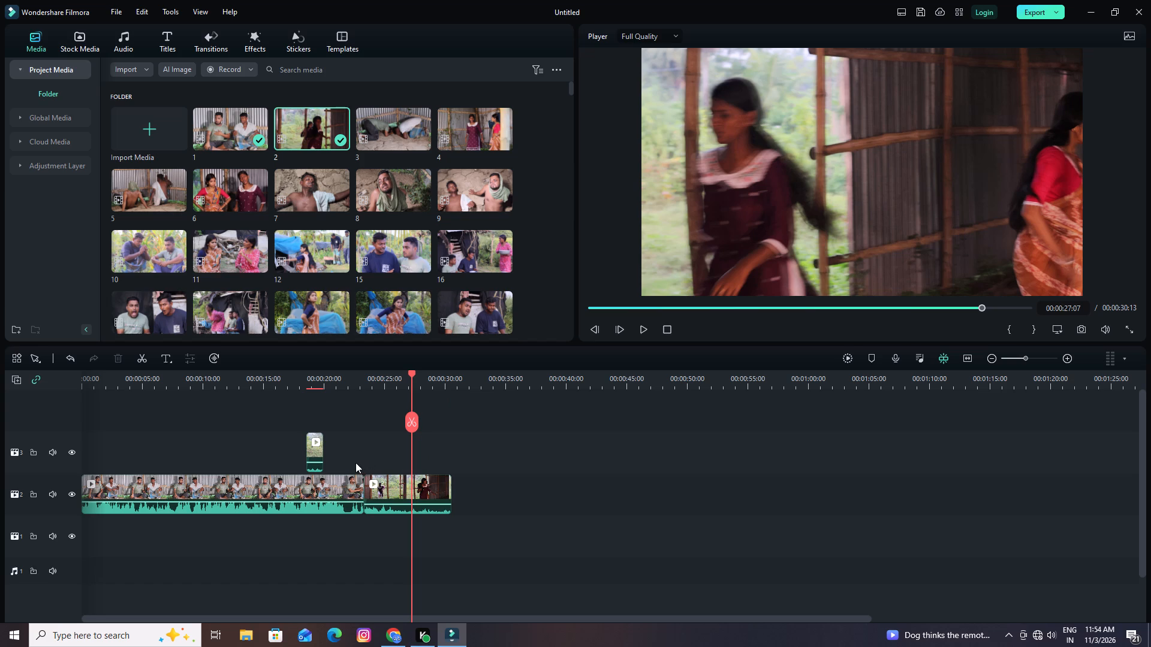
left_click_drag(412, 373, 276, 389)
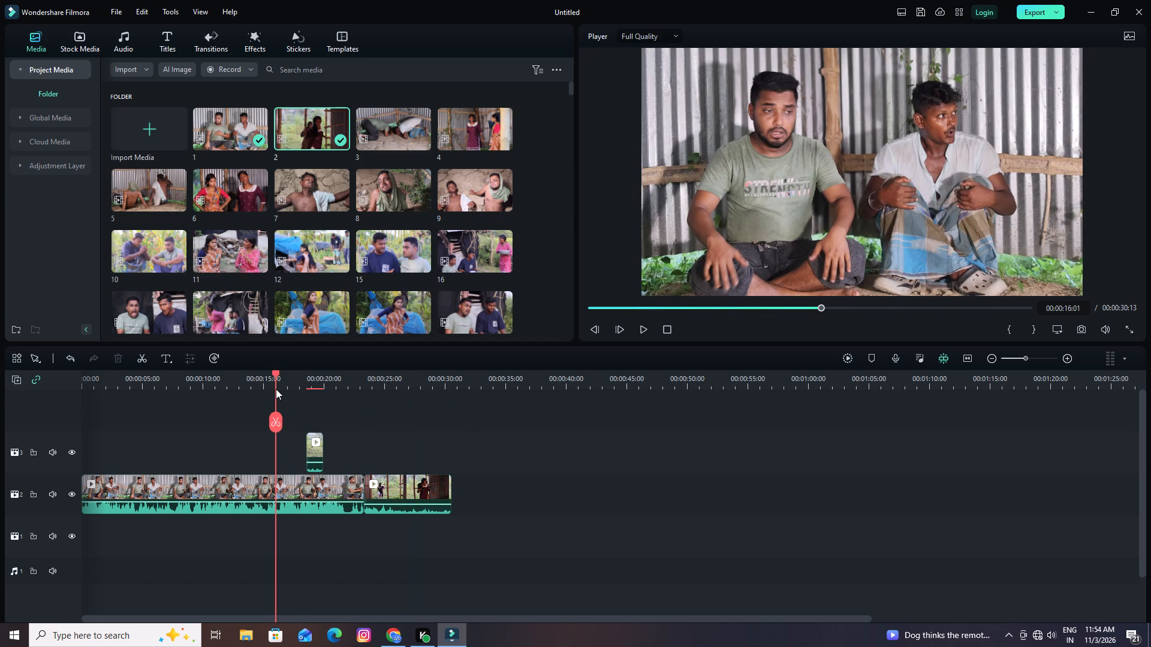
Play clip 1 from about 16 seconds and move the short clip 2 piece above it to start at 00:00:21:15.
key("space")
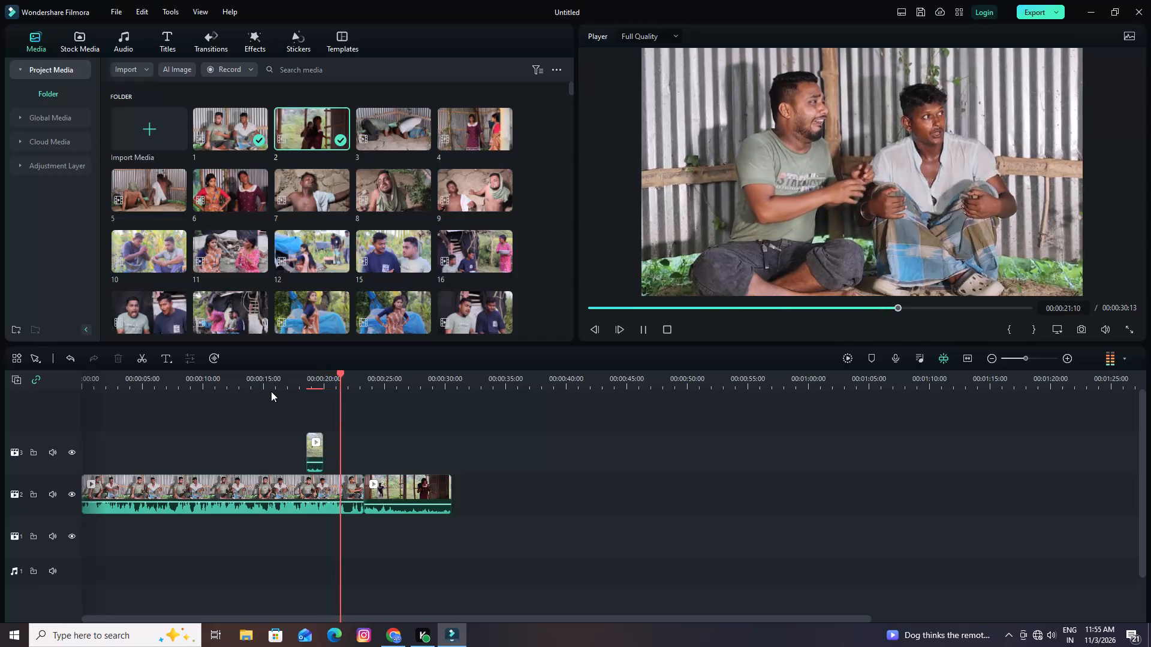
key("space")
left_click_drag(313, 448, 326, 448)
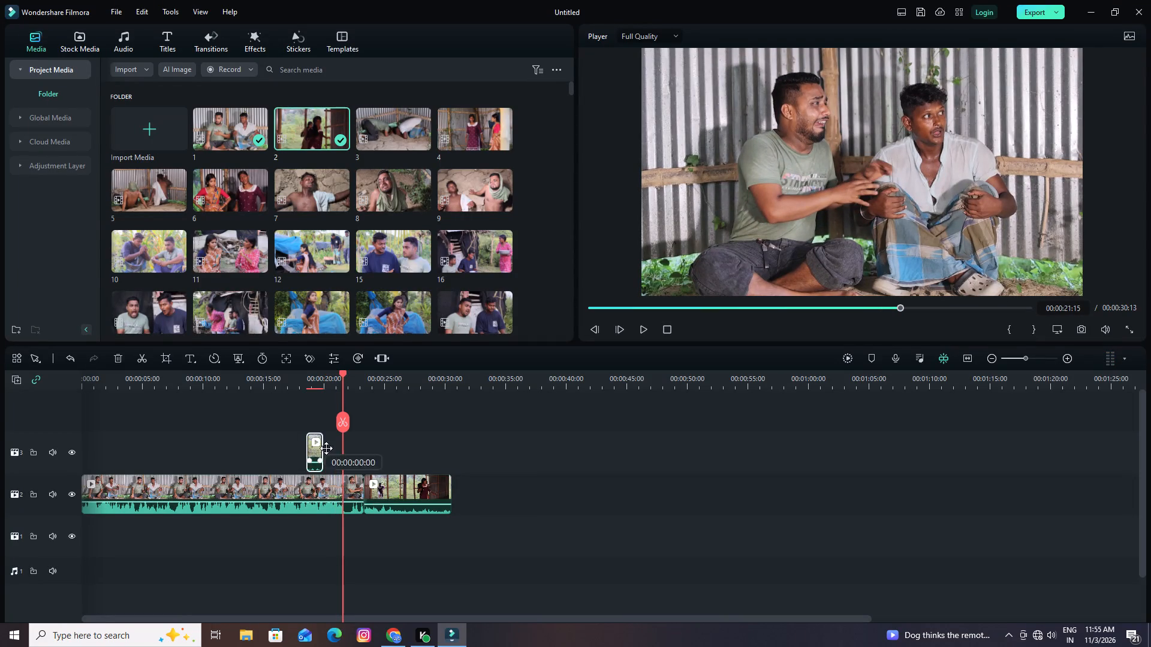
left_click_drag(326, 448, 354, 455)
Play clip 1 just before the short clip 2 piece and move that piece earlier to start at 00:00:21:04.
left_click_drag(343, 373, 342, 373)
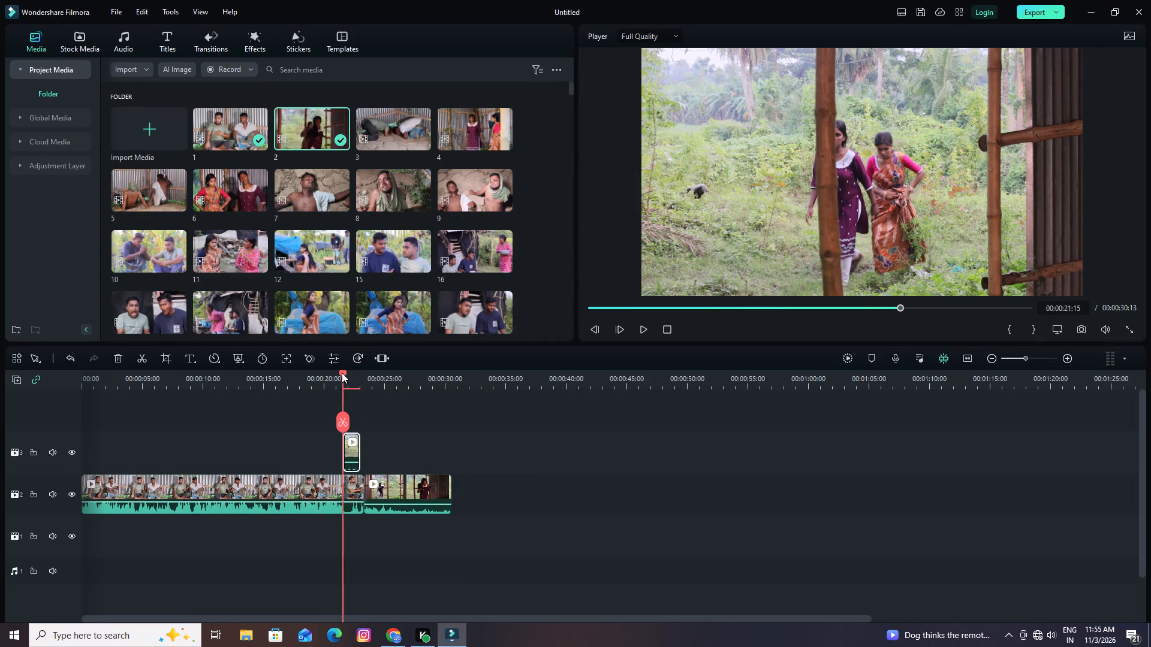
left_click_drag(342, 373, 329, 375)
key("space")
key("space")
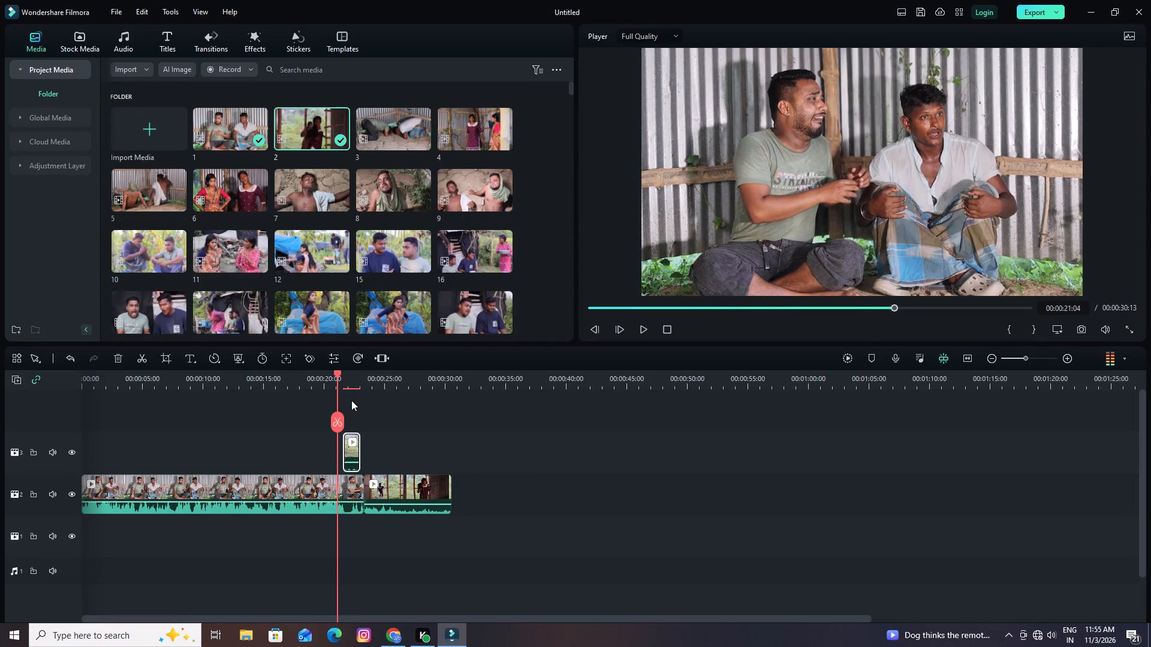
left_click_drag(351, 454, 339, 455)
Preview the short clip 2 piece, move it earlier to start at 00:00:20:22, and play back the new placement.
left_click_drag(338, 373, 325, 379)
key("space")
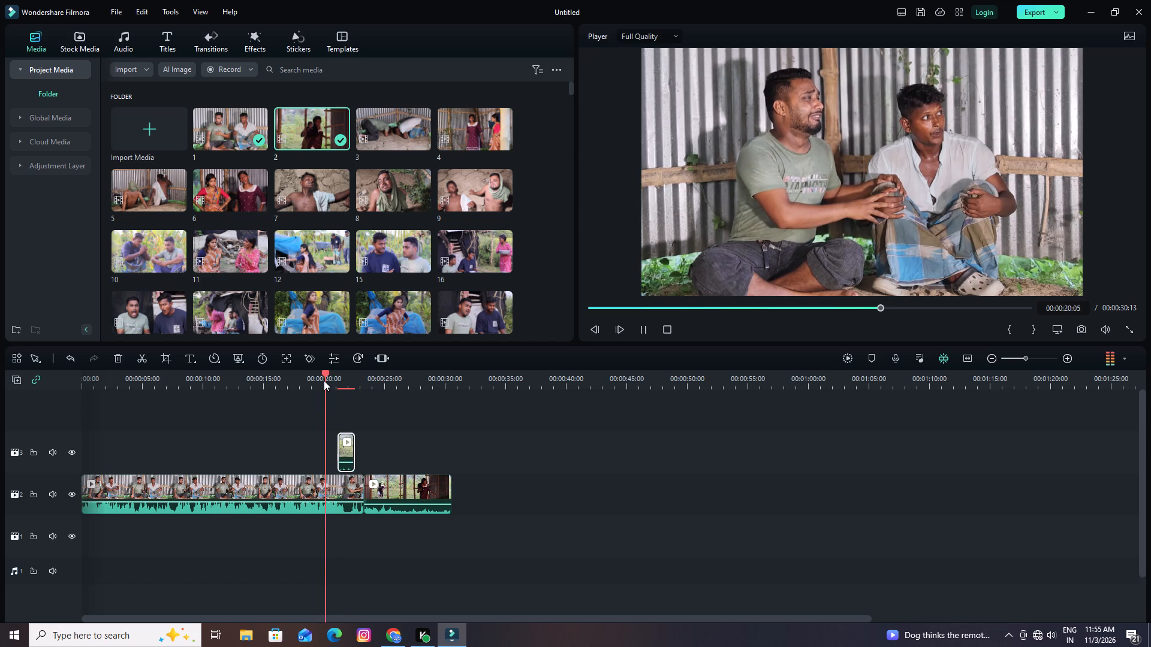
key("space")
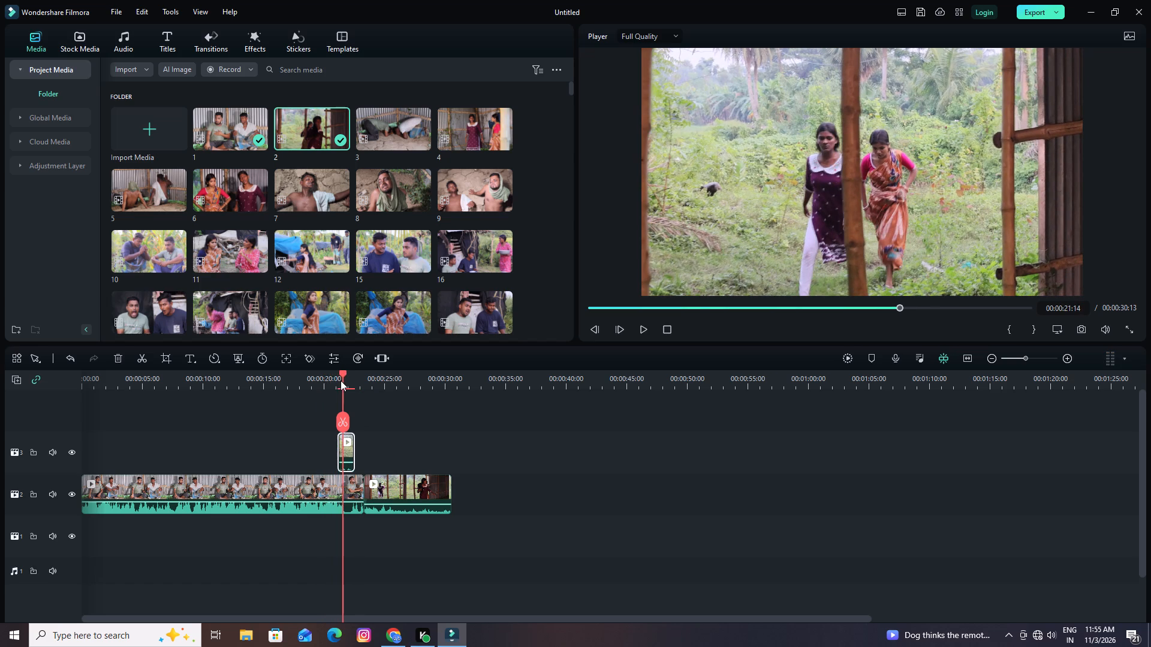
left_click_drag(342, 374, 335, 380)
left_click_drag(346, 452, 332, 453)
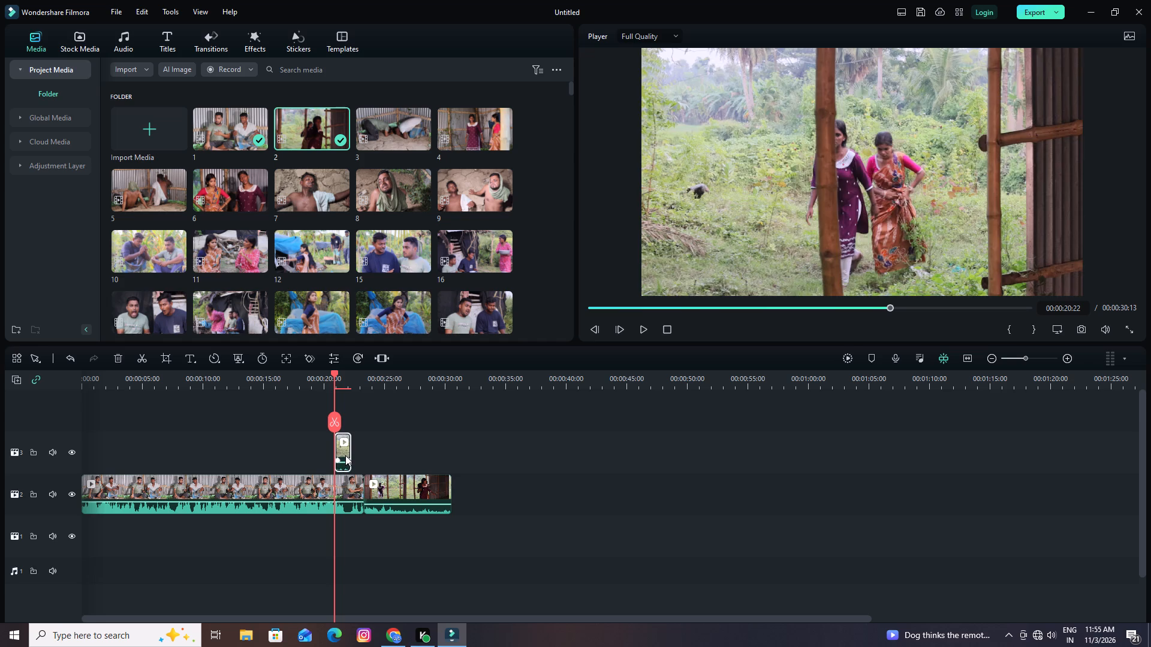
key("space")
key("space")
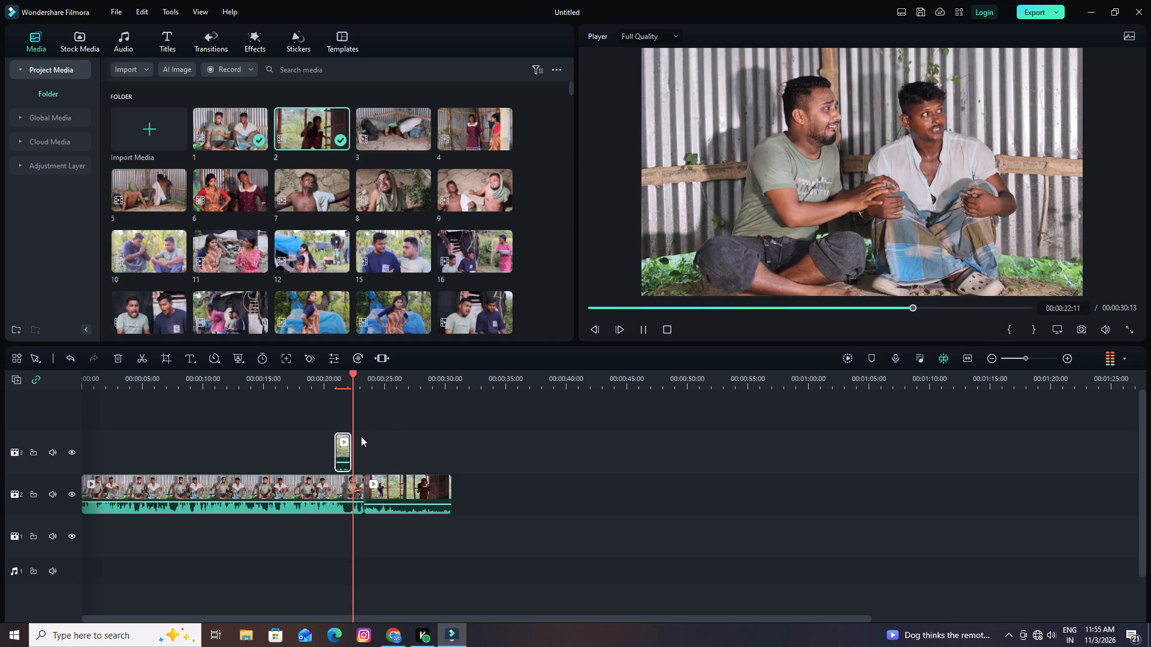
Play back the short clip 2 piece over clip 1 and the join into the longer clip 2 piece.
left_click_drag(355, 373, 329, 383)
key("space")
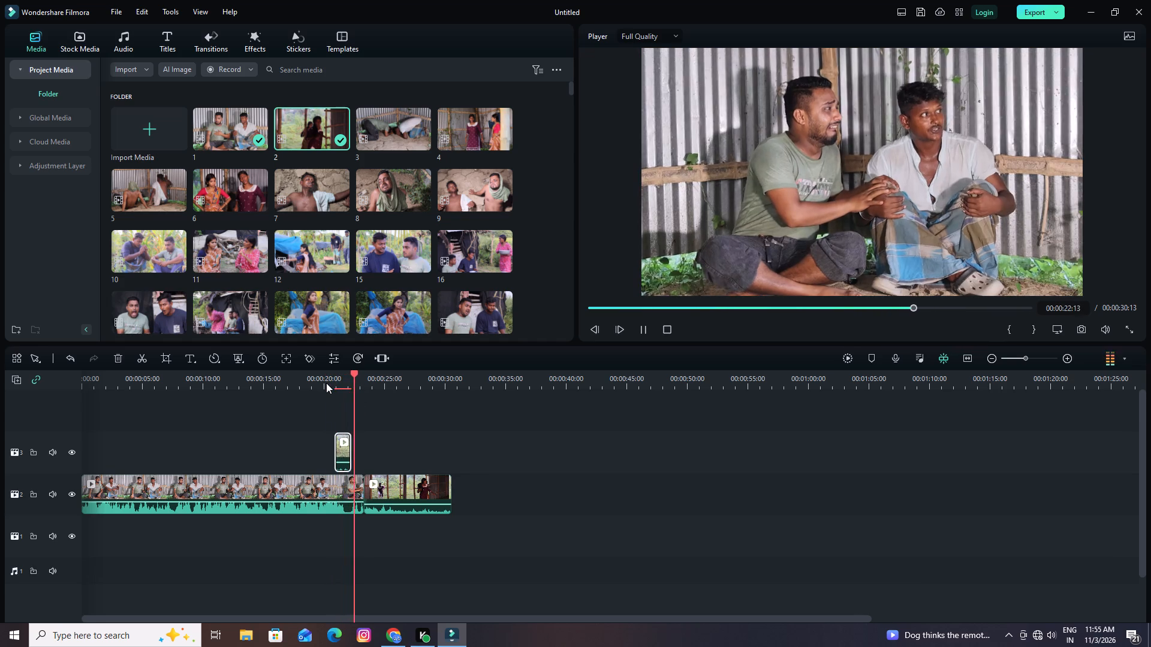
key("space")
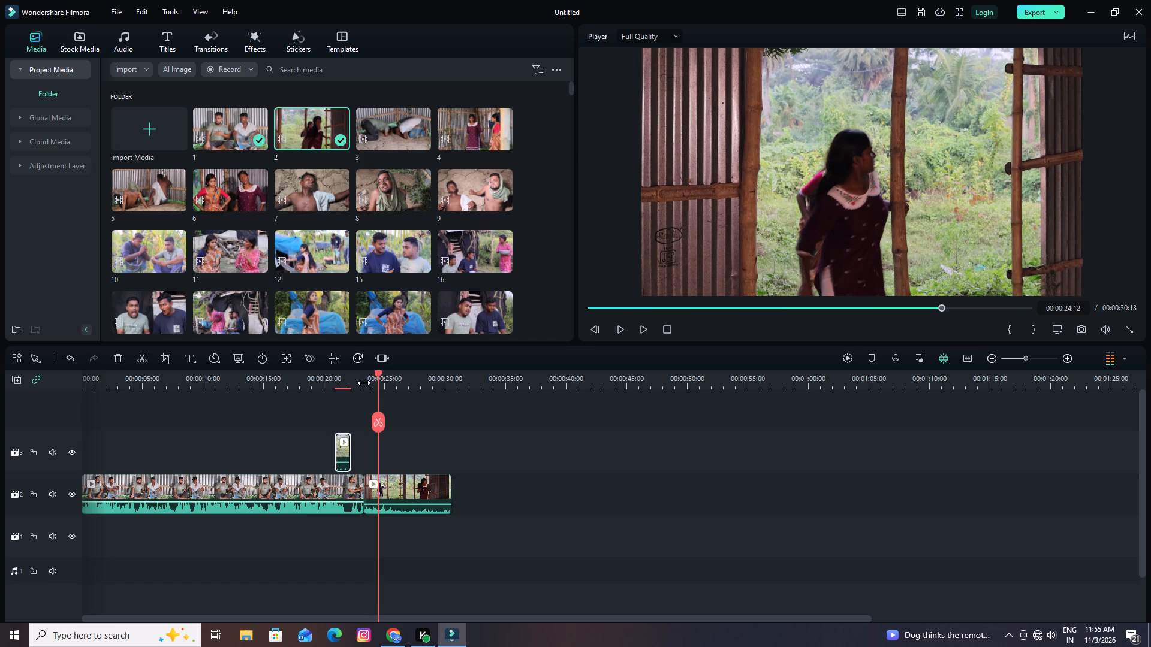
left_click_drag(378, 373, 285, 399)
key("space")
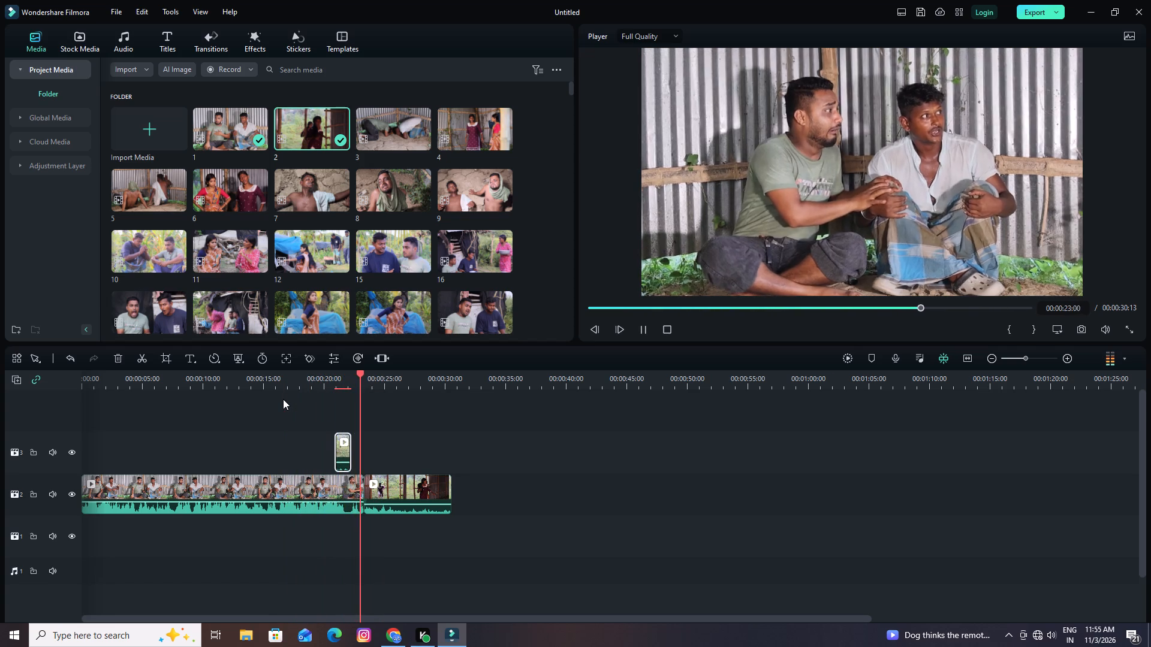
key("space")
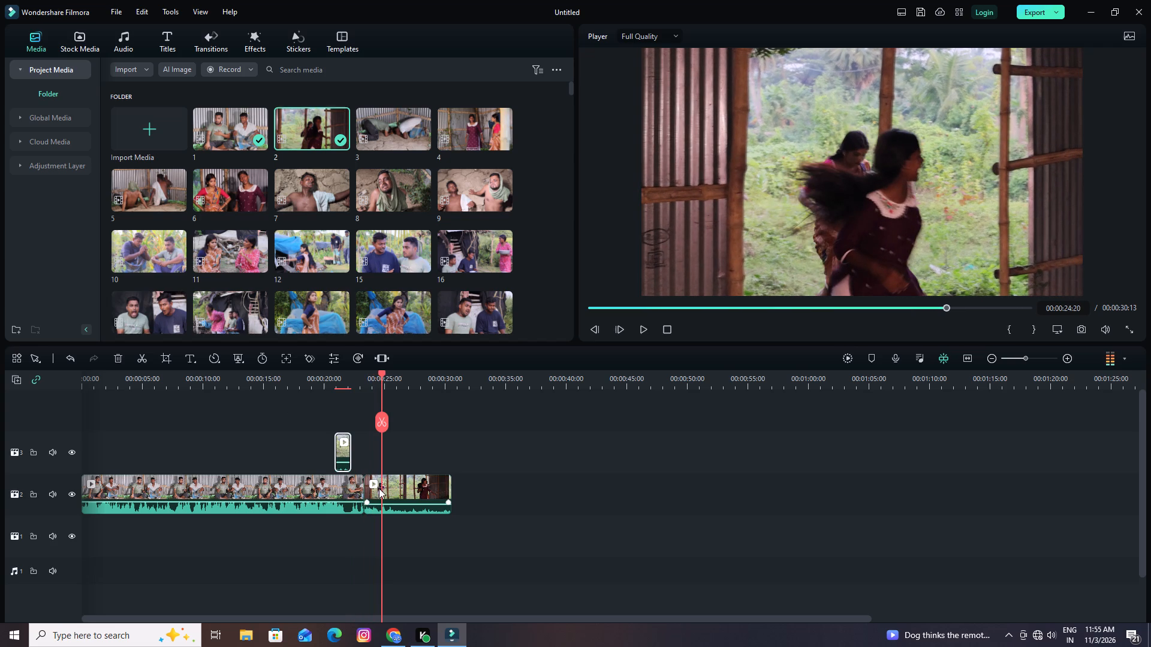
Raise the volume of the longer clip 2 piece that follows clip 1.
left_click_drag(399, 503, 401, 496)
Play the longer clip 2 piece to 00:00:29:08, split it there and delete the leftover end.
key("space")
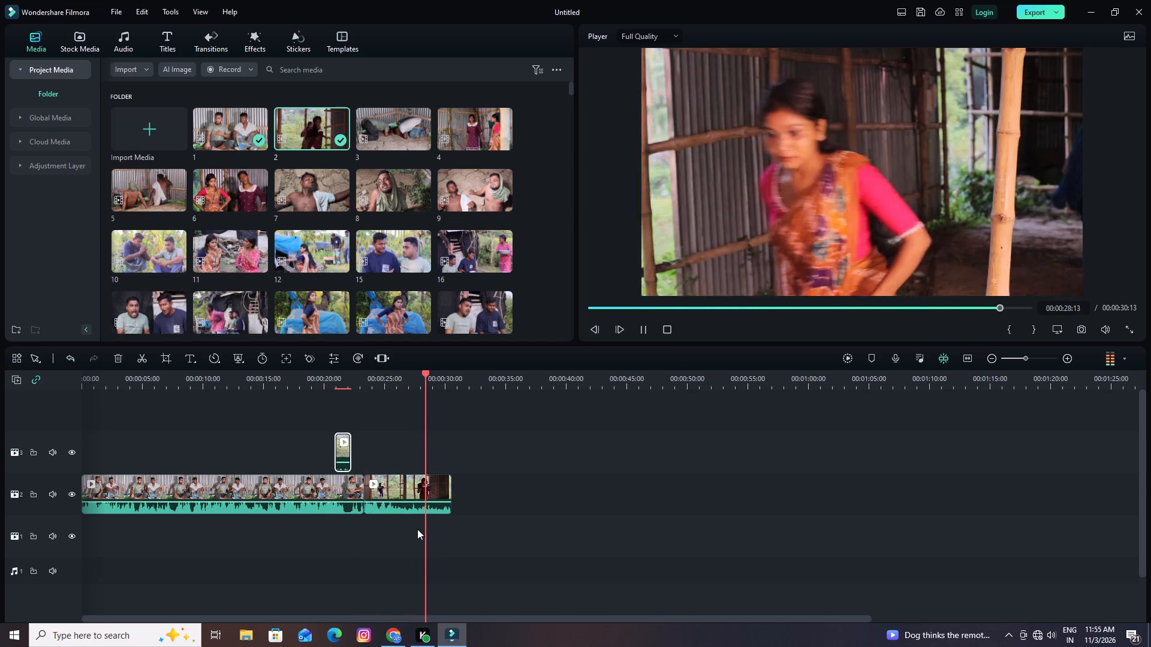
key("space")
key("space")
key("space")
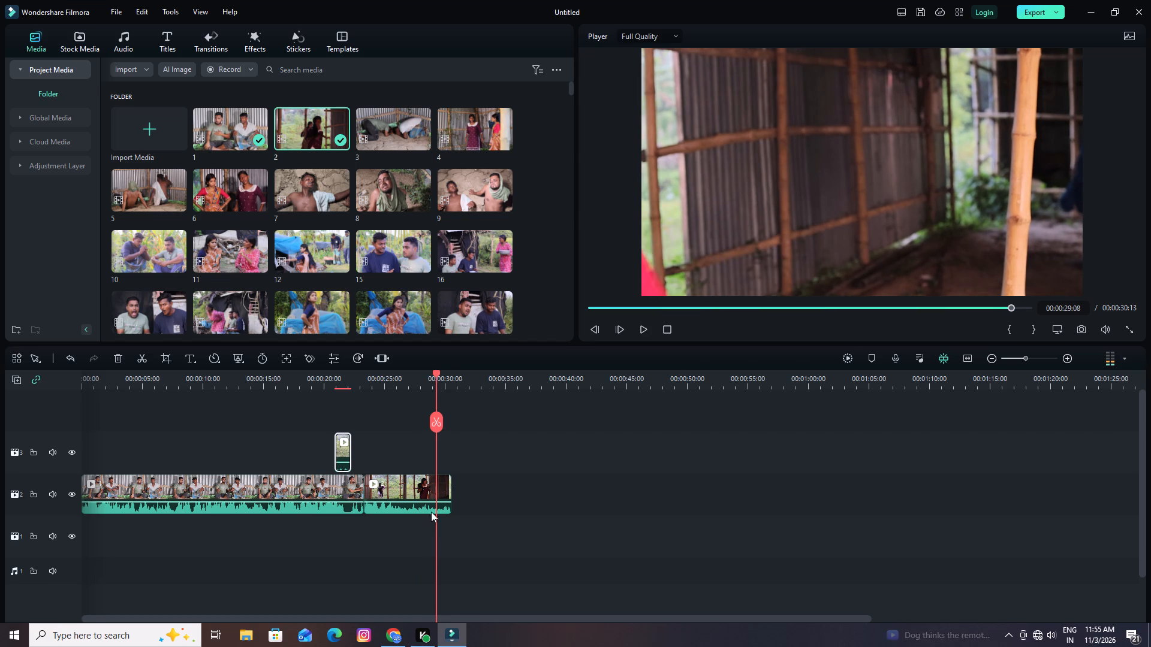
left_click(436, 423)
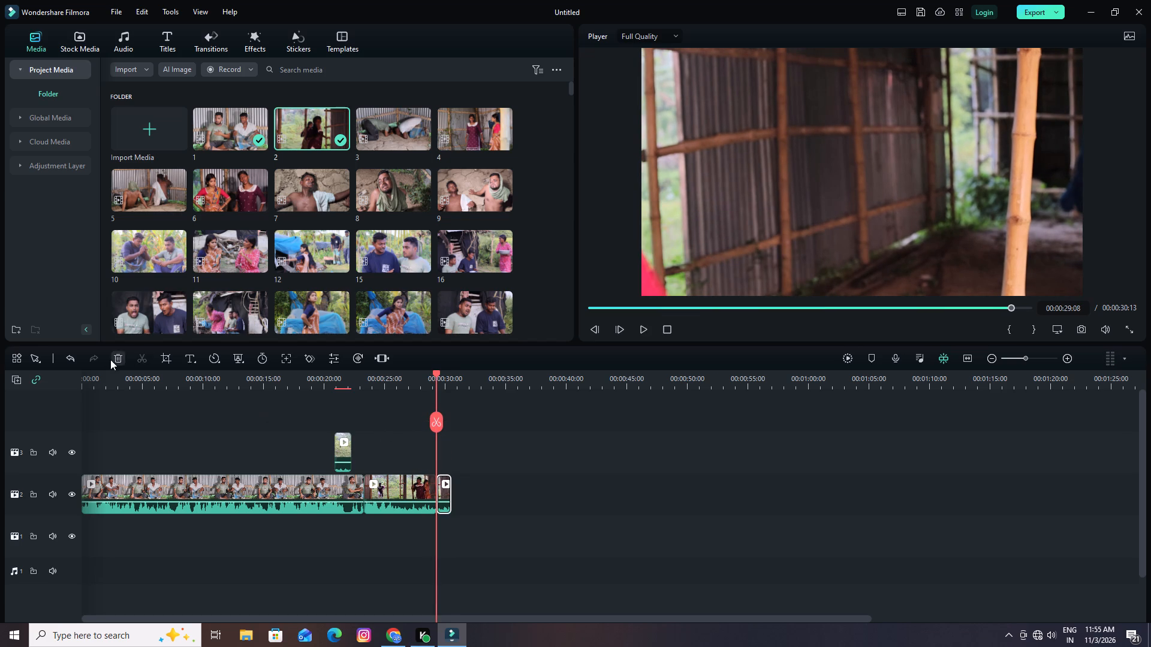
left_click(120, 359)
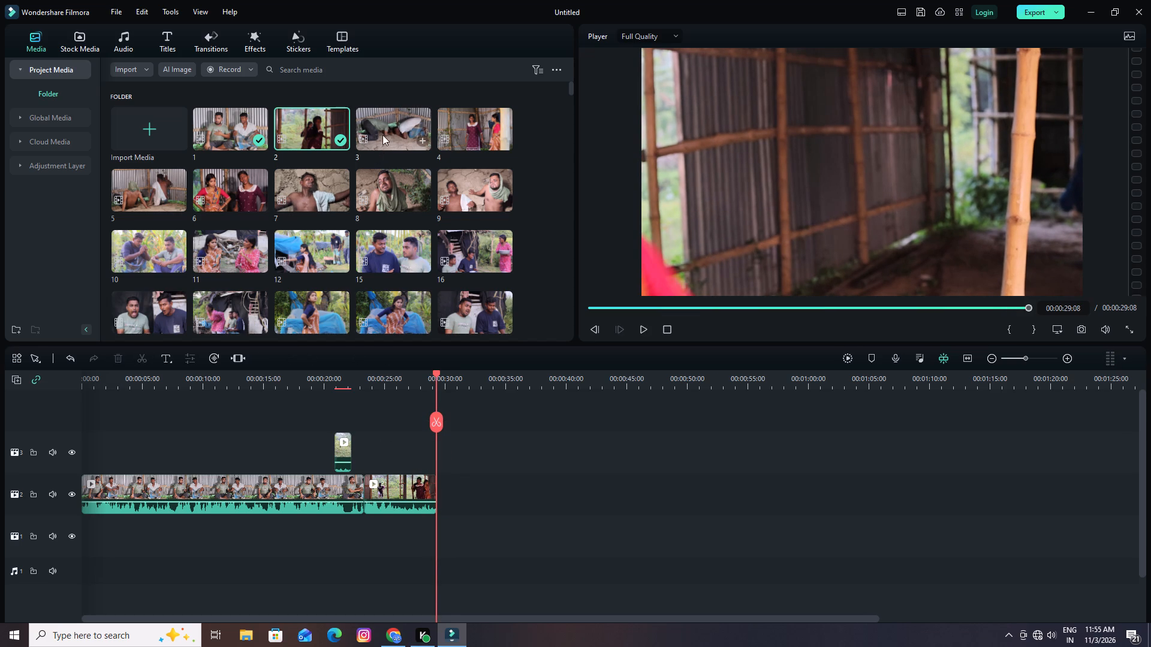
Add clip 3 directly after the clip 2 piece on the main video track and raise its volume.
left_click_drag(384, 130, 441, 491)
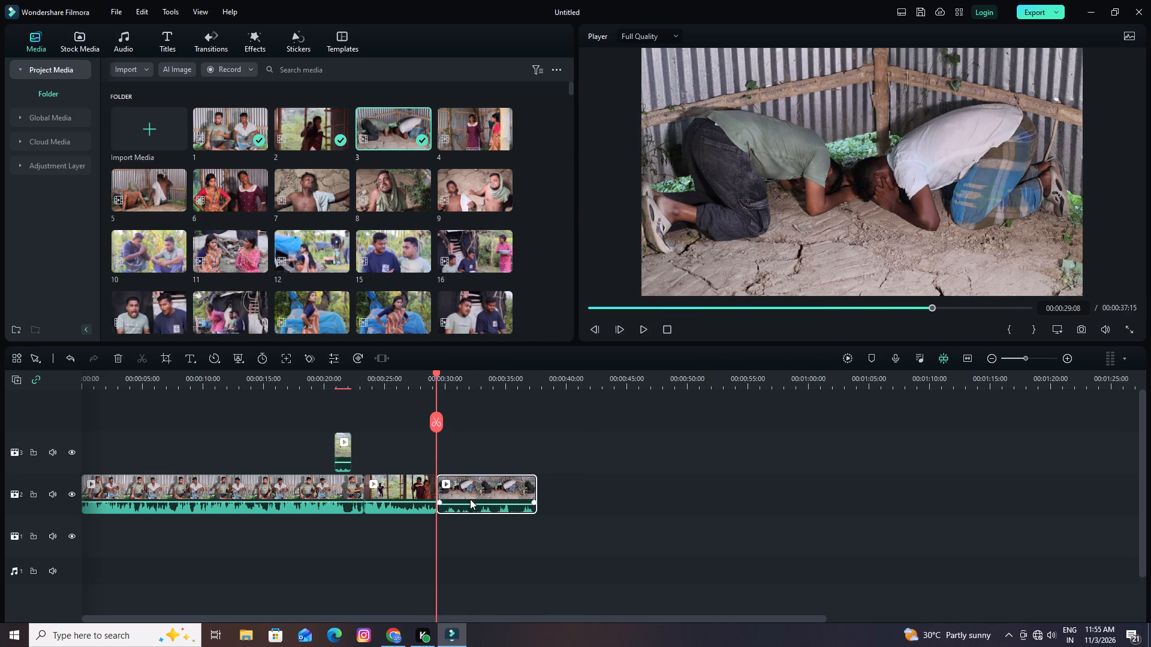
left_click_drag(470, 504, 472, 477)
Split clip 3 at 00:00:31:23 and delete the part before the cut.
key("space")
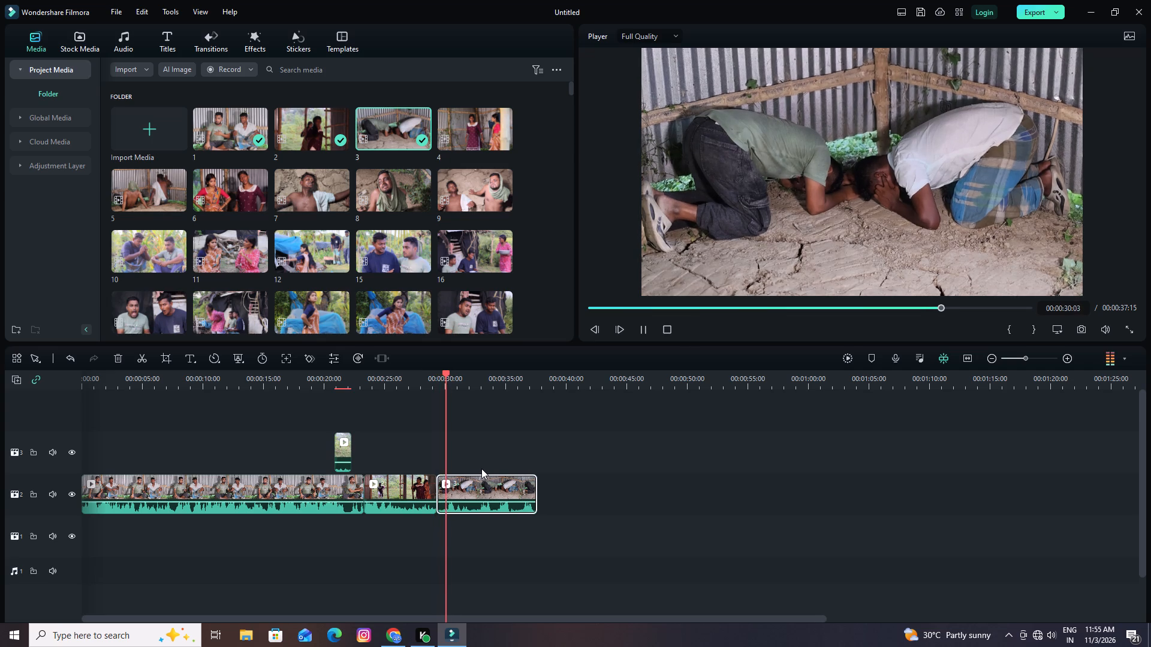
key("space")
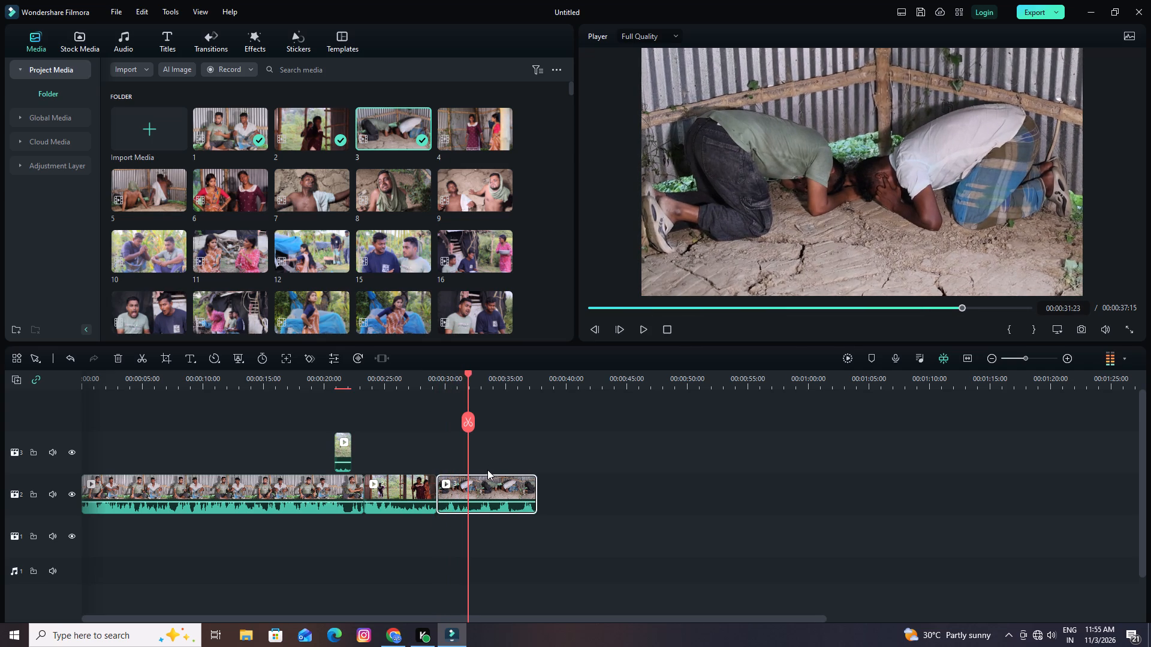
left_click(469, 420)
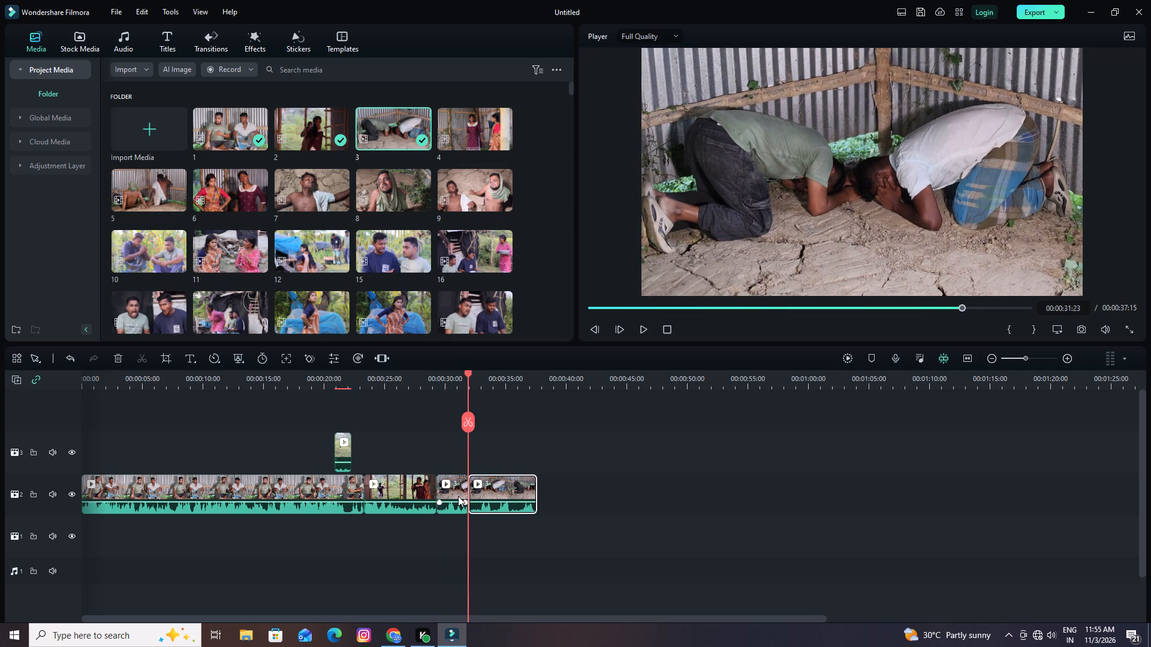
left_click(454, 484)
left_click(119, 355)
Play the remaining clip 3 piece, split it at 00:00:31:15 and delete the part after the cut.
key("space")
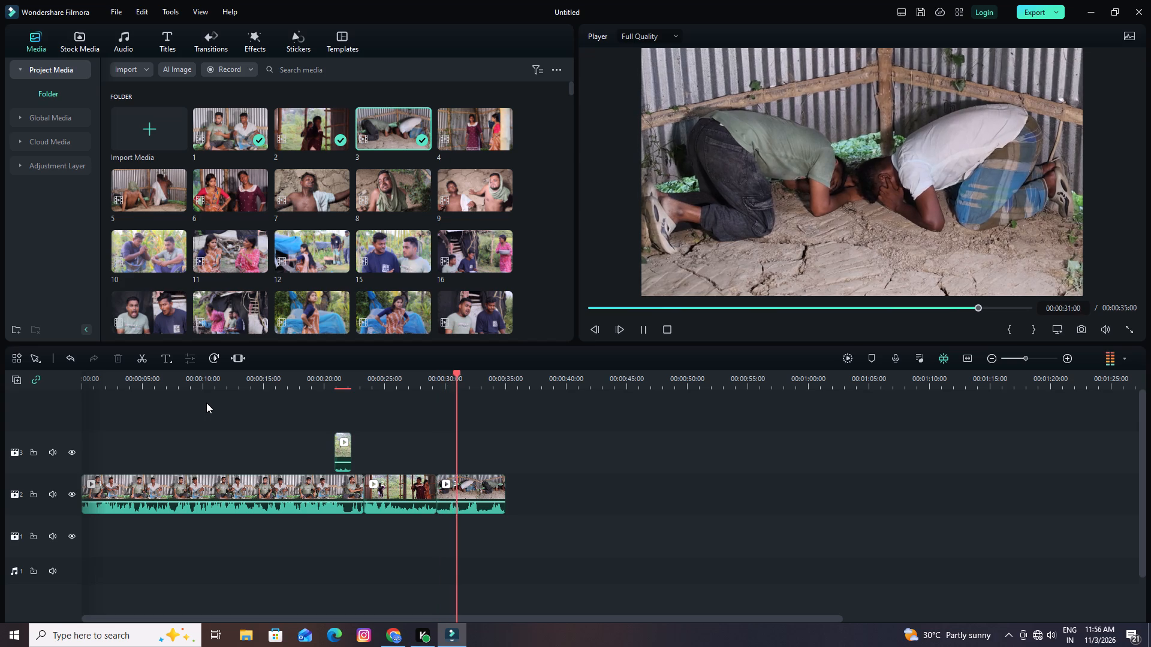
key("space")
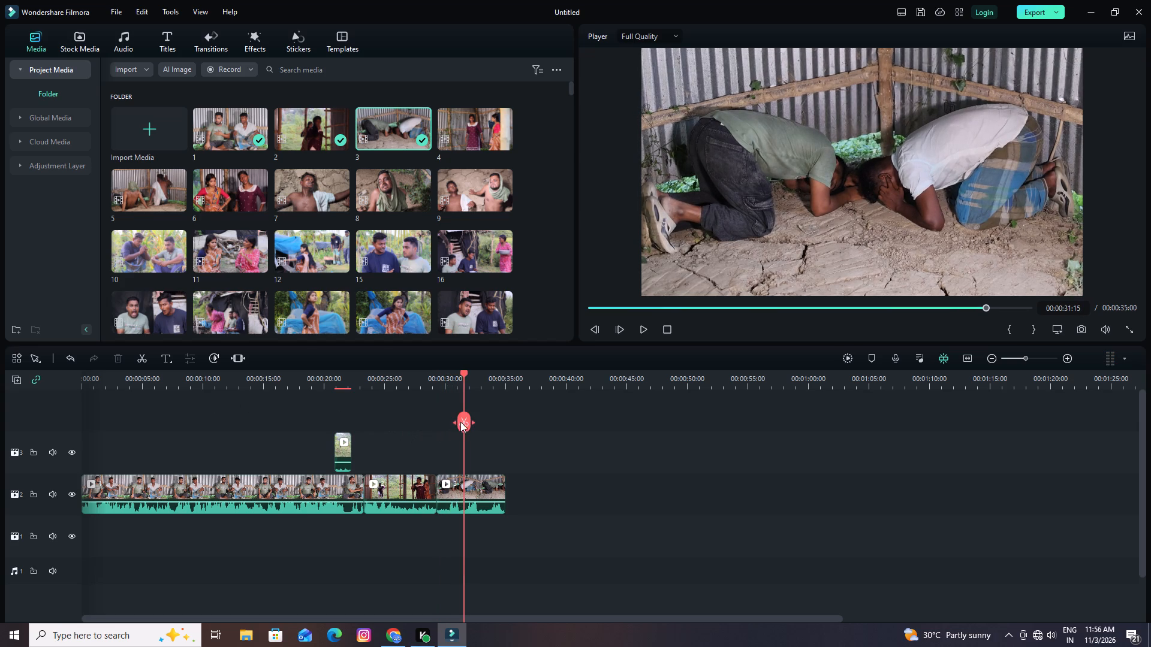
left_click(460, 422)
left_click(119, 356)
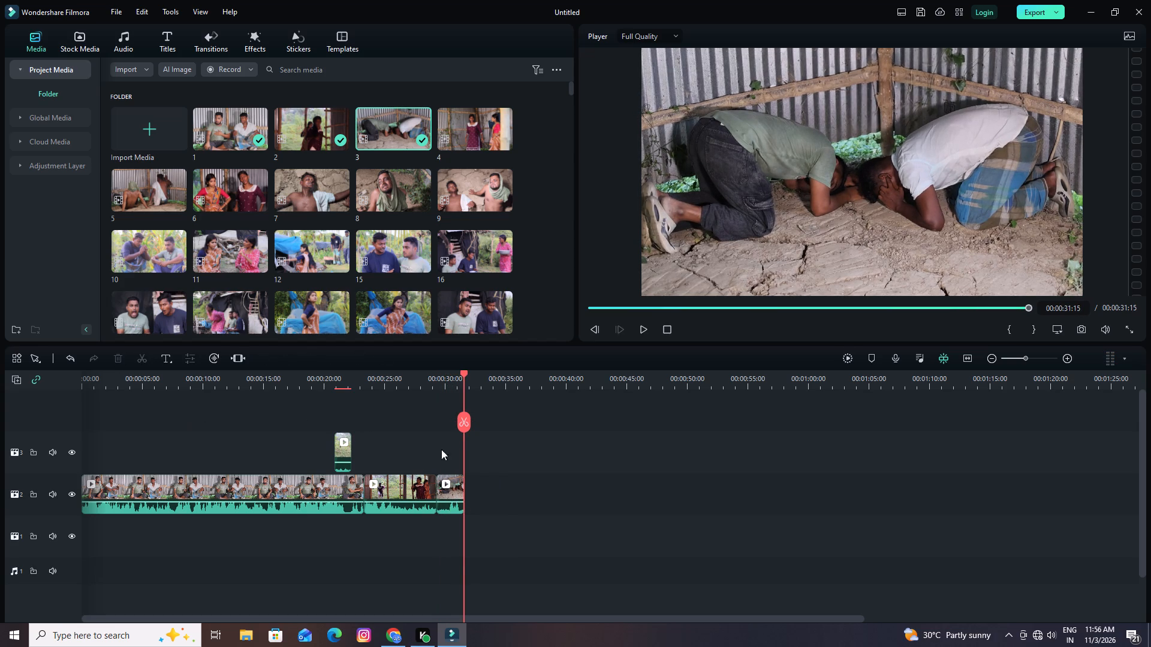
Play through clip 2 and move the clip 3 piece onto the track above it, starting at 00:00:26:16.
left_click_drag(465, 373, 318, 374)
key("space")
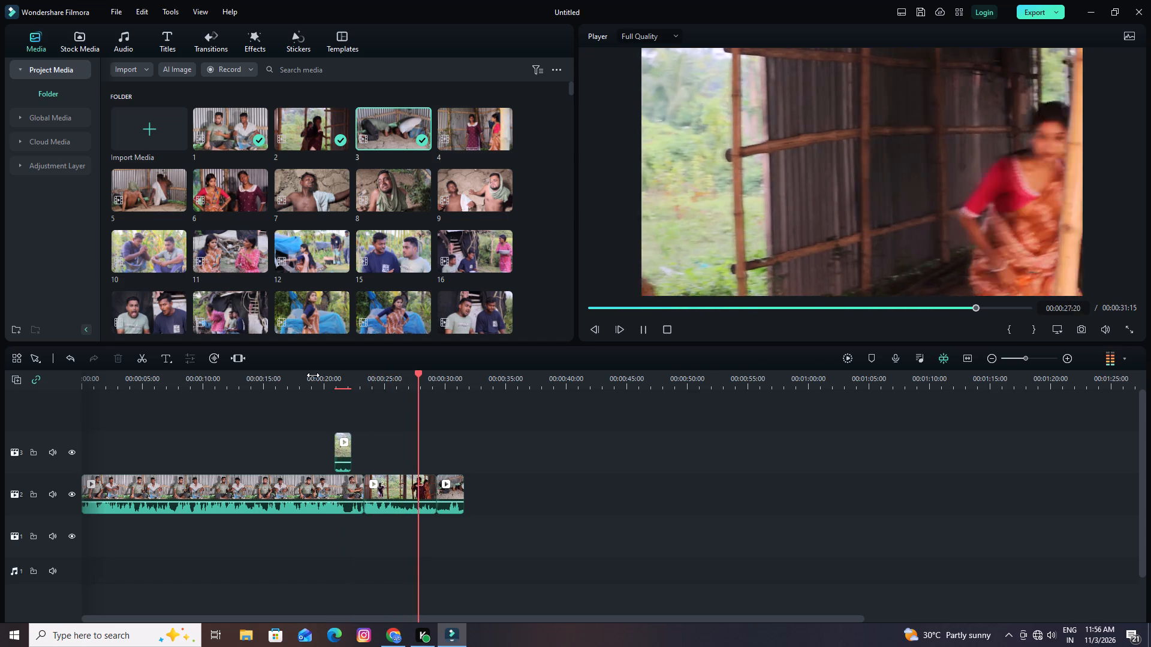
key("space")
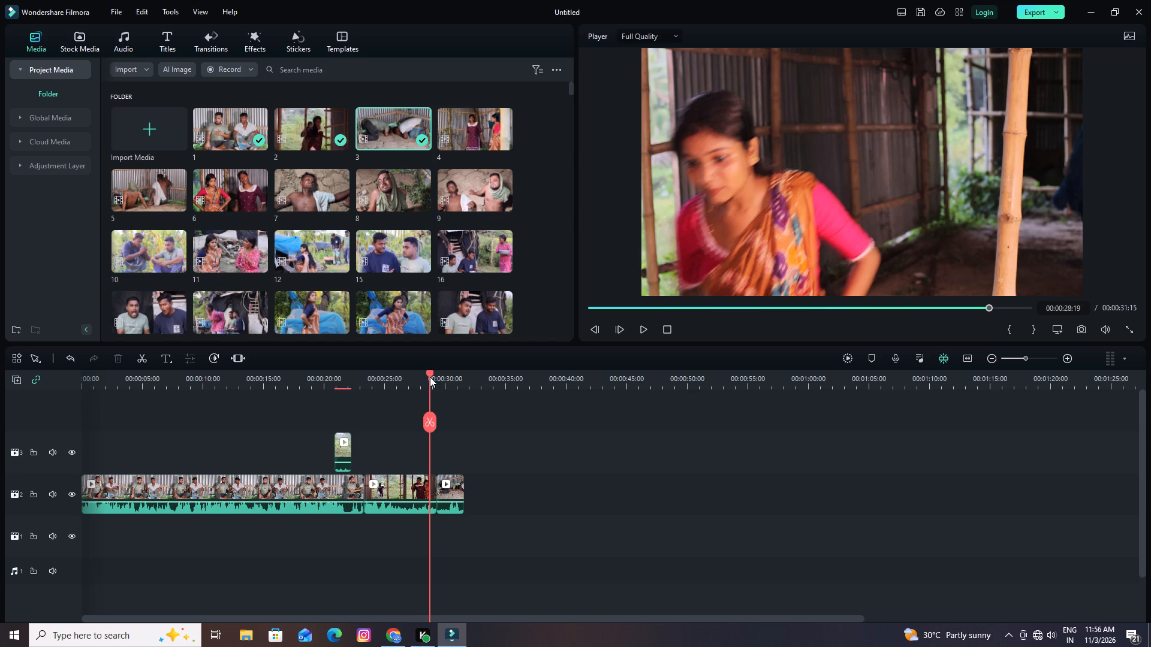
left_click_drag(430, 373, 404, 379)
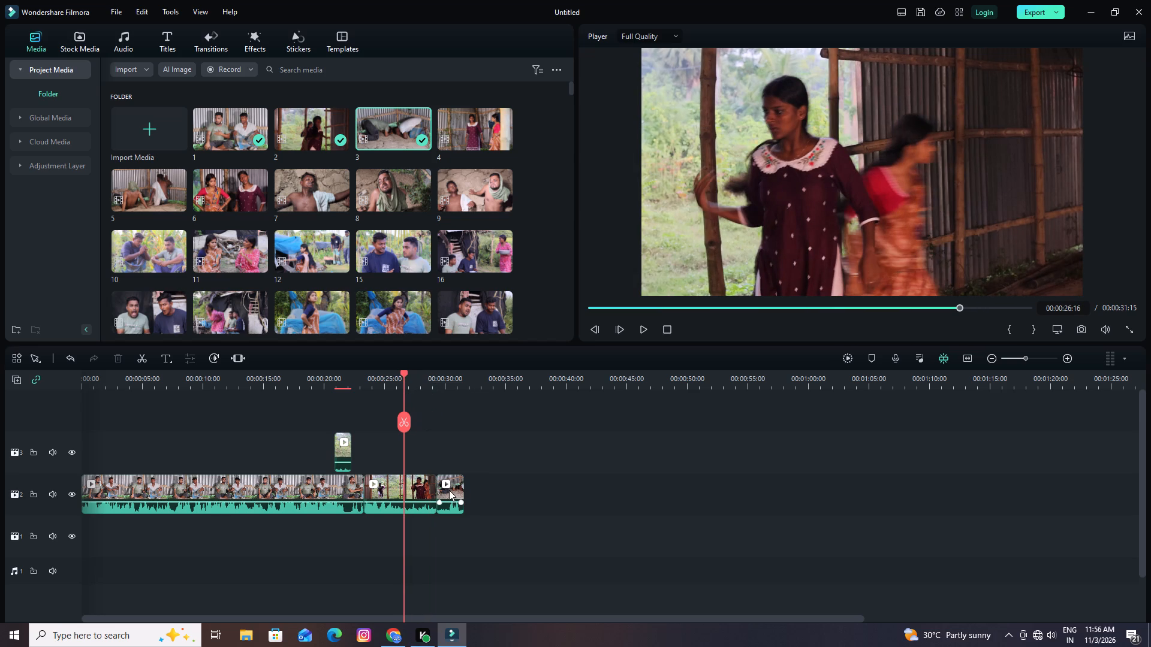
left_click_drag(449, 490, 417, 458)
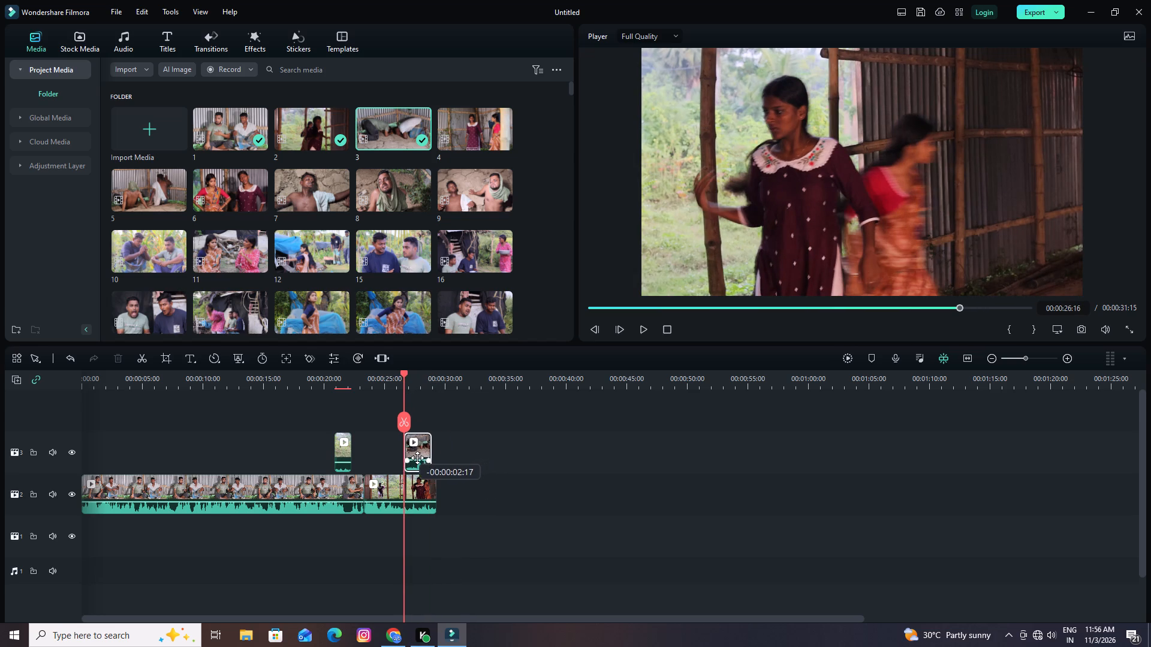
left_click_drag(417, 458, 416, 458)
Review the clip 3 cutaway over clip 2 in playback and move it earlier to start at about 26 seconds.
key("space")
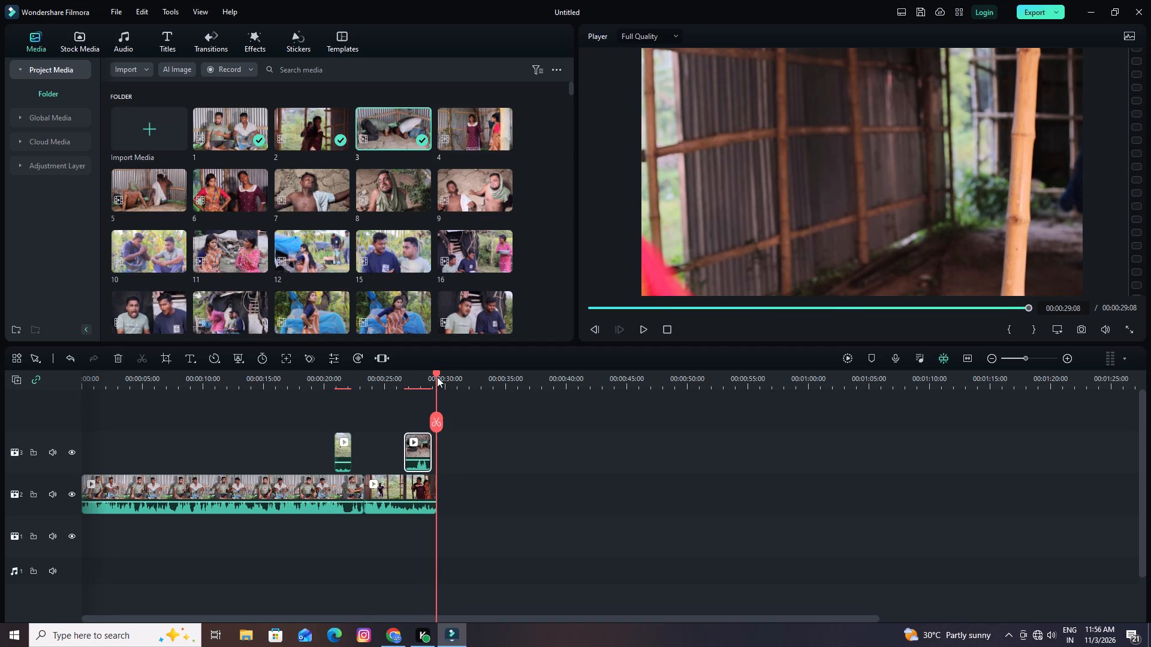
left_click_drag(436, 374, 373, 390)
key("space")
left_click_drag(438, 372, 381, 384)
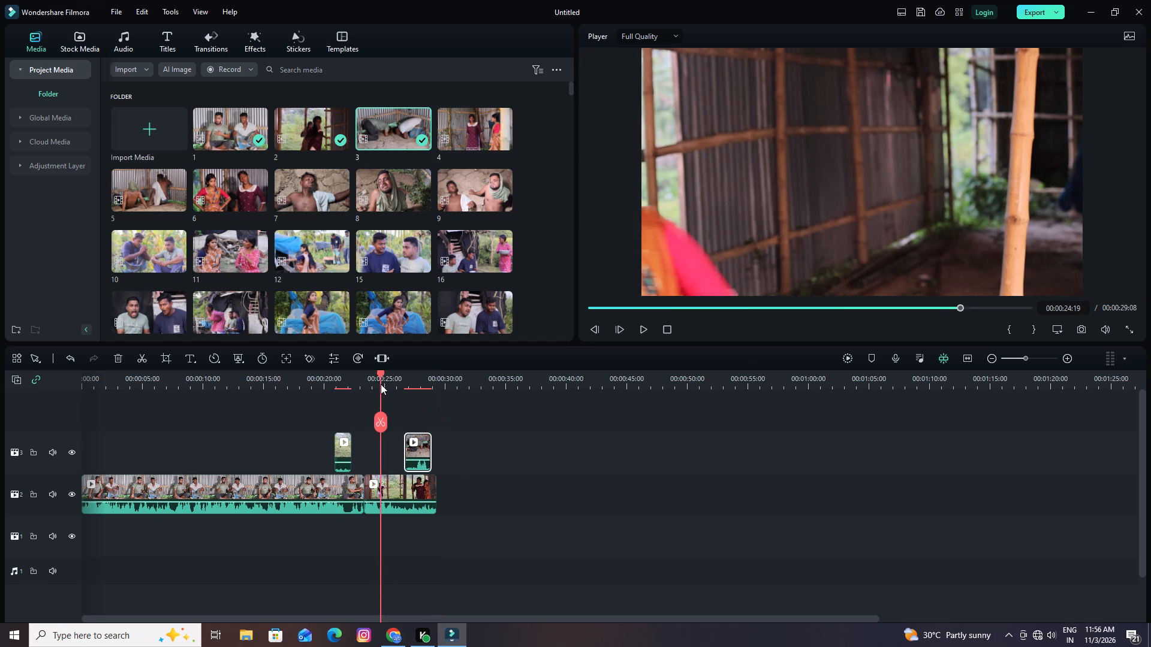
left_click_drag(381, 384, 357, 385)
key("space")
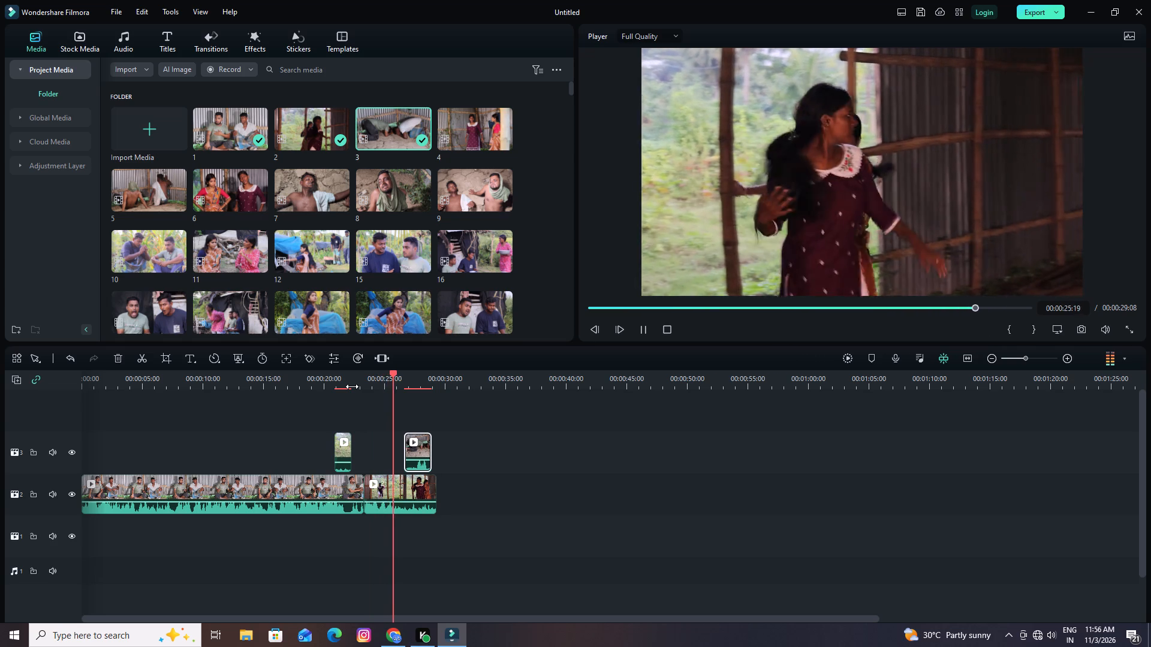
key("space")
left_click_drag(418, 449, 406, 452)
key("space")
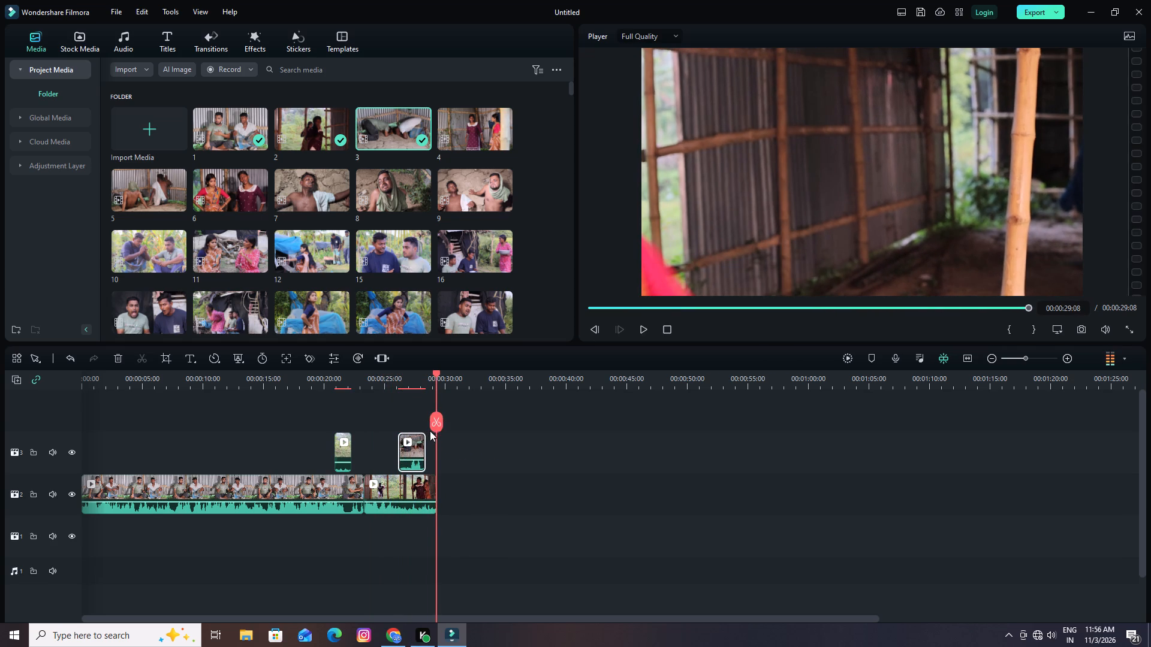
key("space")
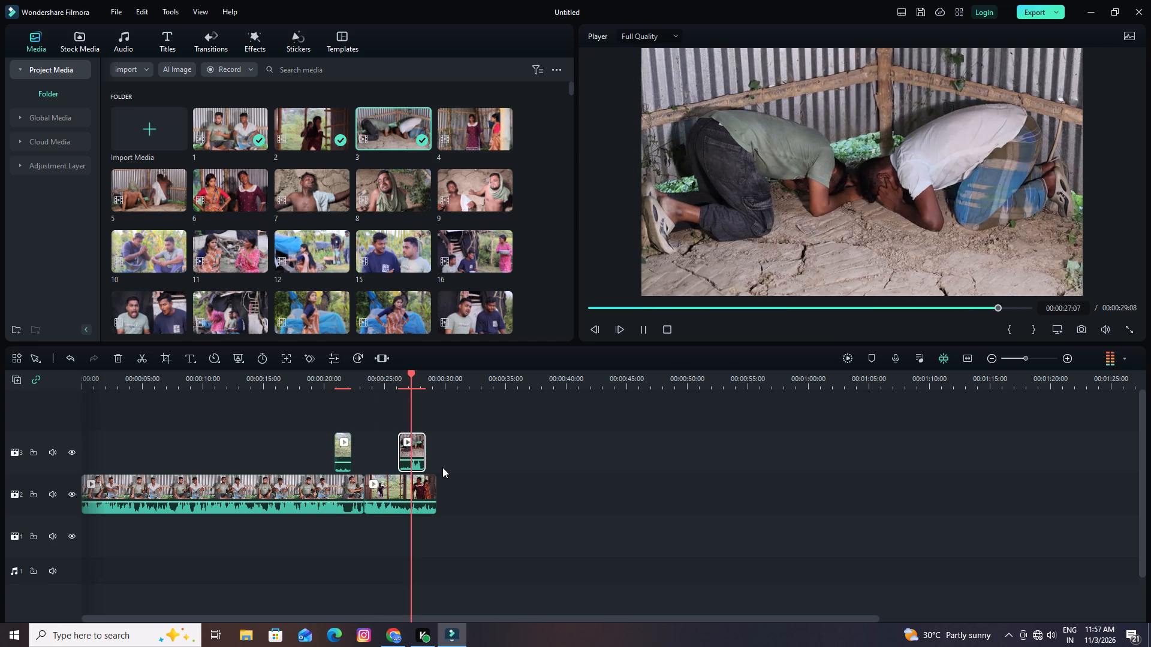
key("space")
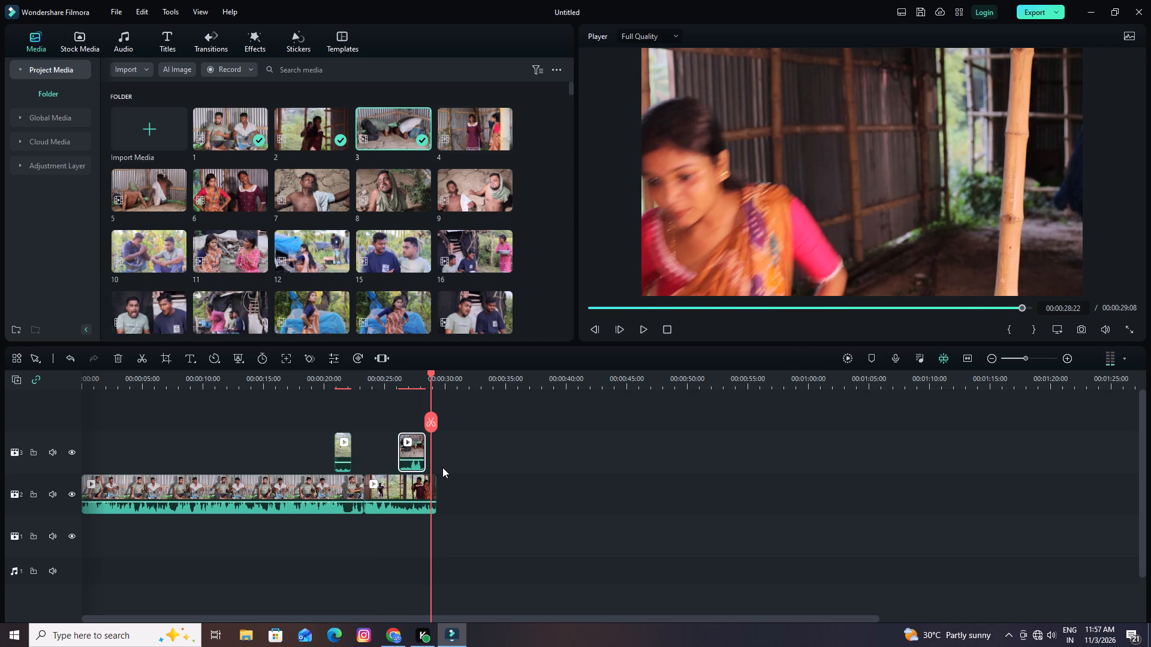
Split the clip 2 piece at 00:00:26:06 and lower the volume of its second part all the way down.
left_click_drag(430, 373, 402, 375)
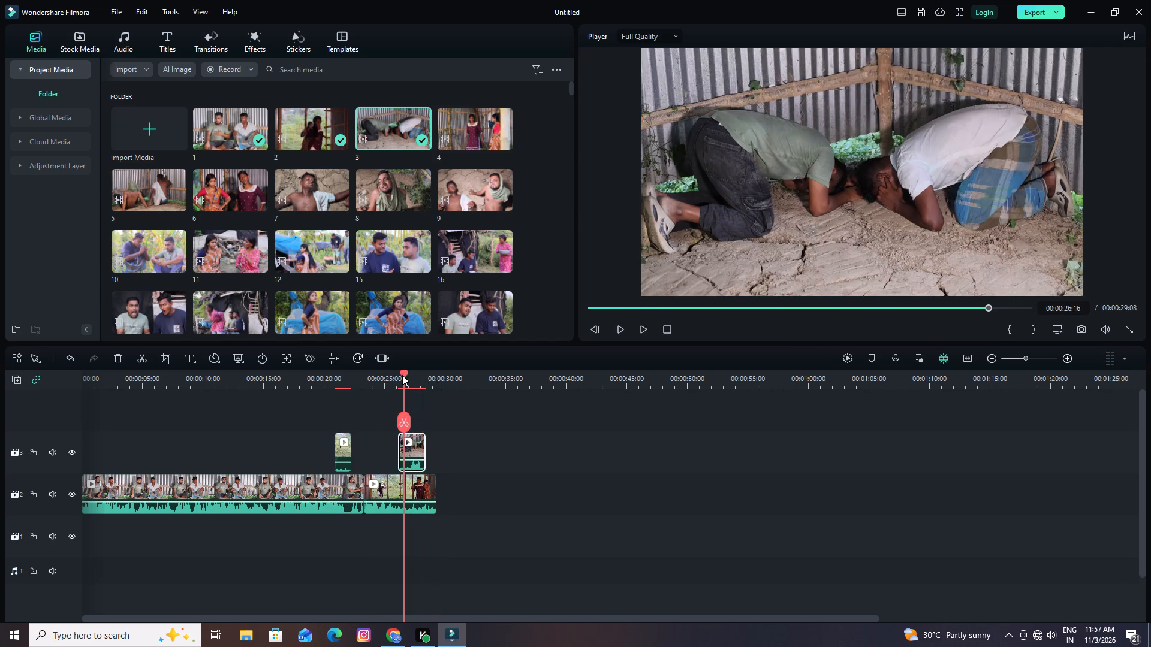
left_click_drag(402, 375, 399, 376)
left_click(417, 485)
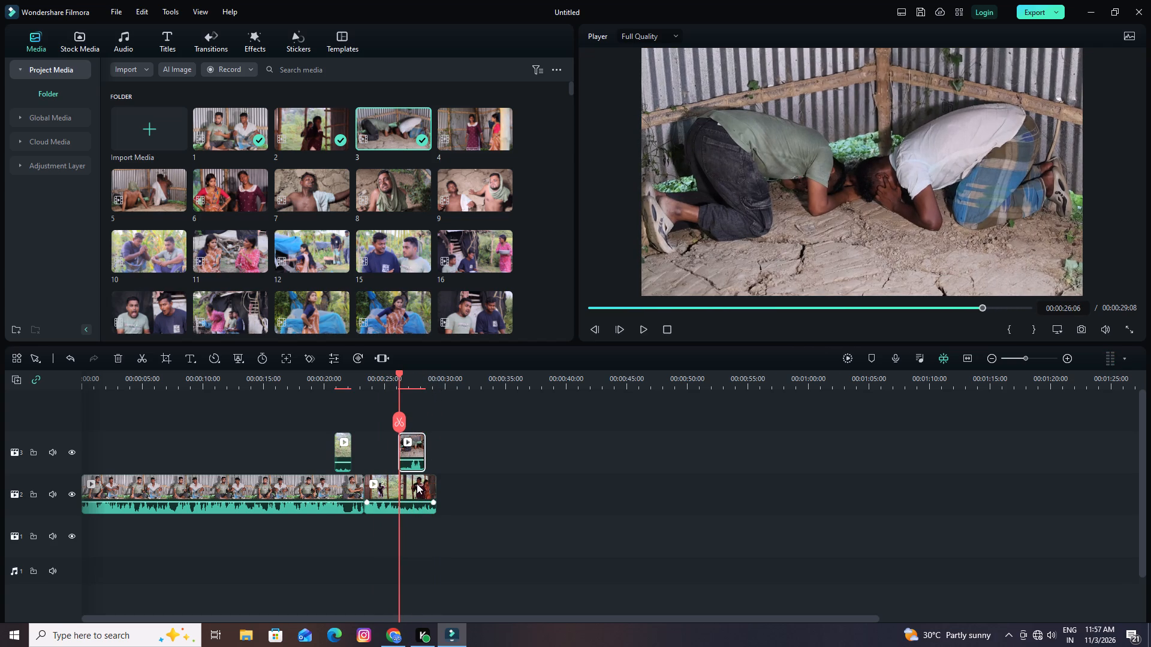
left_click(397, 420)
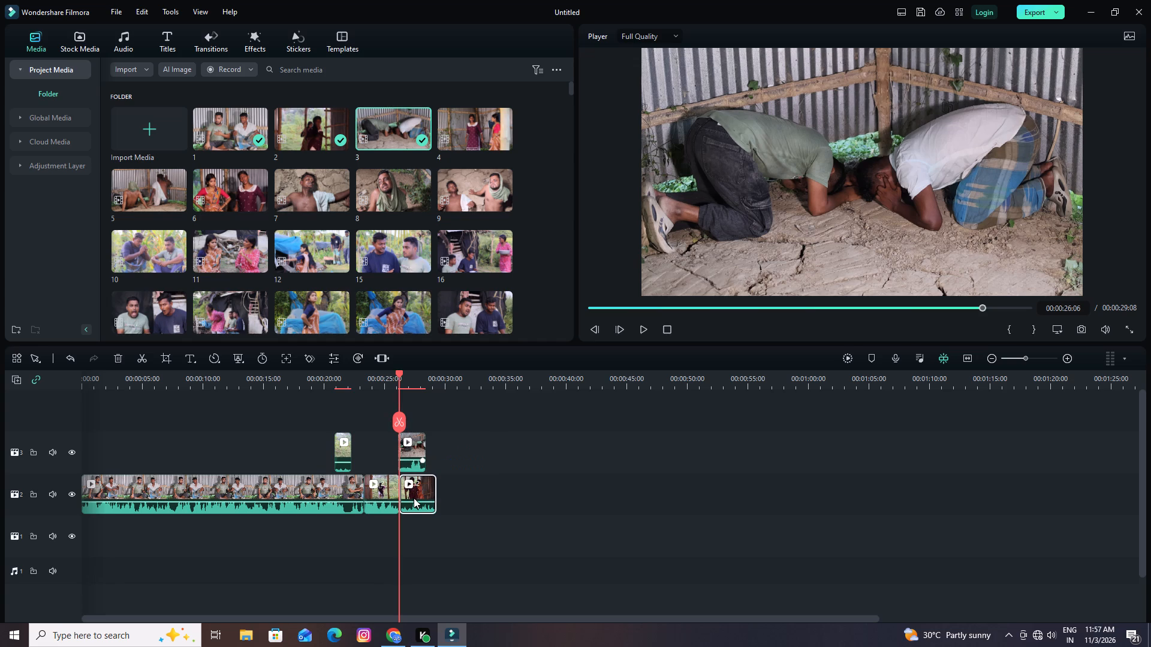
left_click(414, 501)
left_click_drag(414, 504, 415, 518)
Play the clip 3 cutaway to 00:00:28:03, split it there and delete the leftover end.
key("space")
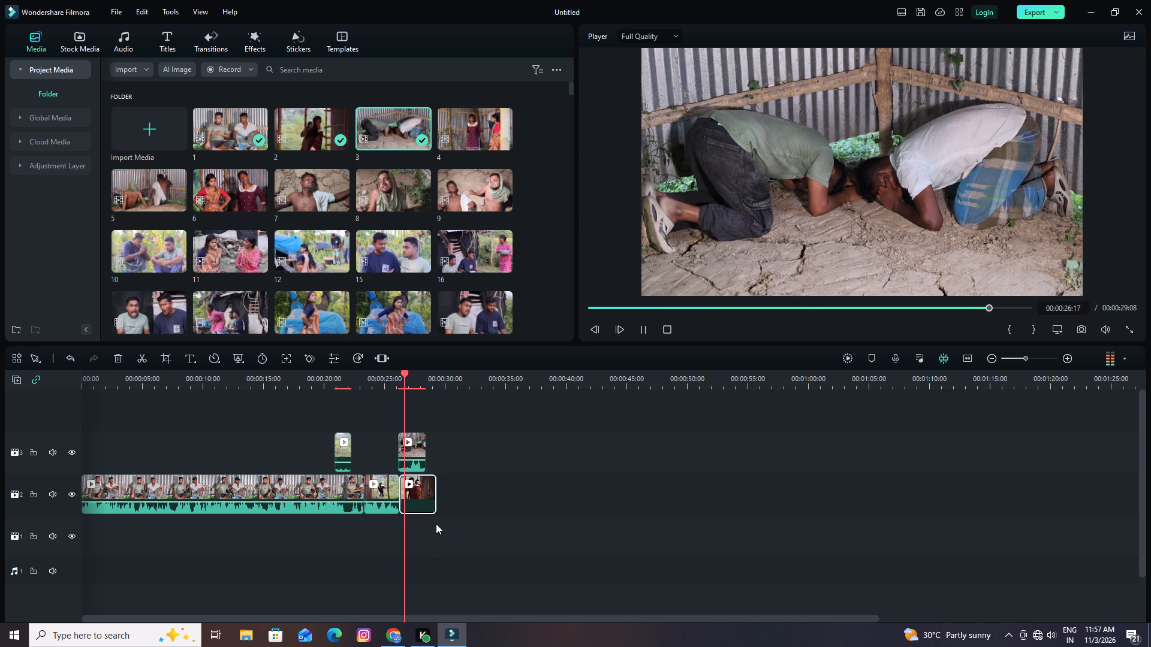
key("space")
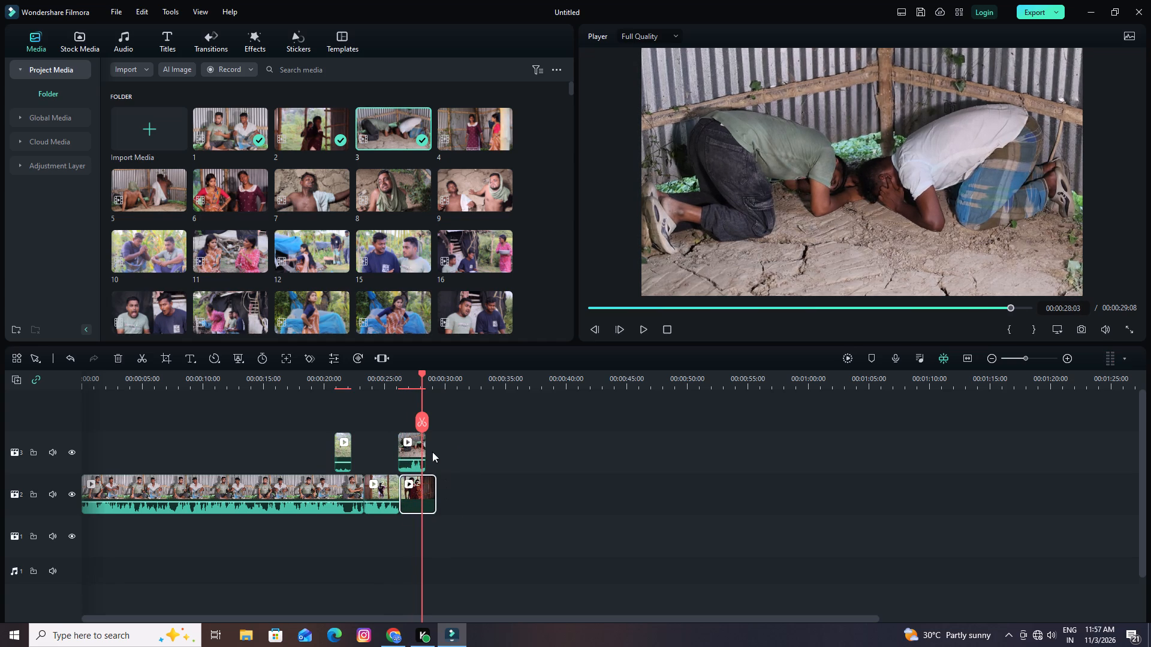
left_click(415, 452)
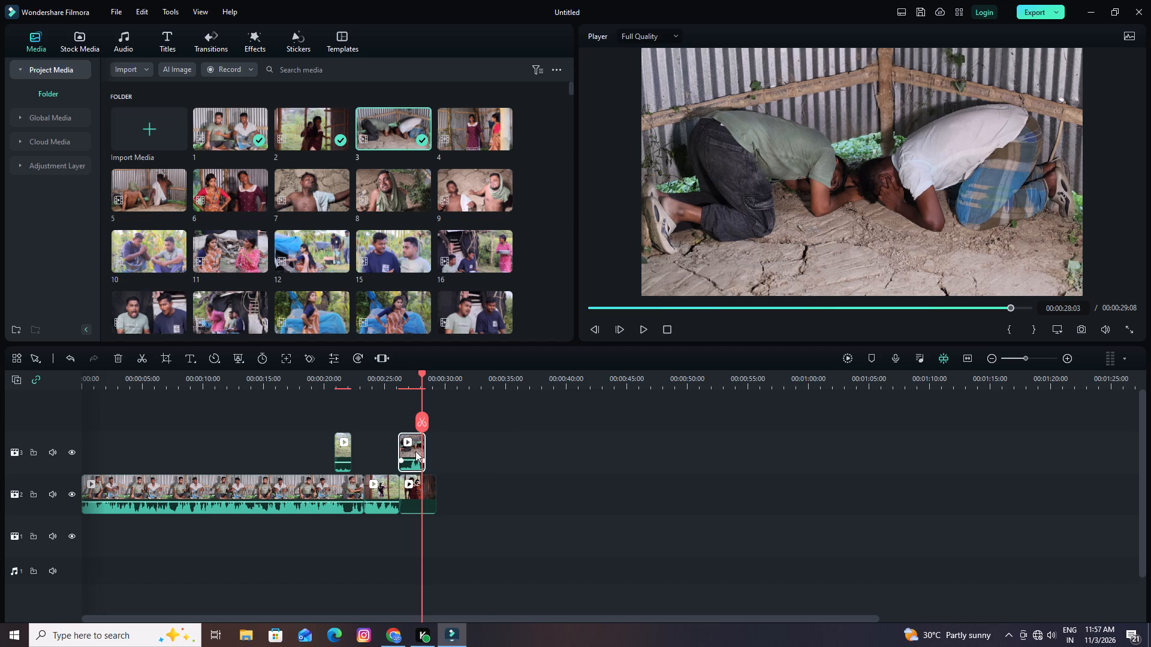
left_click(423, 424)
left_click(115, 354)
Play the ending from about 24 seconds, append clip 4 after clip 2 at 00:00:29:08 and raise its volume to 12 dB.
left_click_drag(421, 373, 330, 411)
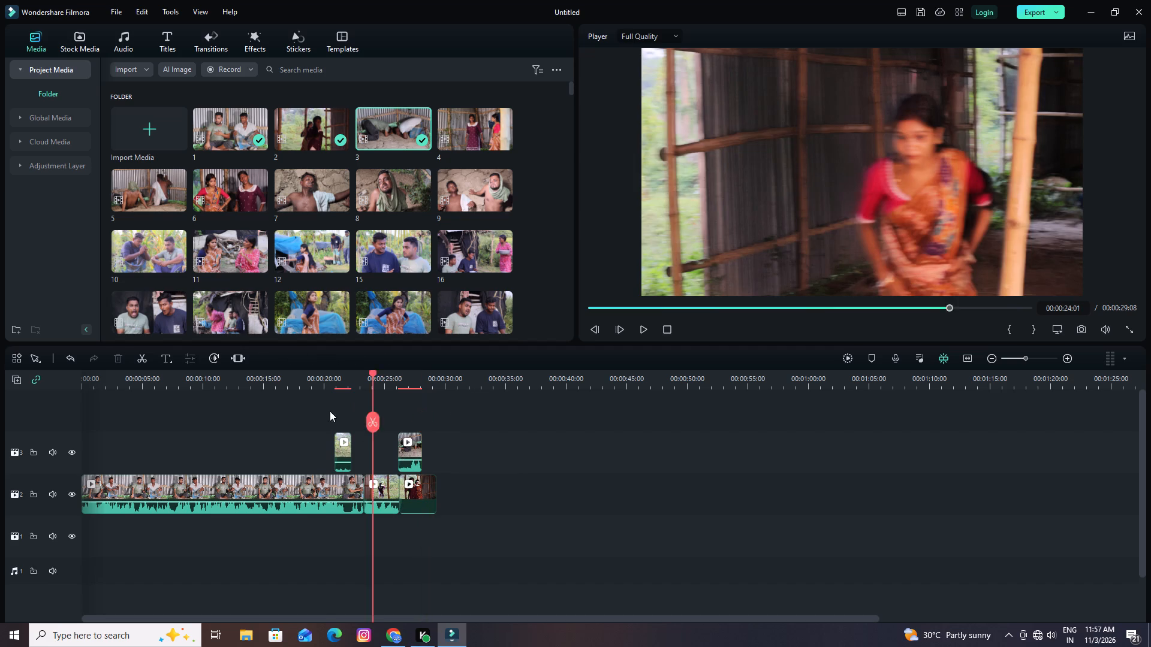
left_click_drag(330, 411, 324, 414)
key("space")
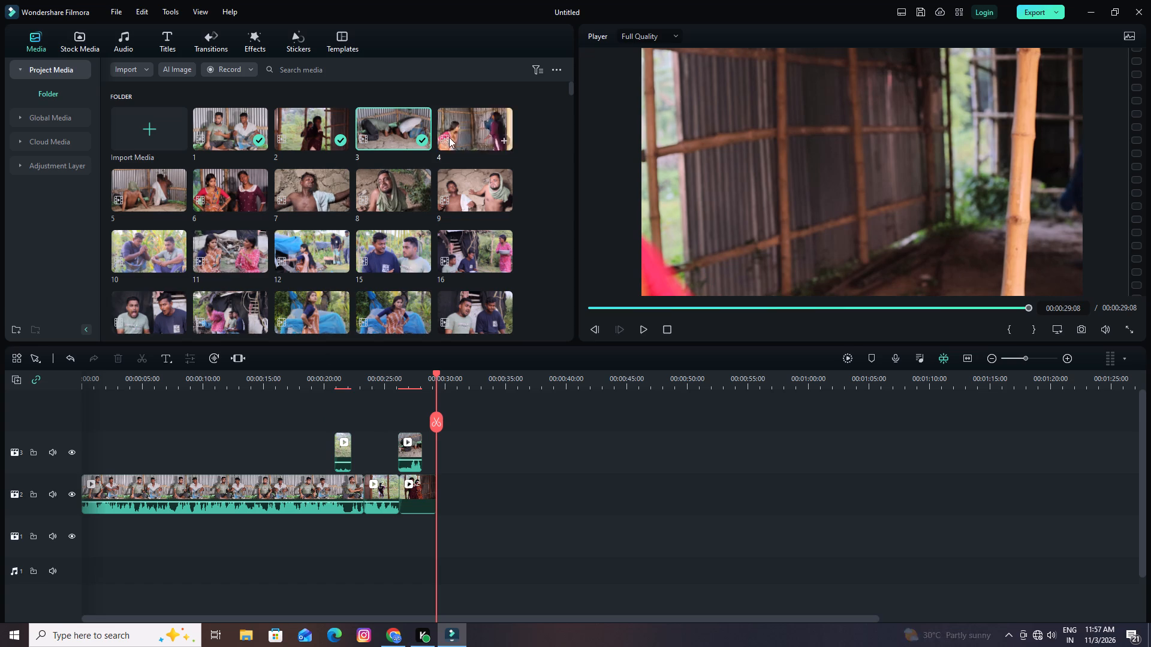
left_click_drag(457, 131, 444, 487)
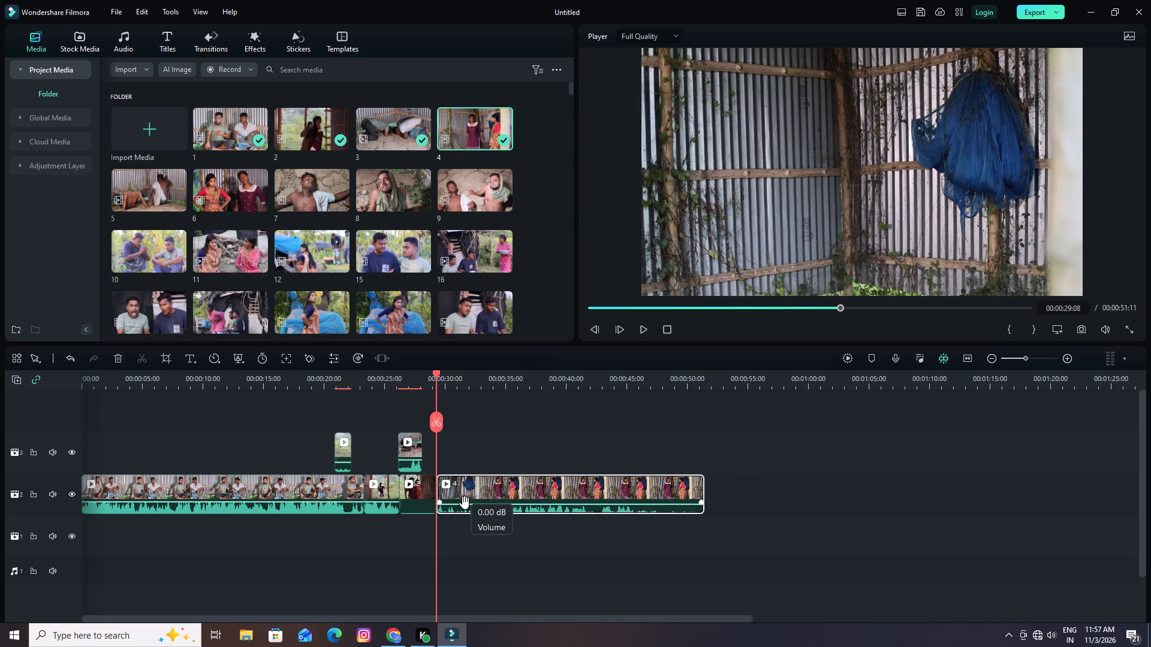
left_click_drag(465, 503, 462, 492)
Play clip 4 to 00:00:31:23, split it there and delete its opening part.
key("space")
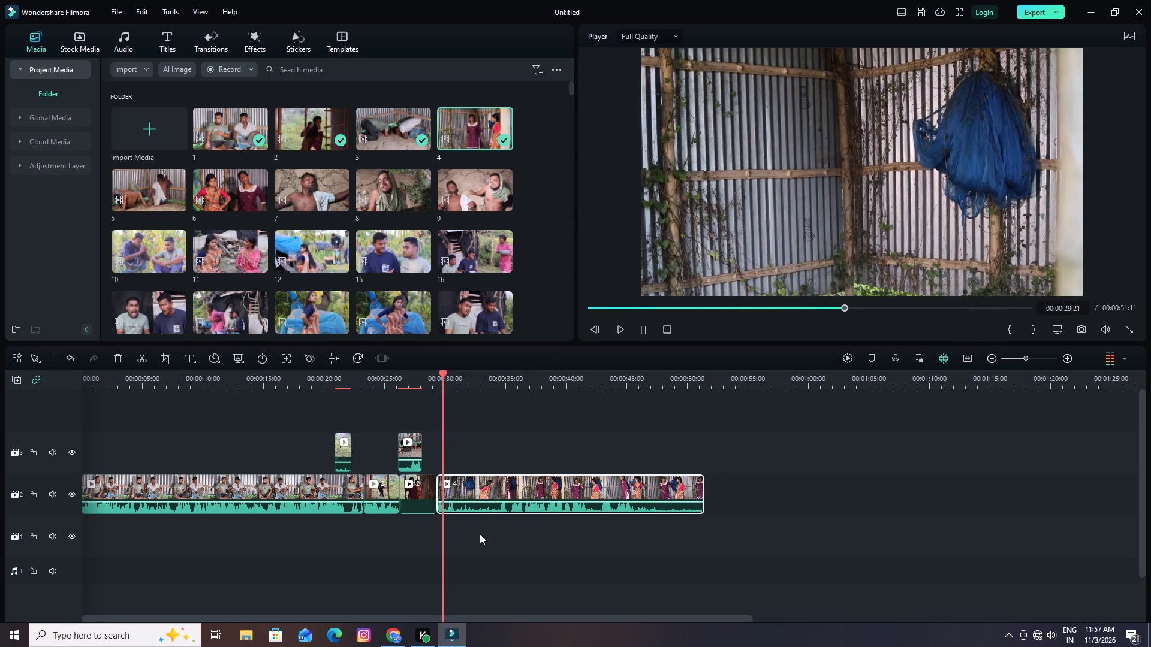
key("space")
key("space")
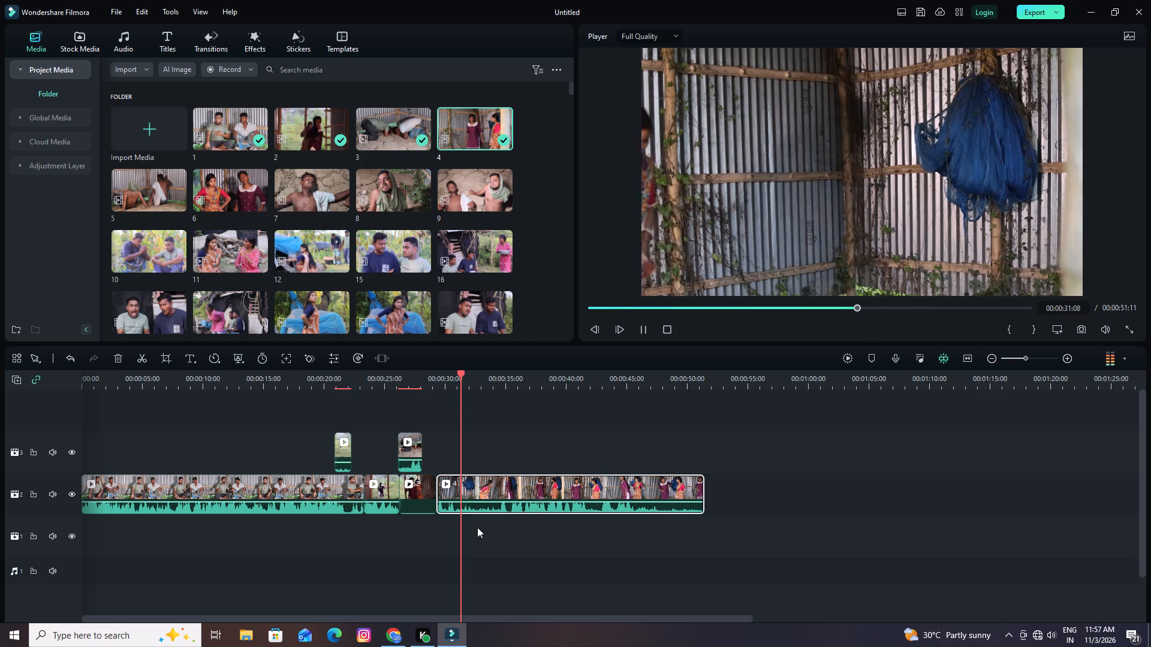
key("space")
key("space")
key("space")
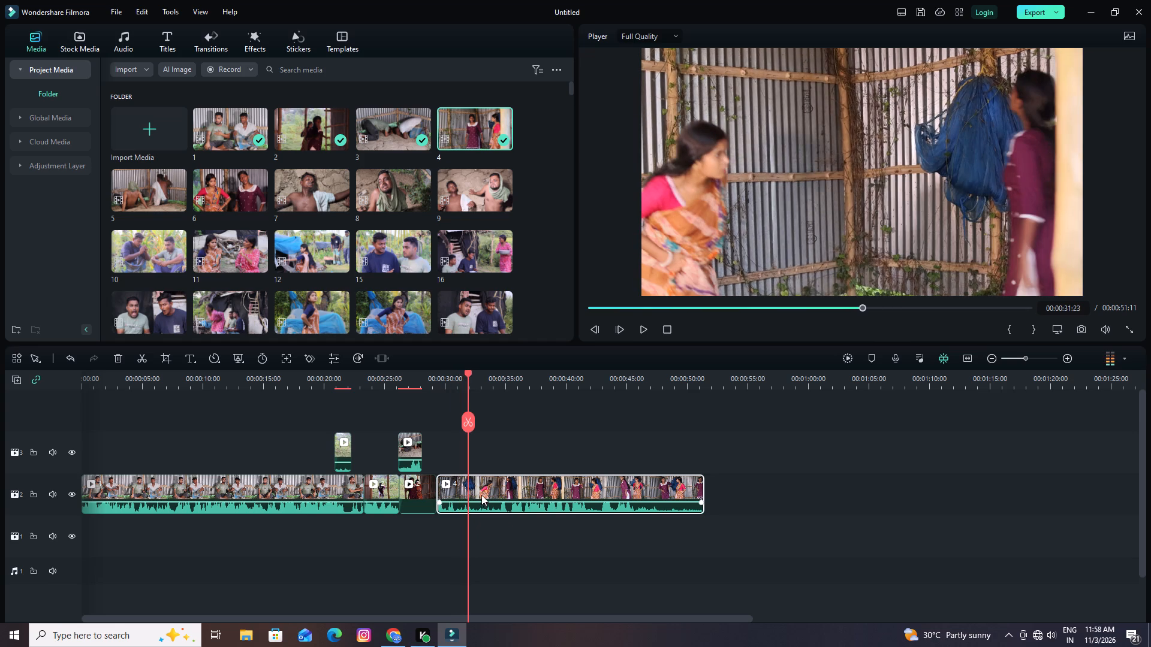
left_click(467, 424)
left_click(454, 491)
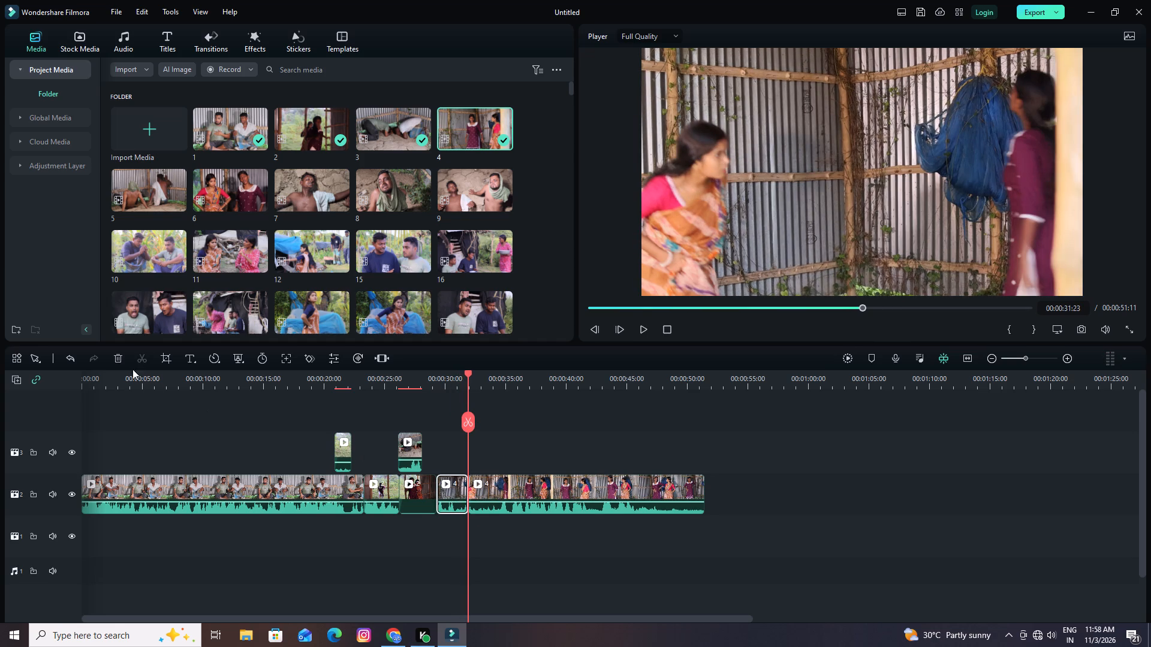
left_click(120, 359)
Play clip 4 to 00:00:46:13, split it there and delete the leftover end.
key("space")
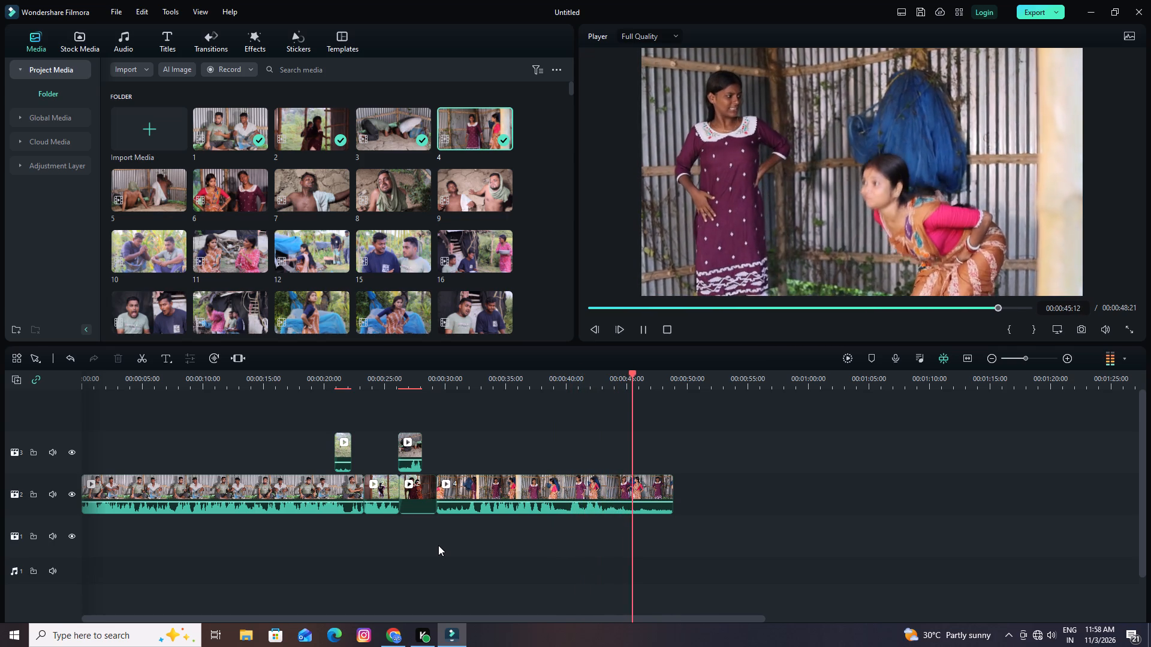
key("space")
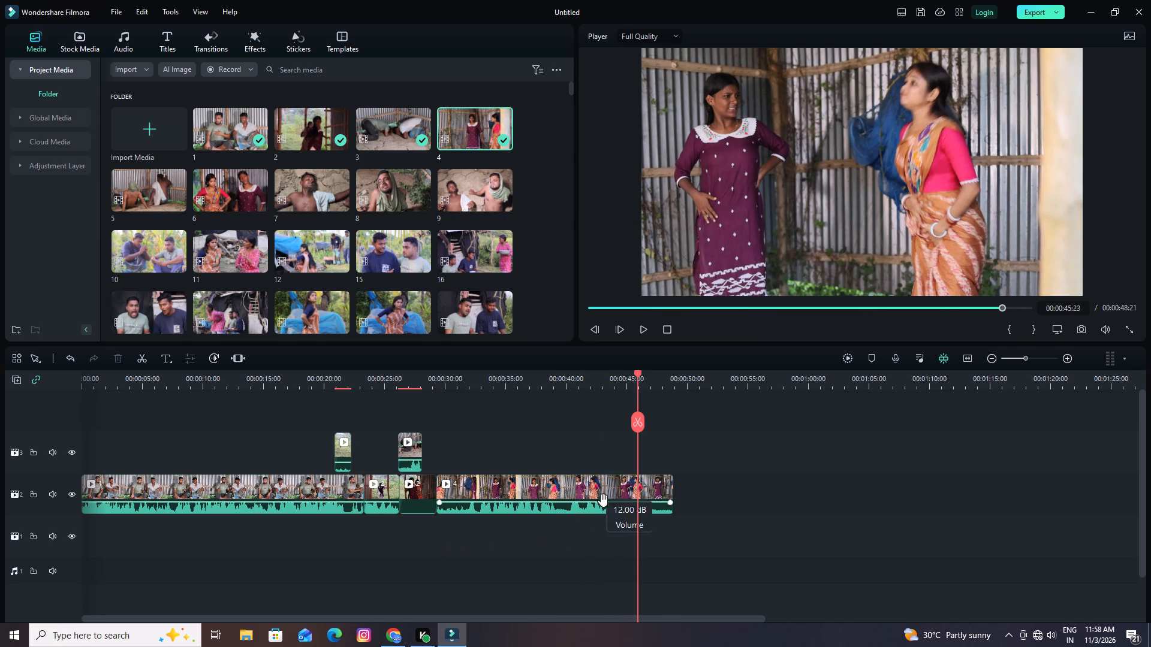
key("space")
key("space")
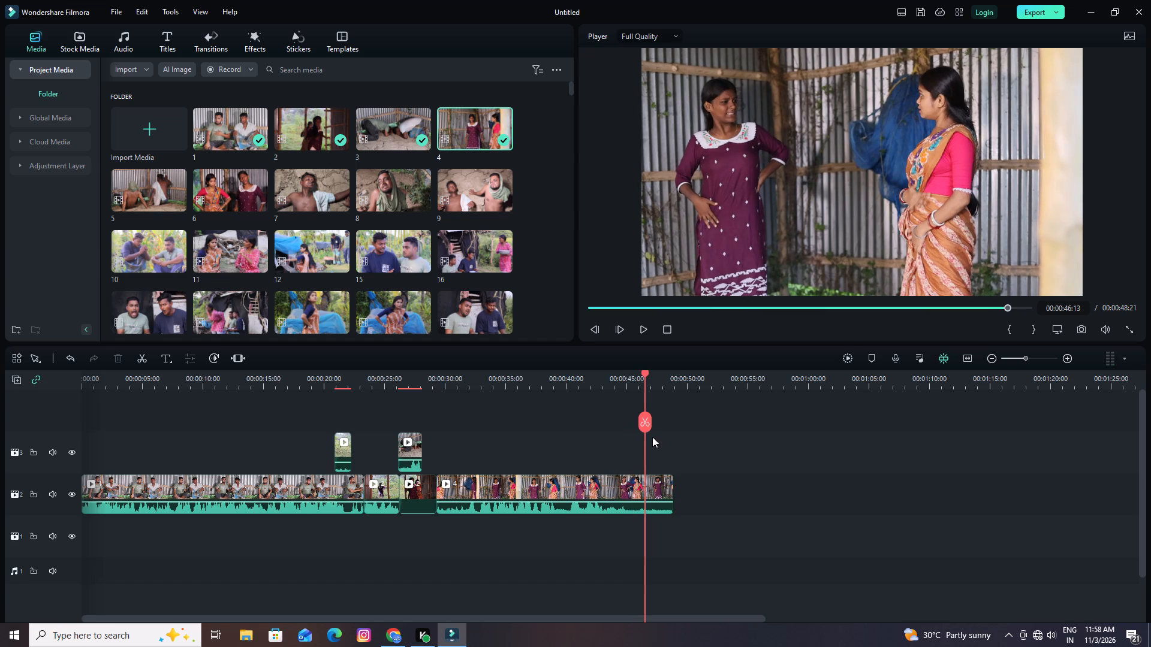
left_click(645, 422)
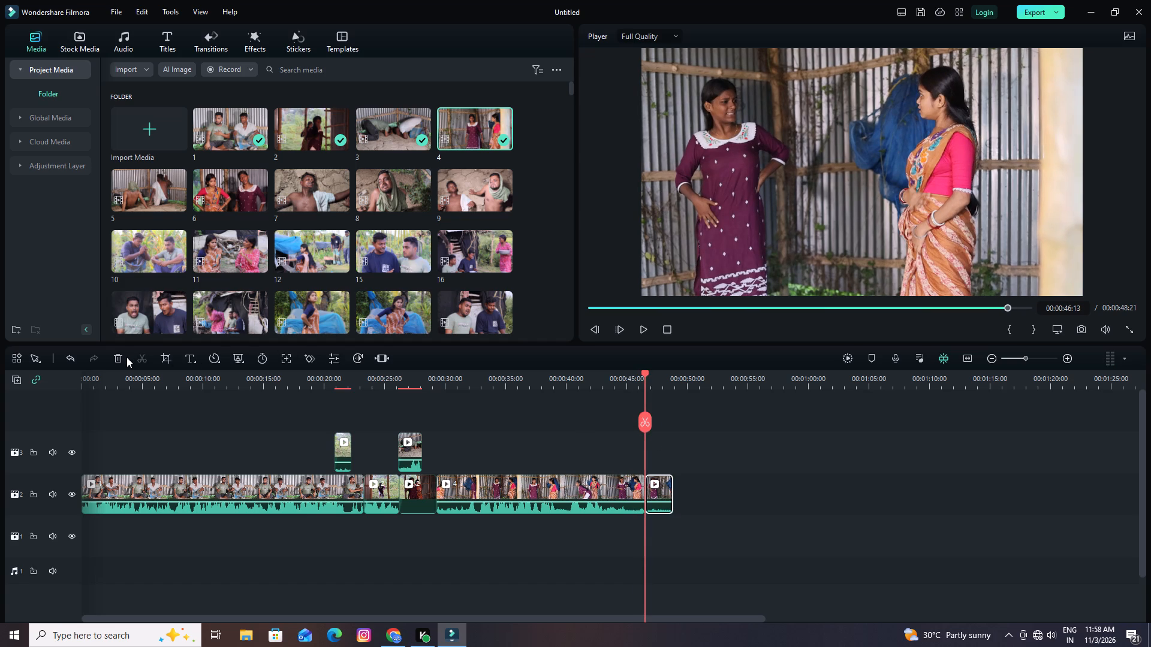
left_click(119, 358)
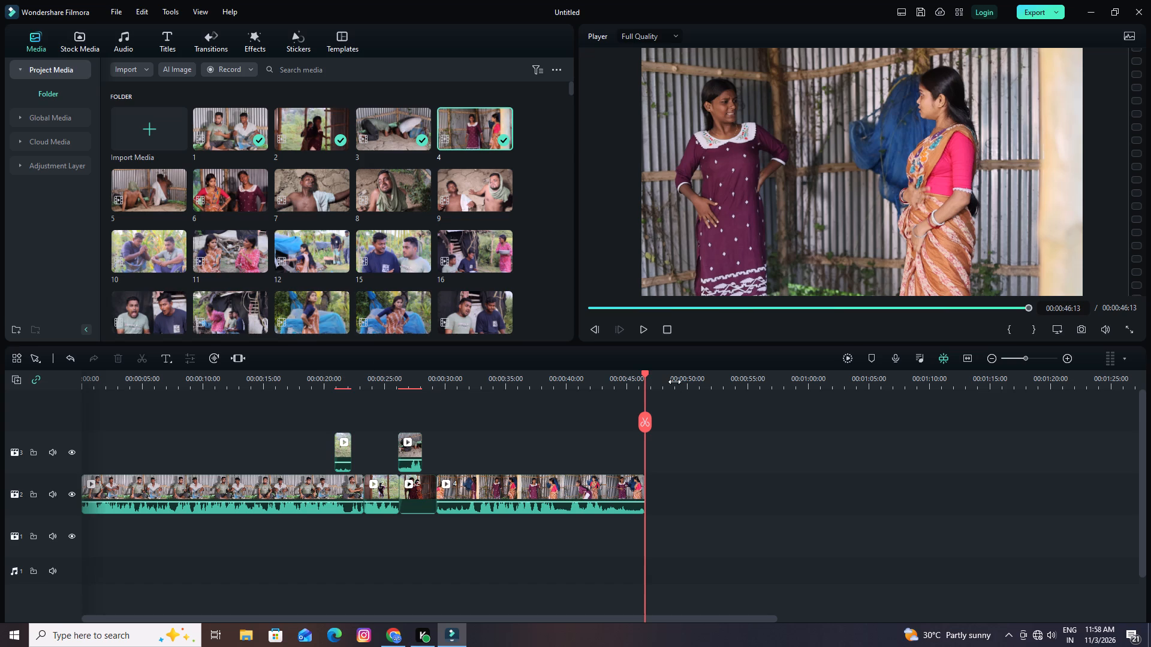
Review clip 4 up to 00:00:39:22 and add clip 5 on video track 3 beyond its end, at about 52 seconds.
left_click_drag(643, 371, 545, 383)
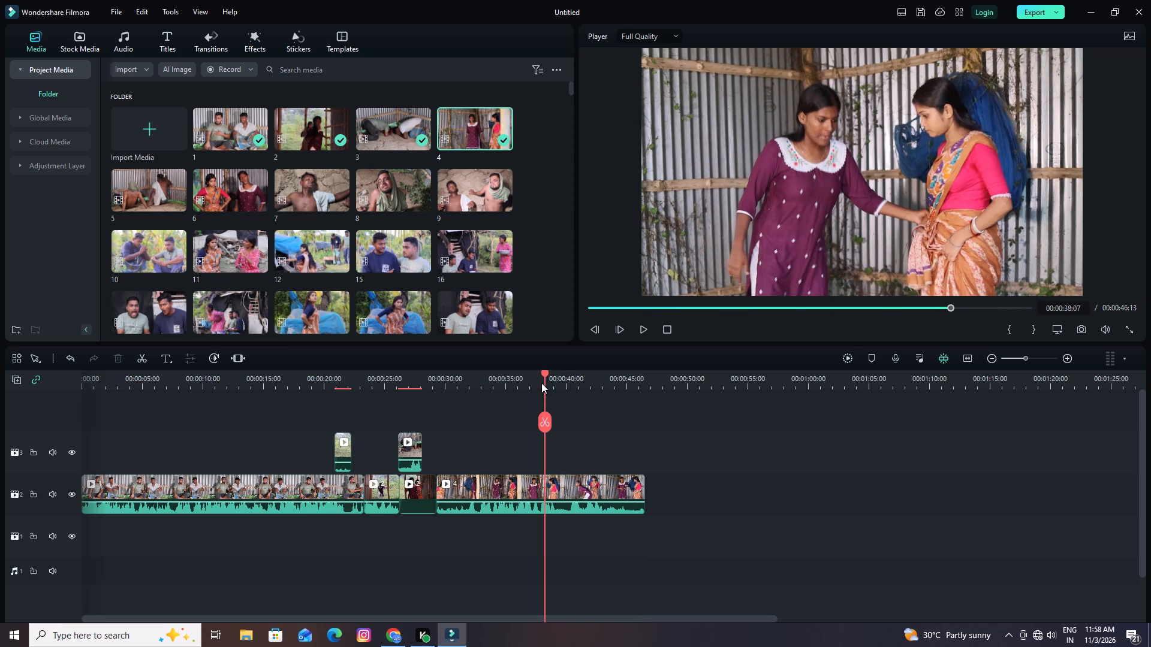
key("space")
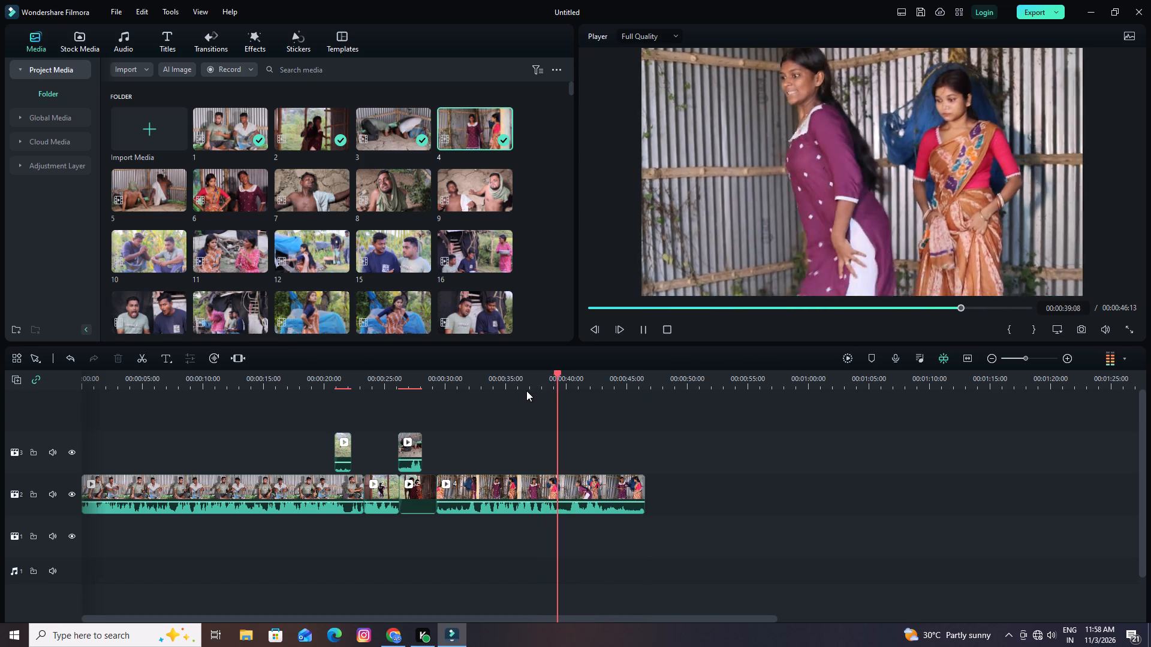
key("space")
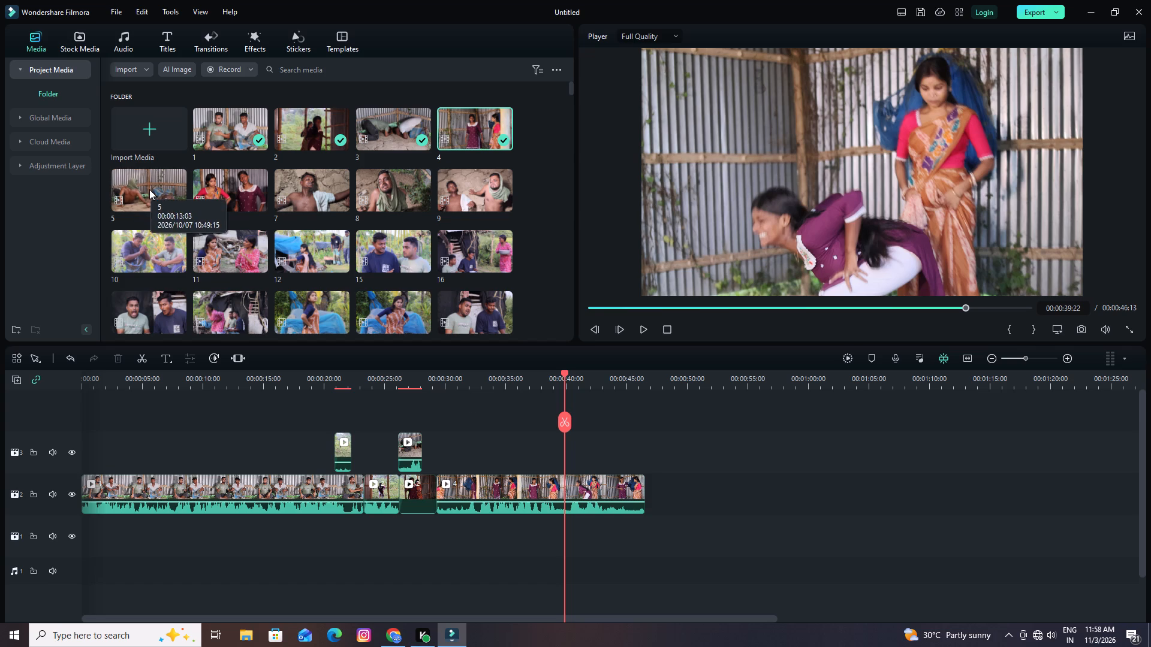
left_click_drag(149, 189, 713, 446)
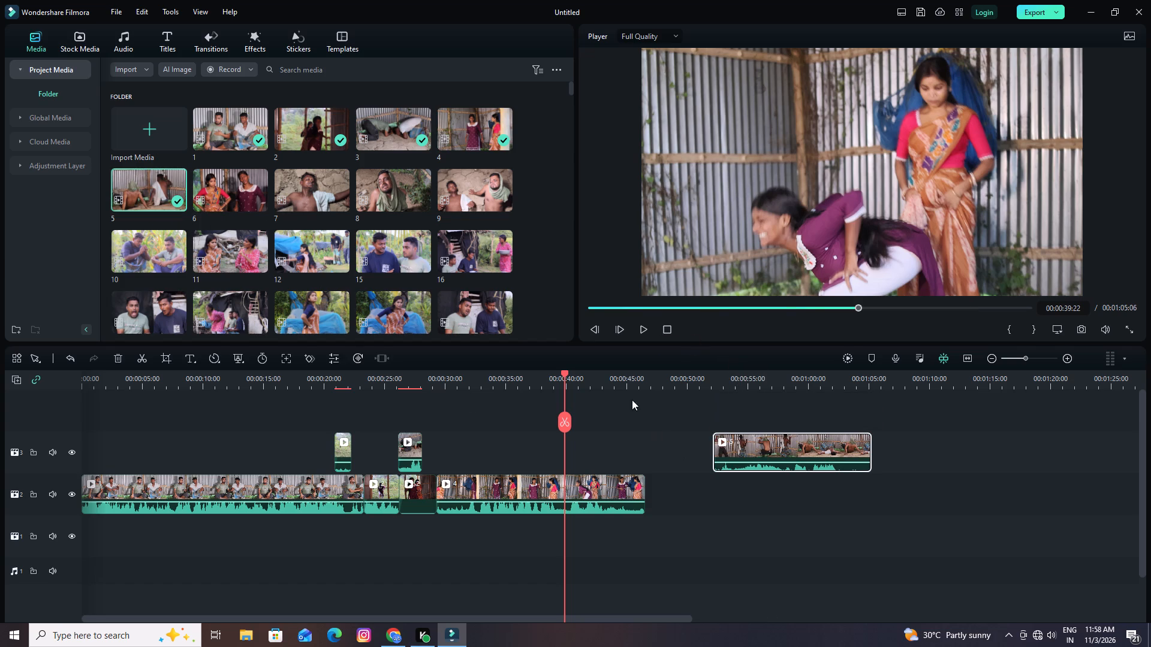
Play clip 5 to 00:00:53:21, split it there and delete its opening part.
left_click_drag(564, 372, 699, 392)
key("space")
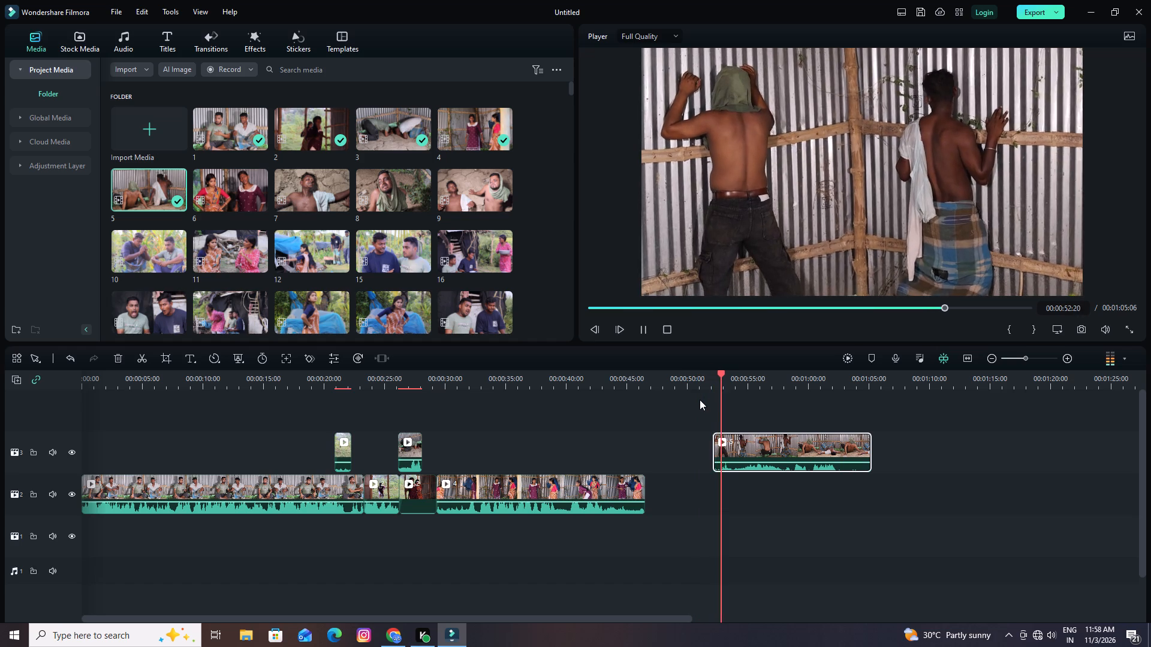
key("space")
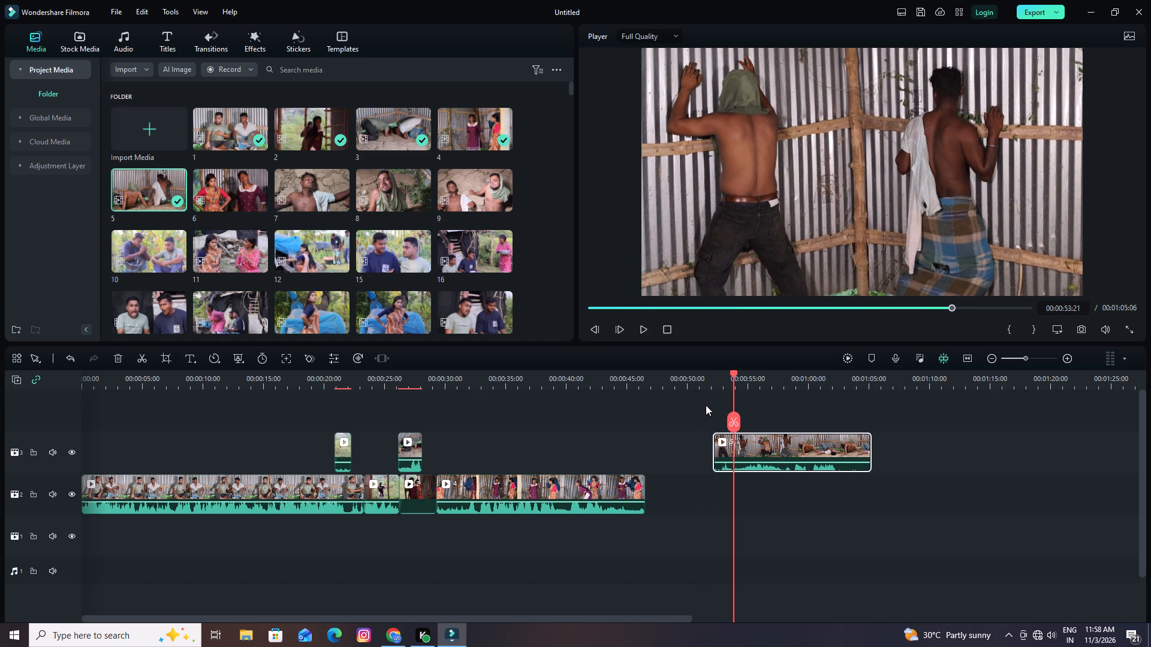
left_click(733, 419)
left_click(724, 449)
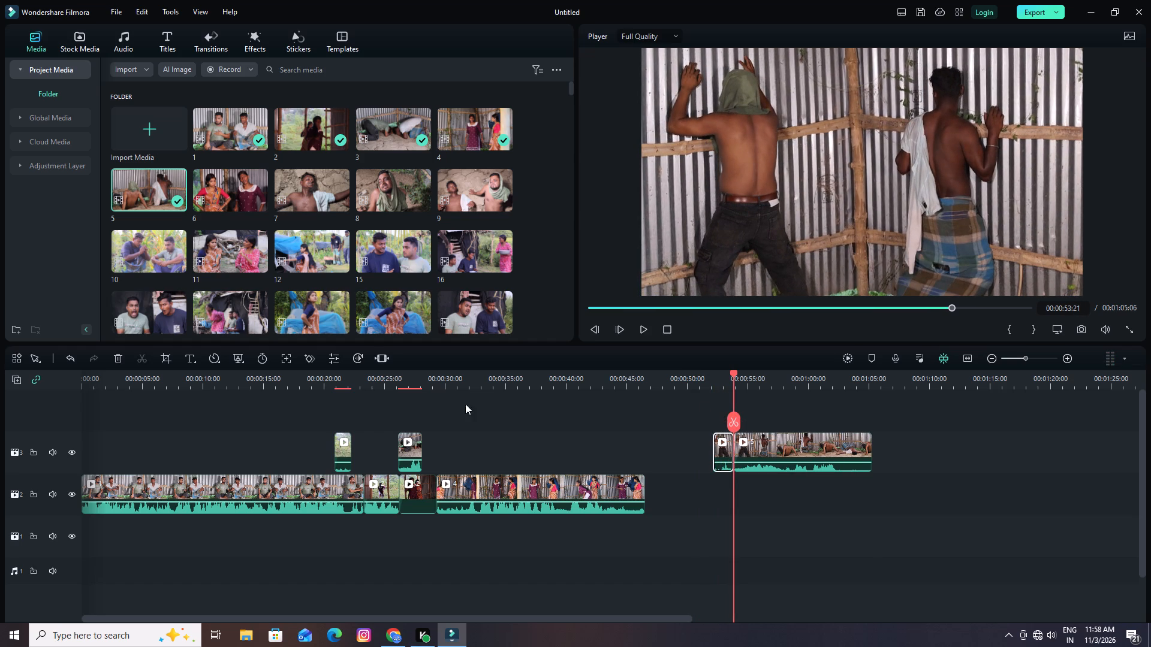
left_click(122, 356)
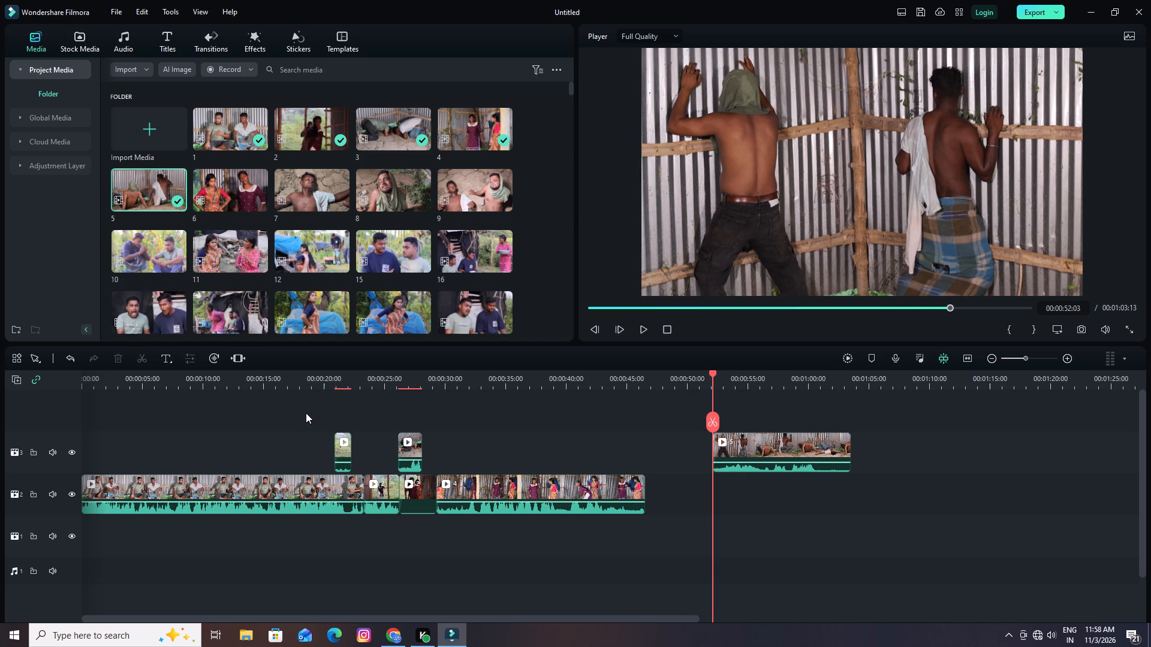
Replay the start of clip 5, split it at 00:00:53:12 and move the short first piece above clip 4 at about 41 seconds.
key("space")
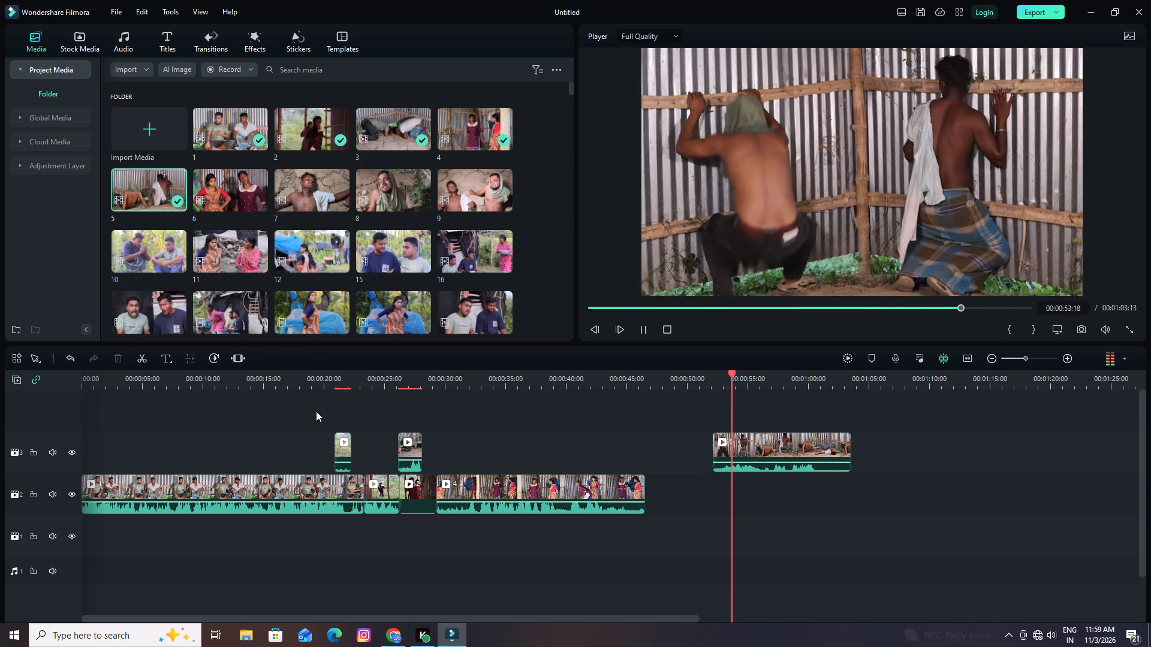
key("space")
left_click_drag(731, 374, 704, 387)
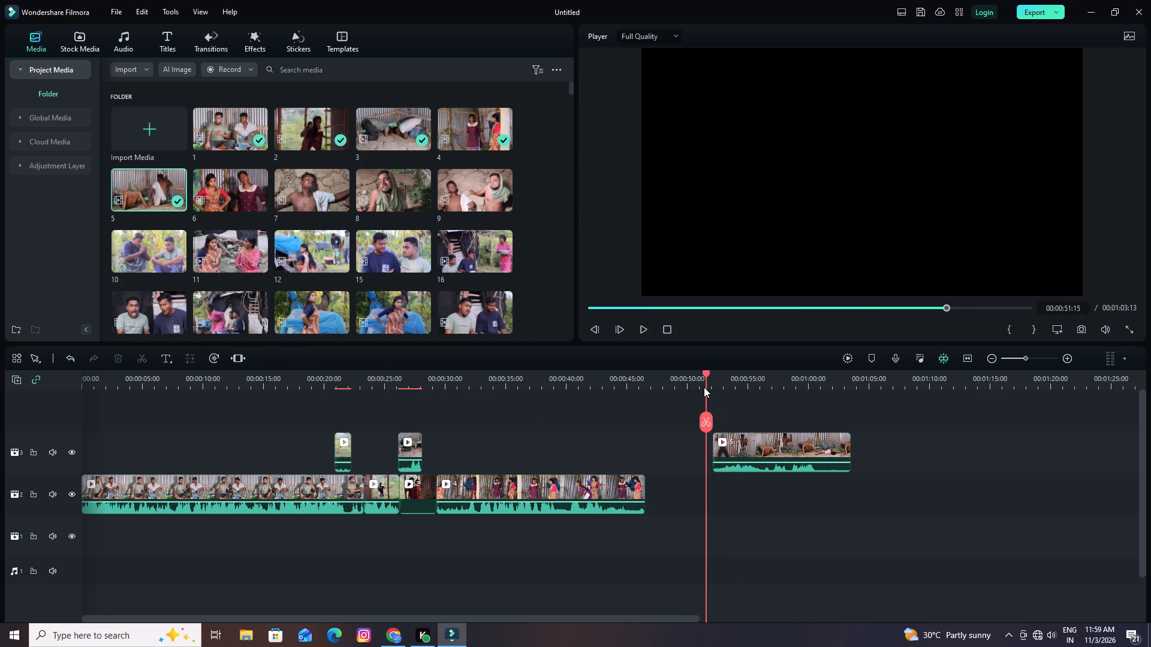
left_click_drag(704, 387, 702, 388)
key("space")
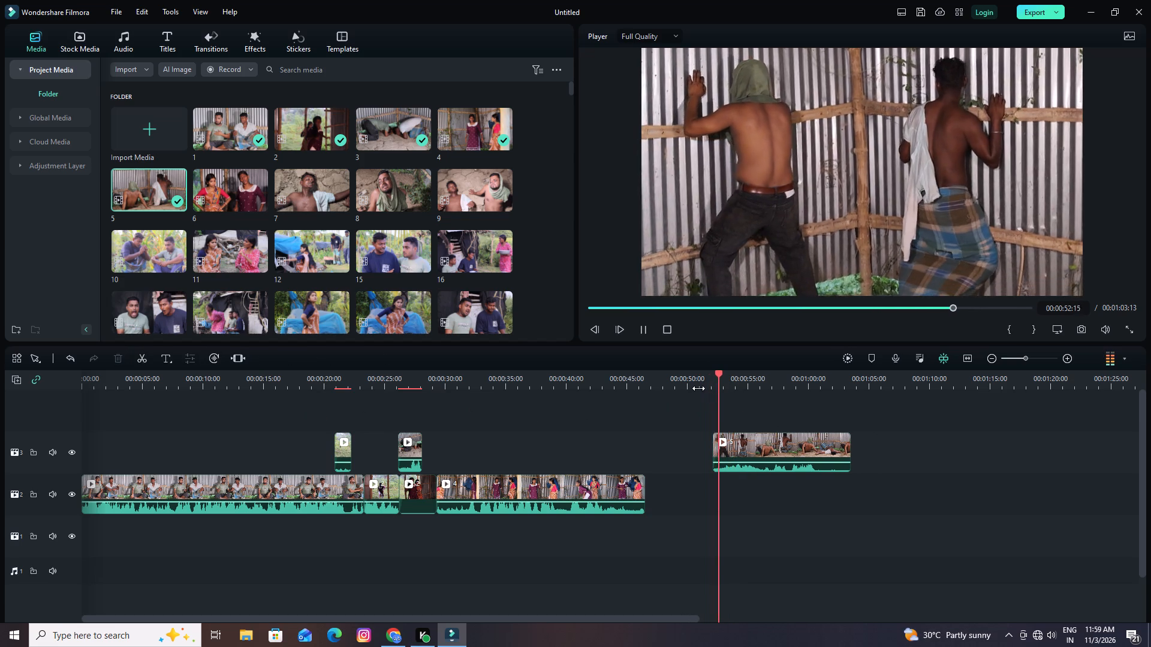
key("space")
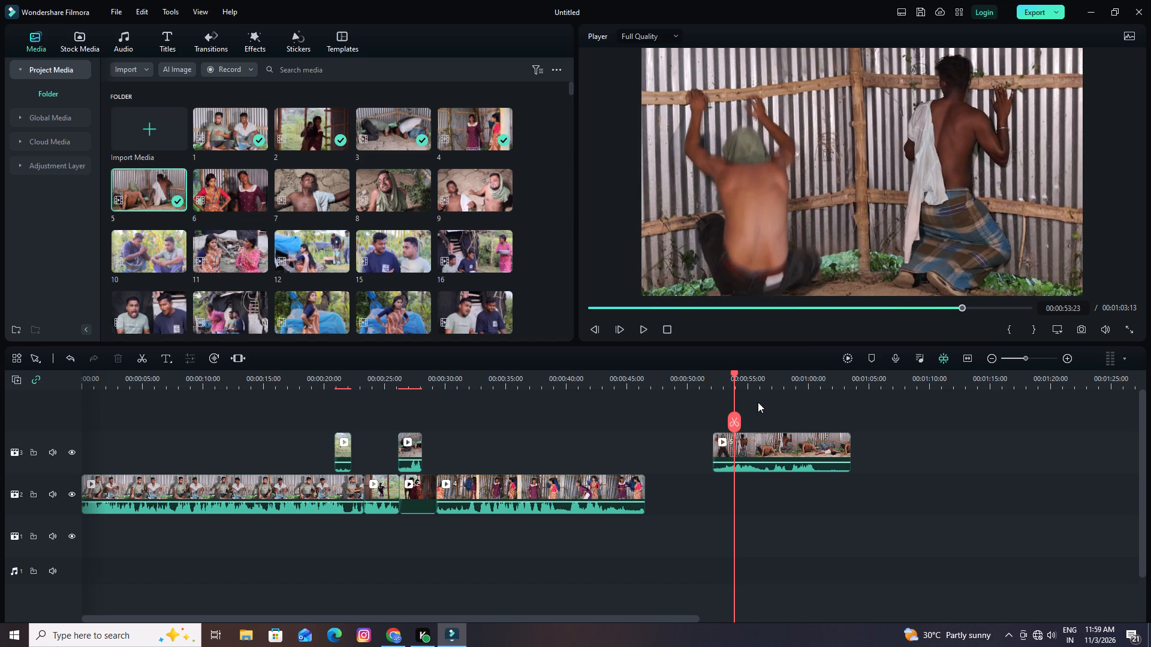
left_click_drag(734, 373, 709, 383)
key("space")
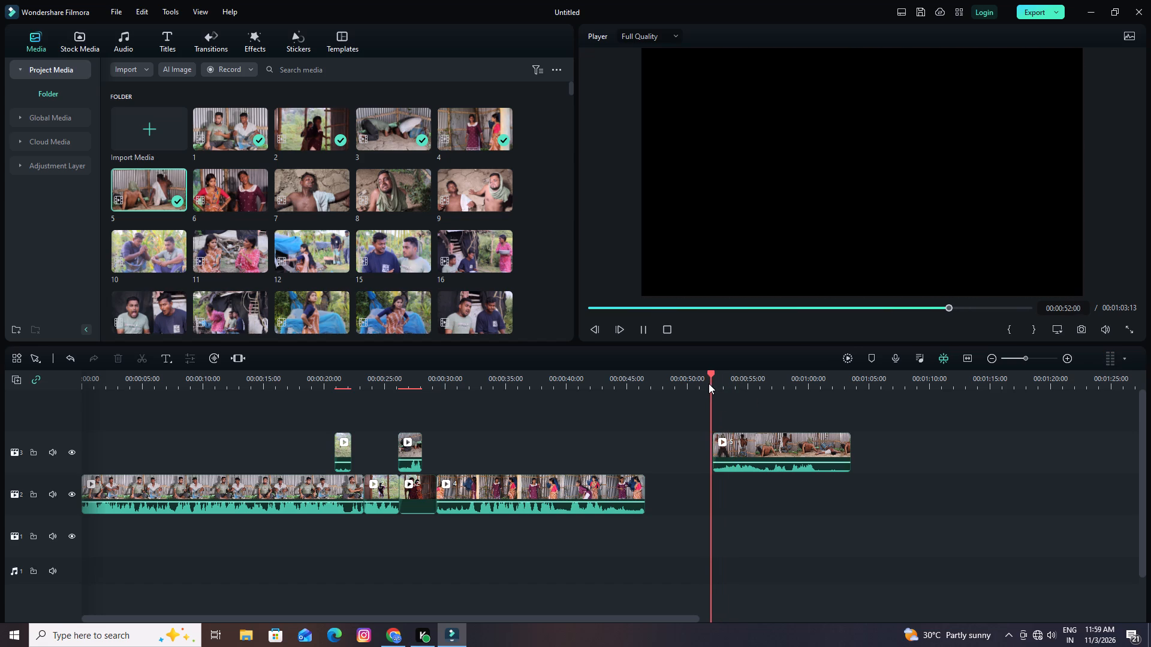
key("space")
key("space")
key("space")
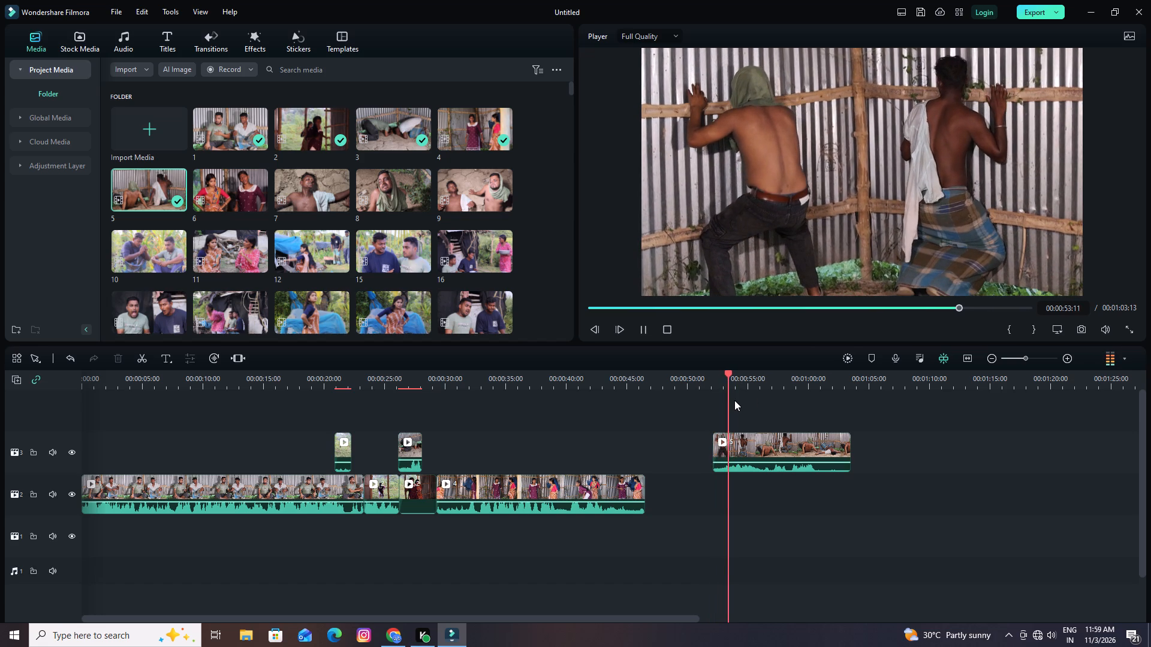
left_click(726, 422)
left_click_drag(721, 452, 578, 470)
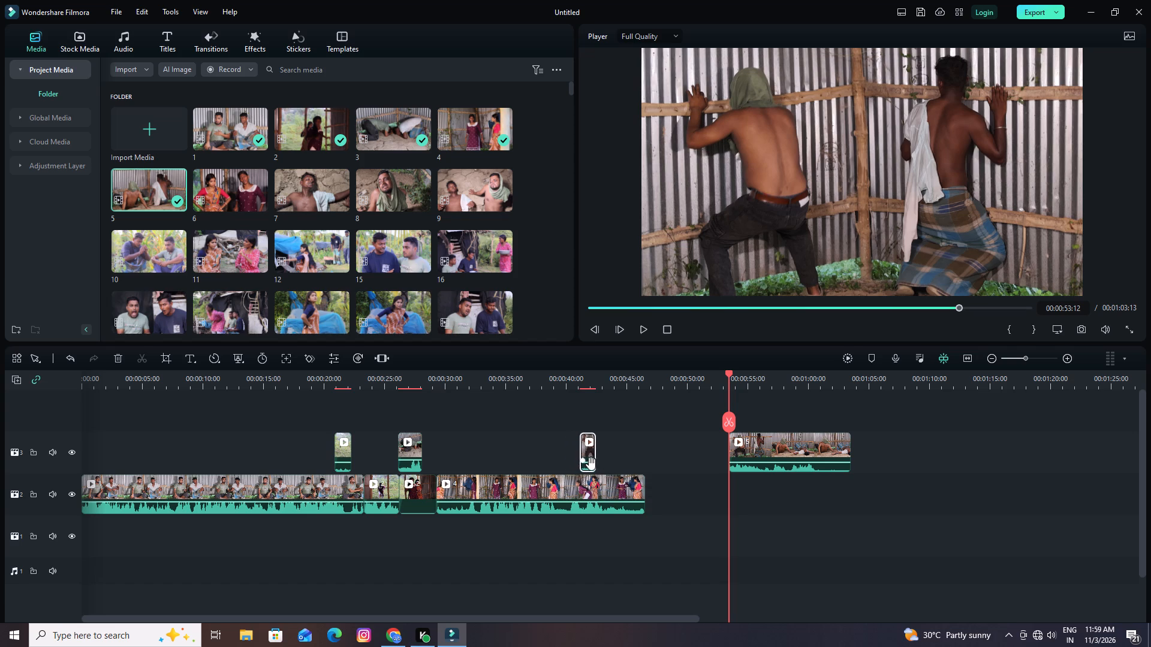
Review the clip 5 cutaway over clip 4 and move the remaining clip 5 piece onto the main track directly after clip 4.
left_click_drag(730, 373, 562, 398)
key("space")
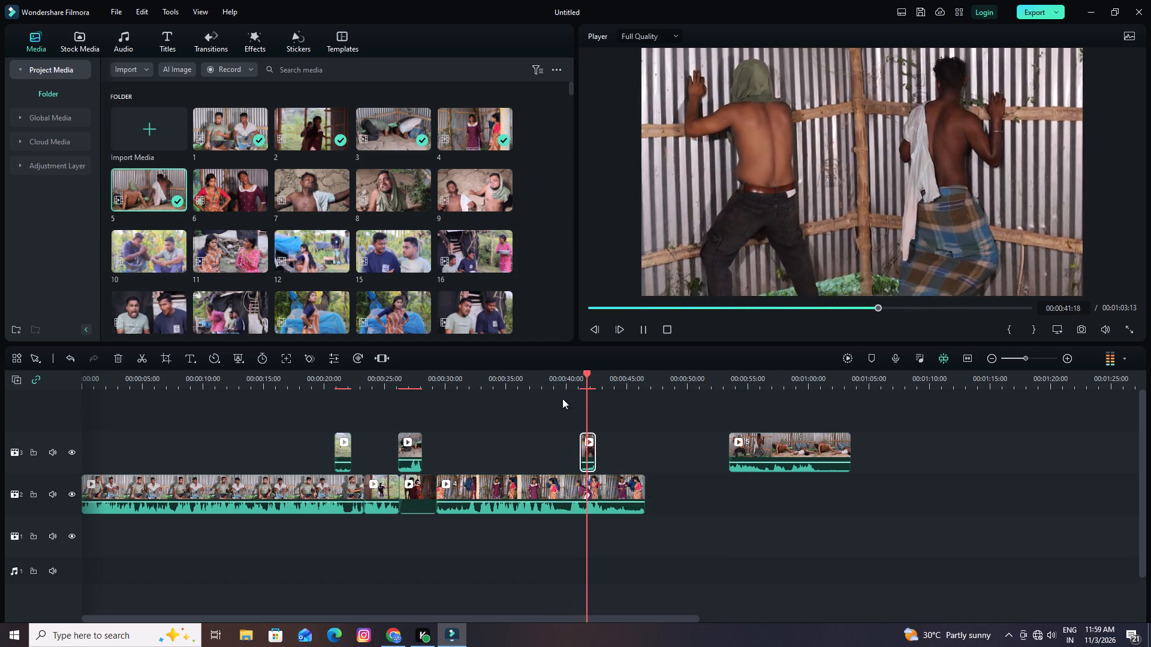
key("space")
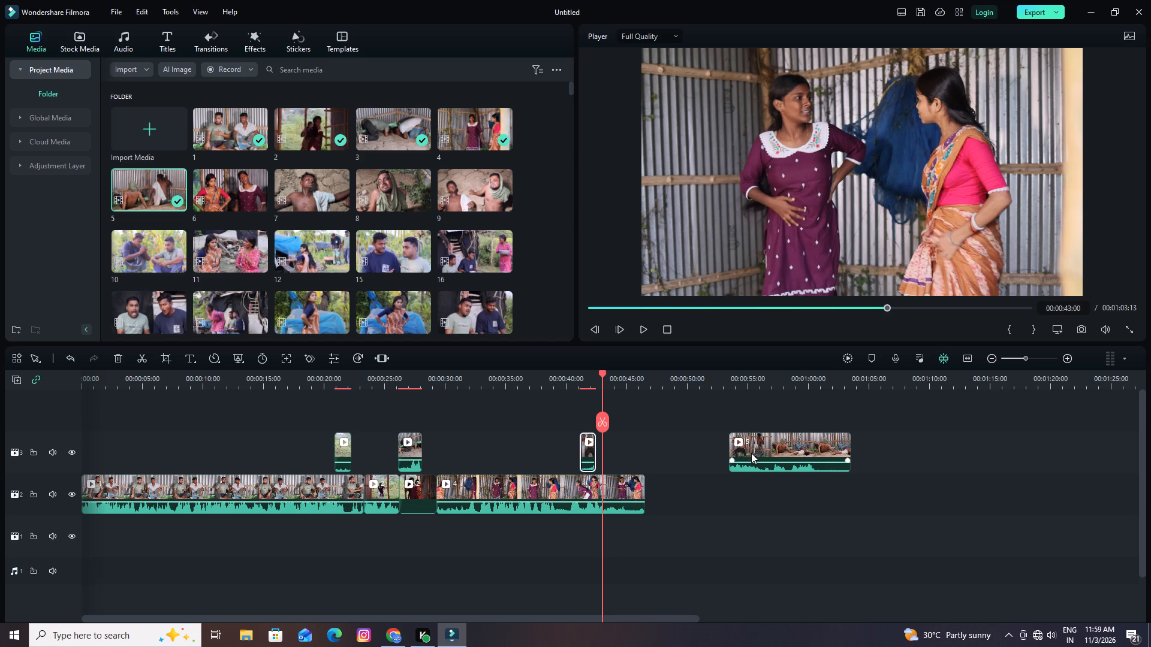
key("space")
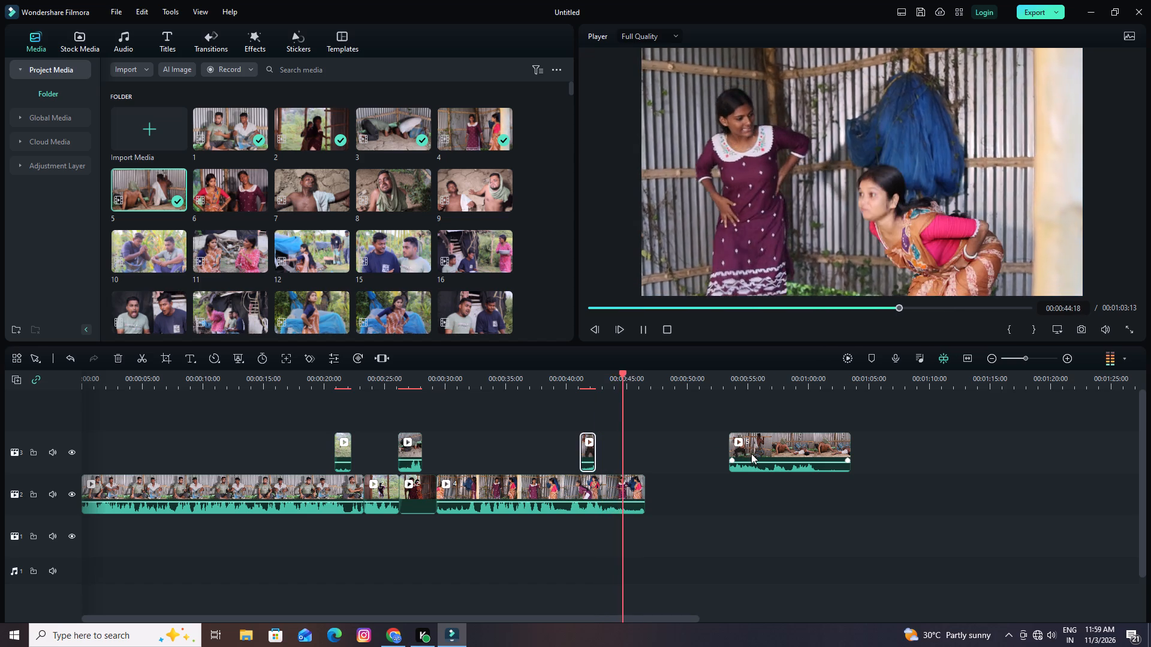
left_click_drag(755, 450, 704, 496)
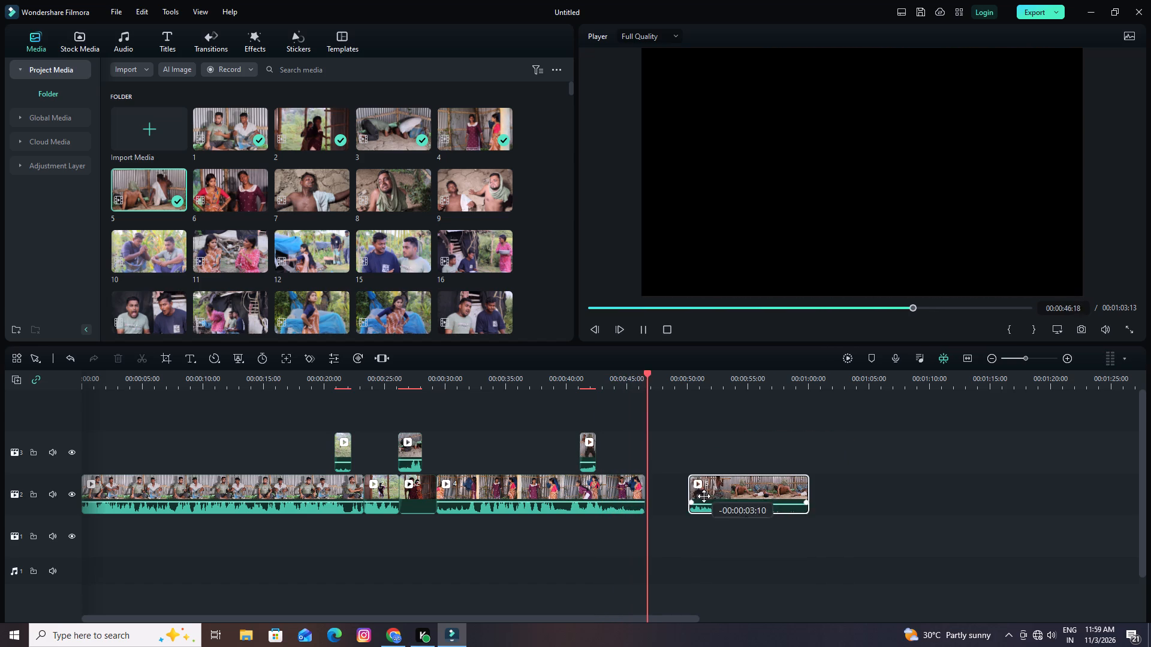
left_click_drag(704, 496, 681, 492)
Play from the end of clip 4 into clip 5, split clip 5 at 00:00:53:18 and delete the leftover end.
left_click_drag(655, 374, 635, 377)
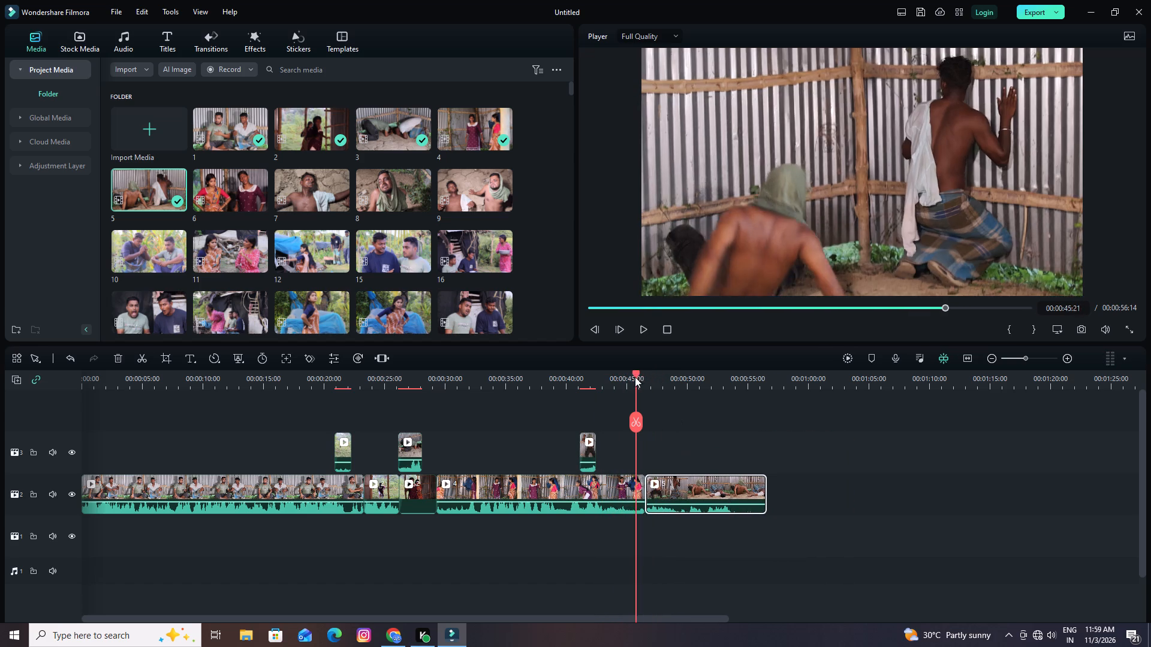
left_click_drag(635, 377, 629, 379)
key("space")
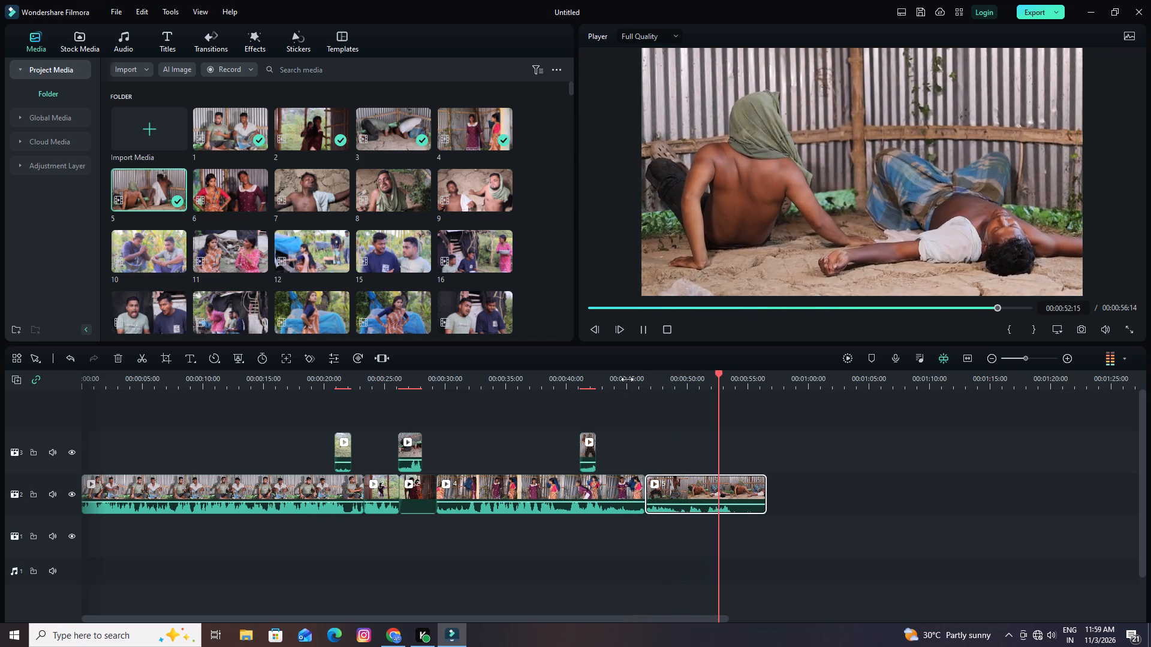
key("space")
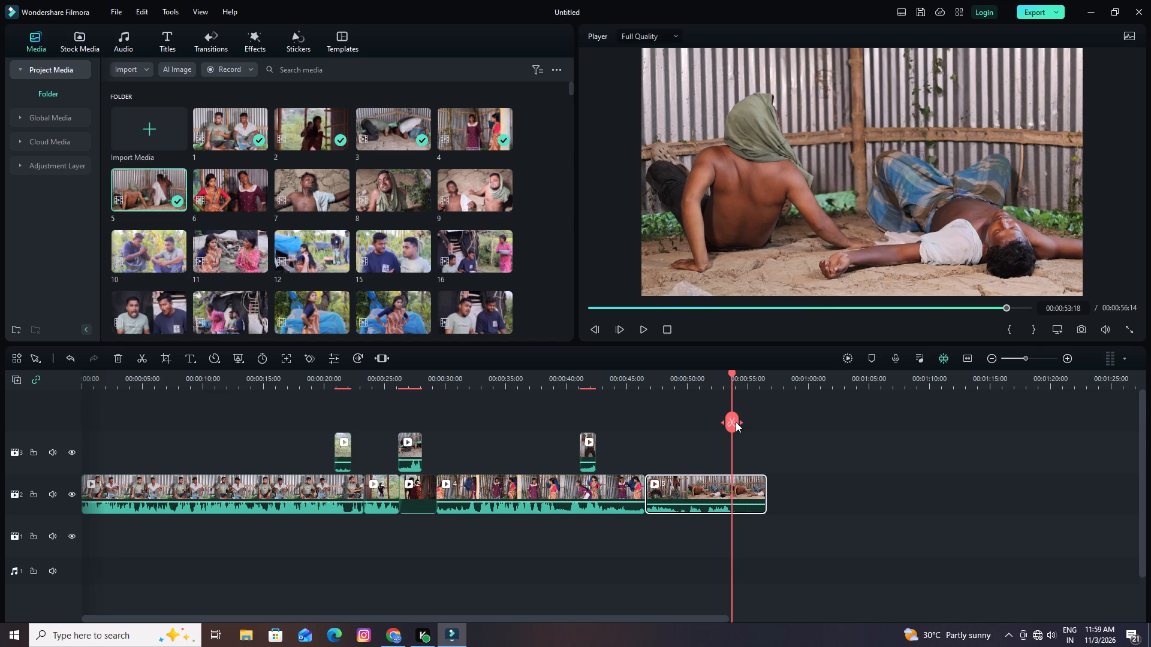
left_click(735, 422)
left_click(122, 356)
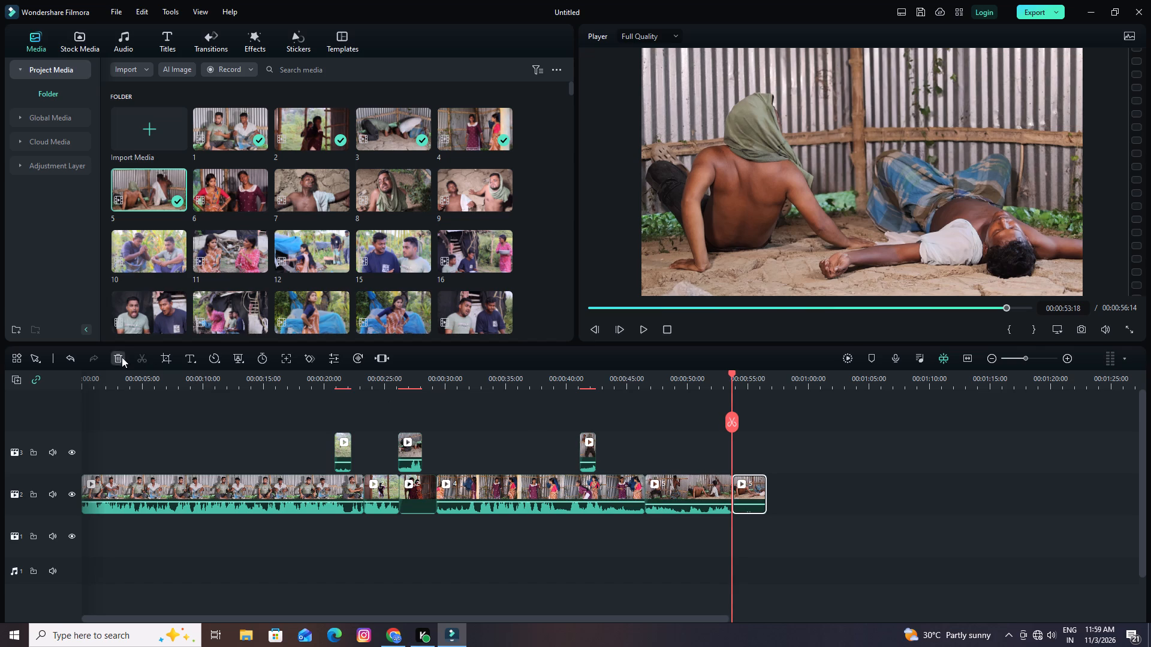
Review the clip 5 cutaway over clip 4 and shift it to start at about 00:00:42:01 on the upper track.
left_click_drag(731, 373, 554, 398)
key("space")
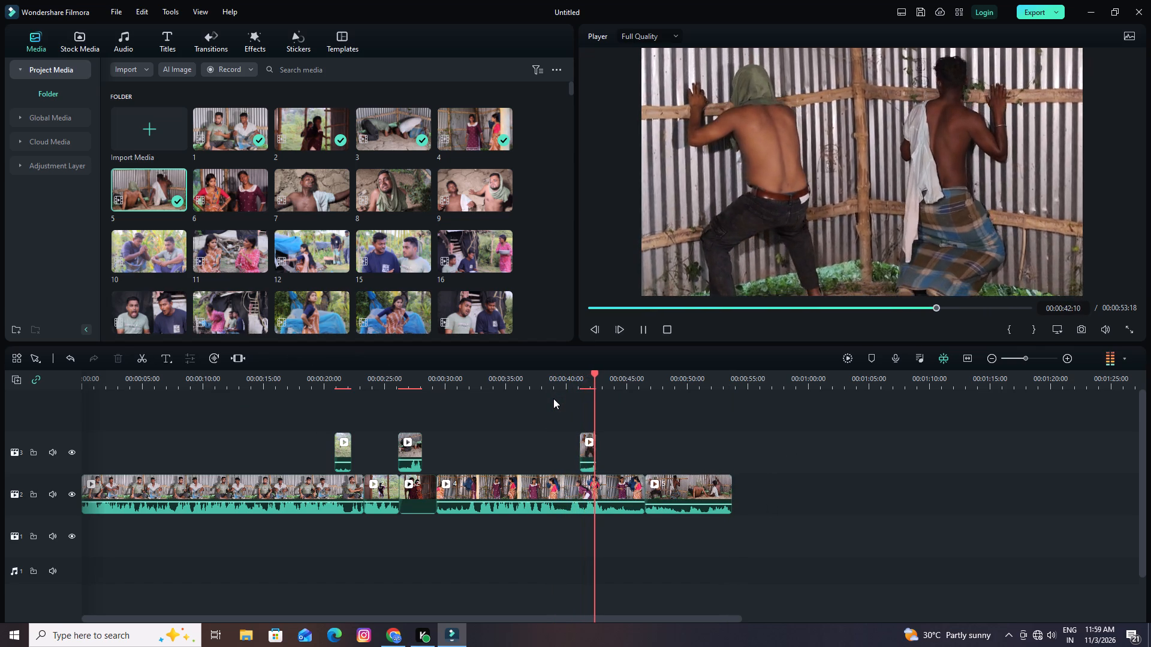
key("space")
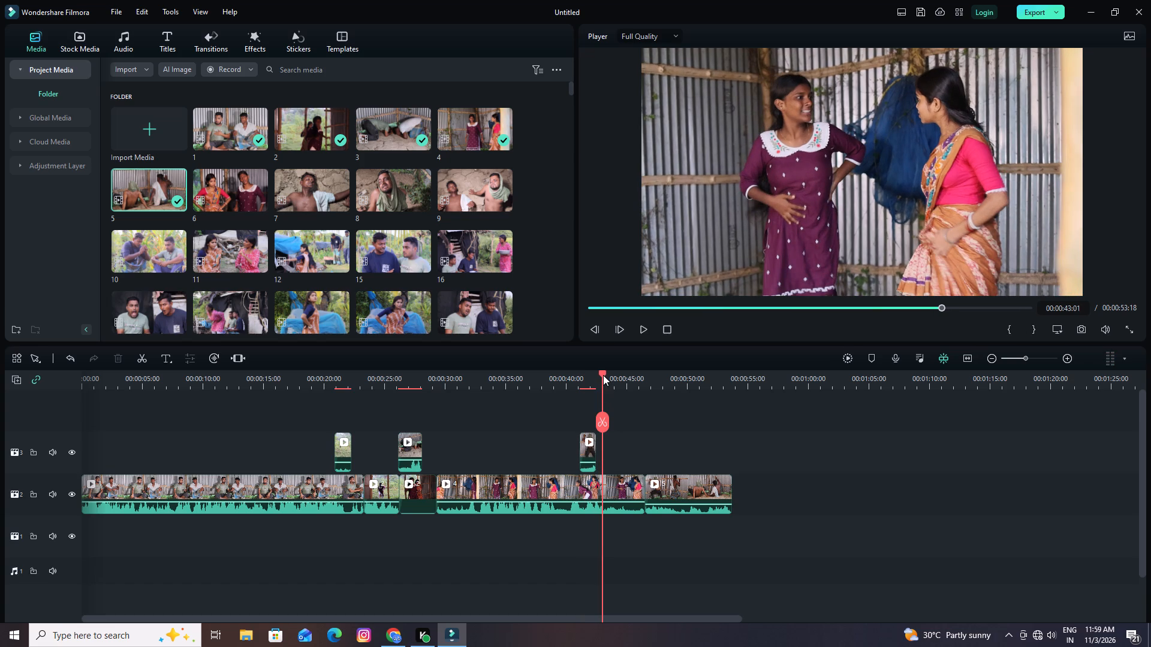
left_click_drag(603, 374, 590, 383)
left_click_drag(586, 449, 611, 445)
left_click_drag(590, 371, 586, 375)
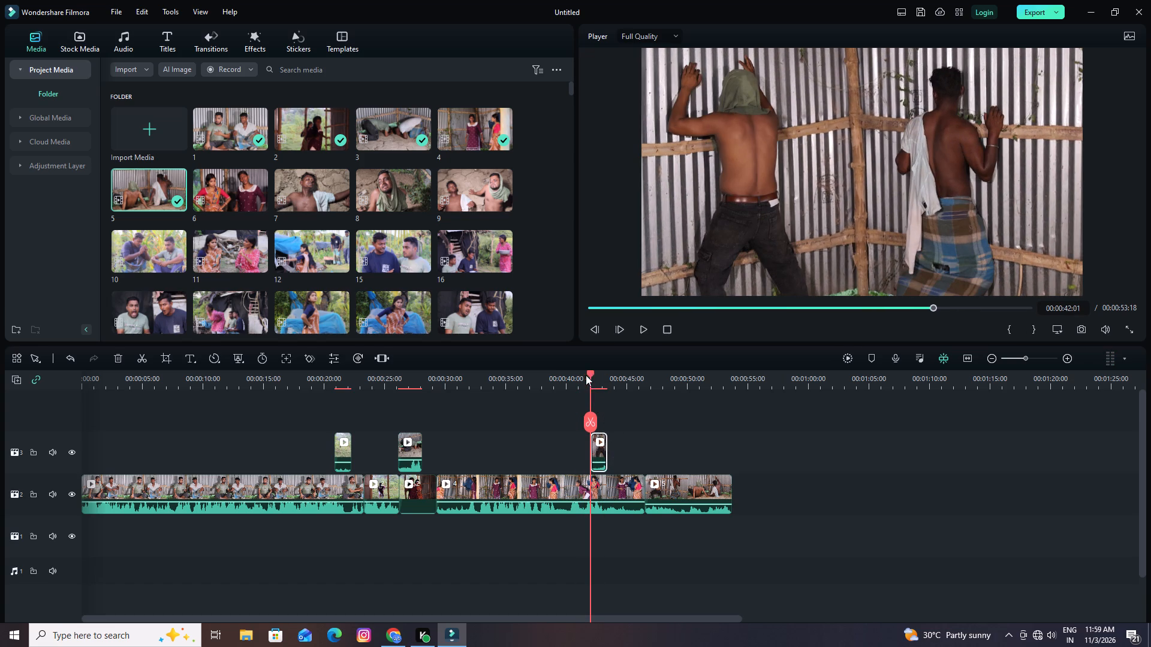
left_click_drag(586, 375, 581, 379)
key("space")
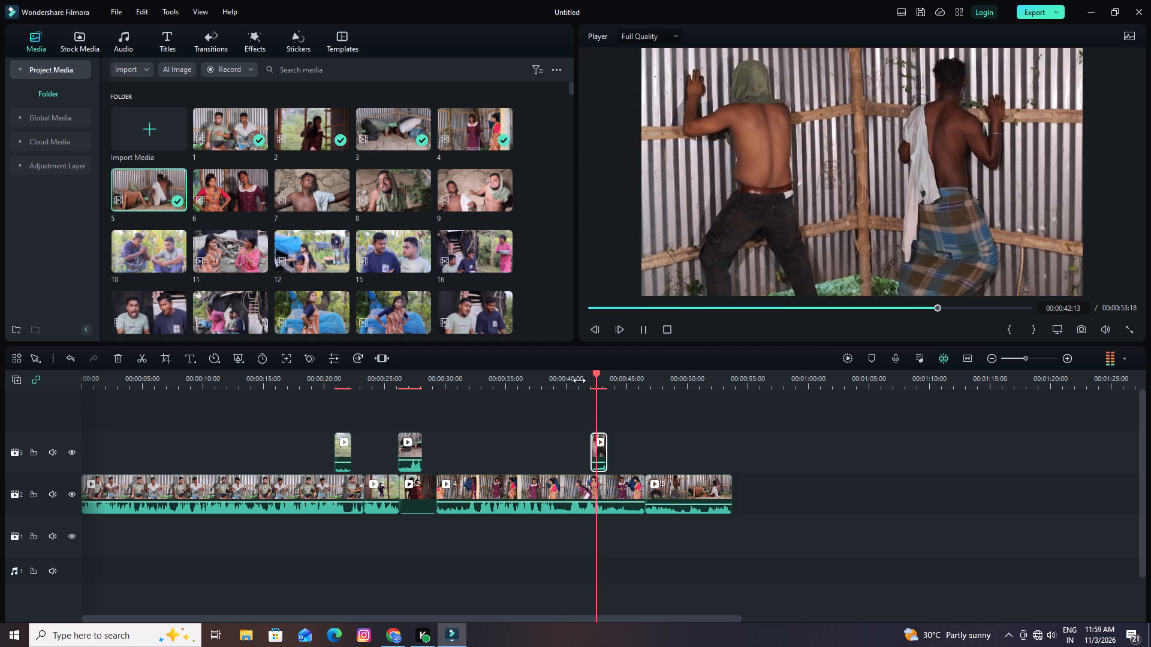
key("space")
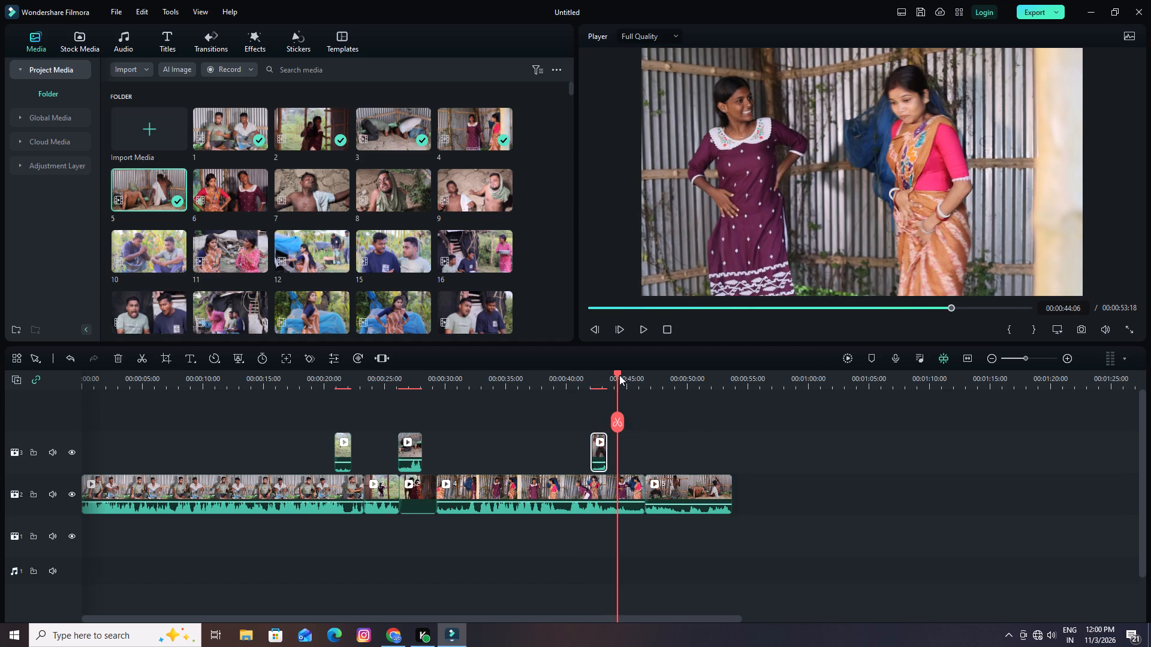
Split clip 4 at 00:00:41:22 and insert the clip 5 cutaway between its two parts on the main track.
left_click_drag(617, 373, 586, 377)
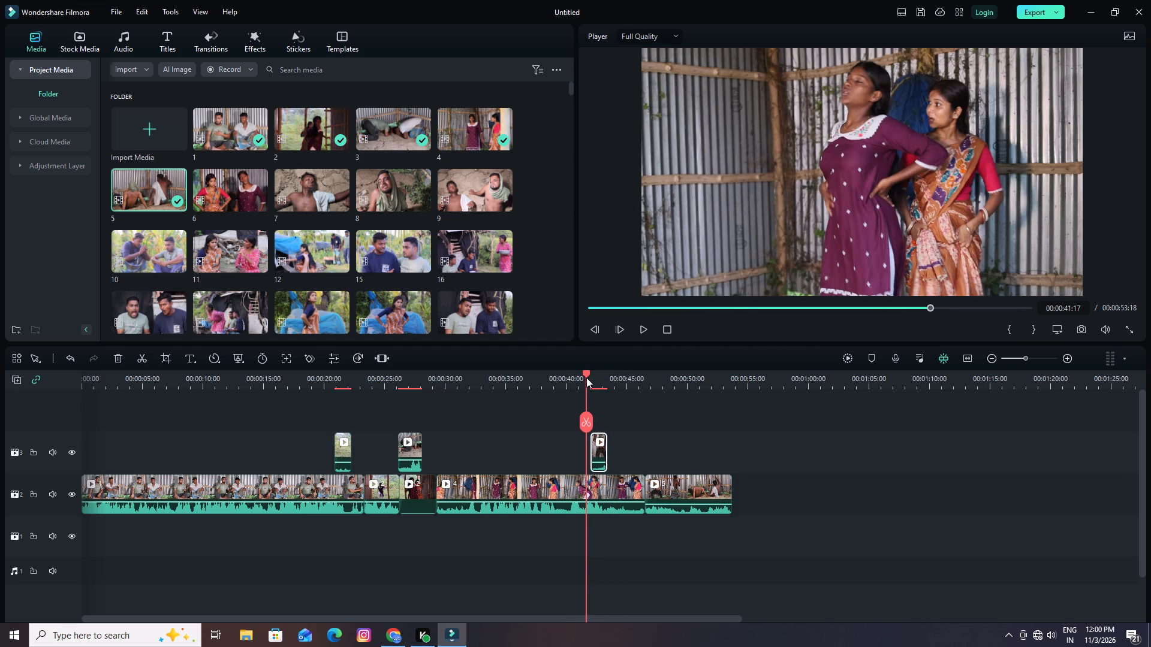
key("space")
key("space")
left_click(587, 422)
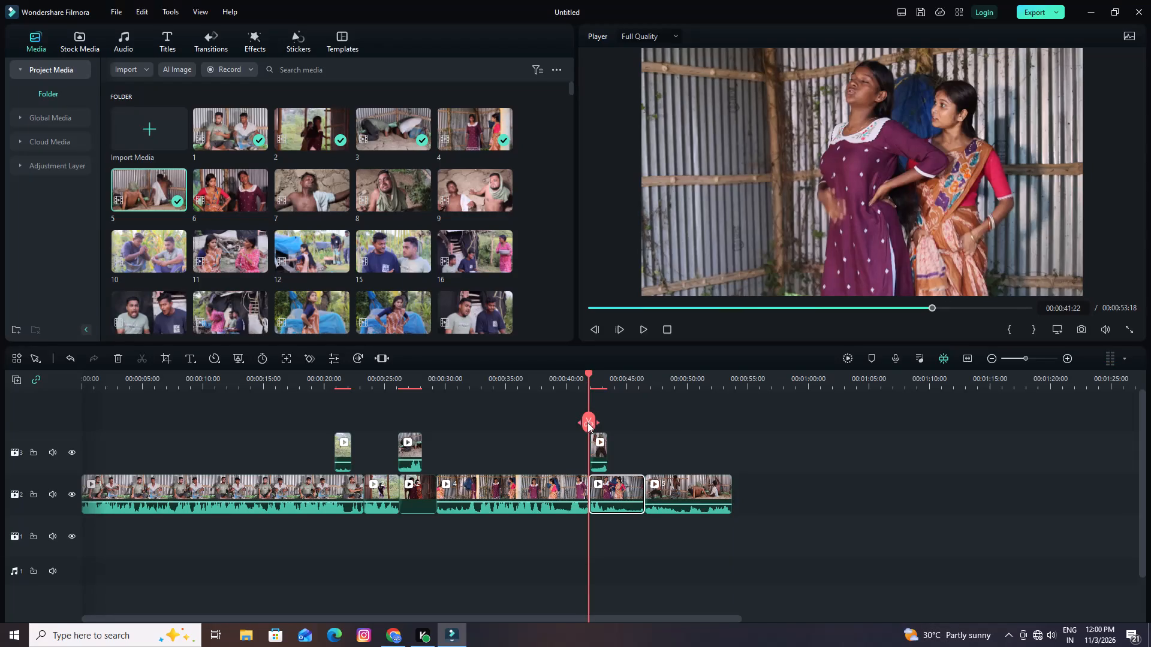
left_click_drag(596, 443, 591, 472)
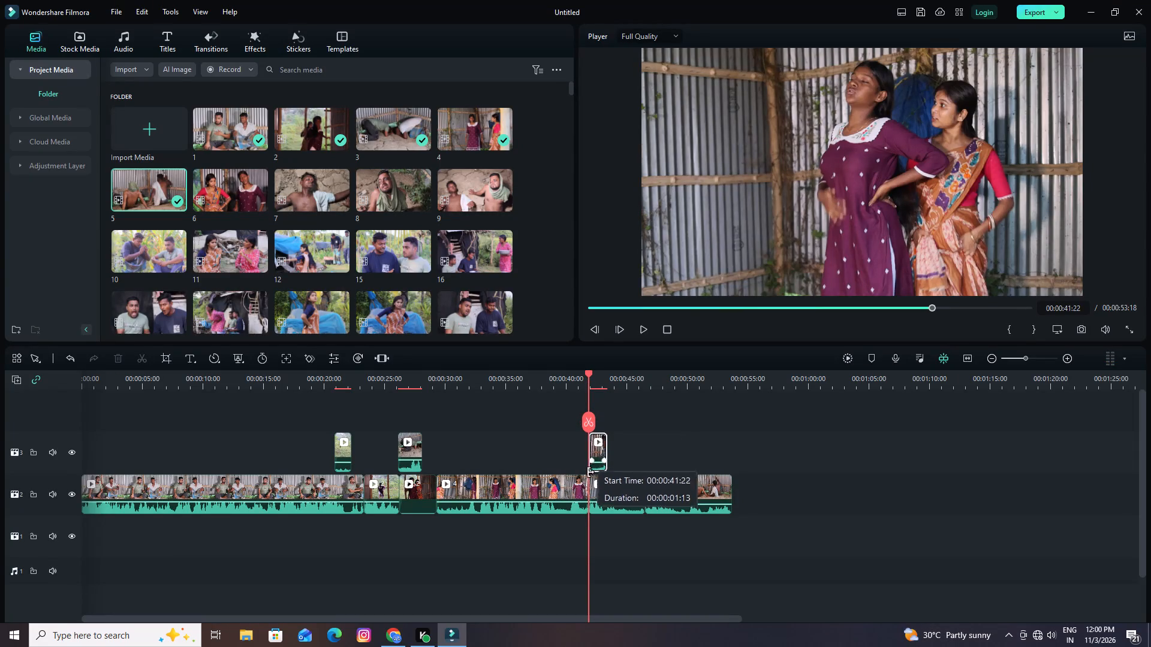
left_click_drag(591, 472, 595, 490)
left_click_drag(599, 451, 601, 486)
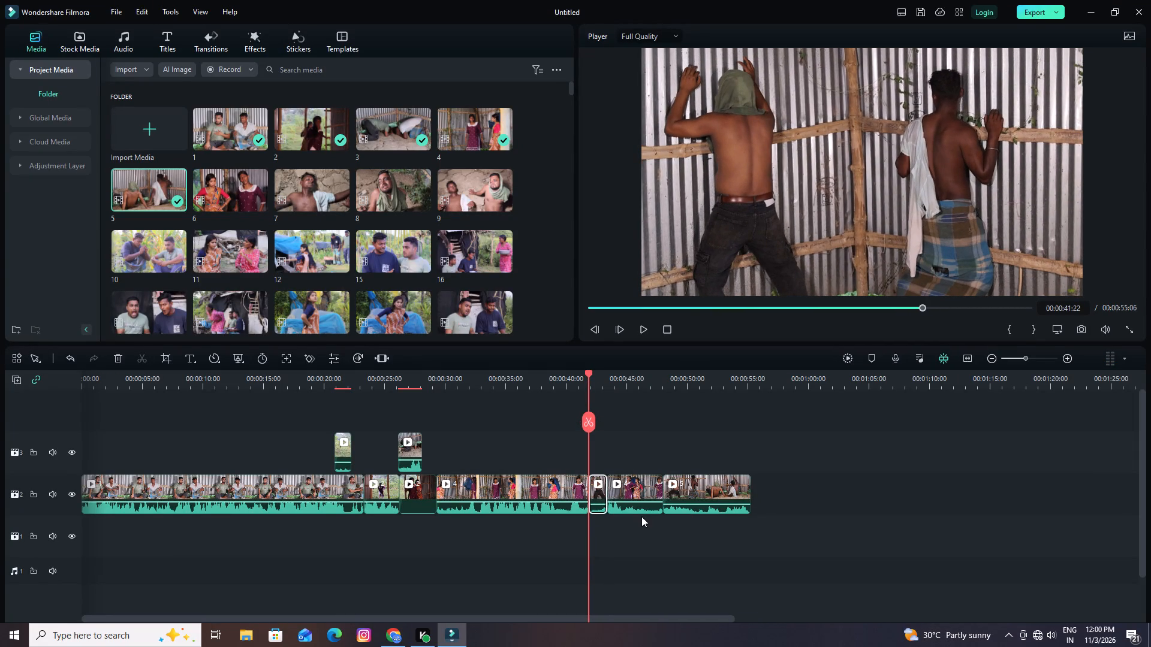
Play across the inserted clip 5 piece, split clip 4 at 00:00:41:13 and delete the sliver before the insert.
left_click_drag(588, 374, 570, 381)
key("space")
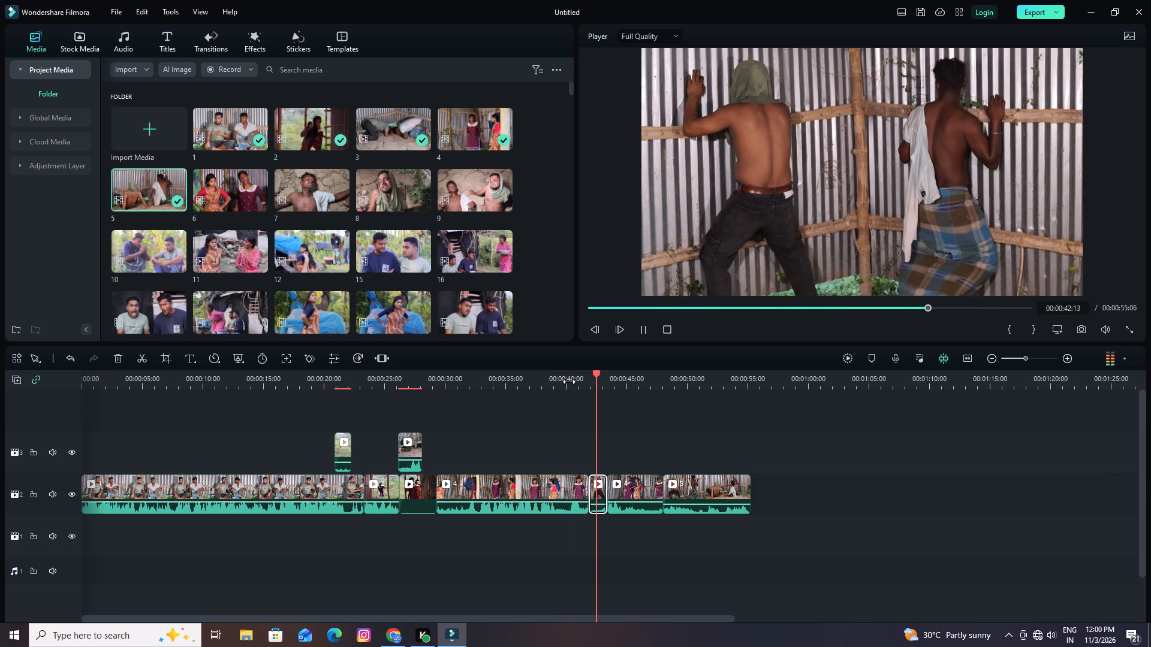
key("space")
left_click_drag(607, 371, 581, 383)
key("space")
key("space")
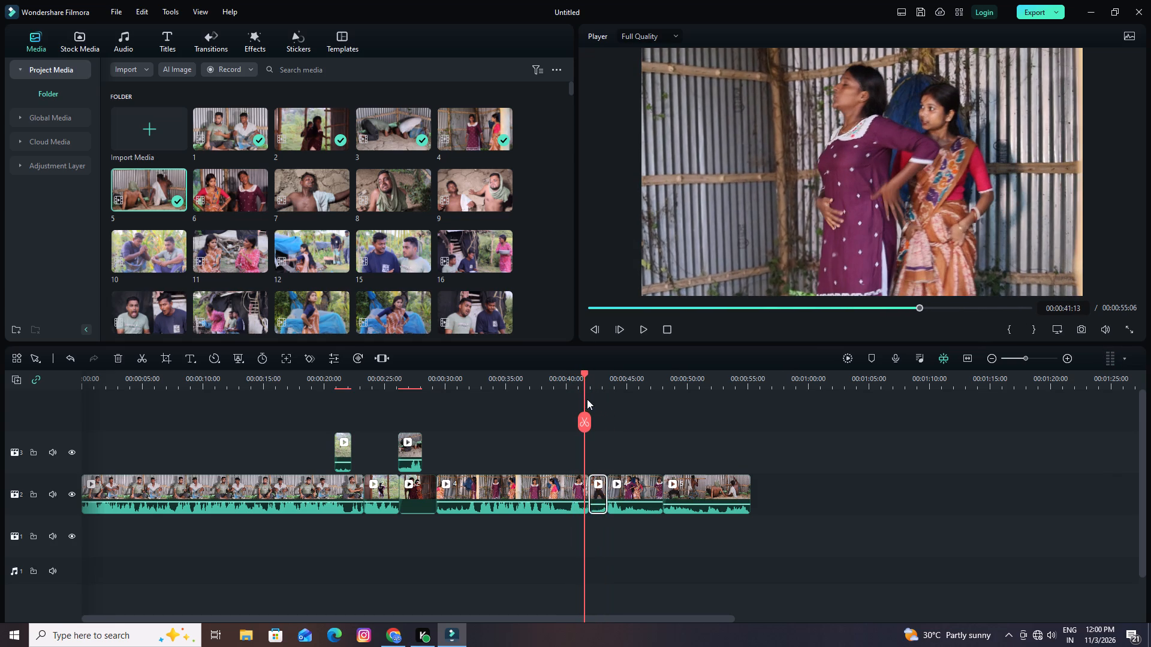
left_click(583, 424)
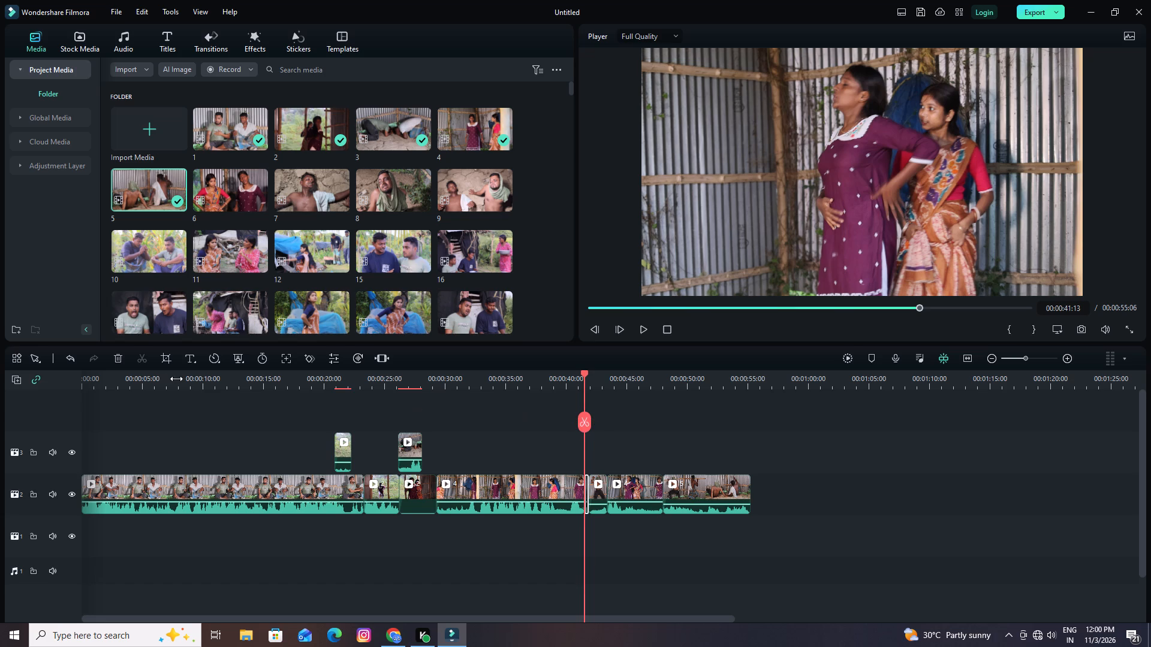
left_click(120, 356)
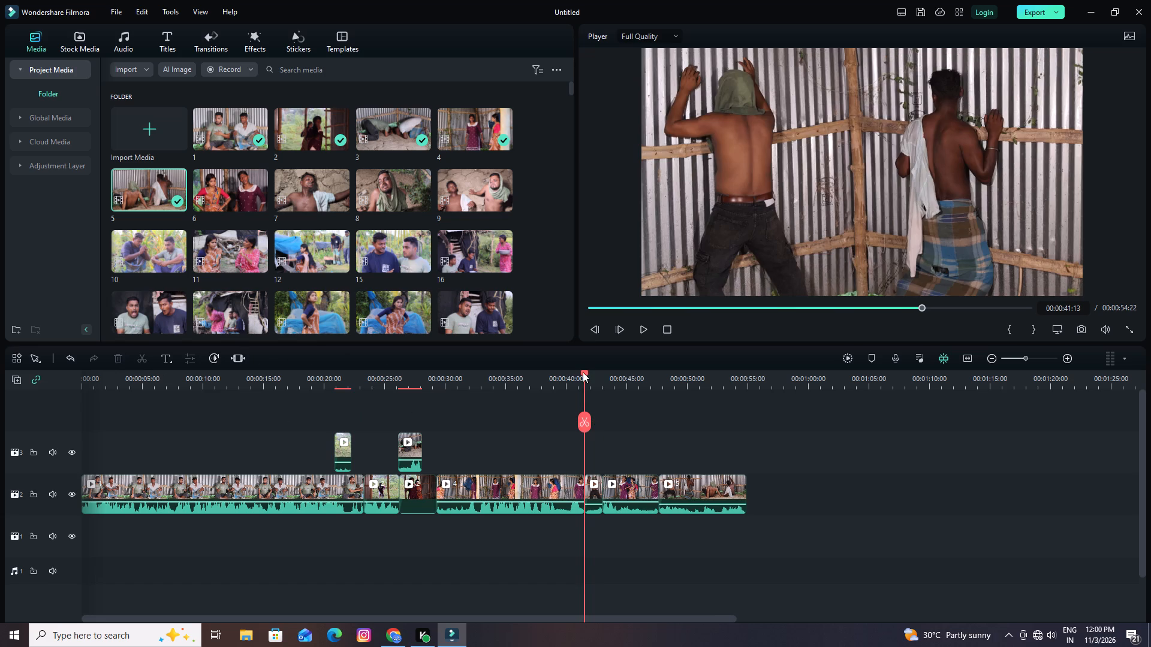
Play the tightened section and extend the start of the second clip 4 piece to a duration of 00:00:05:00.
left_click_drag(583, 372, 554, 384)
key("space")
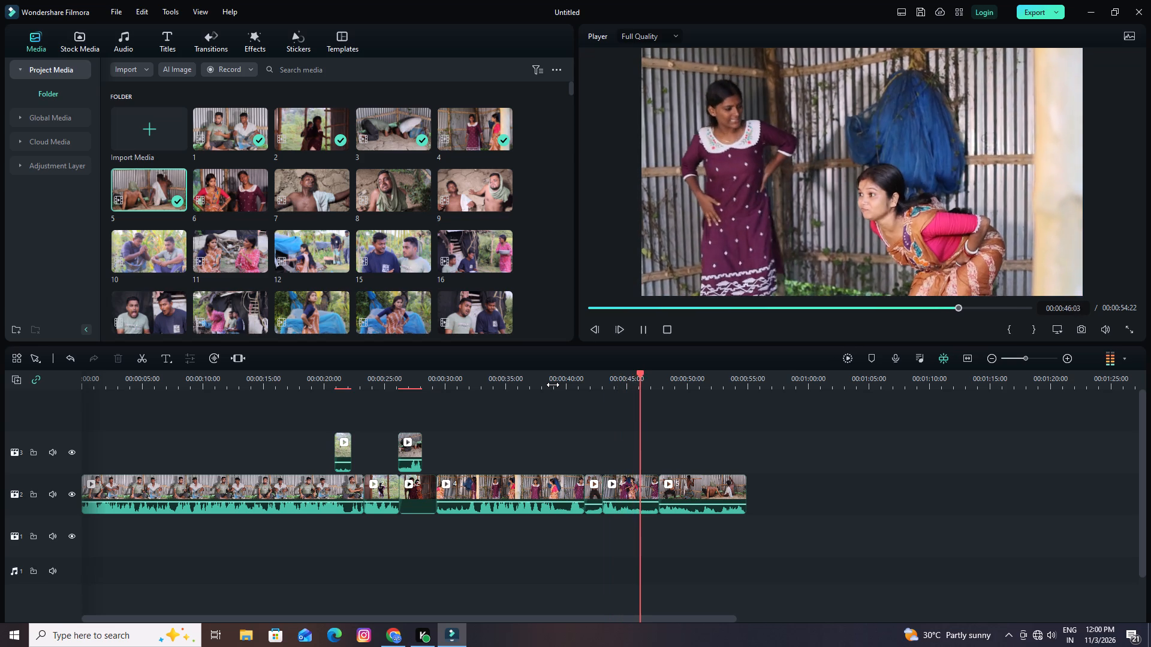
key("space")
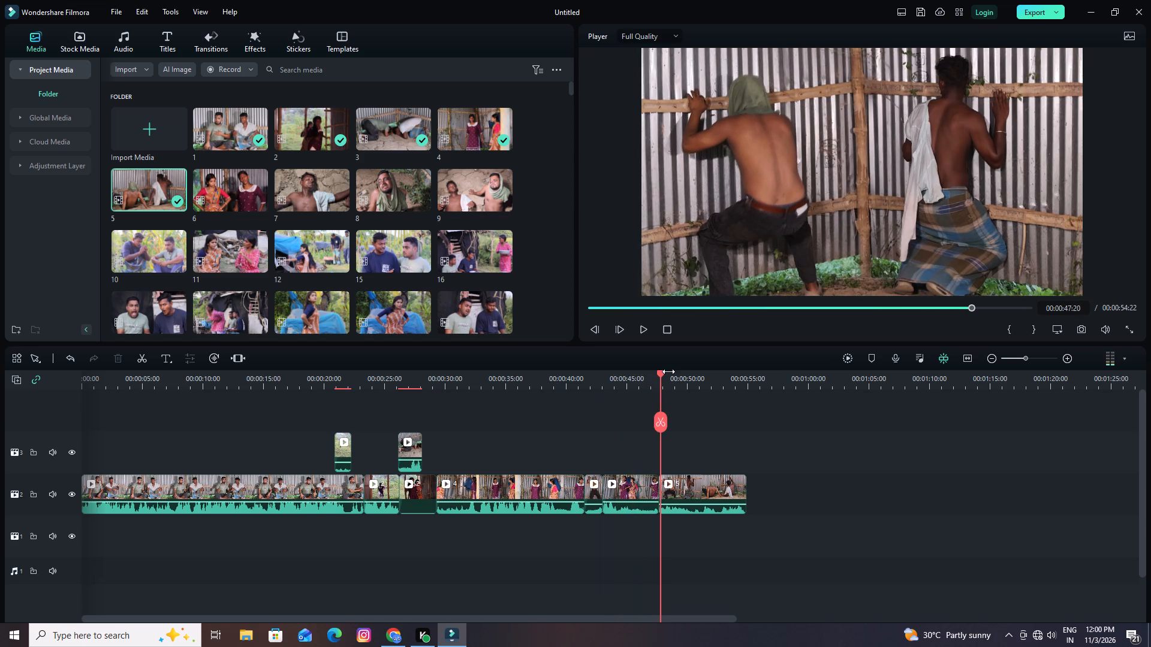
left_click_drag(660, 374, 589, 387)
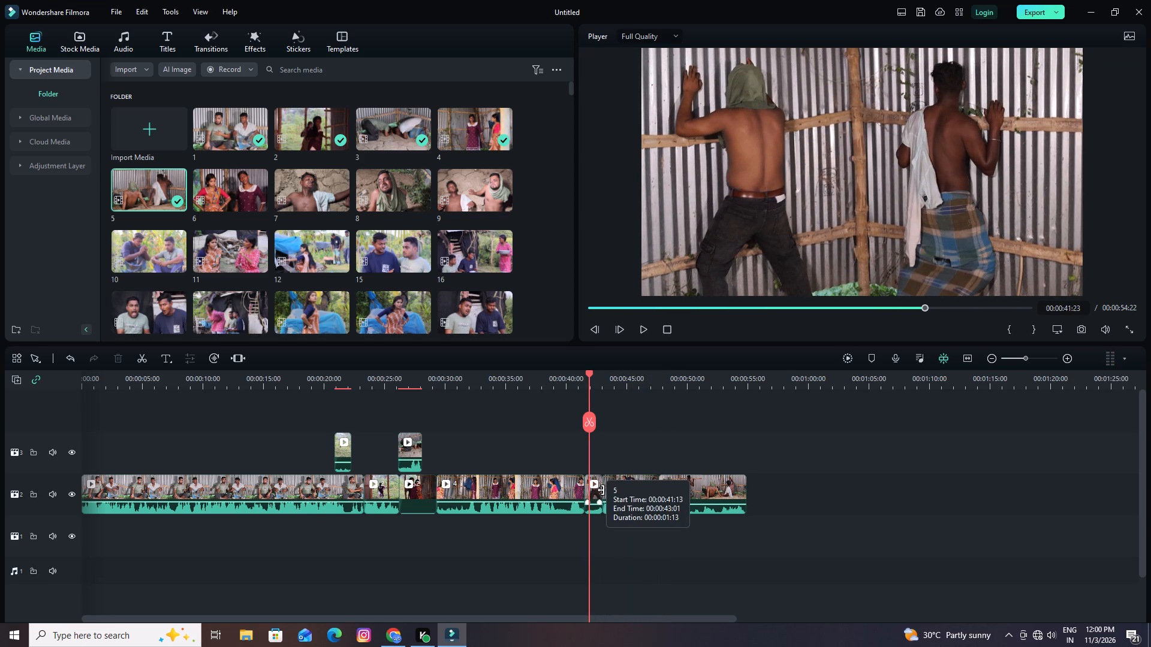
left_click(603, 490)
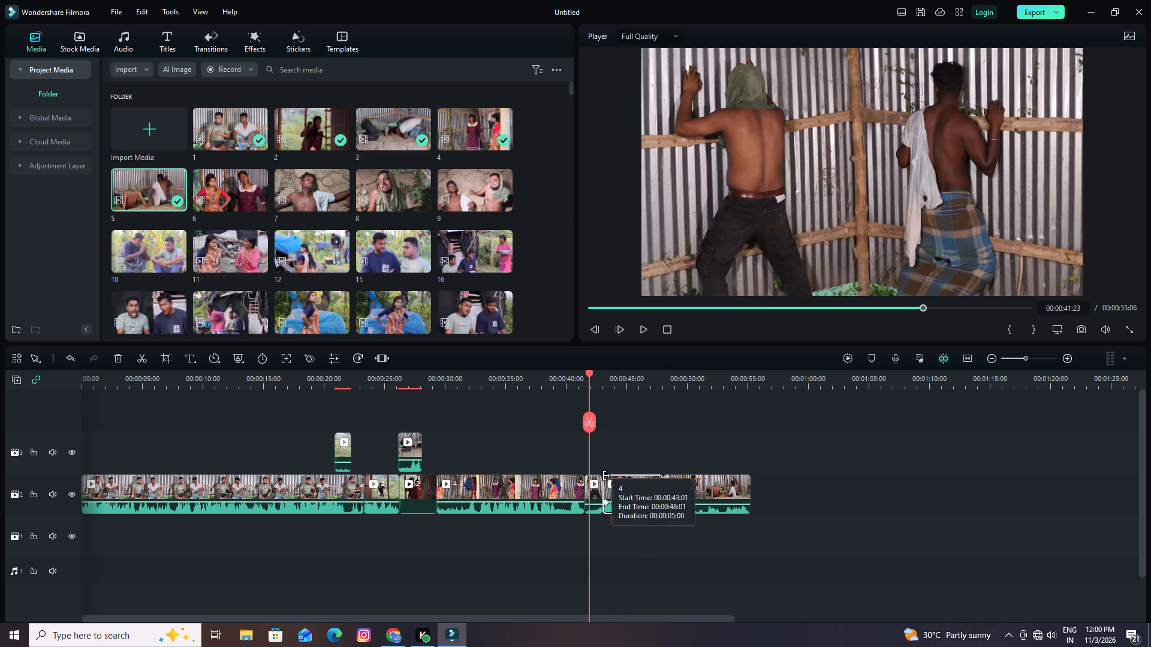
Play on into the last clip 5 piece, split it at 00:00:48:23 and delete its opening part.
left_click_drag(588, 371, 565, 378)
key("space")
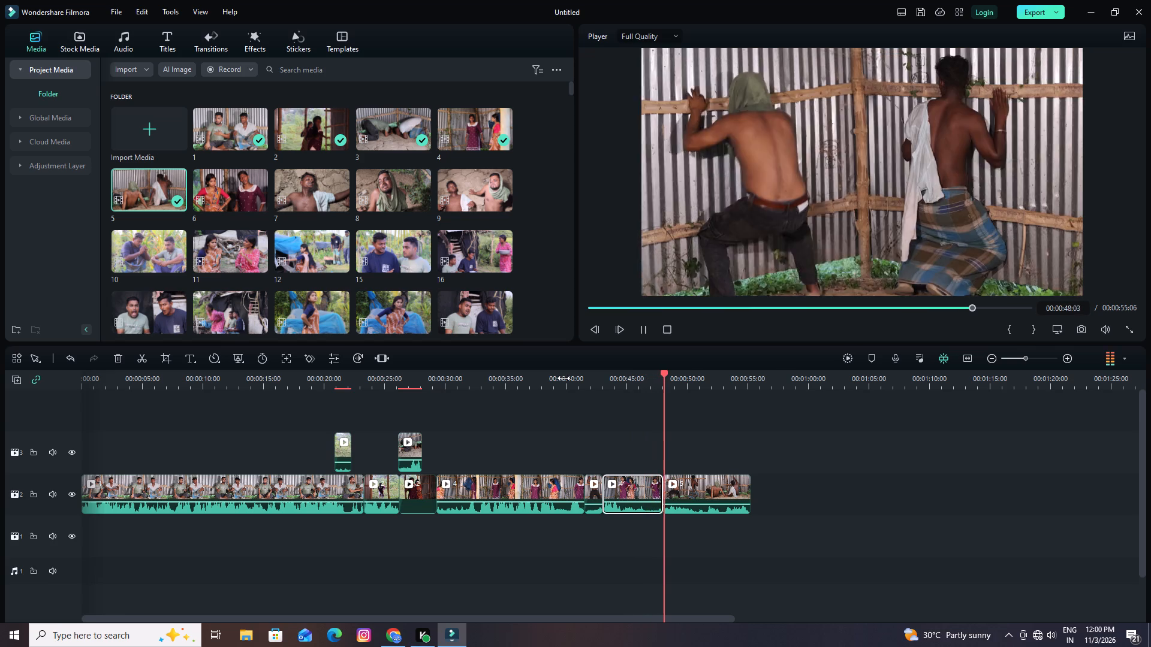
key("space")
key("space")
key("space")
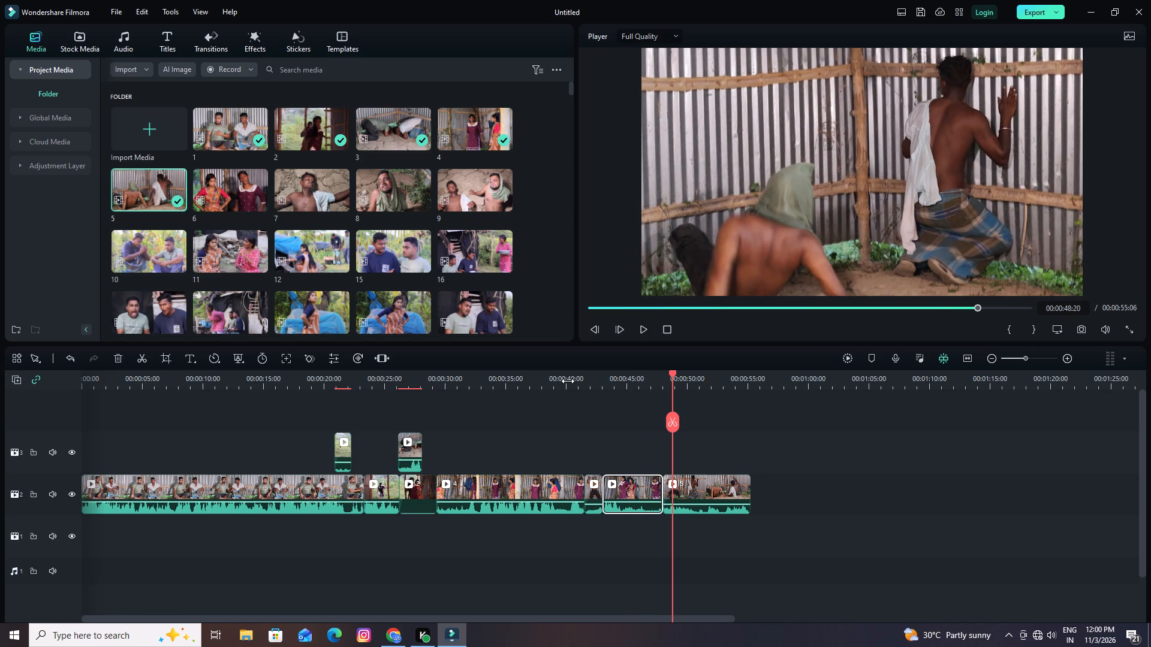
key("space")
key("space")
key("space")
key("space")
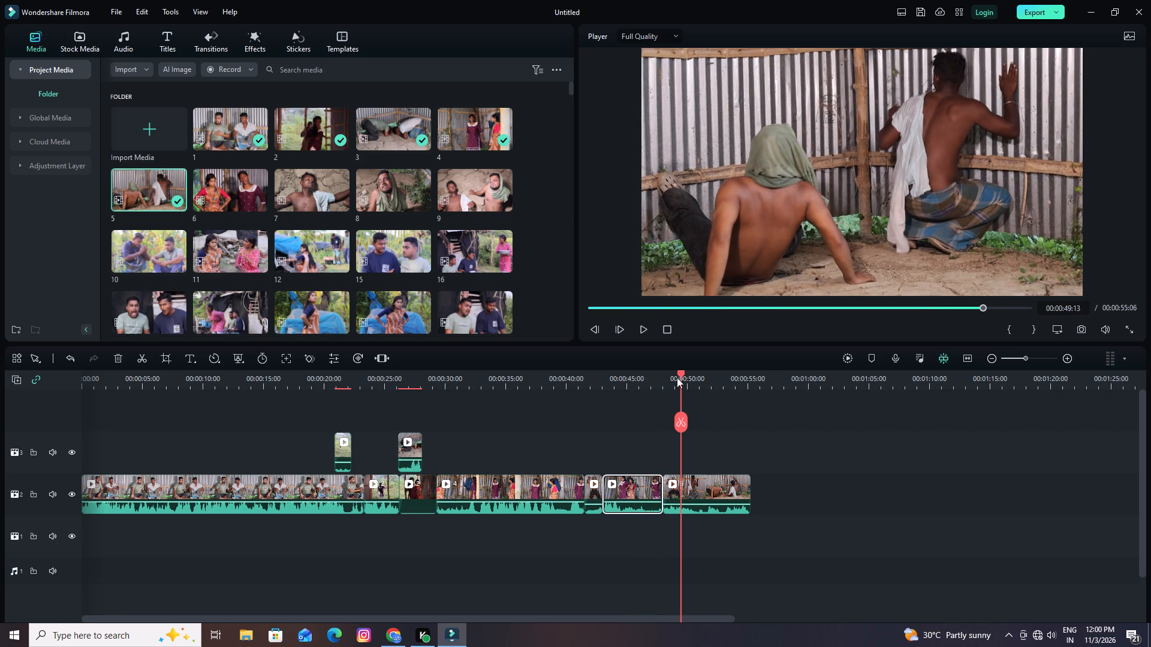
left_click_drag(680, 373, 674, 379)
left_click(670, 420)
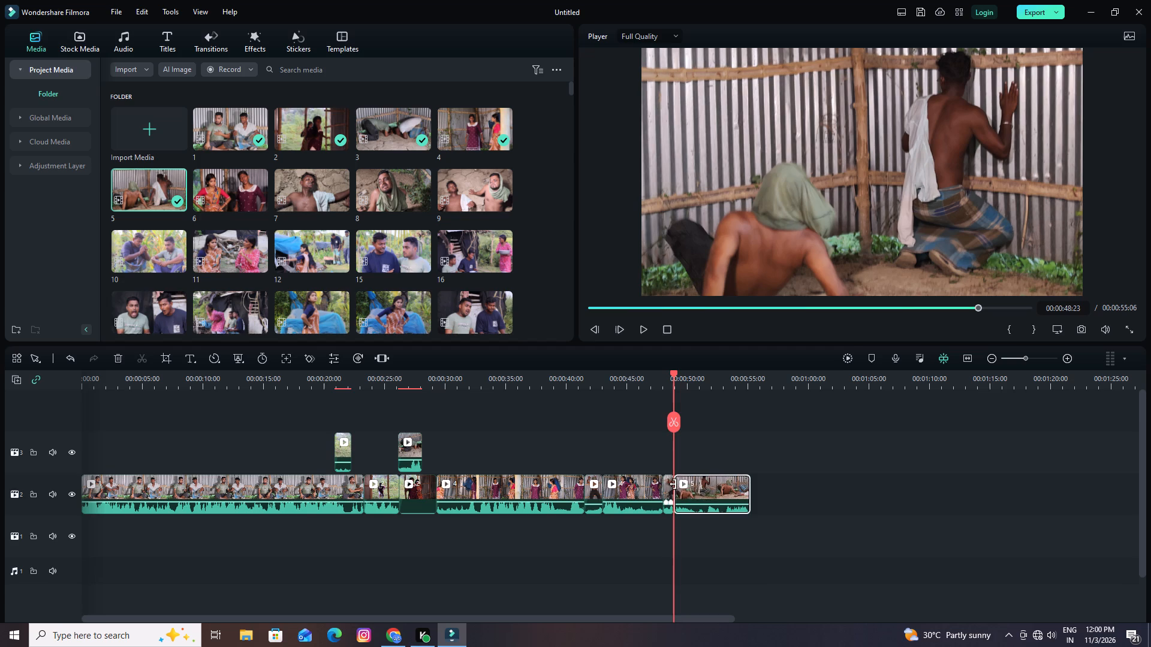
left_click(669, 492)
left_click(115, 359)
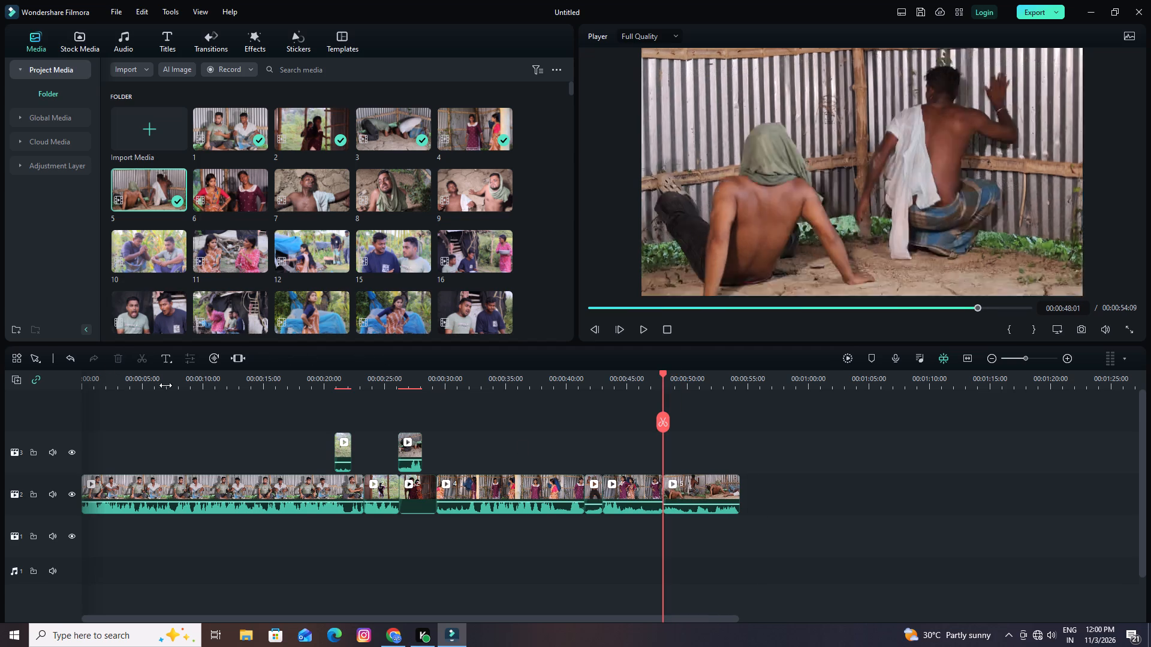
Raise the audio volume of the last clip 5 piece and of the short clip 5 piece inserted between the clip 4 parts.
left_click_drag(702, 503, 706, 477)
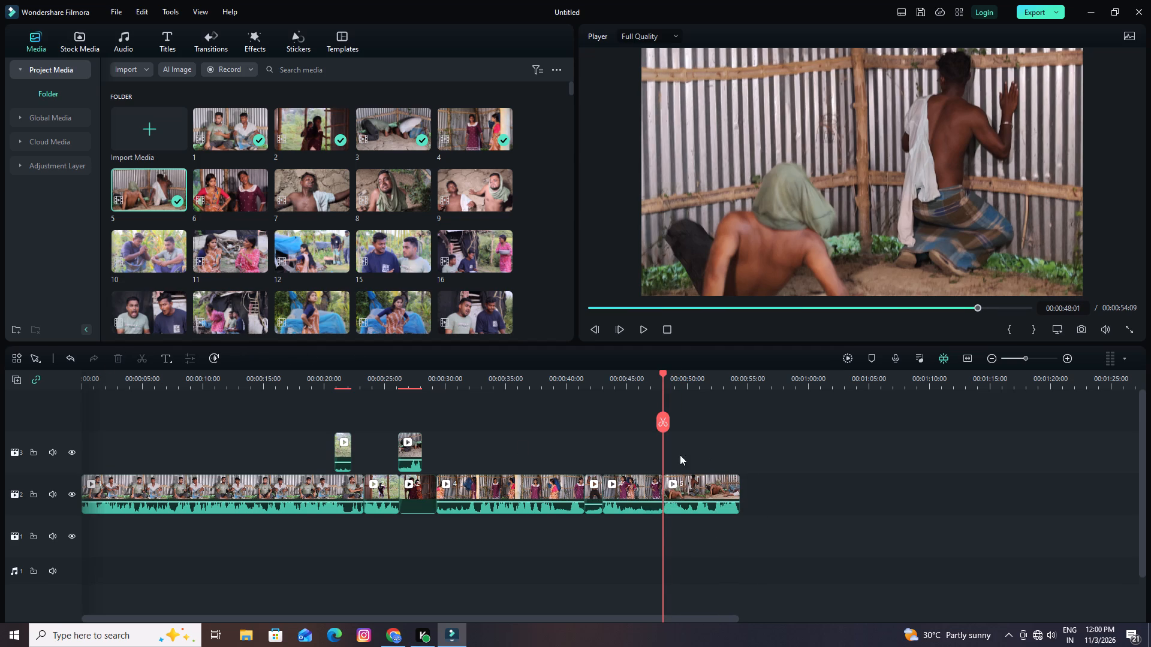
left_click_drag(597, 504, 603, 487)
left_click_drag(596, 502, 599, 477)
Play the sequence, split the second clip 4 piece at 00:00:47:15, delete its tail and review the cut to the end.
left_click_drag(663, 370, 541, 395)
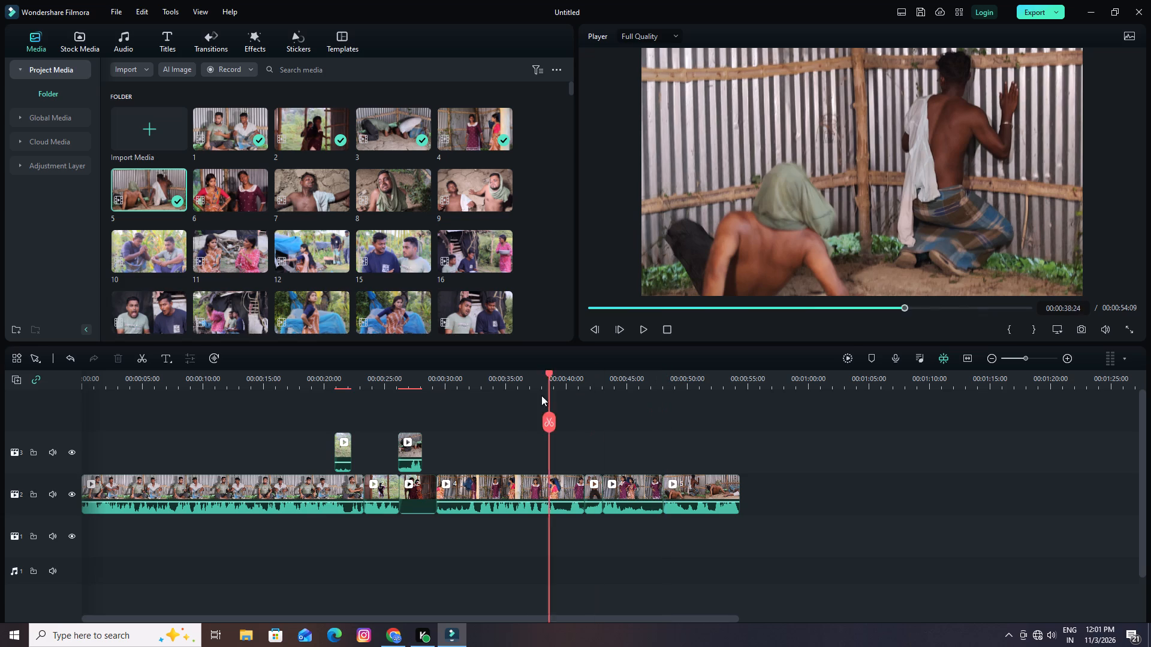
left_click_drag(541, 395, 511, 399)
key("space")
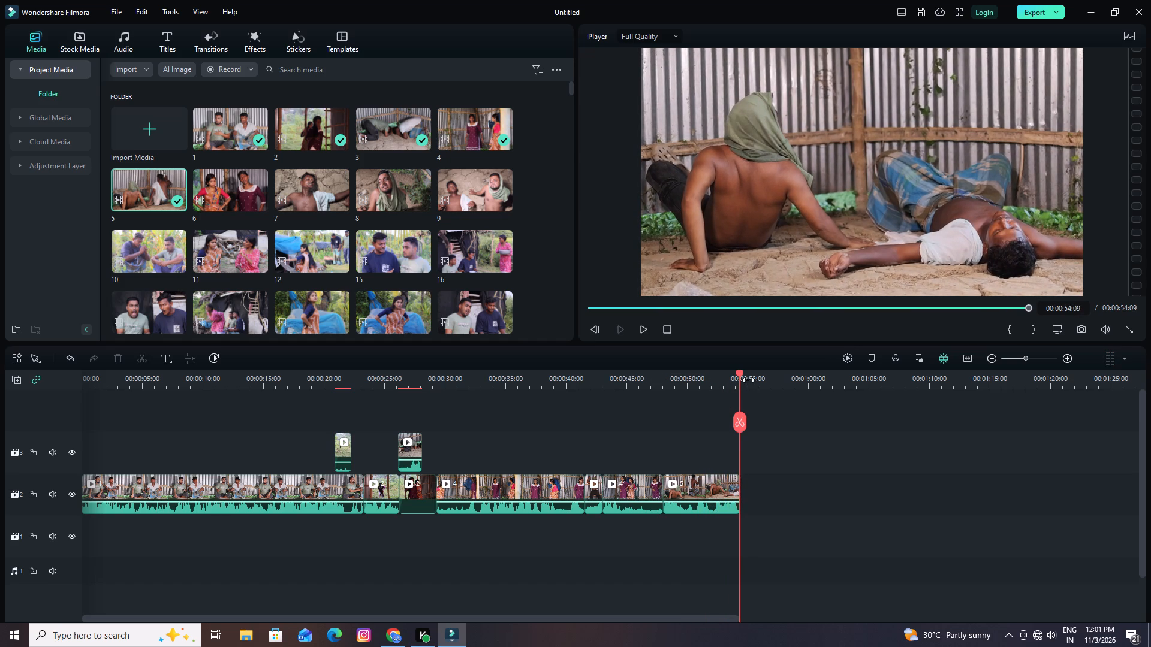
left_click_drag(740, 373, 650, 394)
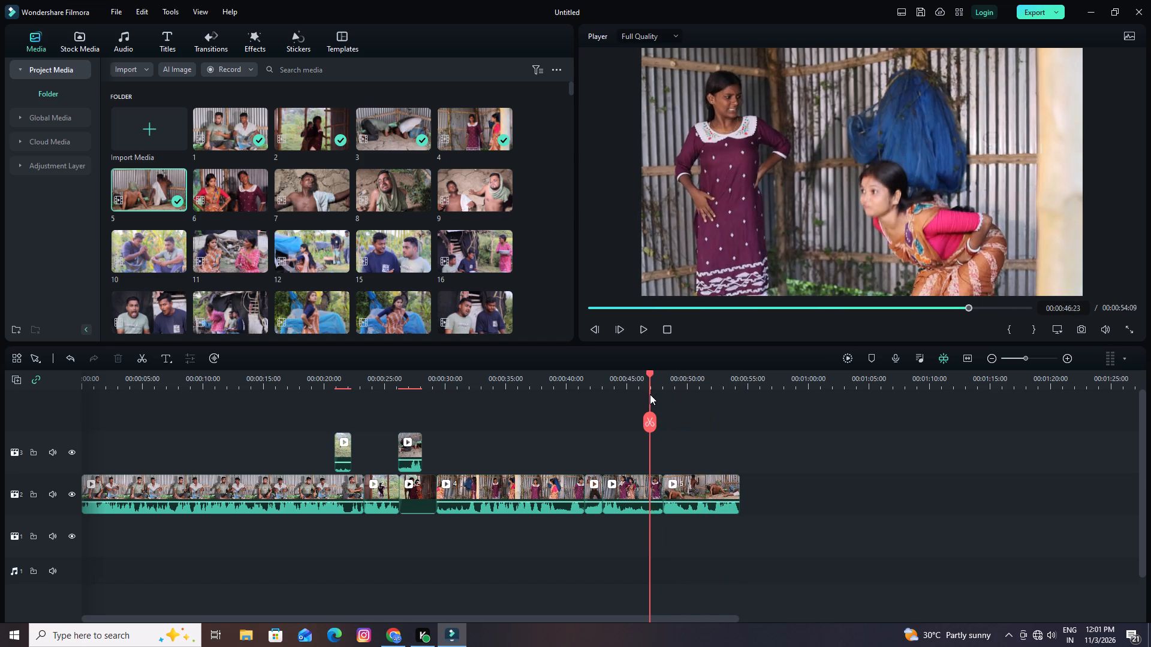
left_click_drag(650, 394, 656, 395)
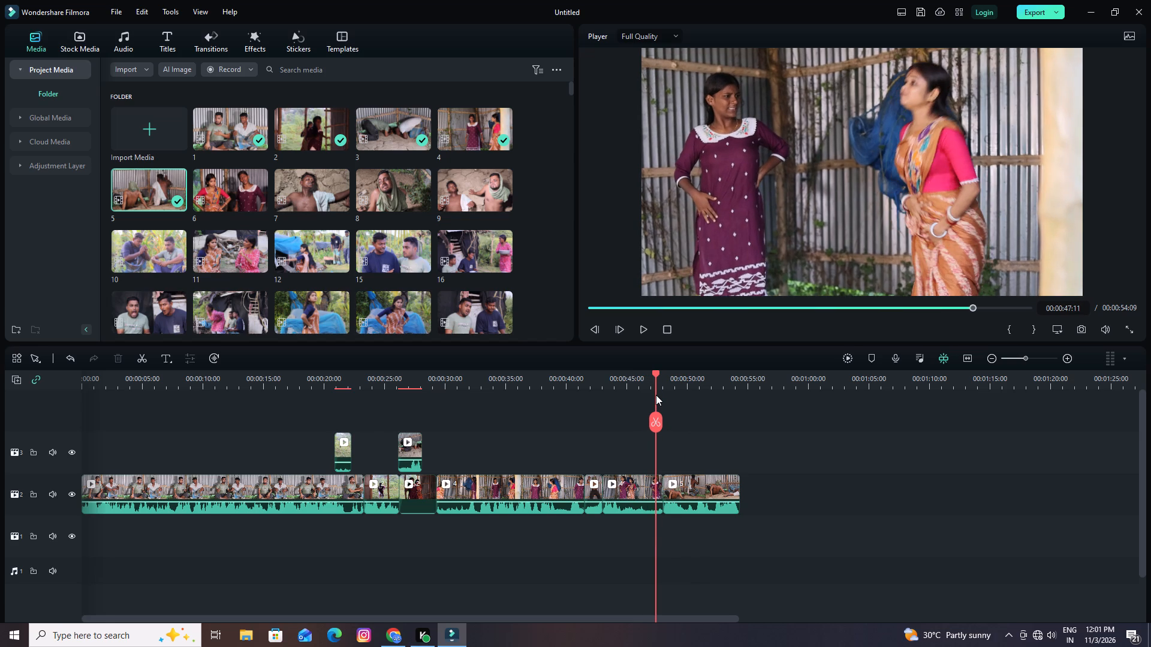
key("space")
key("space")
key("space")
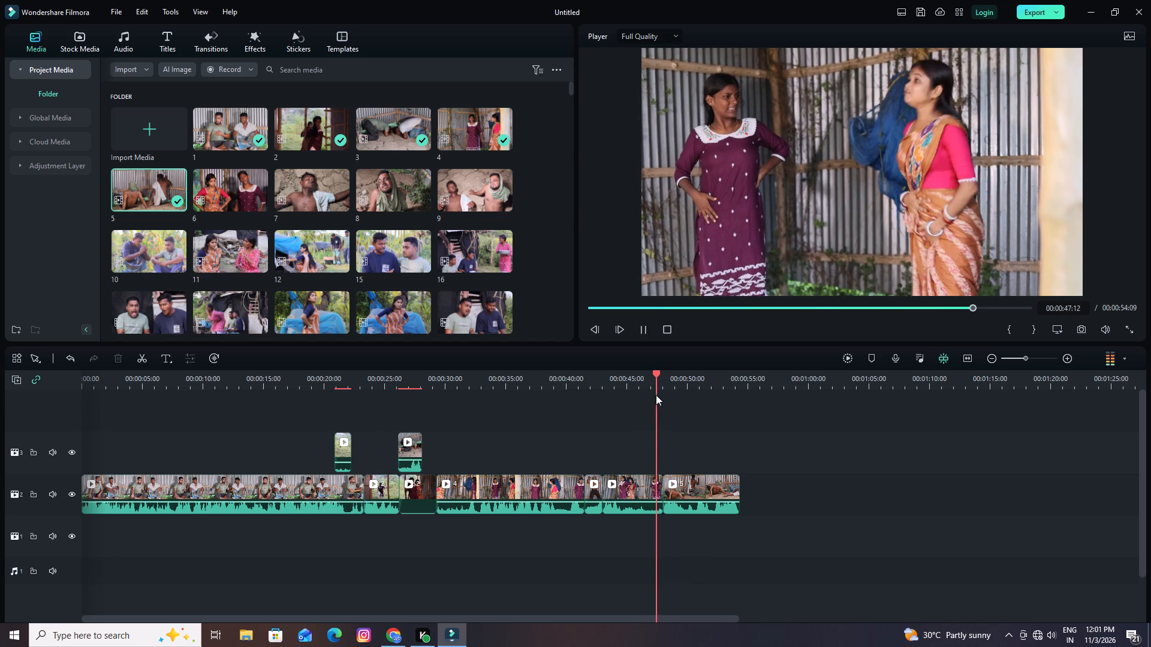
key("space")
left_click(658, 419)
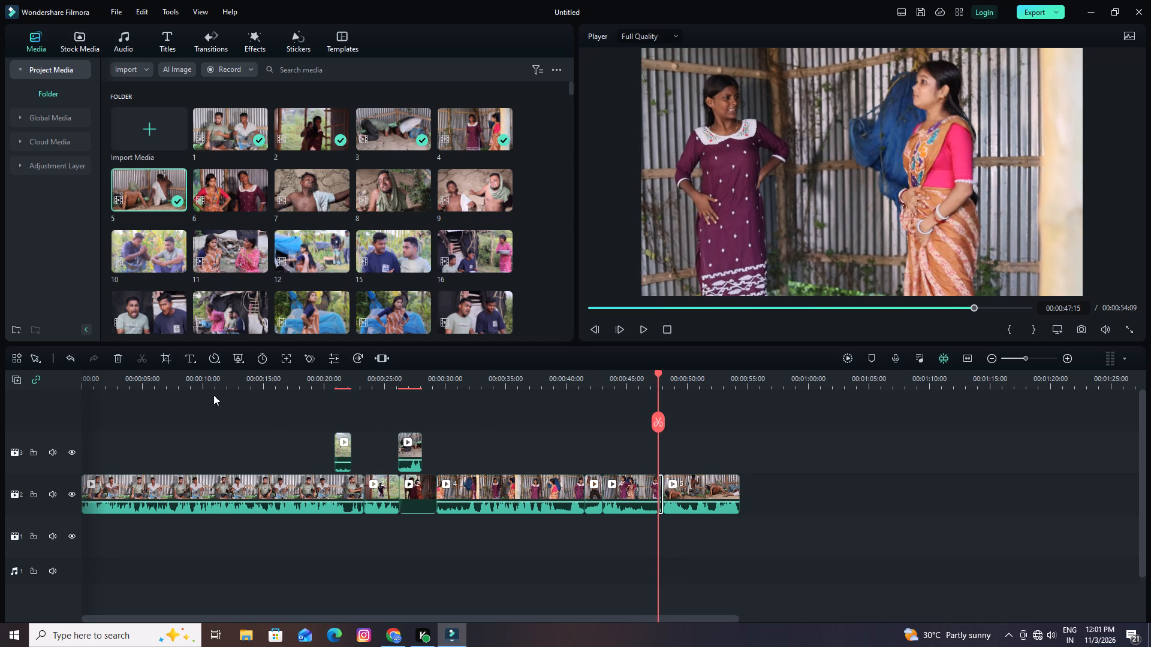
left_click(118, 356)
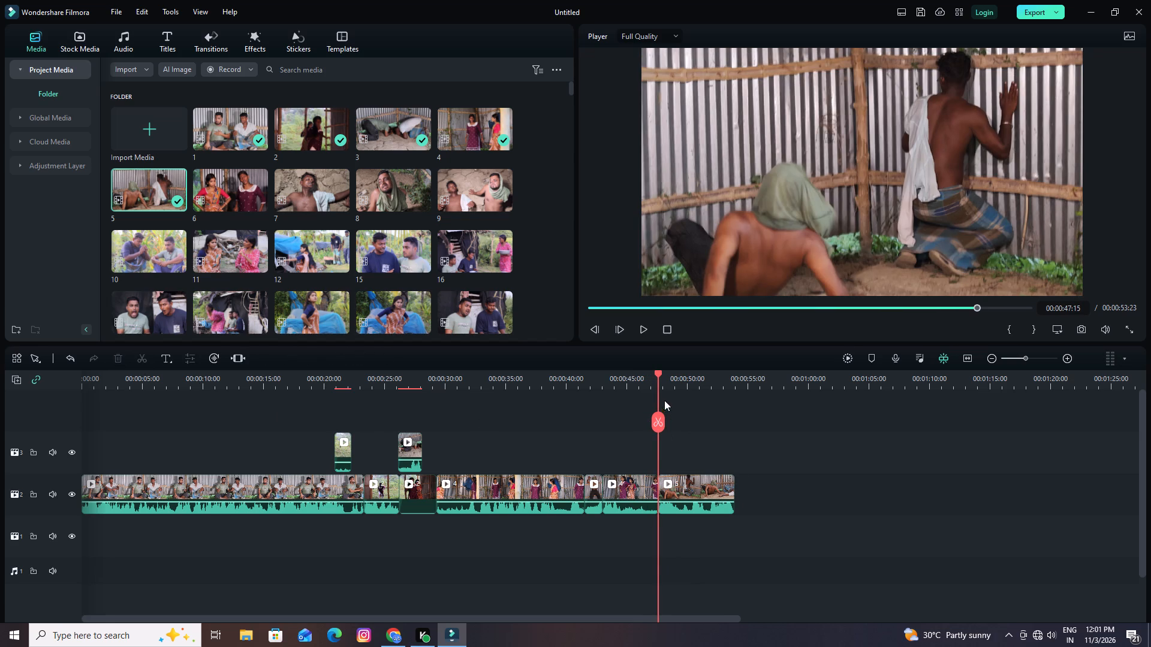
left_click_drag(658, 372, 579, 397)
key("space")
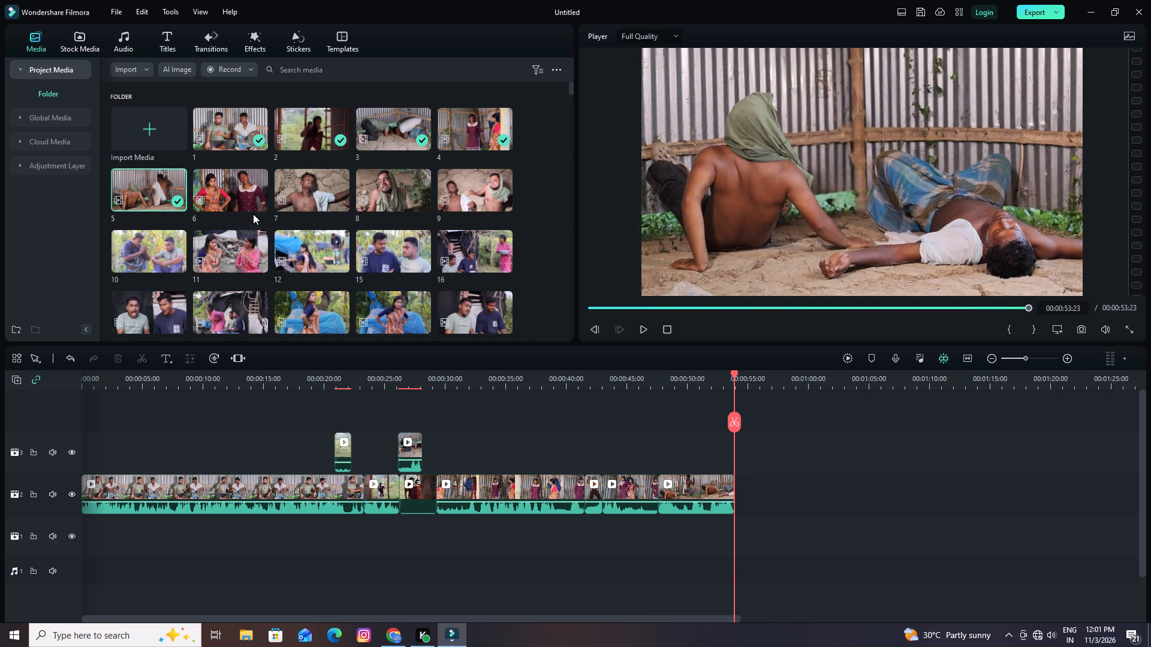
Preview clip 6 and add it to the main track directly after the last clip 5 piece.
left_click(224, 197)
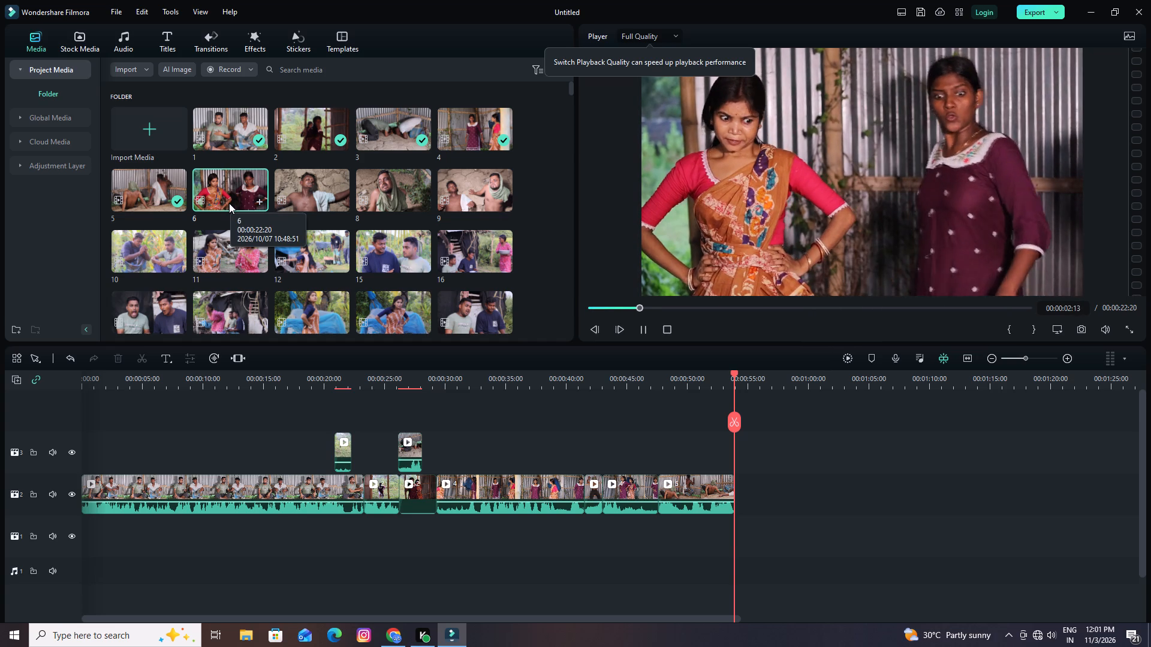
key("space")
left_click_drag(230, 204, 781, 527)
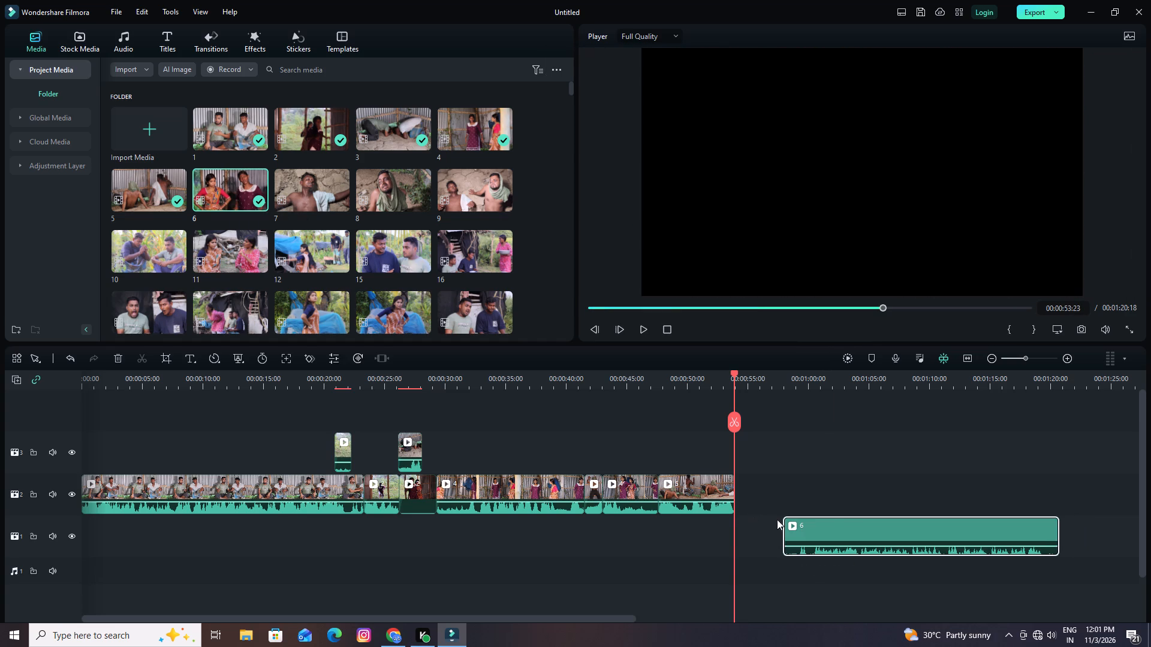
left_click_drag(841, 539, 796, 494)
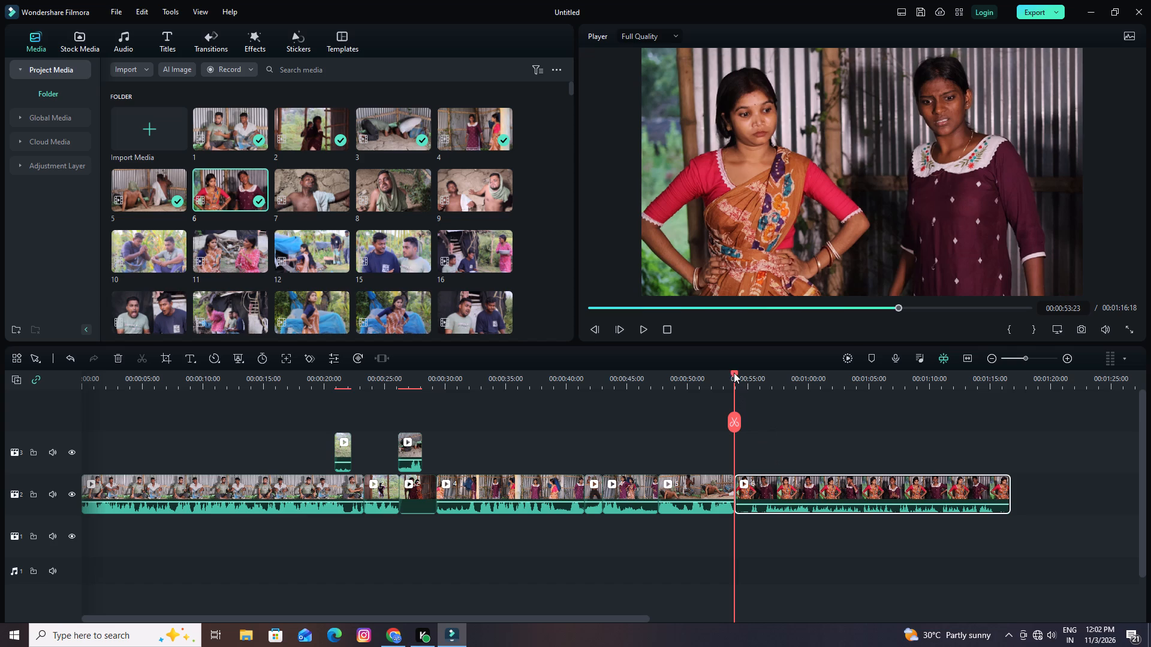
Play the start of clip 6, split it at 00:00:55:21 and delete its opening part.
left_click_drag(734, 373, 719, 376)
key("space")
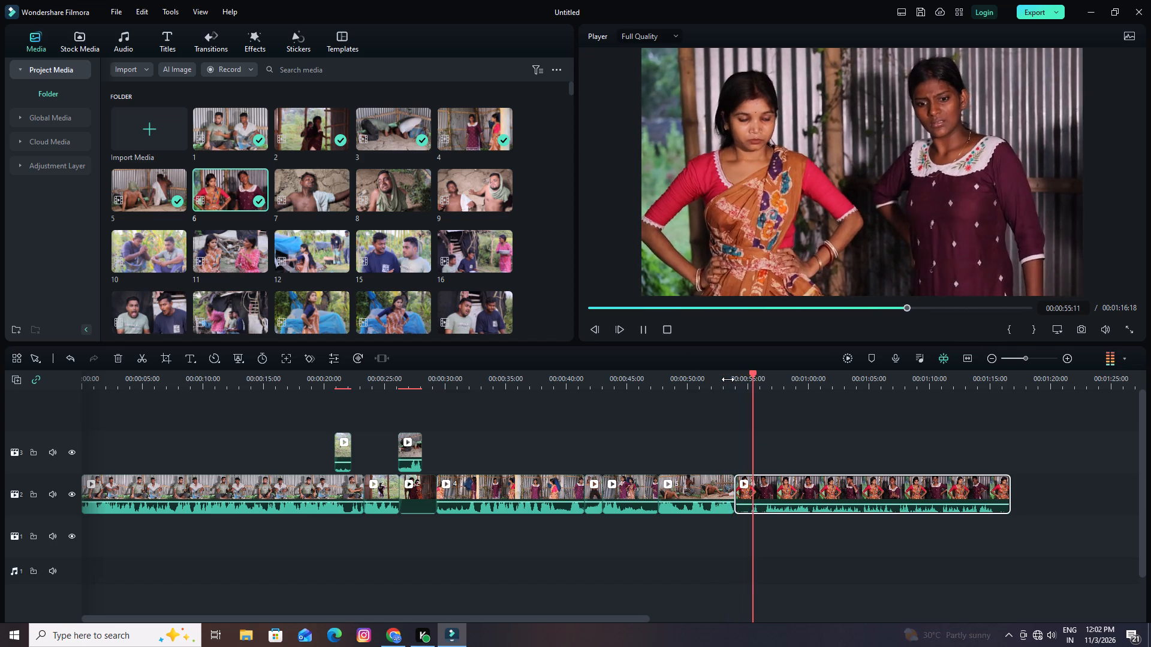
key("space")
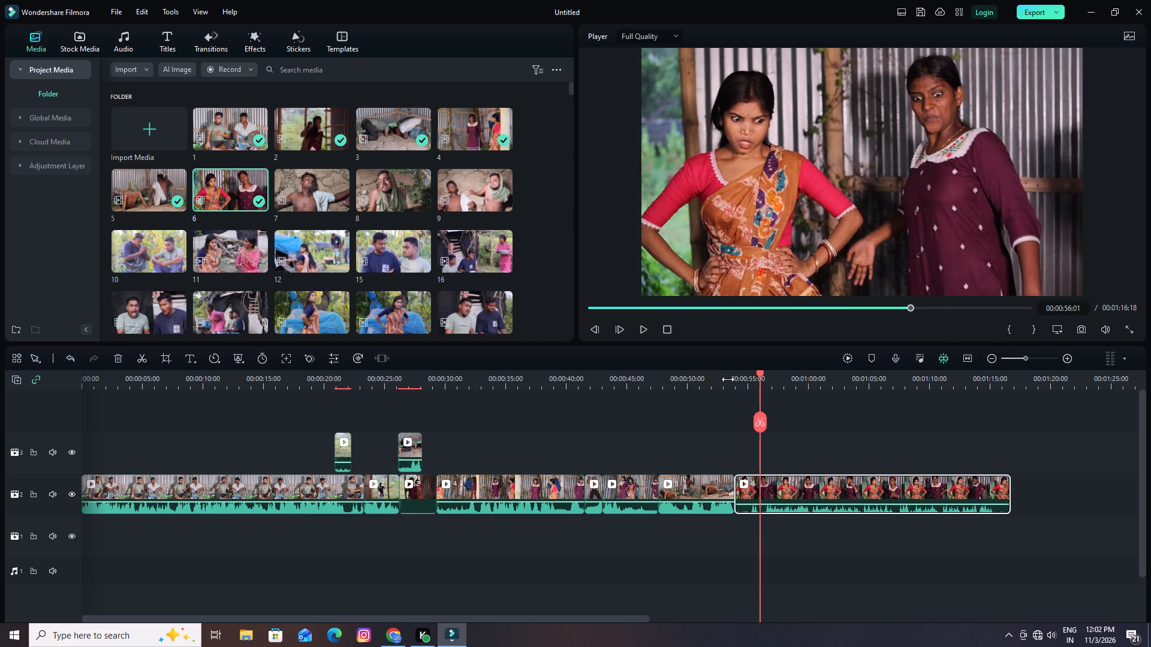
key("Left")
key("Left")
key("Left")
key("Left")
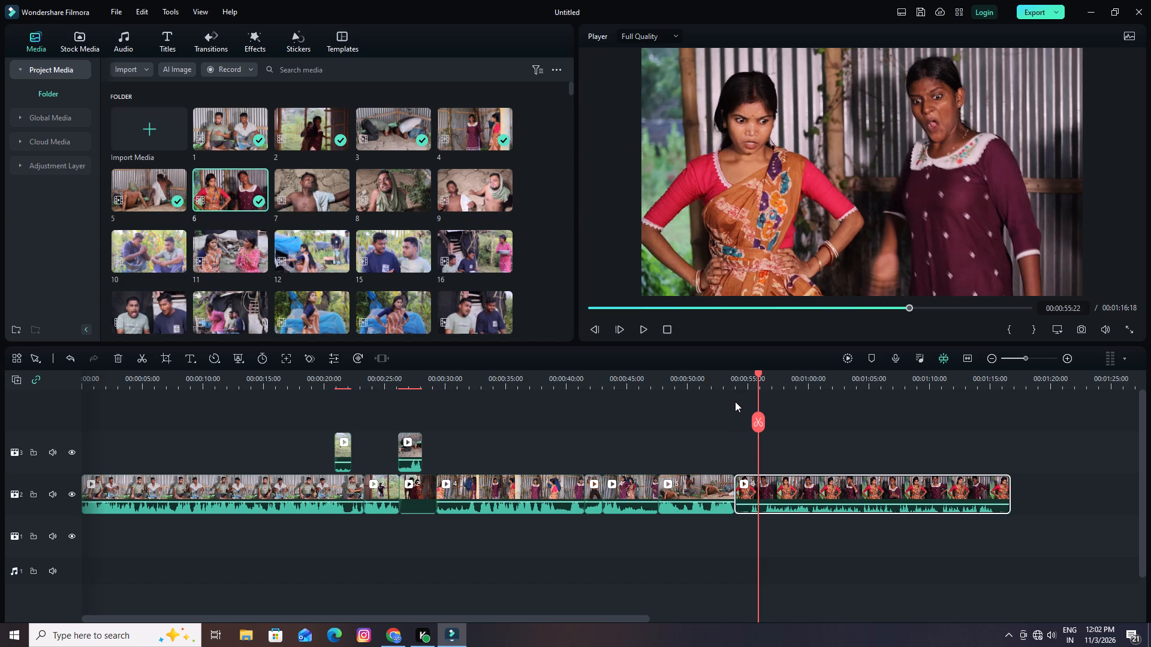
key("Left")
left_click(758, 425)
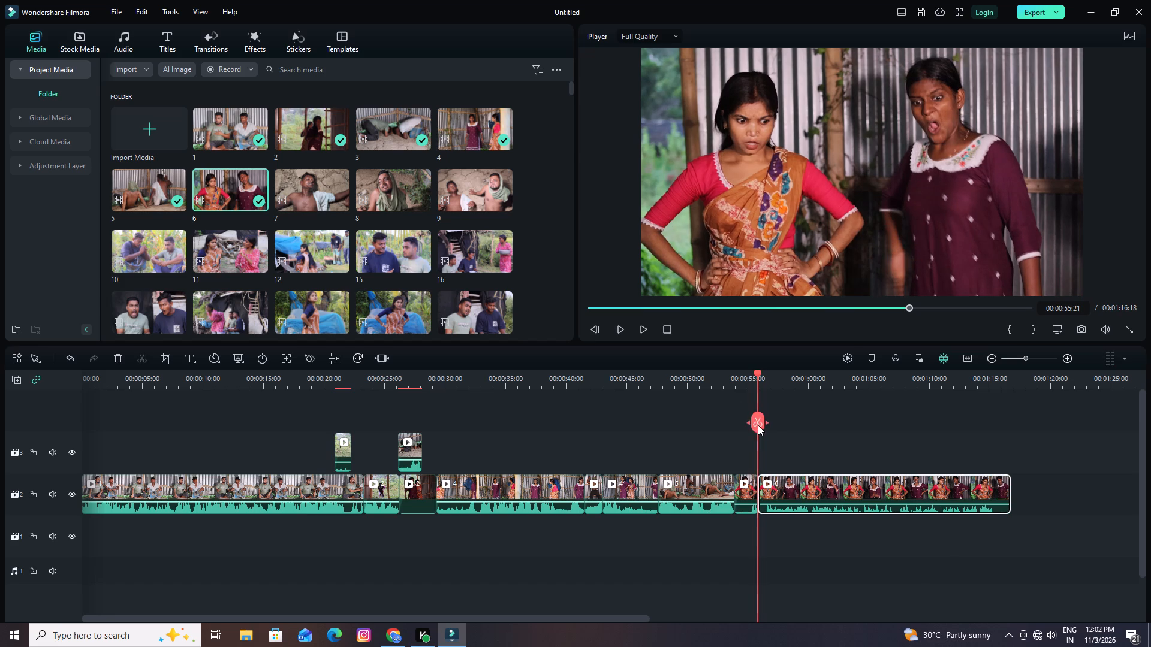
left_click(747, 494)
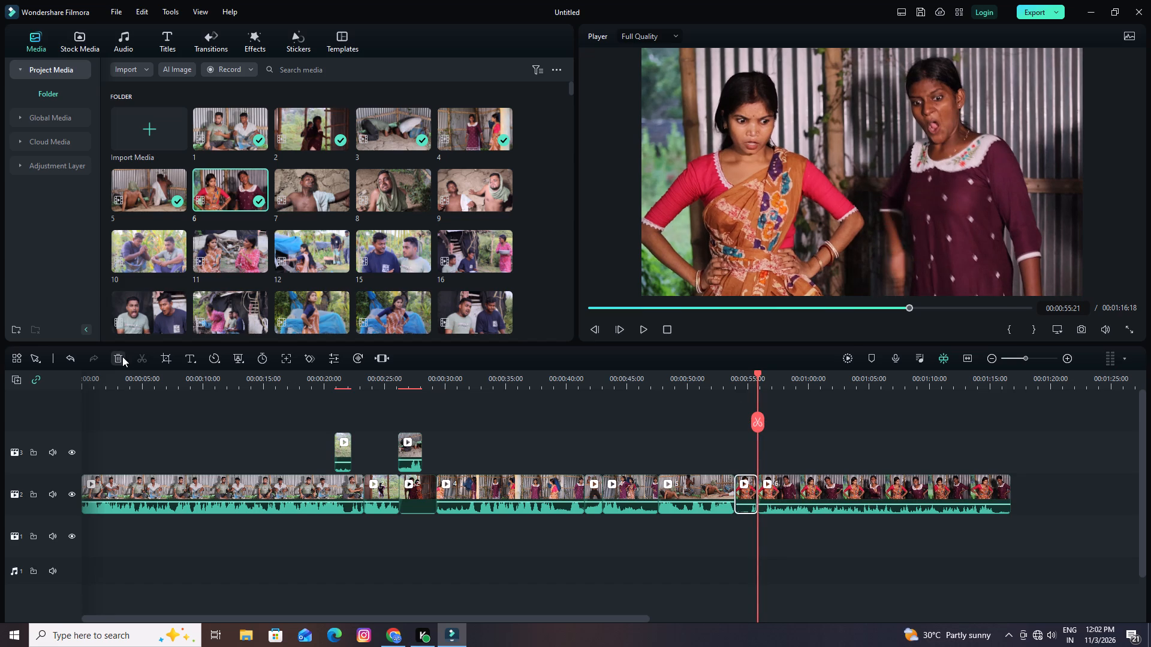
left_click(122, 356)
Raise the audio volume of clip 6 on the main track.
left_click(784, 500)
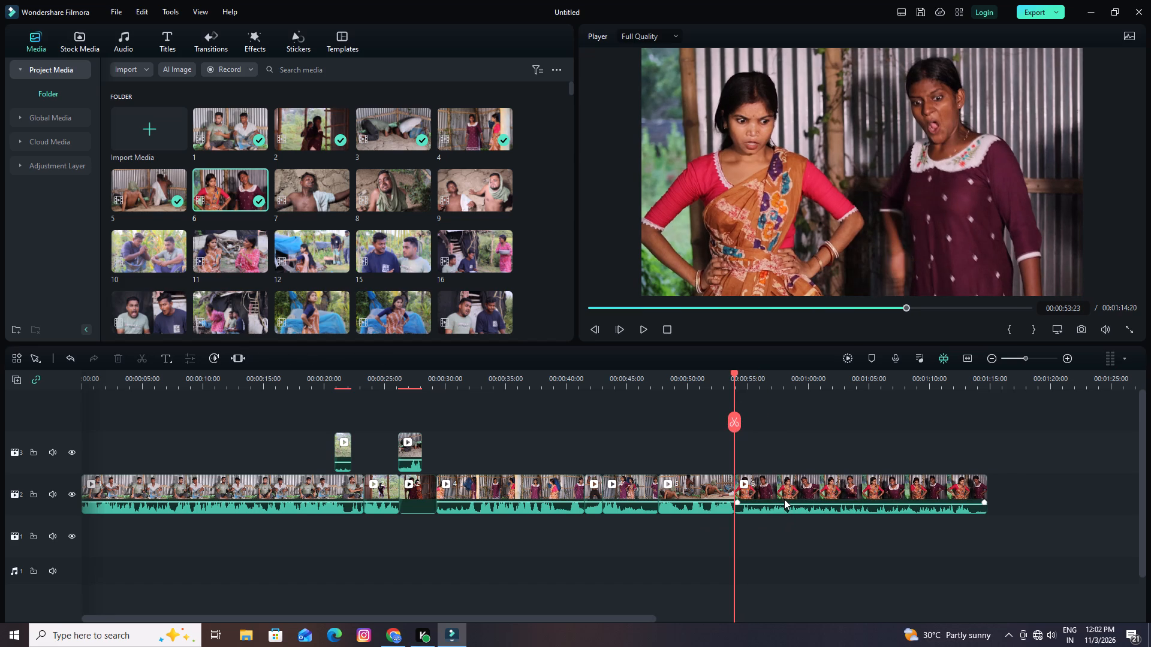
left_click_drag(784, 505, 785, 484)
Play the cut from clip 5 into clip 6 and extend clip 6's start to a duration of 00:00:21:07.
left_click_drag(736, 371, 689, 386)
key("space")
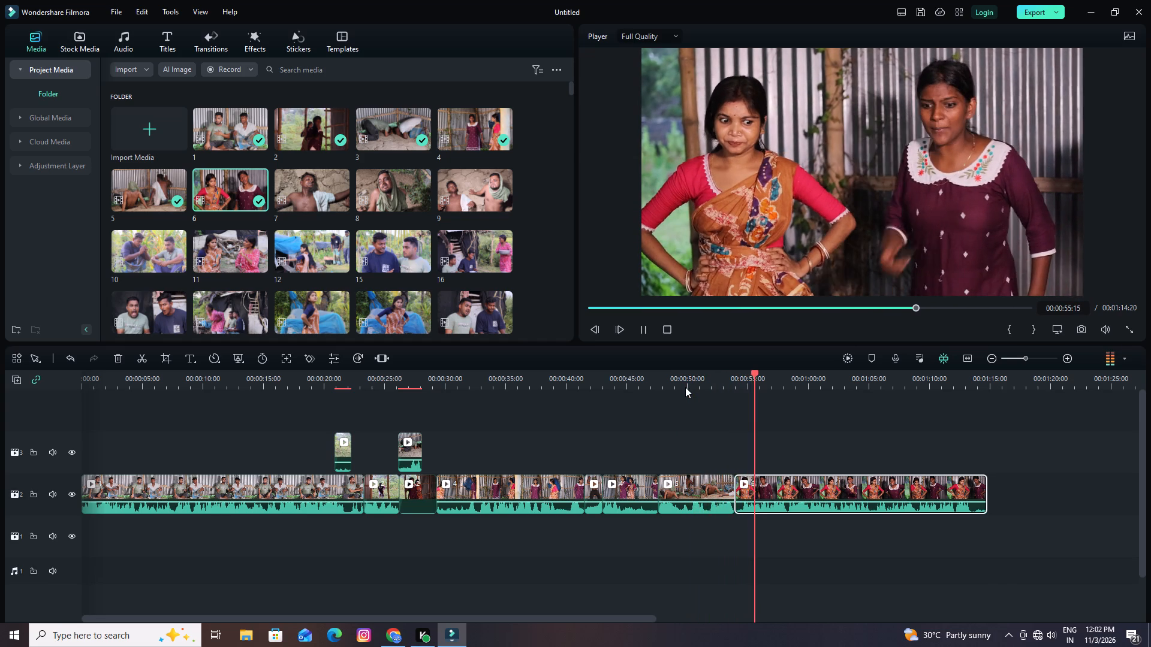
key("space")
left_click(735, 490)
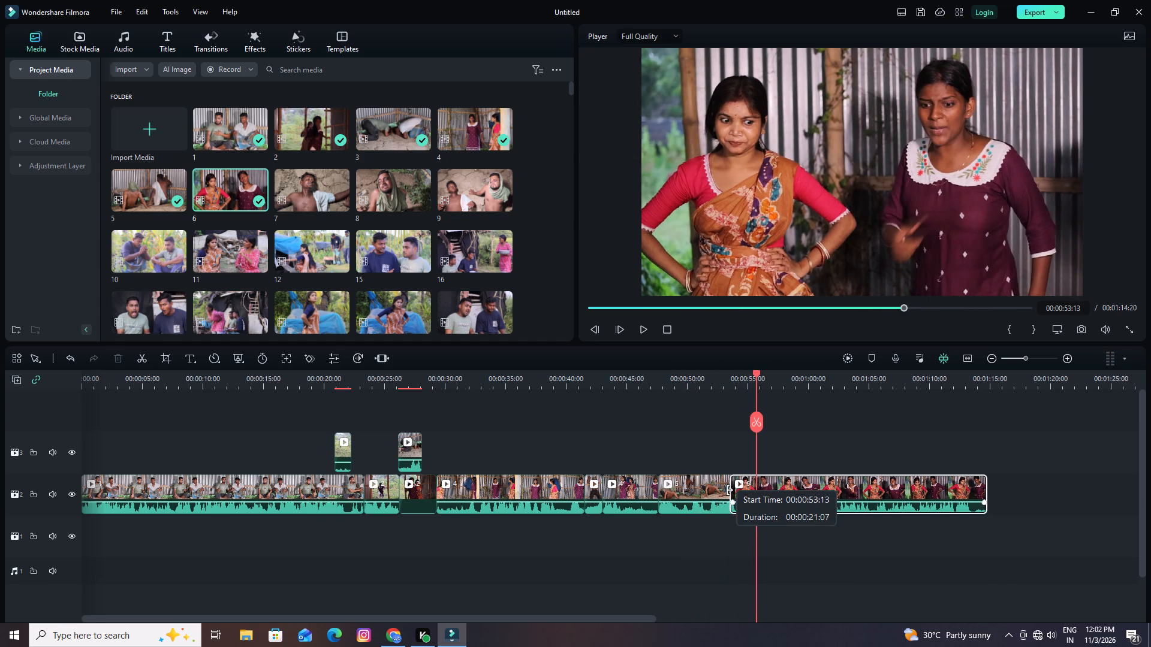
Split clip 6 at 00:00:54:21 and lower the audio volume of its short opening piece.
left_click_drag(757, 369, 746, 373)
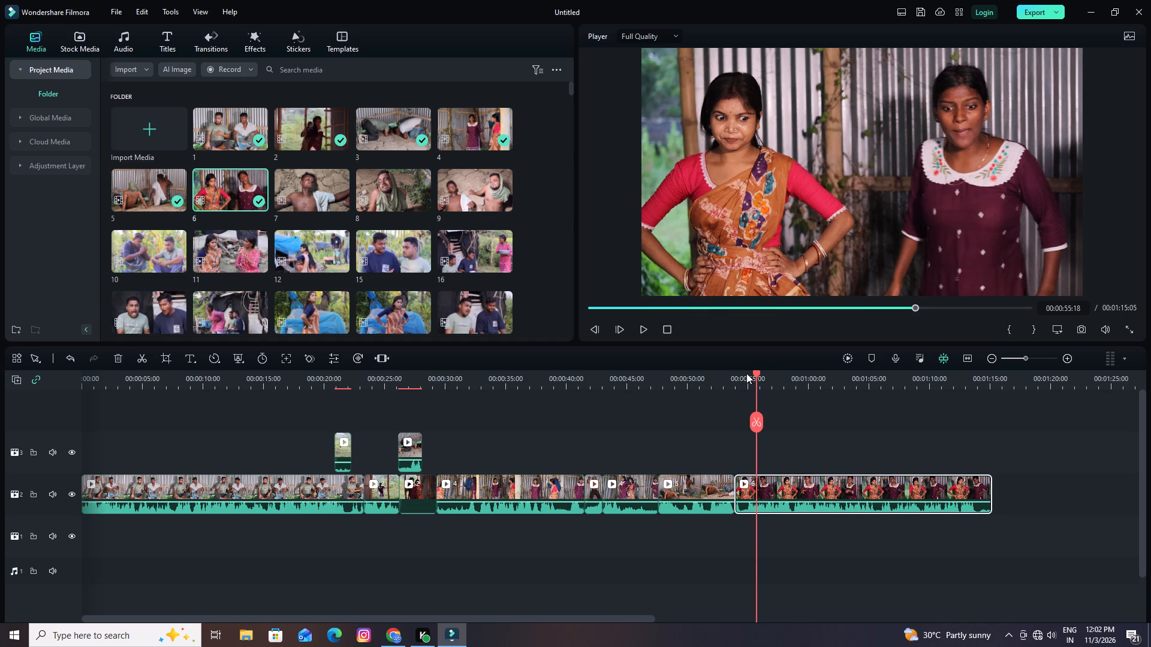
left_click_drag(746, 373, 741, 376)
left_click_drag(755, 373, 746, 377)
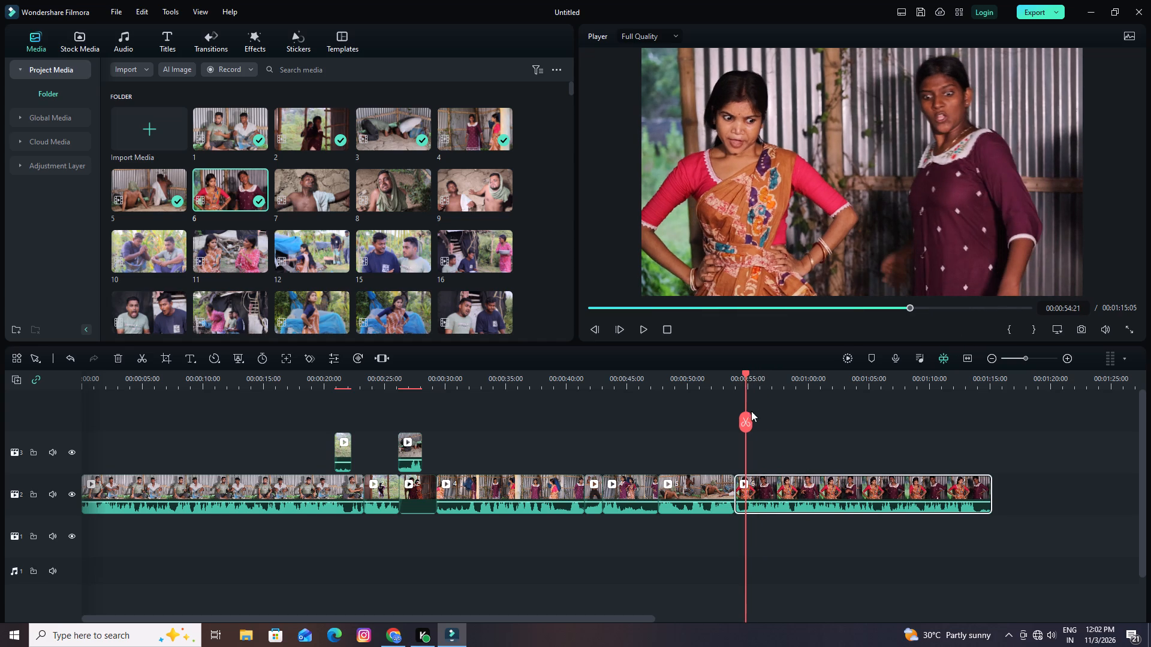
left_click(747, 422)
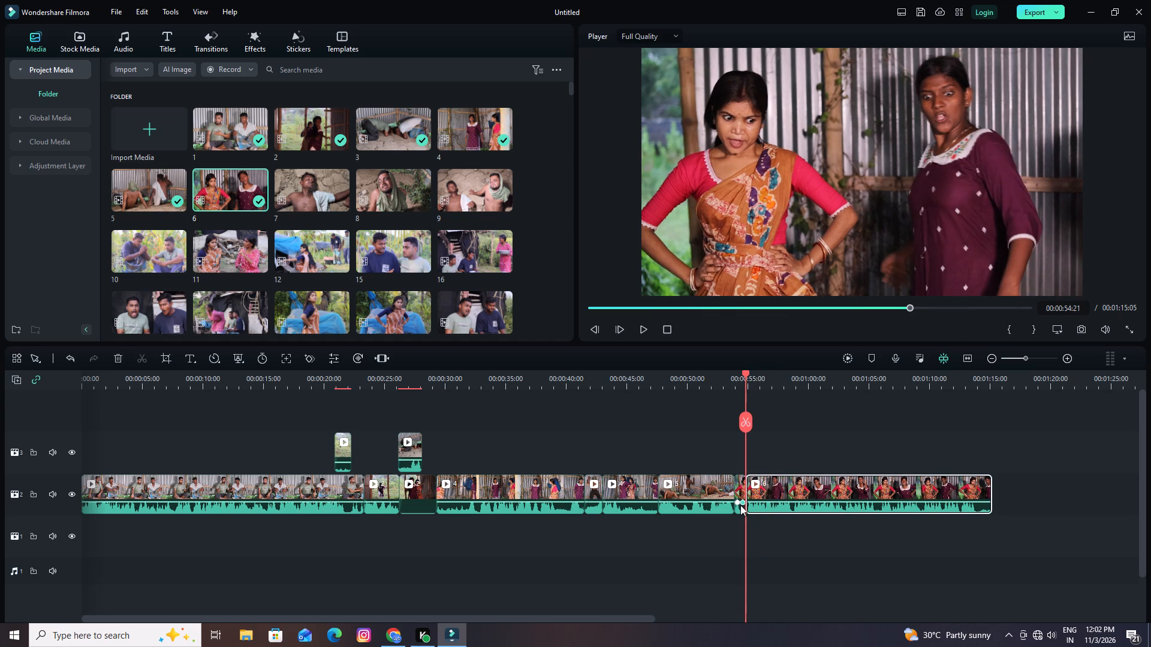
left_click_drag(767, 379, 848, 379)
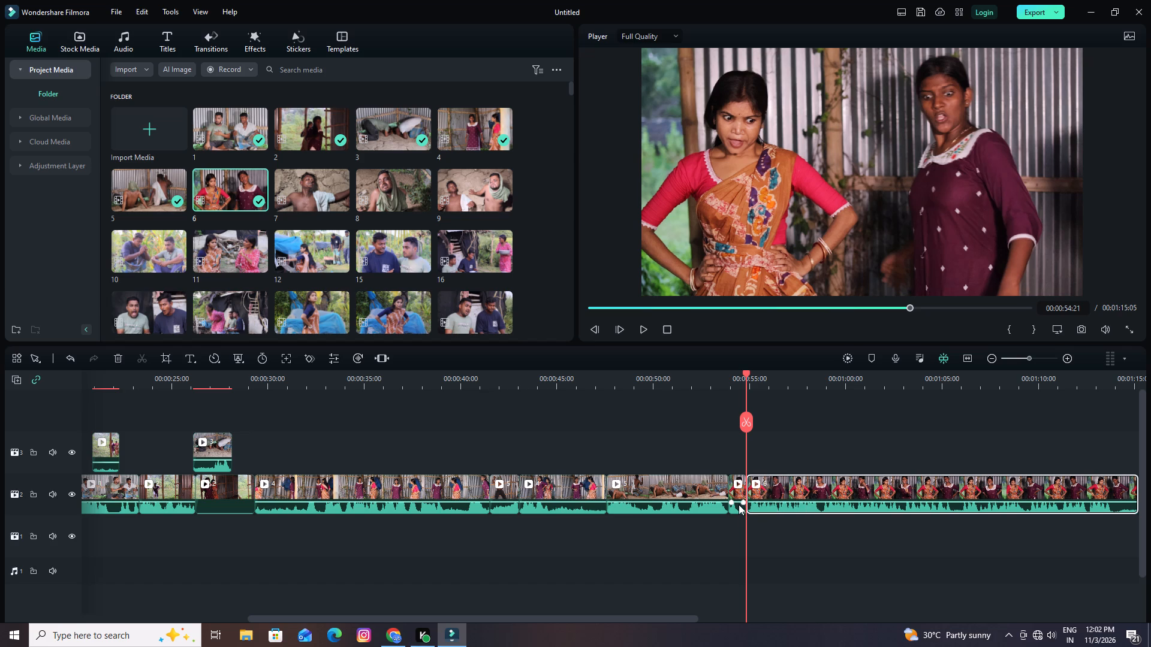
left_click_drag(739, 501, 735, 537)
Play from the cut through the rest of clip 6, split it at 00:01:14:14 and delete its tail.
left_click_drag(747, 371, 713, 386)
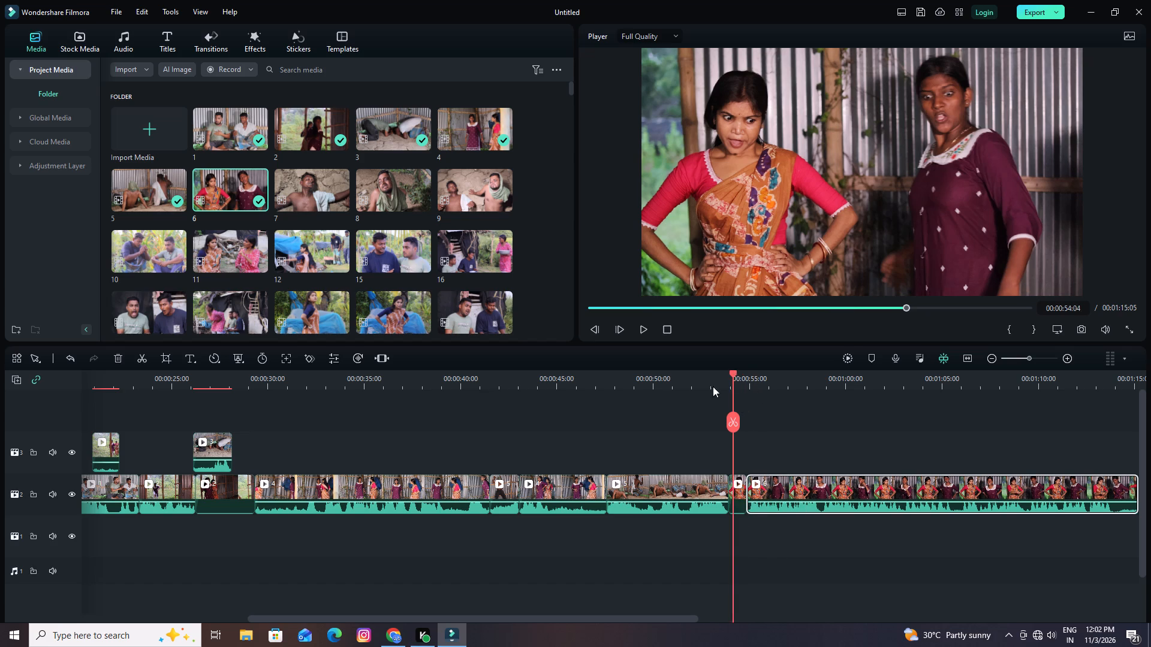
left_click_drag(713, 386, 697, 392)
key("space")
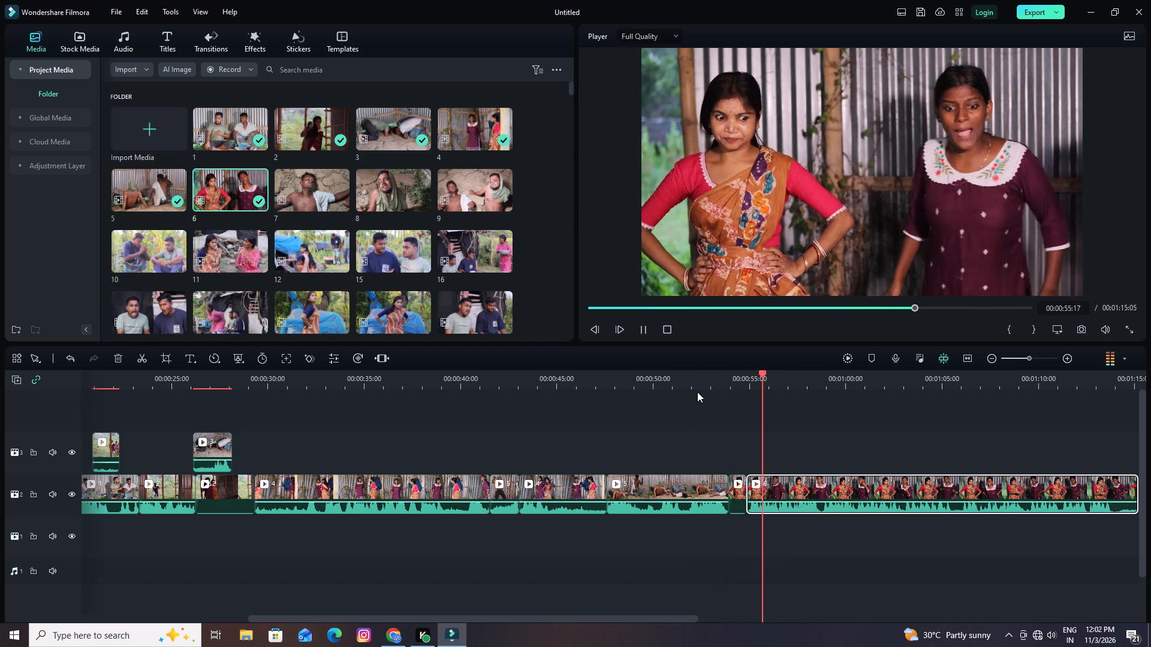
left_click_drag(871, 379, 862, 380)
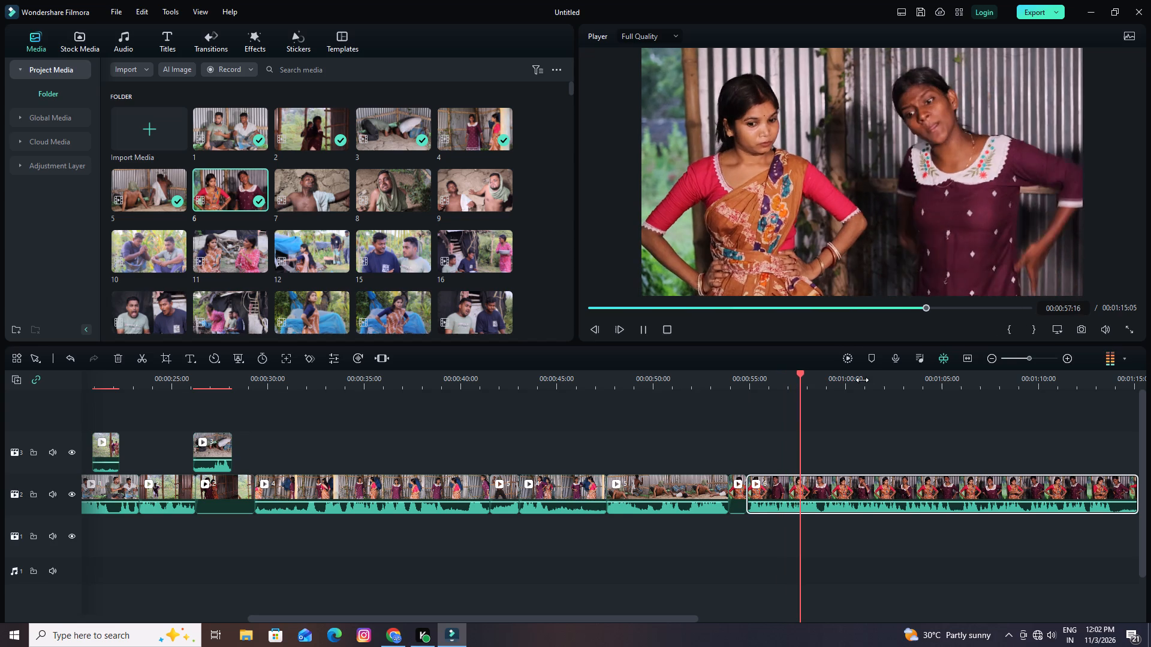
left_click_drag(862, 380, 809, 381)
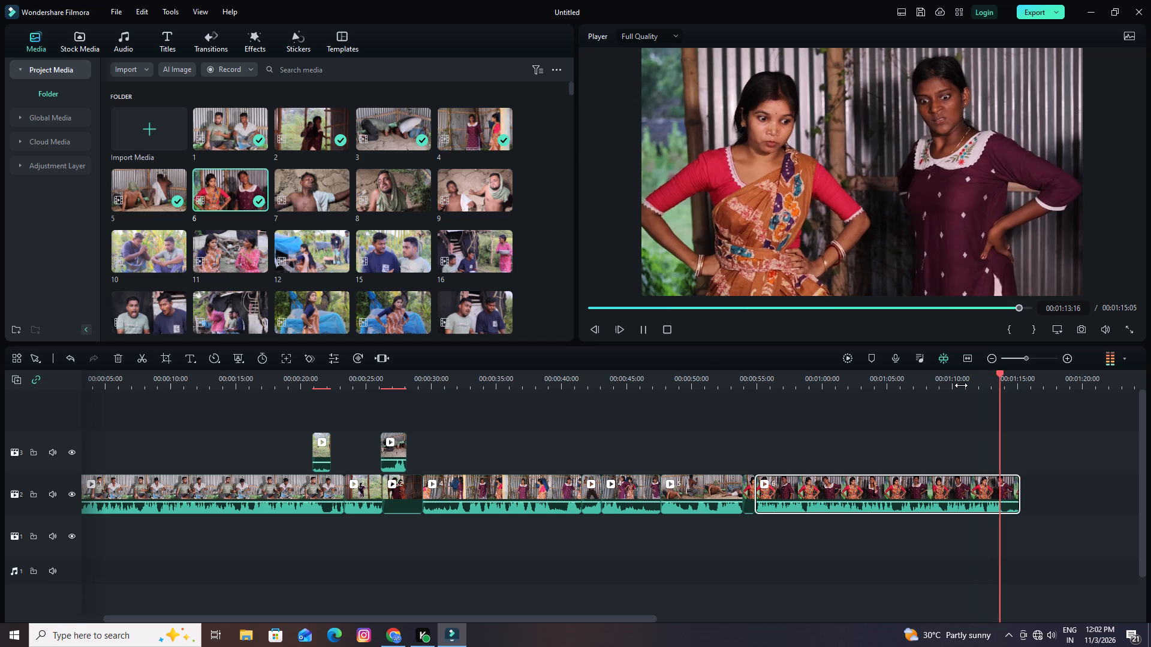
key("space")
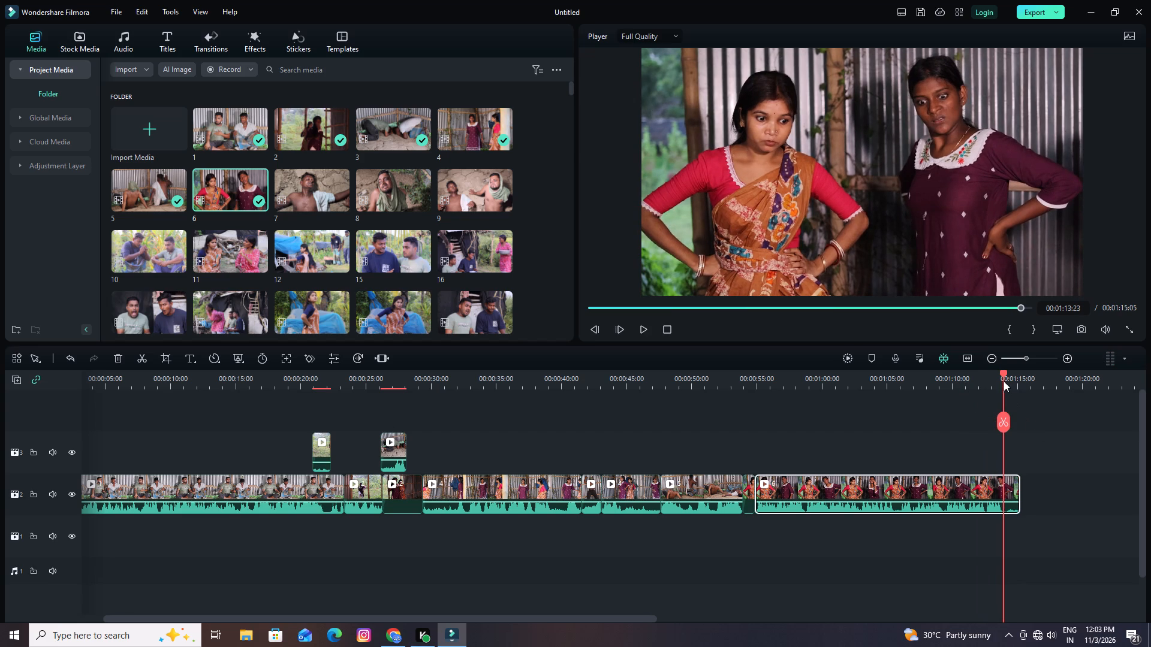
left_click(1004, 373)
key("space")
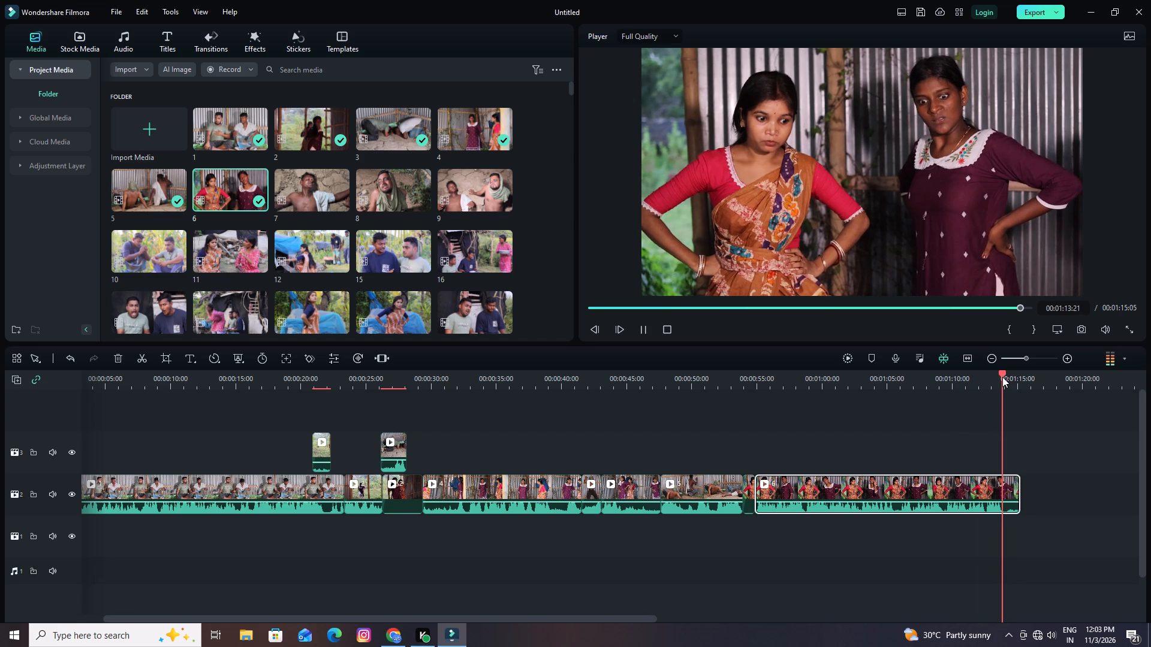
key("space")
key("space")
key("space")
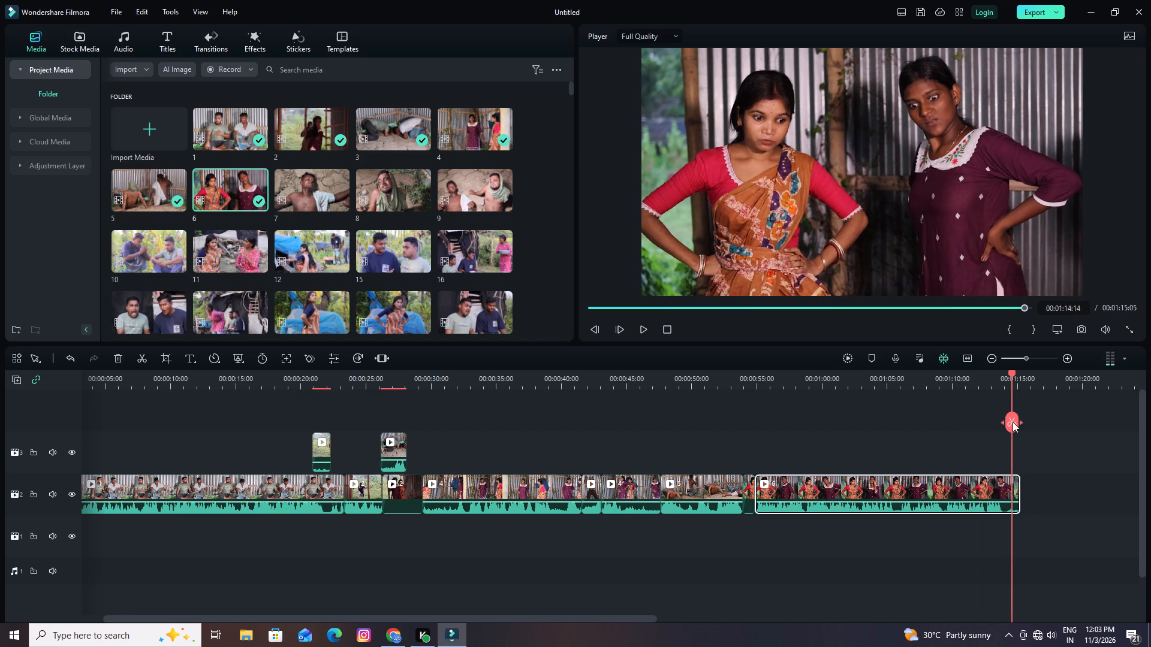
left_click(1013, 422)
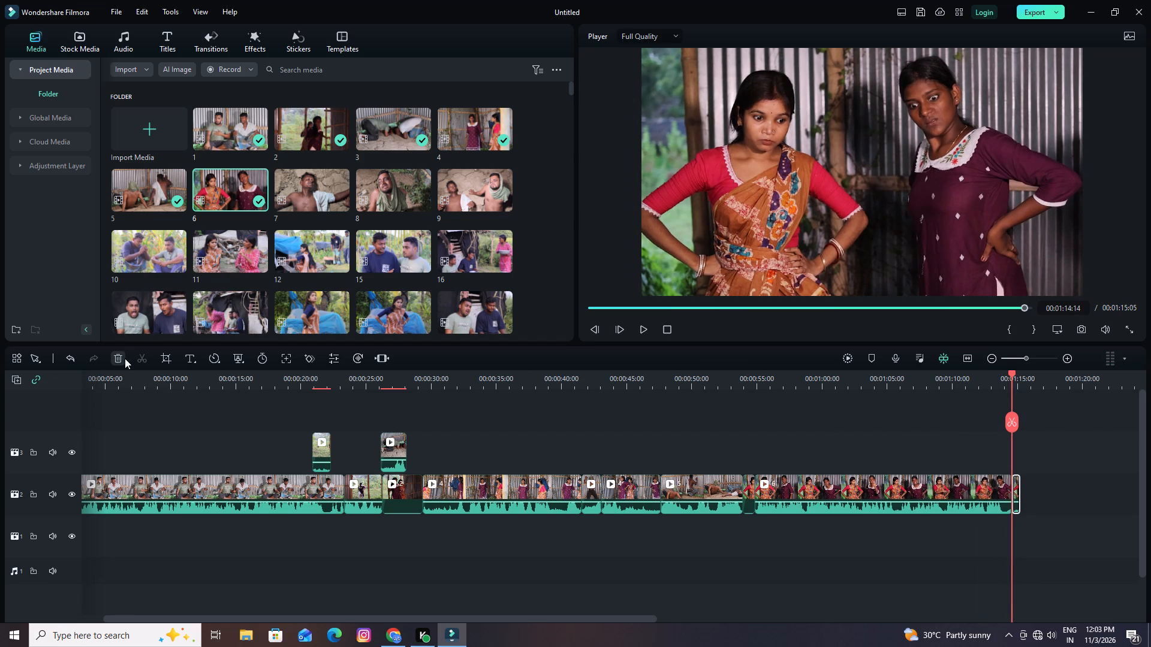
left_click(119, 358)
Check the closing part of clip 6 and place clip 5 on the track above, starting where clip 6 ends.
left_click_drag(854, 380, 636, 377)
left_click_drag(345, 376, 695, 374)
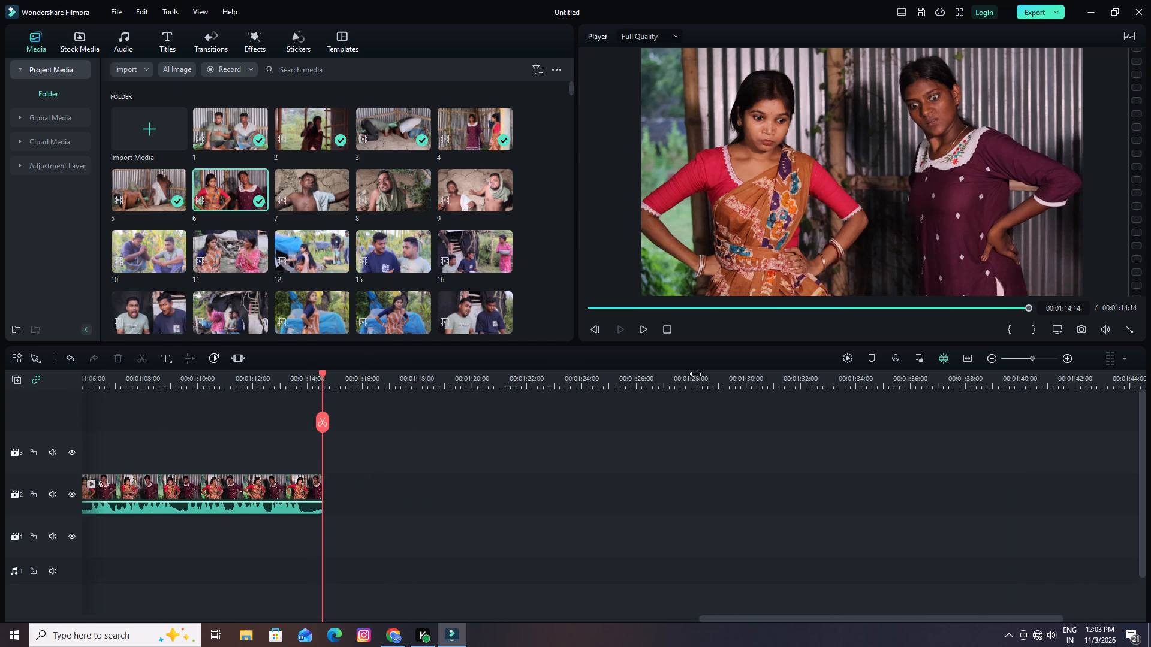
left_click_drag(695, 374, 745, 380)
left_click_drag(325, 371, 186, 390)
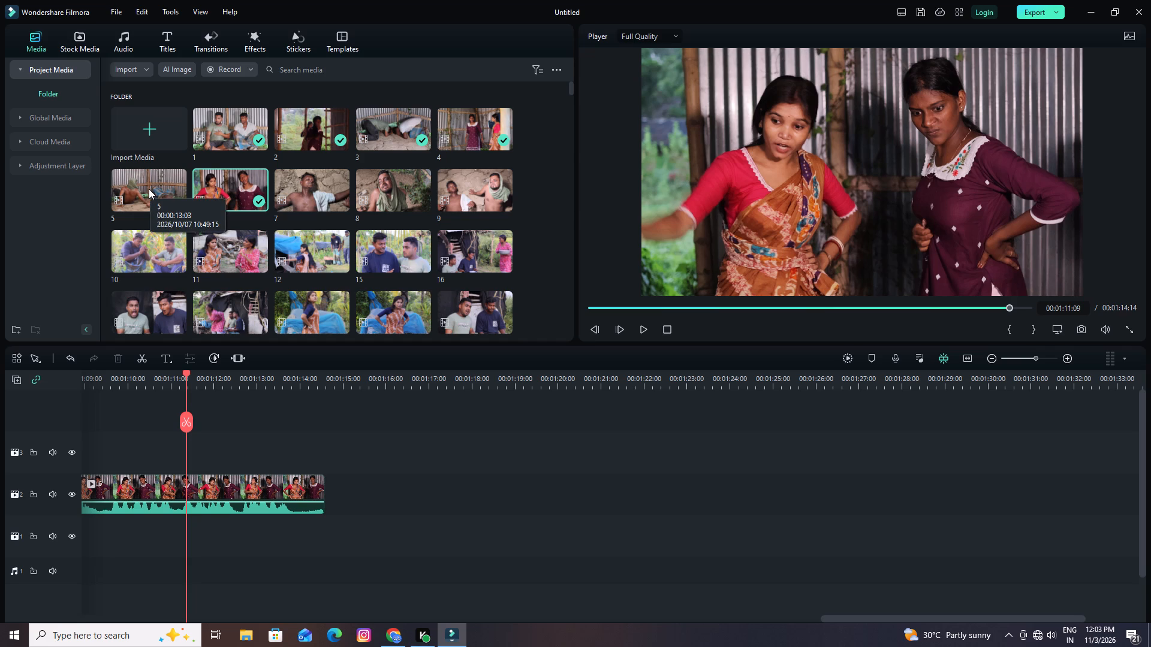
left_click_drag(186, 374, 129, 386)
key("space")
key("space")
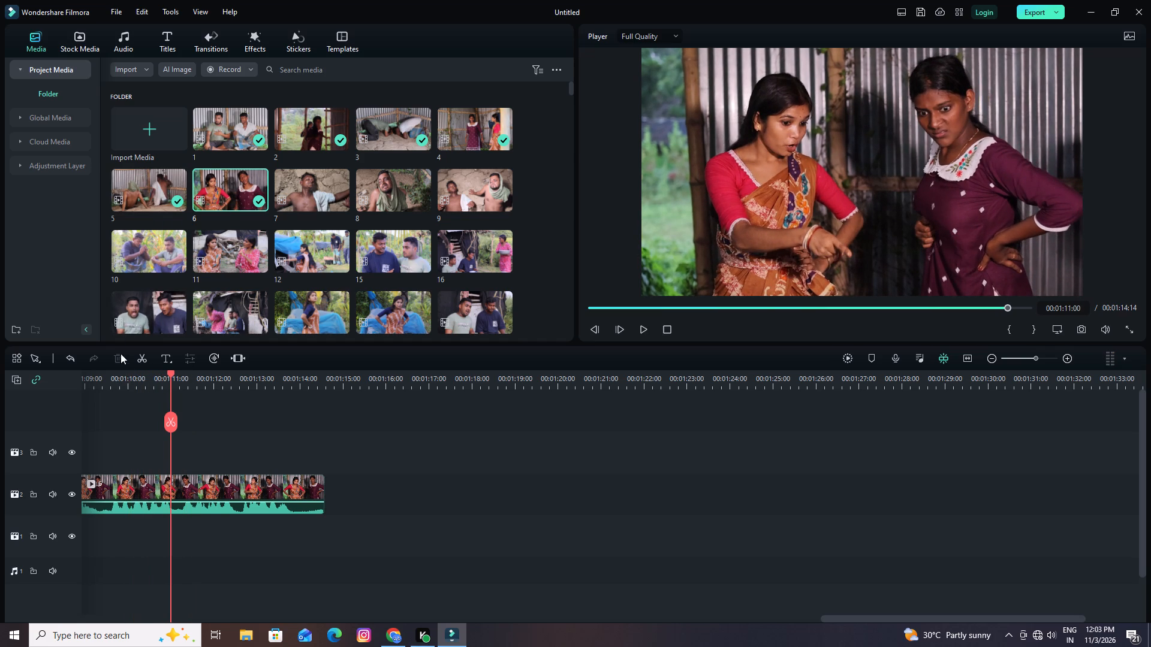
left_click_drag(141, 187, 149, 196)
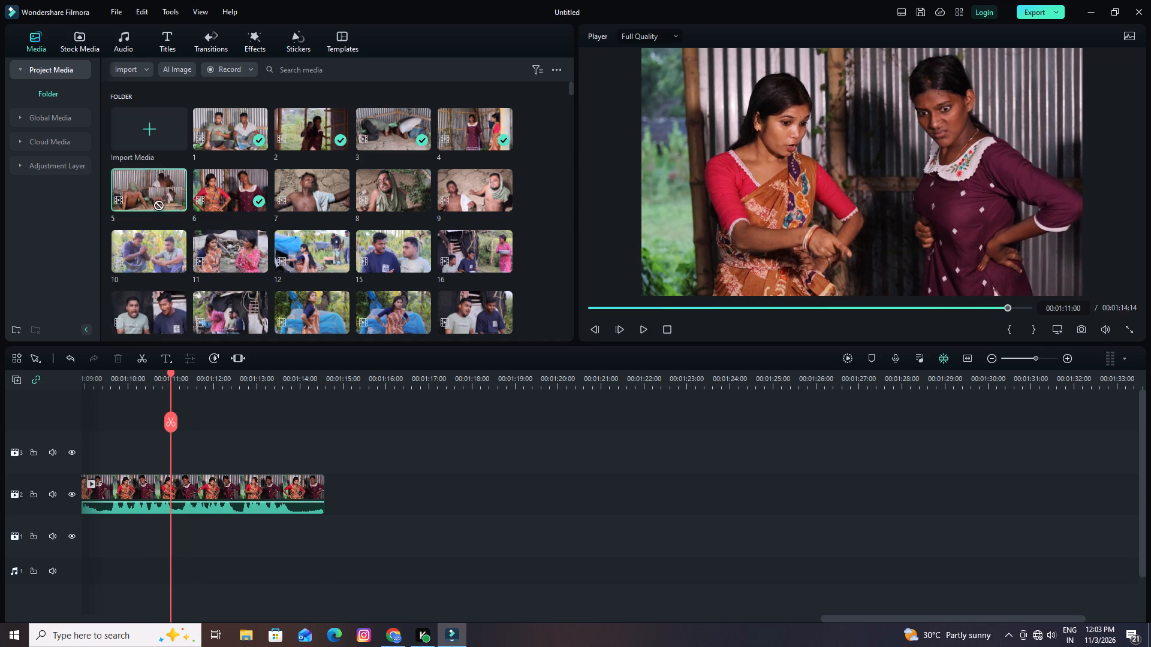
left_click_drag(149, 196, 333, 439)
Scrub through the newly added clip 5 and split it at 00:01:26:12, where the men rest on the ground.
left_click_drag(170, 373, 216, 384)
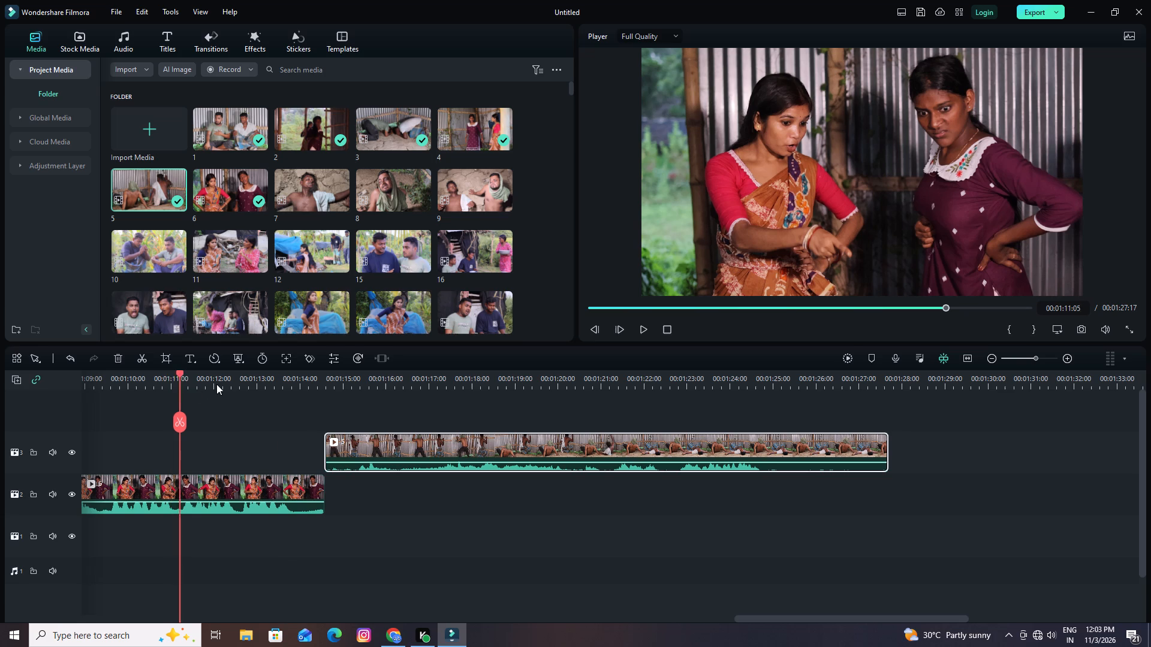
left_click_drag(216, 384, 782, 452)
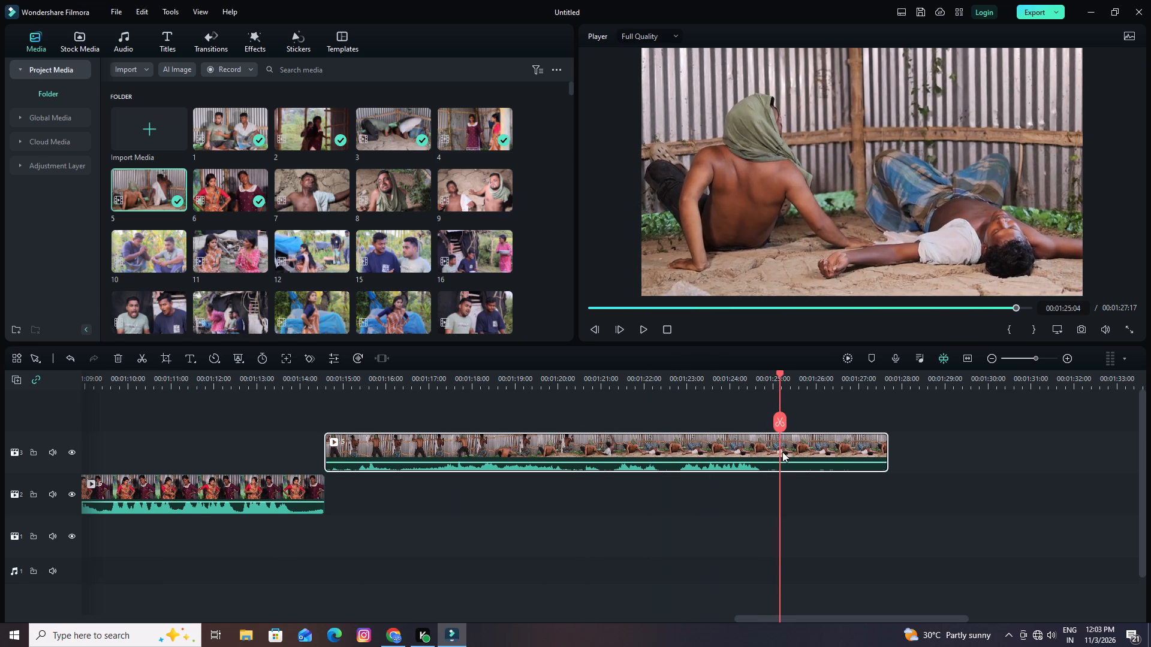
left_click_drag(782, 452, 828, 453)
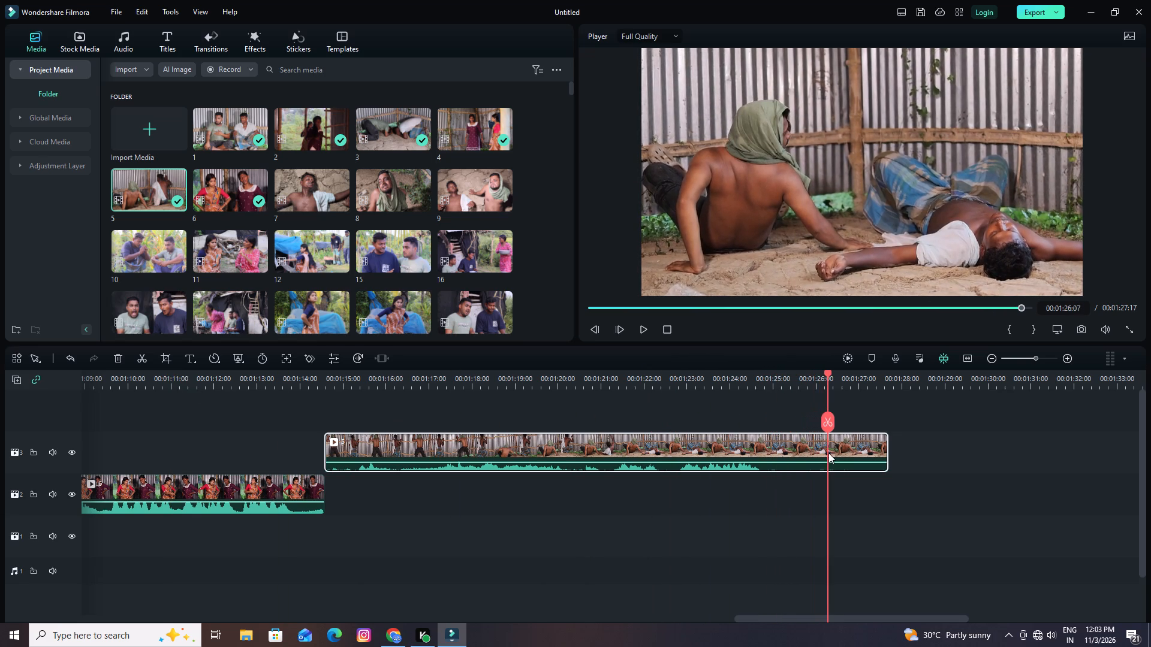
left_click_drag(828, 453, 837, 453)
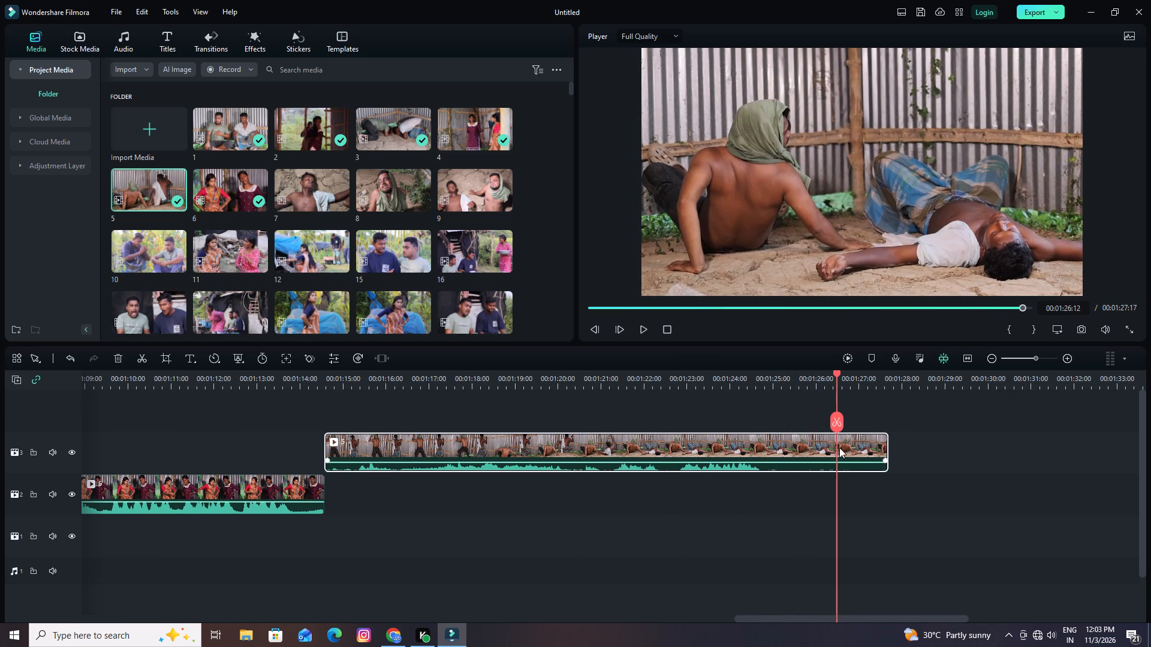
left_click(839, 422)
Move the short clip 5 tail piece above clip 6 at around 00:01:12 and delete the rest of clip 5.
left_click_drag(851, 455, 694, 482)
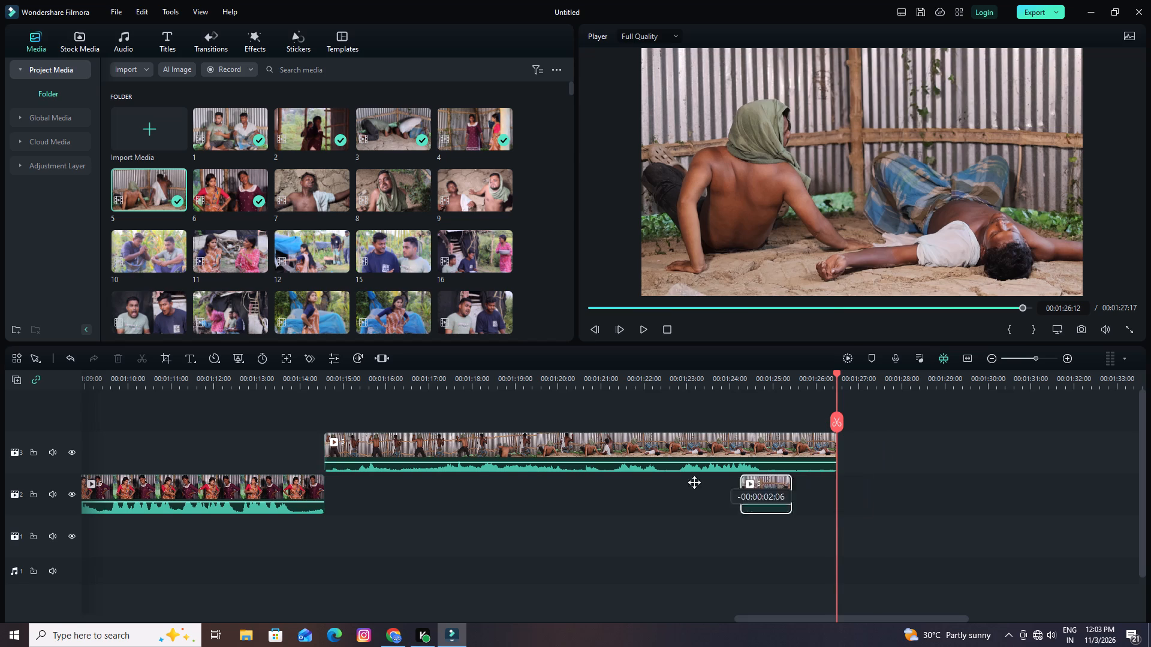
left_click_drag(694, 482, 189, 440)
left_click(418, 443)
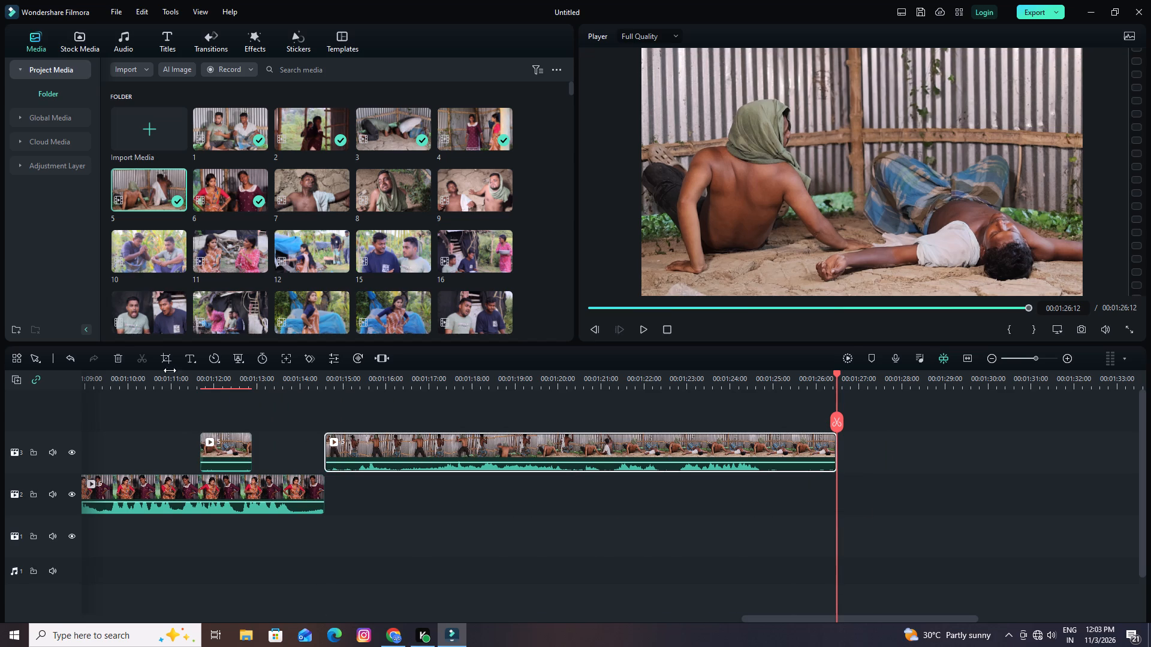
left_click(119, 358)
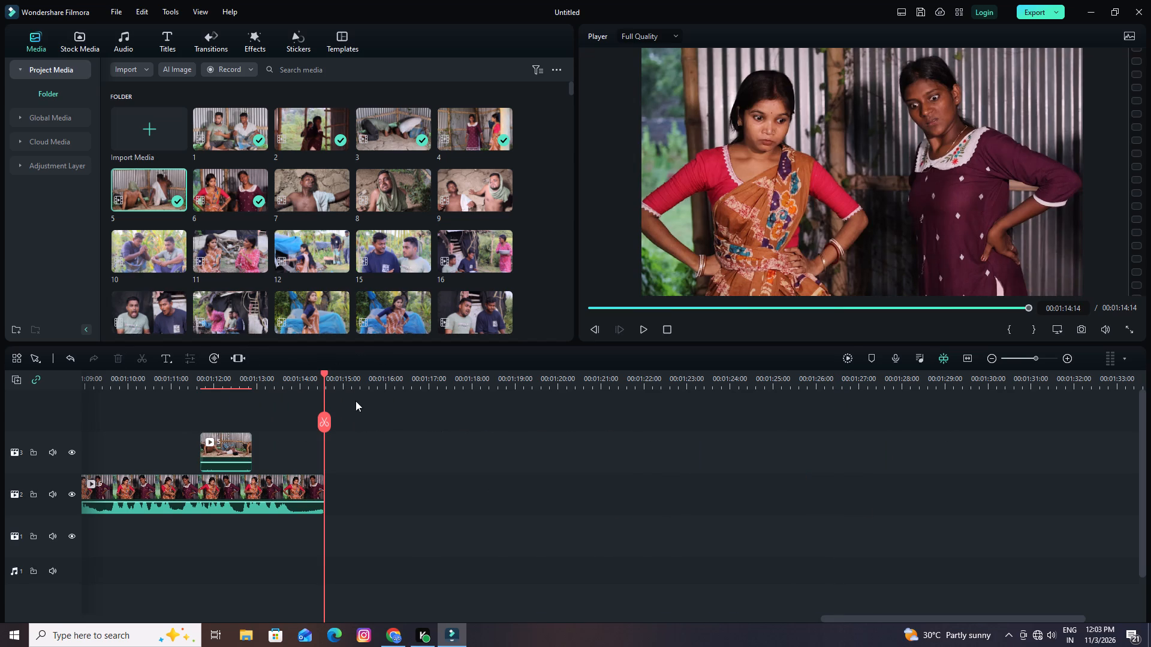
Find the point in clip 6 that suits a cutaway and move the short clip 5 piece to start at 00:01:05:12.
left_click_drag(327, 374, 92, 436)
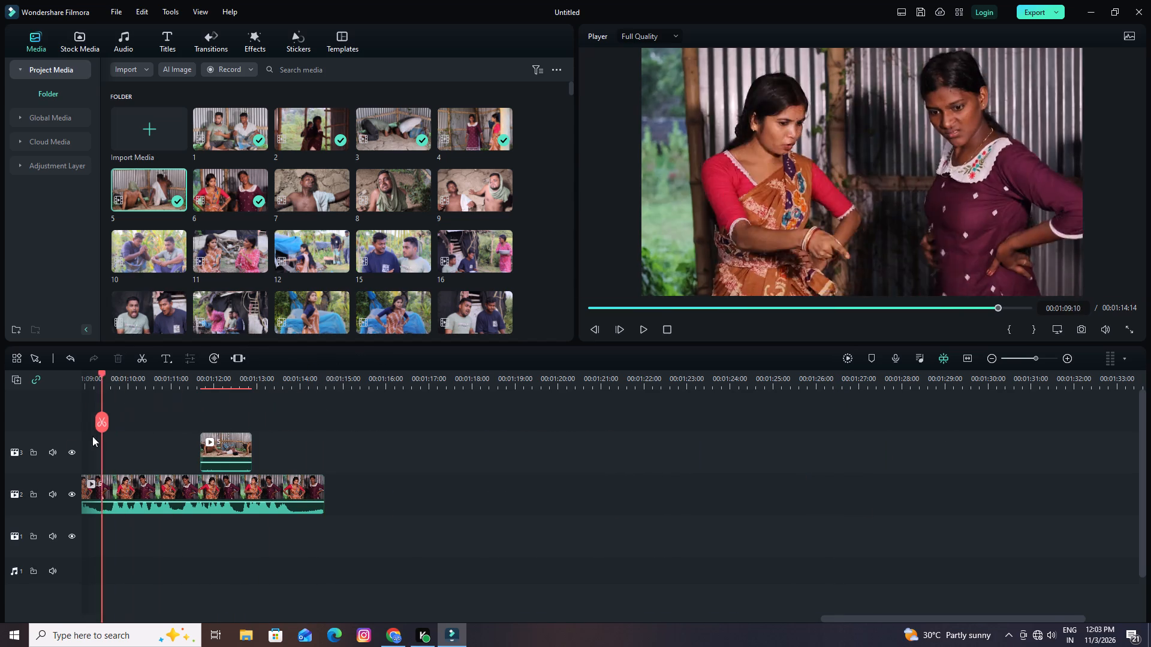
left_click_drag(92, 436, 51, 443)
left_click_drag(89, 375, 134, 380)
key("space")
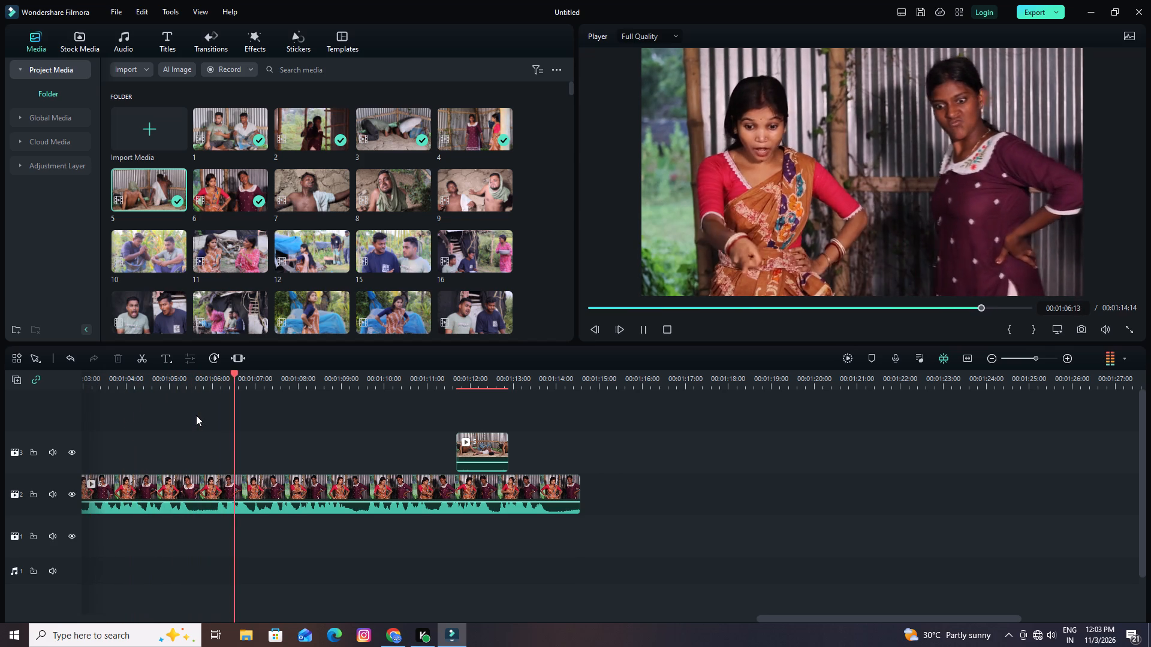
key("space")
left_click_drag(257, 373, 217, 388)
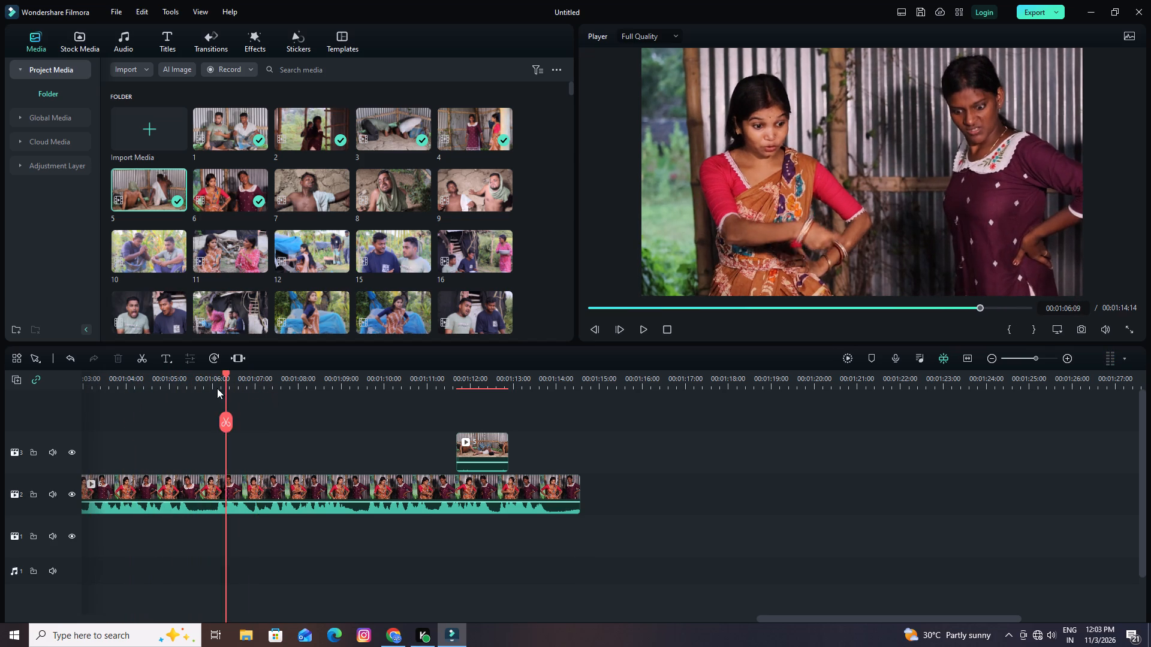
left_click_drag(217, 388, 189, 394)
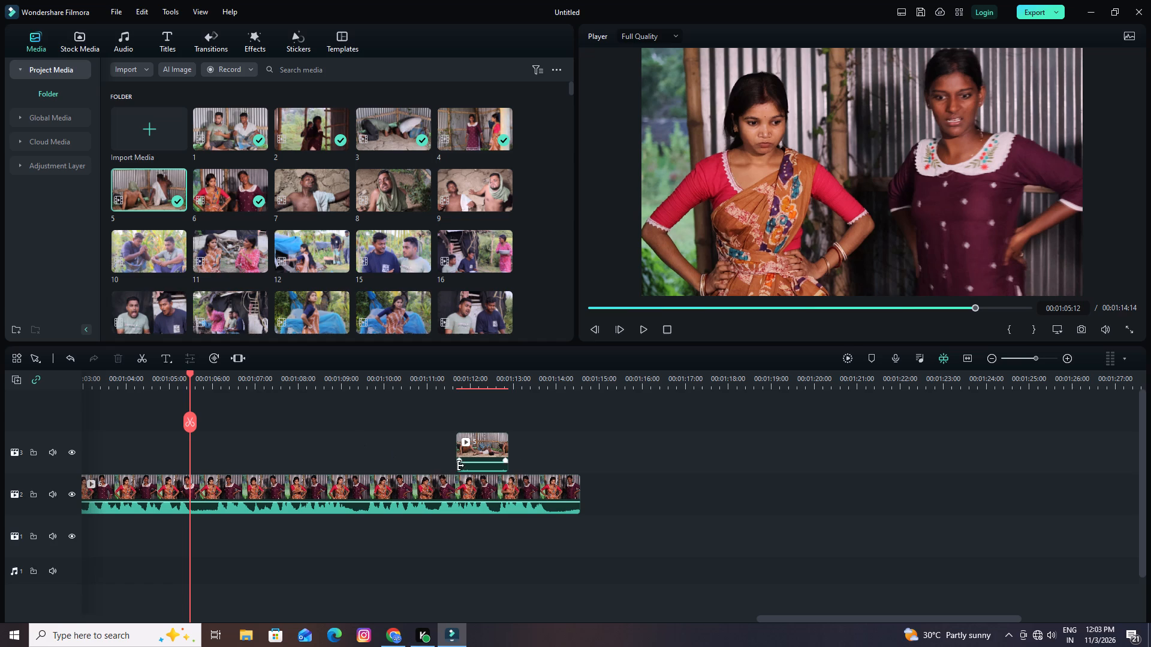
left_click_drag(475, 448, 207, 450)
Play through the clip 5 cutaway over clip 6 several times to check its timing against the women's dialogue.
key("space")
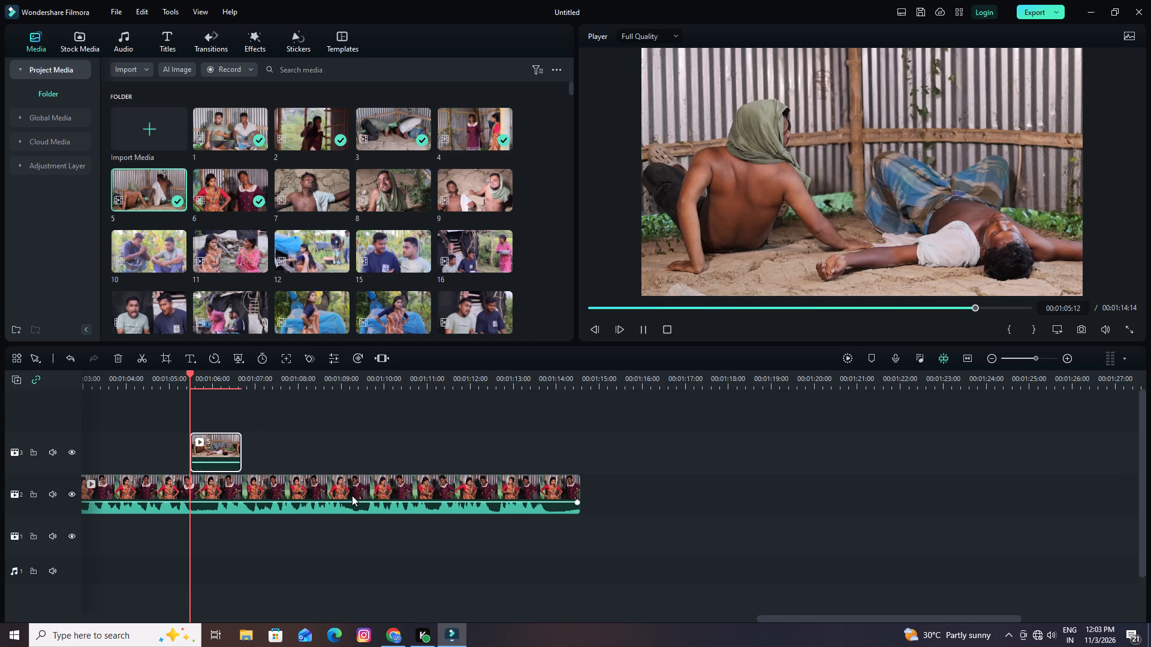
key("space")
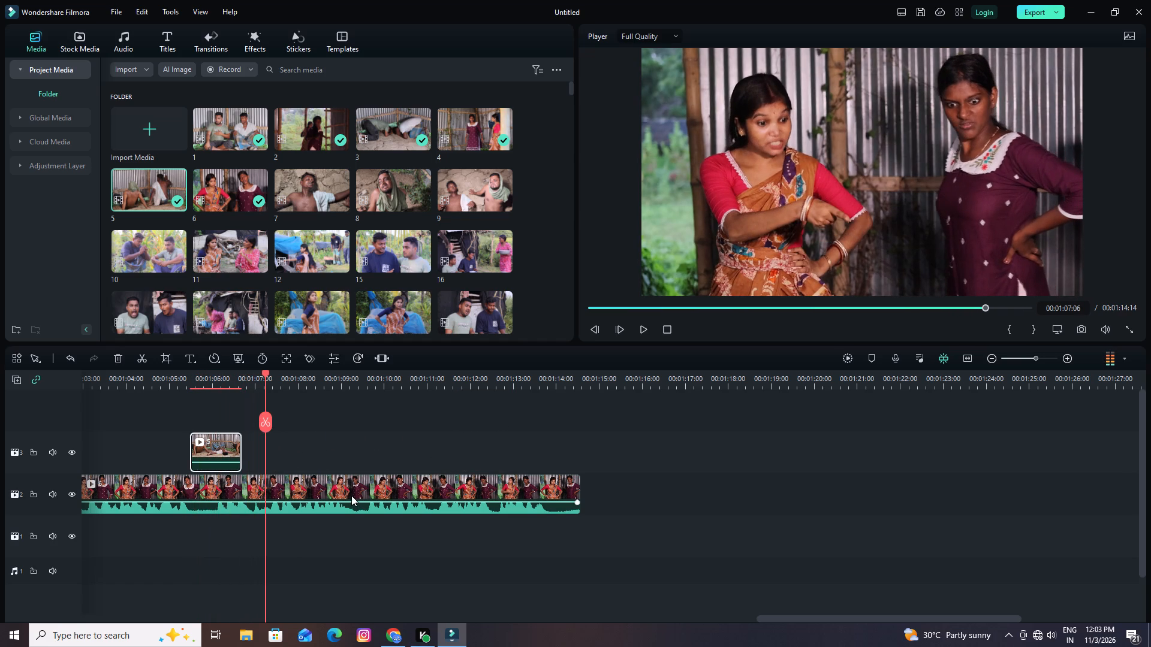
left_click_drag(266, 374, 247, 379)
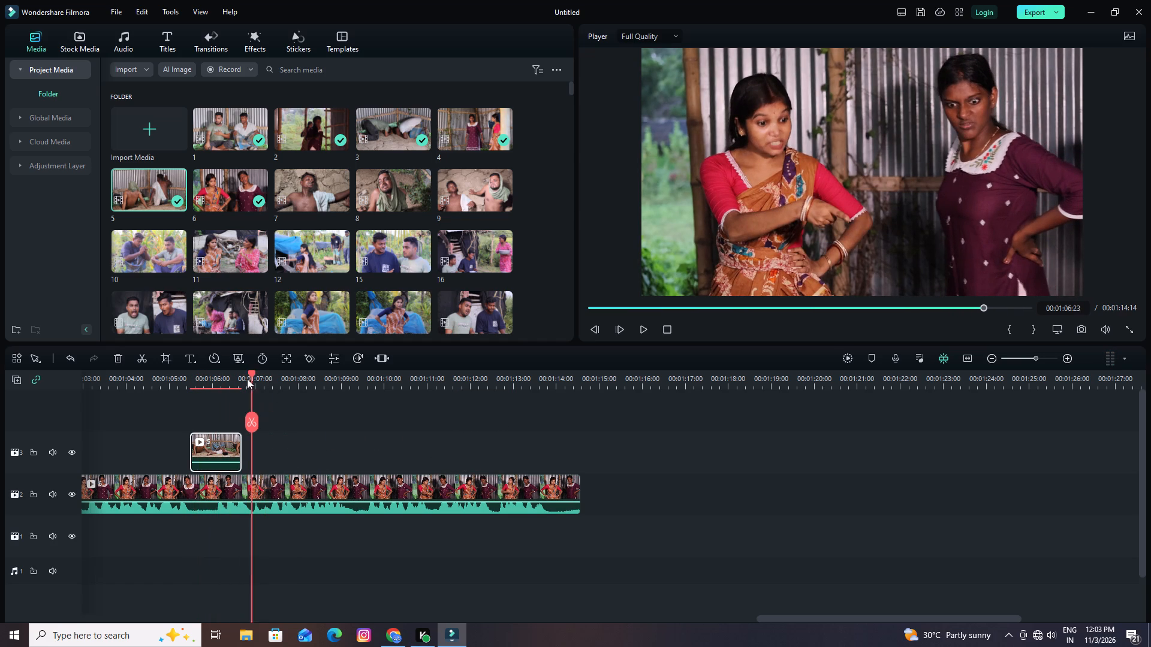
left_click_drag(247, 379, 117, 403)
key("space")
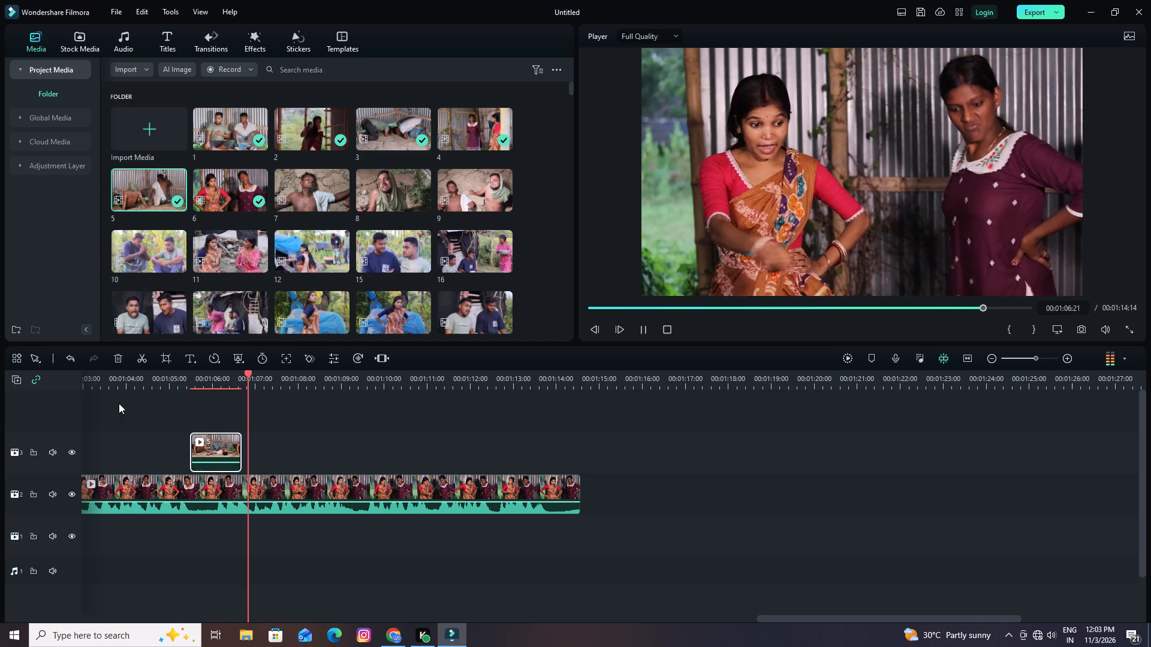
key("space")
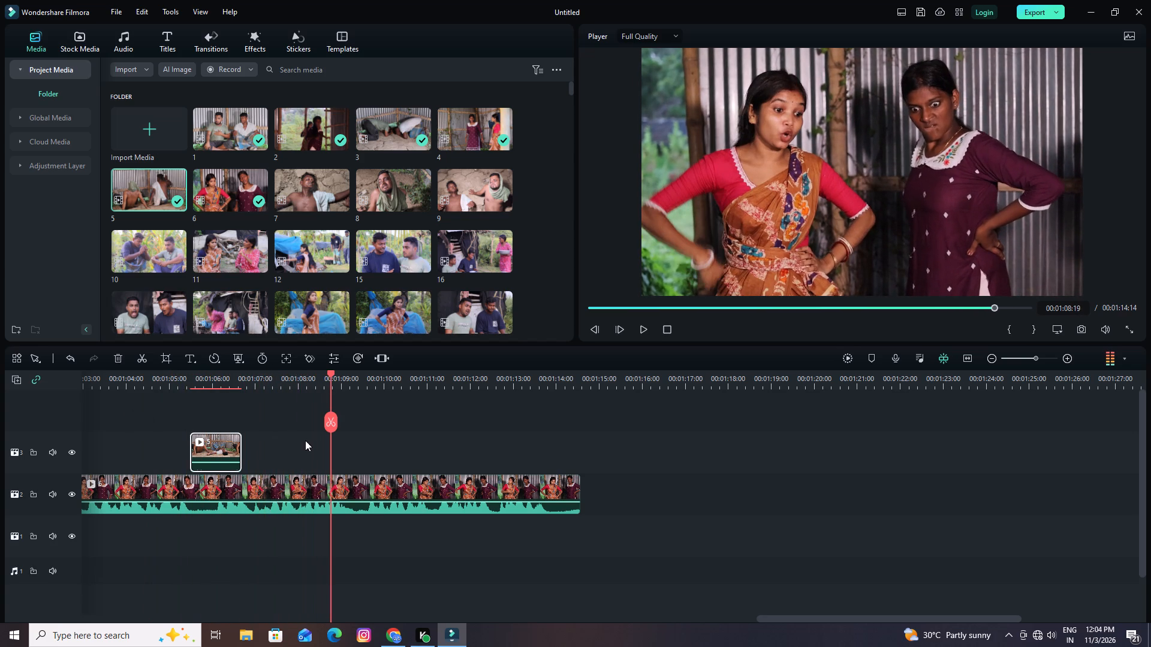
left_click_drag(332, 372, 133, 411)
key("space")
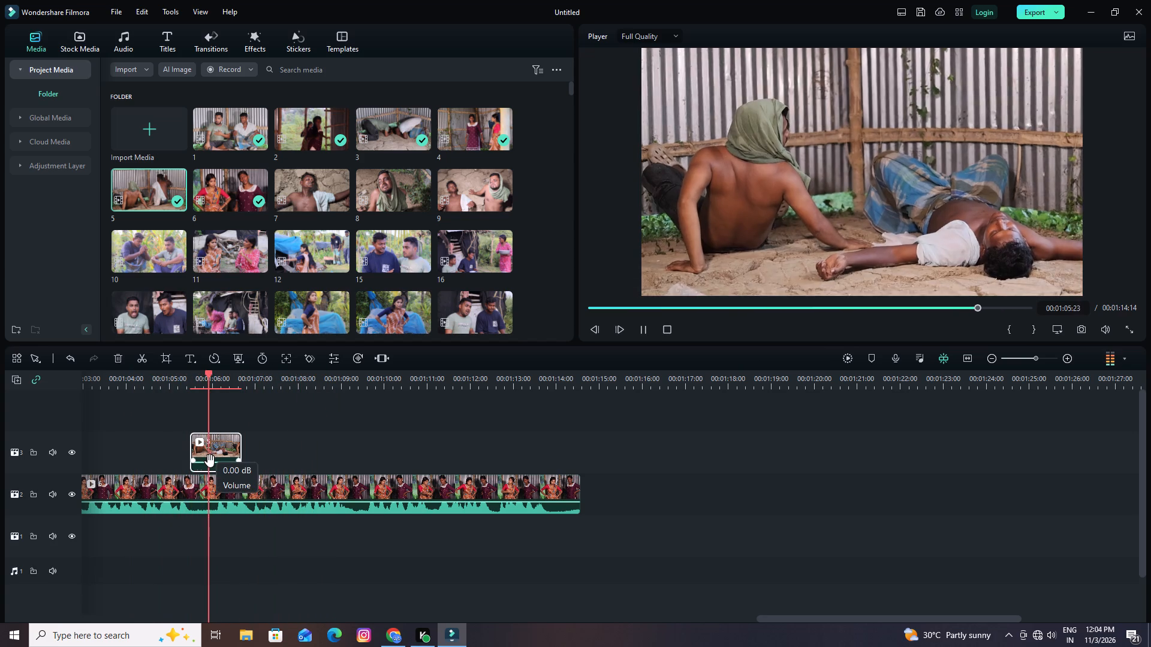
key("space")
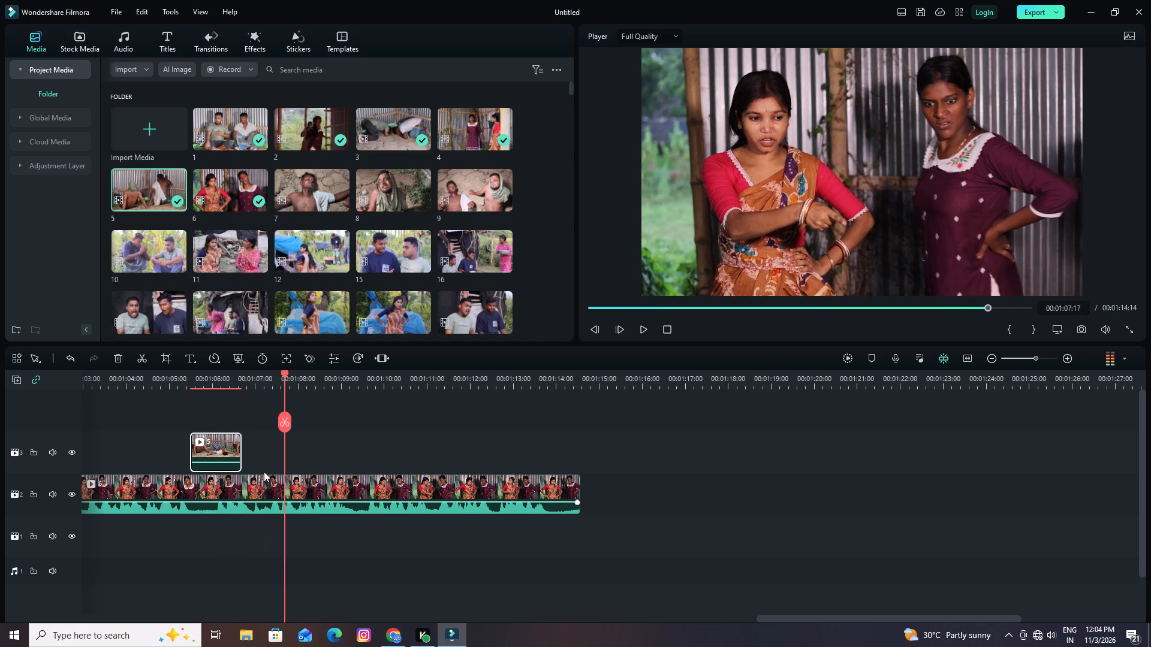
Move the short clip 5 cutaway slightly earlier so that it starts at 00:01:05:06.
left_click_drag(287, 373, 205, 391)
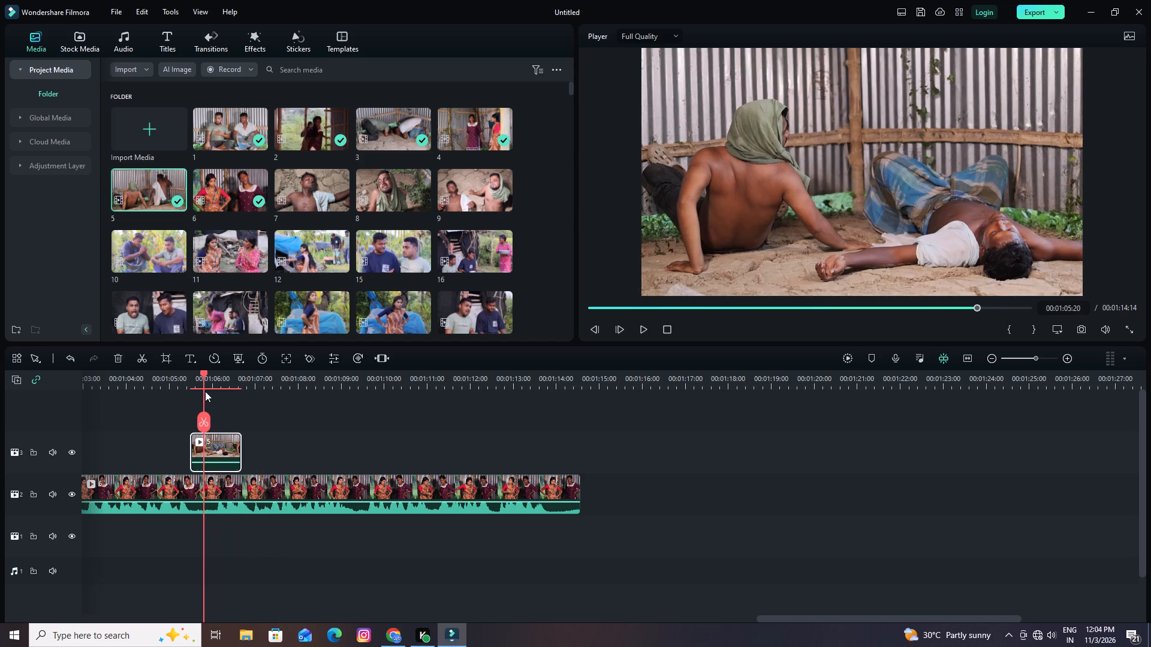
left_click_drag(205, 391, 188, 397)
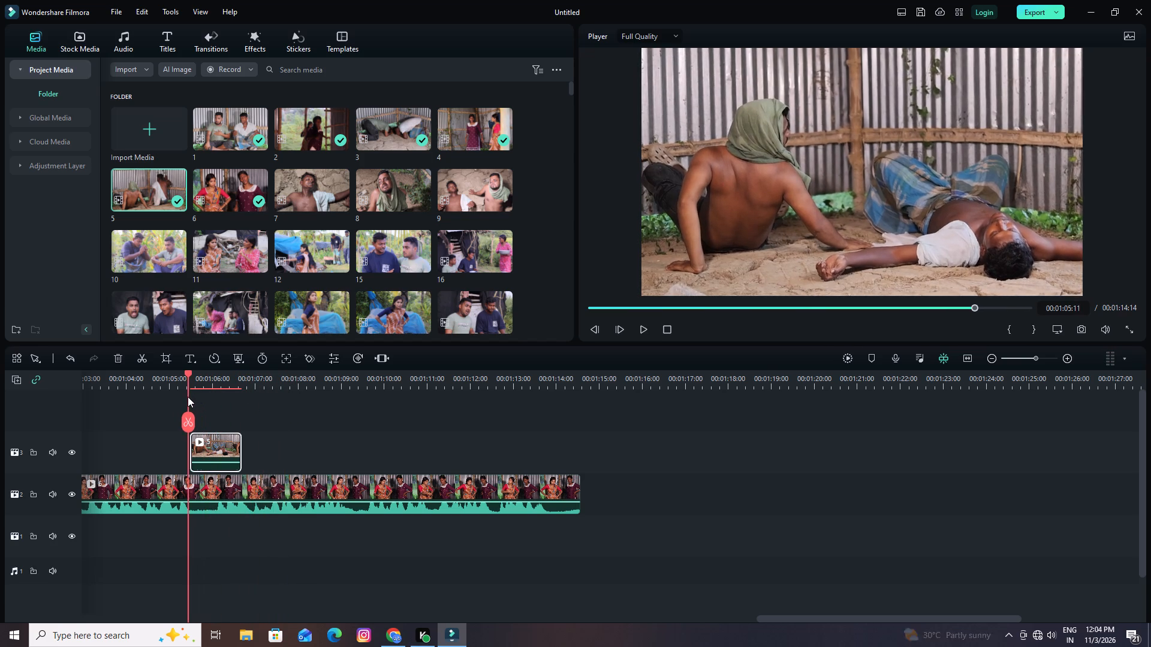
left_click_drag(188, 397, 180, 397)
left_click_drag(205, 450, 196, 450)
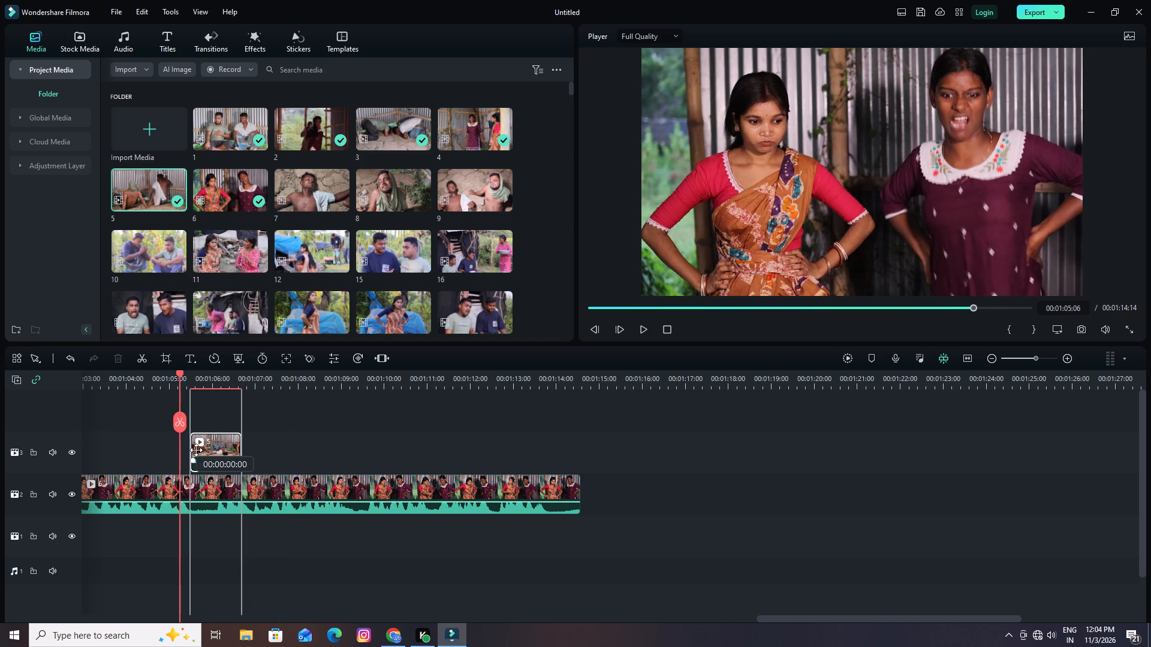
left_click_drag(196, 450, 187, 451)
Play the repositioned clip 5 cutaway, split it at 00:01:06:02 and delete its tail.
key("space")
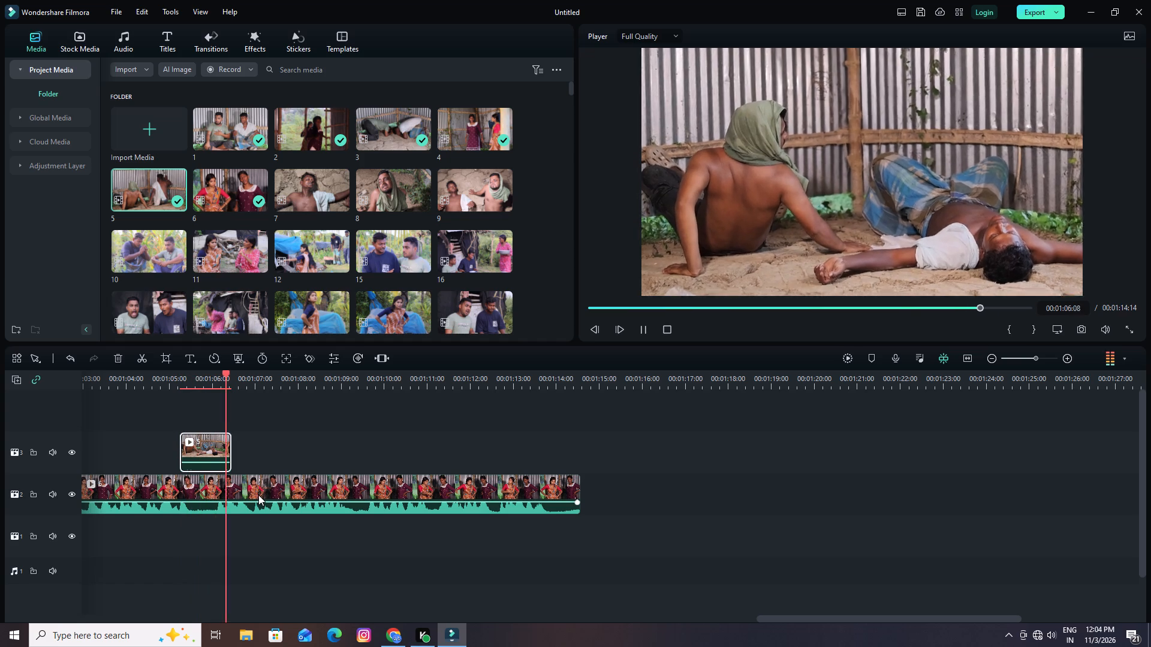
key("space")
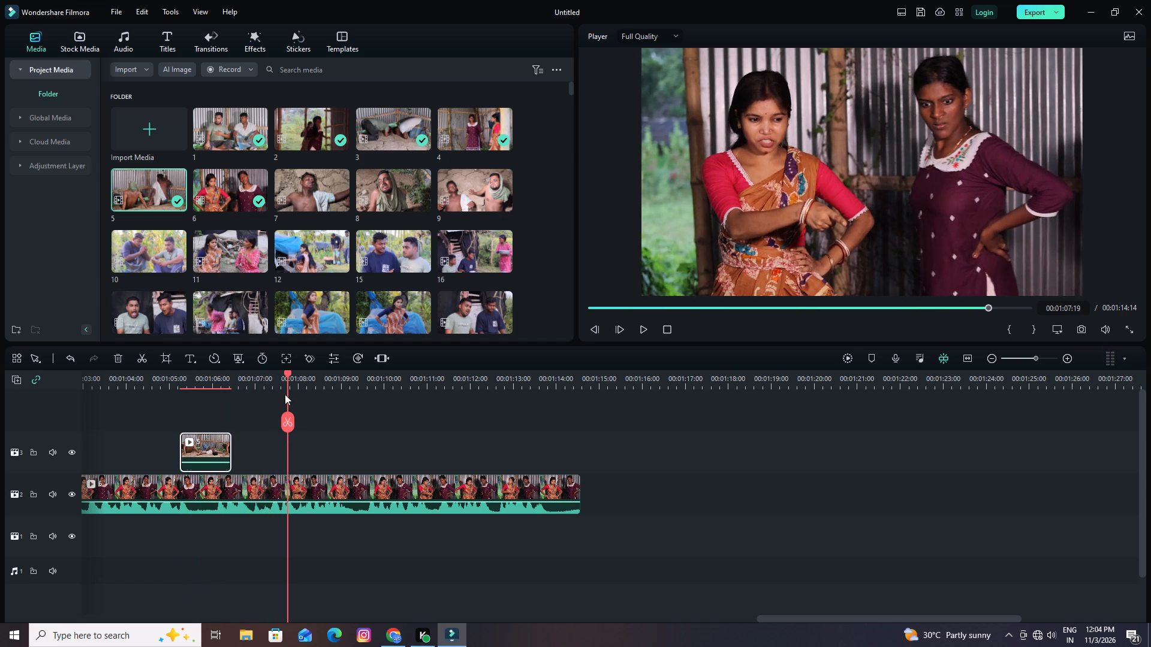
left_click_drag(289, 374, 165, 400)
key("space")
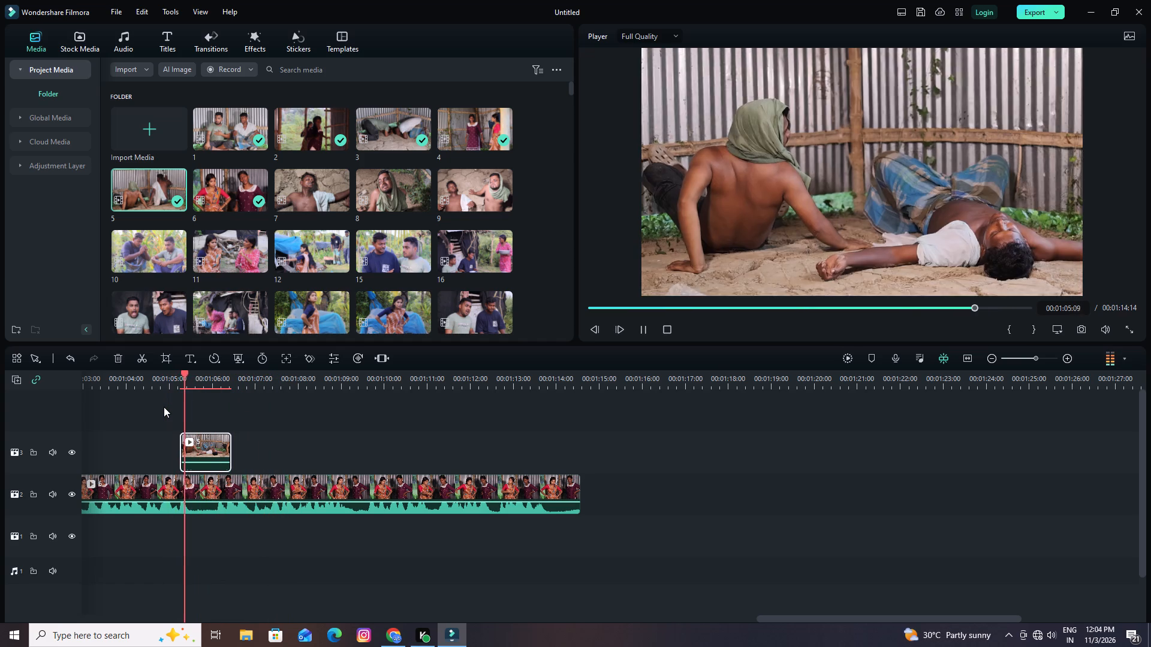
key("space")
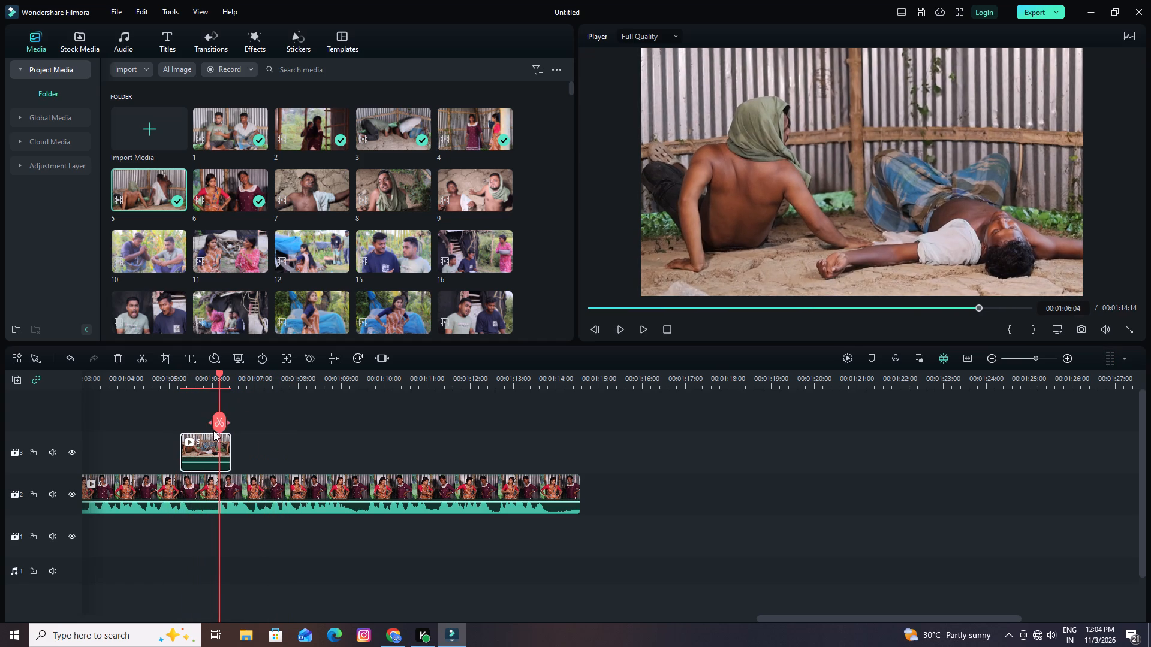
left_click(219, 374)
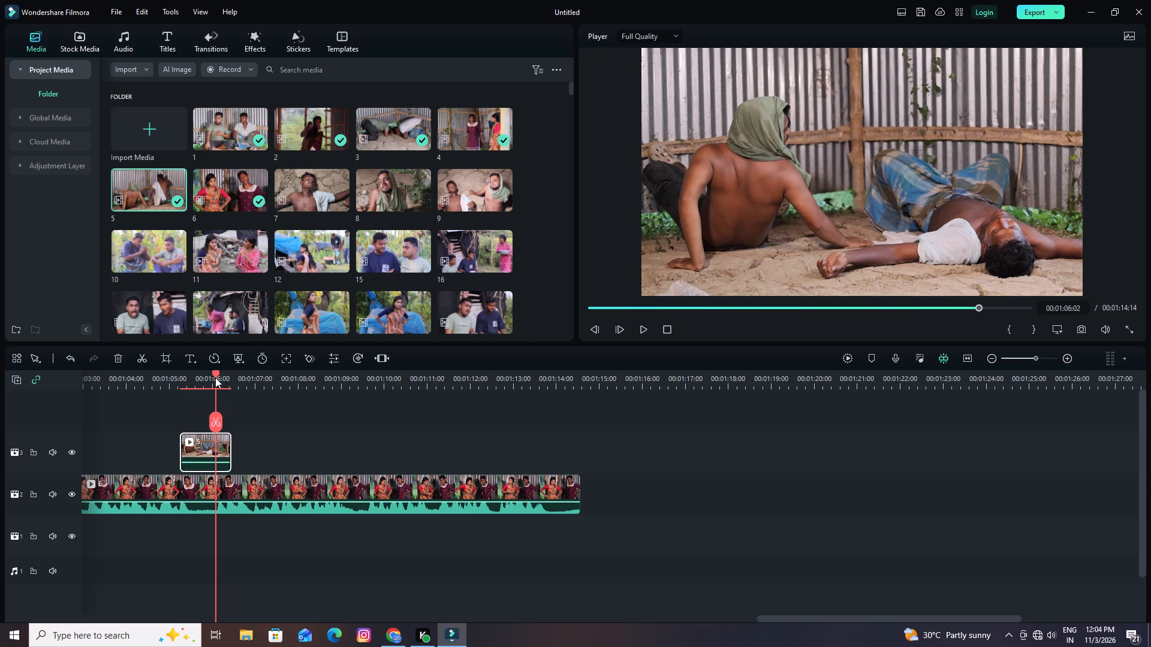
left_click(215, 420)
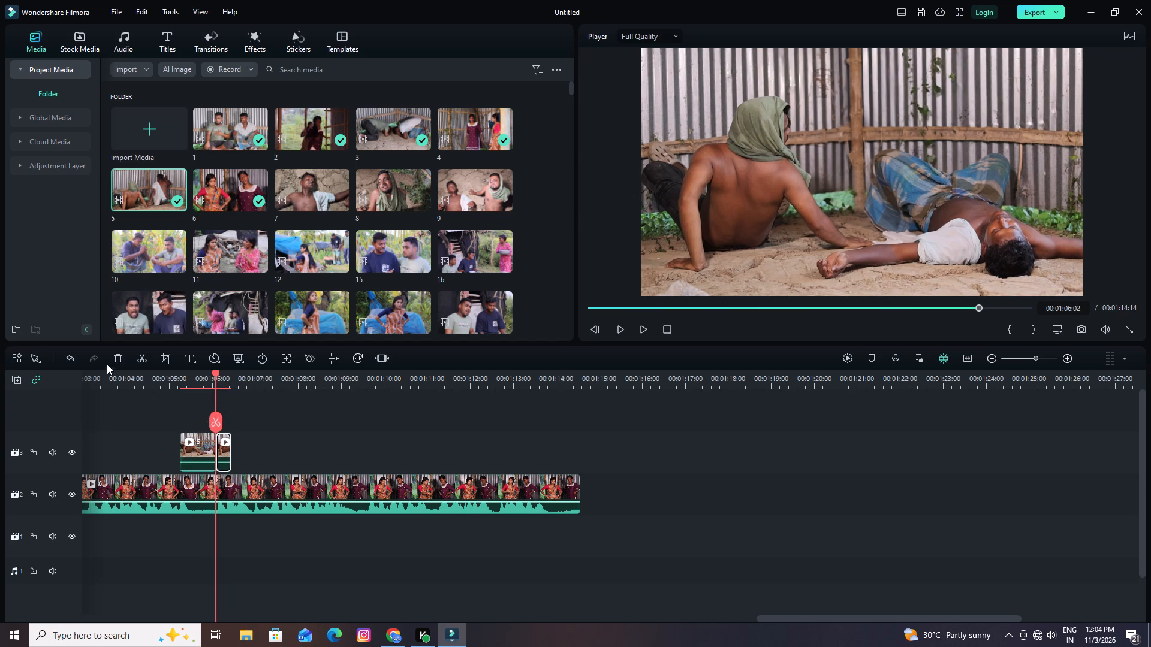
left_click(116, 357)
Replay the section around the shortened clip 5 cutaway to check the transitions in and out of clip 6.
left_click_drag(216, 374, 143, 396)
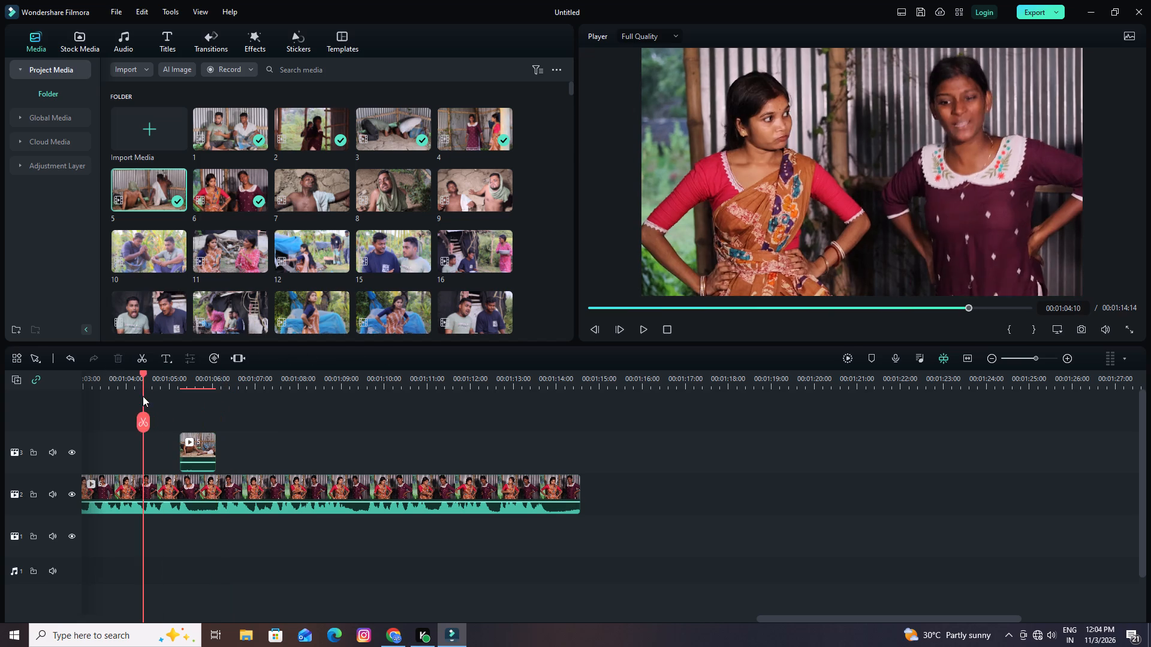
key("space")
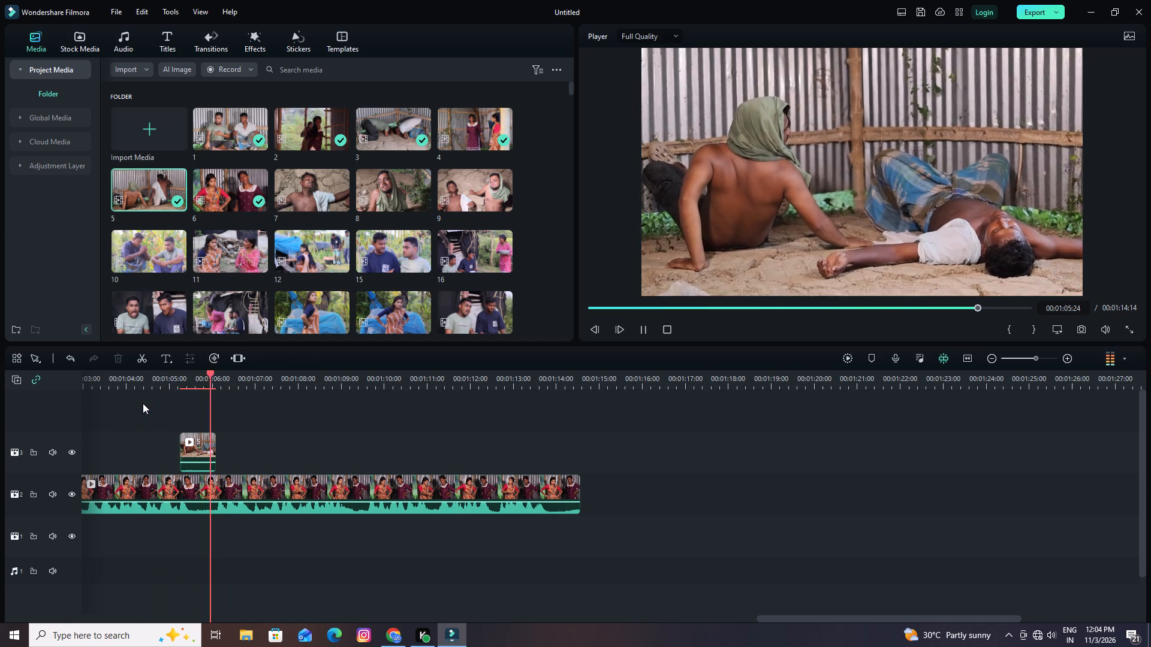
key("space")
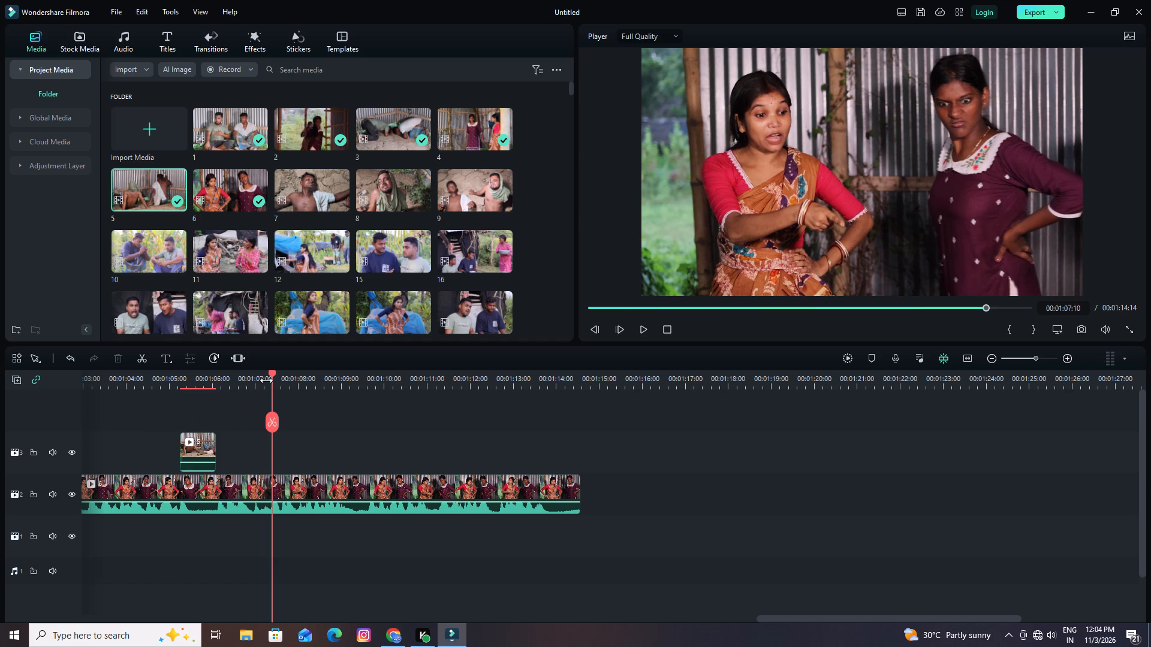
left_click_drag(272, 374, 130, 412)
key("space")
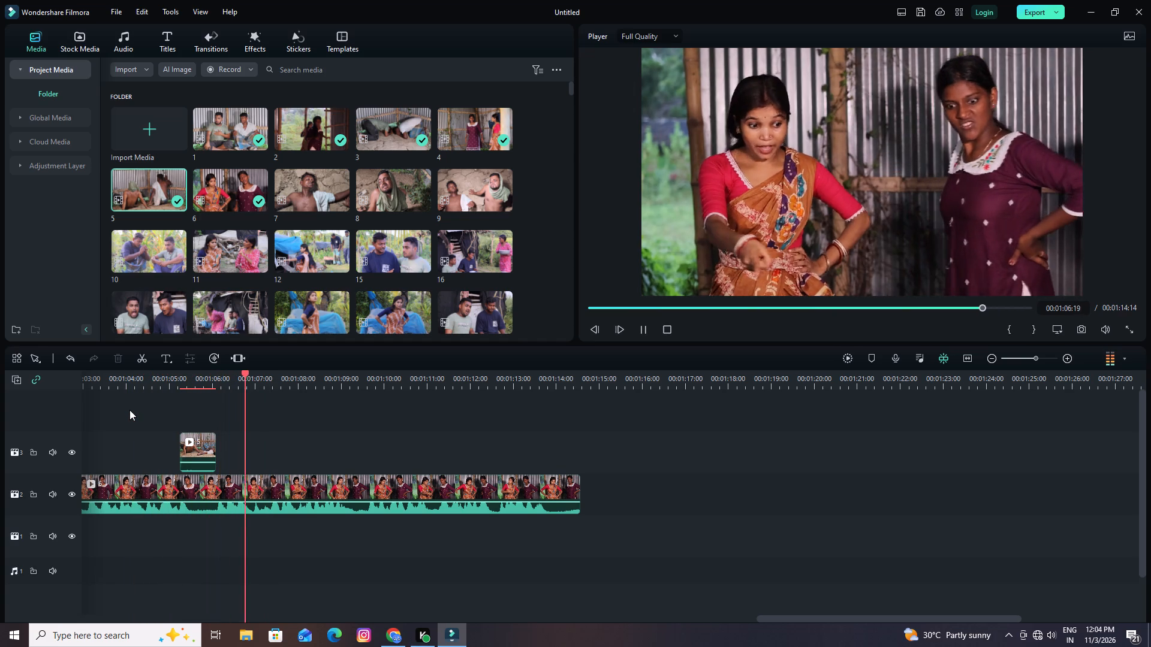
key("space")
left_click_drag(275, 373, 144, 403)
key("space")
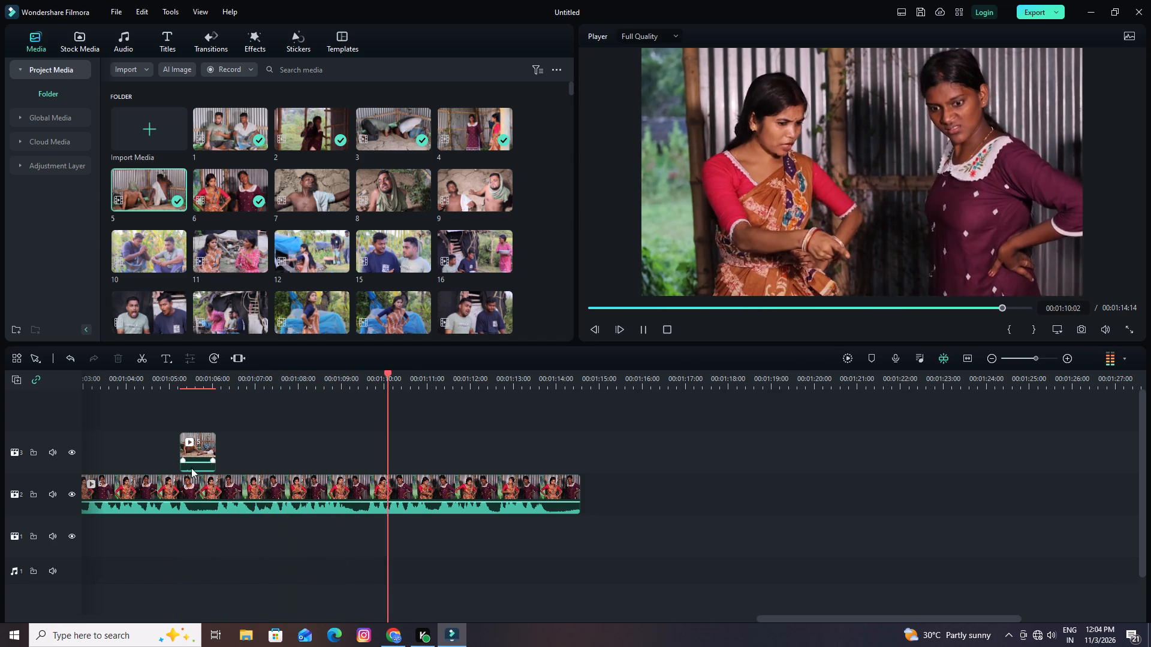
Turn the volume of the clip 5 cutaway all the way down and play on to the end of clip 6.
left_click_drag(194, 462, 194, 473)
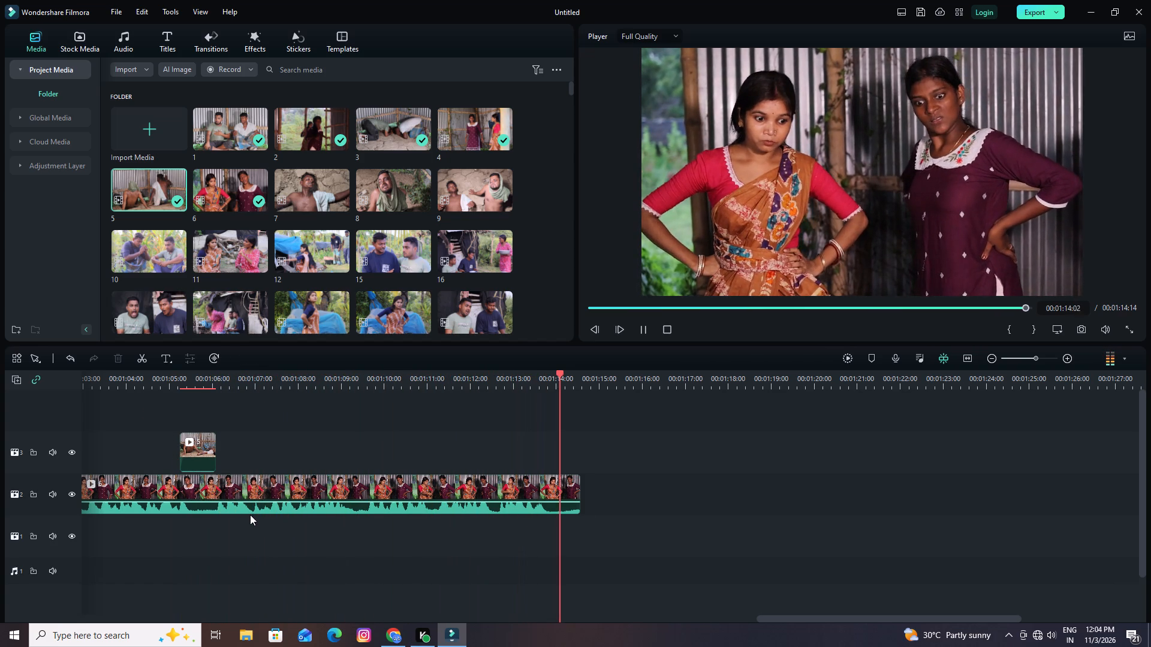
key("space")
key("space")
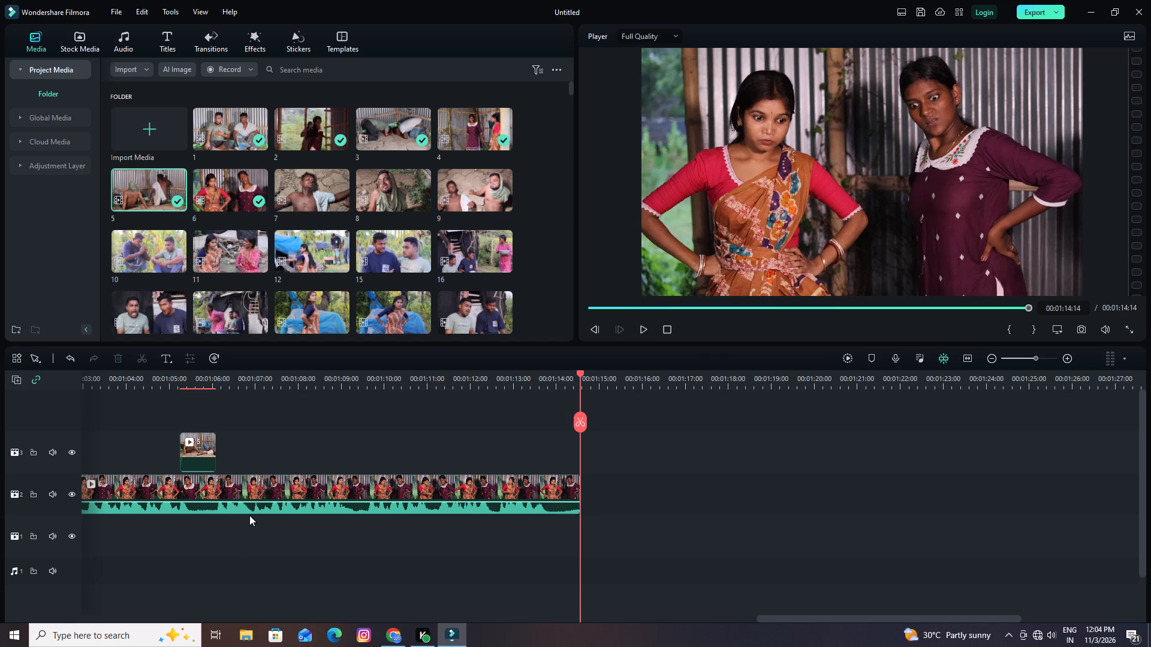
Place clip 7 directly after clip 6 on the same track at 00:01:14:14 and raise its audio volume.
left_click_drag(309, 183, 546, 465)
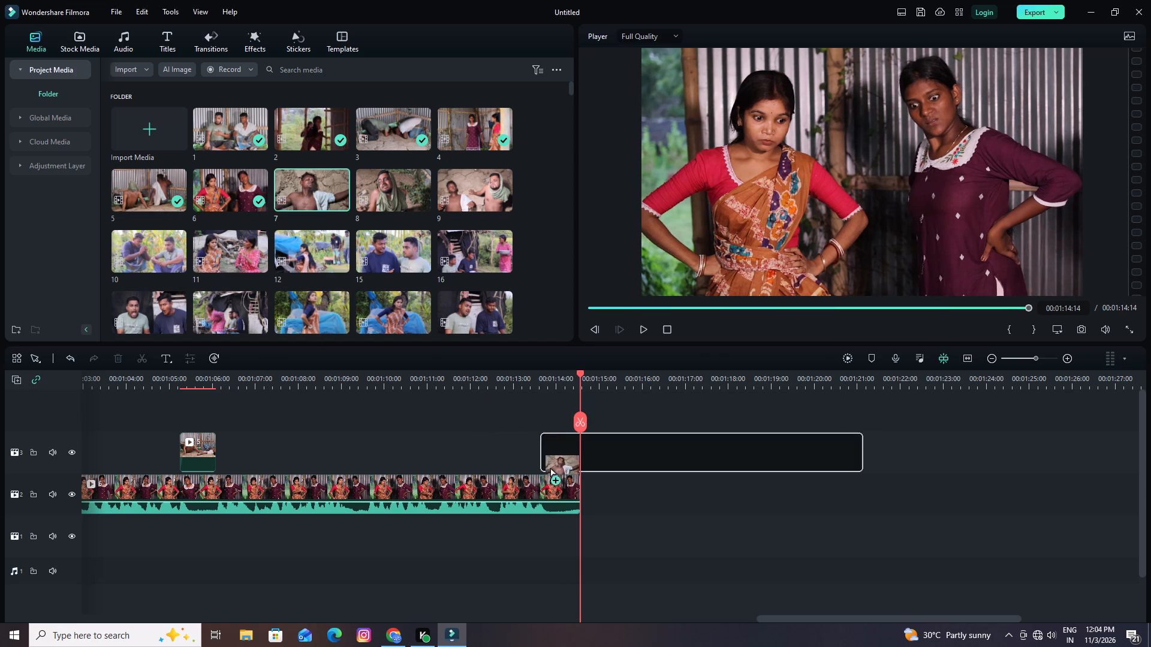
left_click_drag(546, 465, 578, 482)
left_click(647, 338)
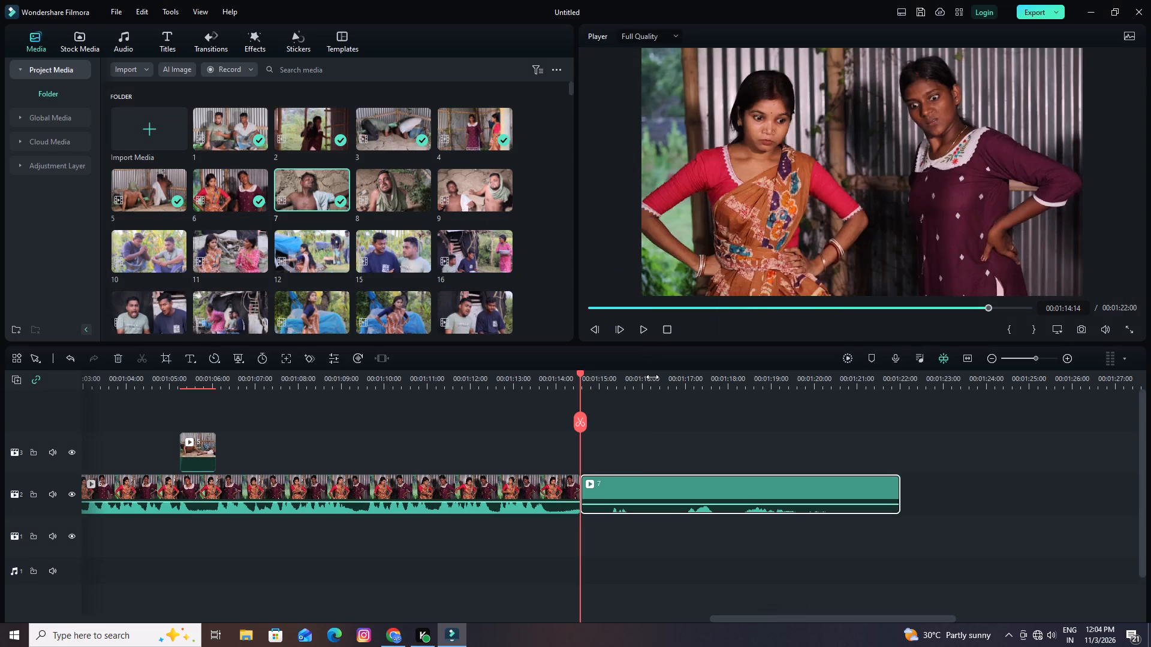
left_click_drag(623, 504, 623, 480)
Play the start of clip 7, split it at 00:01:16:09 and delete the opening part, closing the gap after clip 6.
key("space")
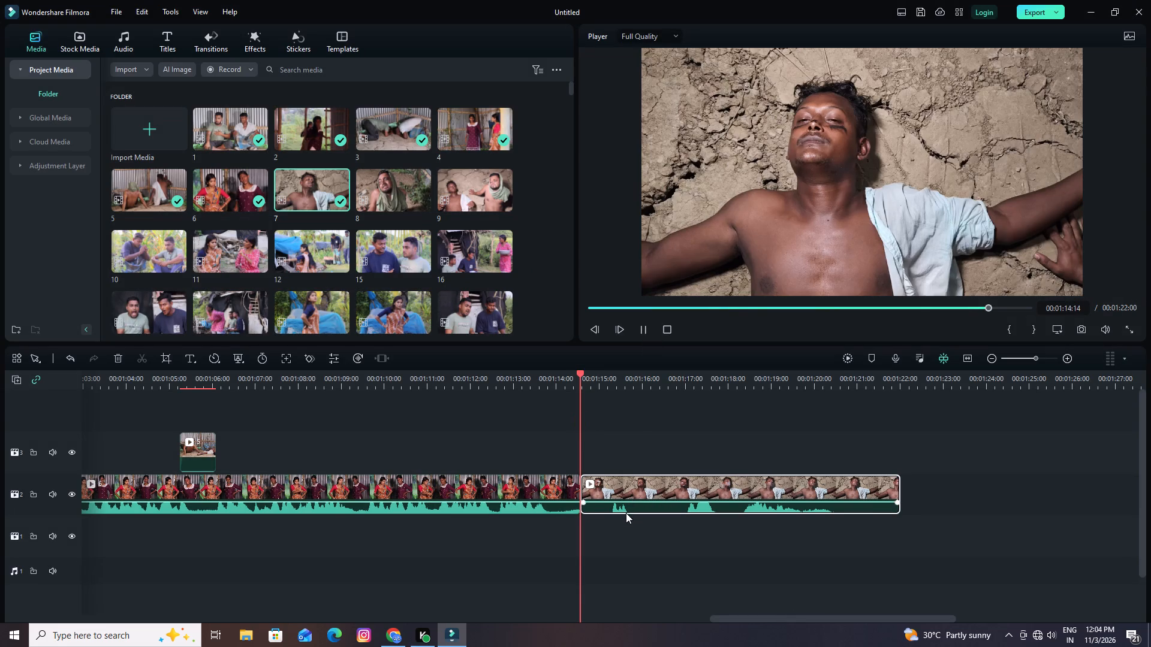
key("space")
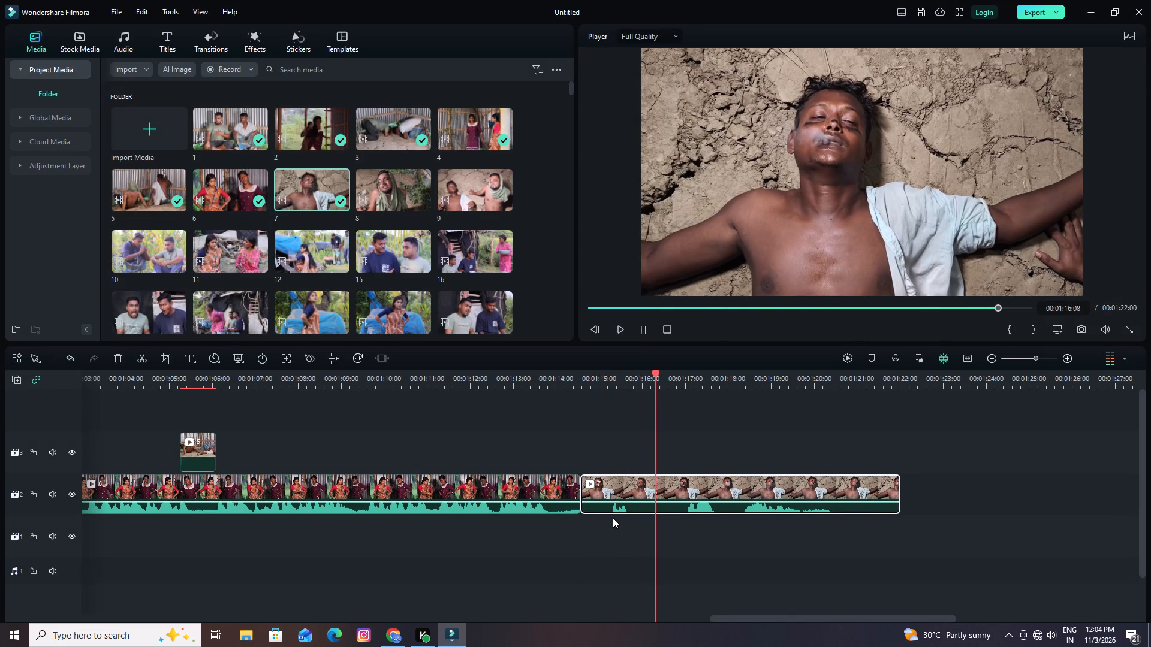
left_click(659, 419)
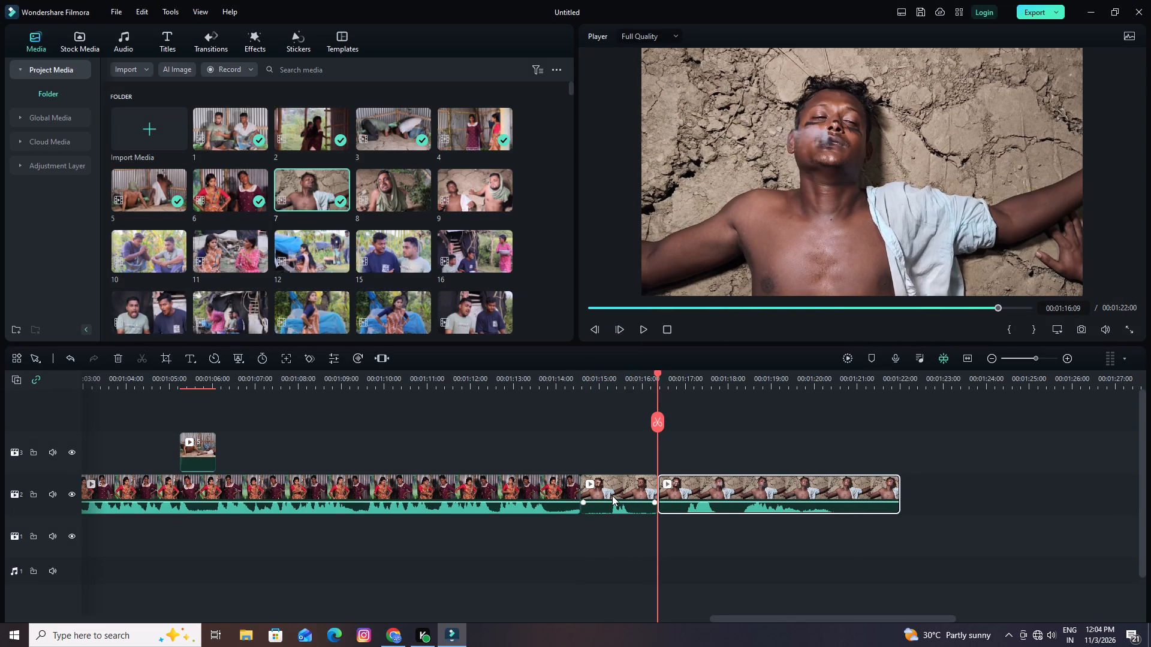
left_click(612, 488)
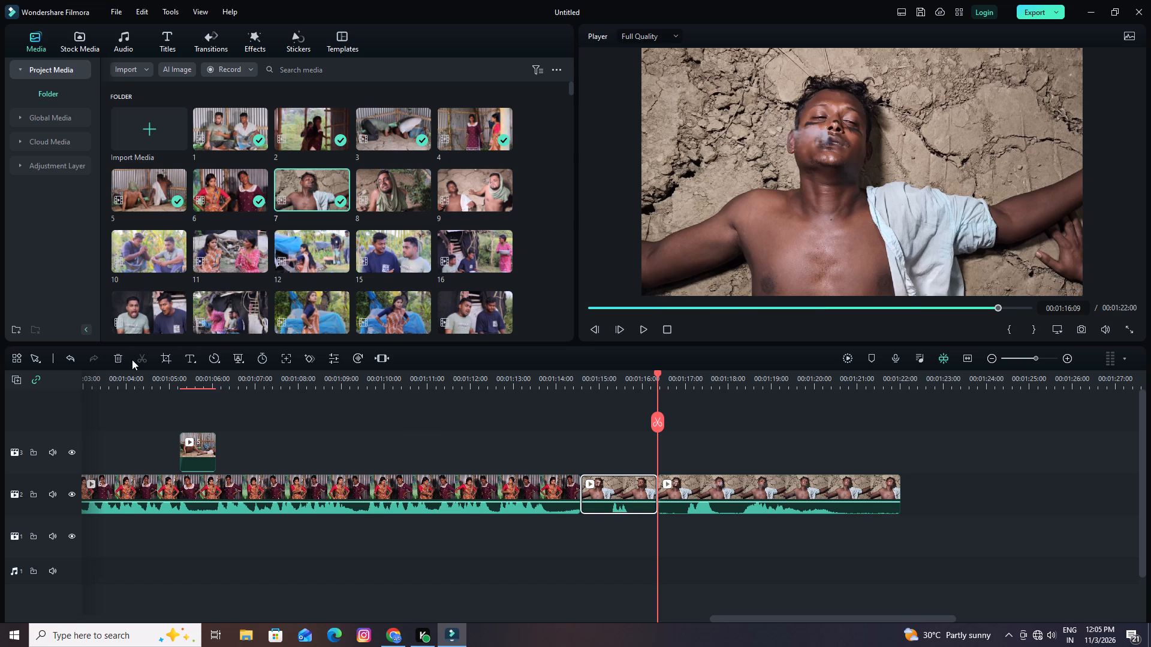
left_click(122, 356)
Play clip 7 to find its end point, split it at 00:01:18:13 and delete the remaining tail.
key("space")
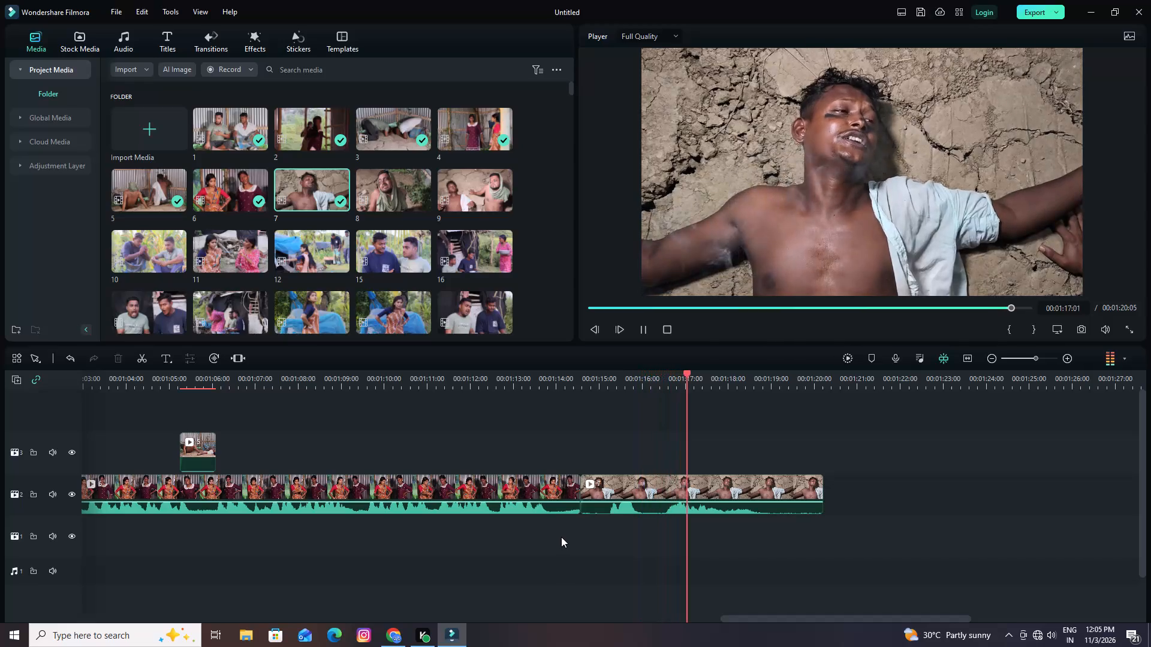
key("space")
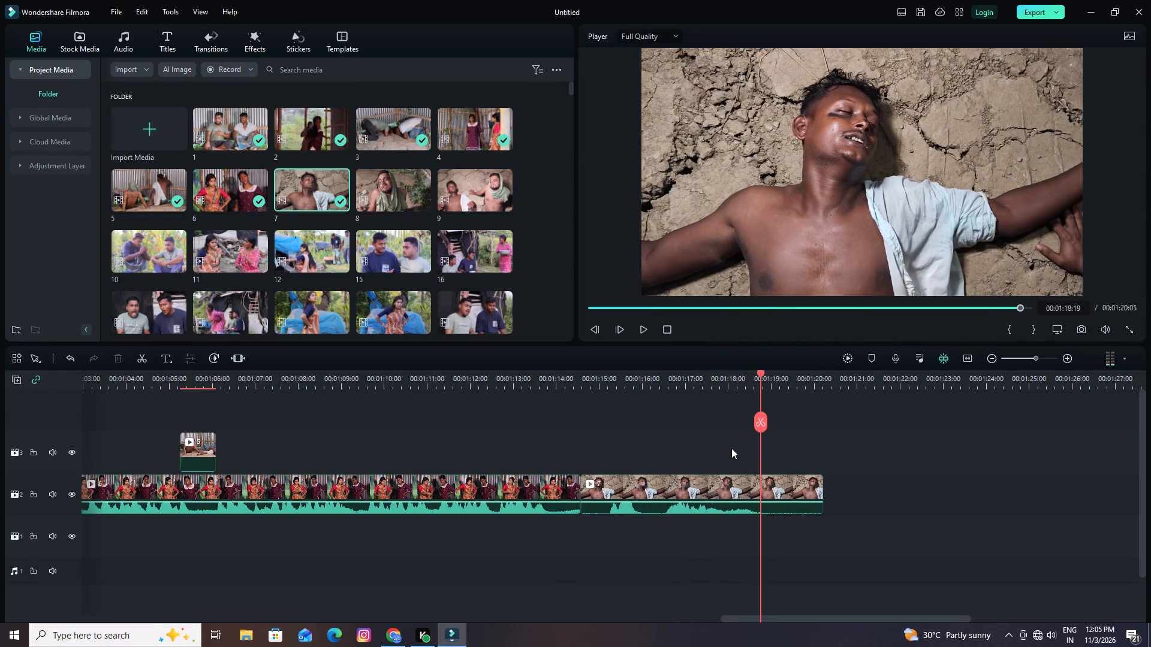
left_click_drag(762, 374, 561, 381)
key("space")
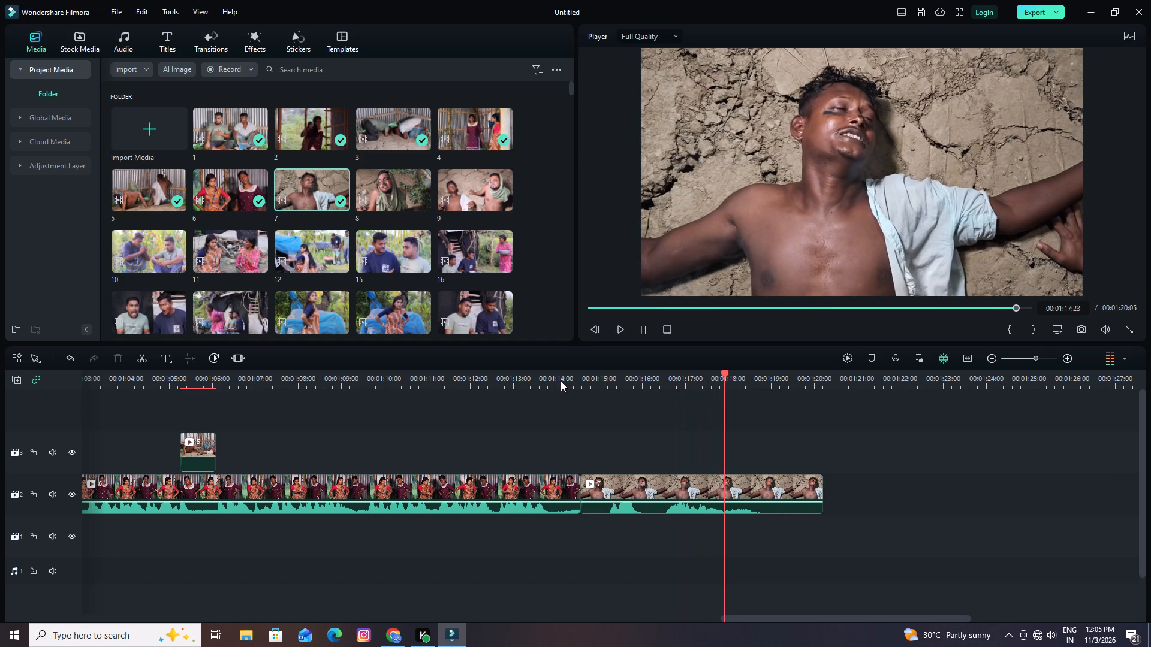
key("space")
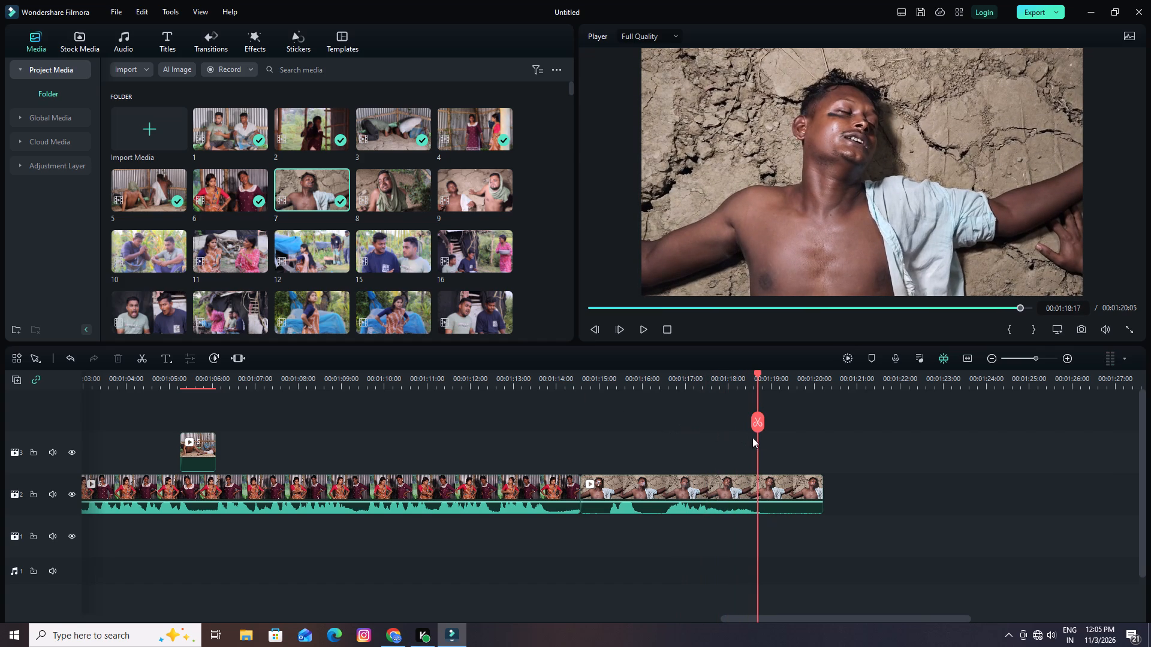
key("space")
key("space")
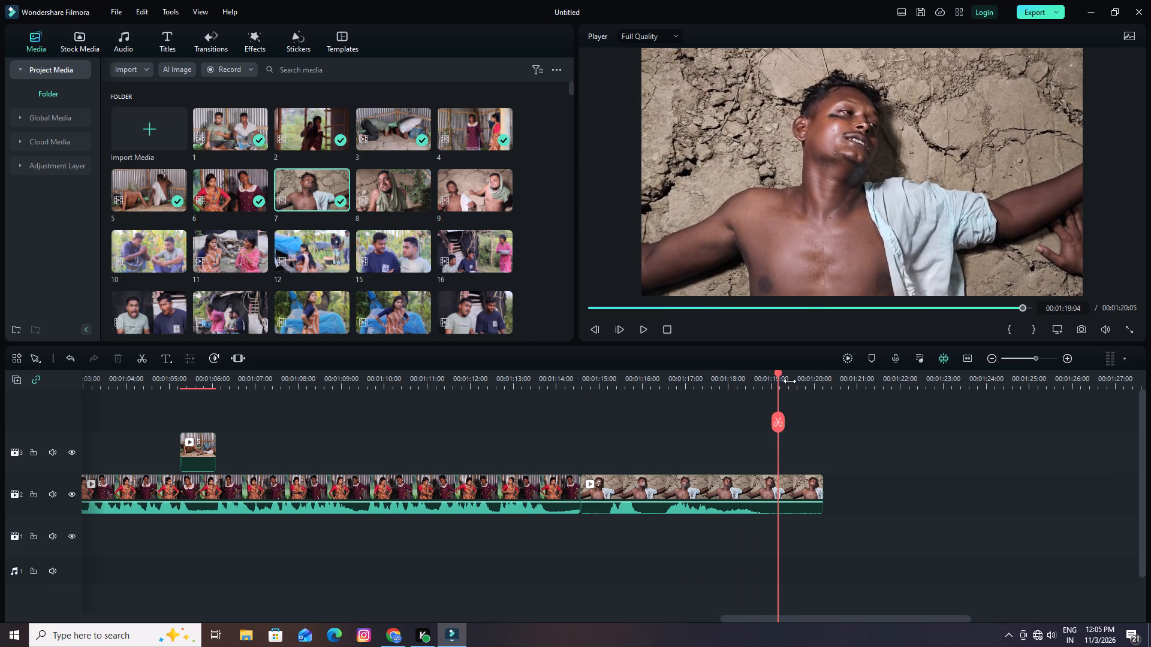
key("space")
key("space")
left_click_drag(805, 371, 559, 404)
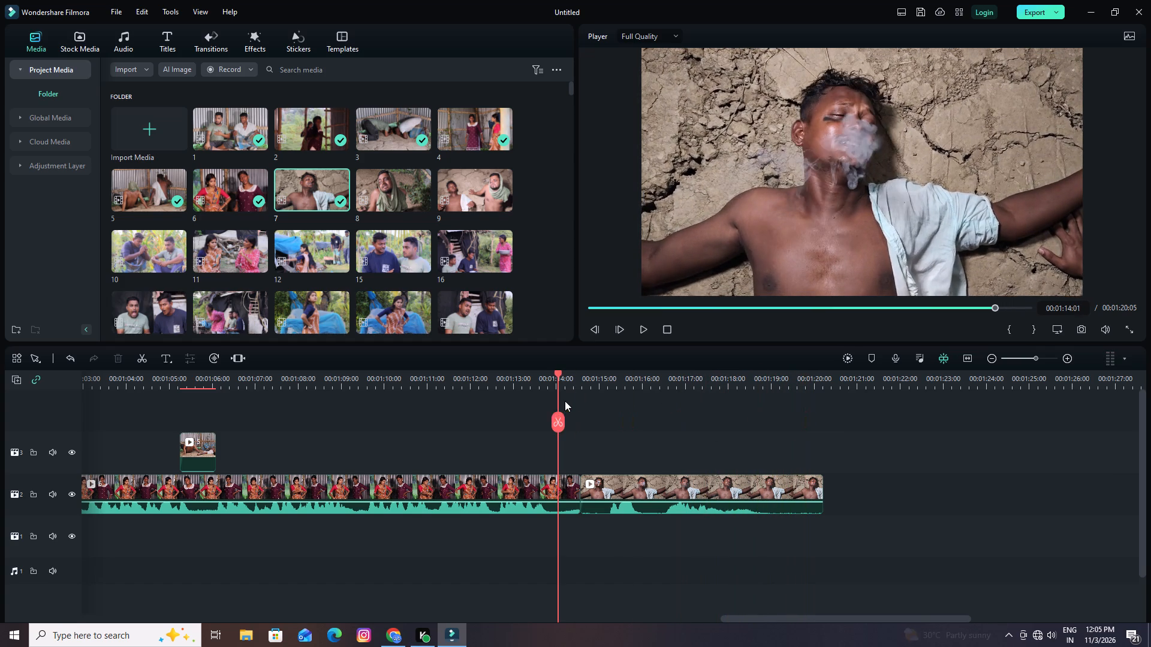
key("space")
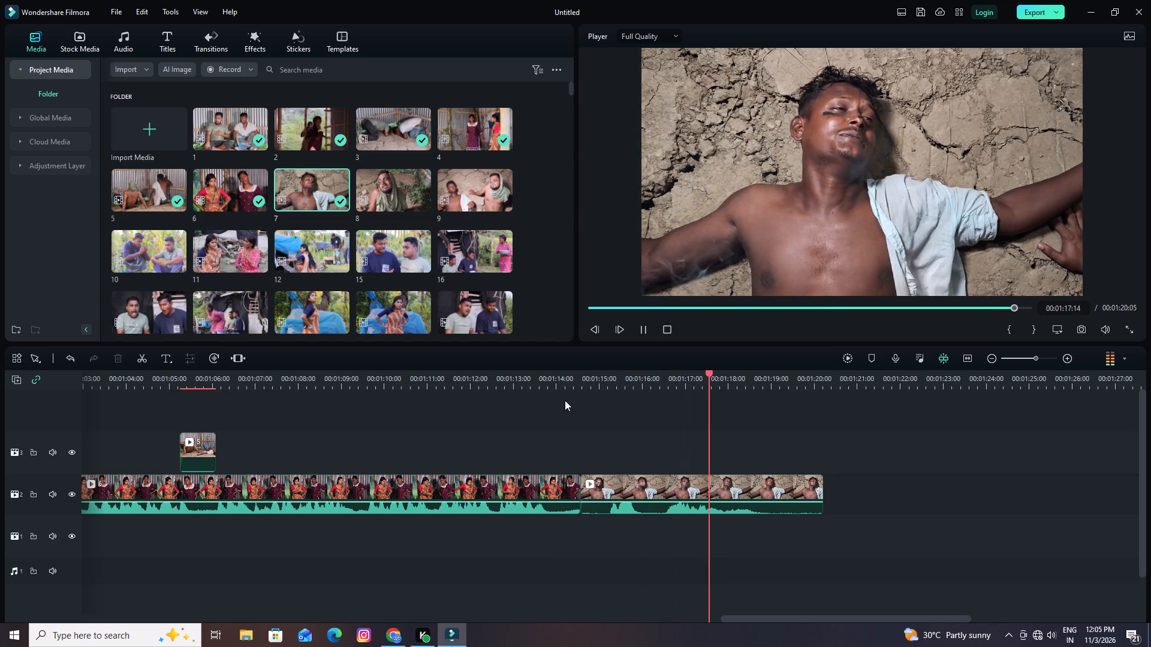
key("space")
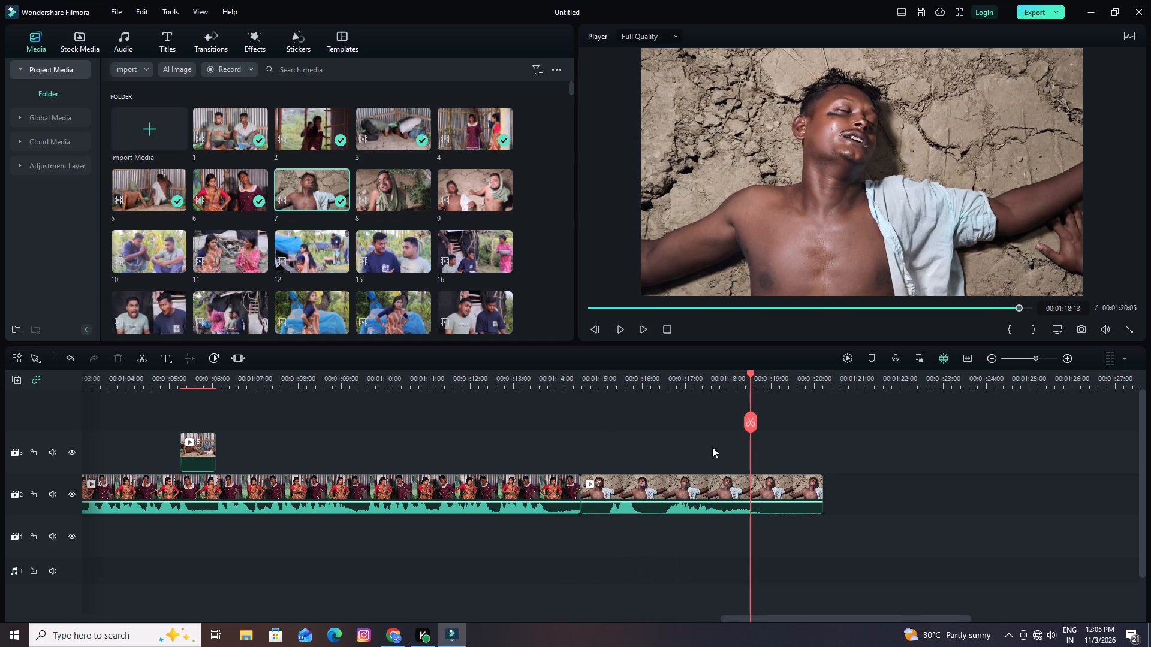
left_click(751, 425)
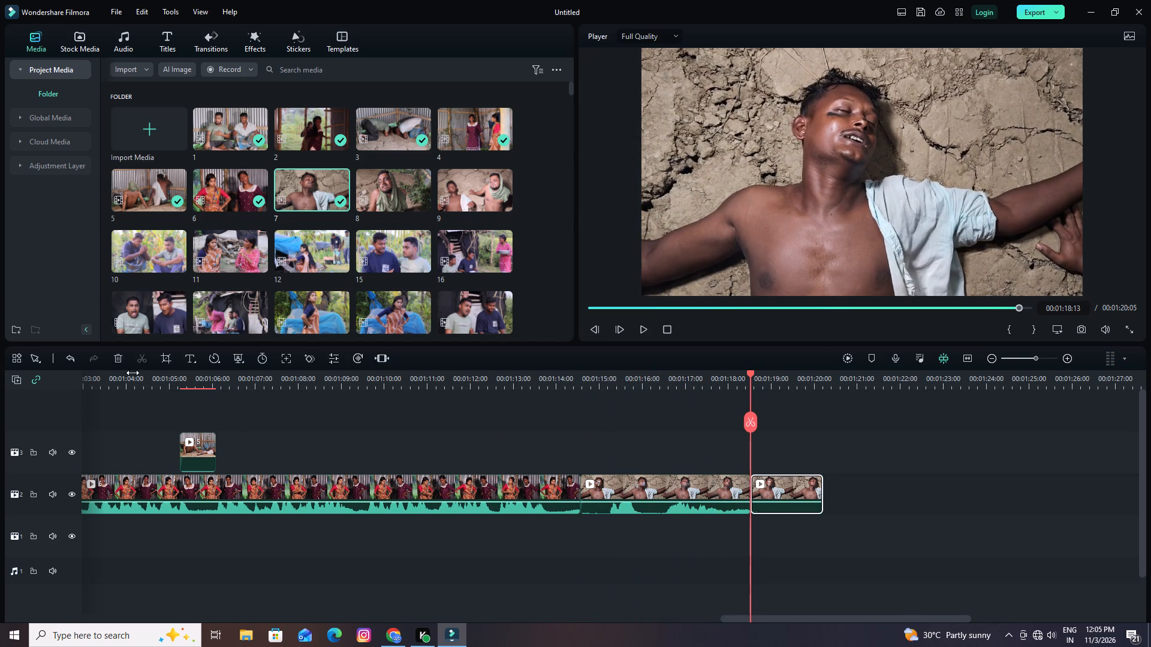
left_click(119, 358)
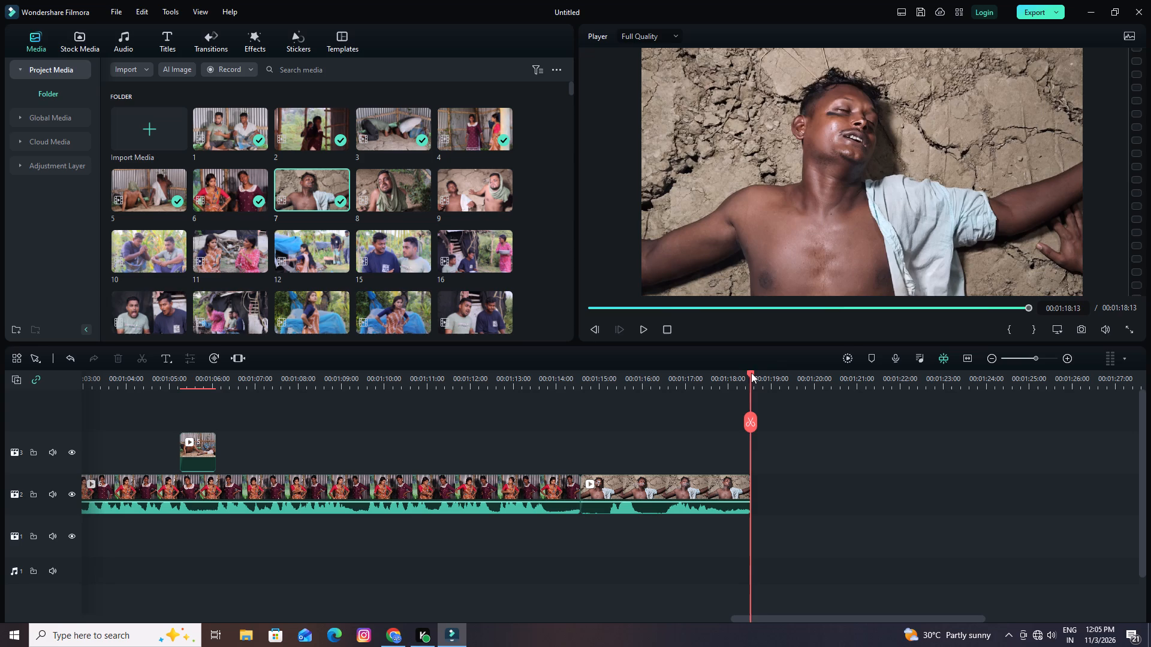
Replay the shortened clip 7 and review the passage from the end of clip 5 into clip 6 around 00:00:54.
left_click_drag(751, 373, 518, 392)
key("space")
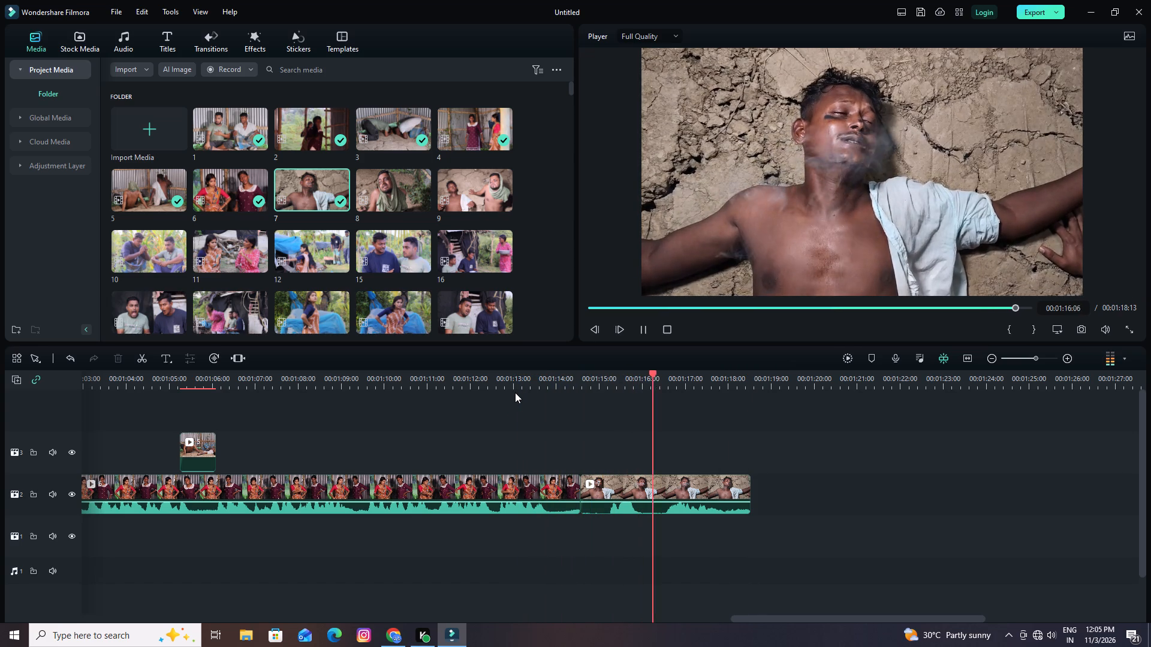
key("space")
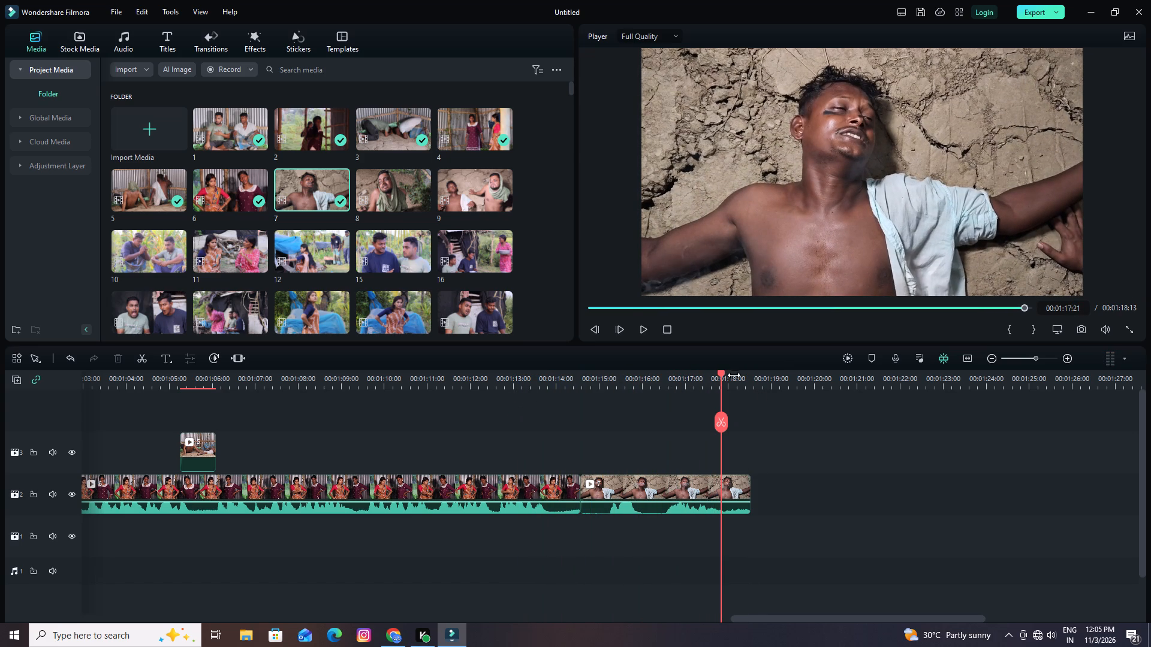
left_click_drag(719, 372, 0, 376)
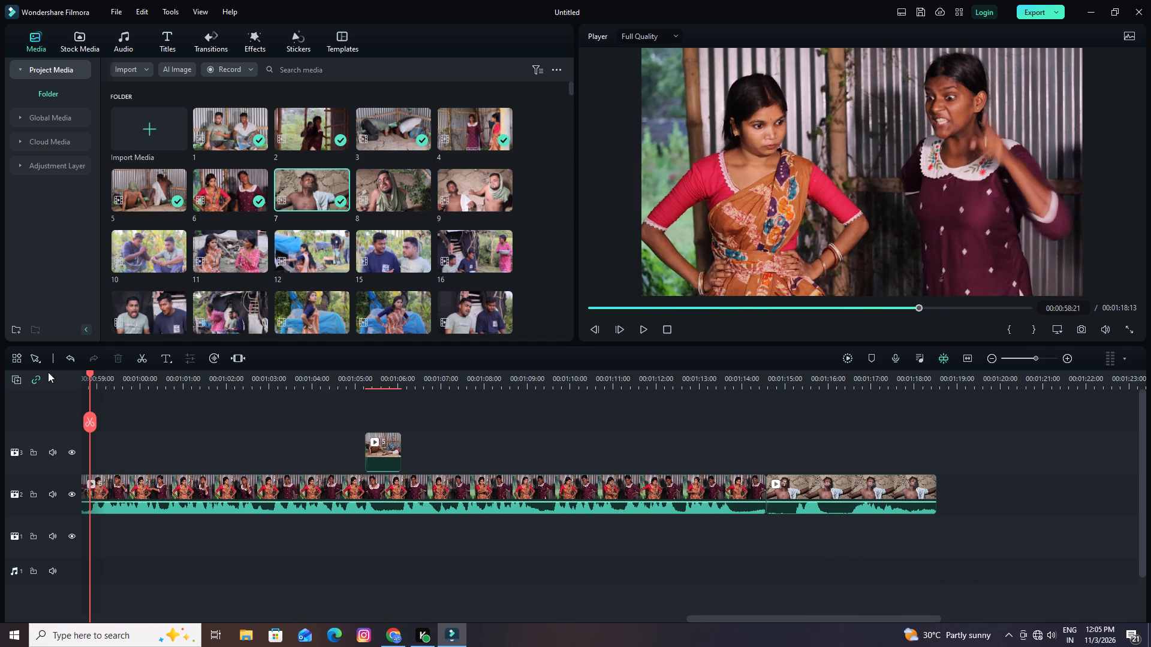
left_click_drag(88, 371, 5, 377)
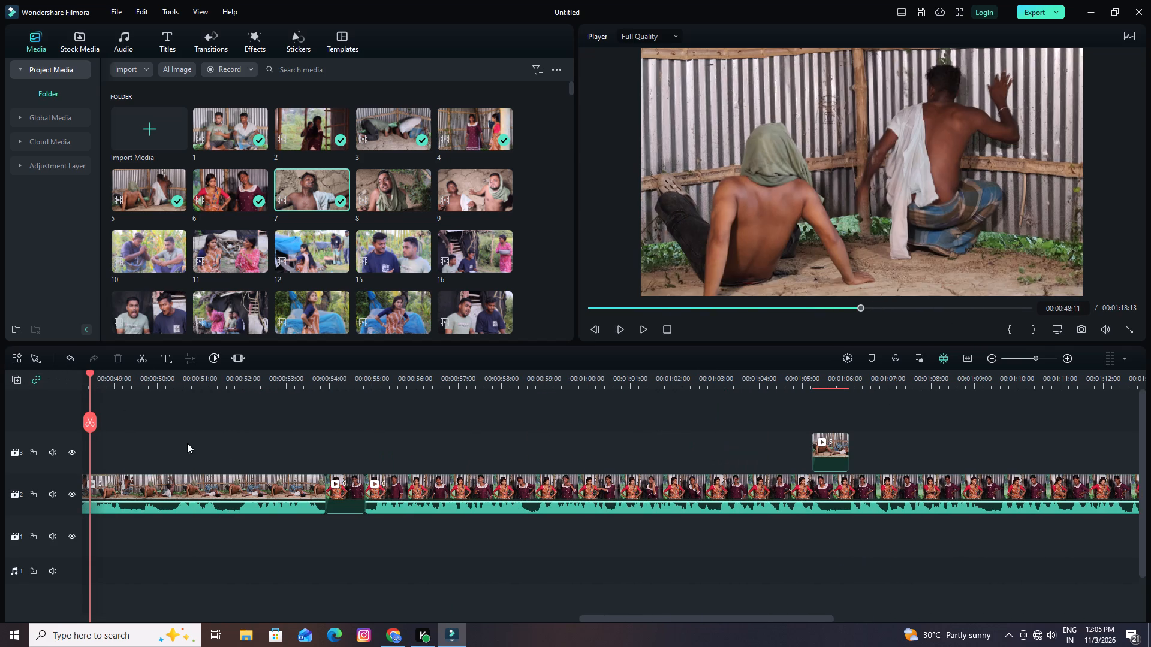
left_click_drag(87, 371, 265, 397)
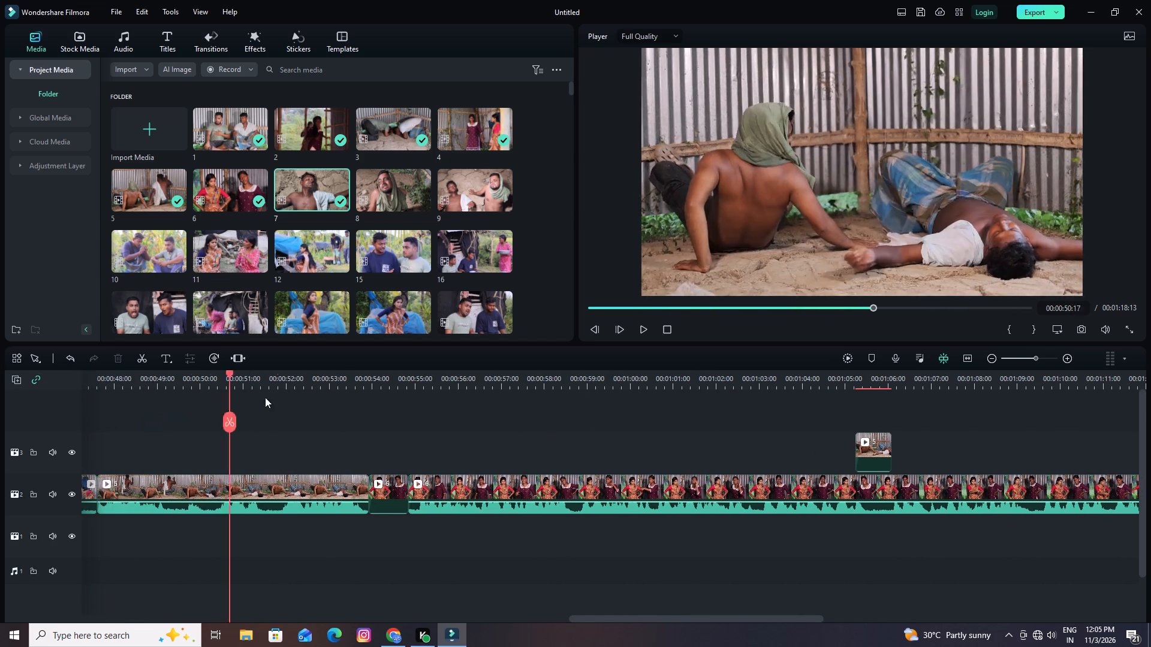
left_click_drag(265, 397, 349, 407)
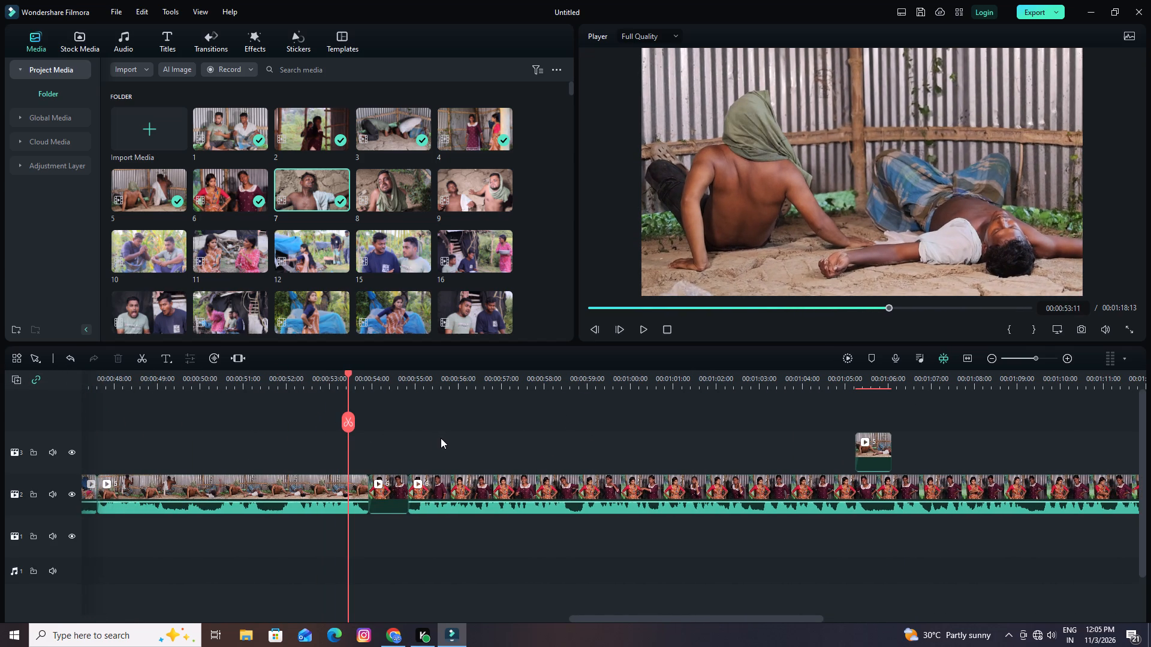
left_click_drag(995, 382, 877, 386)
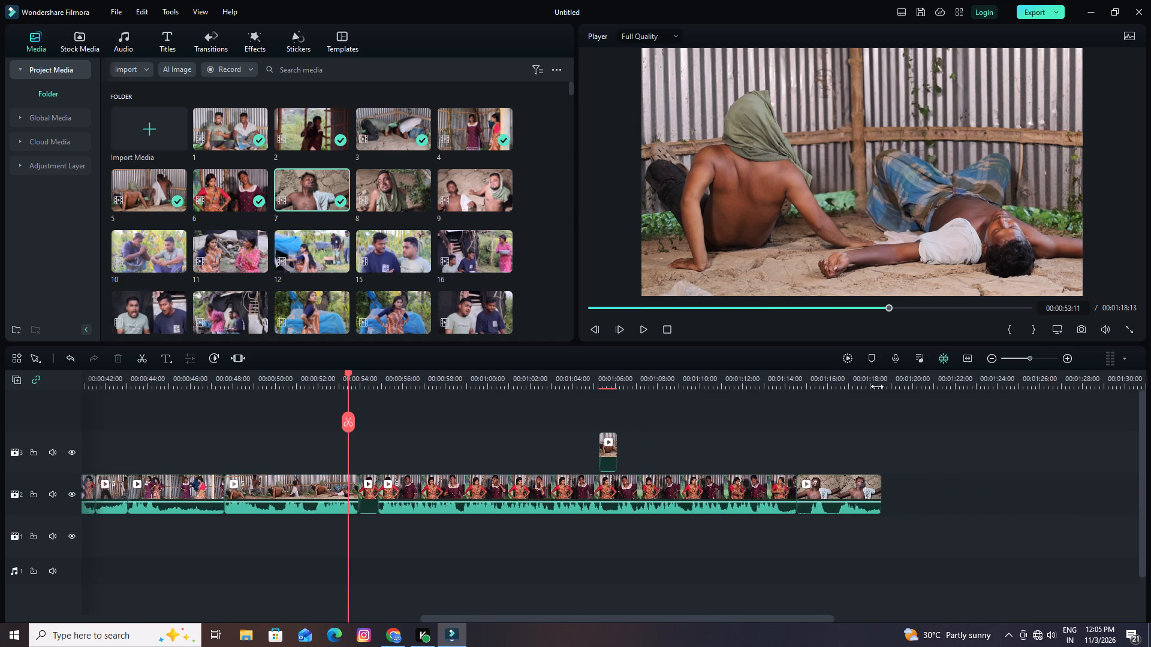
left_click_drag(877, 386, 834, 386)
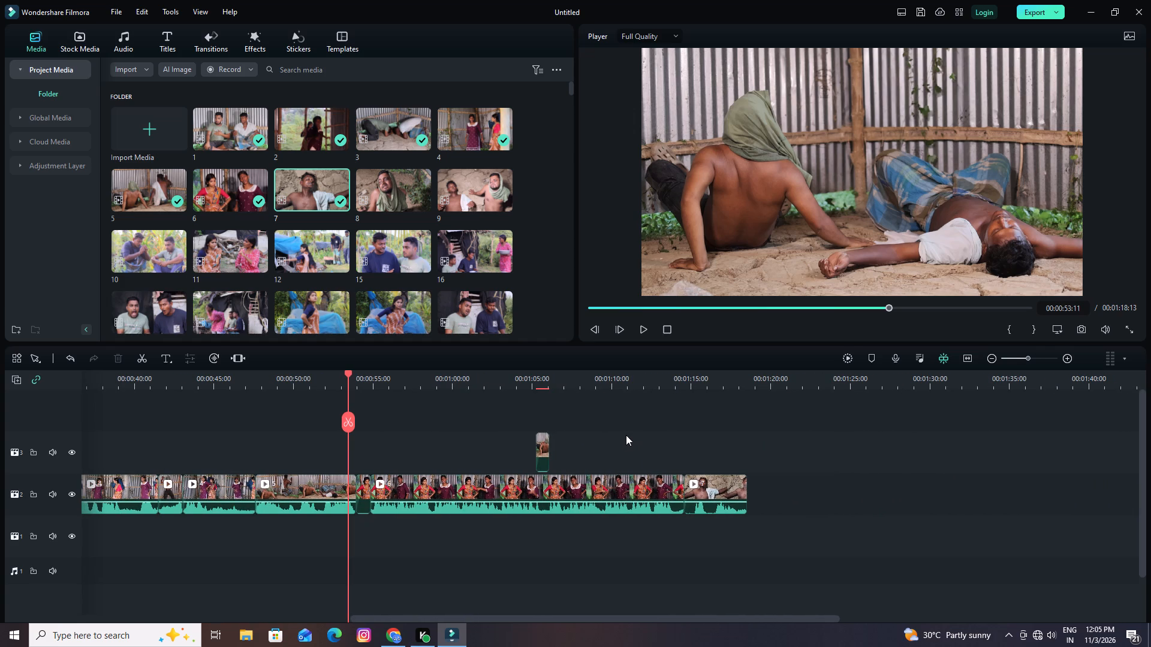
key("space")
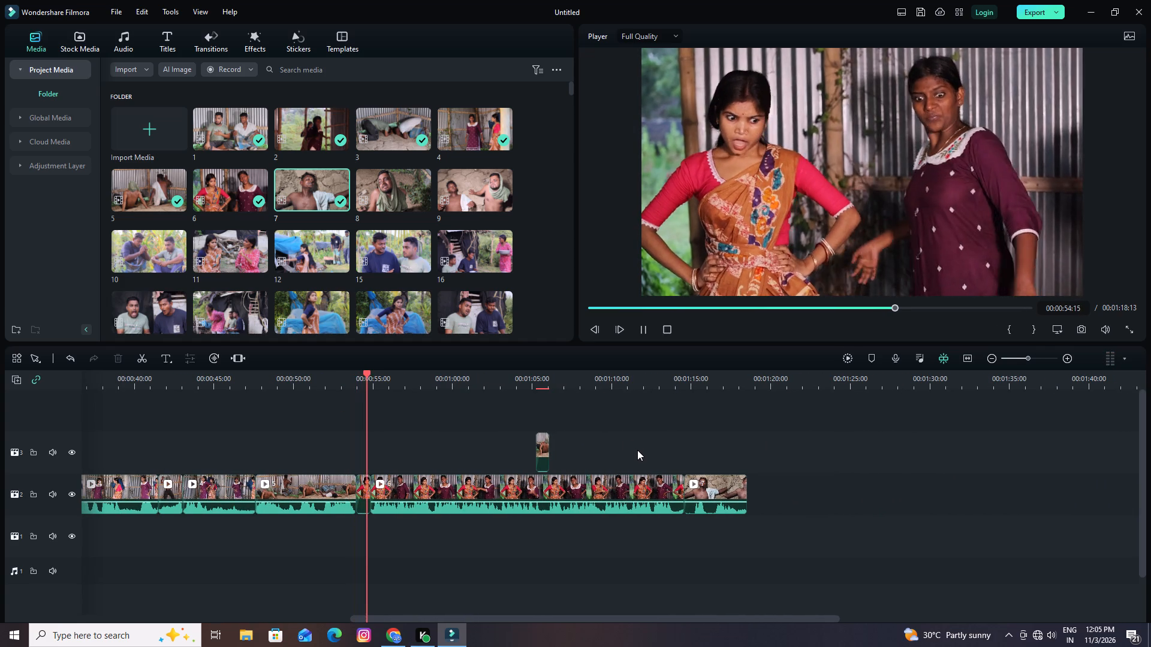
key("space")
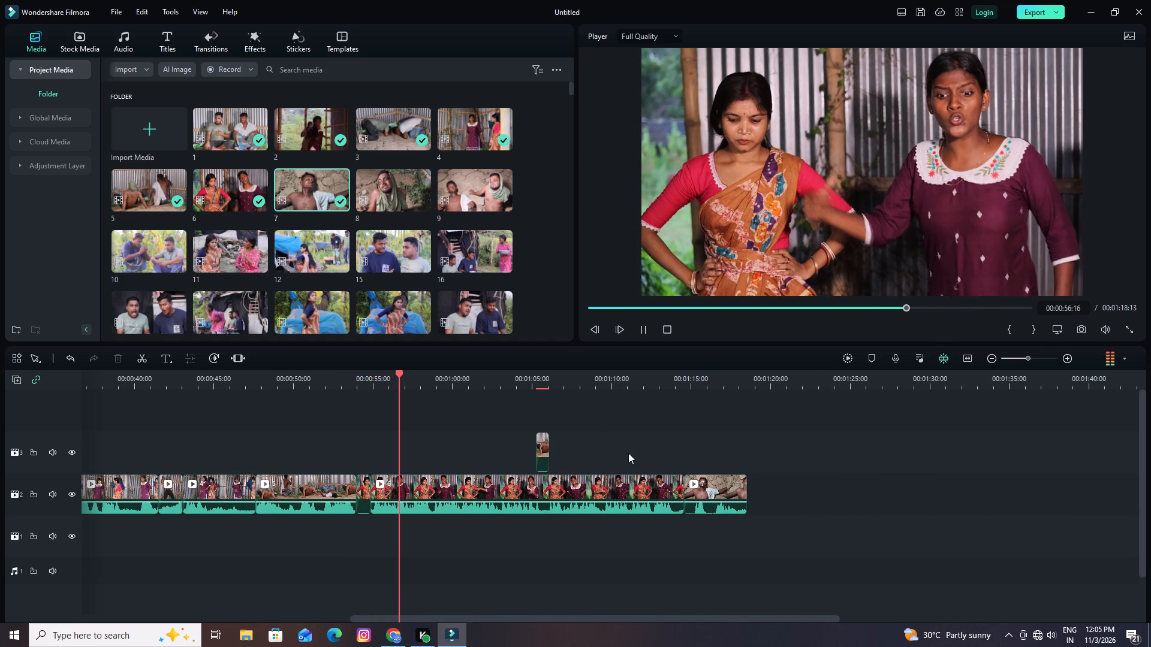
left_click_drag(399, 372, 293, 379)
key("space")
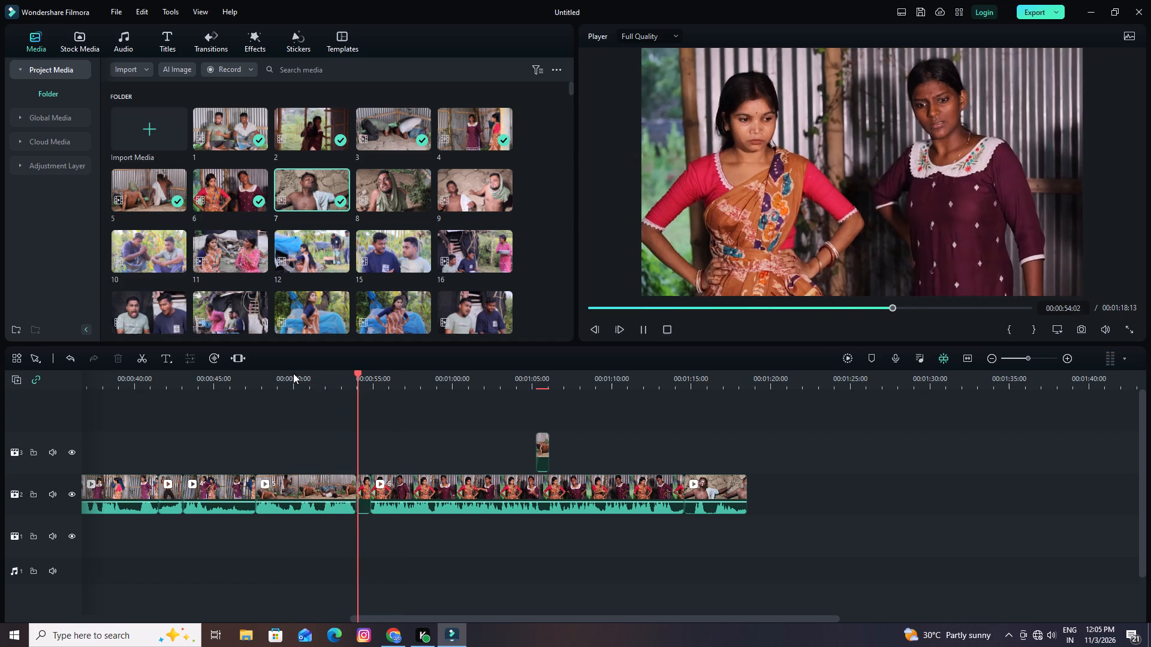
key("space")
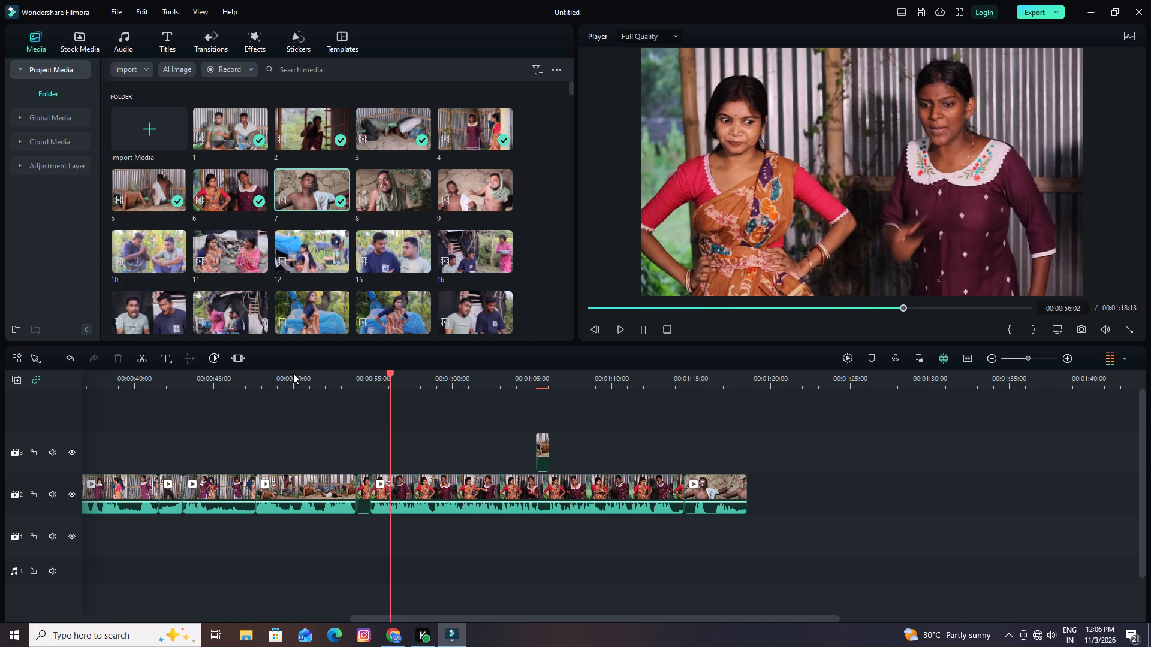
left_click_drag(390, 371, 336, 384)
key("space")
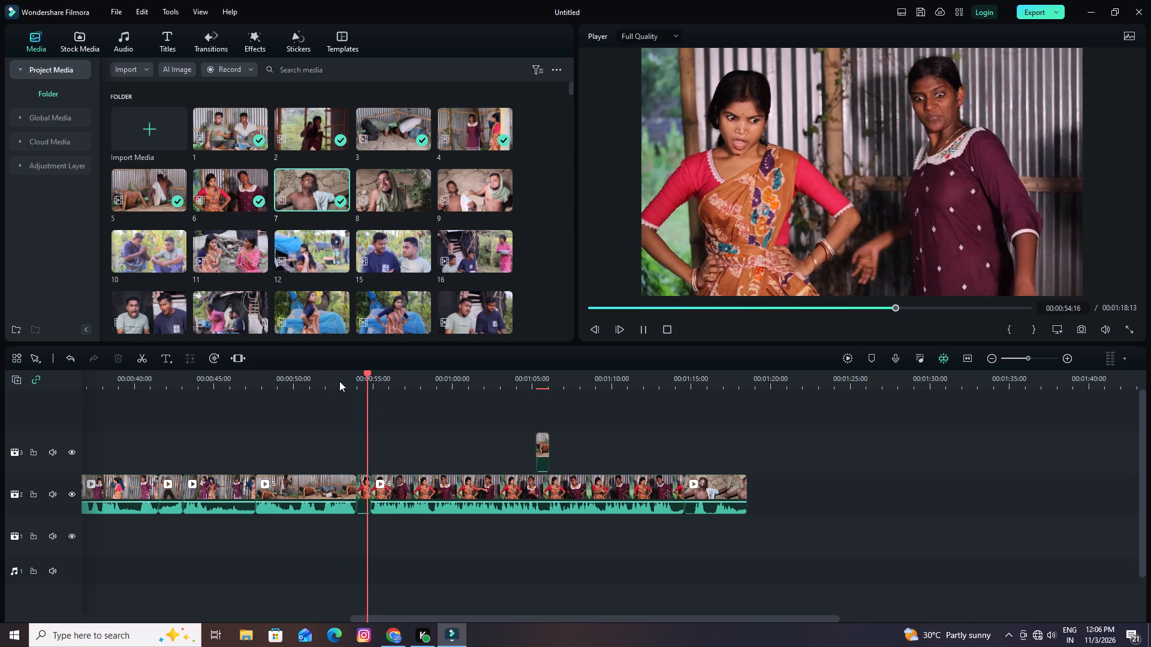
key("space")
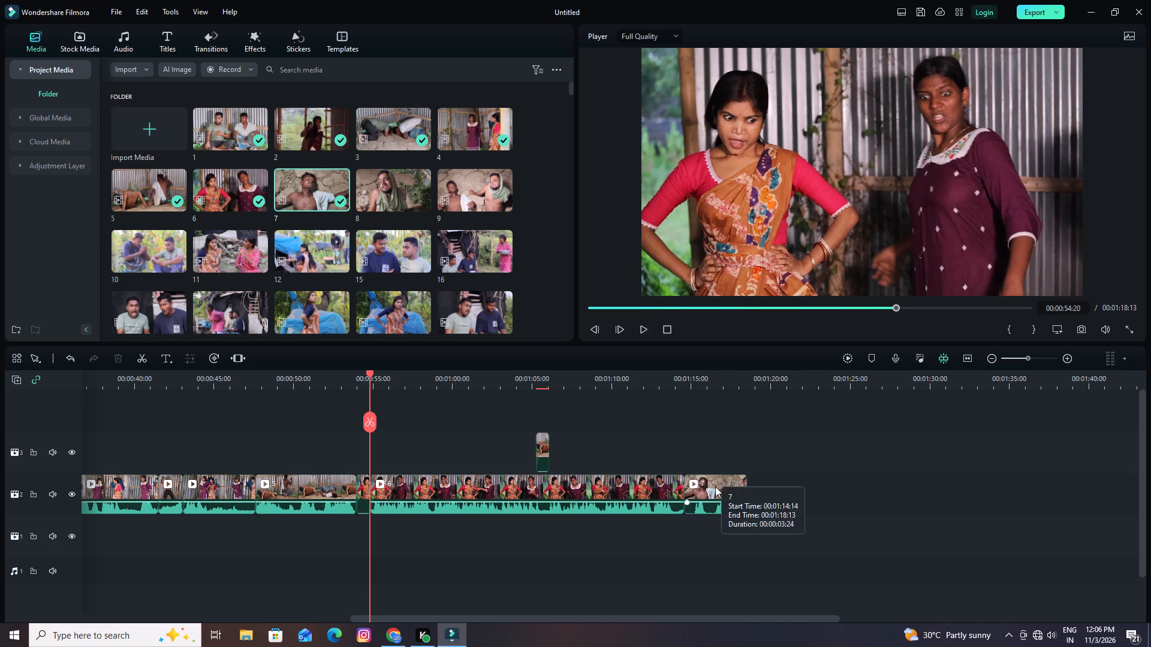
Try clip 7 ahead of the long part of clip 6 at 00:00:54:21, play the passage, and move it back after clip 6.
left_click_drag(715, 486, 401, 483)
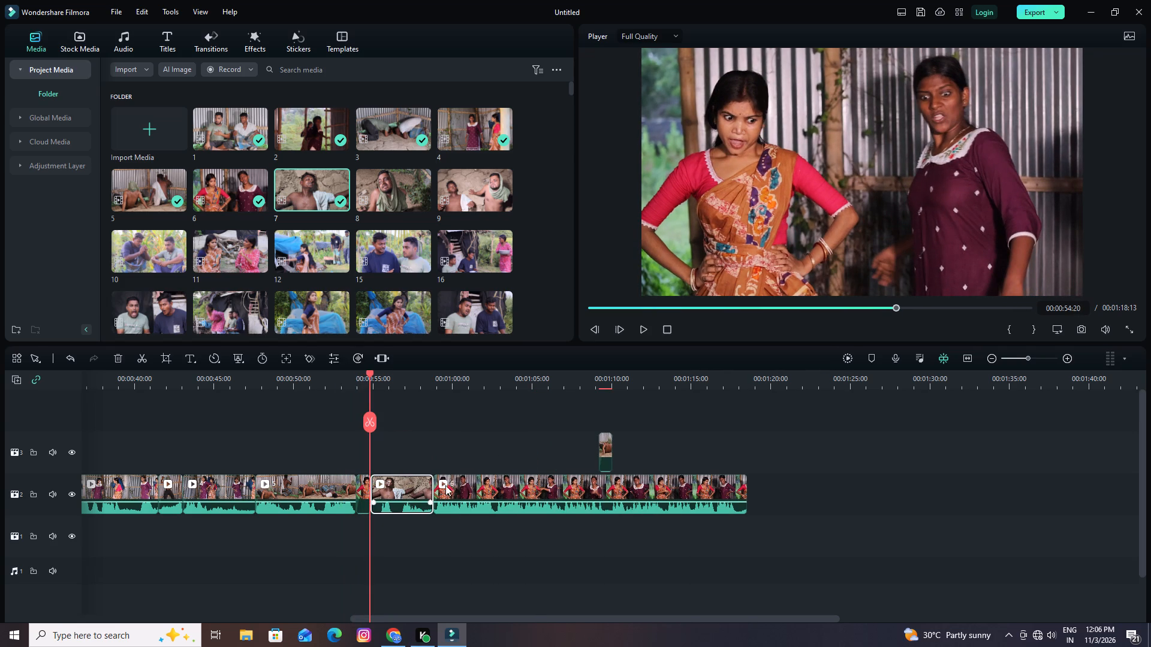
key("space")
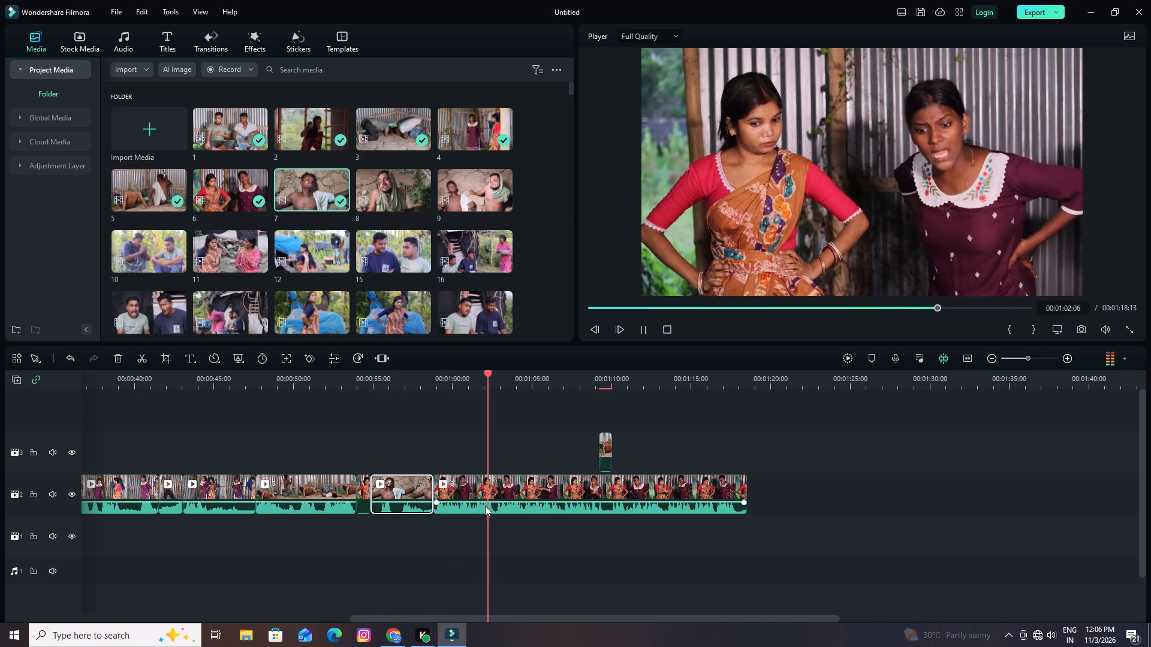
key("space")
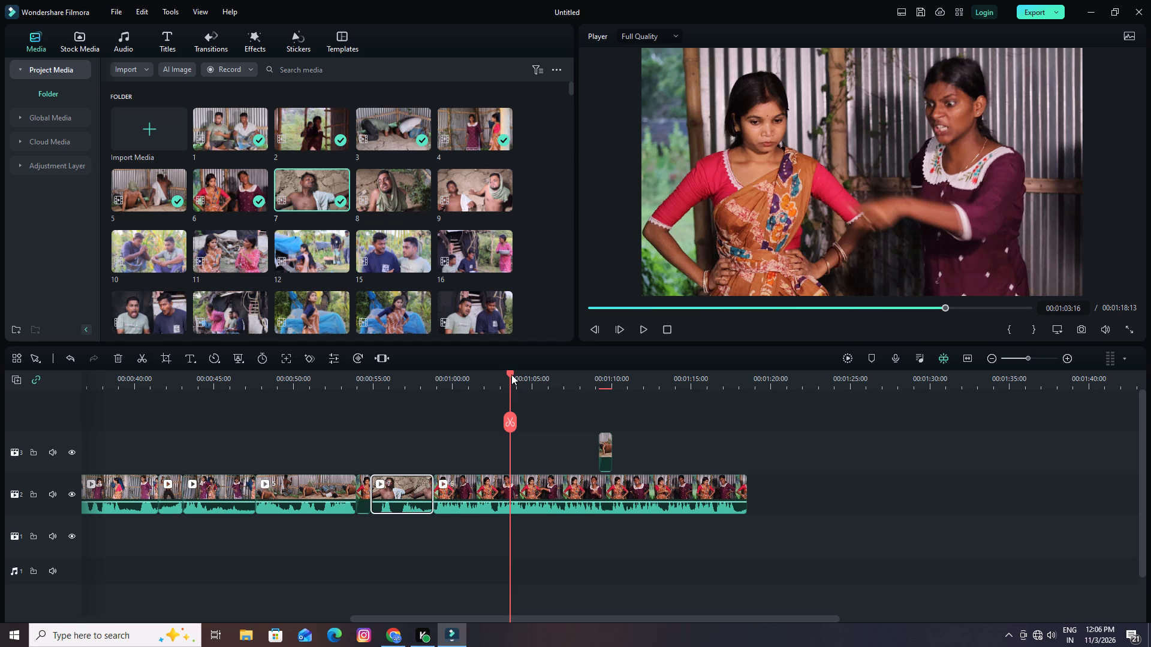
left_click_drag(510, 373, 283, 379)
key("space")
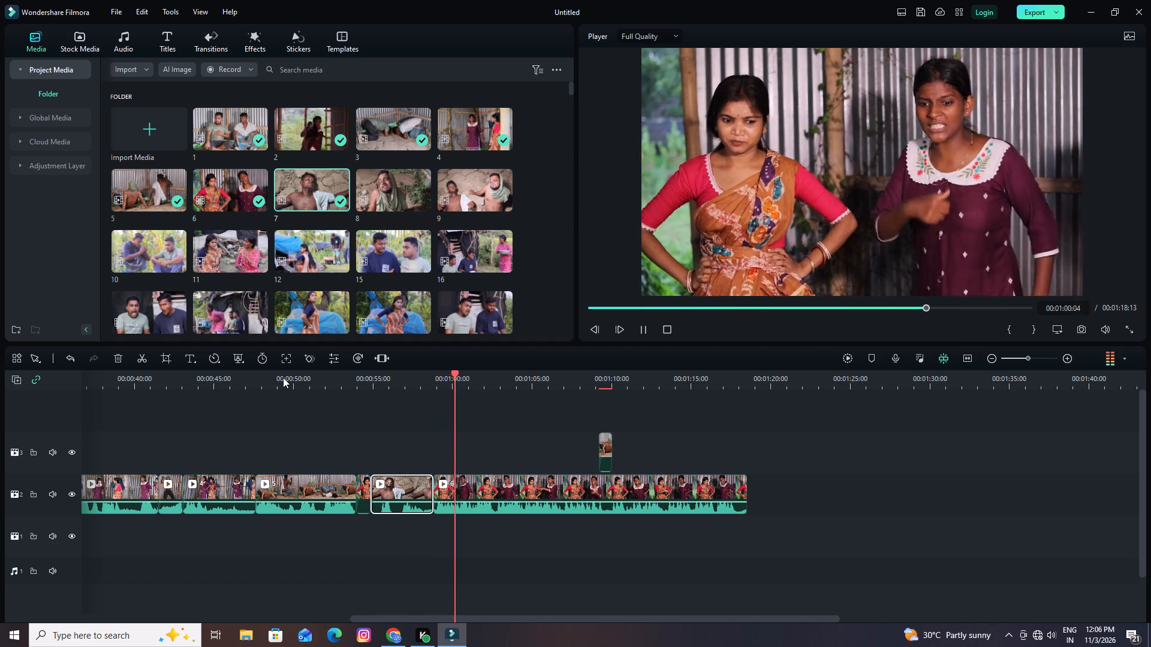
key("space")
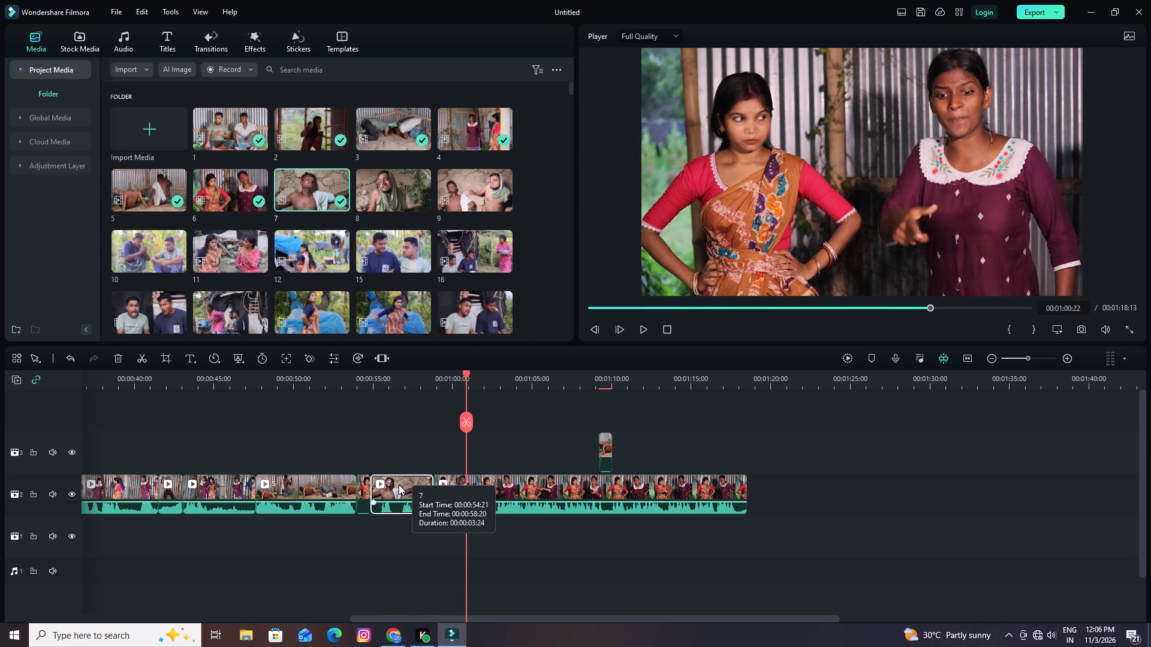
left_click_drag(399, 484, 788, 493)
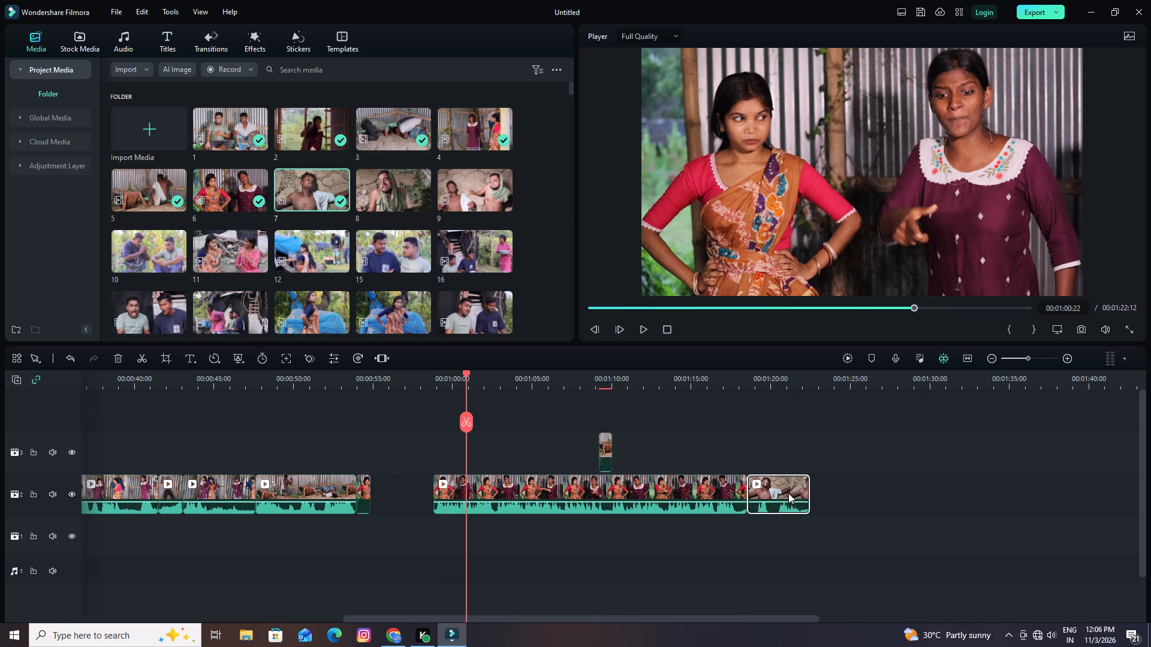
Insert clip 8 on the same track at 00:00:54:21, directly before the long part of clip 6.
left_click_drag(397, 177, 385, 486)
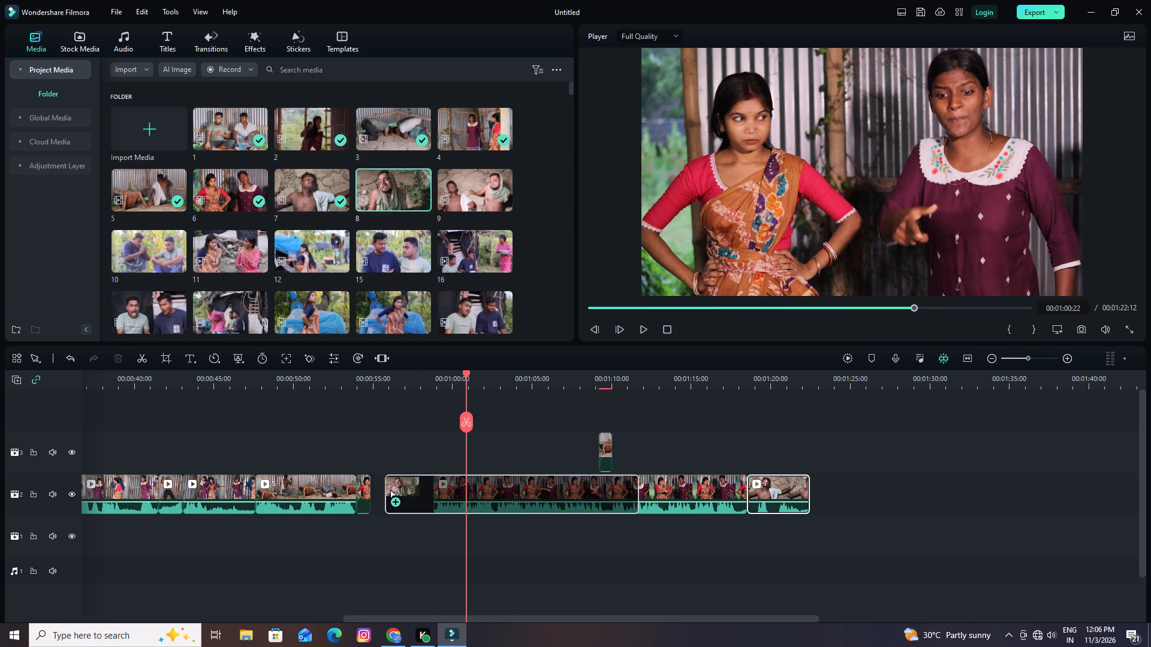
left_click_drag(385, 486, 377, 488)
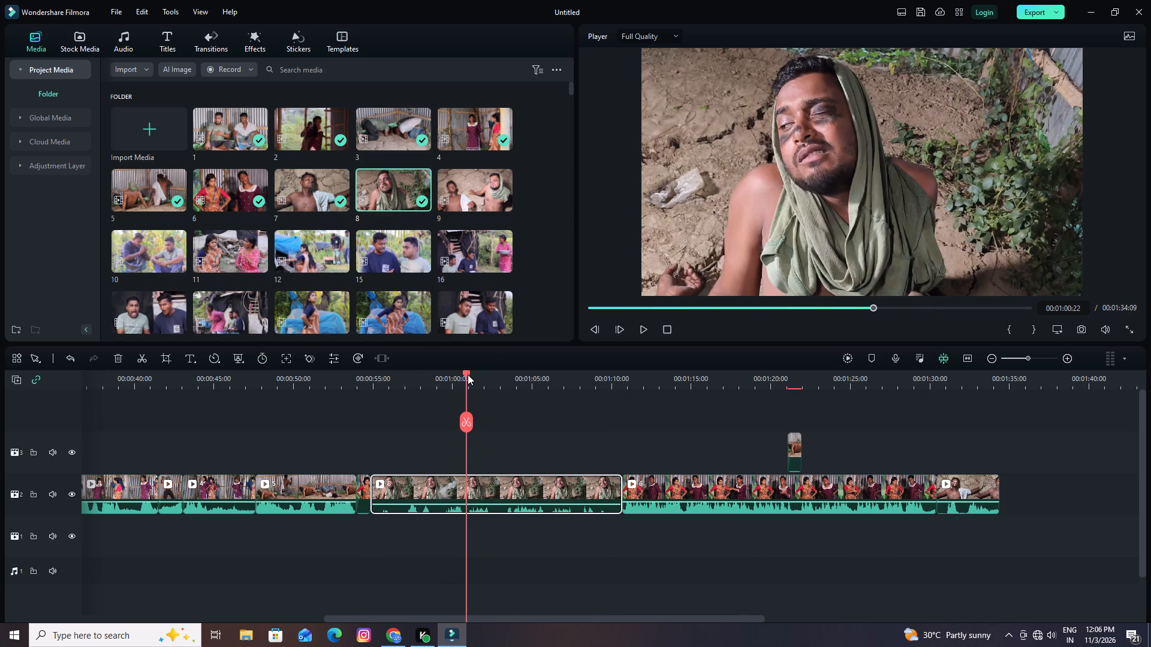
Play clip 8 to find its end point, split it at 00:01:09:23 and delete the remaining tail.
left_click_drag(468, 373, 335, 385)
key("space")
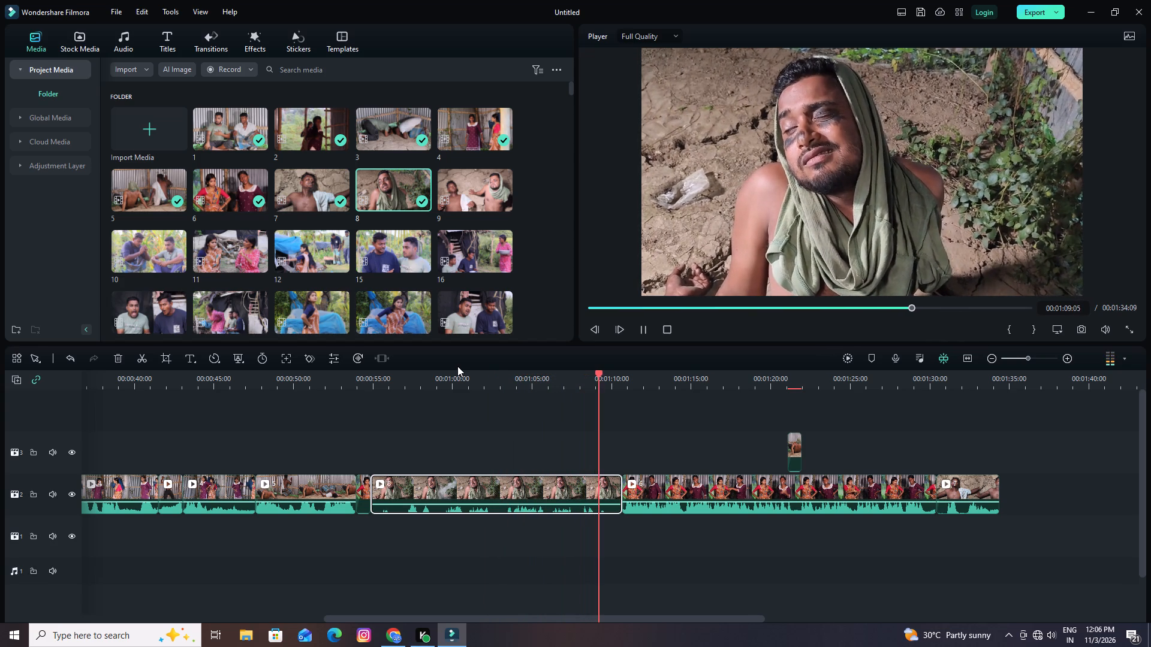
key("space")
key("space")
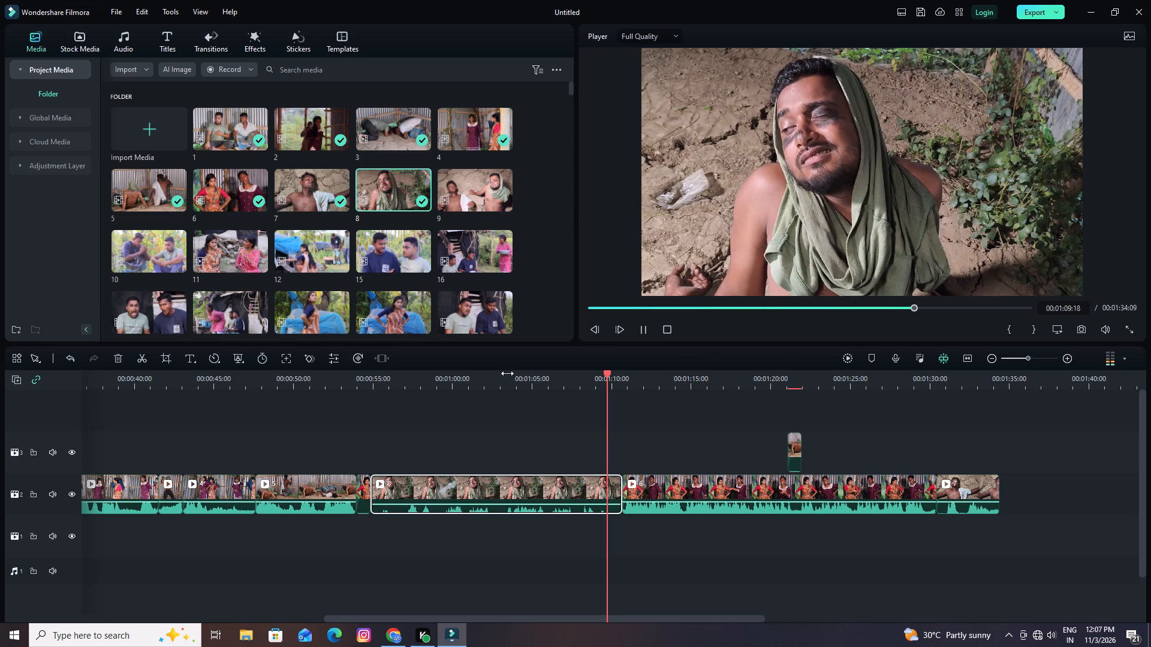
key("space")
left_click(611, 419)
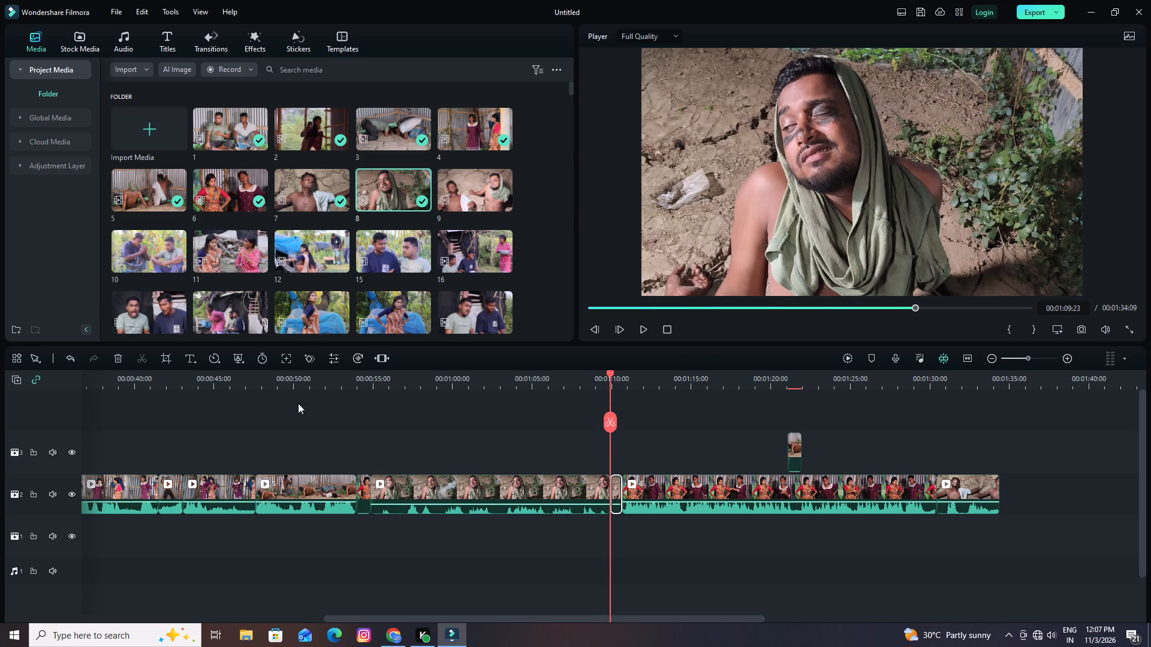
left_click(118, 356)
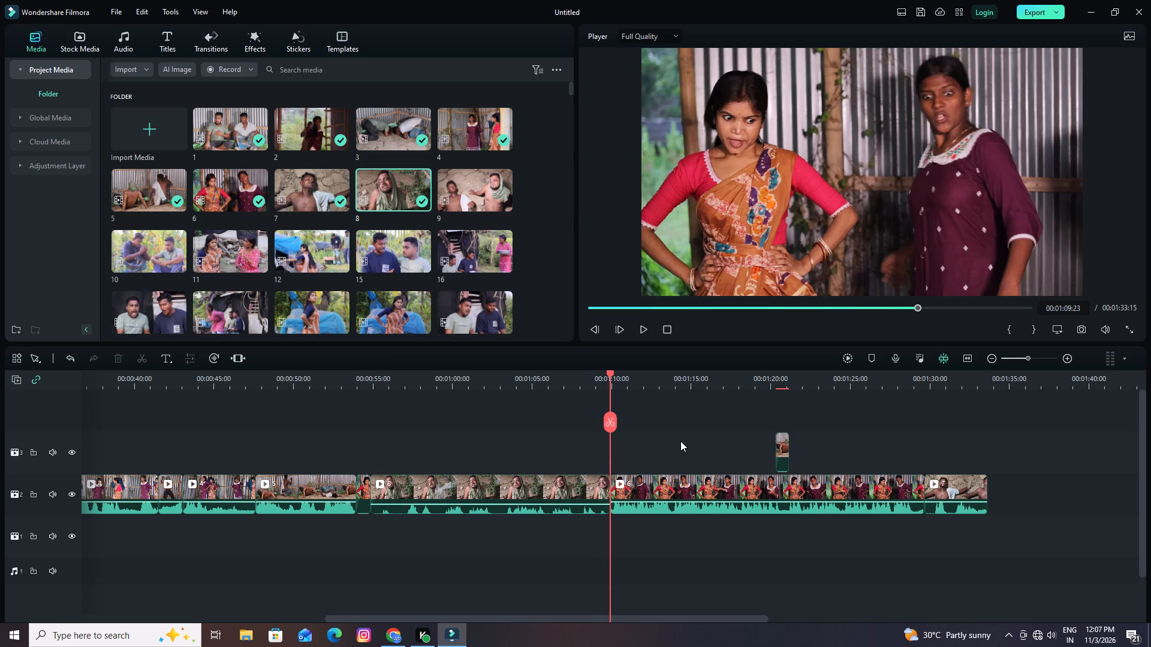
Replay the start of clip 8, split it at 00:00:56:03 and delete the opening piece before the cut.
left_click_drag(612, 373, 487, 387)
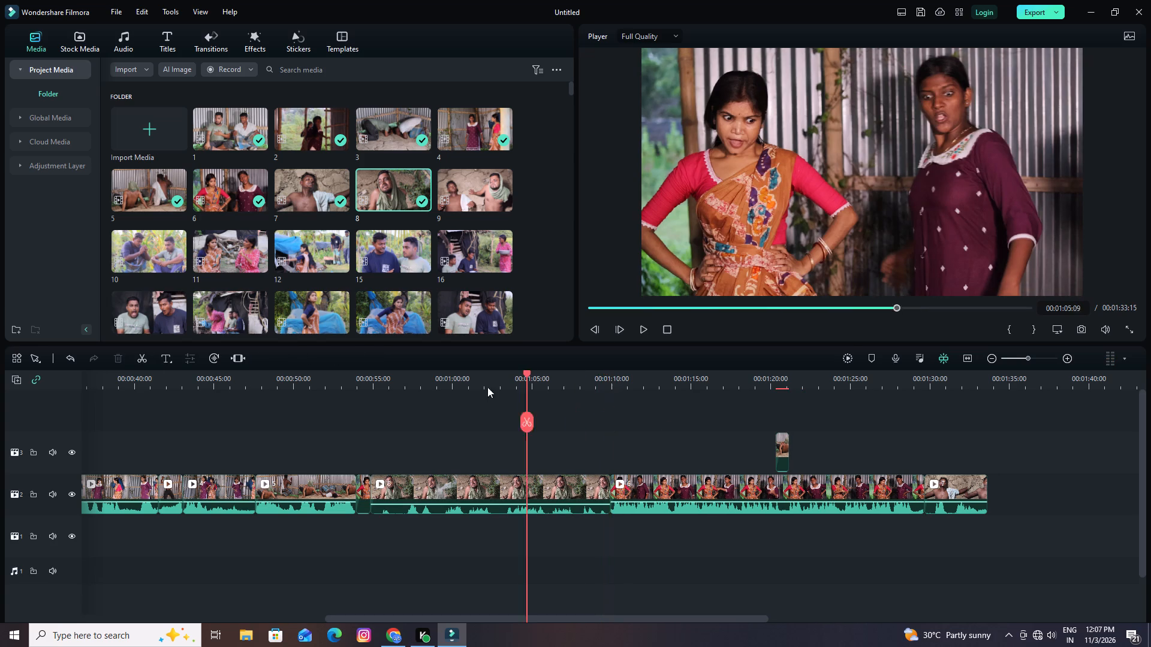
left_click_drag(487, 387, 360, 388)
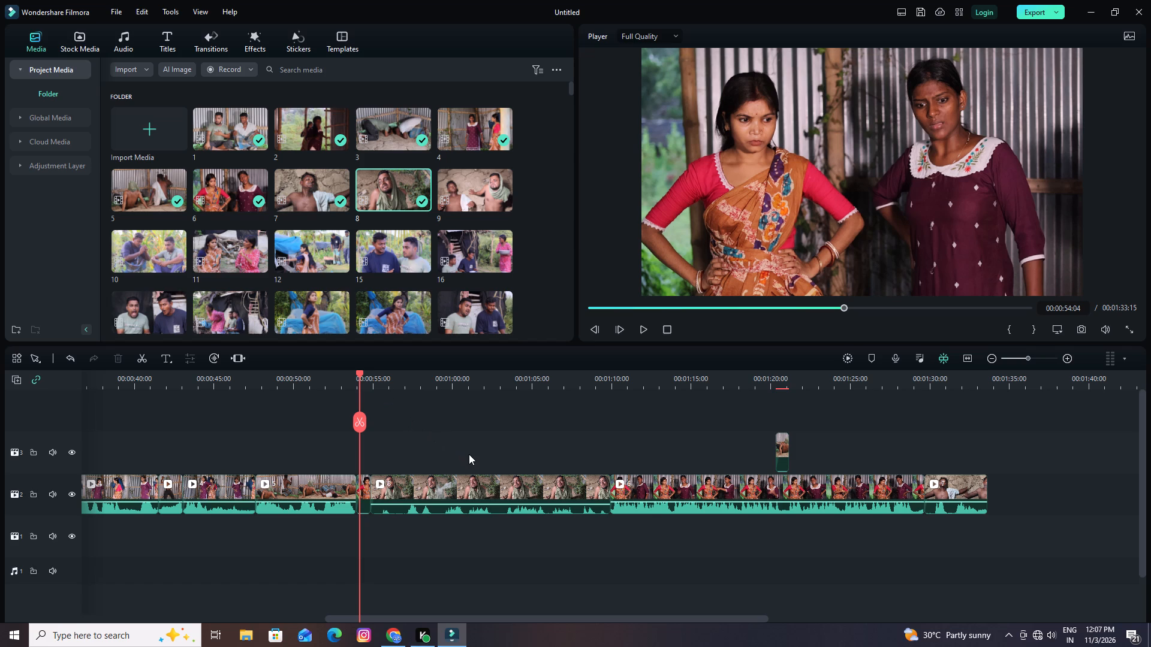
key("space")
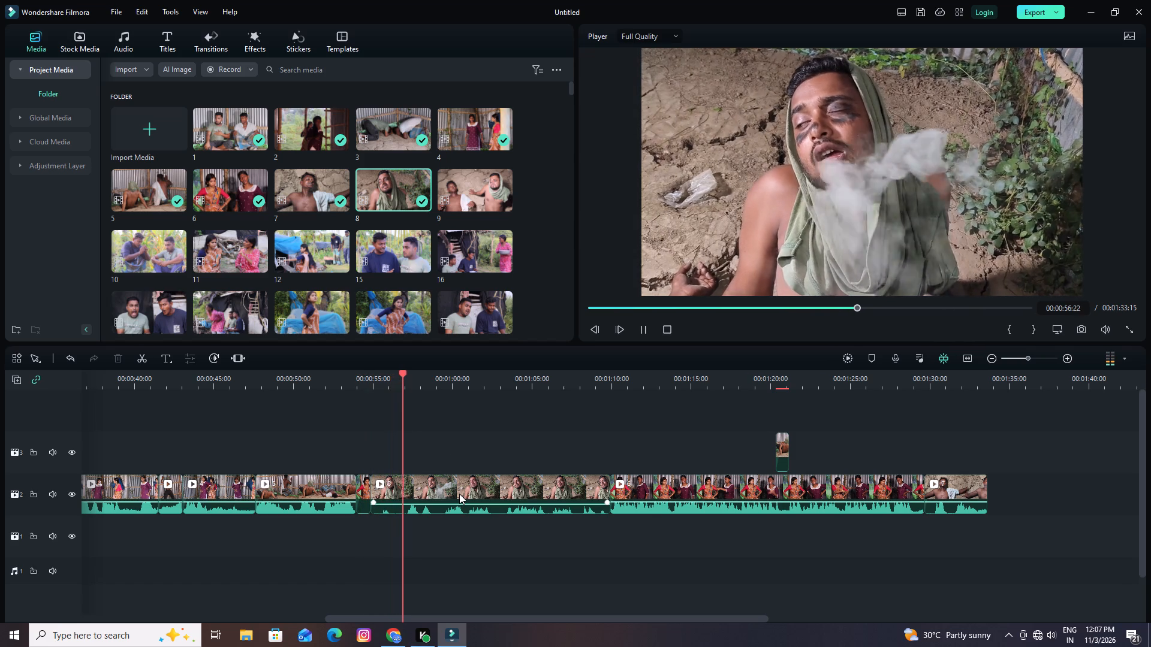
key("space")
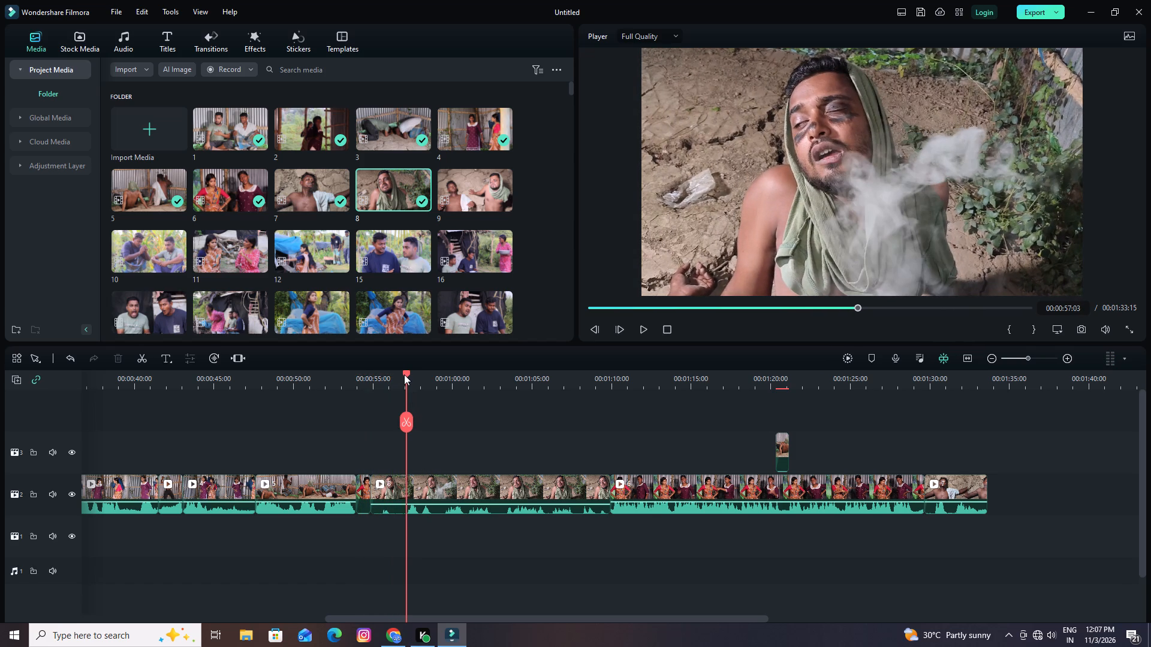
left_click_drag(404, 374, 394, 380)
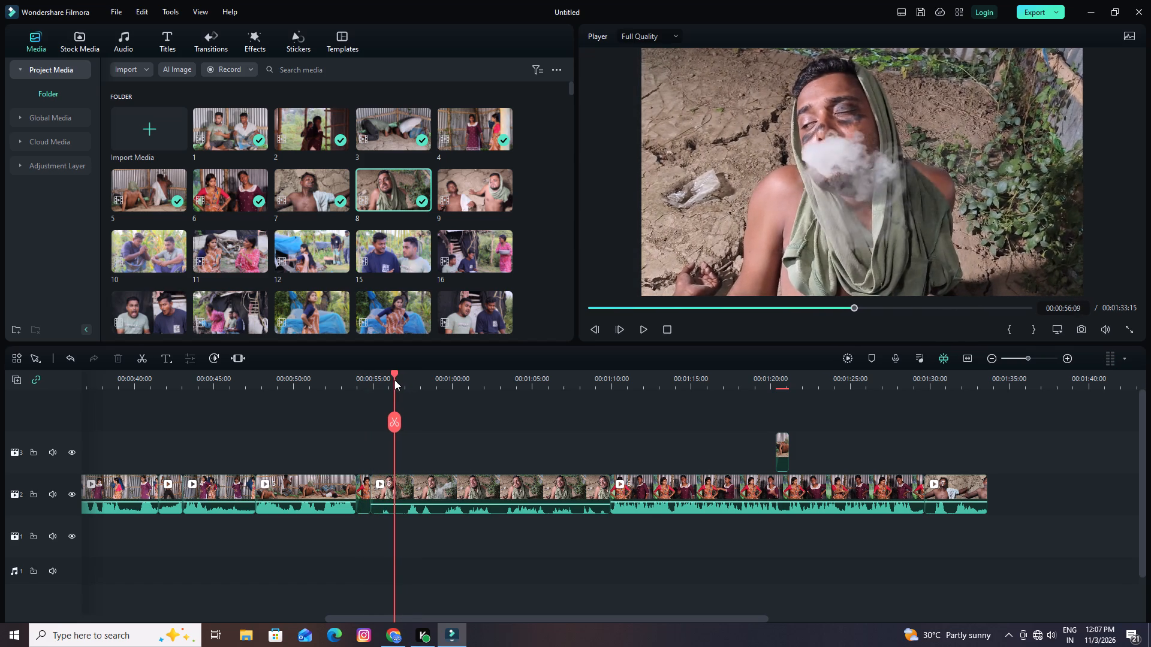
left_click_drag(394, 380, 392, 382)
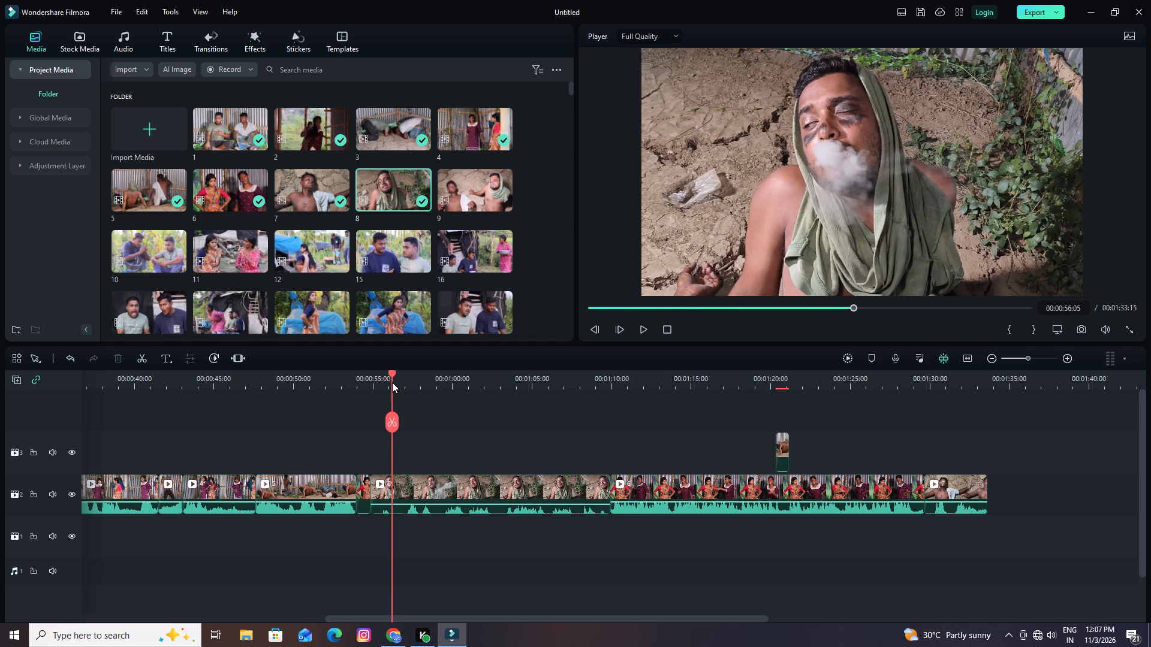
left_click_drag(392, 382, 391, 385)
left_click(391, 421)
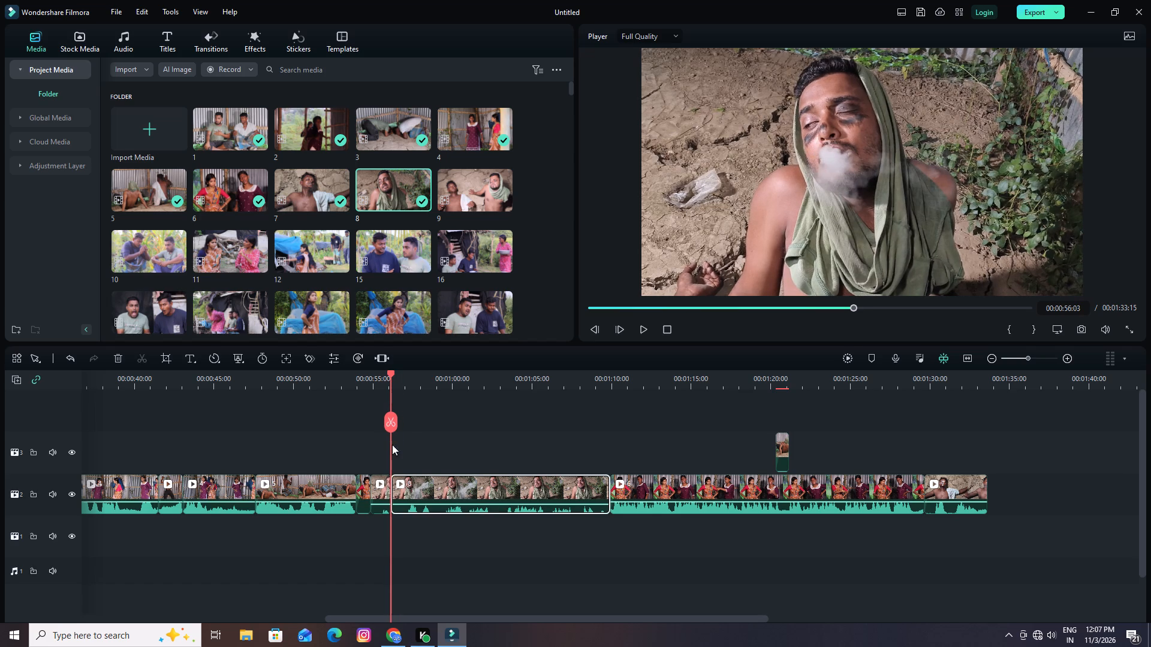
left_click(382, 488)
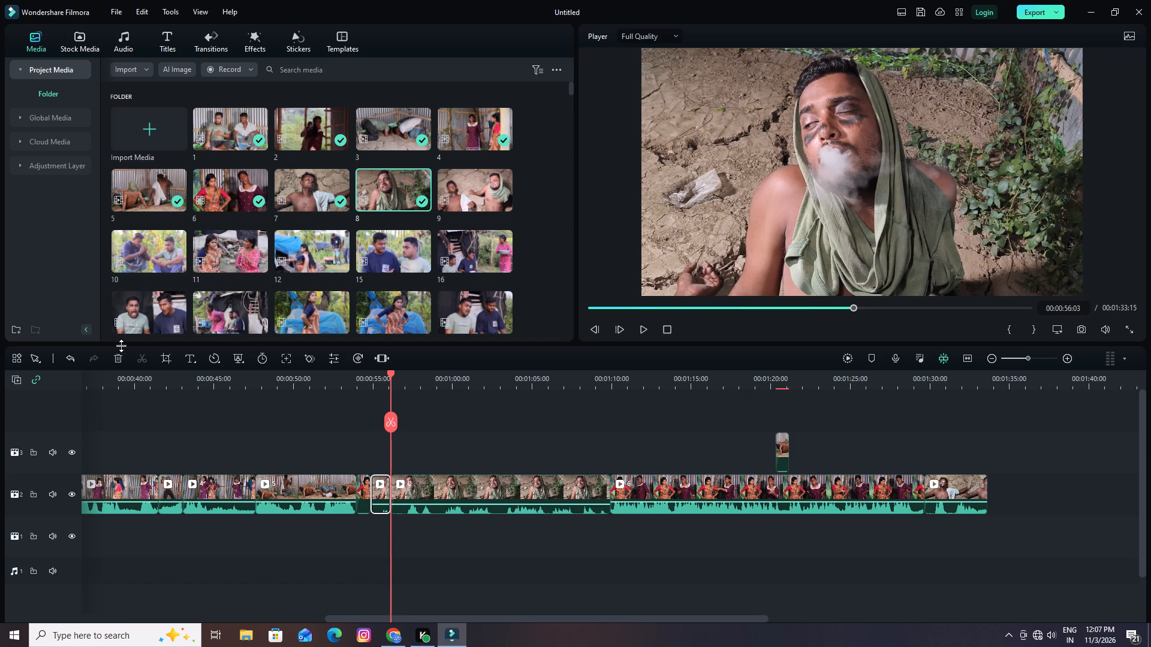
left_click(117, 356)
Replay the passage from the end of clip 5 at about 00:00:52 into the trimmed clip 8.
left_click_drag(370, 372, 325, 378)
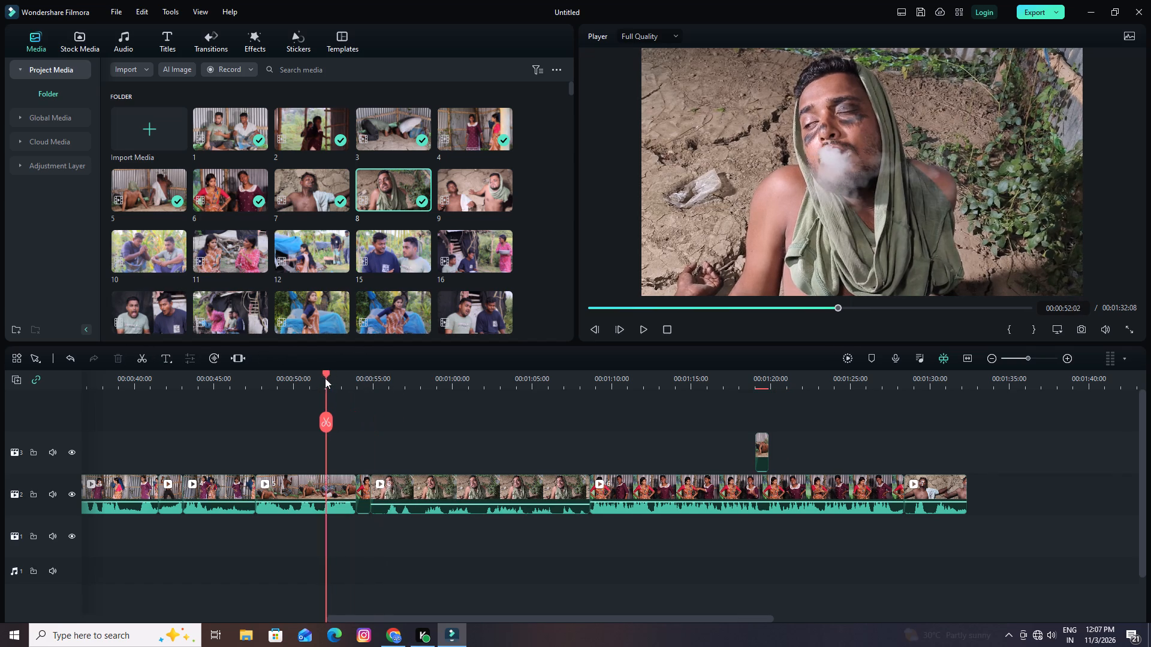
left_click_drag(325, 378, 321, 378)
key("space")
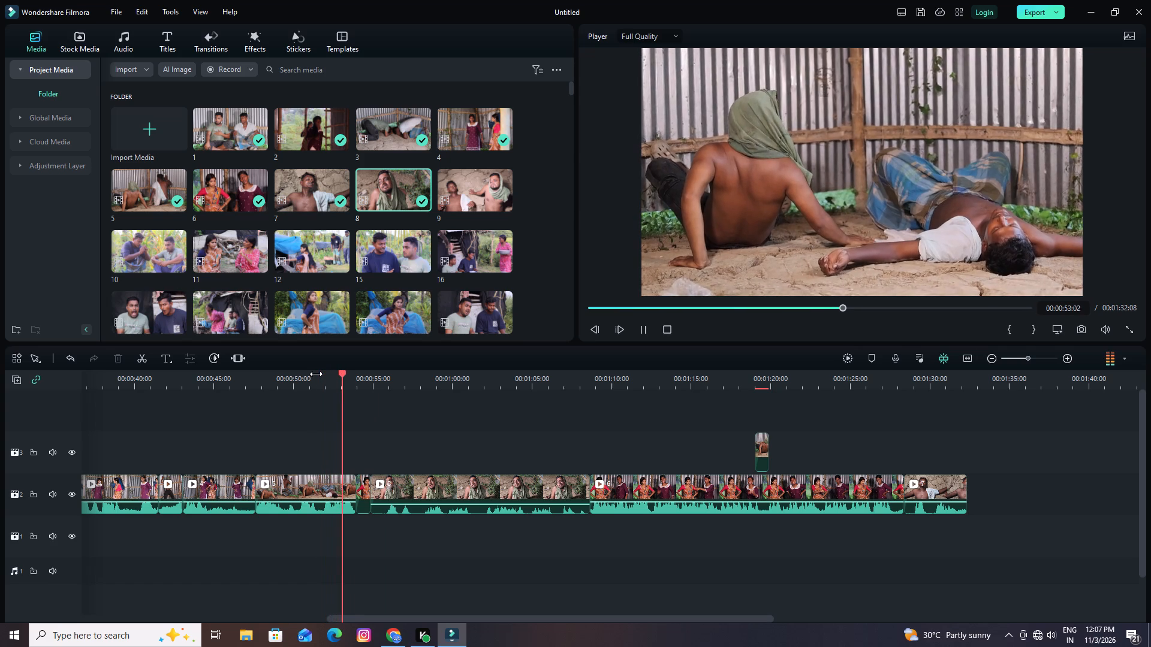
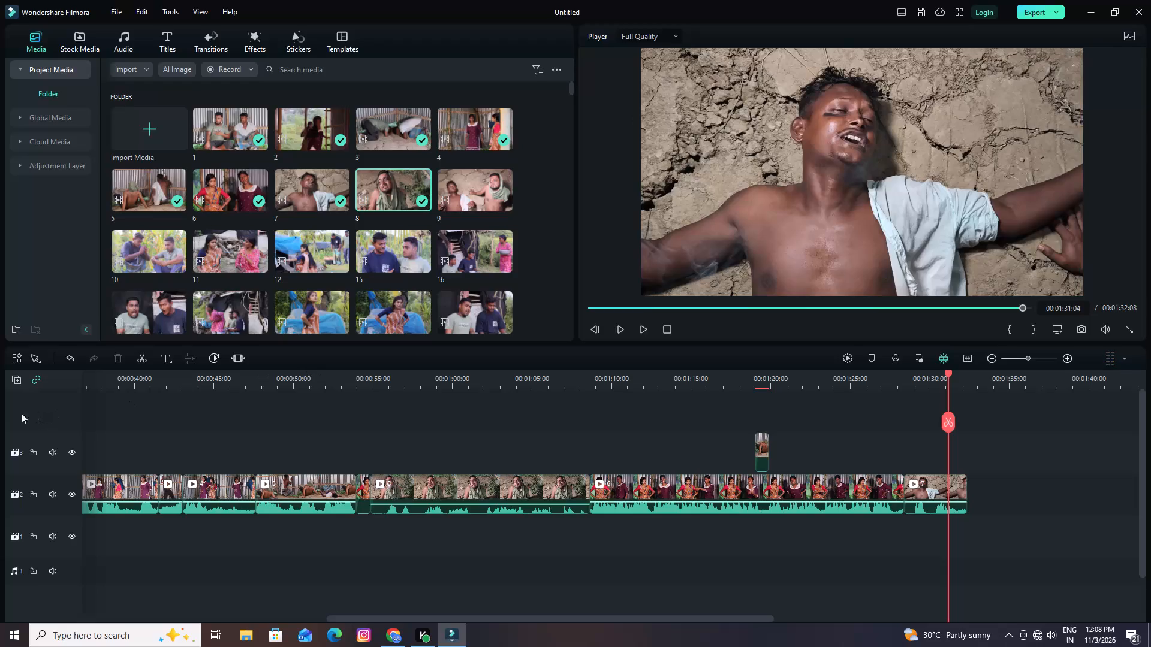
Park clip 8 on video track 3 after clip 7's end, and move the long part of clip 6 directly after its short first piece.
left_click_drag(448, 482, 944, 449)
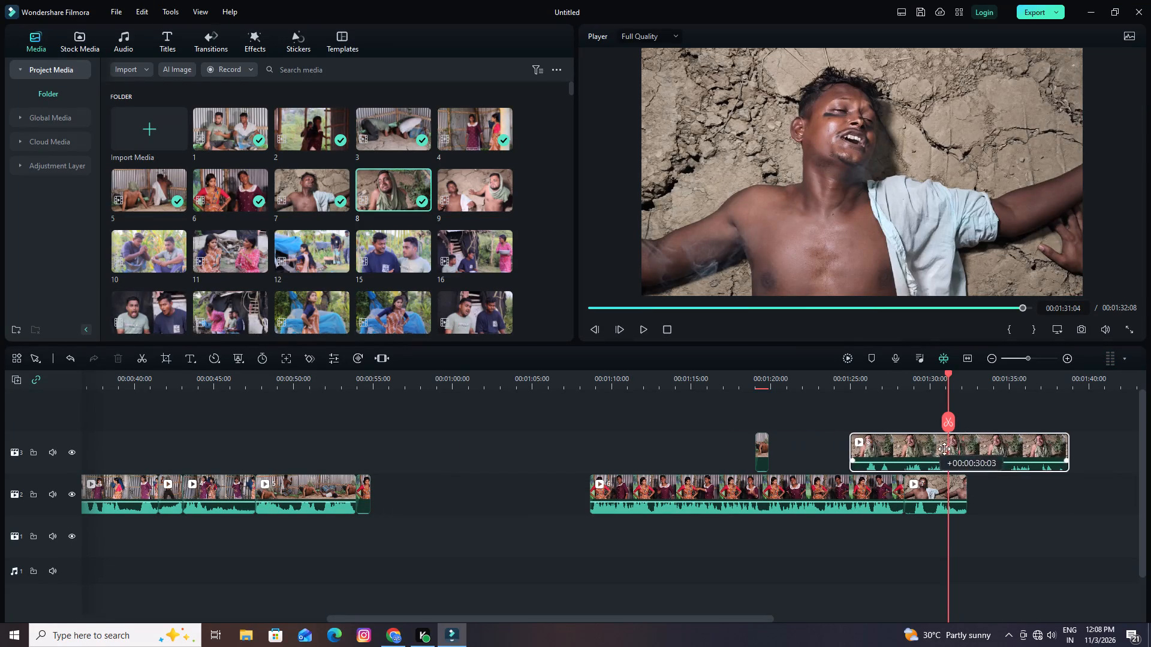
left_click_drag(944, 449, 1048, 446)
left_click_drag(665, 482, 442, 480)
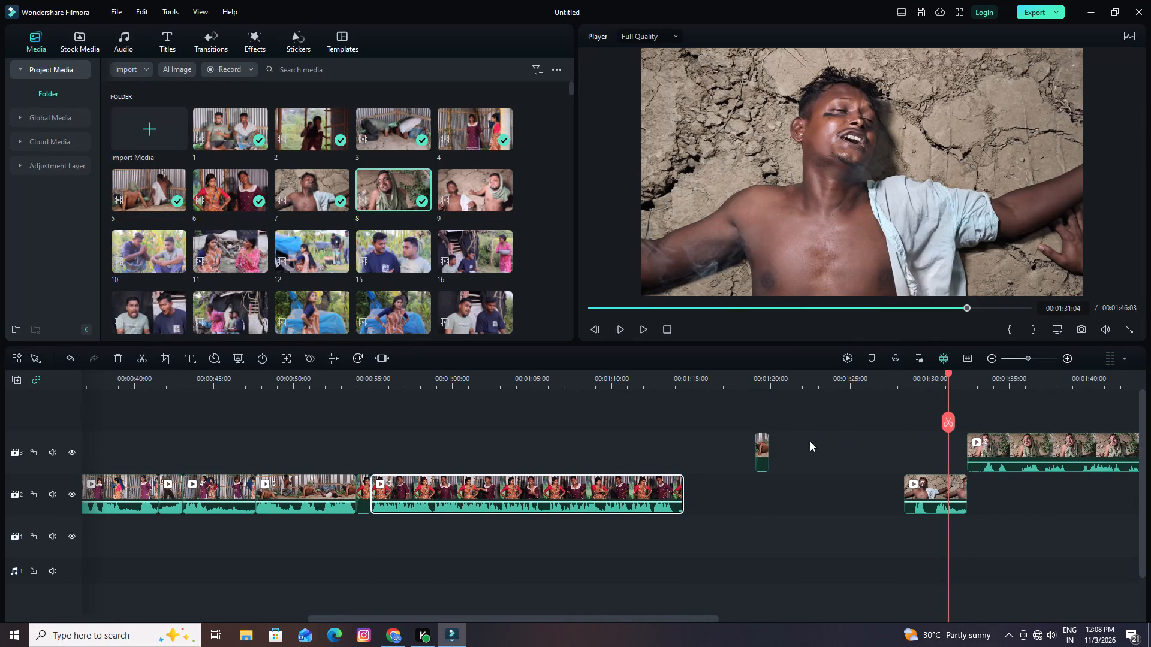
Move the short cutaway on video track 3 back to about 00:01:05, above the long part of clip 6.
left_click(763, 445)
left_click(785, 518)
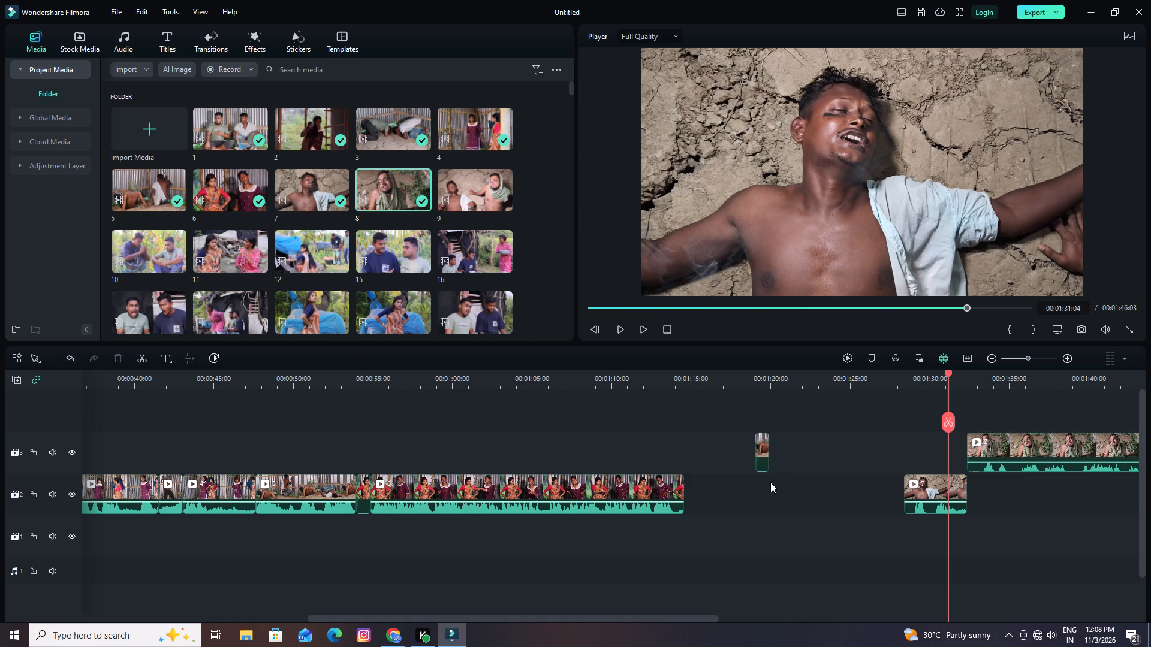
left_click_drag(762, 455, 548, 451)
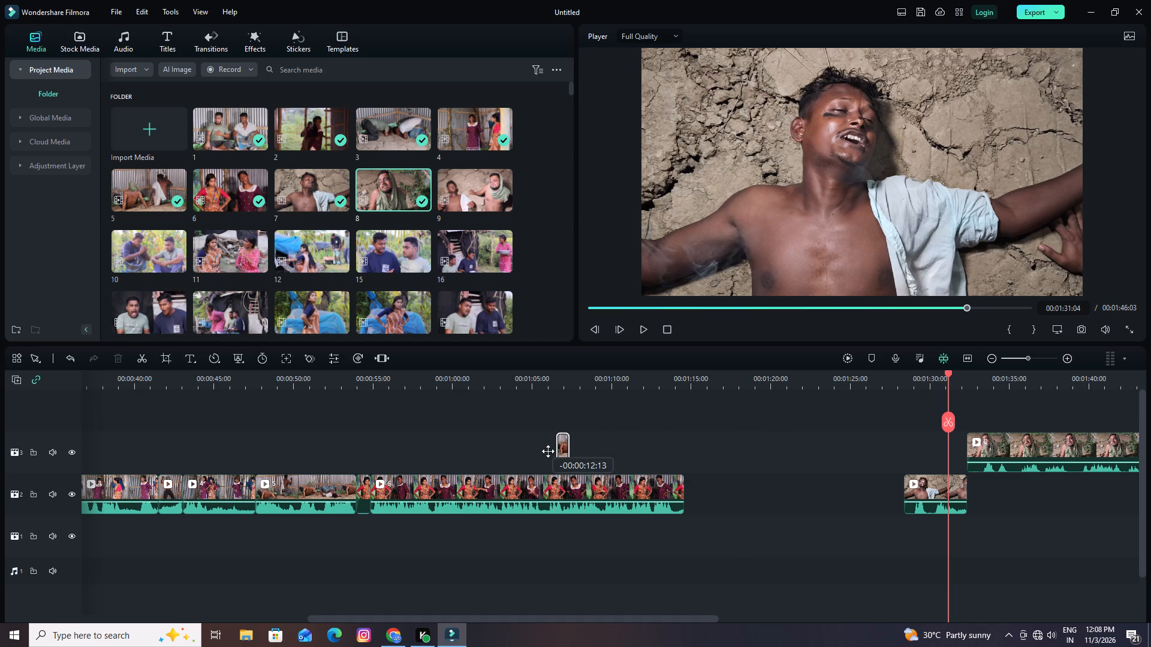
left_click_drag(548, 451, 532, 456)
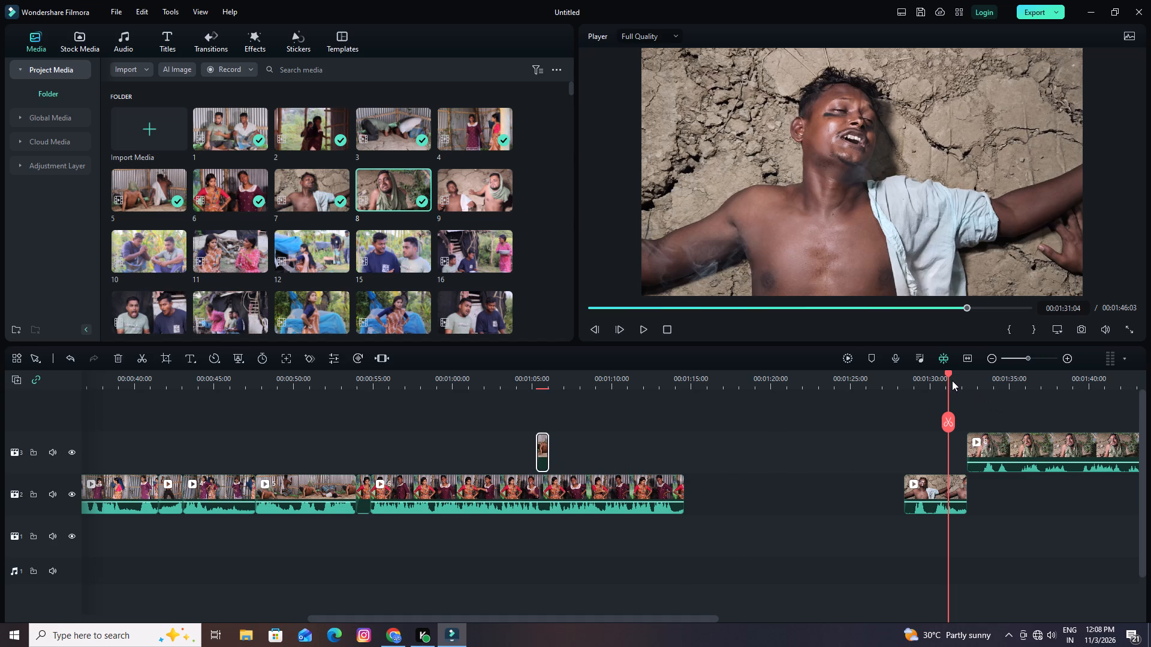
Replay the passage from the end of clip 5 into clip 6, up to about 00:01:02, to find a spot for the cutaway.
left_click_drag(948, 374, 346, 371)
key("space")
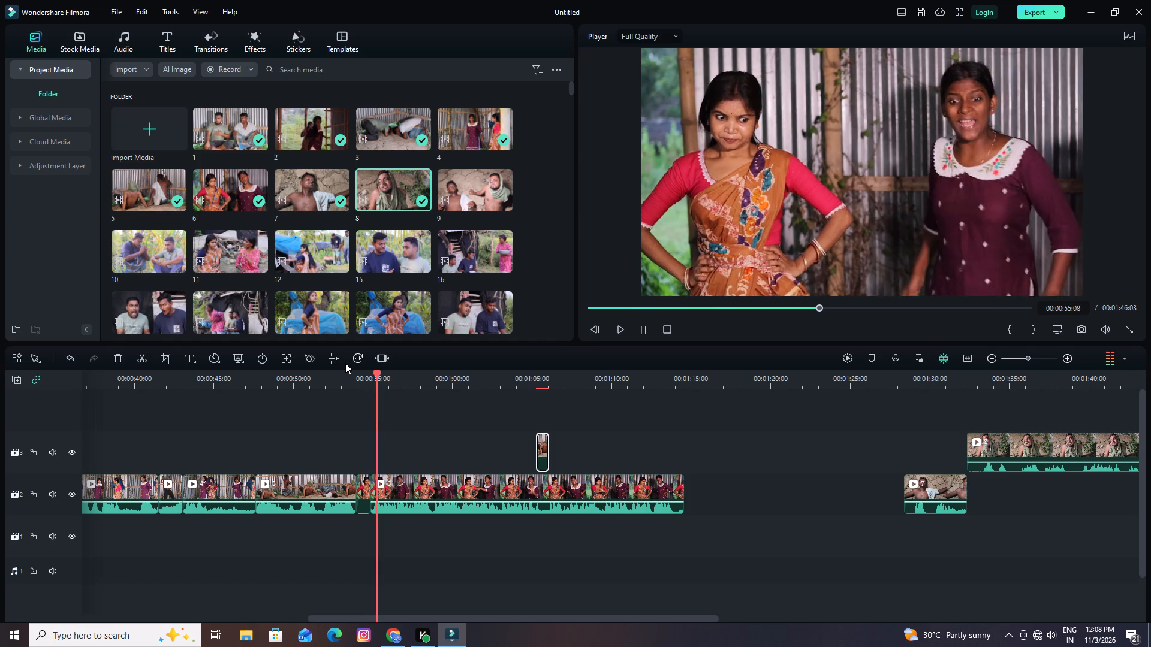
key("space")
left_click_drag(398, 371, 312, 379)
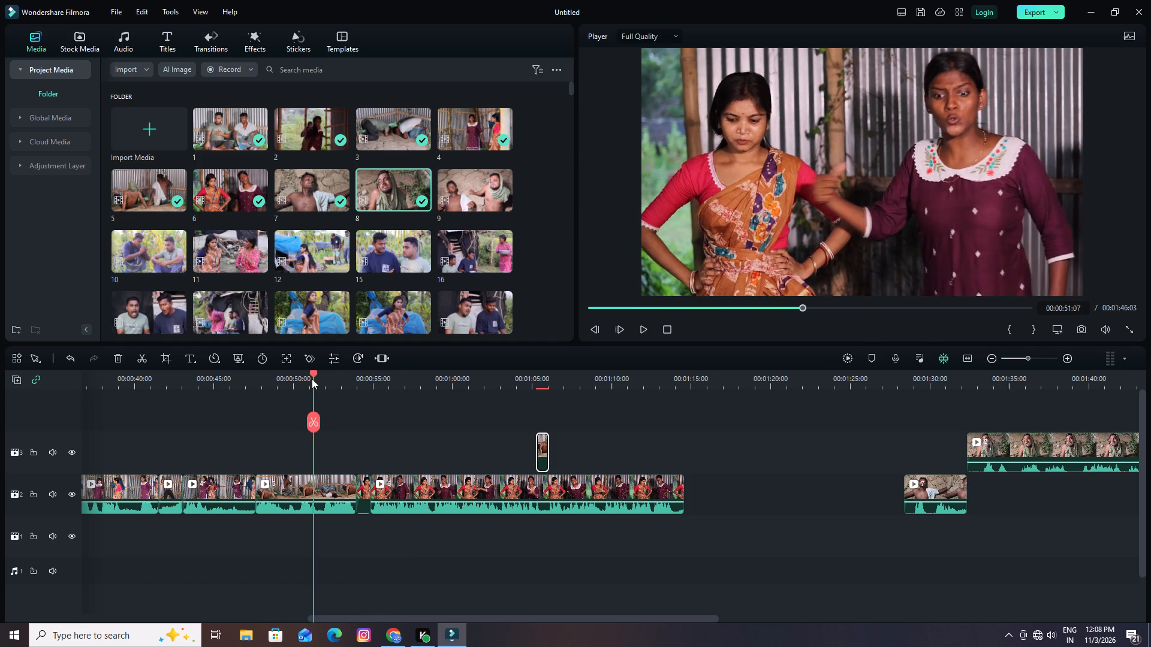
left_click_drag(312, 379, 311, 379)
key("space")
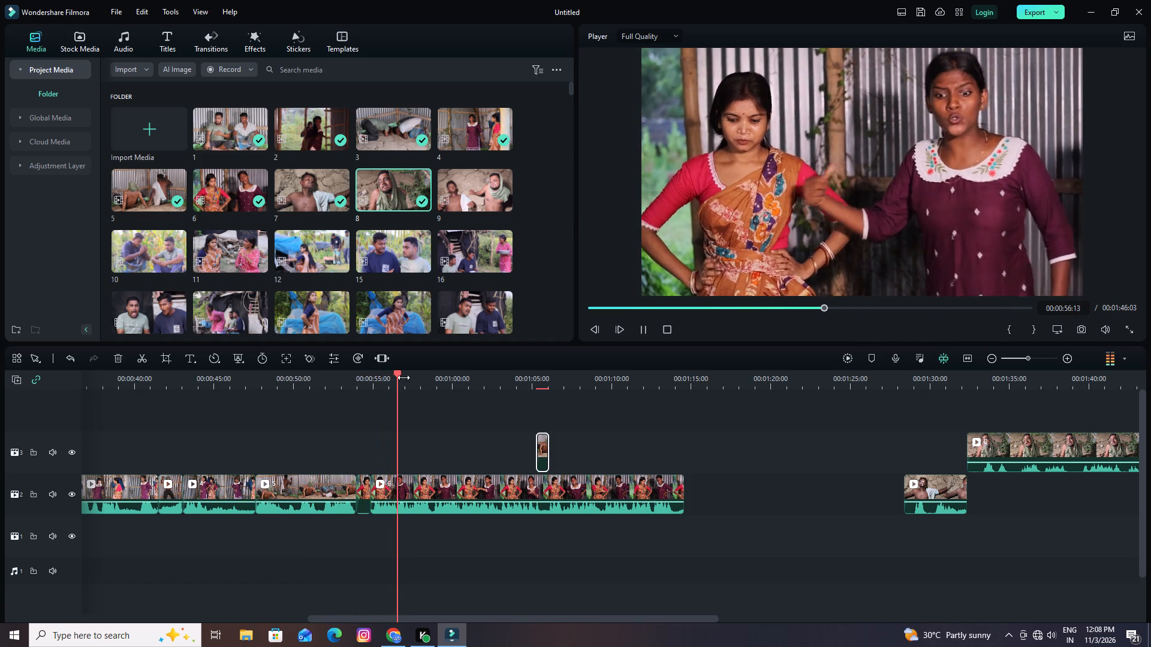
left_click_drag(425, 378, 577, 390)
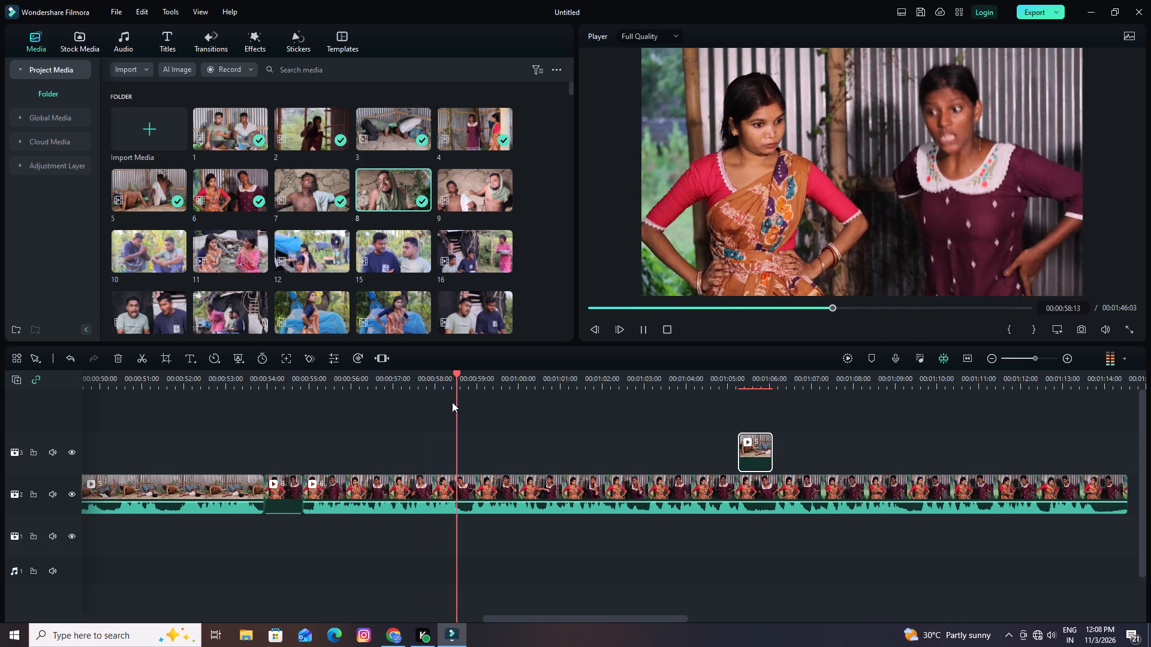
key("space")
left_click_drag(504, 371, 220, 401)
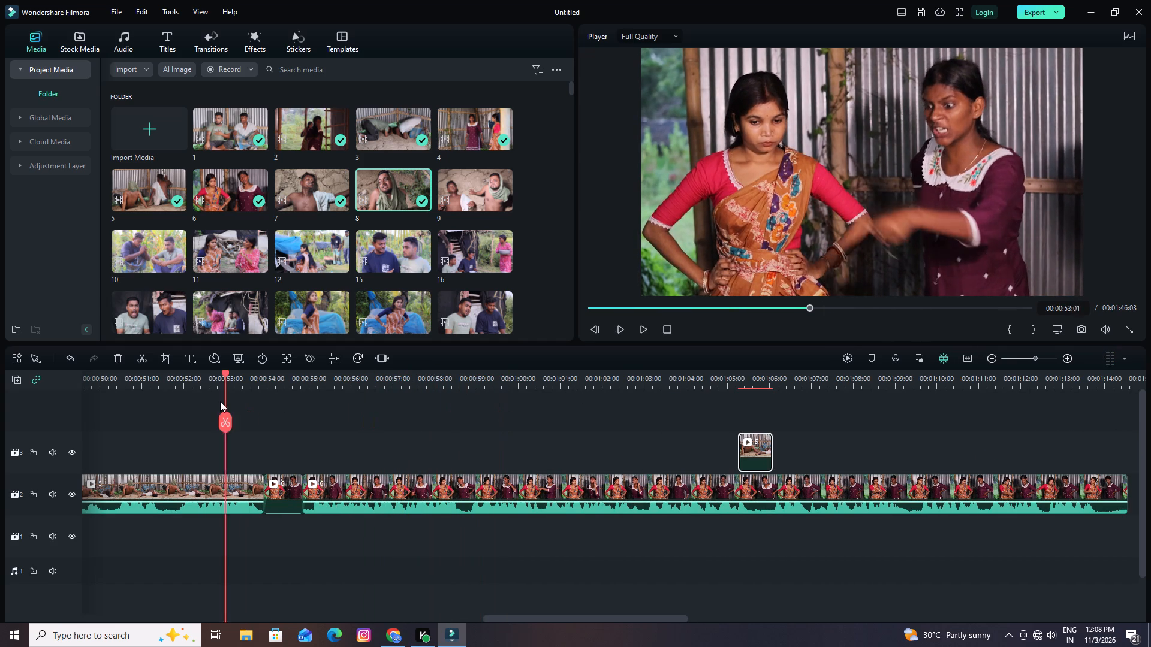
left_click_drag(220, 401, 215, 401)
key("space")
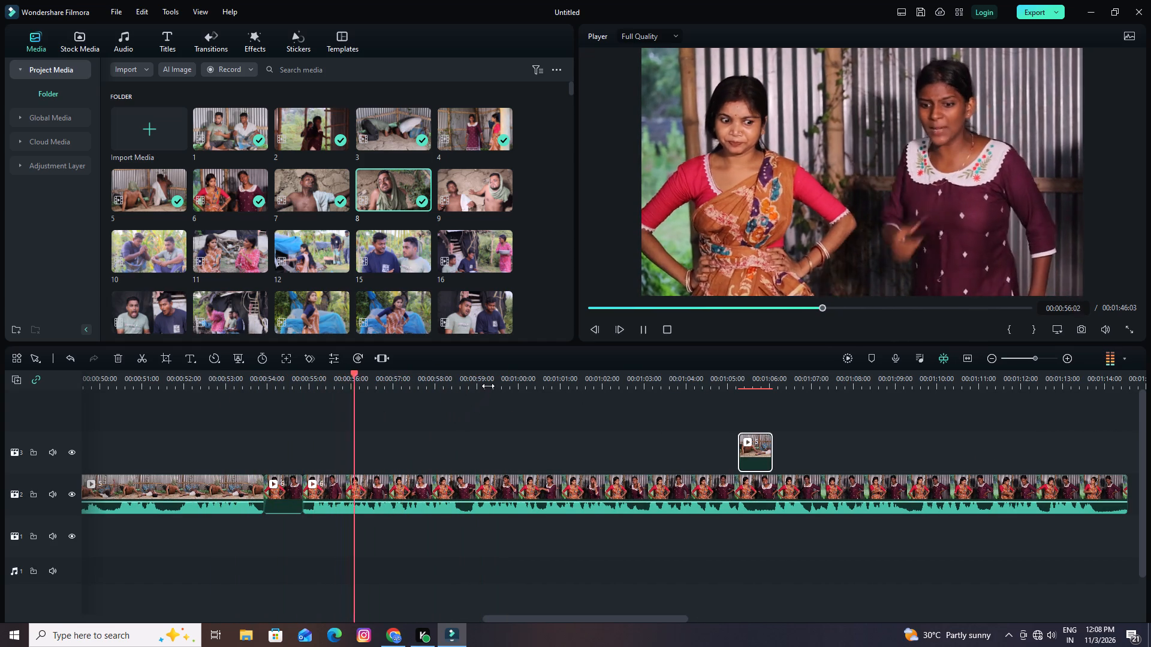
left_click_drag(489, 384, 424, 378)
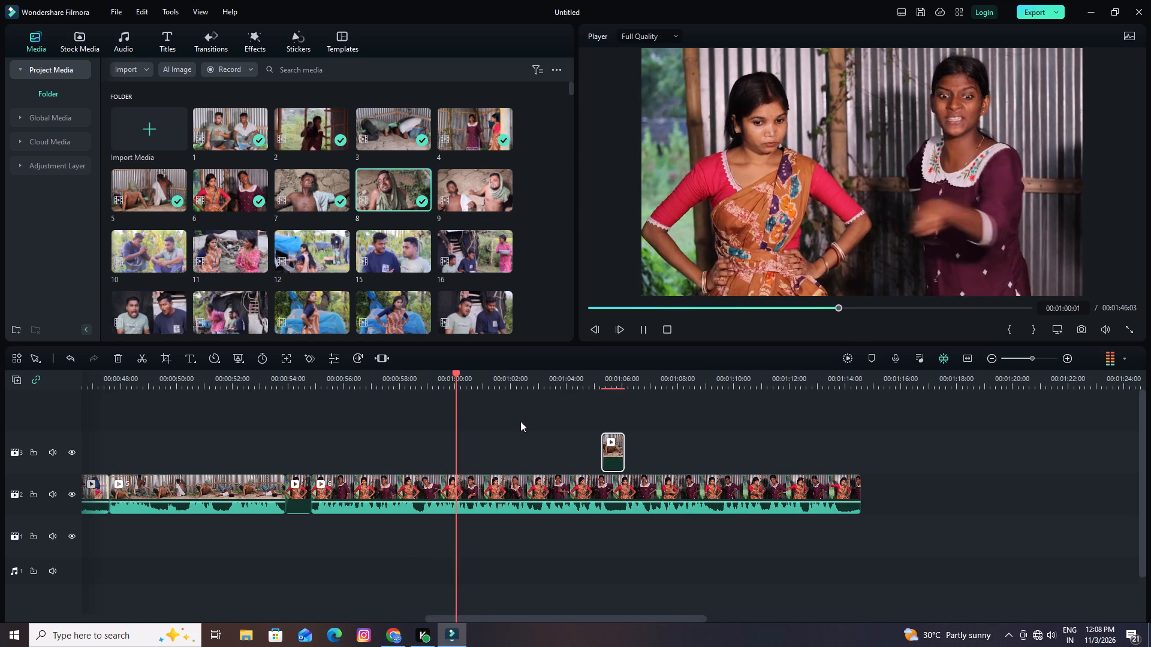
key("space")
key("space")
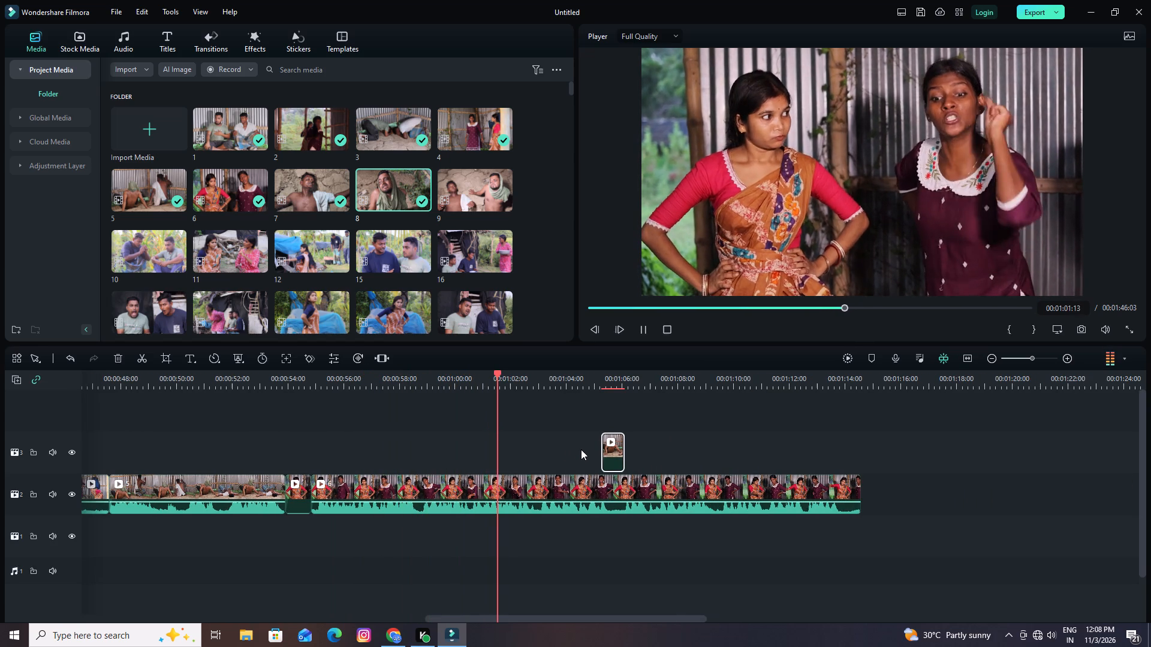
key("space")
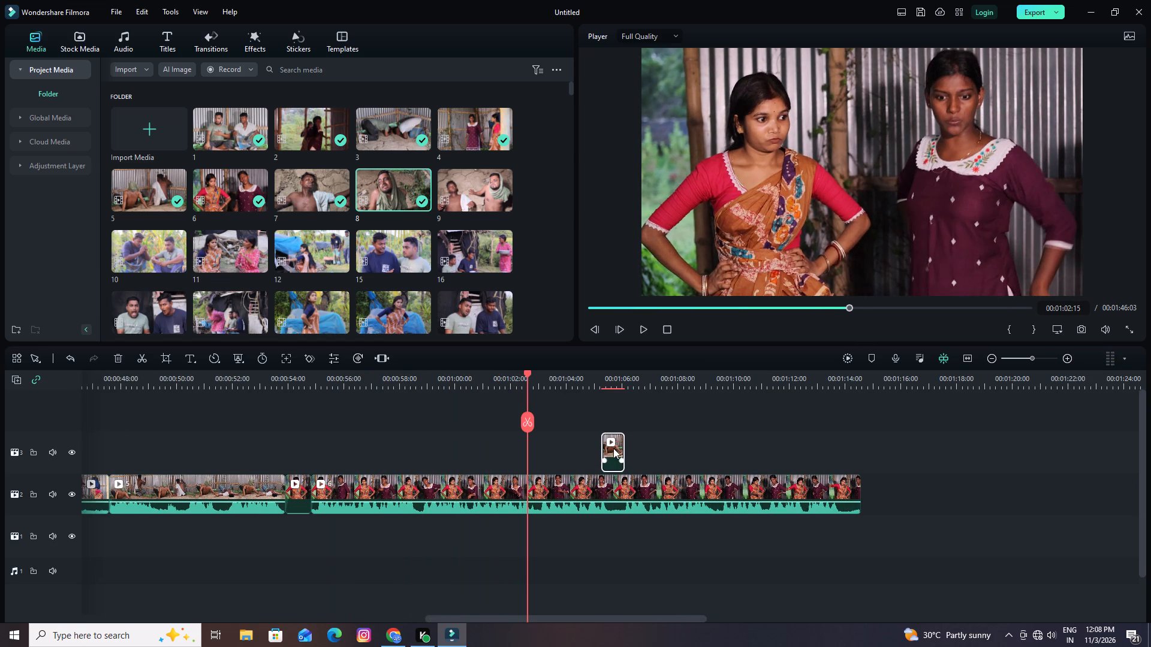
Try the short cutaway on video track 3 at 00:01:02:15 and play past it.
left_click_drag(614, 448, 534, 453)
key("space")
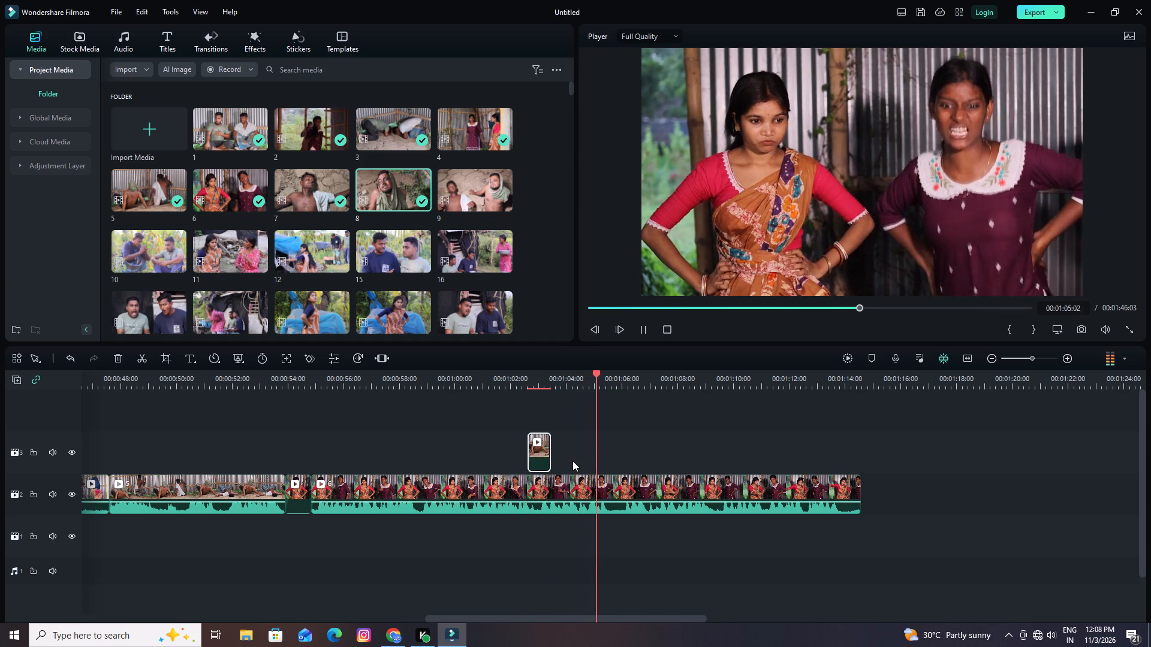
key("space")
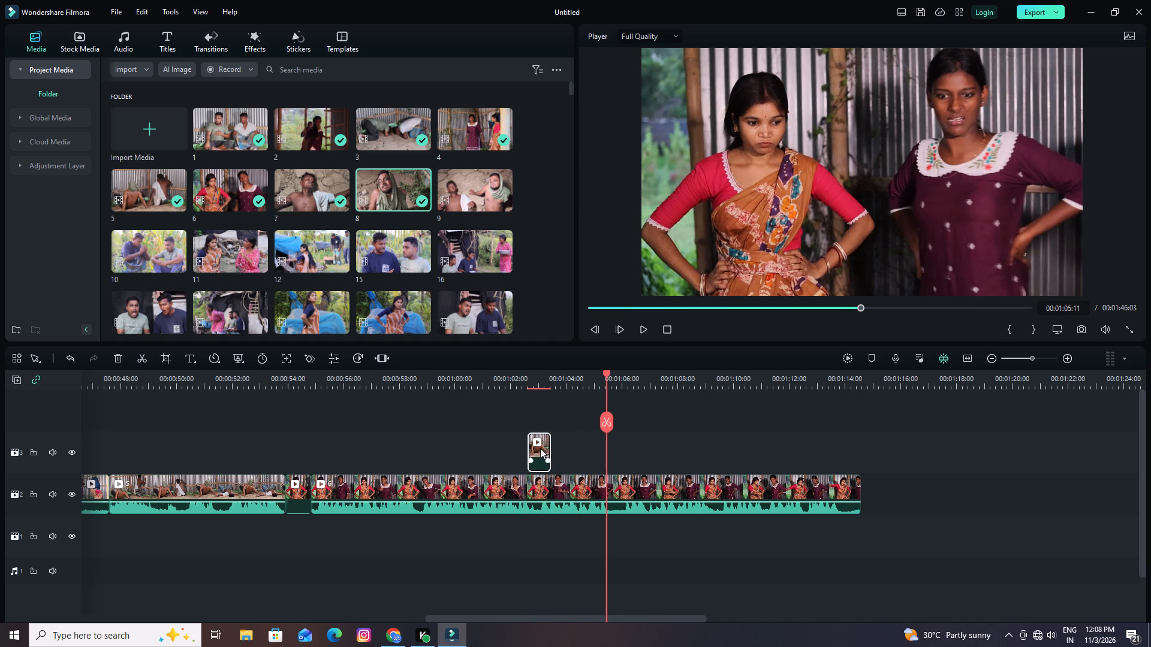
Reposition the short cutaway on video track 3 to start at 00:01:04:21 and play through it.
left_click_drag(540, 448, 609, 455)
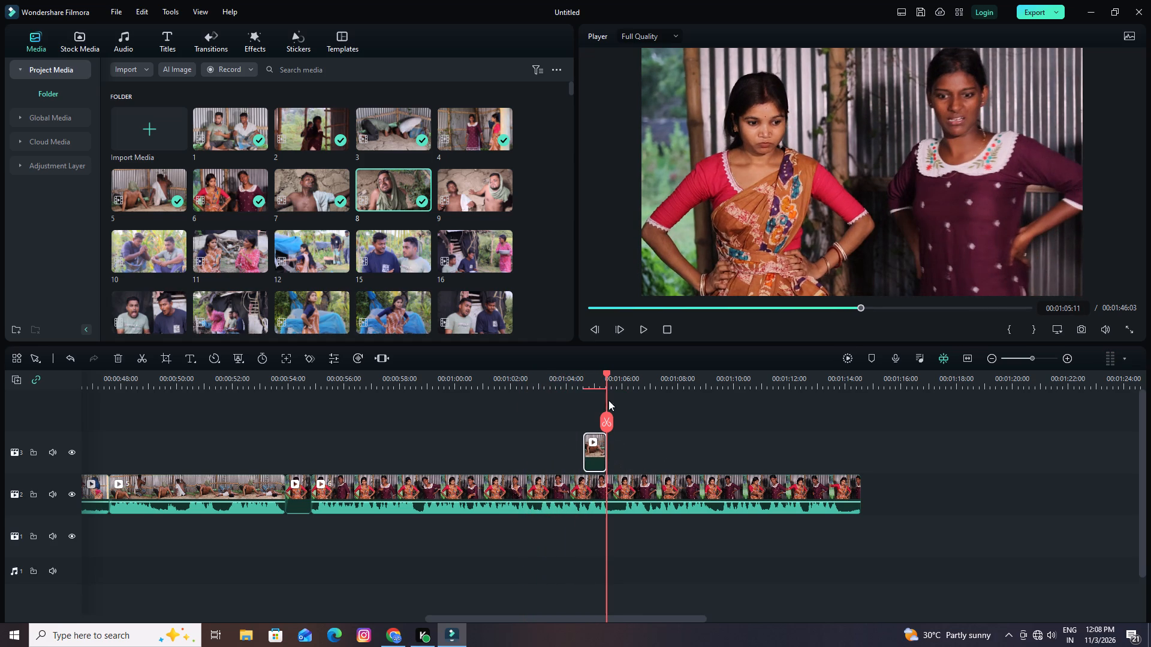
left_click_drag(605, 374, 590, 374)
left_click_drag(591, 452, 592, 452)
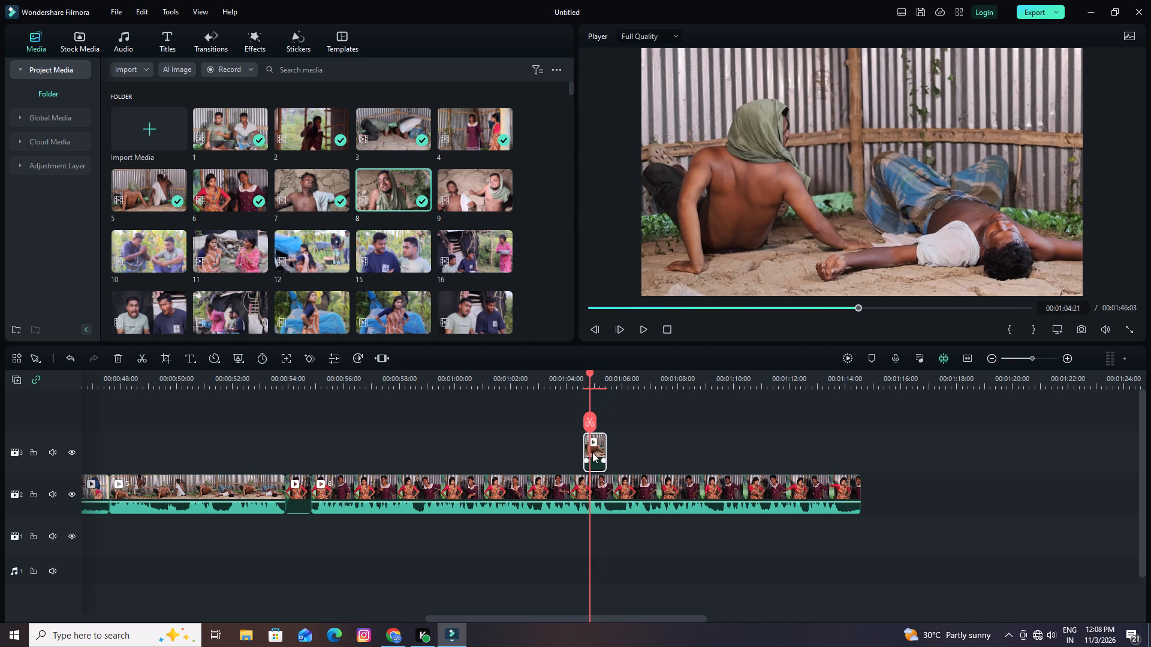
left_click_drag(592, 452, 601, 452)
key("space")
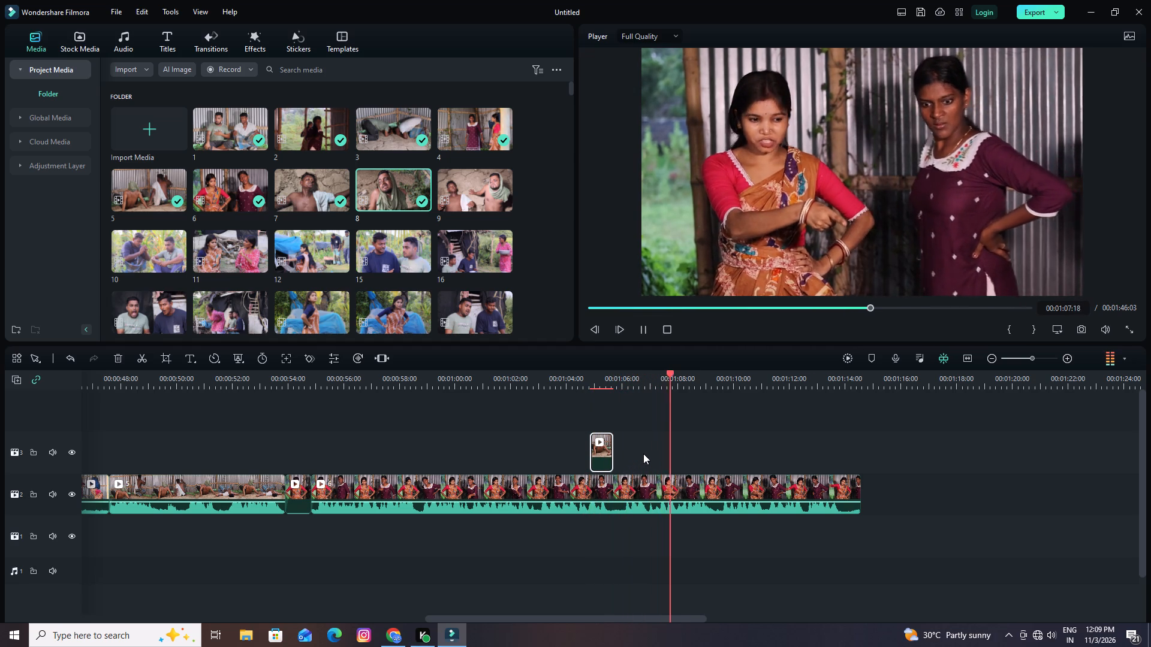
Play to the end of clip 6, and move clip 8 from video track 3 into the gap between clips 6 and 7 on track 2.
left_click_drag(734, 377, 681, 377)
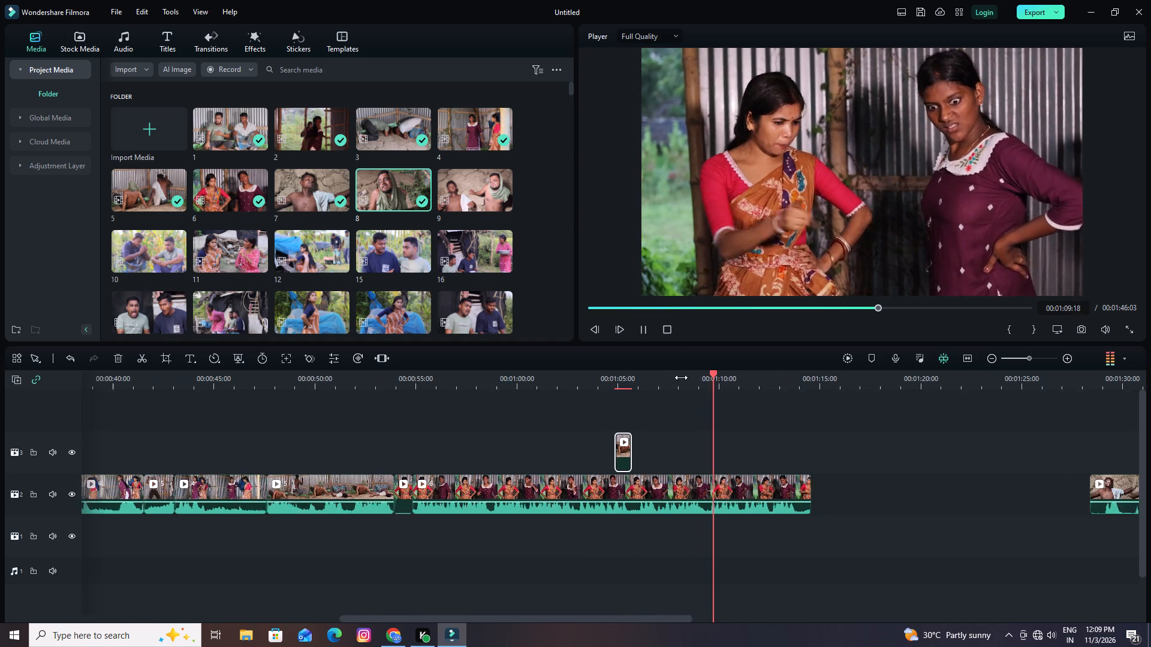
left_click_drag(681, 377, 457, 364)
left_click_drag(472, 382, 564, 378)
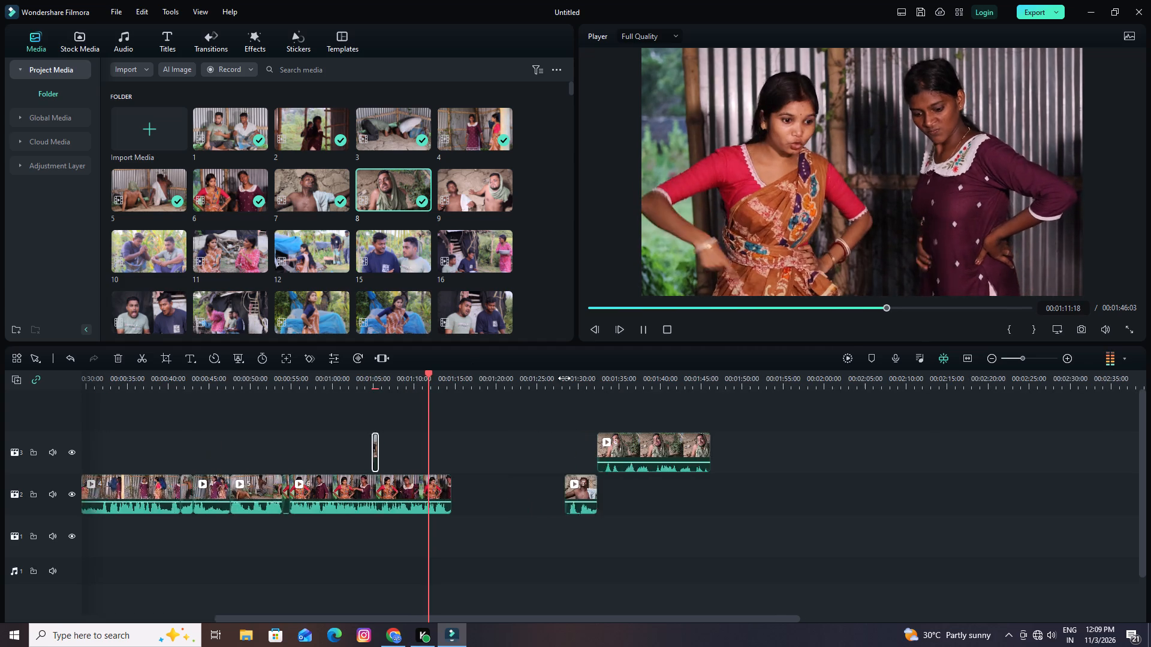
left_click_drag(564, 378, 592, 378)
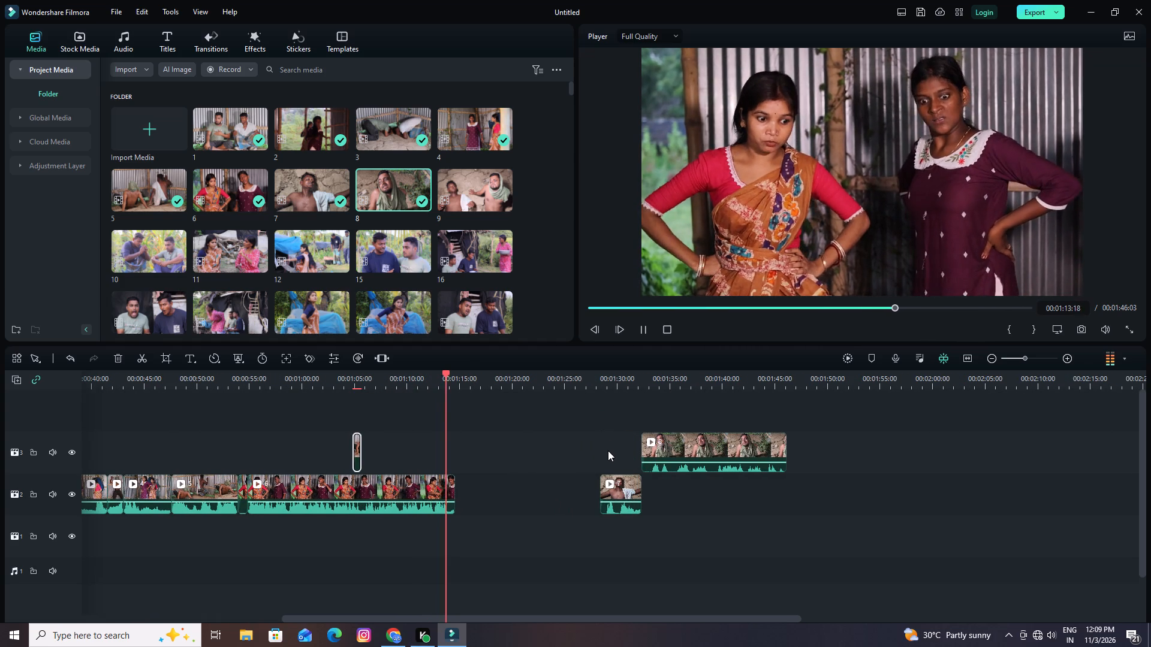
key("space")
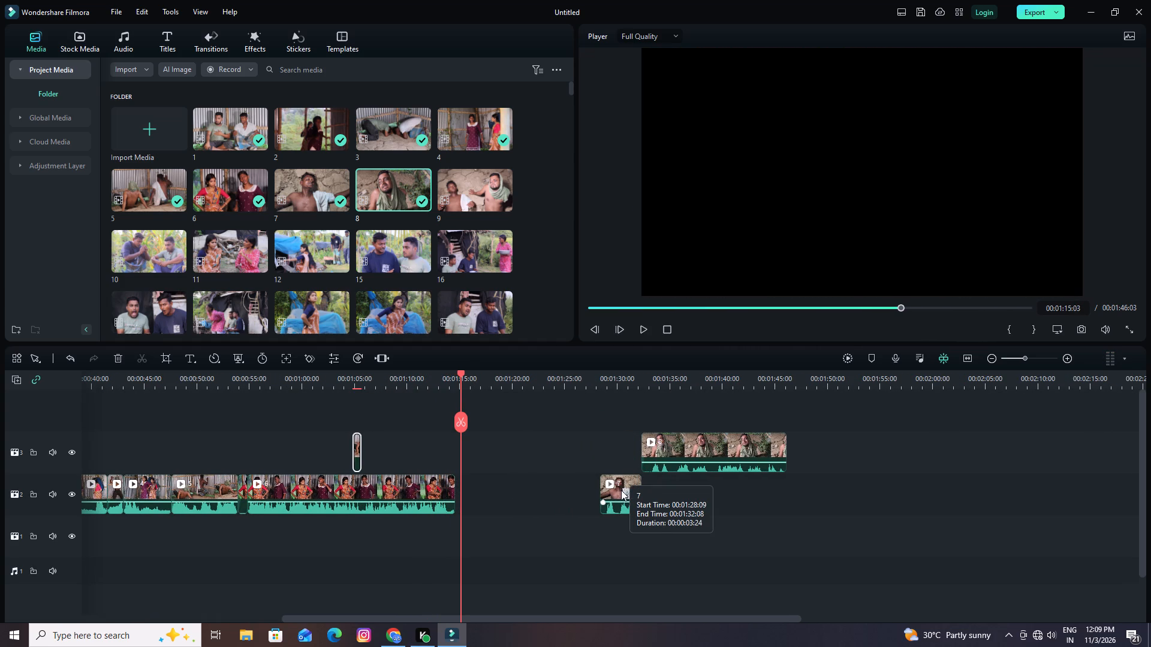
left_click_drag(676, 445, 492, 482)
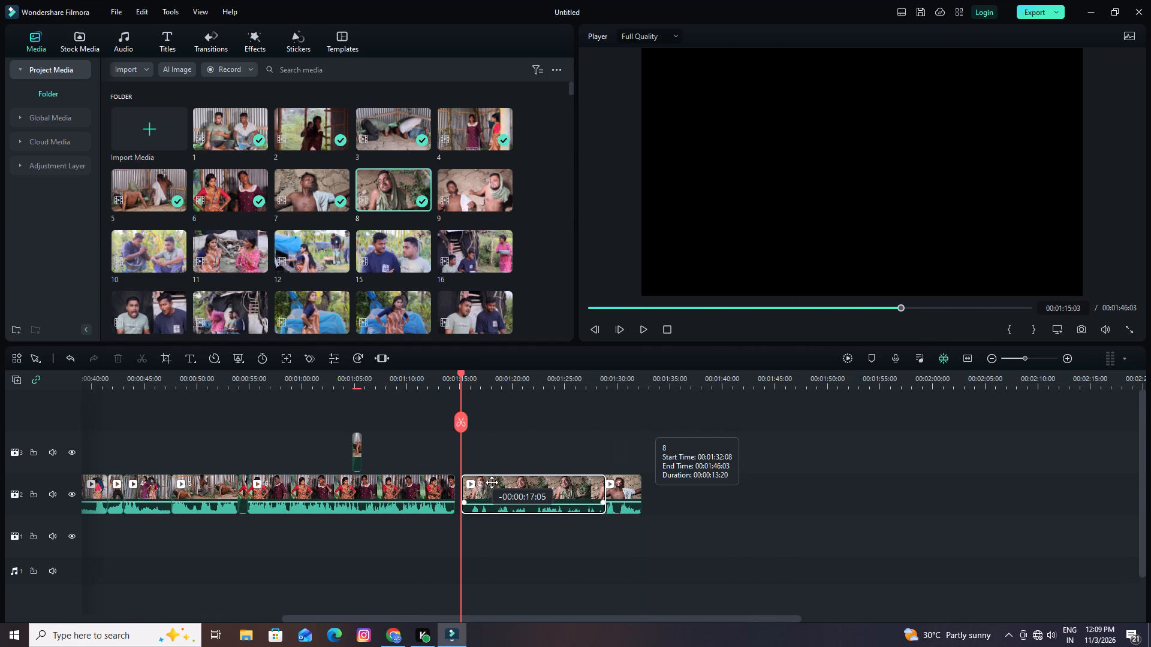
left_click_drag(492, 482, 478, 482)
Play from the end of clip 6 into clip 8, raise clip 8's volume, and play on through clip 7.
left_click_drag(460, 371, 441, 382)
key("space")
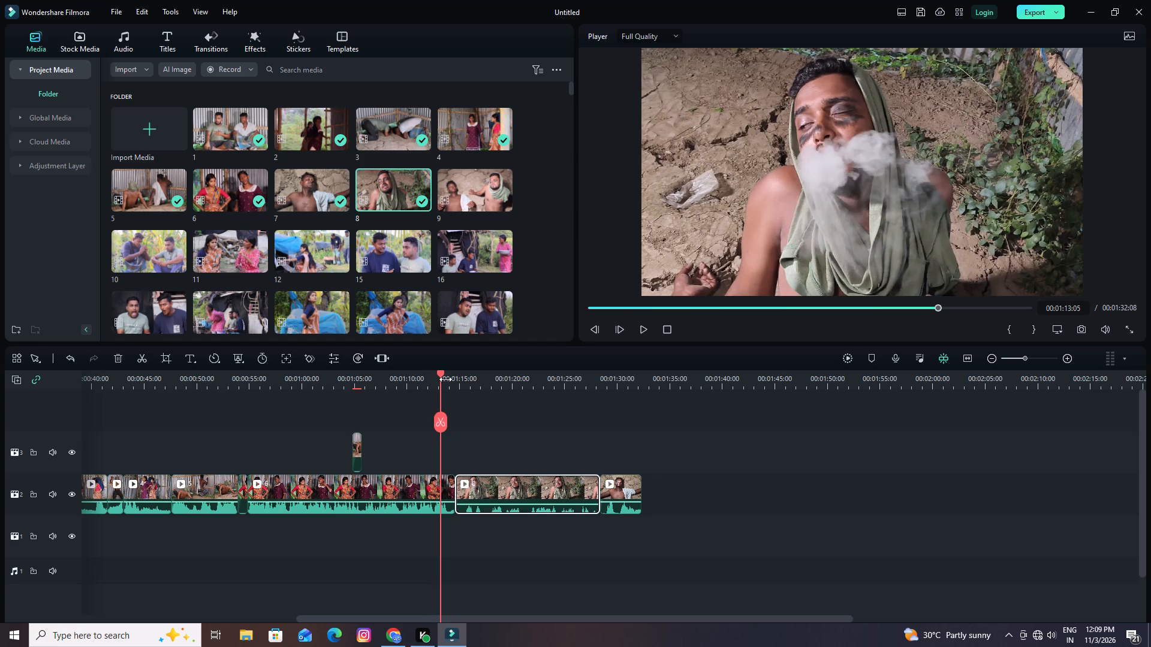
left_click(519, 502)
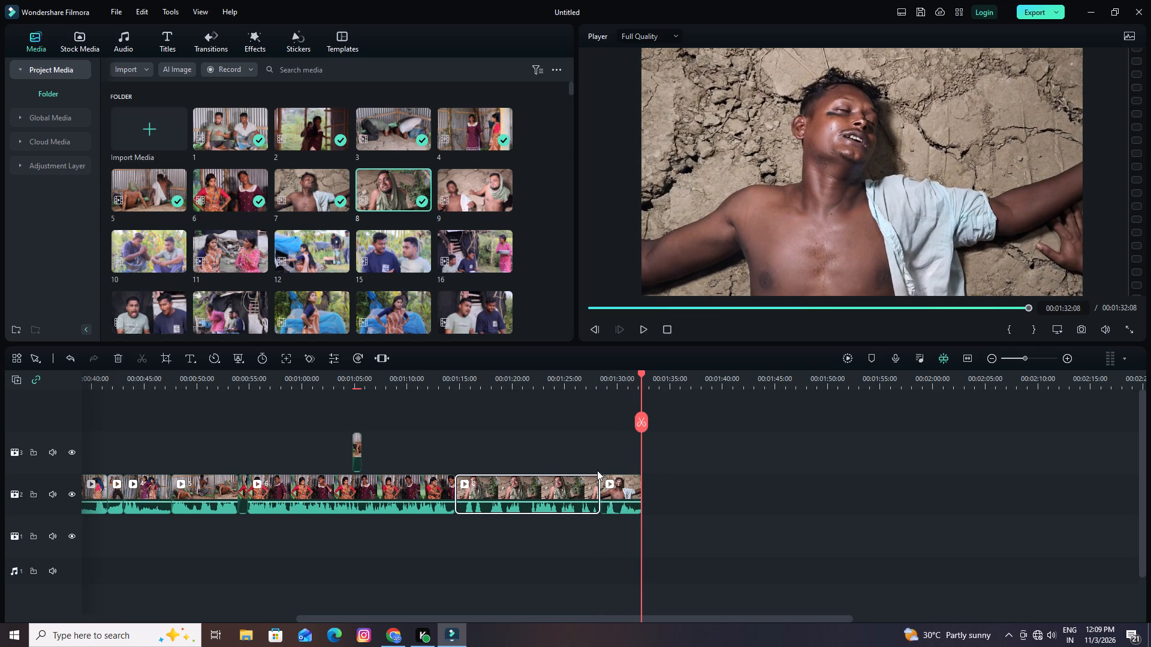
left_click(569, 538)
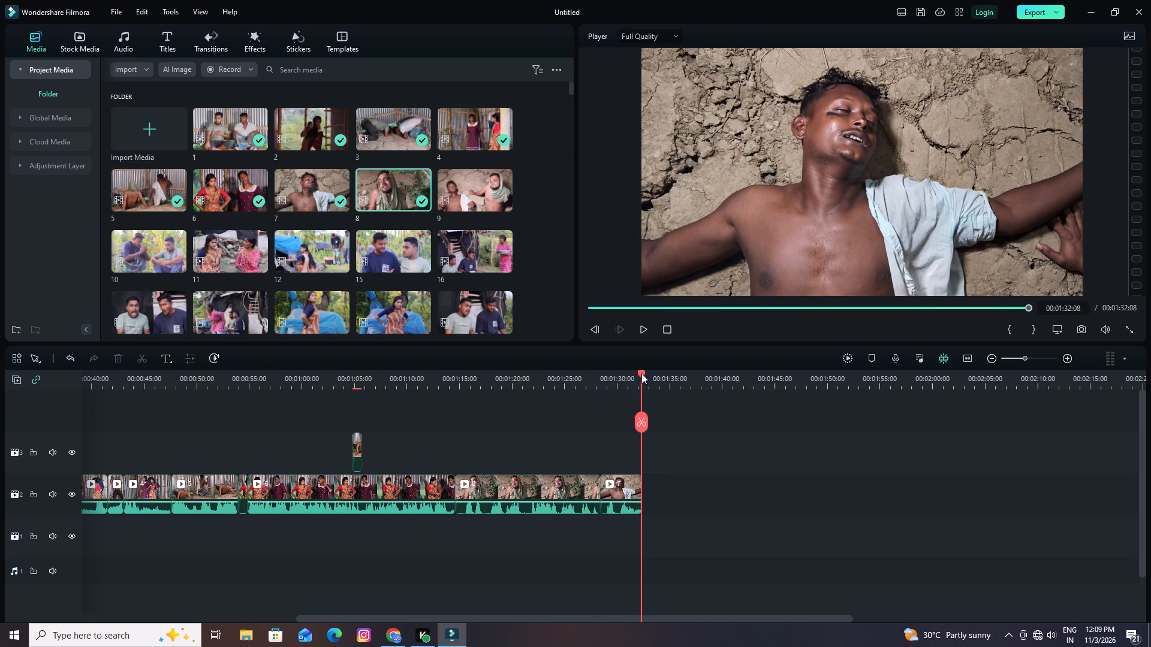
Replay the edited sequence from 00:00:35:05.
left_click_drag(641, 371, 85, 379)
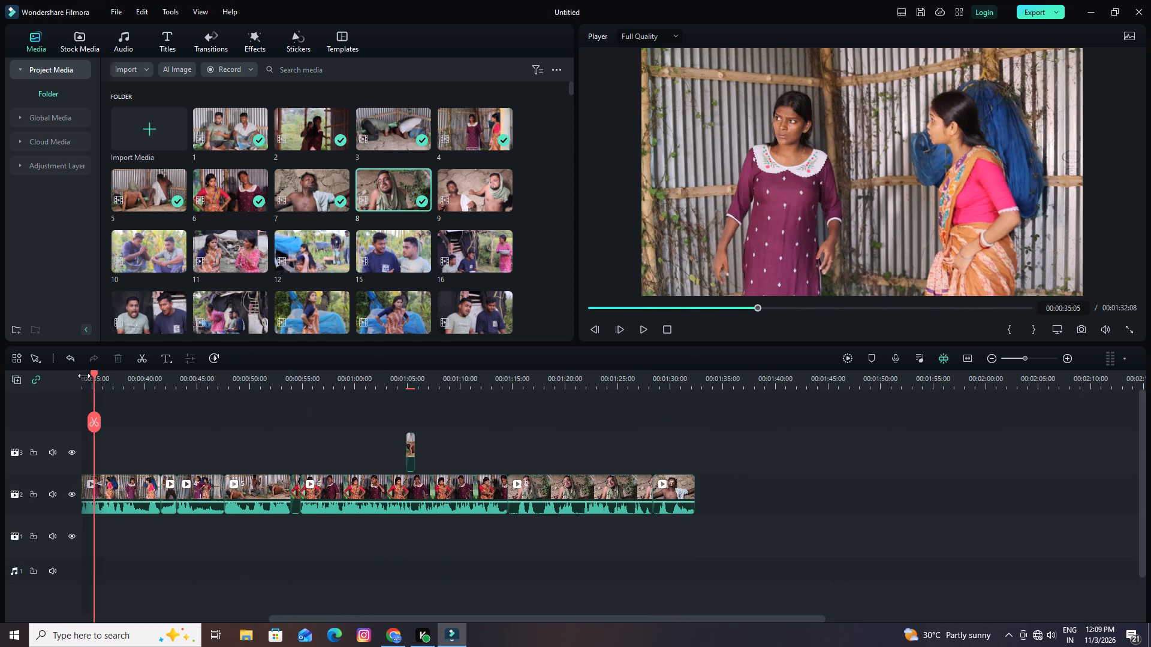
key("space")
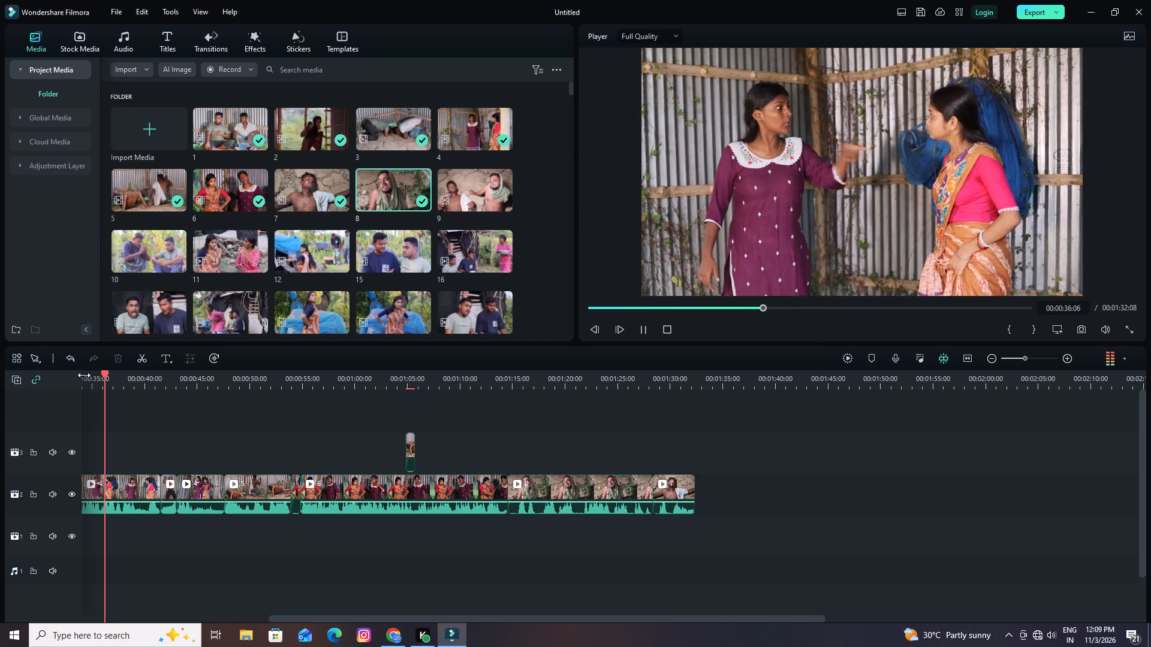
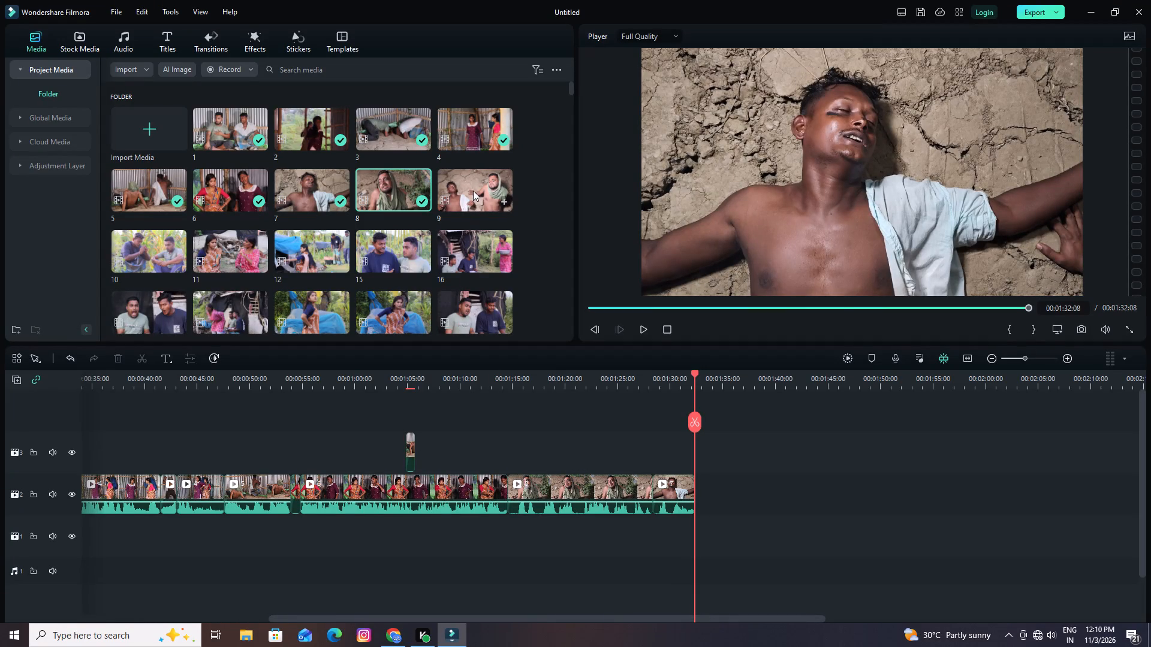
Add clip 9 to track 2 directly after clip 7, at 00:01:32:08, and raise its volume.
left_click_drag(472, 185, 701, 494)
left_click_drag(718, 503, 719, 497)
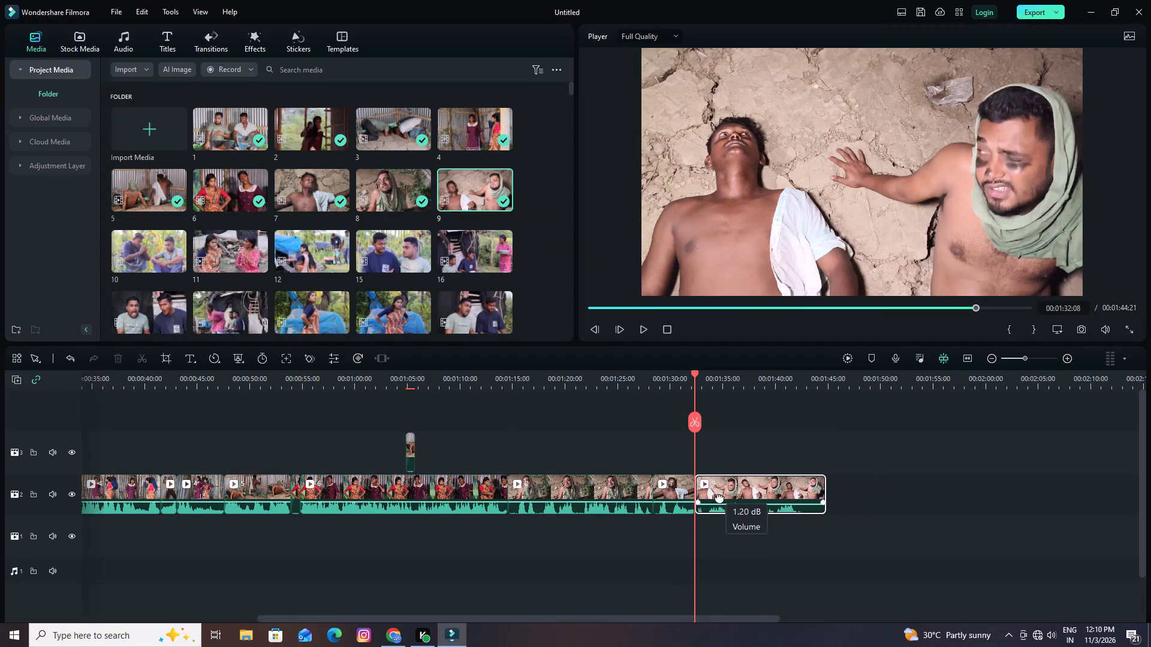
left_click_drag(719, 497, 719, 482)
Play the start of clip 9, split it at 00:01:33:11, and delete the short opening piece.
key("space")
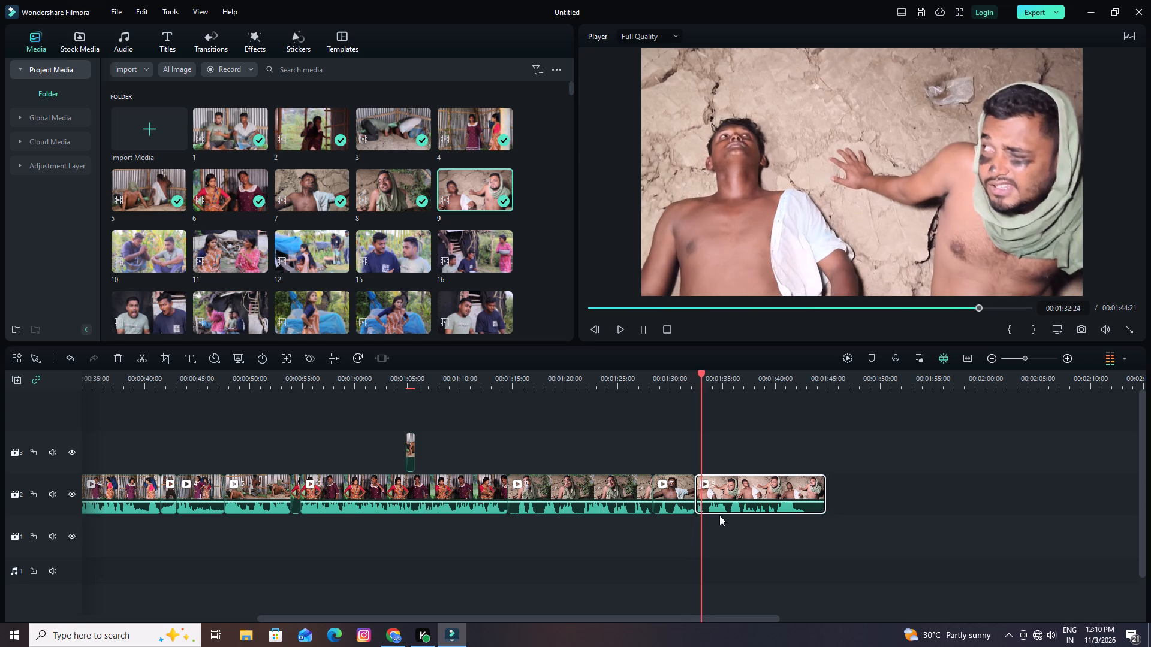
key("space")
key("space")
key("space")
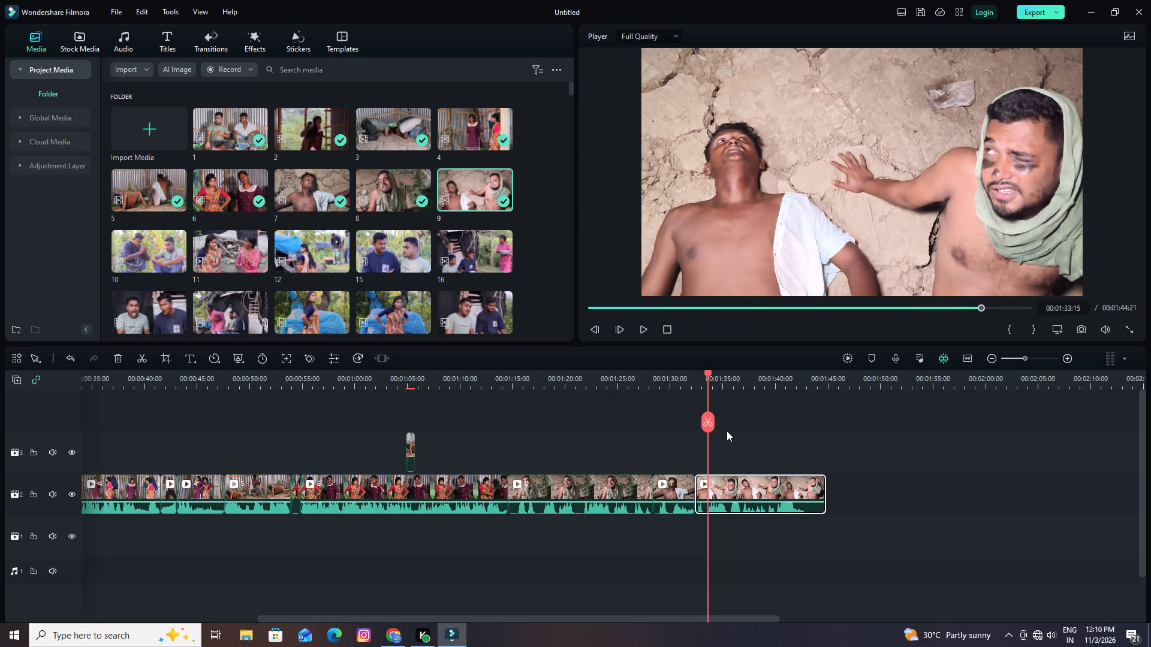
left_click(707, 374)
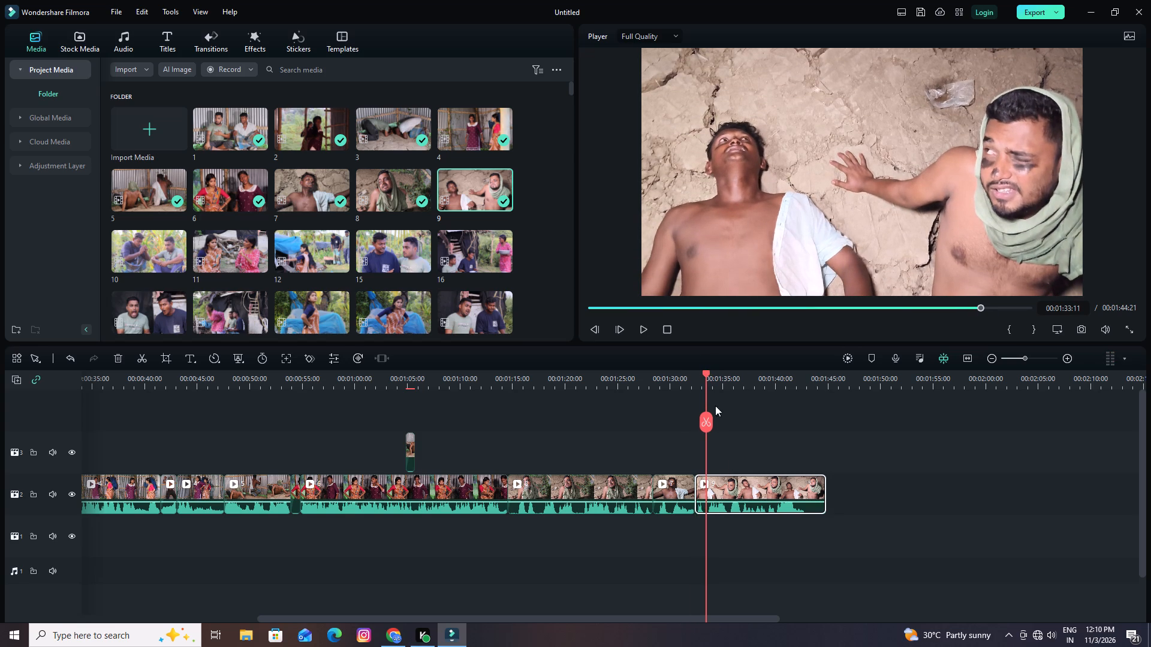
left_click(704, 419)
left_click(703, 493)
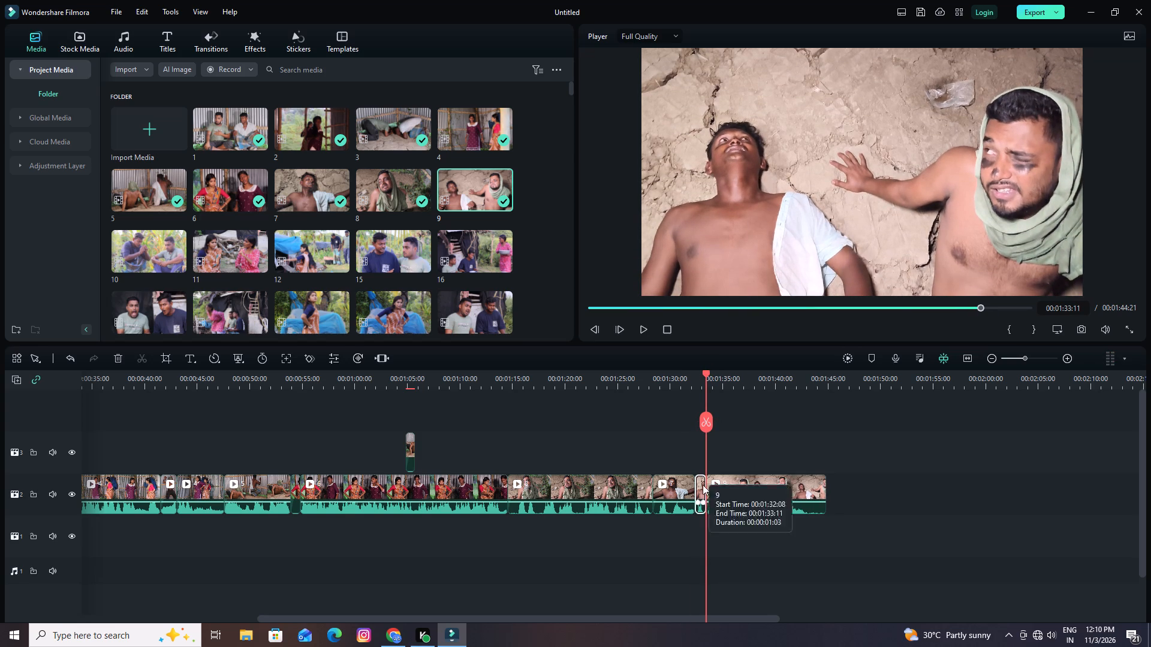
left_click(117, 355)
Play through clip 9 to its end, split it at 00:01:42:08, and delete the leftover tail.
key("space")
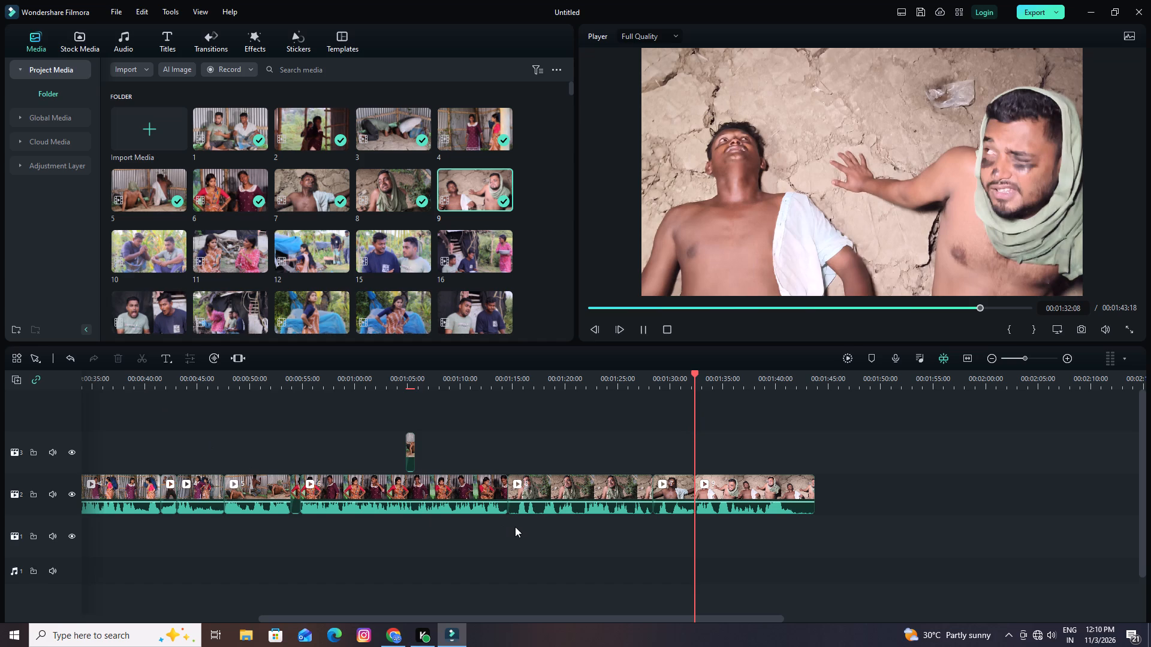
key("space")
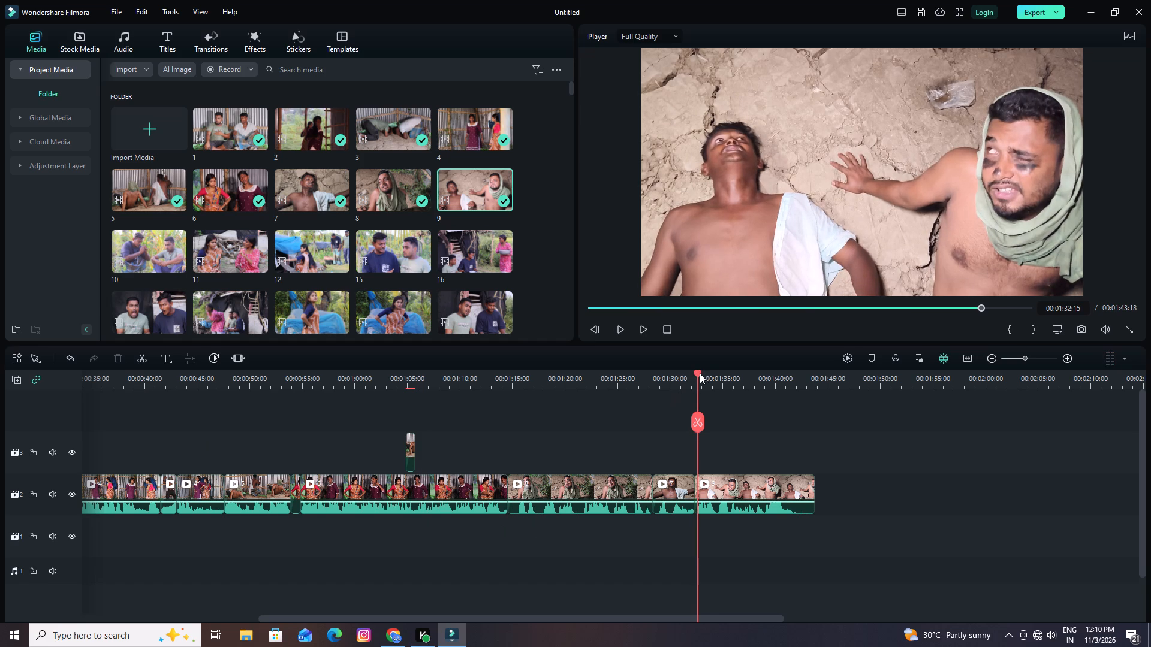
left_click_drag(698, 373, 640, 386)
key("space")
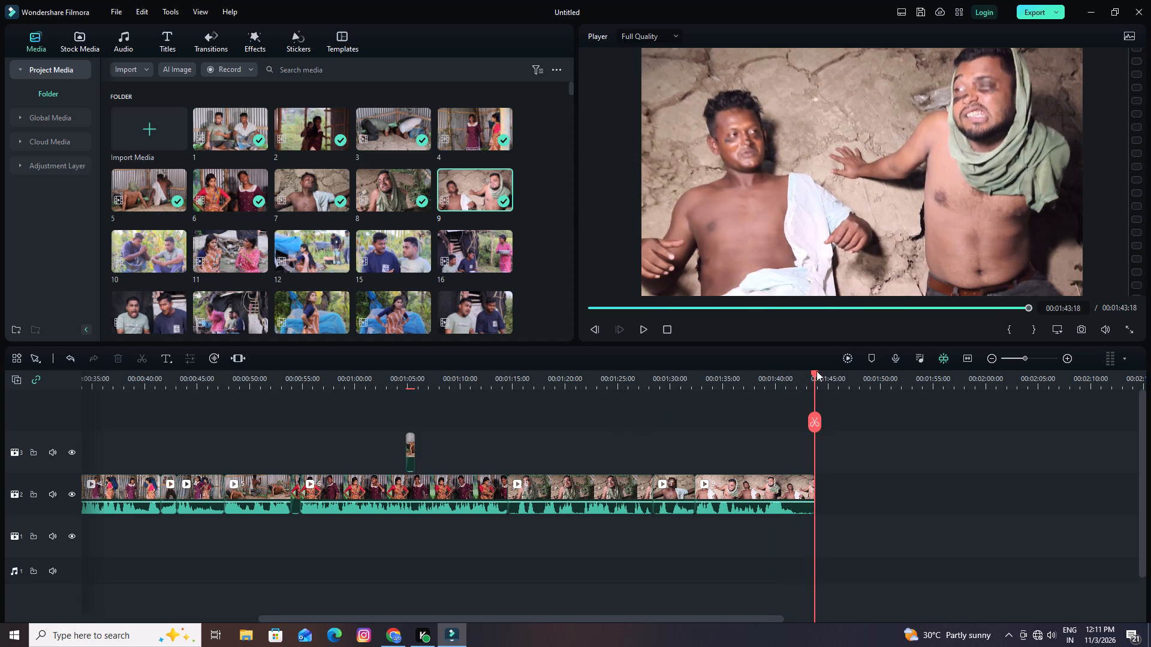
left_click_drag(816, 370, 798, 383)
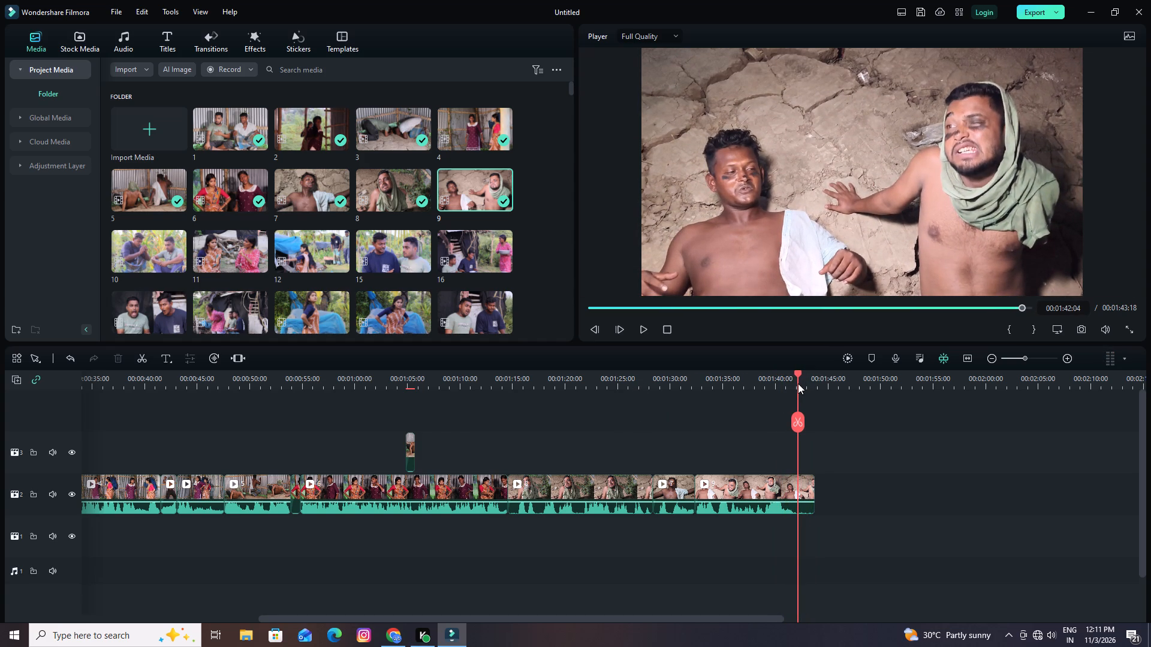
left_click_drag(798, 383, 800, 383)
left_click(800, 419)
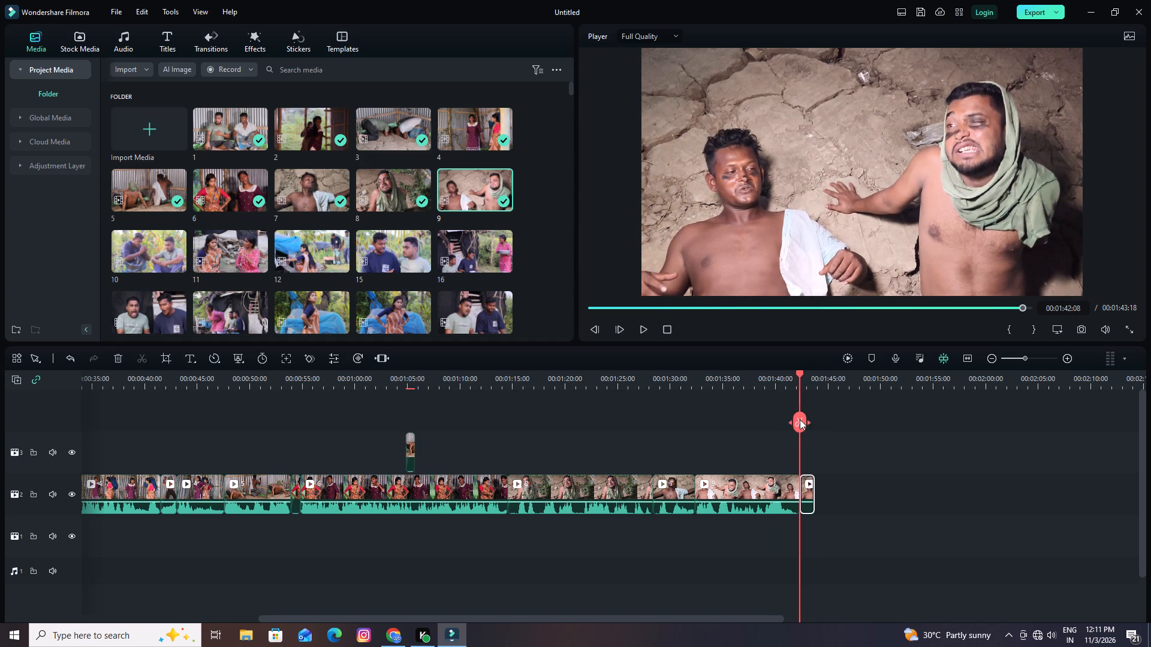
left_click(116, 355)
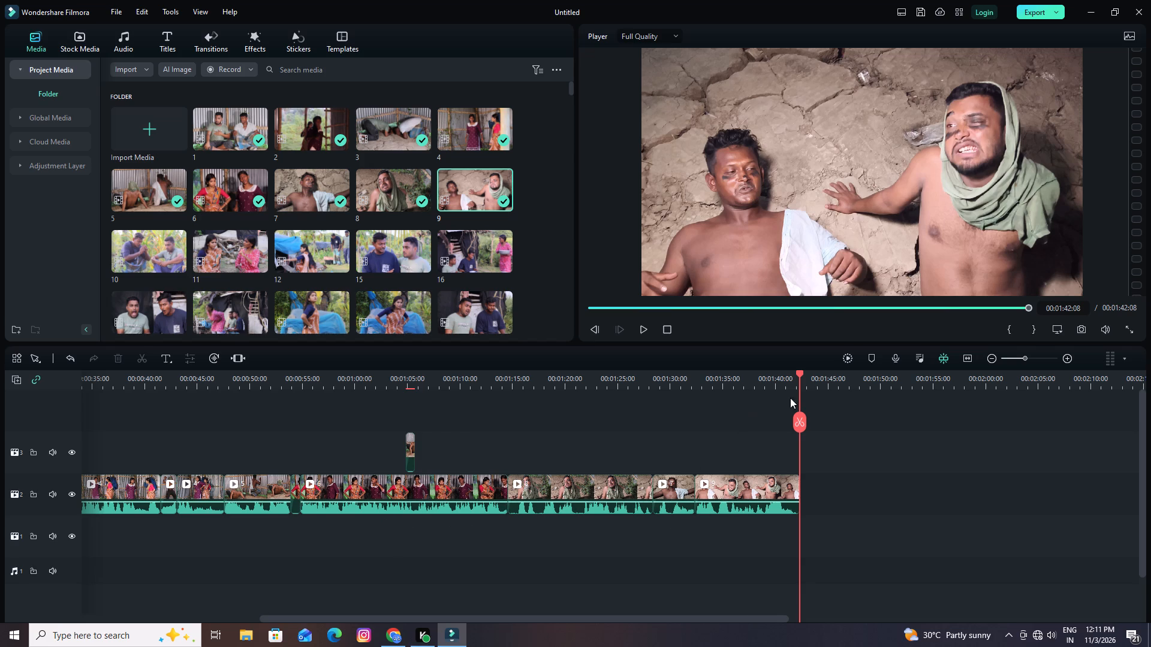
Review the sequence from clip 4 to clip 8, playing from 00:01:06:18 and again from 00:00:56:17 through the track 3 cutaway.
left_click_drag(797, 372, 95, 418)
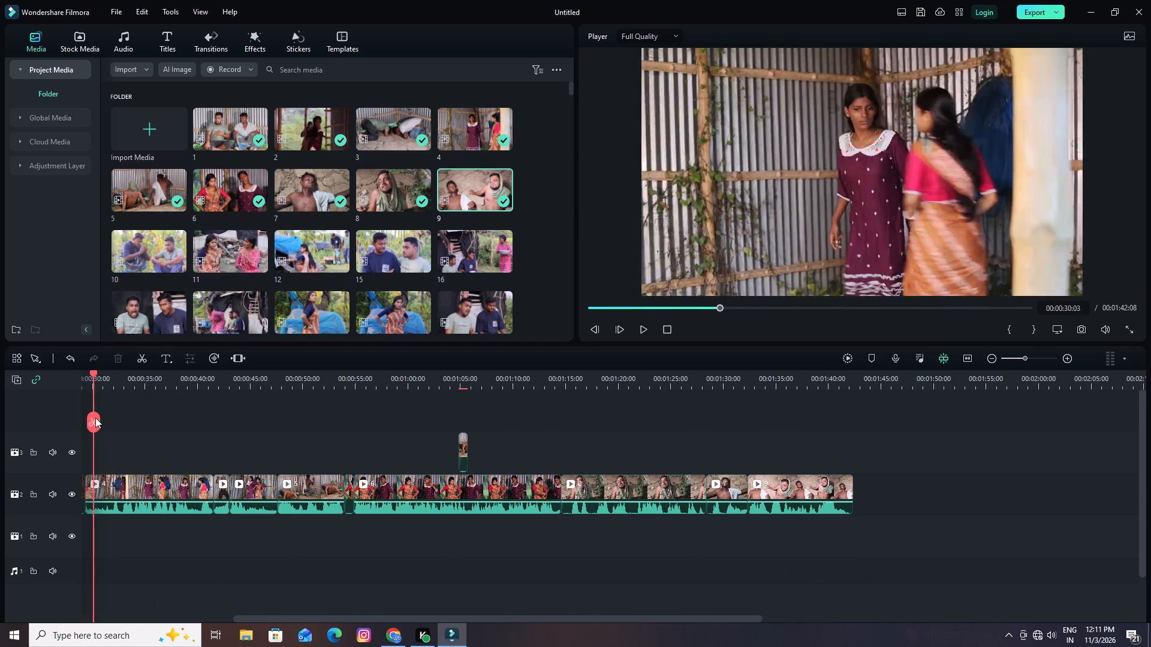
left_click_drag(95, 418, 309, 427)
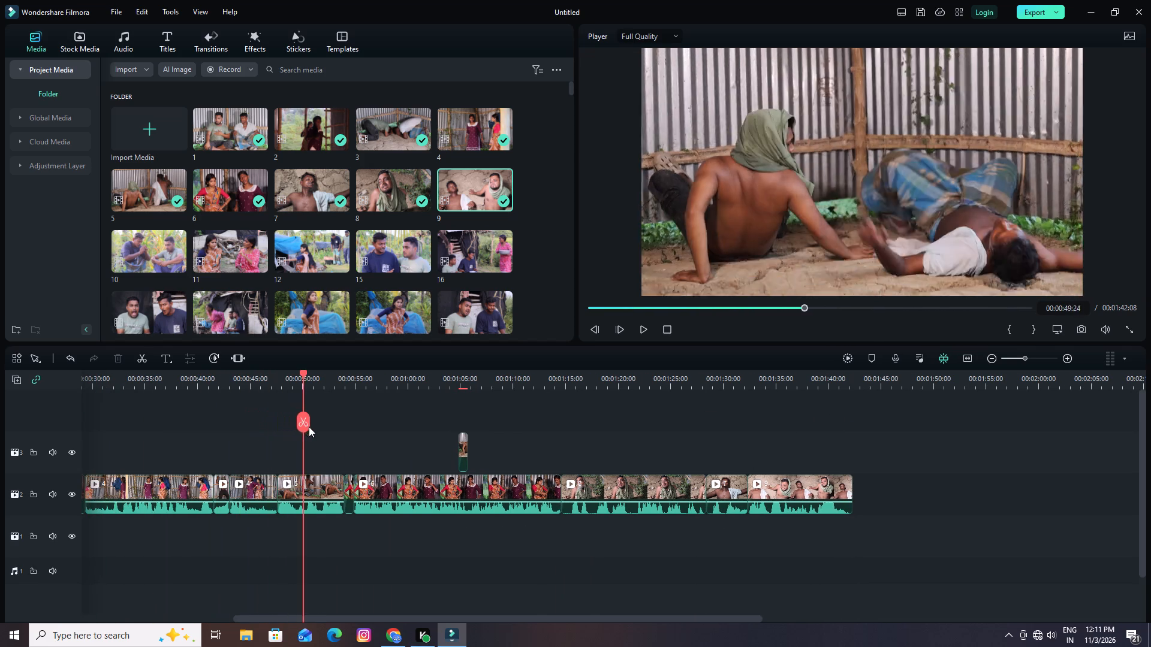
left_click_drag(309, 427, 390, 441)
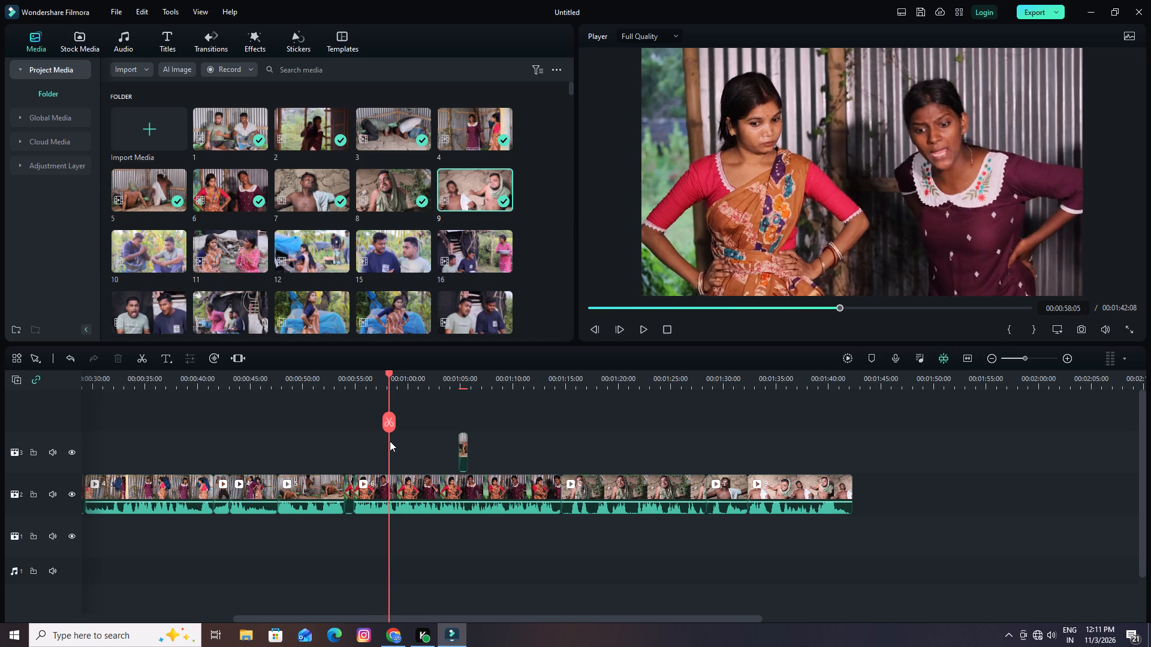
left_click_drag(390, 441, 452, 451)
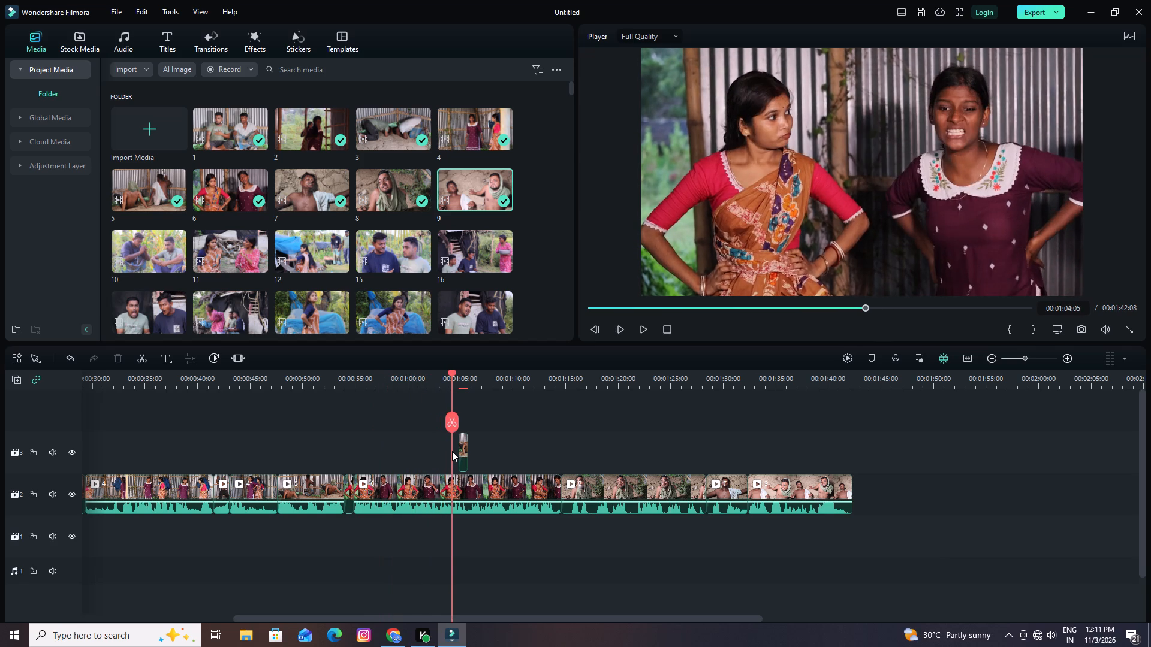
left_click_drag(452, 451, 478, 456)
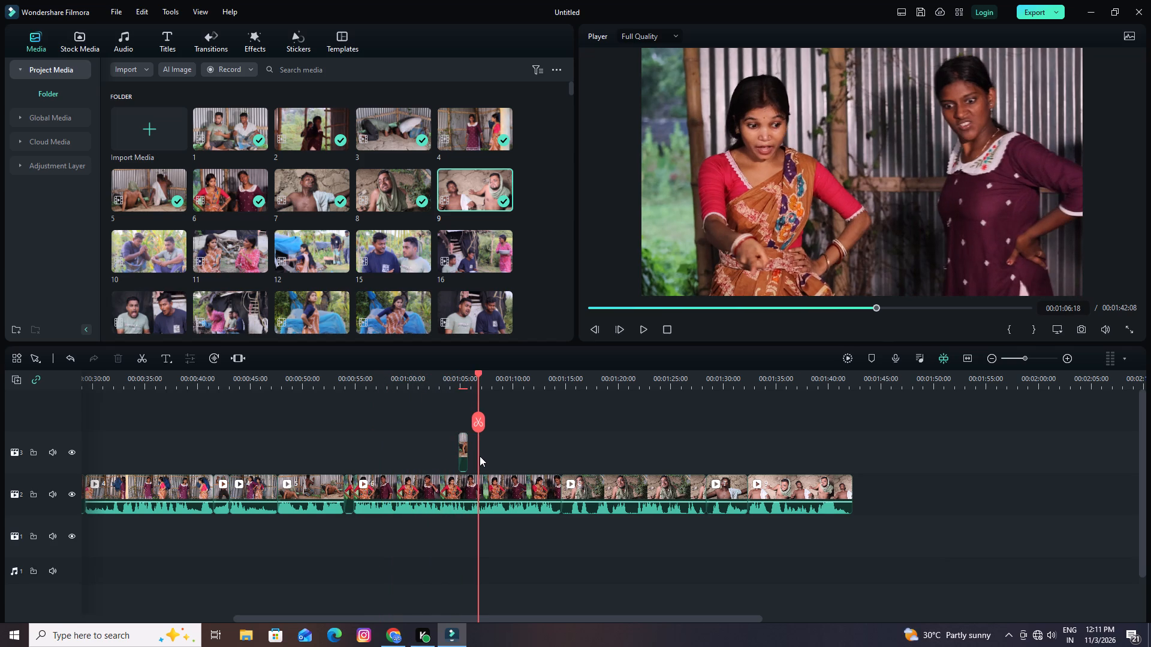
key("space")
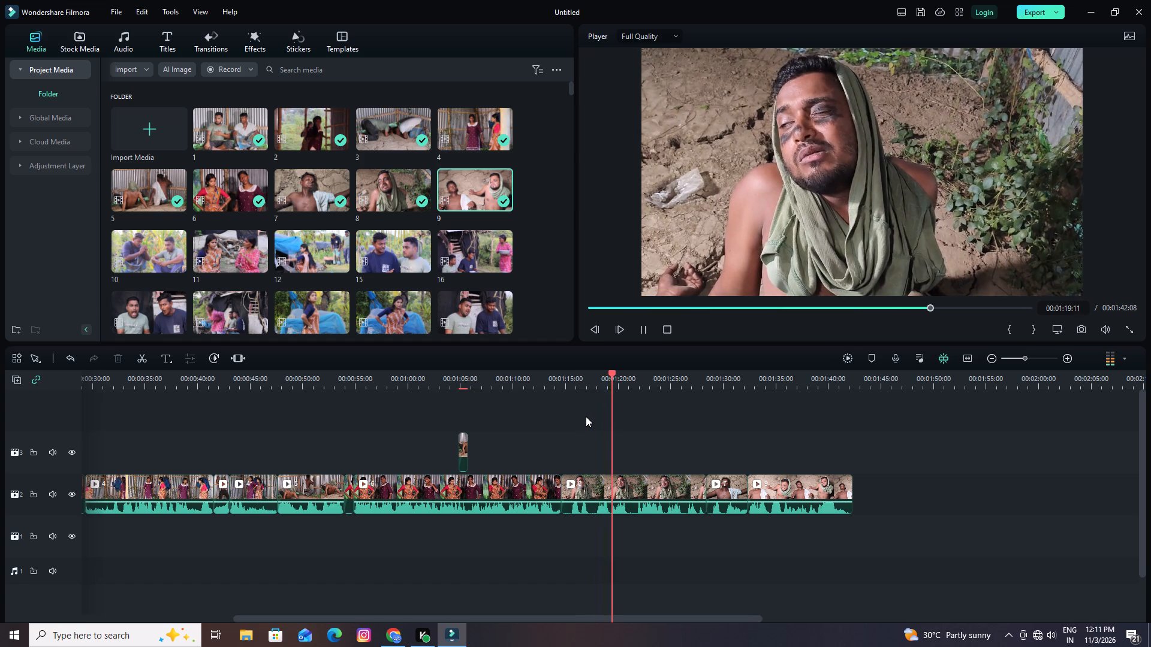
key("space")
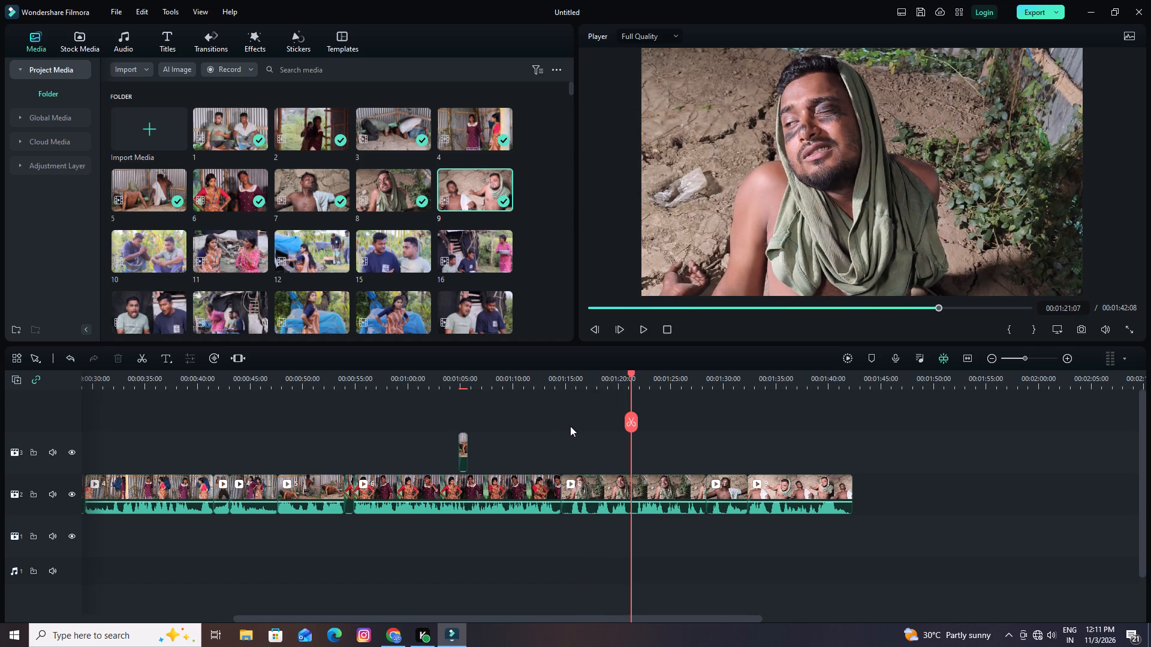
left_click_drag(631, 373, 464, 367)
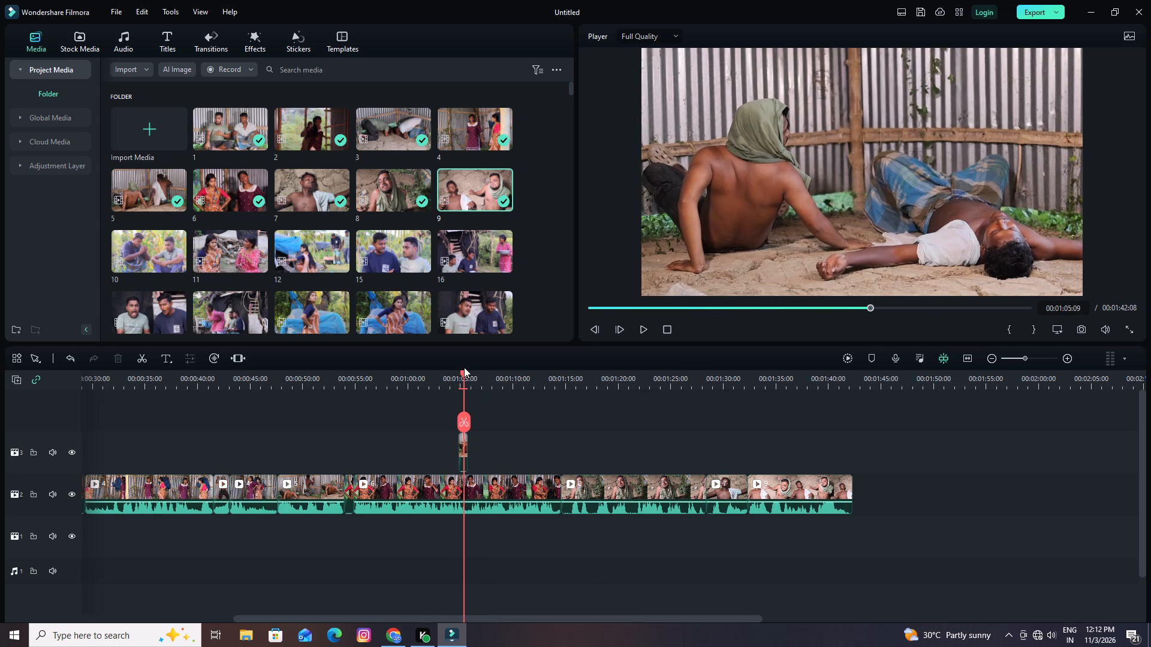
left_click_drag(464, 367, 373, 376)
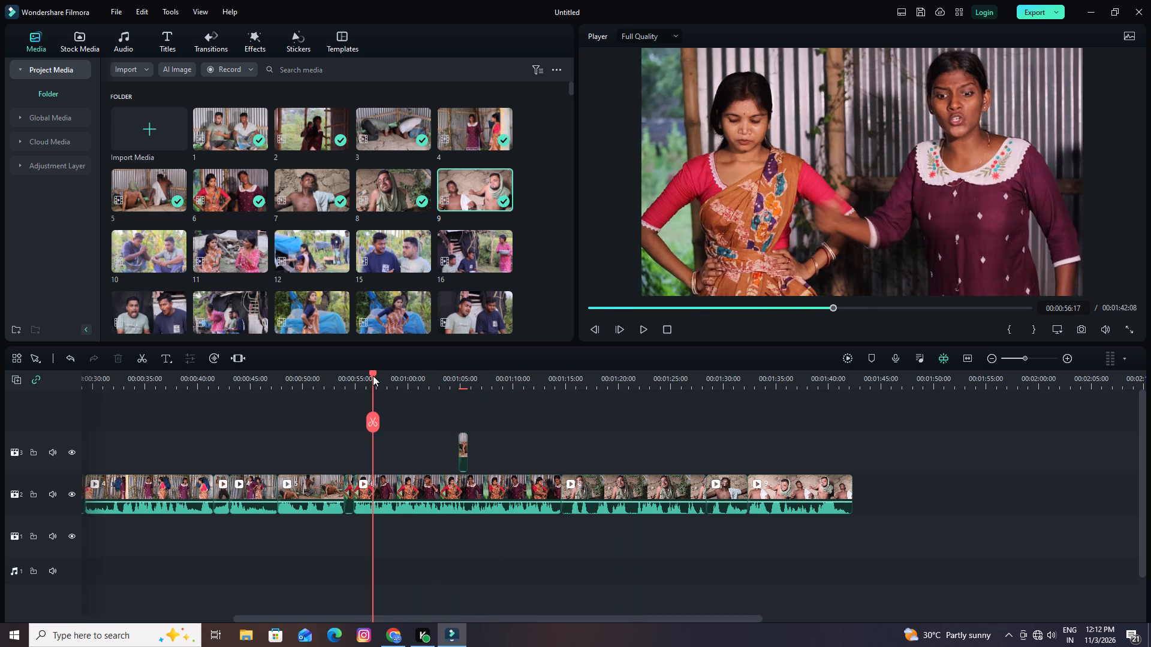
key("space")
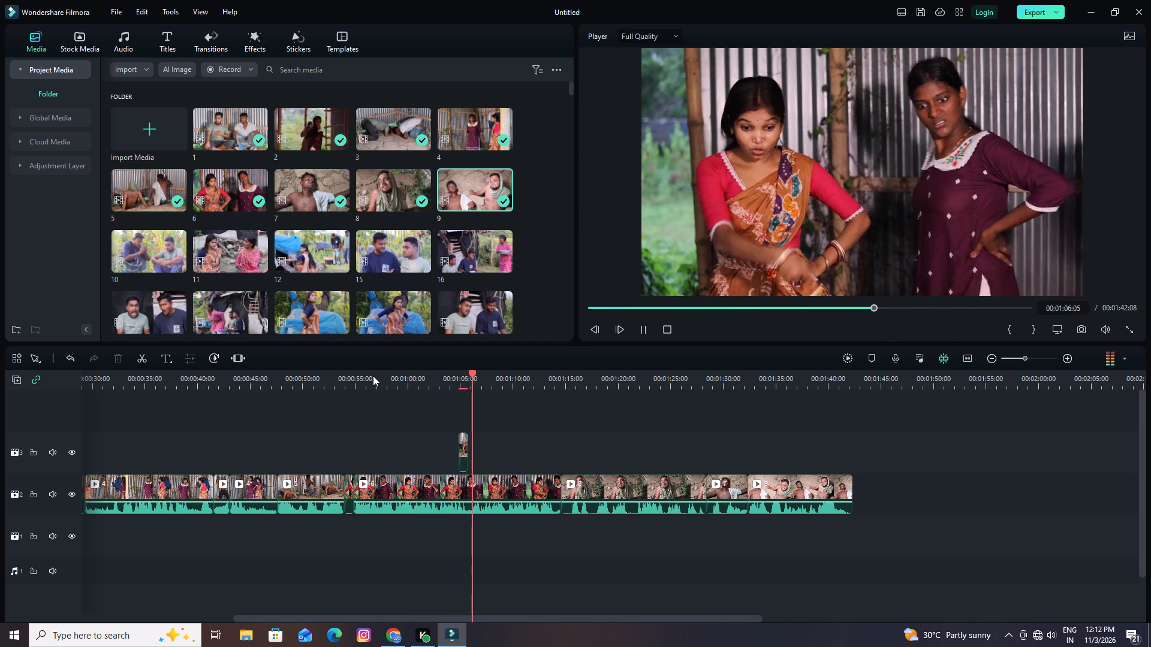
key("space")
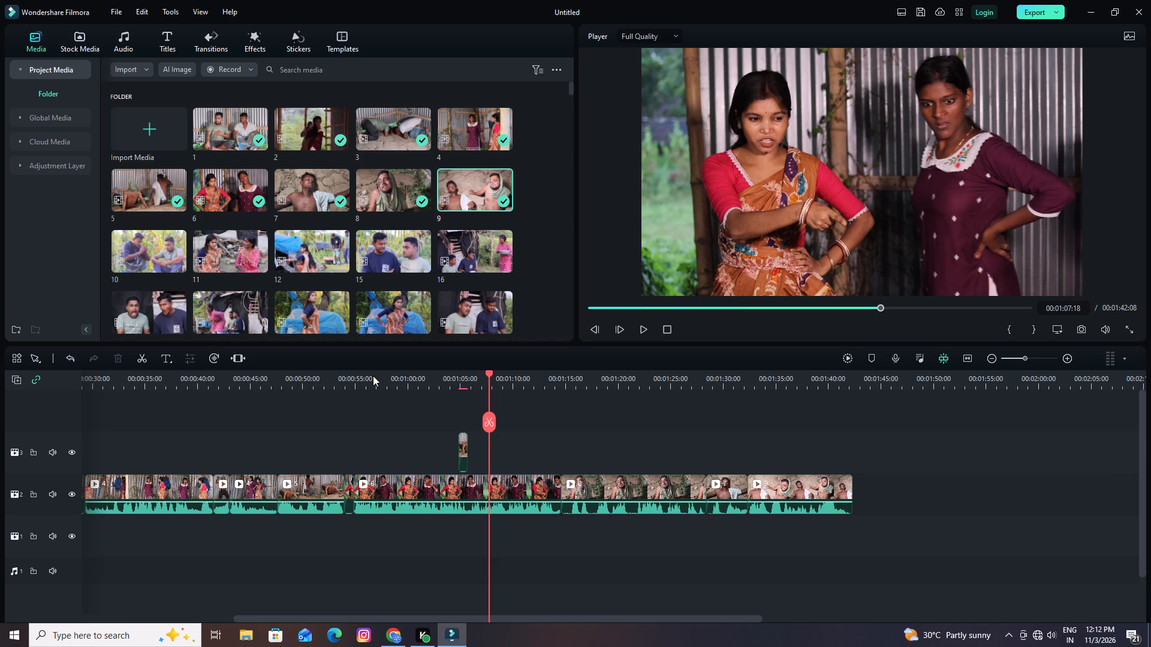
key("space")
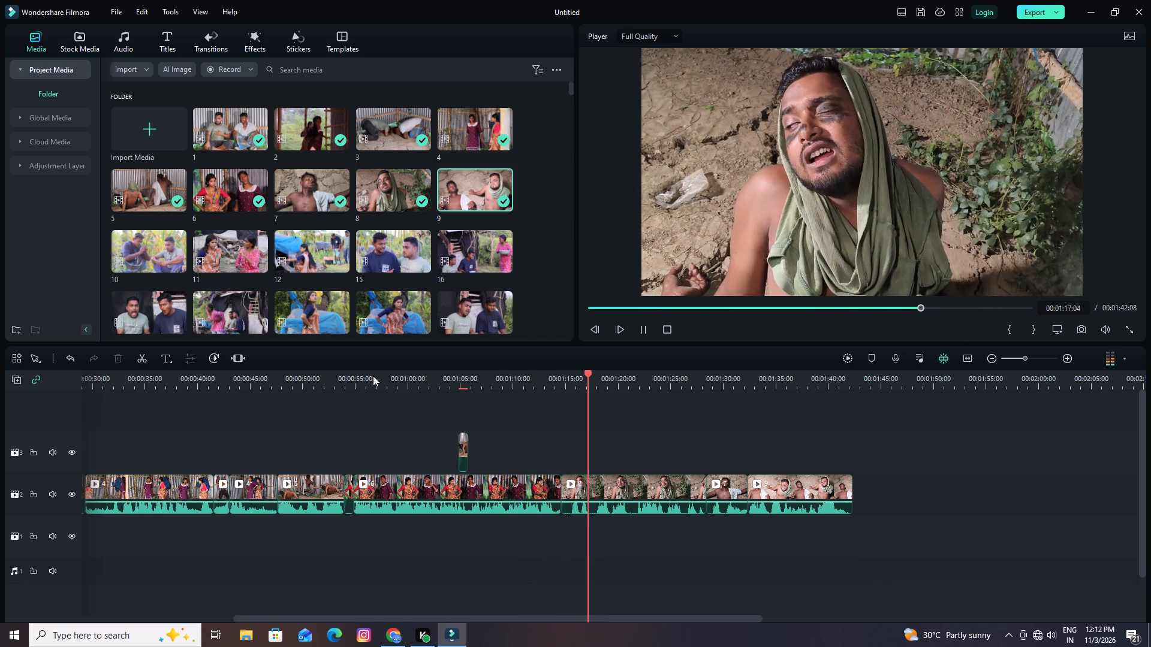
key("space")
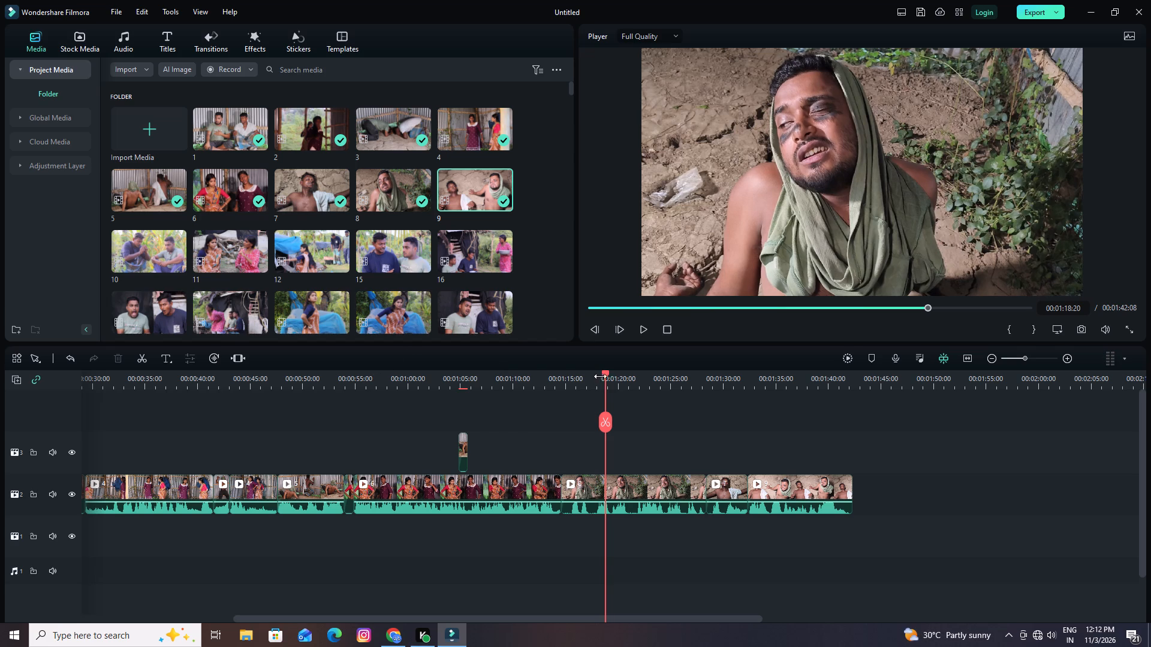
Play from 00:01:28:08 through clip 7 into clip 9 to check the cut between them.
left_click_drag(604, 370, 706, 377)
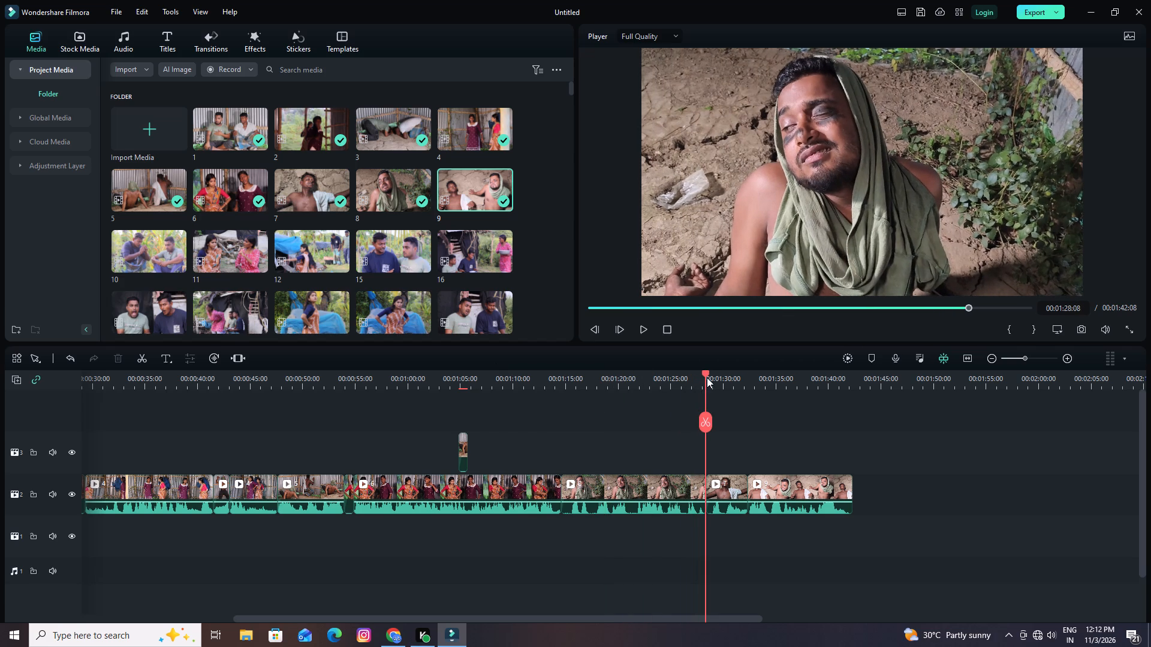
key("space")
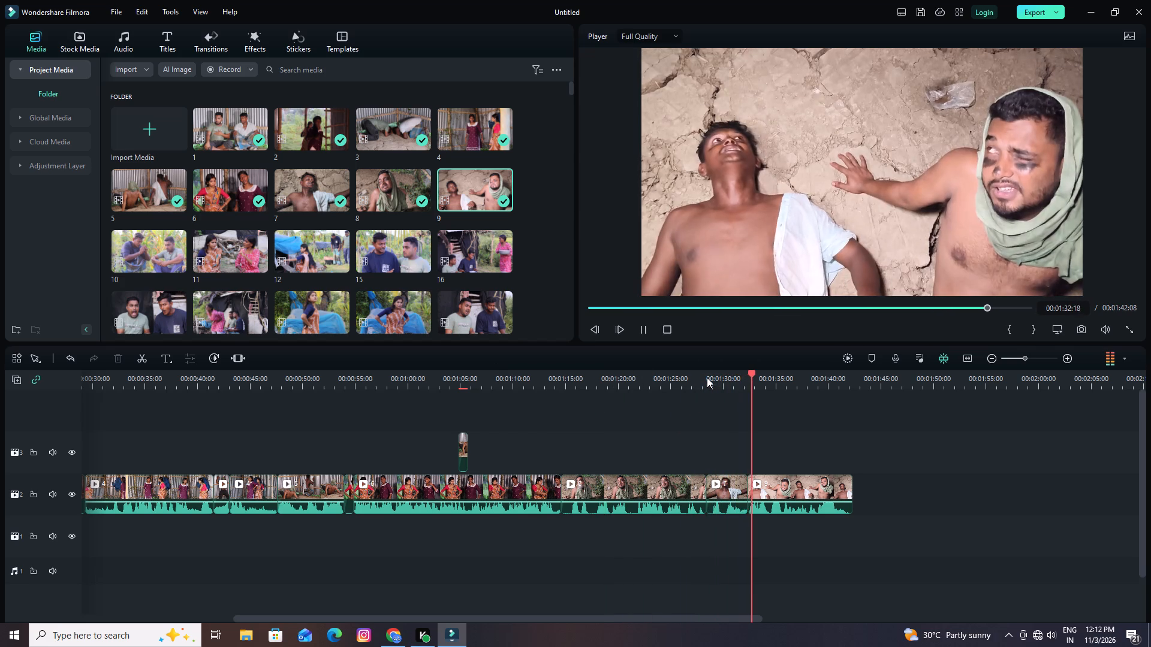
key("space")
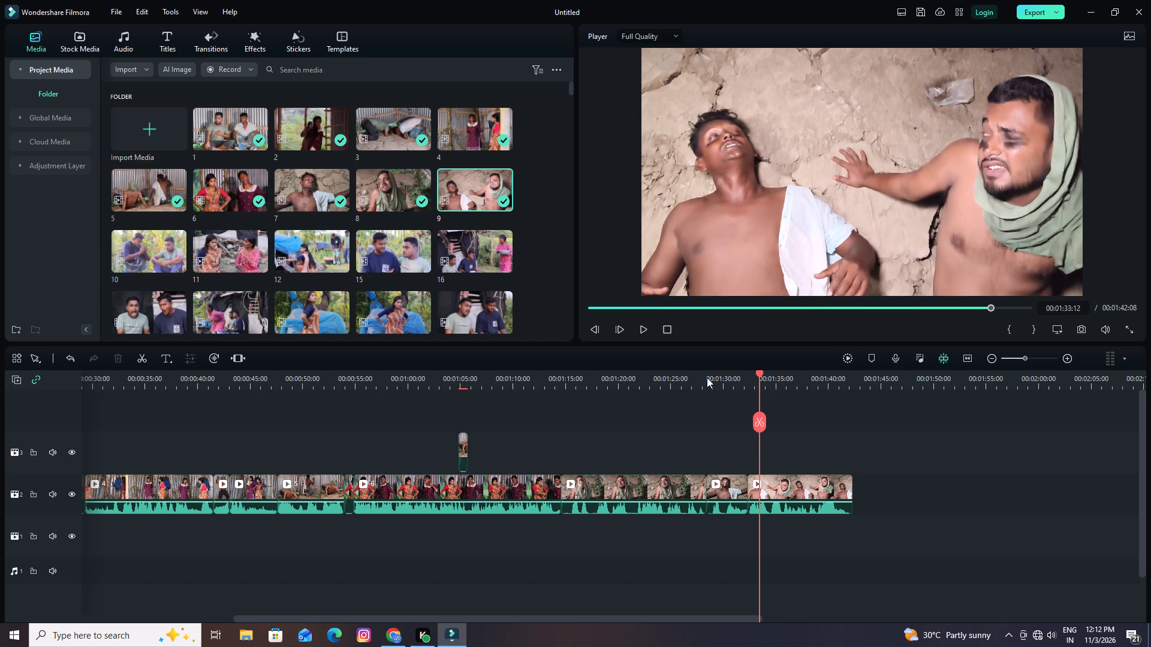
key("space")
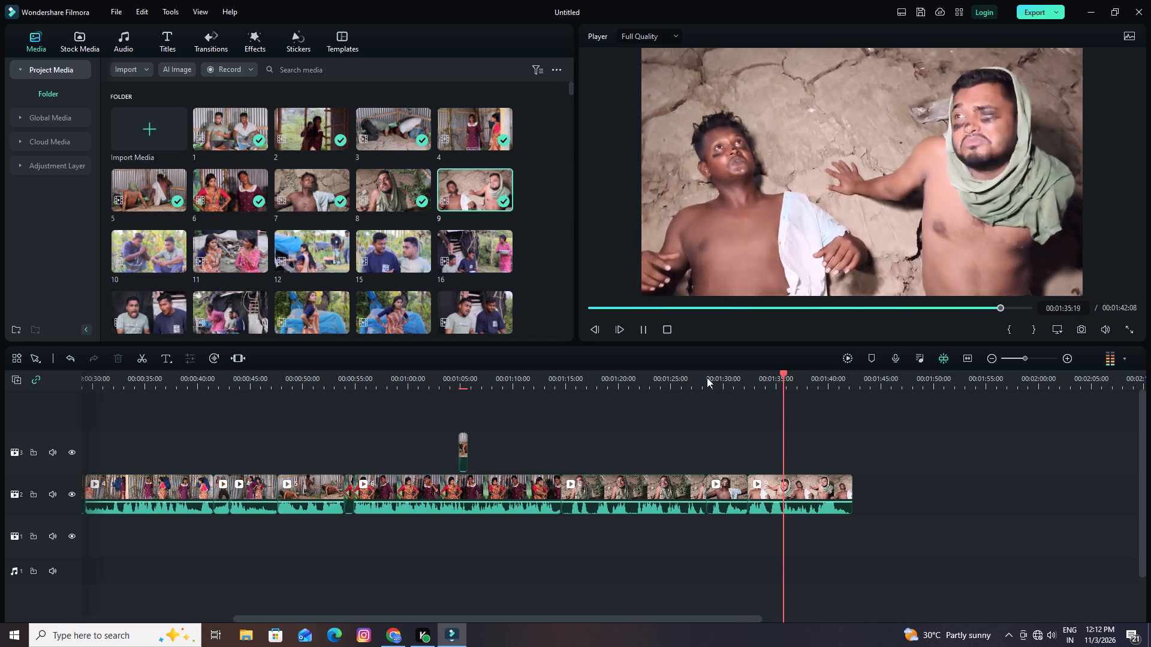
key("space")
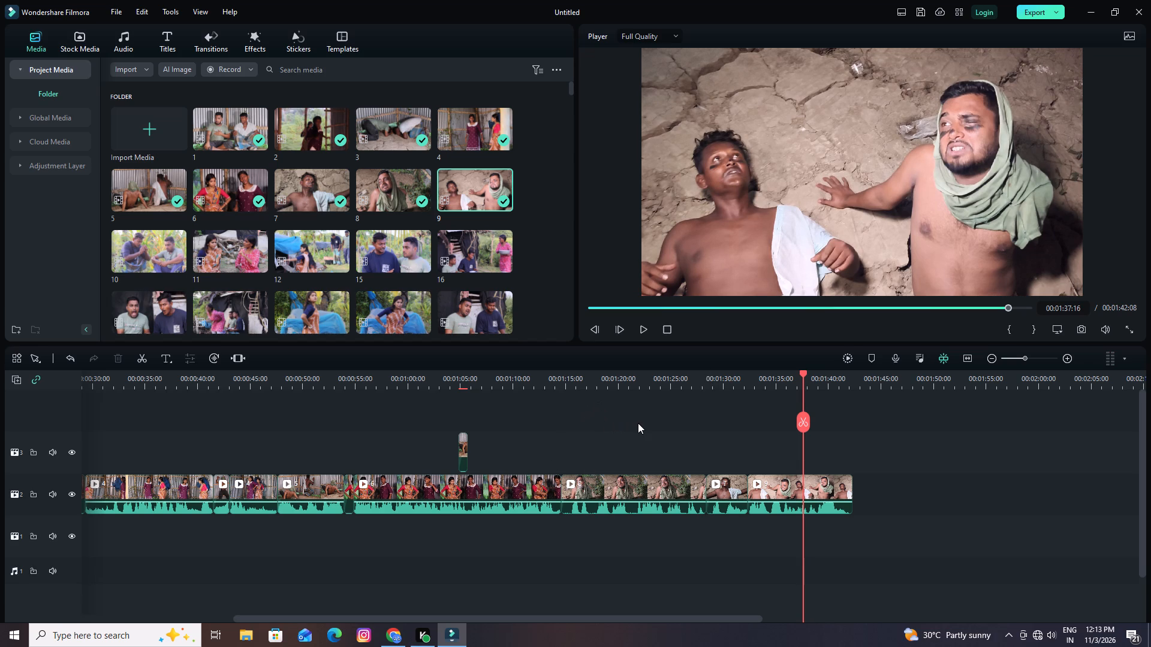
Replay the sequence from 00:00:45:07 through clips 5 and 6 up to the cutaway on track 3.
left_click_drag(803, 373, 798, 372)
left_click_drag(798, 372, 253, 448)
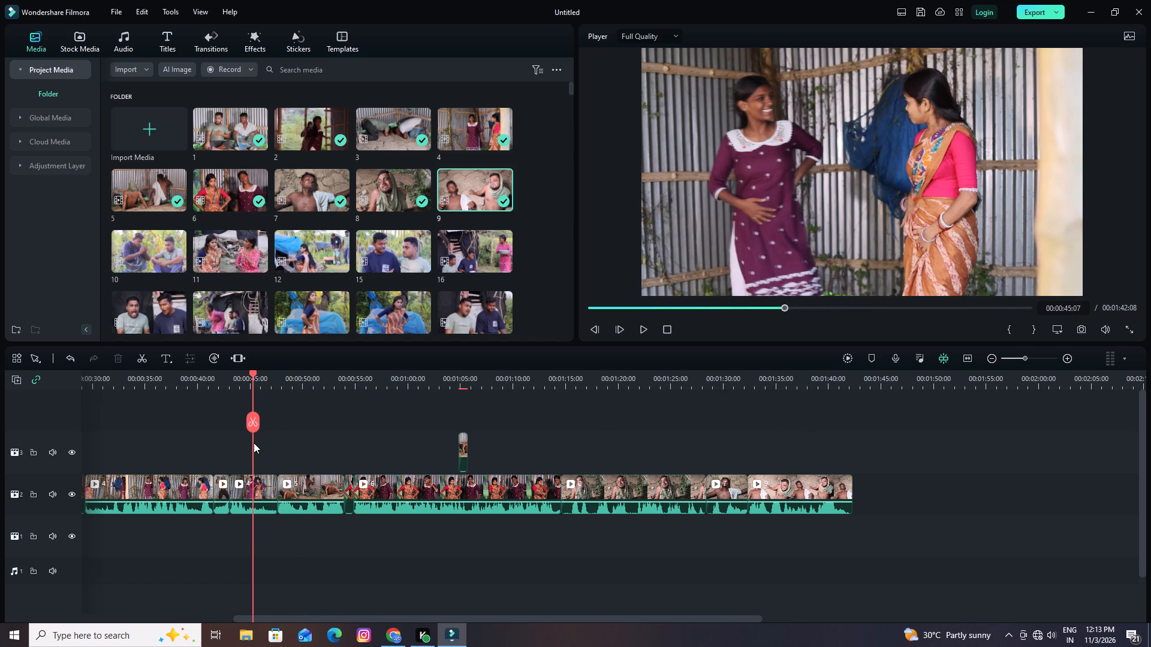
key("space")
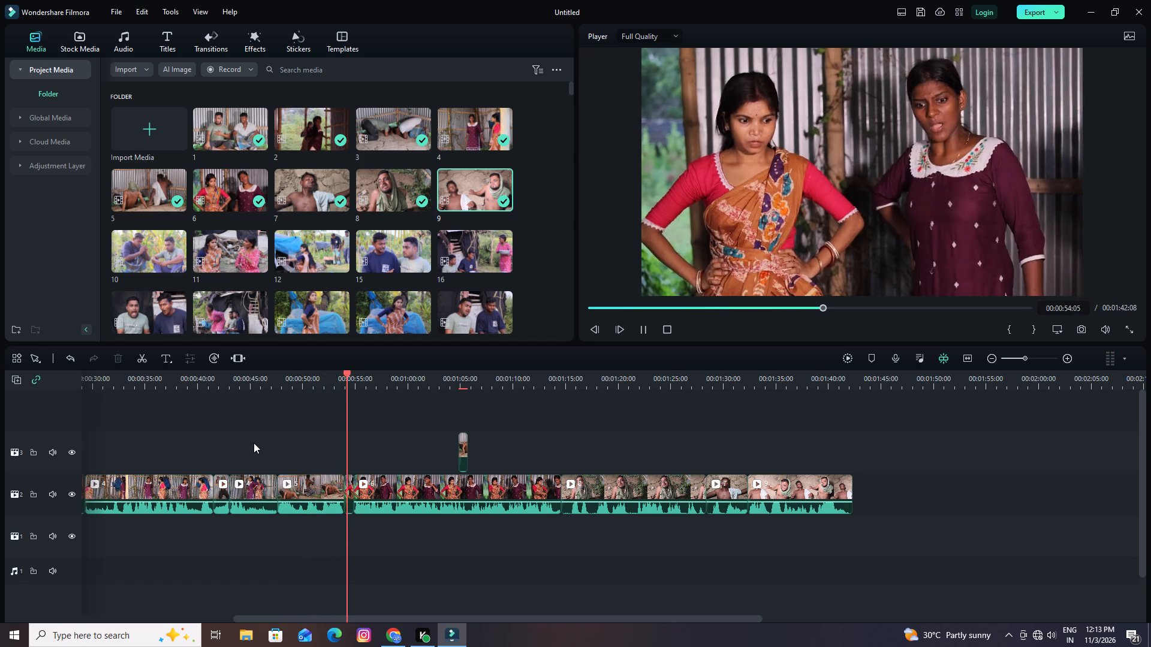
key("space")
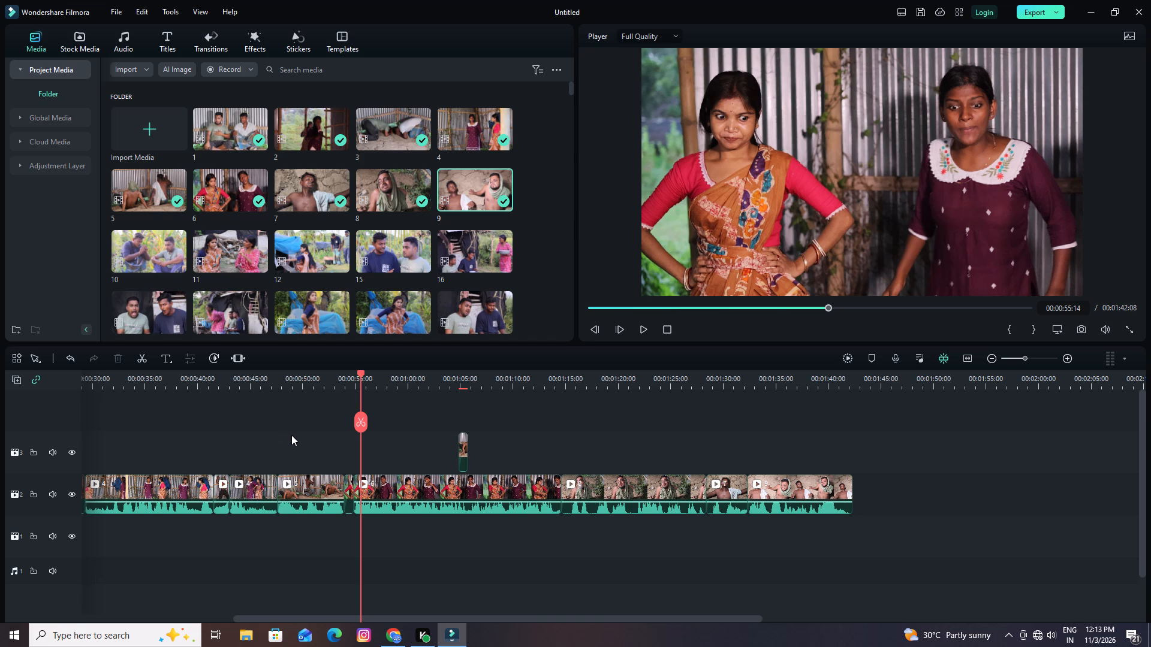
key("space")
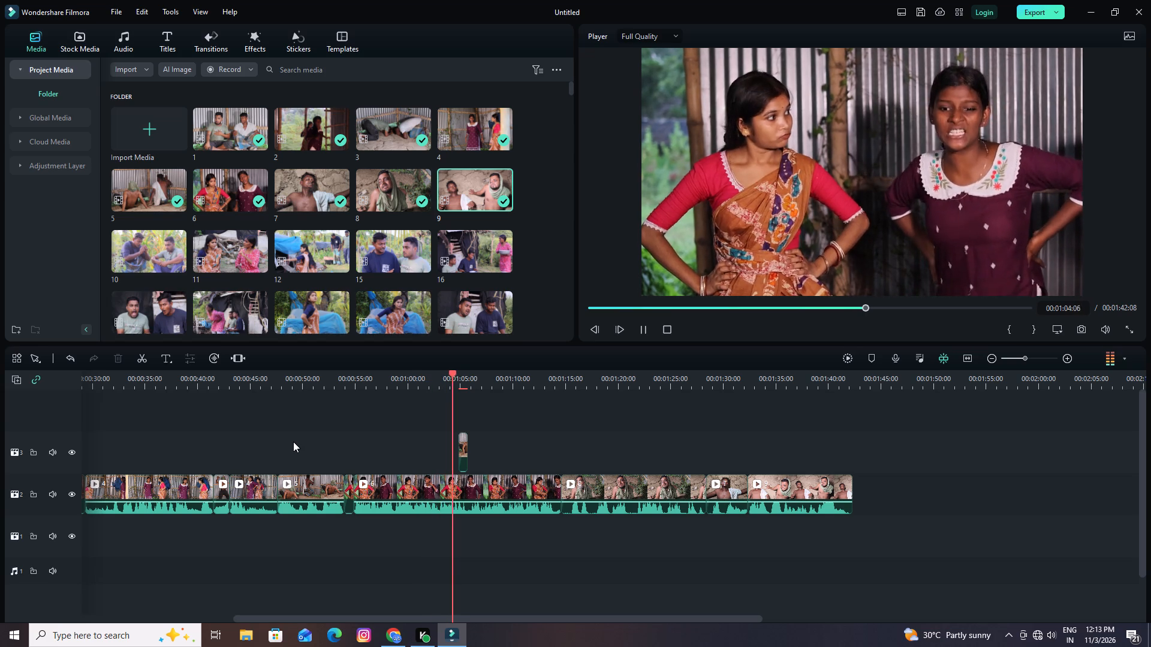
key("space")
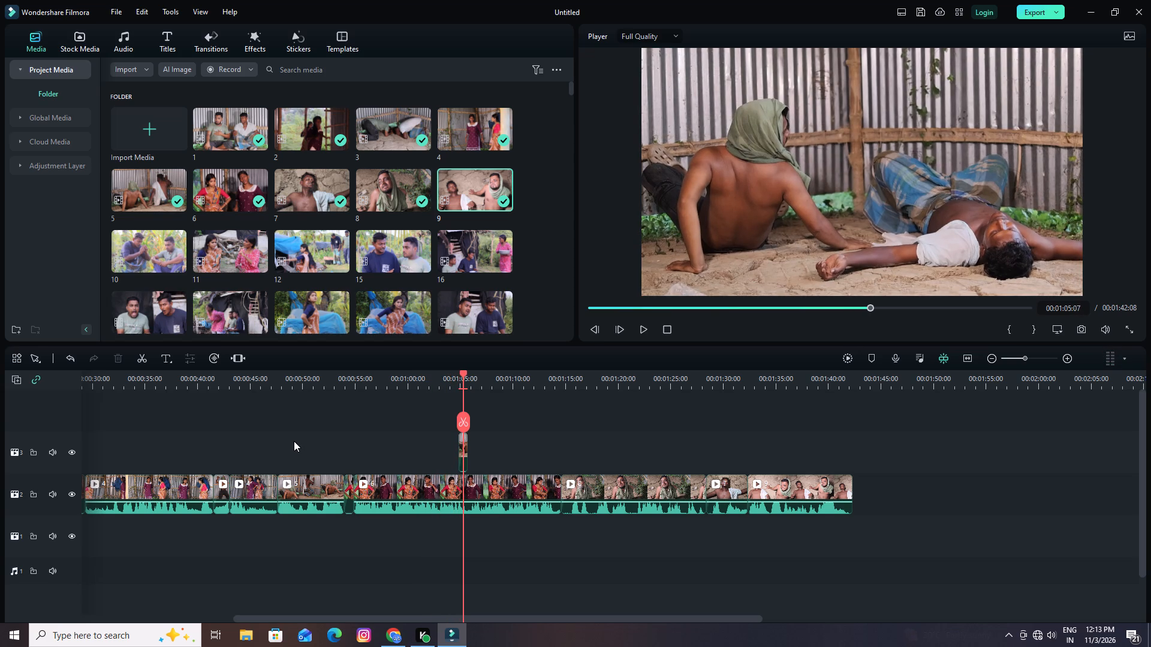
Play to the end of the short cutaway clip on track 3 near 00:01:05 and delete that clip.
key("space")
key("space")
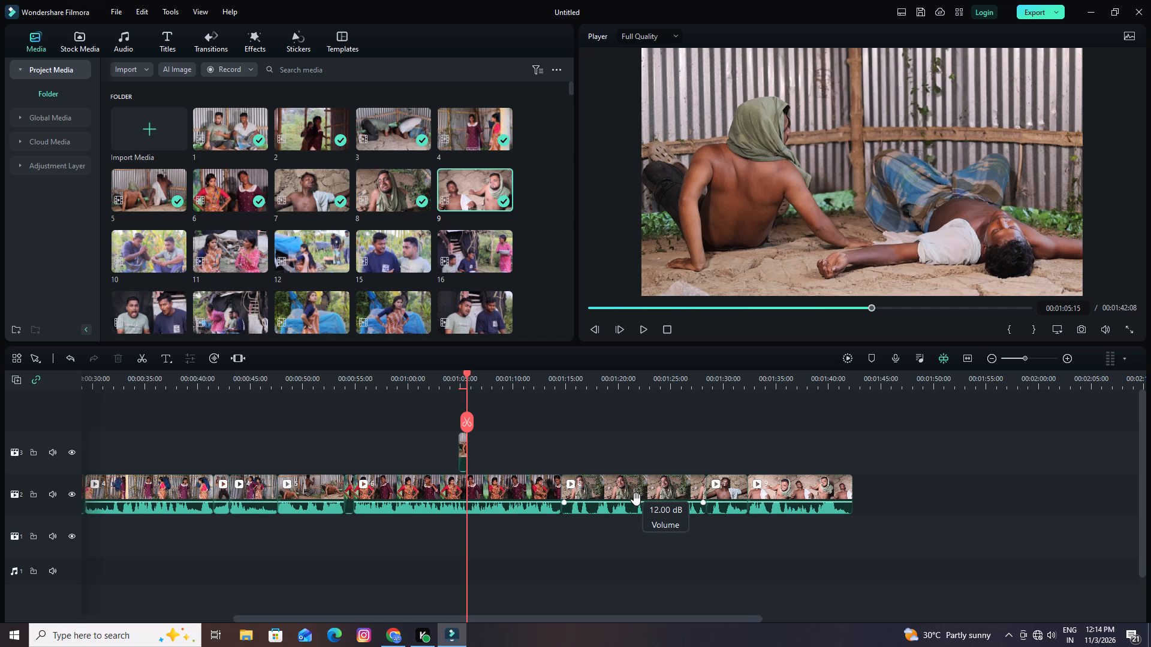
left_click(463, 448)
left_click(116, 354)
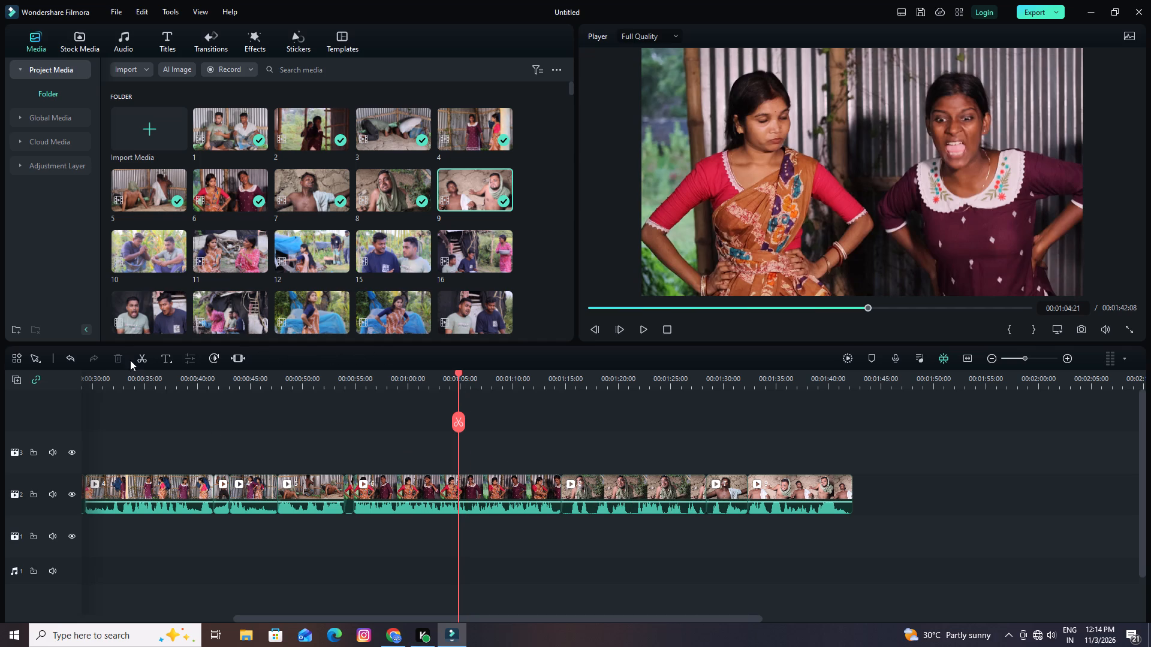
Split clip 6 at 00:01:05:17 and insert clip 7 followed by clip 8 between its two parts on track 2.
left_click_drag(458, 375, 469, 374)
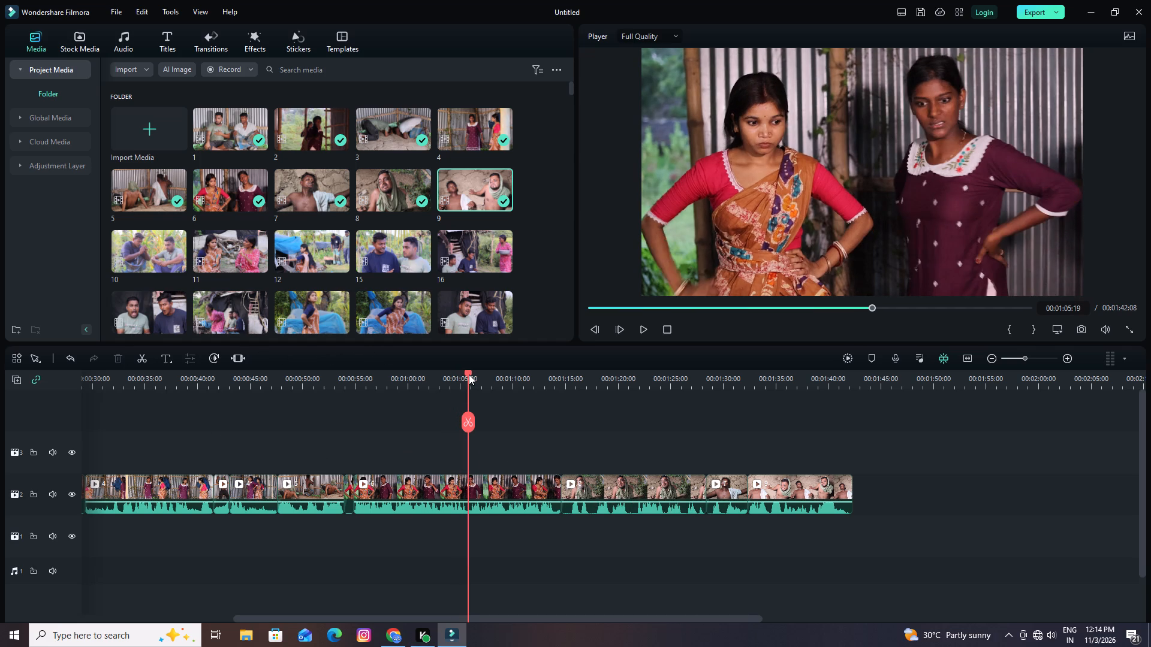
left_click_drag(469, 374, 468, 376)
left_click(465, 422)
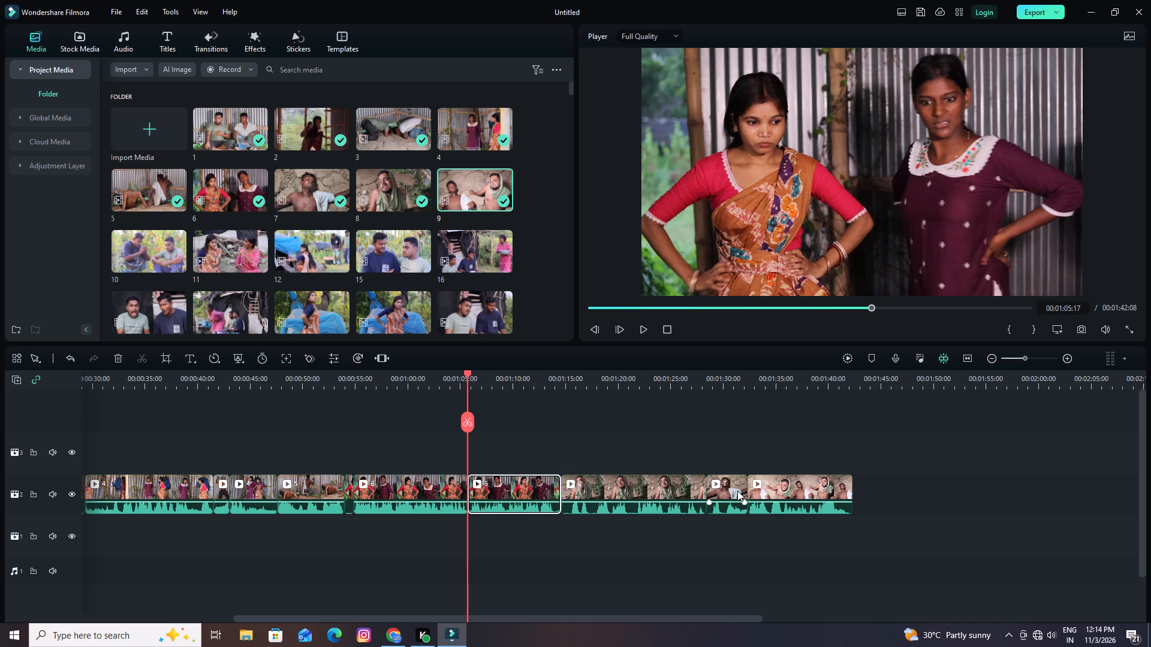
left_click_drag(734, 492, 490, 496)
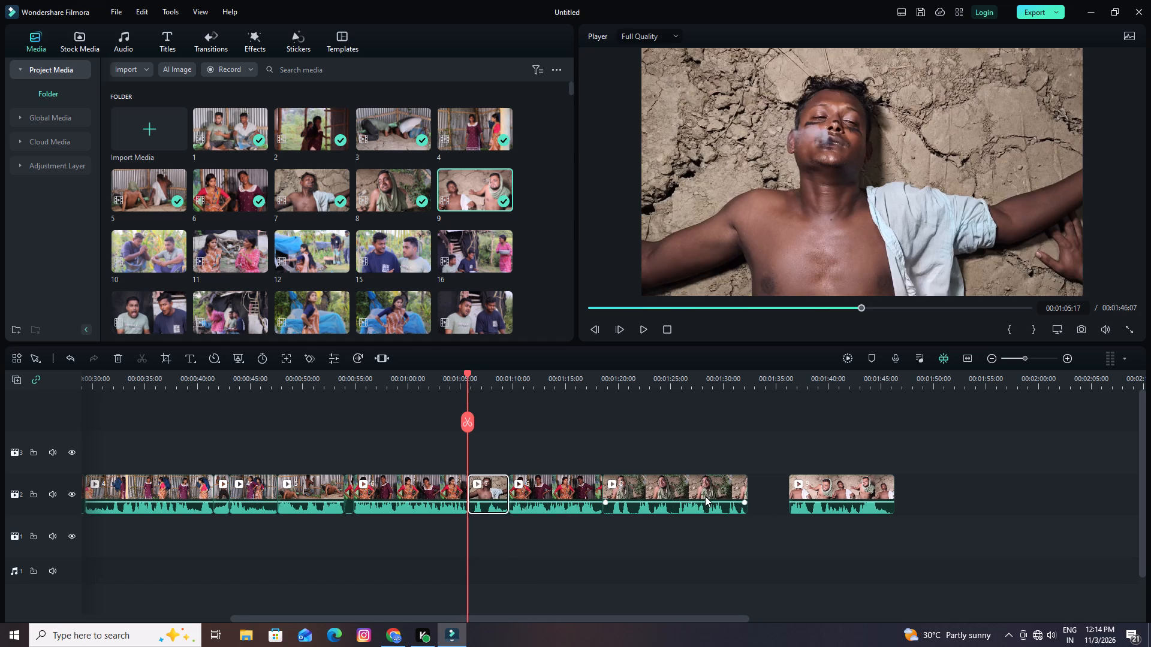
left_click_drag(691, 489, 587, 494)
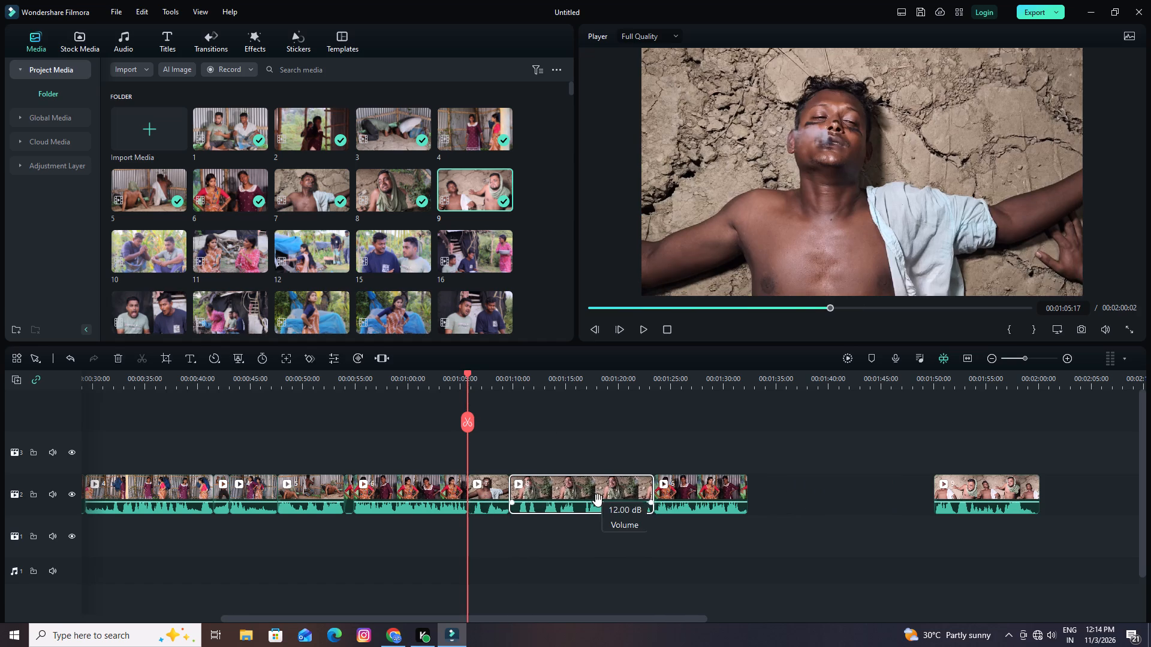
Play through the inserted clips 7 and 8, and move clip 9 back against the end of clip 6's second part.
left_click_drag(469, 372, 438, 379)
key("space")
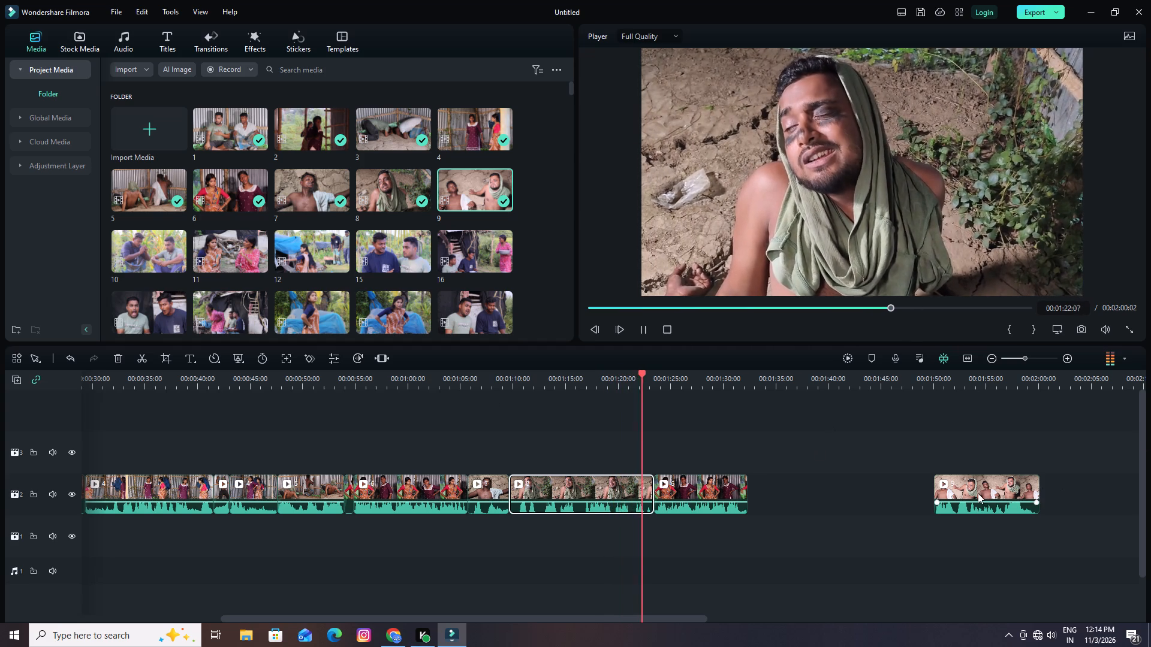
left_click_drag(977, 486, 788, 491)
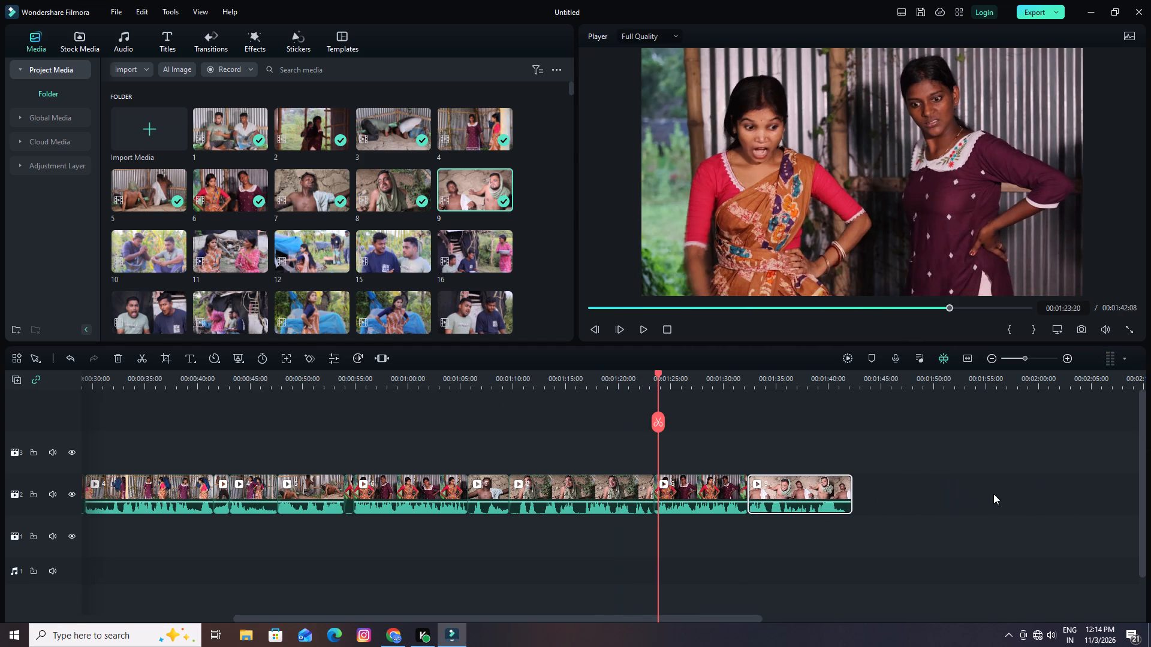
Review the cut from clip 6's second part into clip 9, and replay the sequence from about 00:00:34 in clip 4.
key("space")
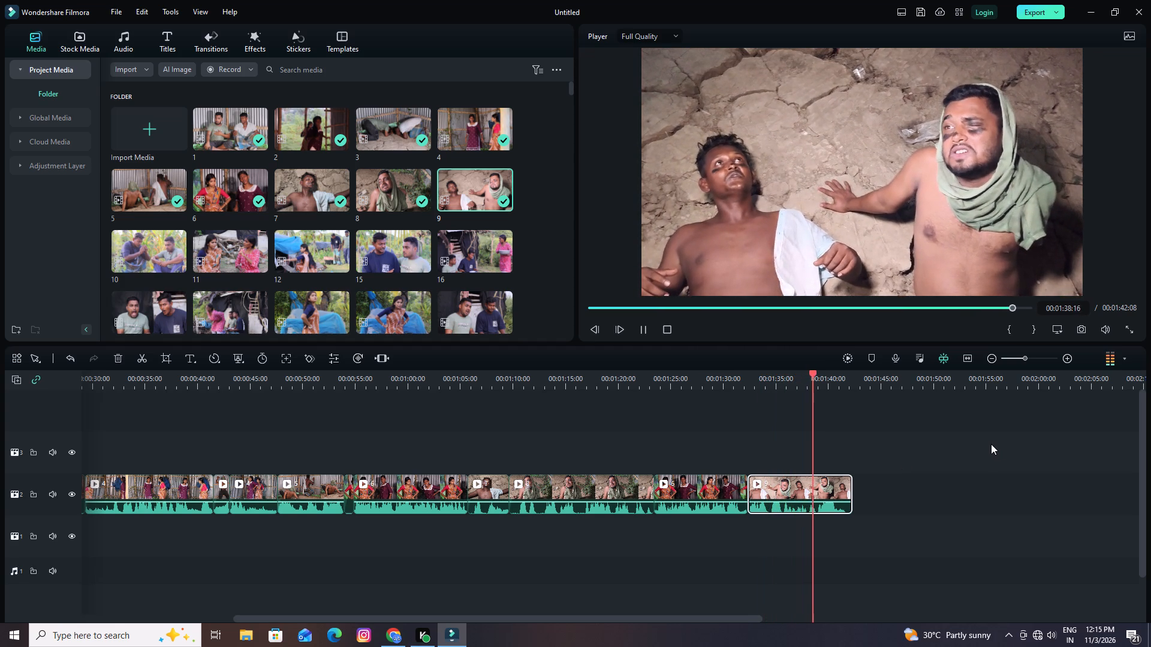
key("space")
left_click_drag(815, 374, 270, 391)
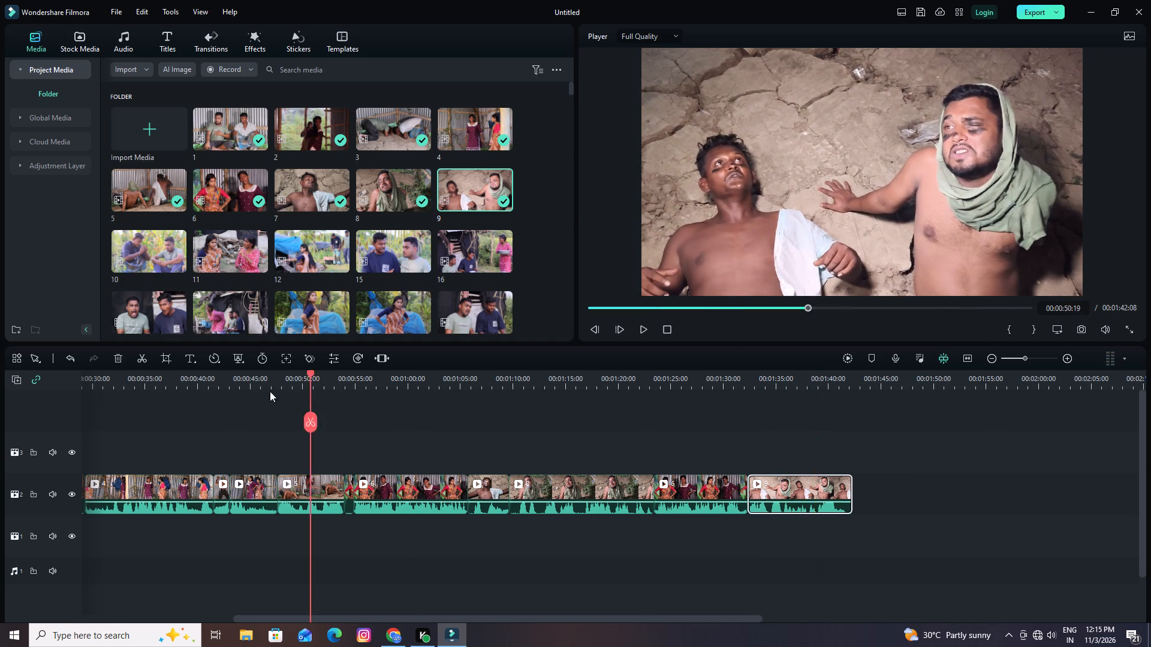
left_click_drag(270, 391, 131, 391)
key("space")
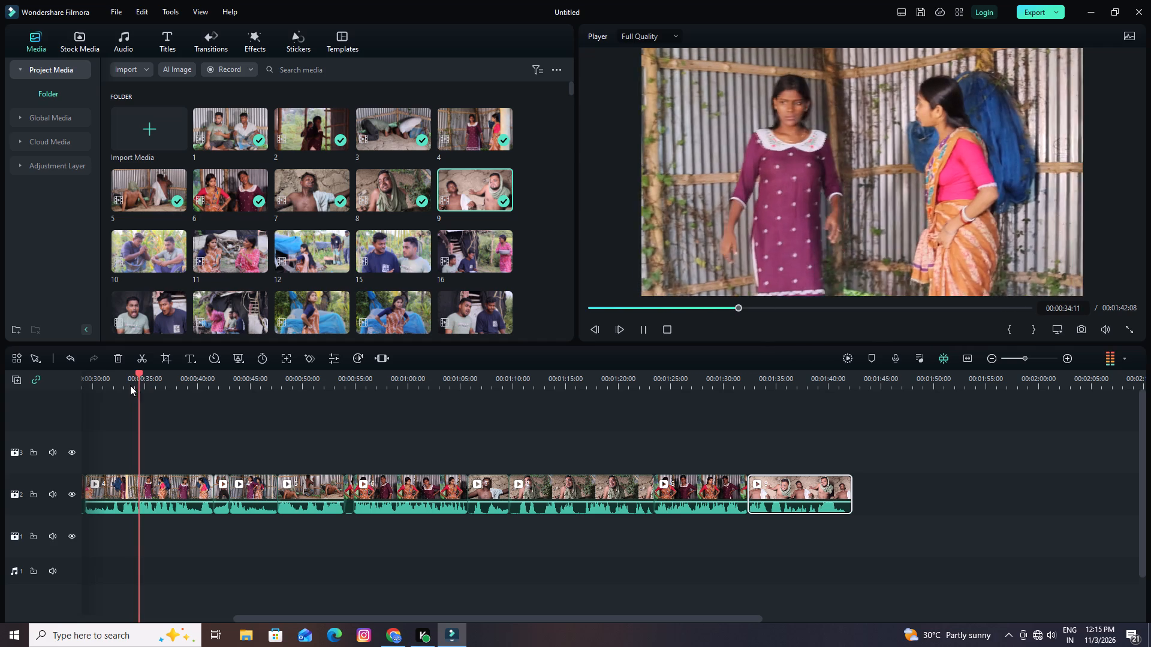
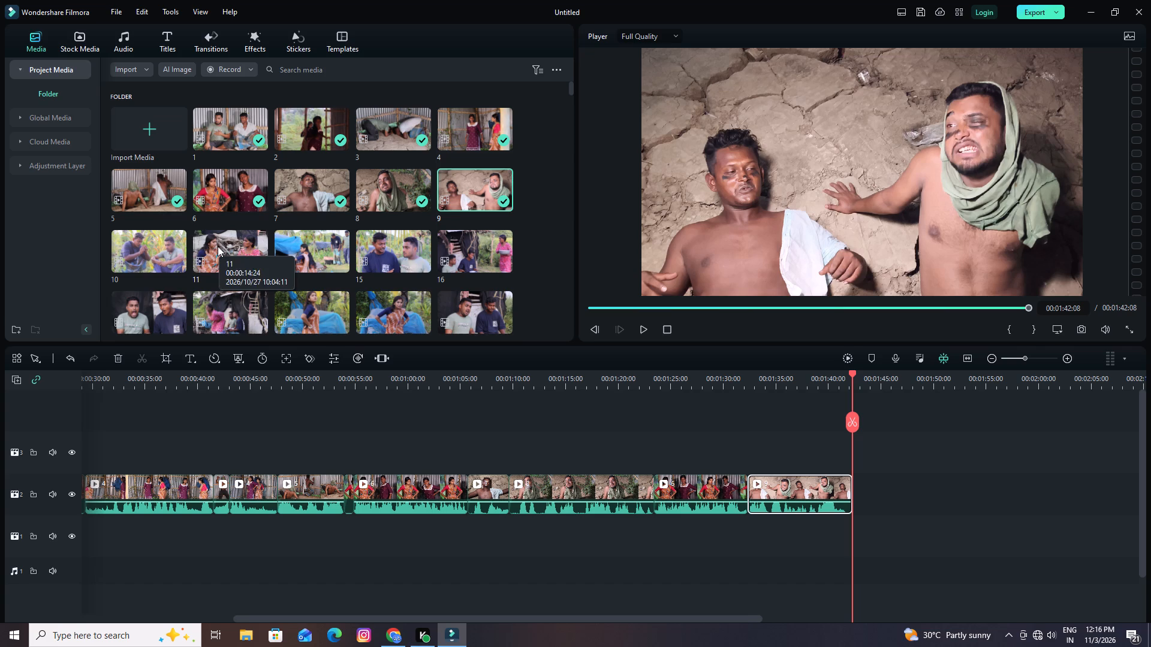
Add clip 11 to track 2 directly after clip 9 and raise its volume to 12 dB.
left_click_drag(218, 246, 857, 490)
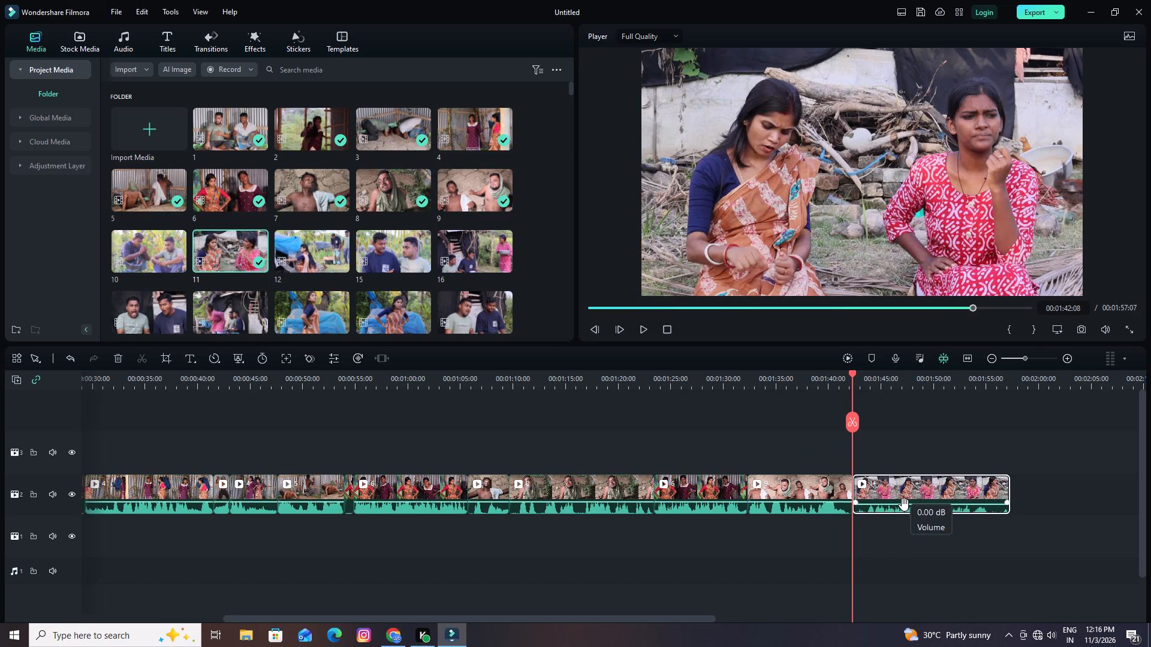
left_click_drag(904, 504, 904, 489)
Play the opening of clip 11, split it at 00:01:43:14 and delete the part before the cut.
key("space")
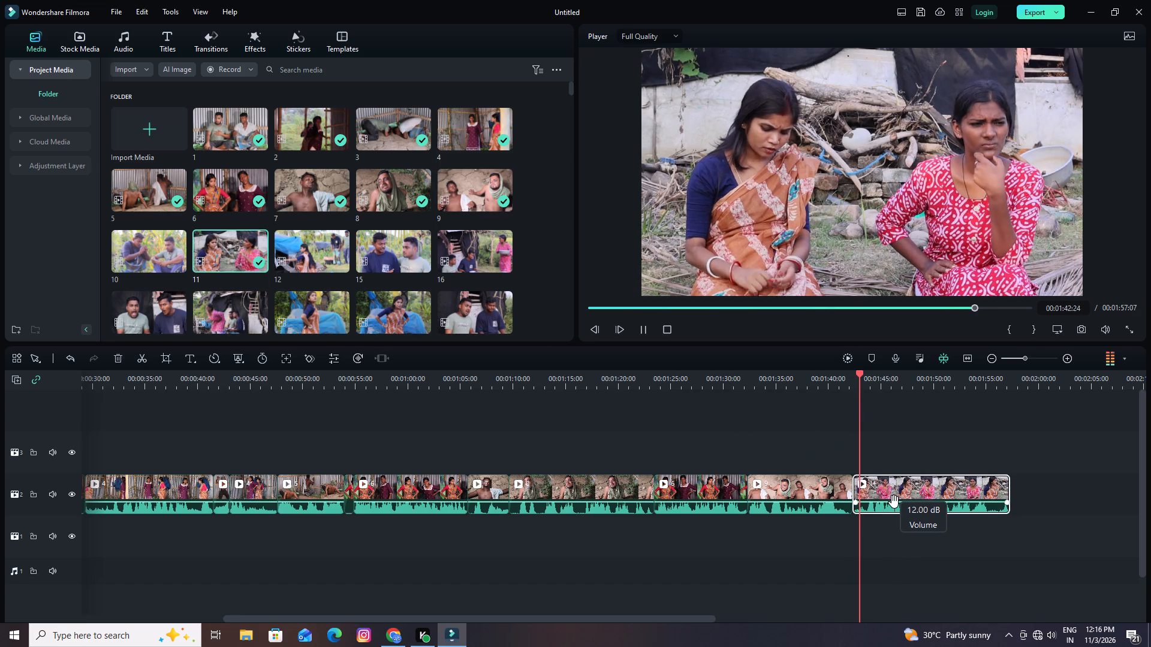
key("space")
key("space")
key("space")
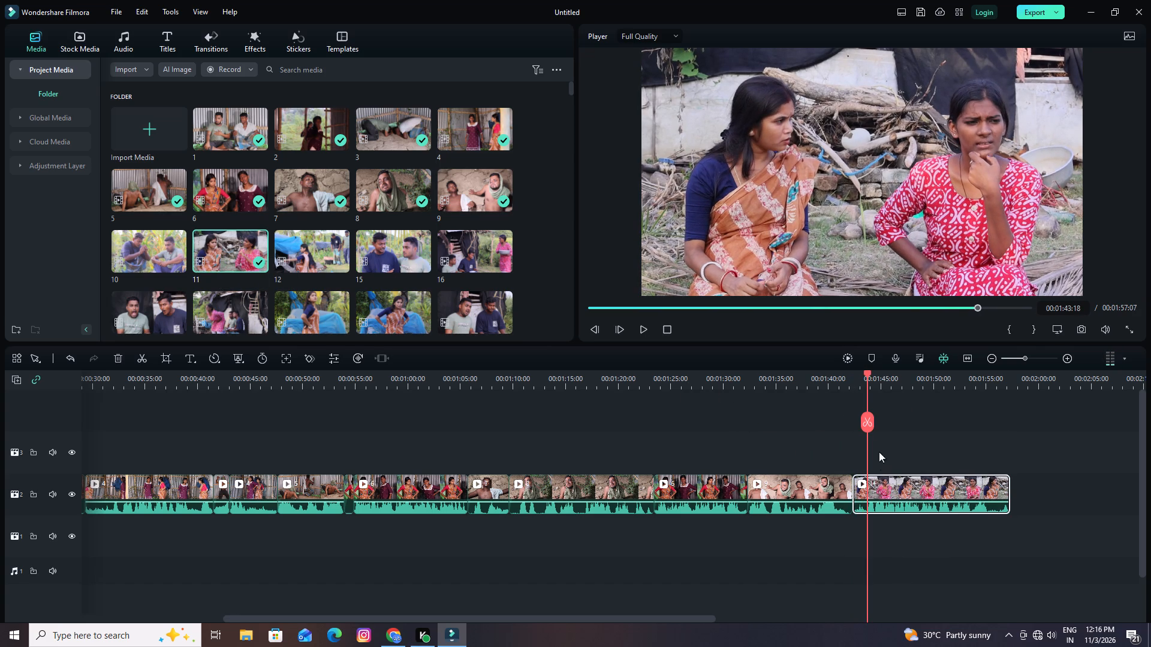
left_click(869, 374)
left_click(867, 419)
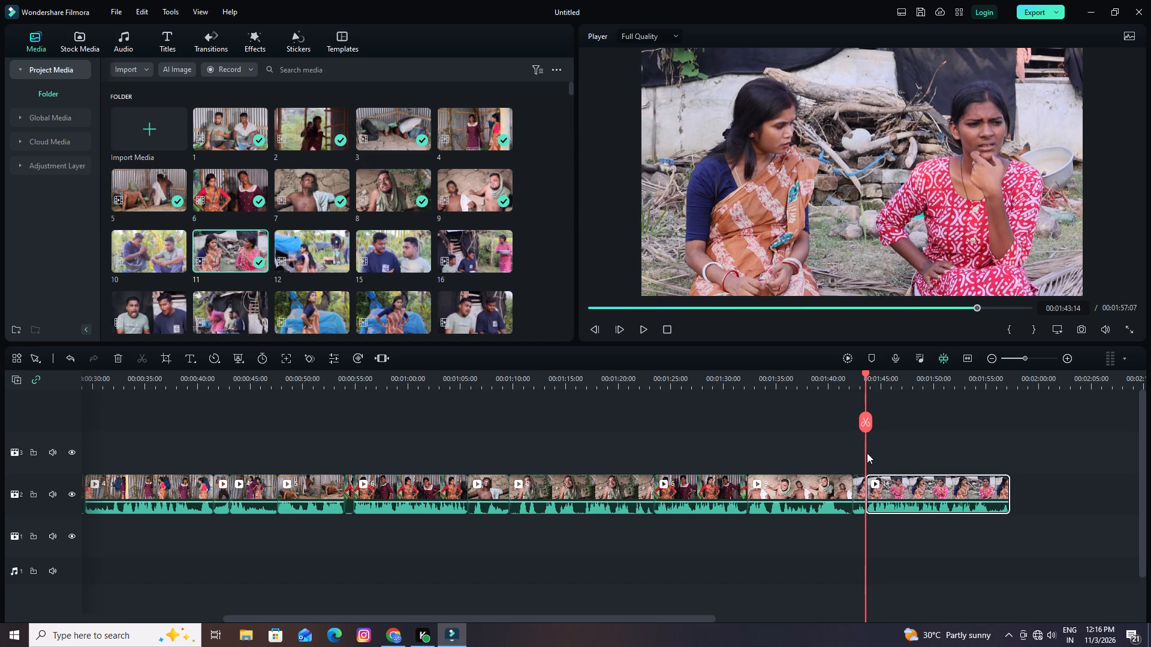
left_click(861, 493)
left_click(117, 357)
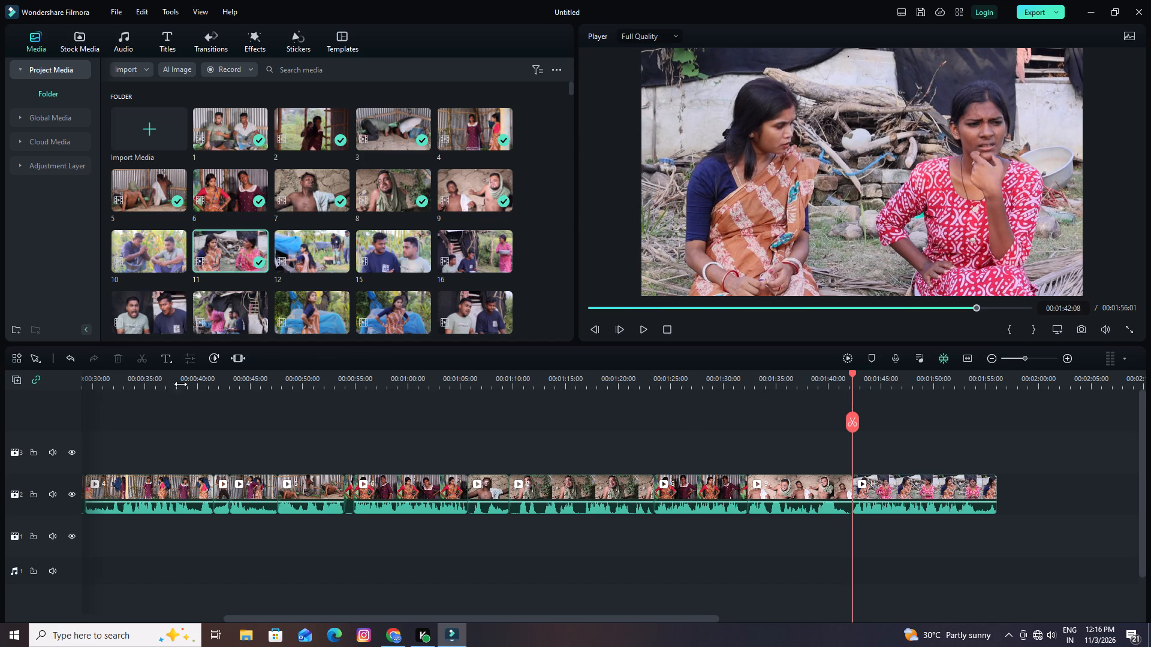
Play through clip 11, split it at 00:01:54:17 and delete the remaining tail.
key("space")
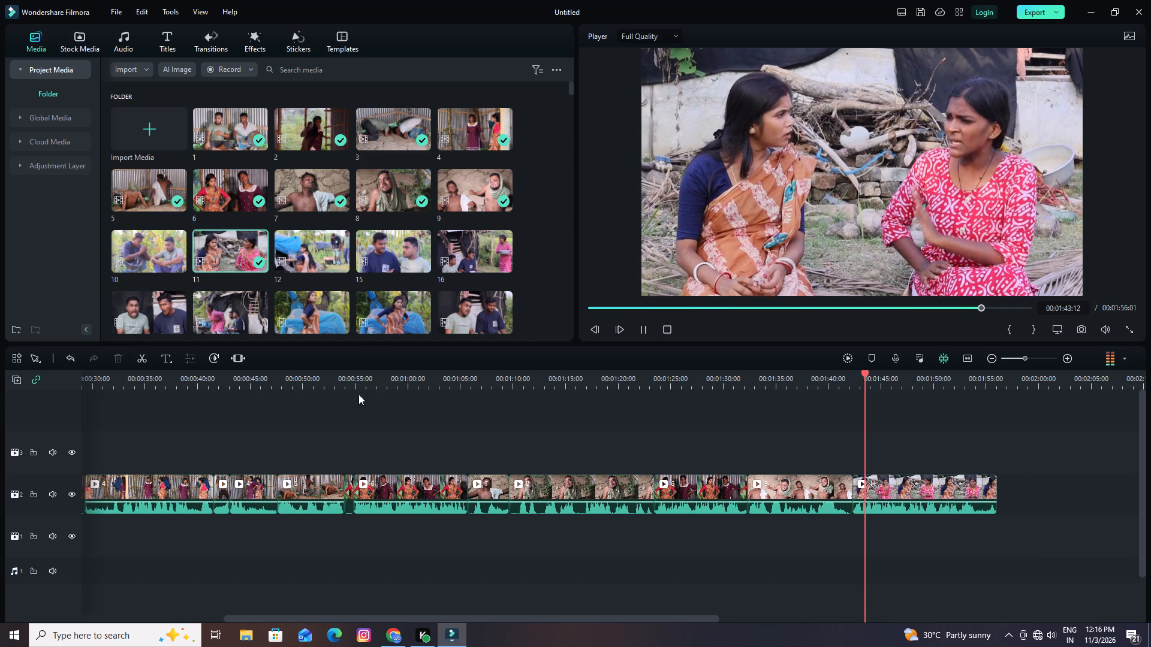
left_click_drag(974, 378, 919, 377)
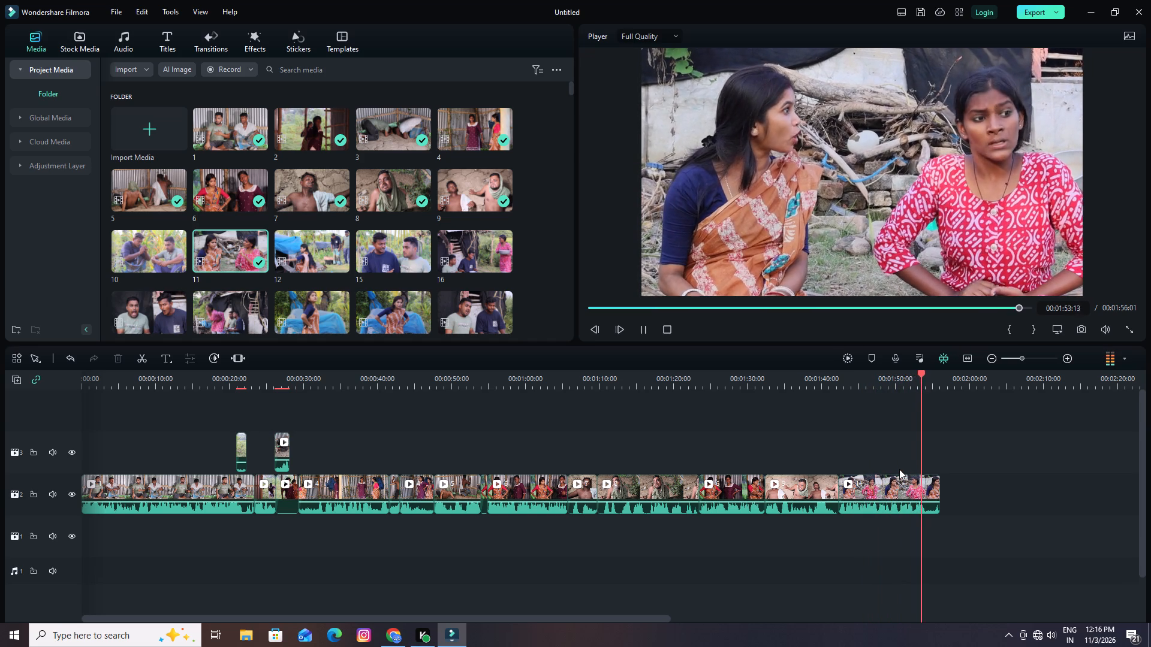
key("space")
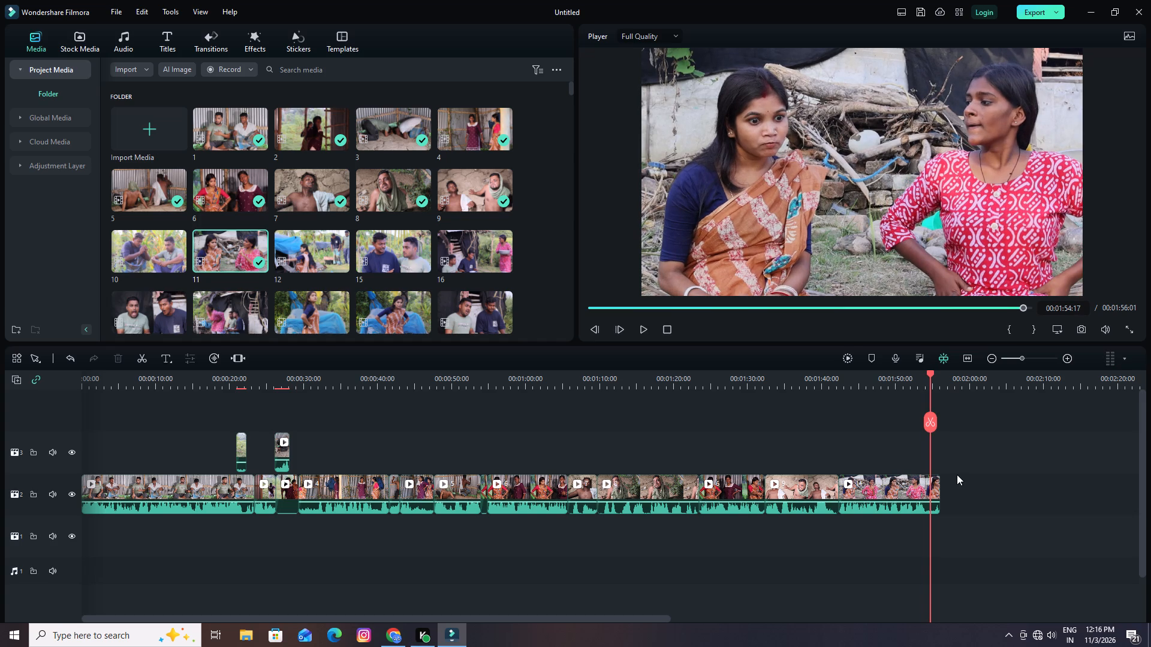
left_click(932, 423)
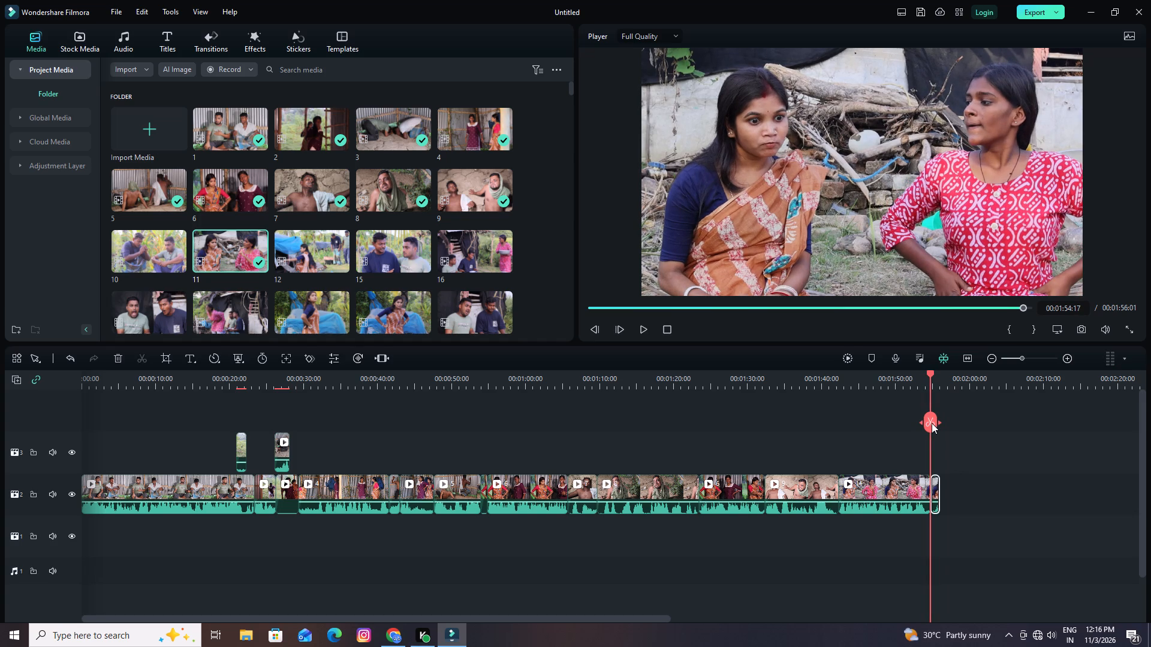
left_click(117, 355)
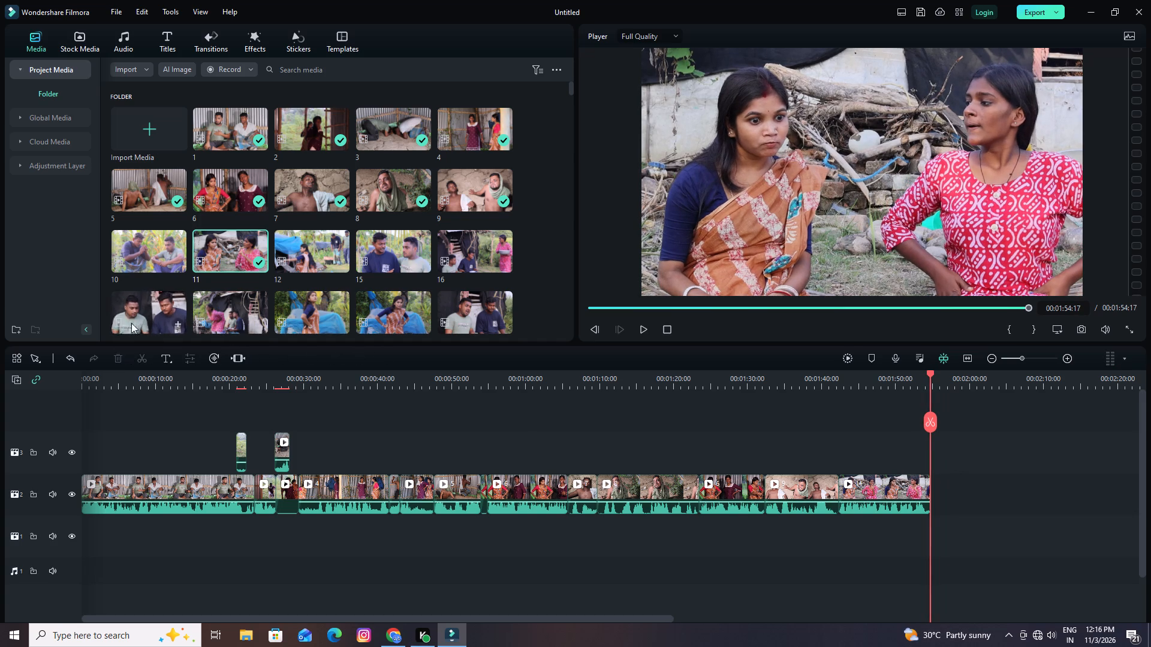
Add clip 10 to track 2 directly after clip 11 and raise its volume to 12 dB.
left_click_drag(131, 256, 941, 482)
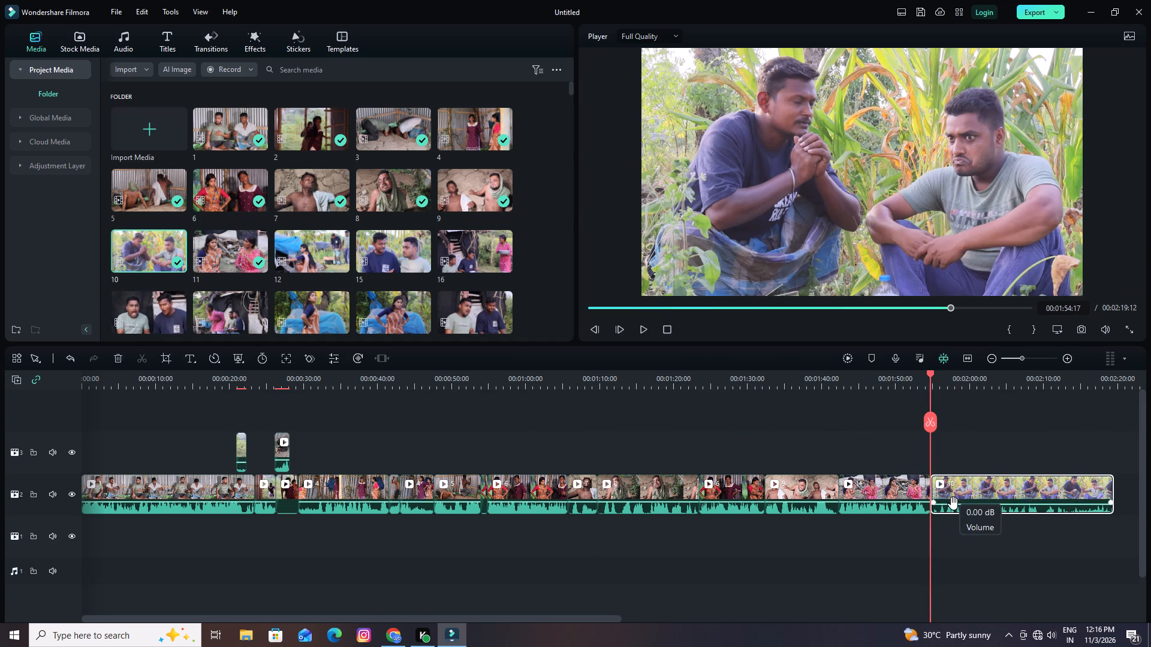
left_click_drag(954, 503, 954, 495)
Play the opening of clip 10, split it at 00:01:55:23 and delete the part before the cut.
key("space")
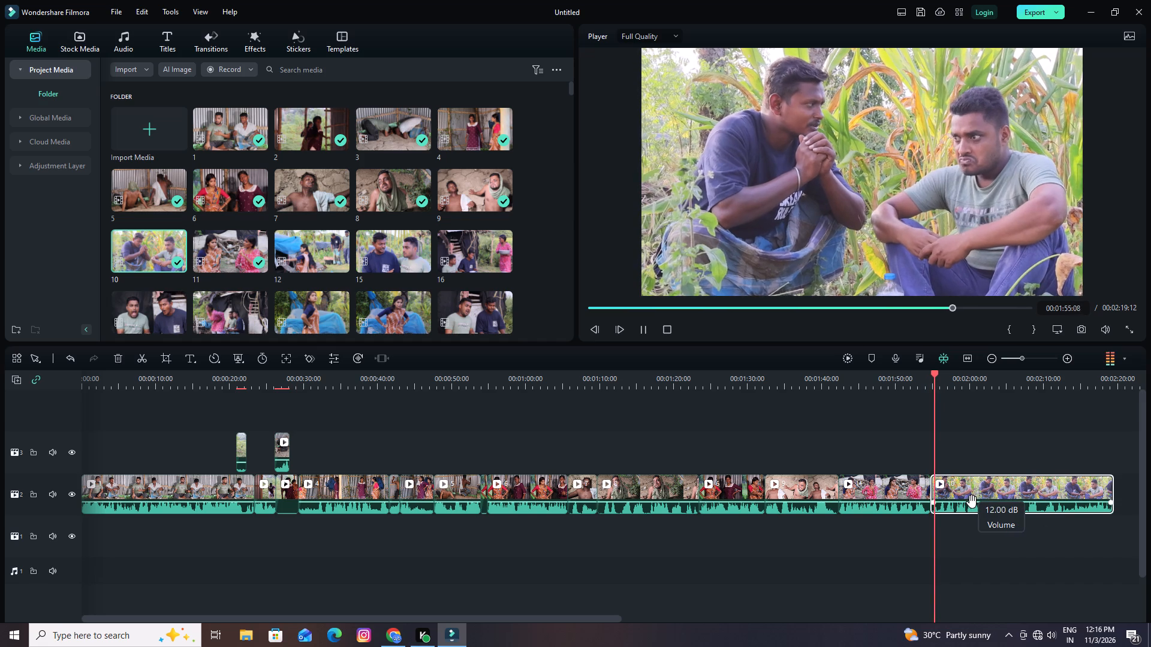
key("space")
left_click(937, 422)
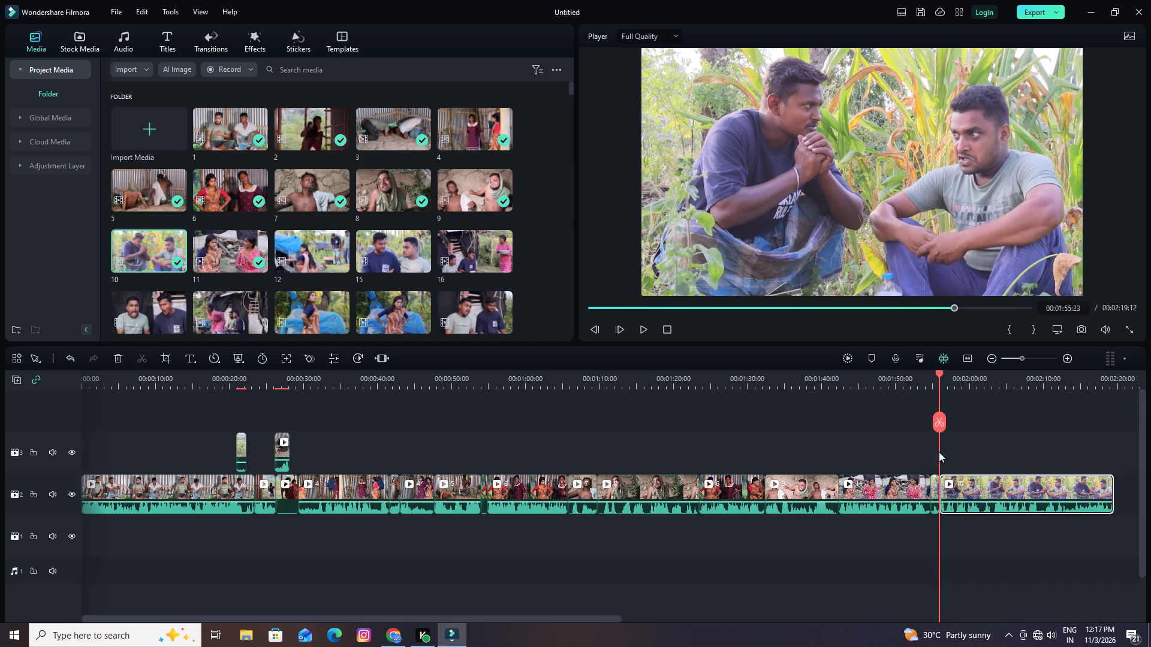
left_click(936, 492)
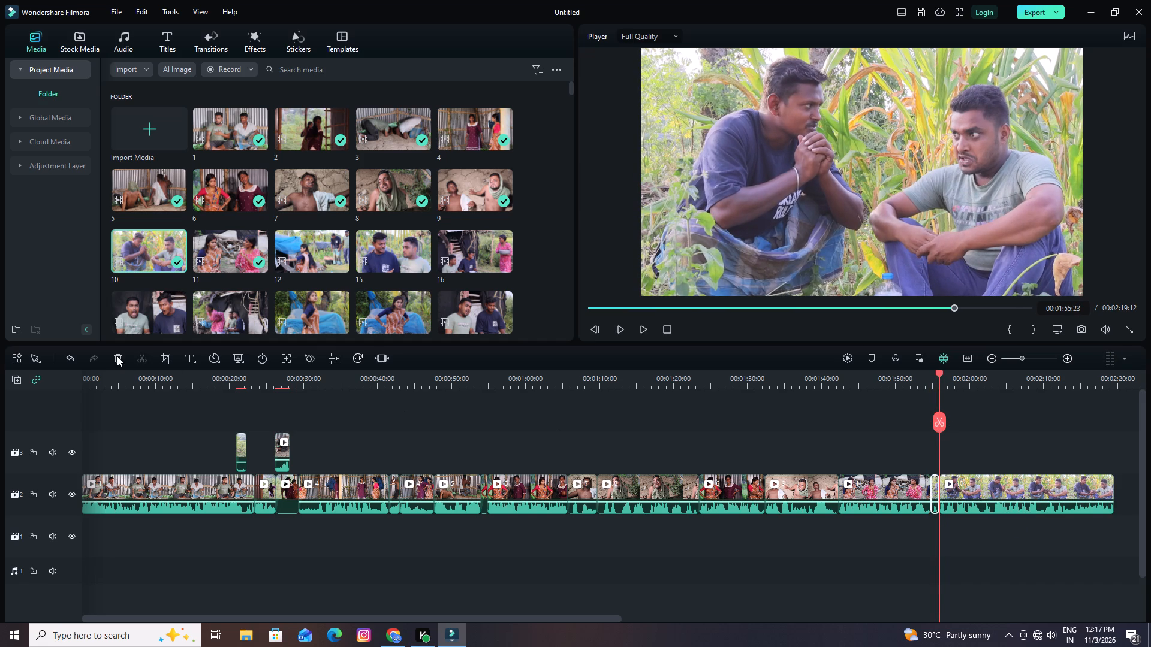
left_click(117, 356)
Play through clip 10, split it at 00:02:17:10 and delete the remaining tail.
key("space")
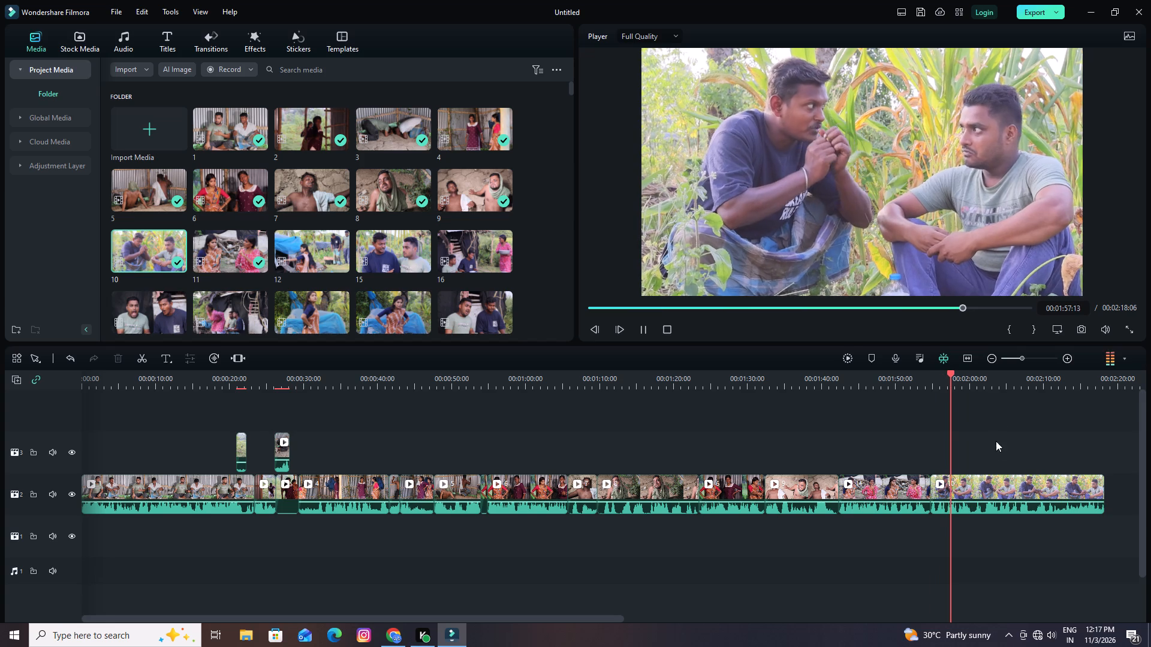
left_click_drag(983, 380, 791, 367)
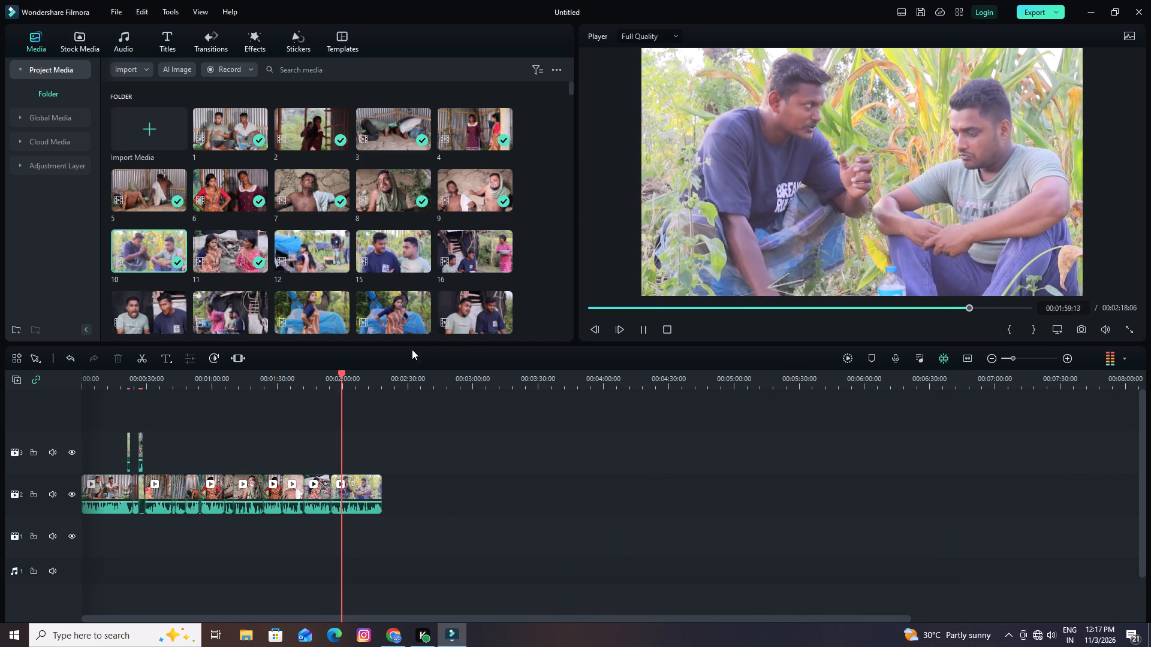
left_click_drag(400, 375, 531, 382)
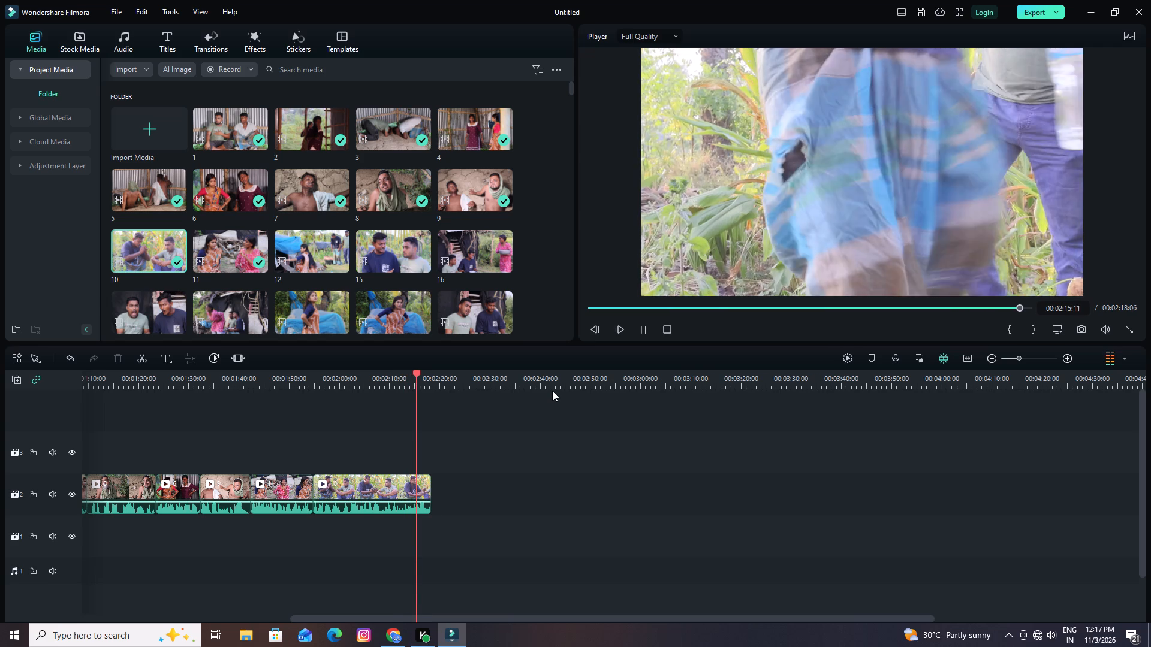
key("space")
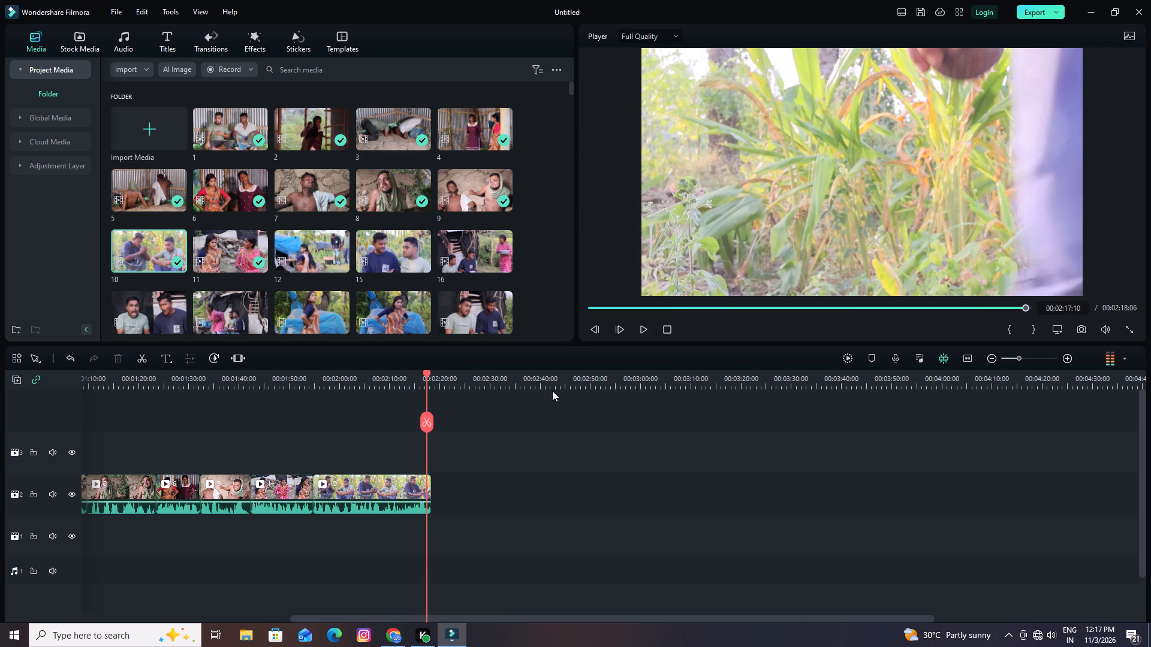
left_click(427, 420)
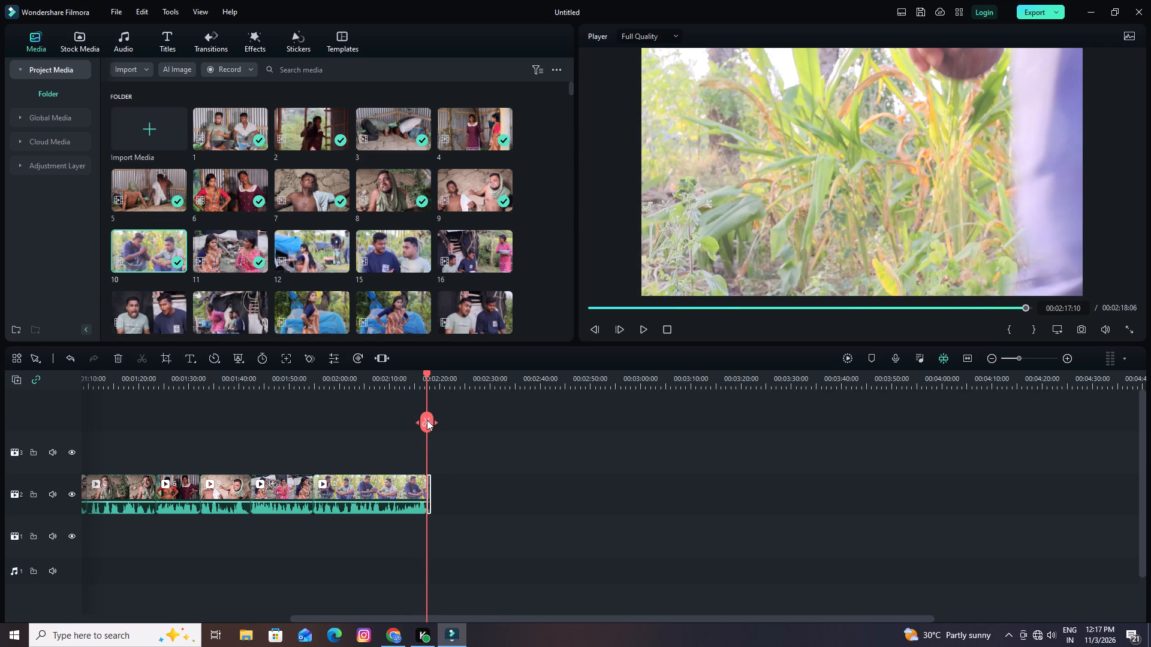
left_click(120, 352)
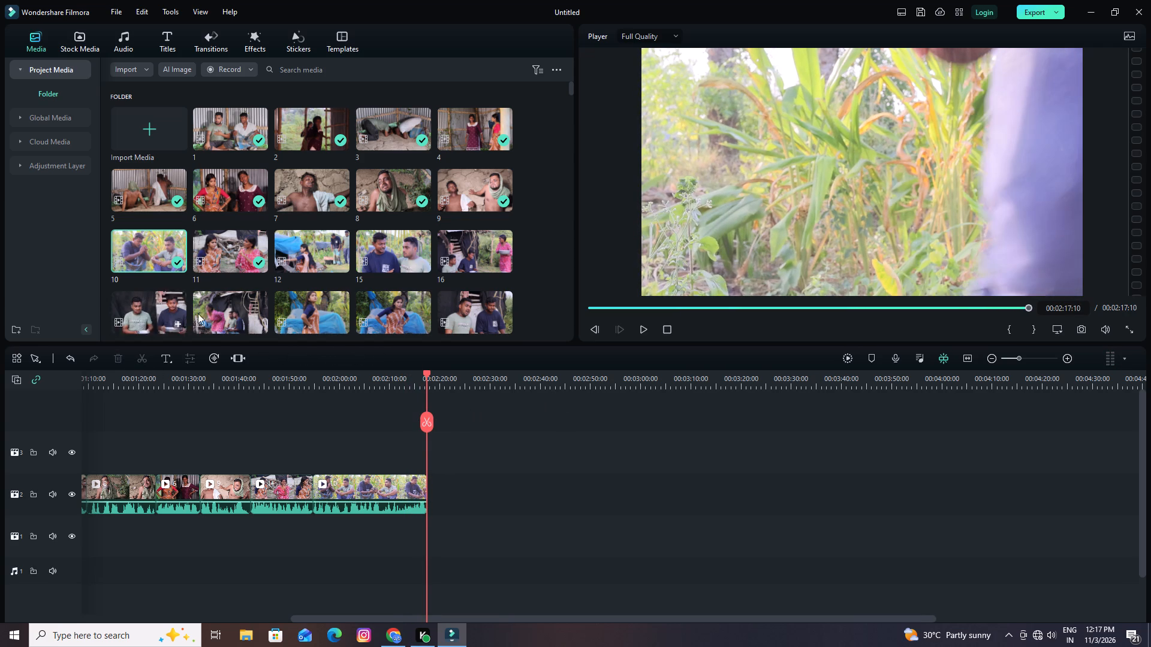
Add clip 12 to track 2 directly after clip 10 and raise its volume.
left_click_drag(308, 246, 451, 476)
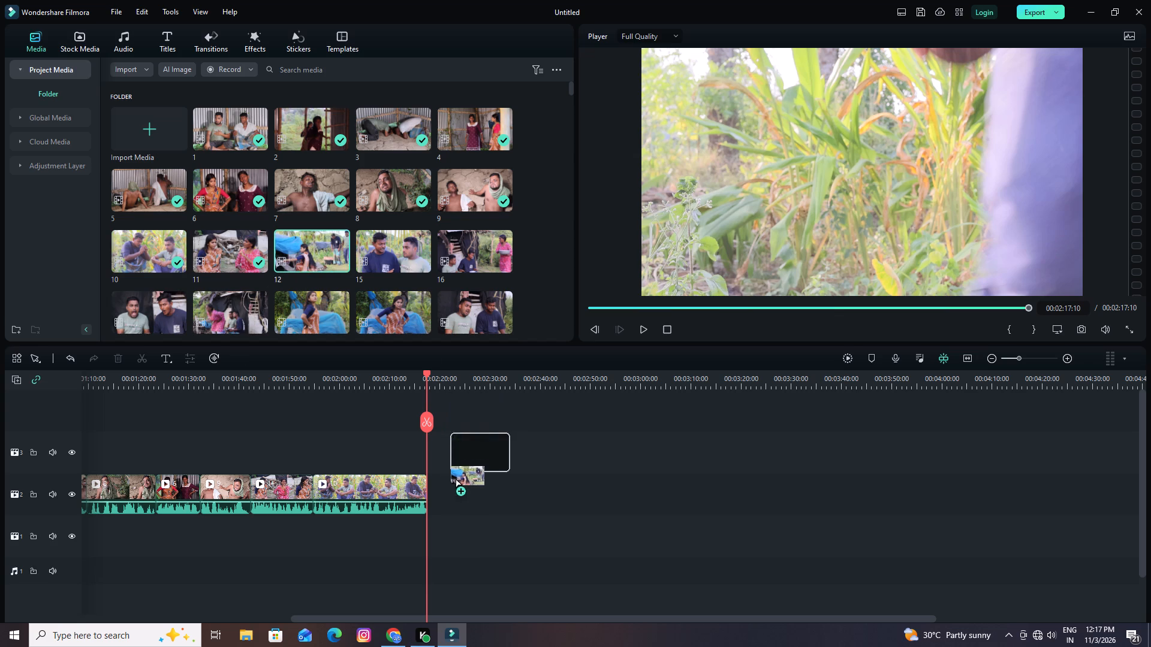
left_click_drag(451, 476, 424, 491)
left_click_drag(445, 501, 450, 486)
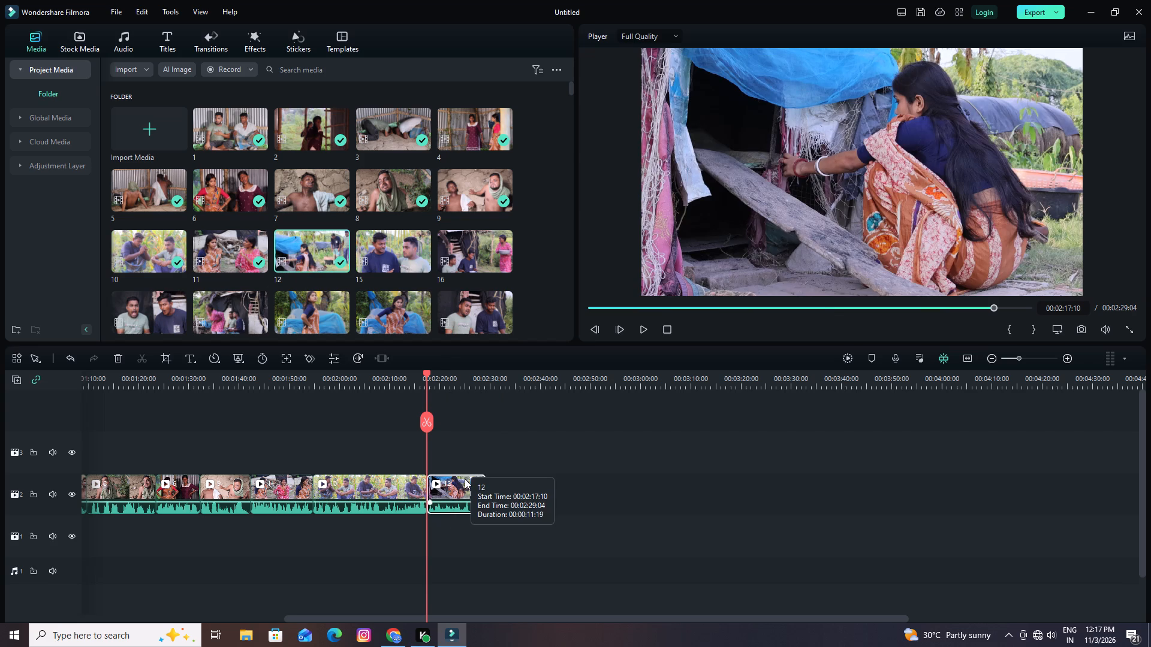
Play the opening of clip 12, split it at 00:02:19:17 and delete the part before the cut.
key("space")
key("space")
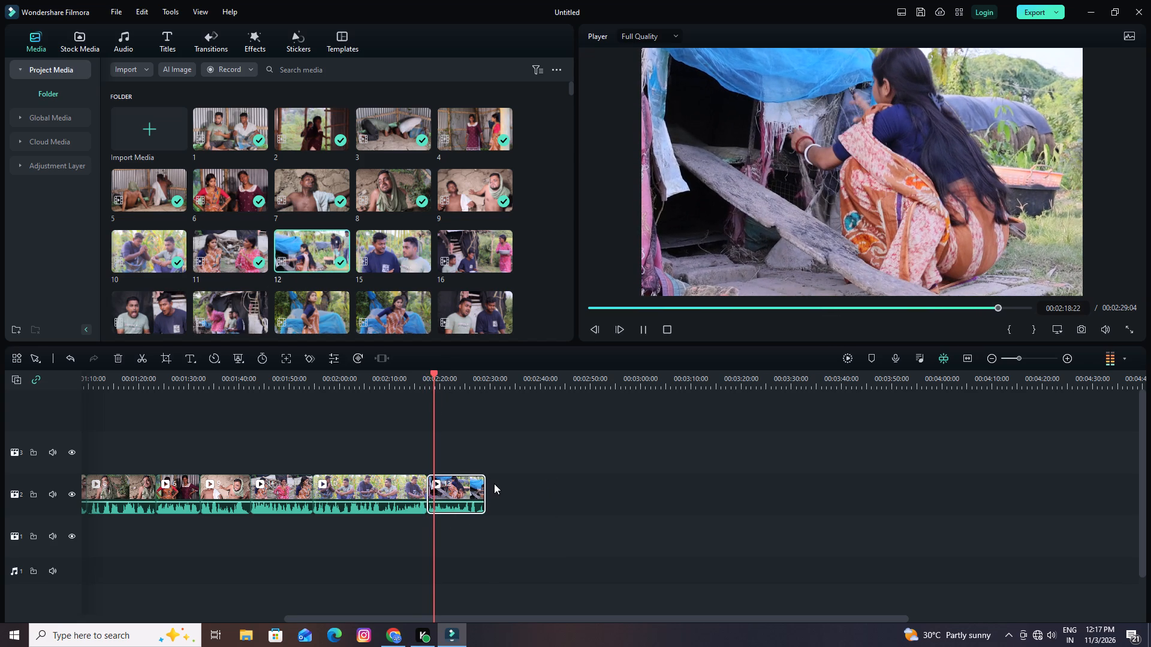
left_click_drag(472, 378, 670, 378)
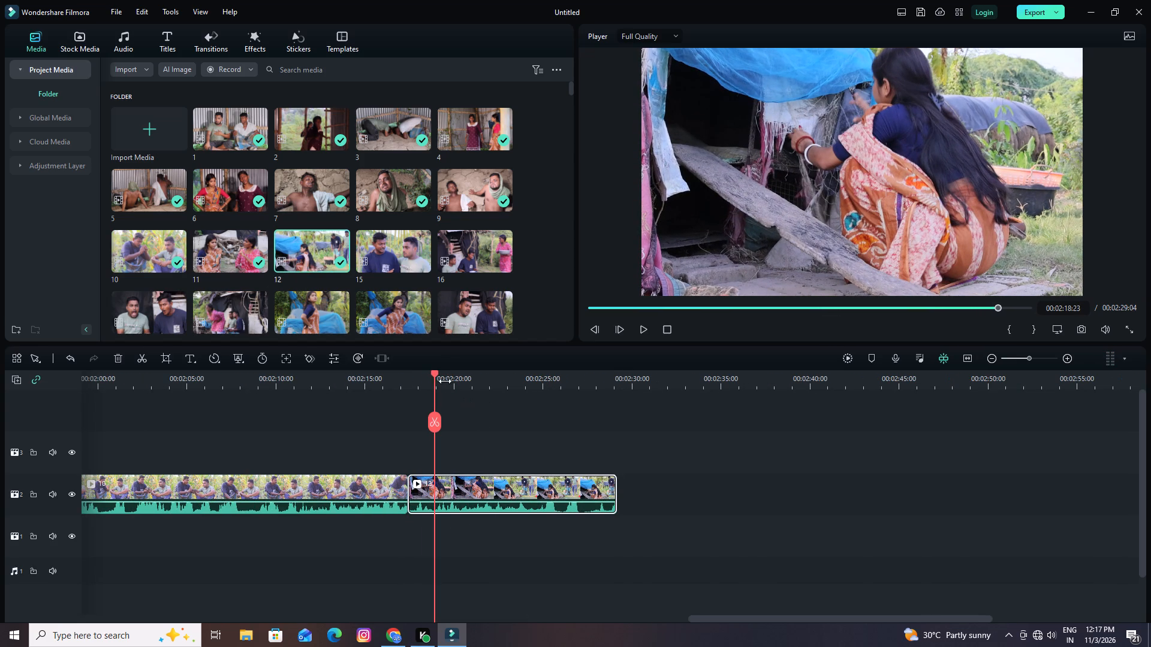
left_click_drag(435, 371, 409, 377)
key("space")
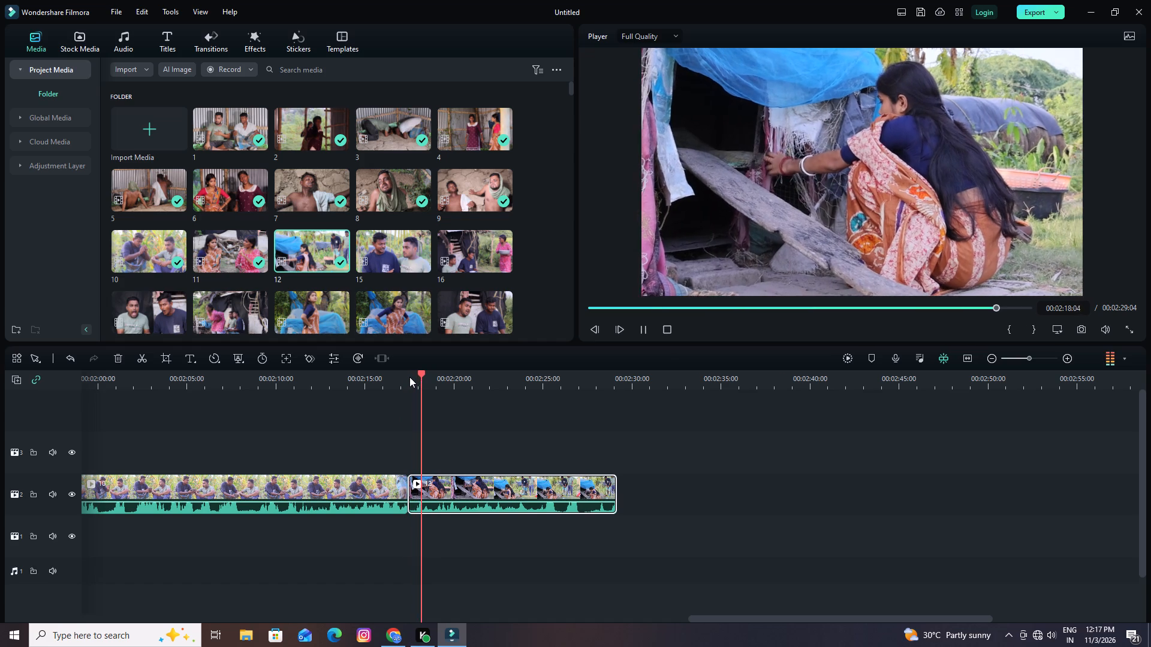
key("space")
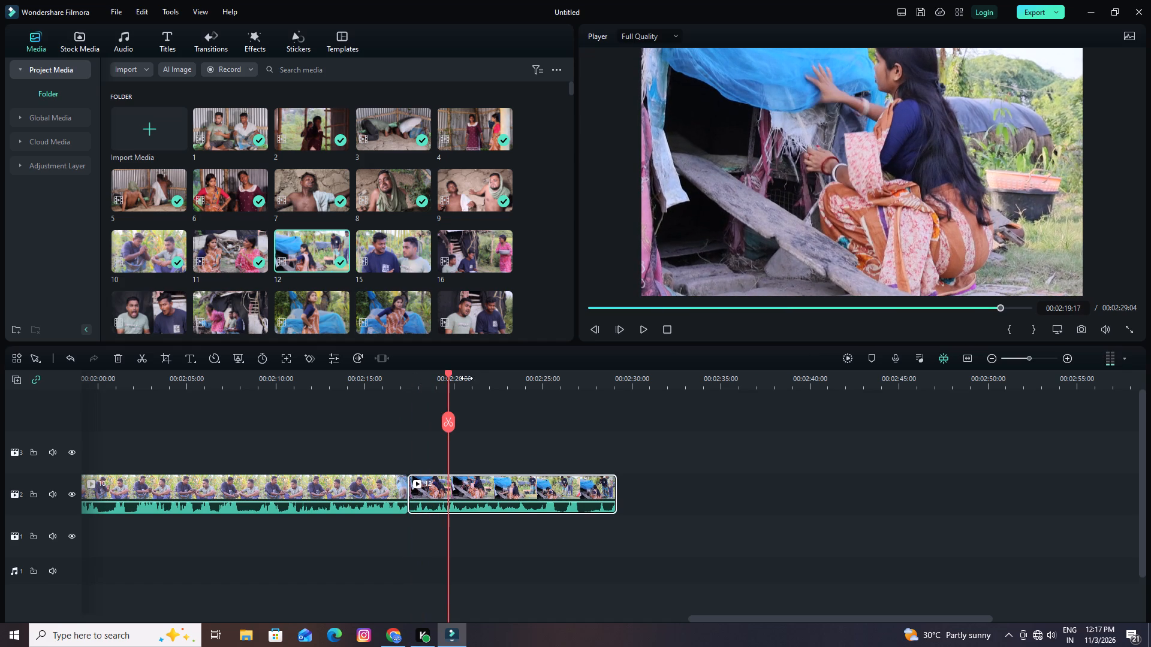
left_click(447, 424)
left_click(429, 493)
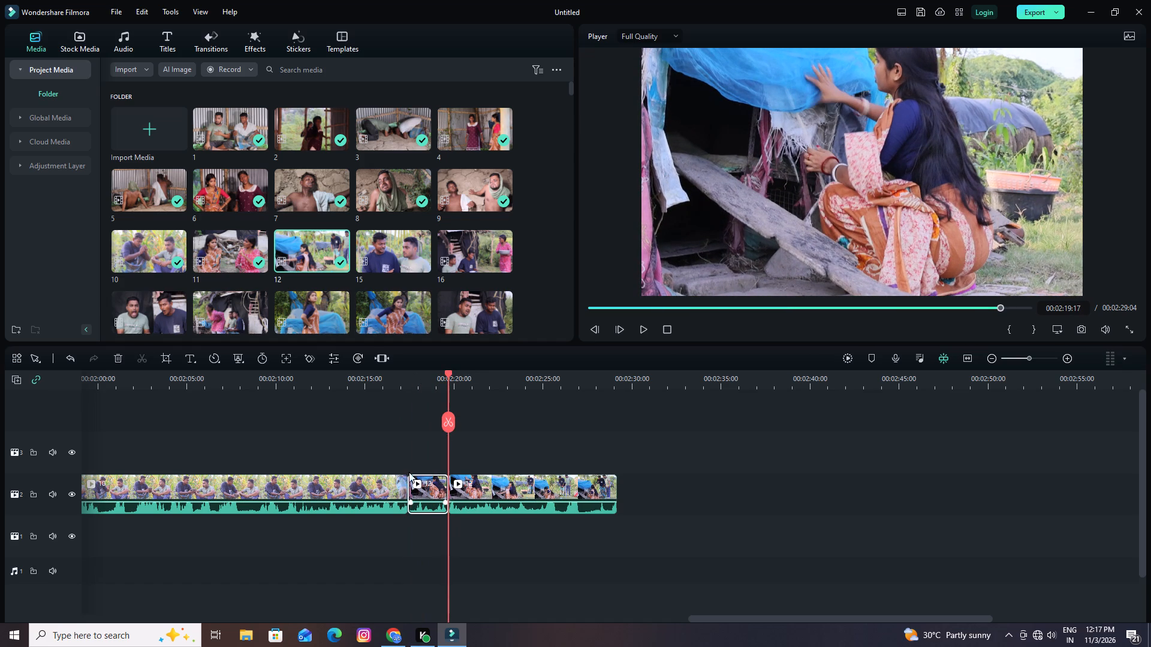
left_click(117, 354)
Play through clip 12, split it at 00:02:24:24, replay around the cut and delete the tail after it.
key("space")
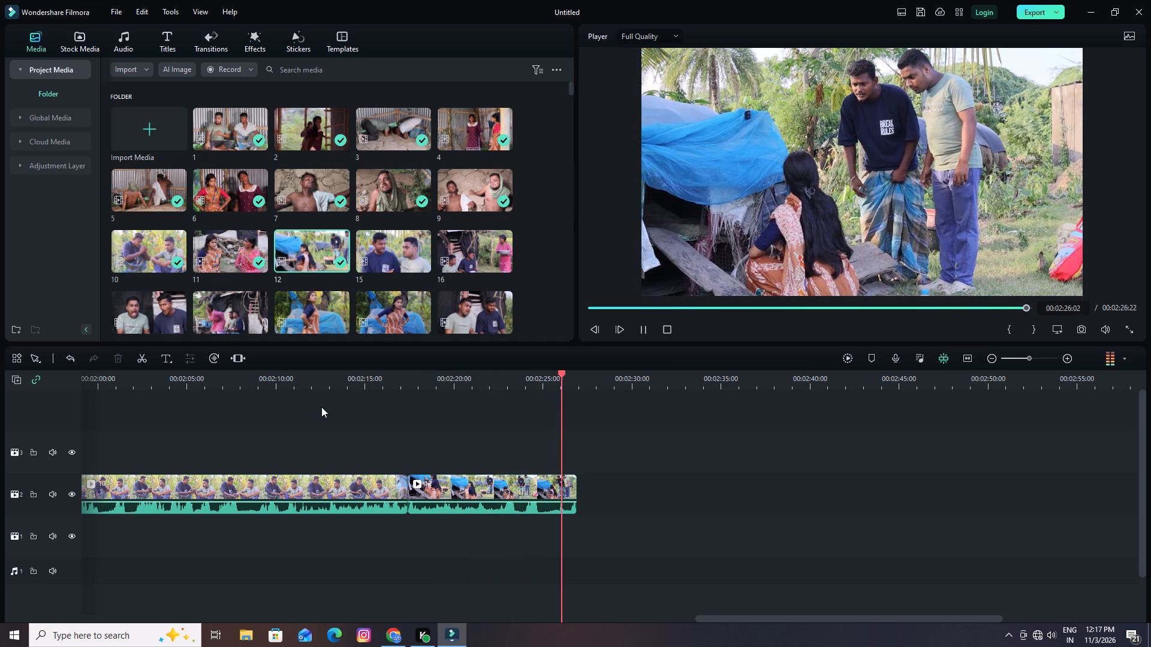
key("space")
left_click_drag(563, 373, 531, 389)
key("space")
key("space")
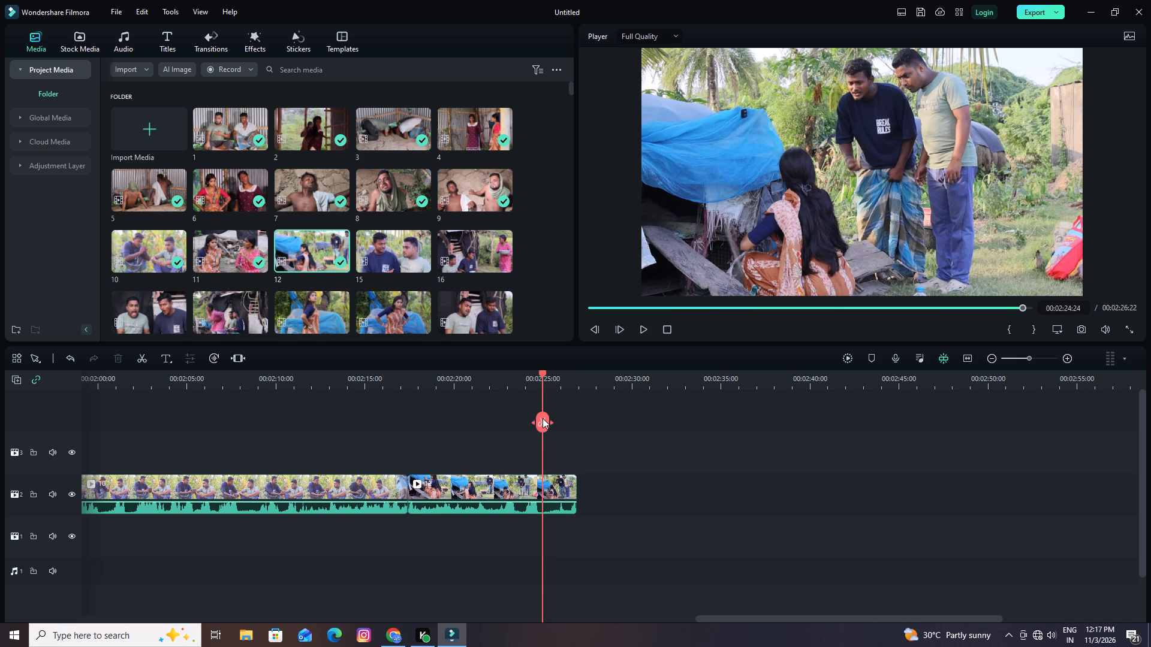
left_click(541, 418)
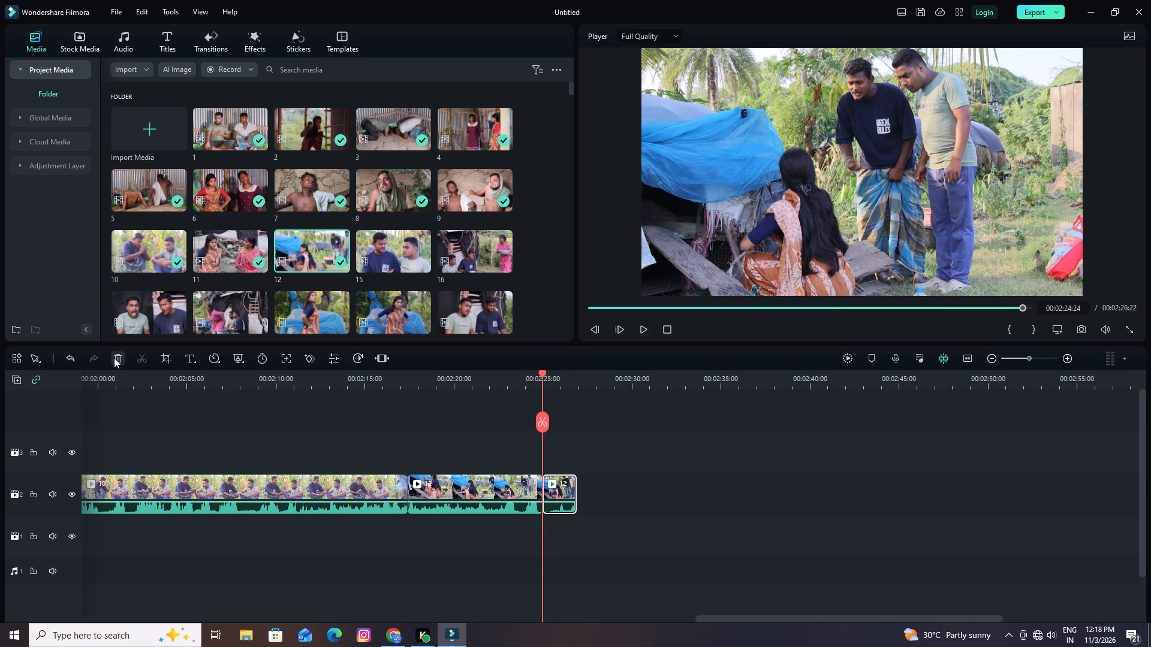
left_click_drag(543, 373, 528, 376)
key("space")
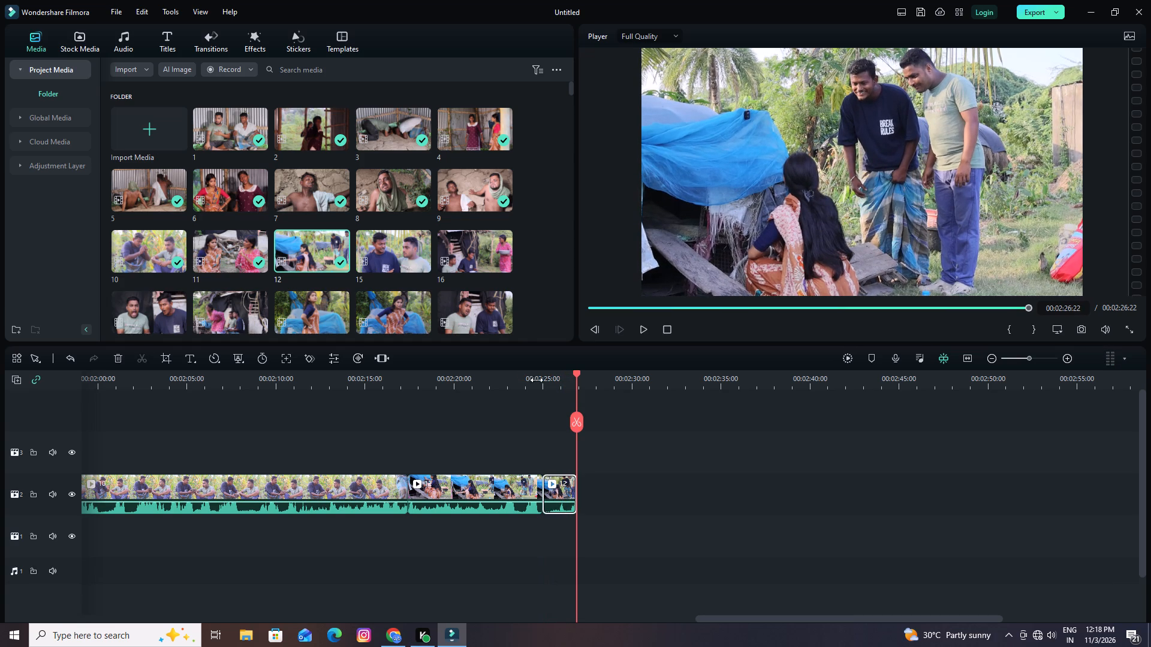
left_click_drag(577, 373, 523, 393)
key("space")
left_click(561, 488)
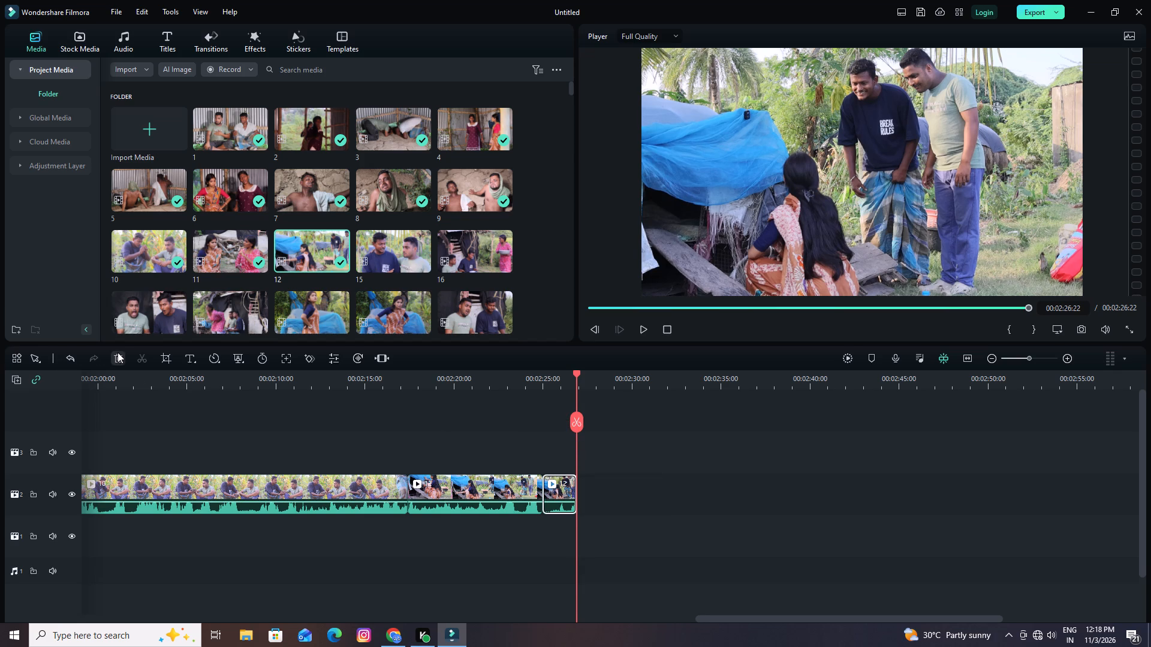
left_click(118, 352)
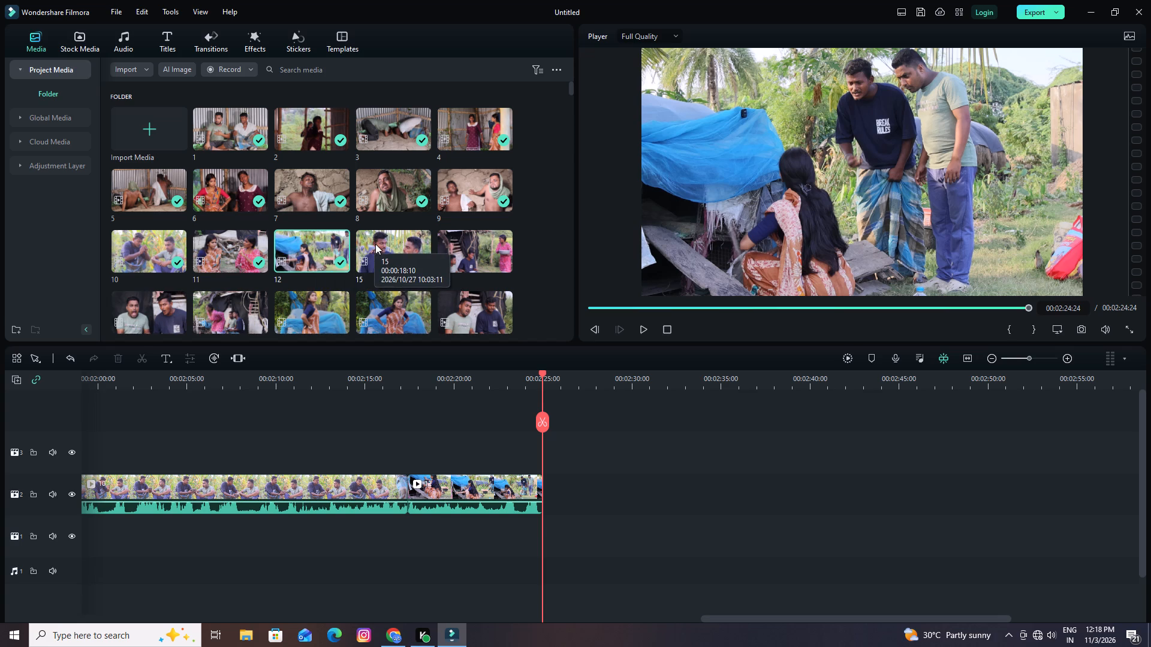
Add clip 15 to track 2 directly after clip 12 and raise its volume.
left_click_drag(375, 244, 550, 482)
left_click_drag(581, 503, 582, 491)
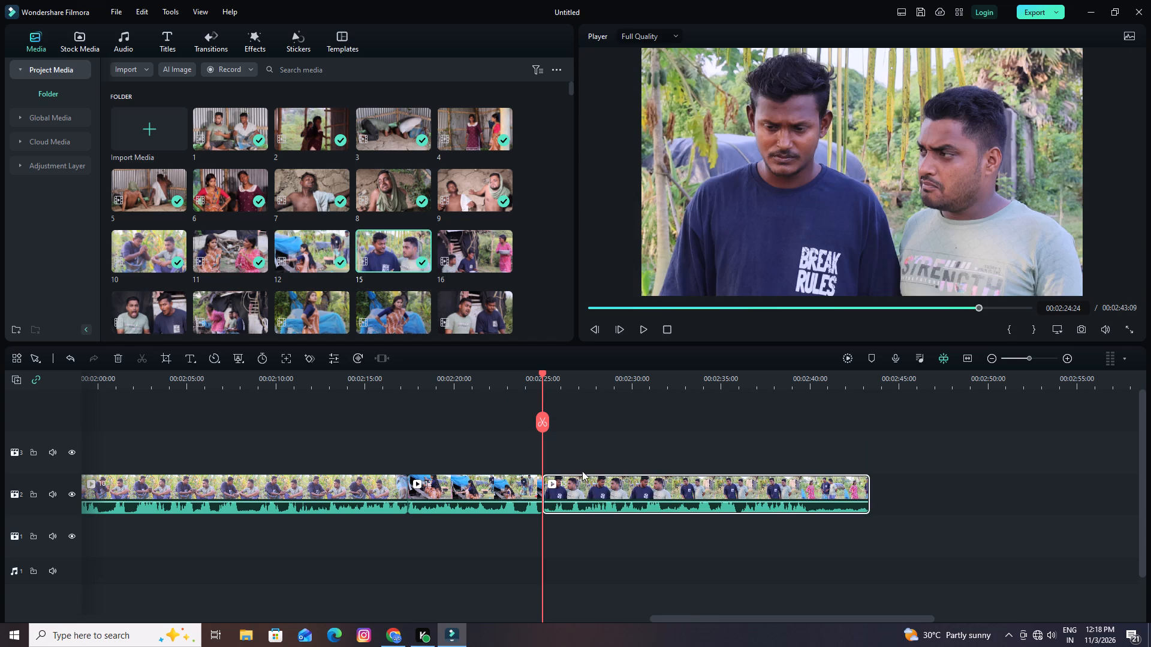
Play the opening of clip 15, replay it from just before the cut, and check the project media for the next clip.
key("space")
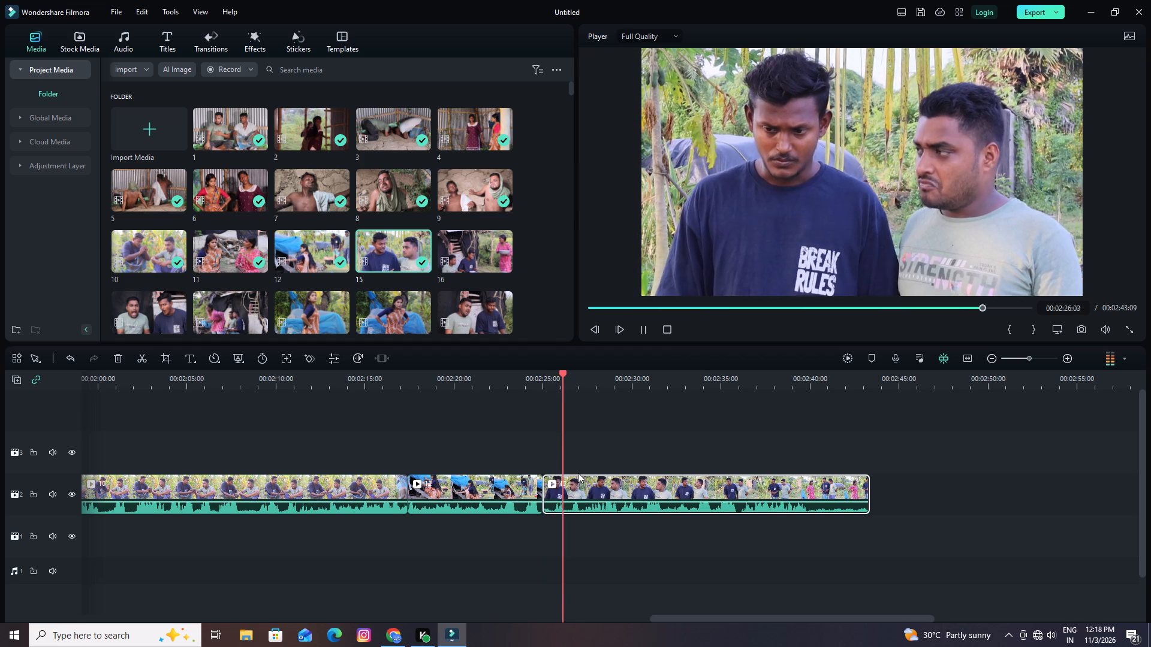
key("space")
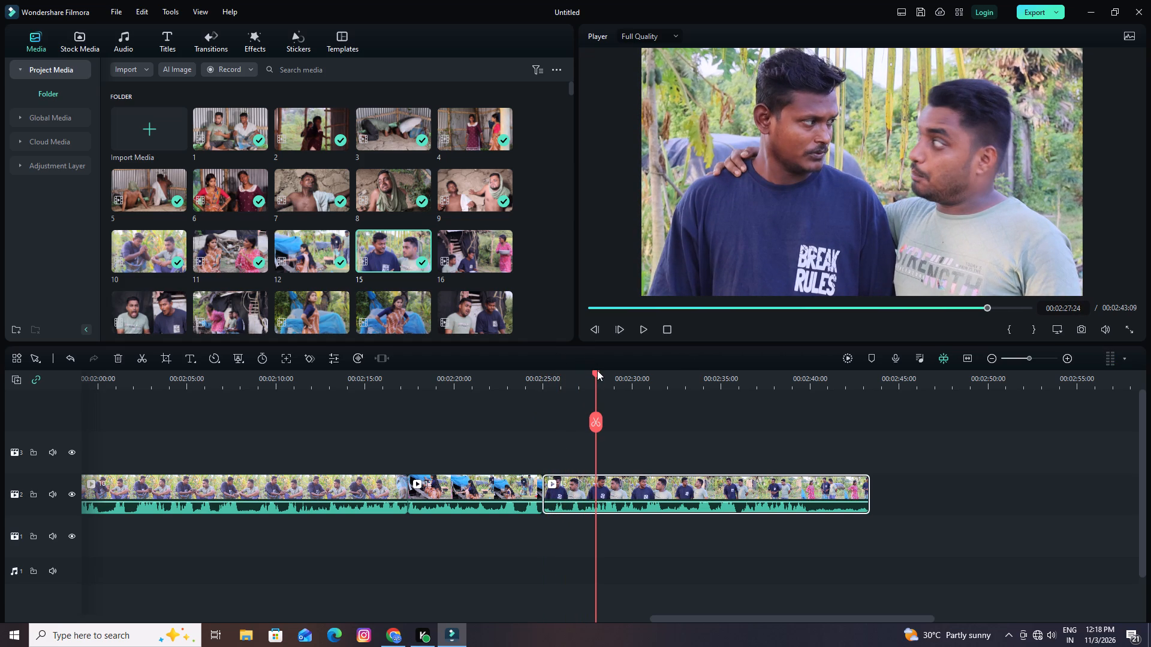
left_click_drag(596, 372, 477, 394)
key("space")
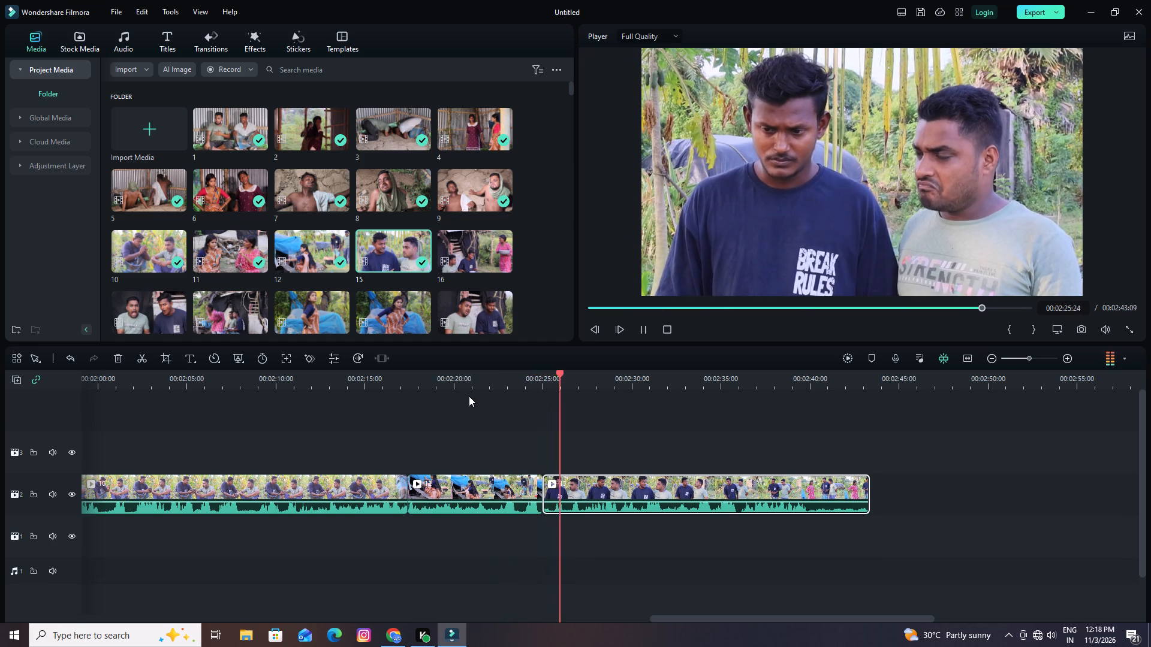
key("space")
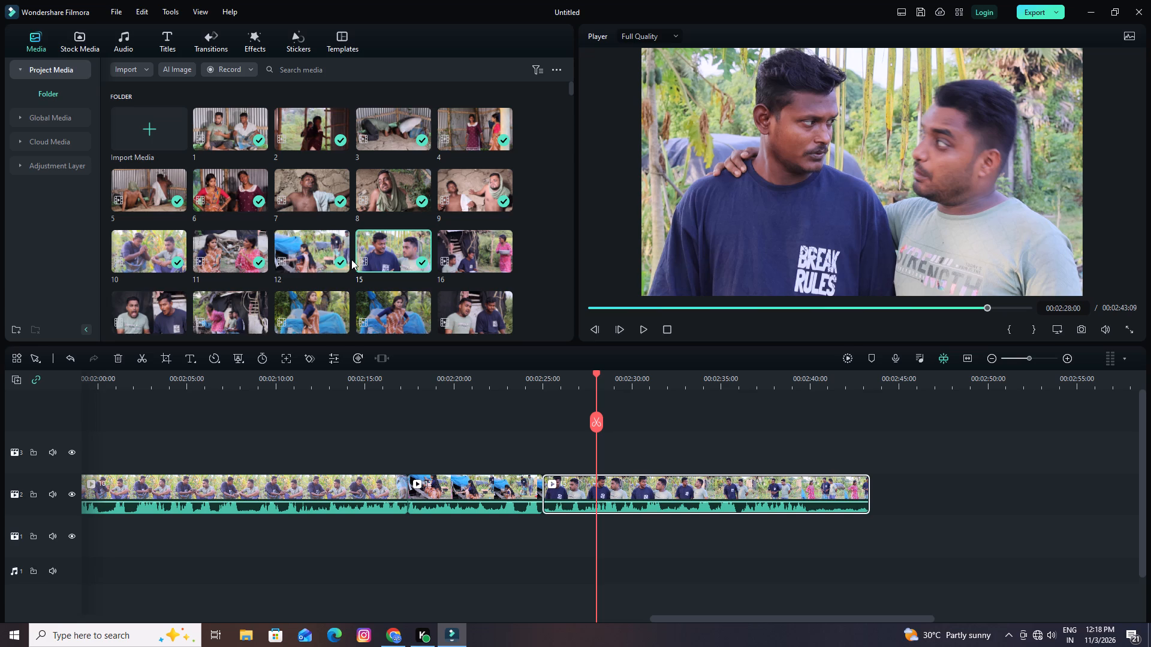
scroll(351, 259, "down", 3)
scroll(318, 261, "up", 3)
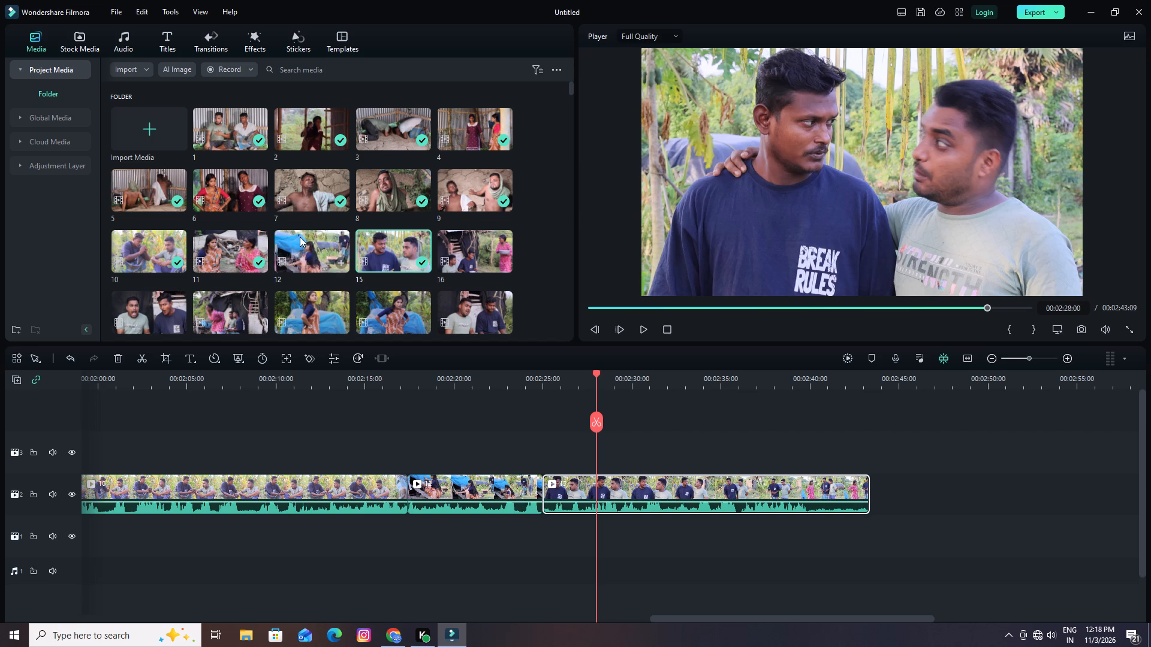
Import clip 14 from the PADER SALI ROW folder on New Volume (D:) into the project media.
left_click(147, 125)
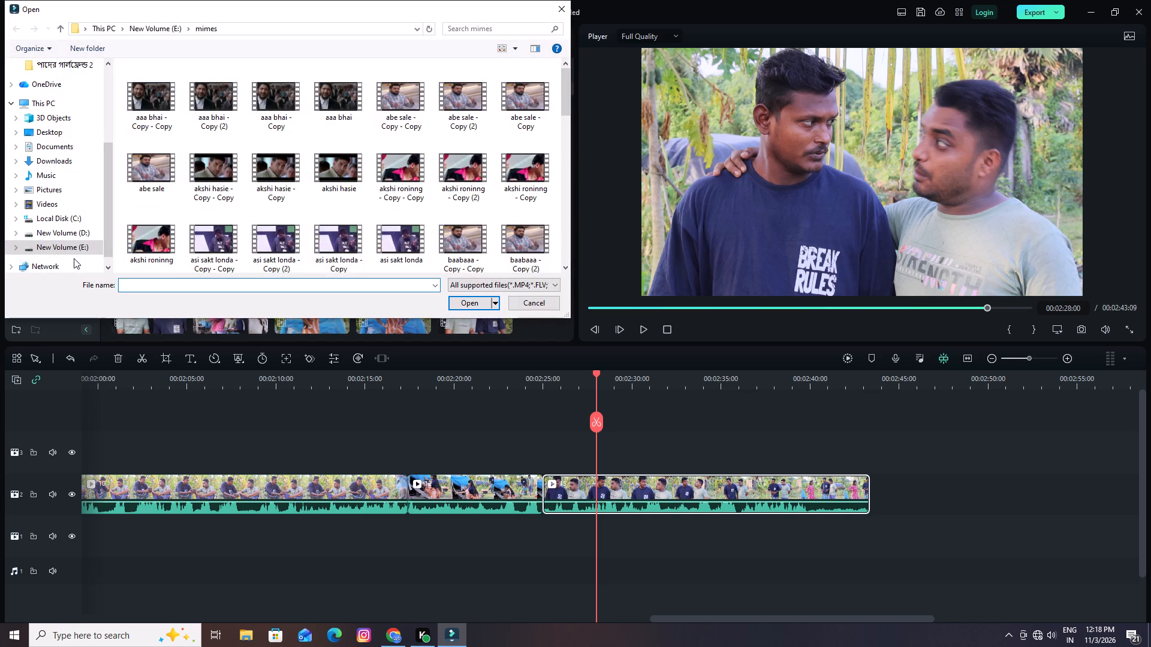
left_click(77, 231)
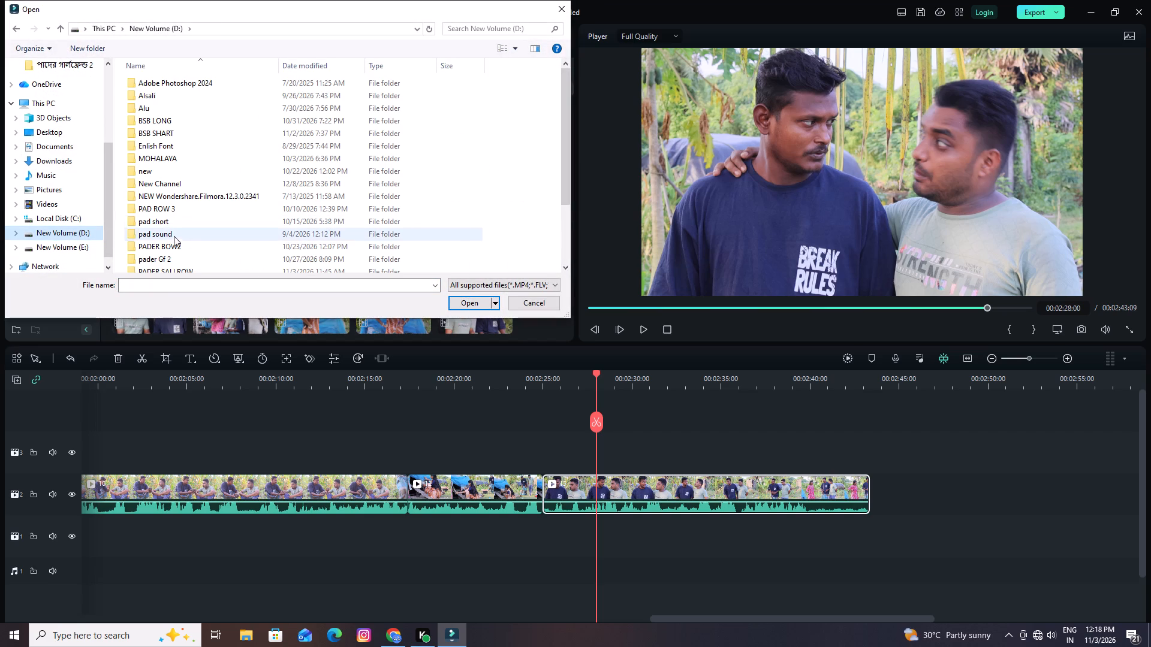
scroll(180, 238, "down", 1)
double_click(189, 238)
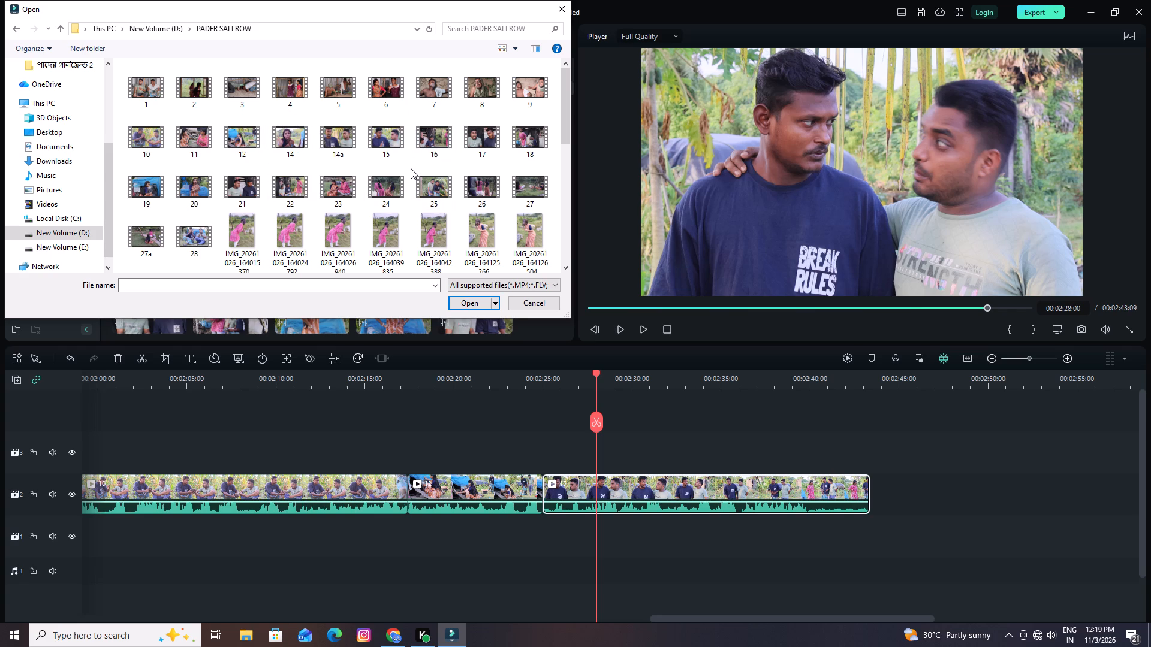
left_click(284, 137)
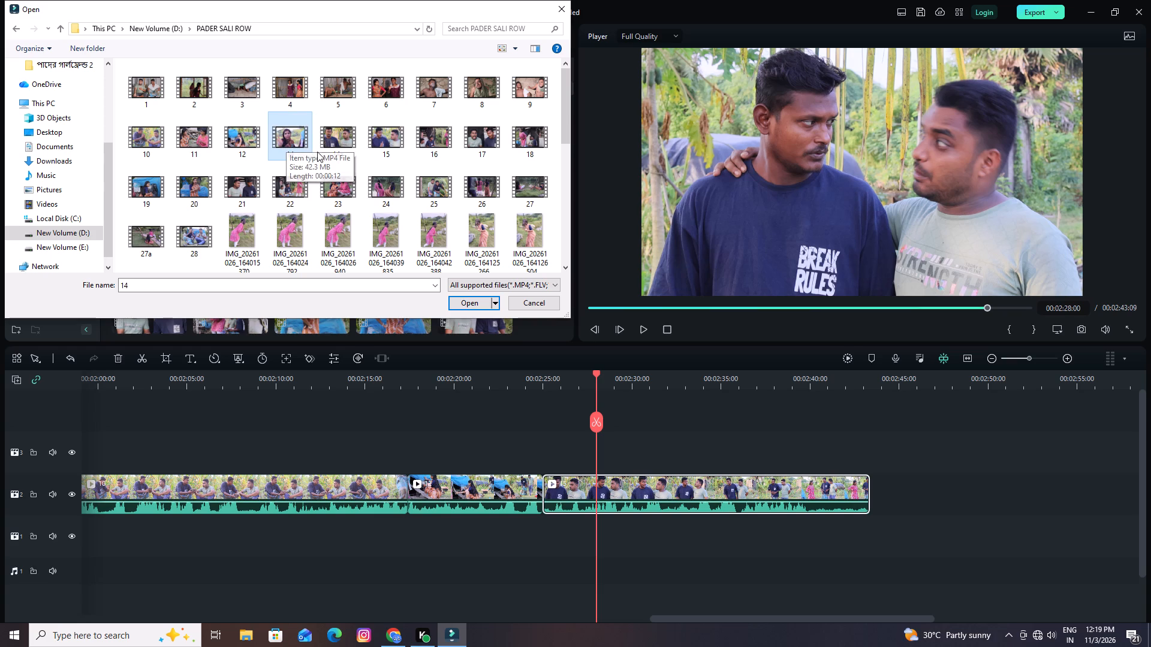
left_click(484, 303)
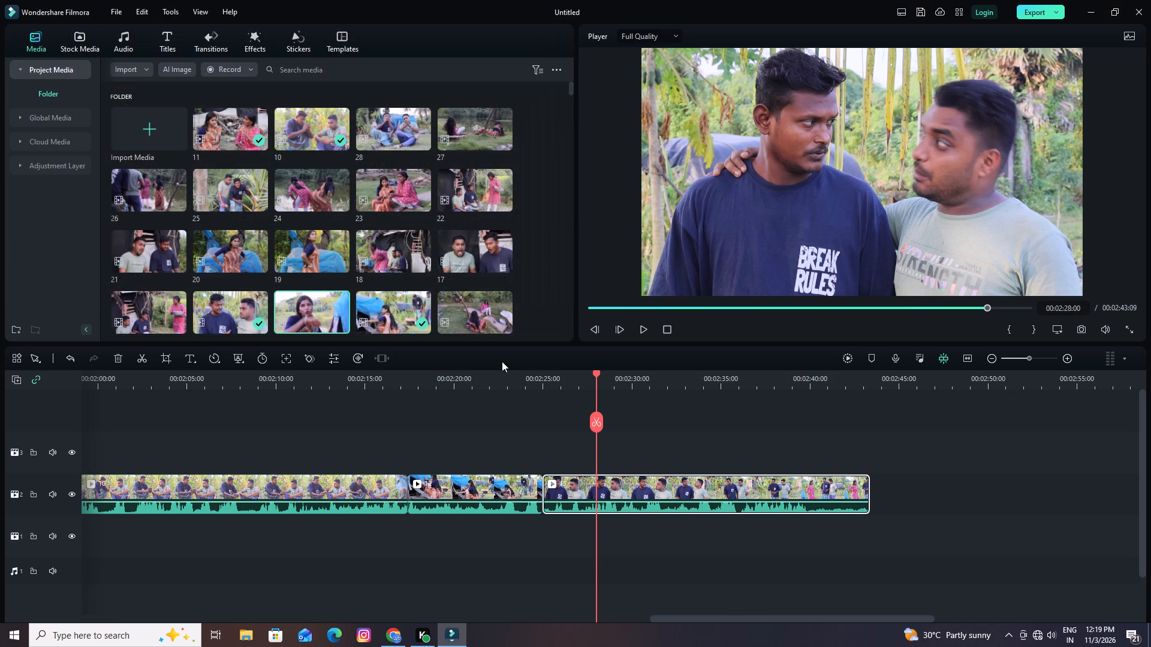
Look through the project media for the imported clip 14, including a search for "1".
scroll(317, 318, "down", 1)
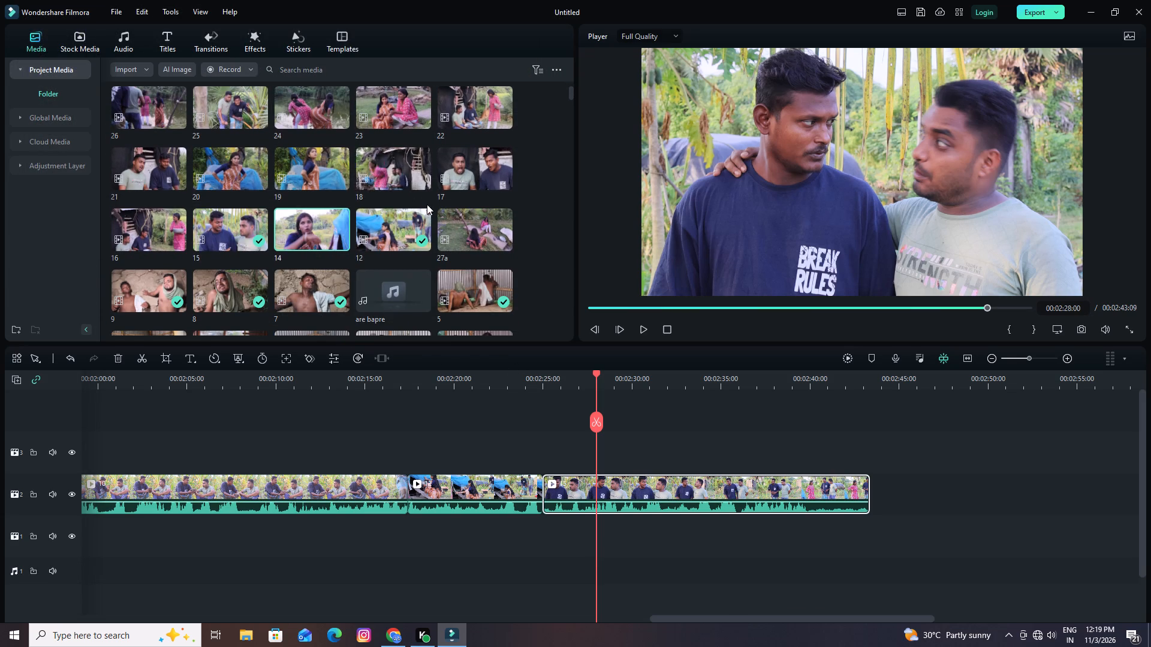
scroll(388, 235, "up", 2)
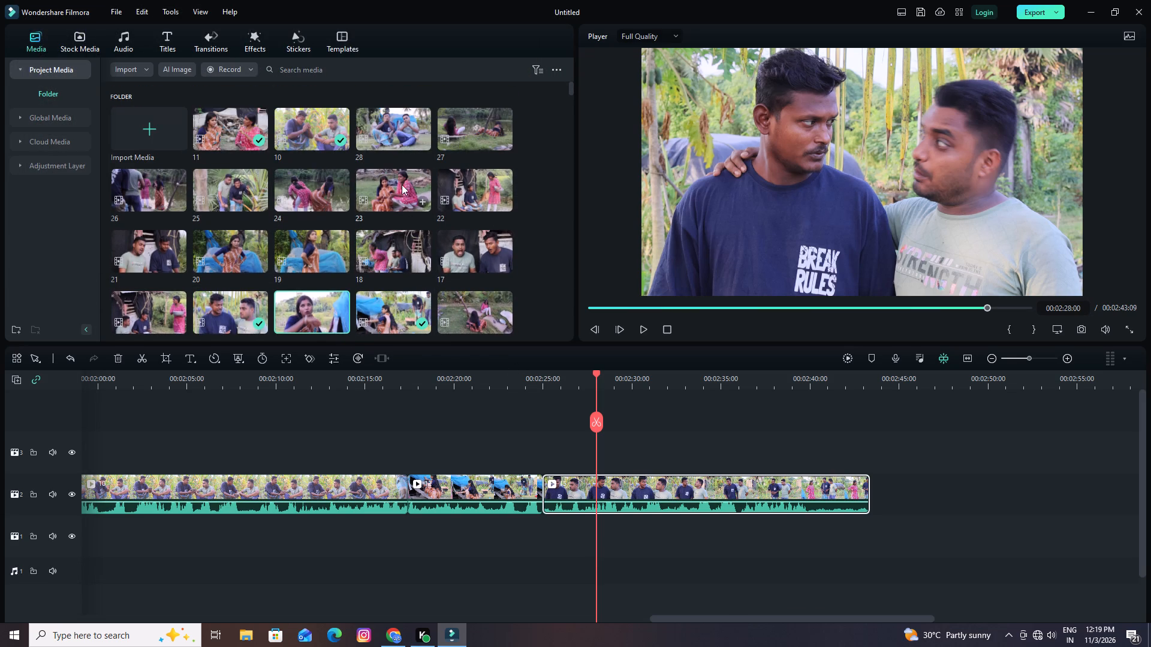
left_click(357, 69)
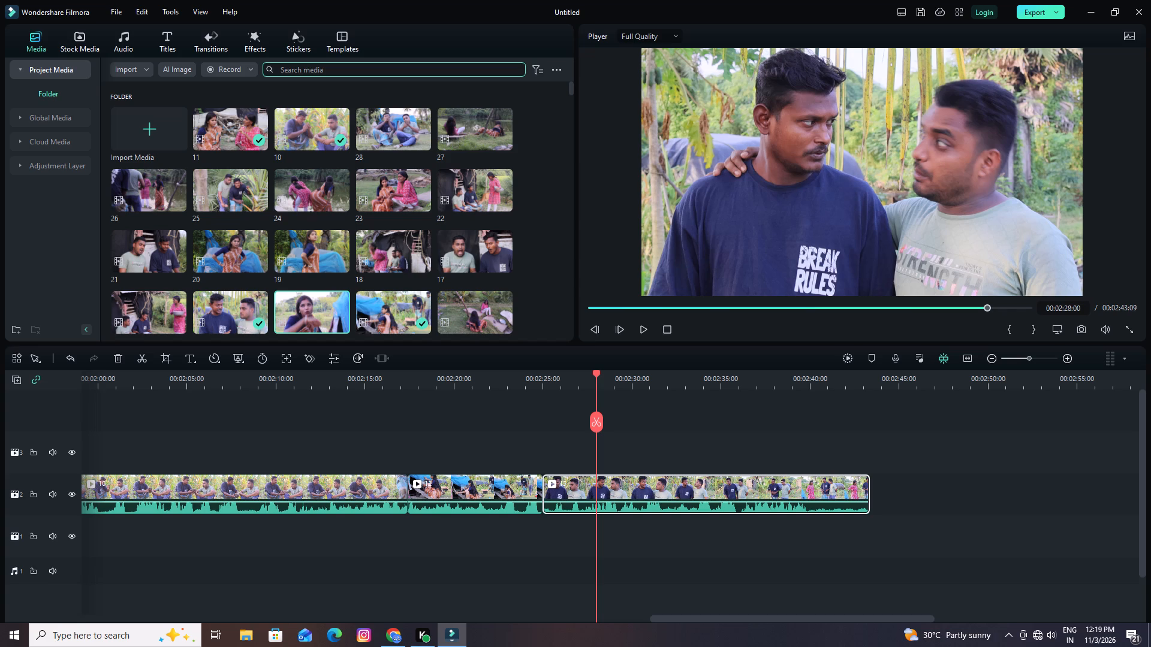
key("1")
key("Return")
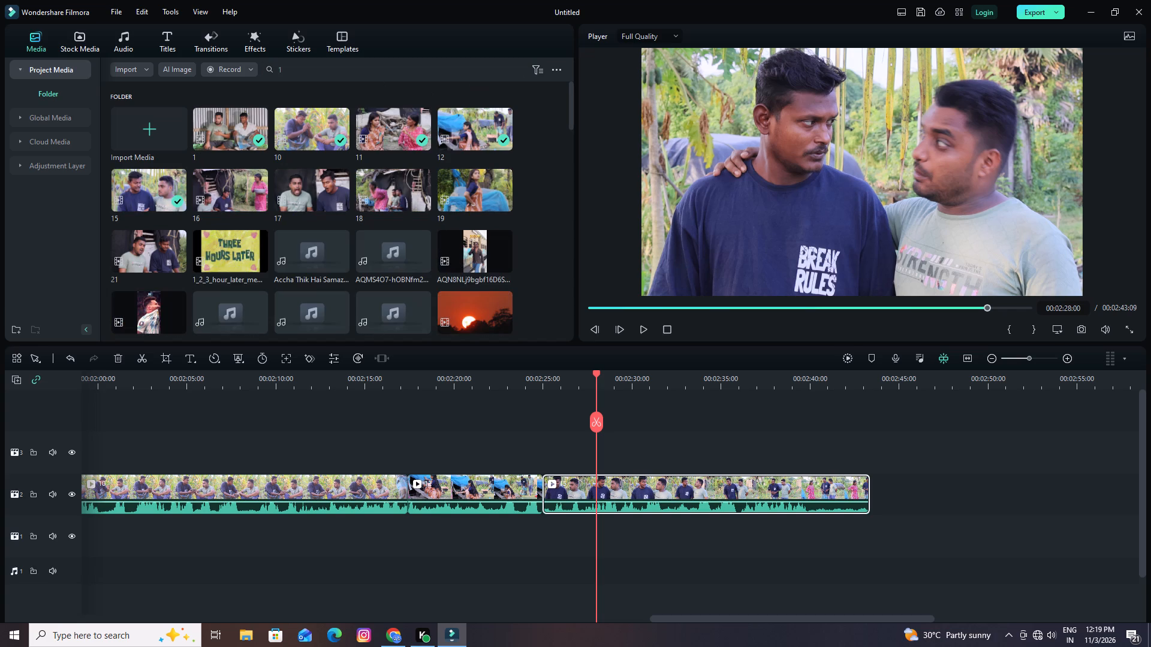
left_click(517, 66)
scroll(405, 216, "down", 1)
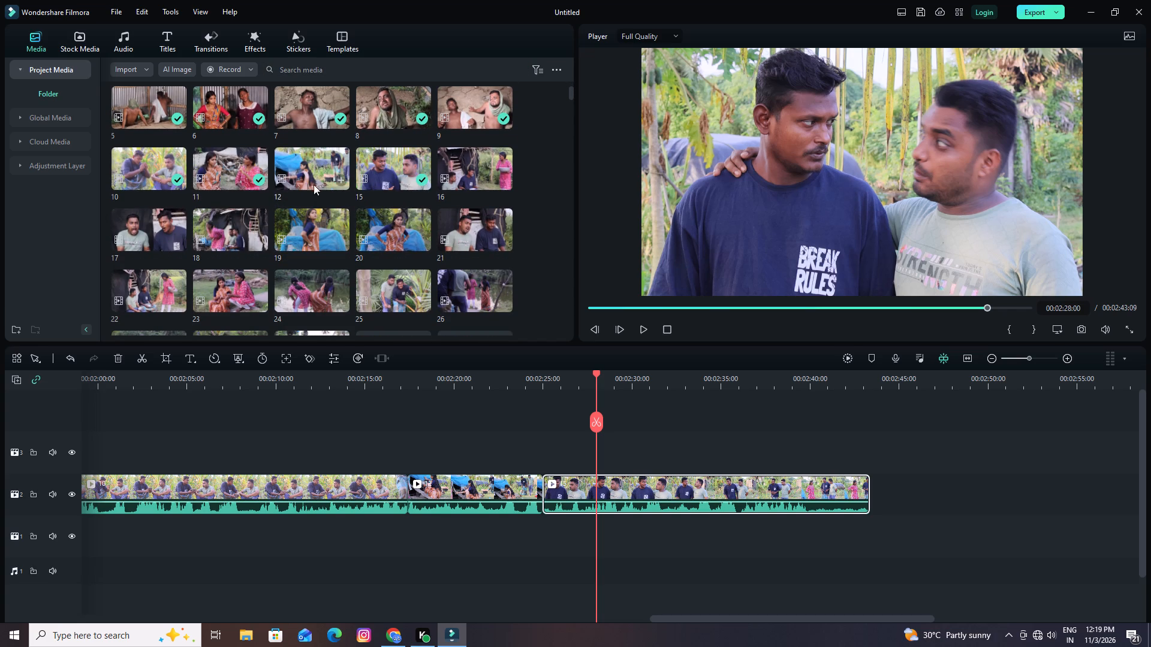
scroll(386, 196, "down", 1)
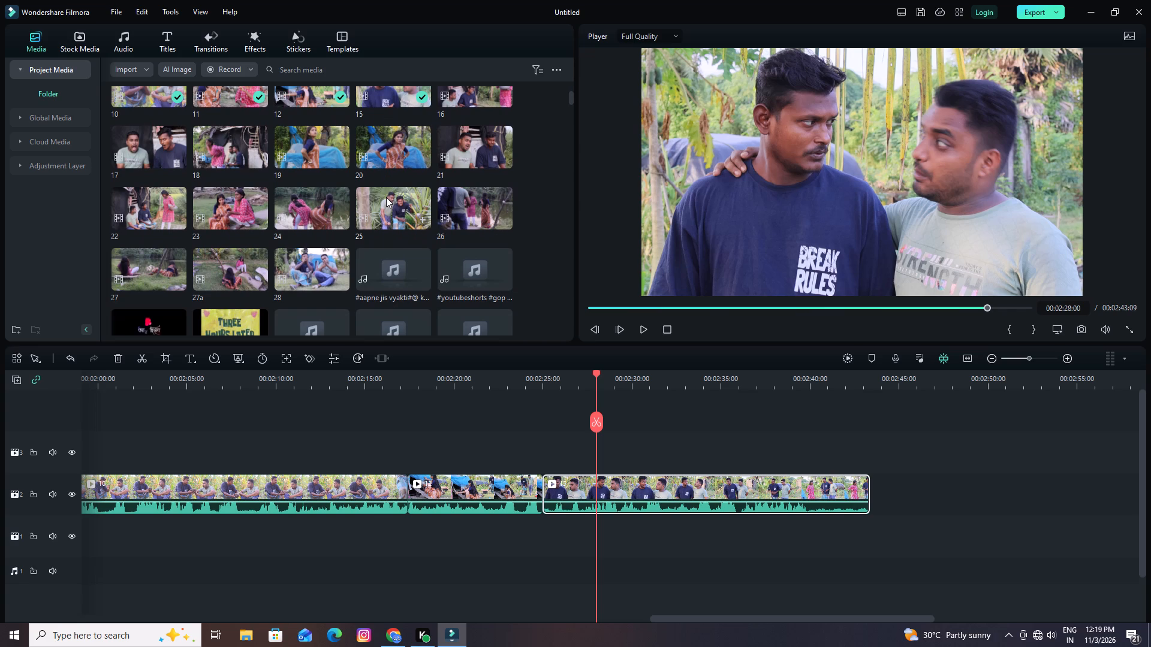
scroll(380, 206, "up", 4)
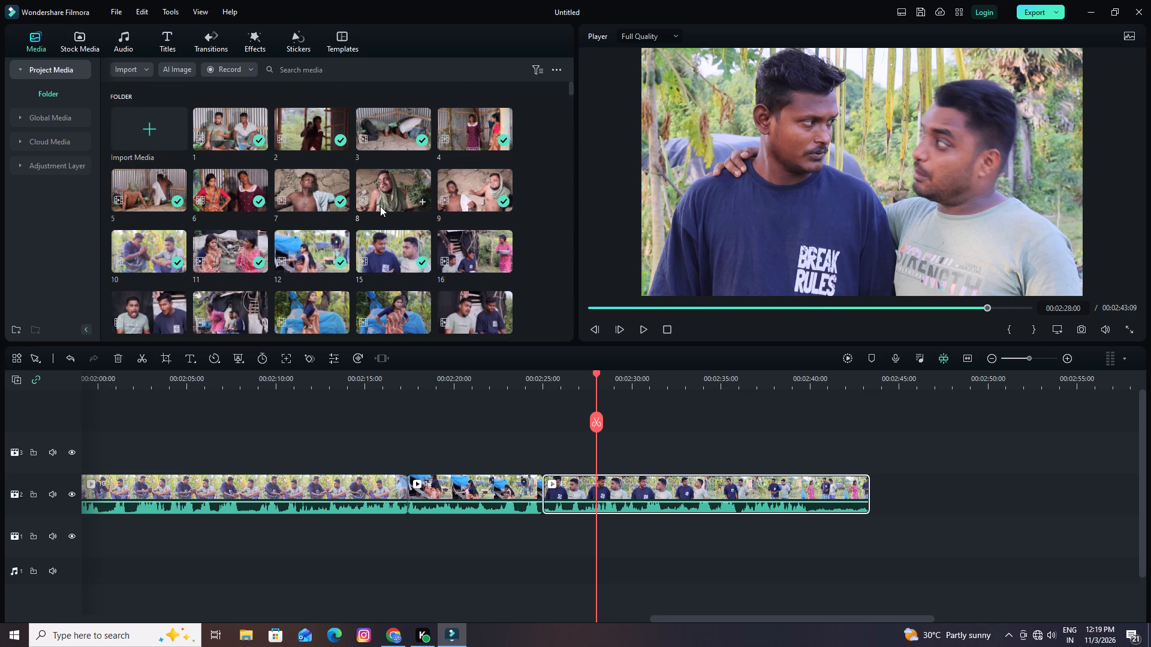
scroll(380, 206, "down", 2)
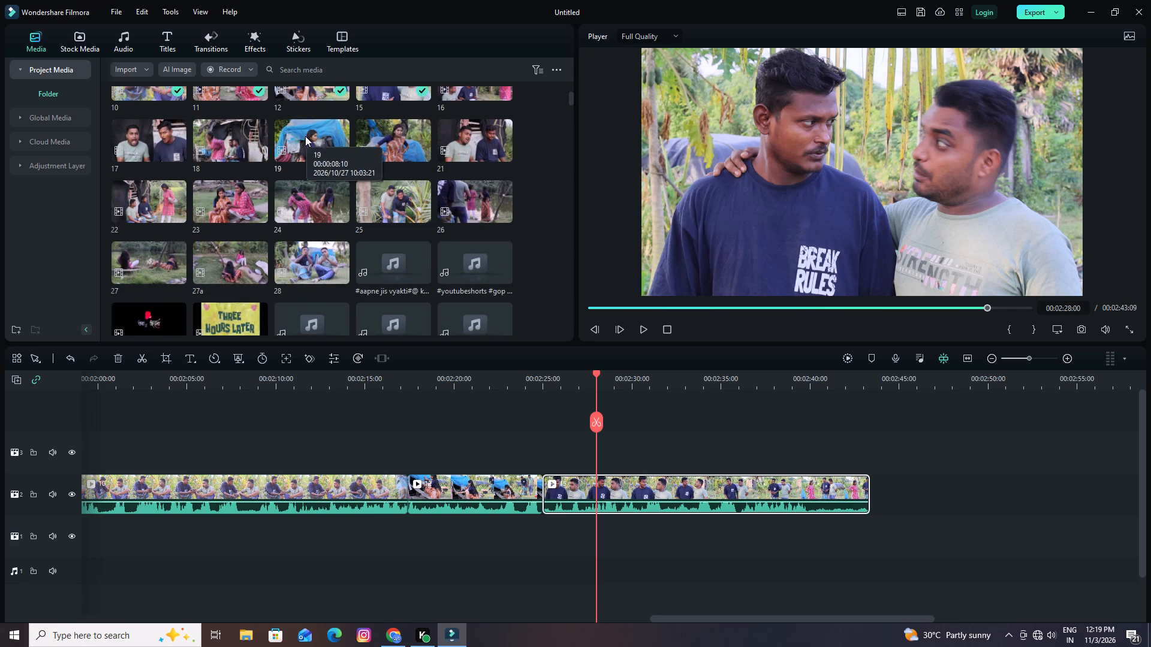
scroll(310, 182, "up", 2)
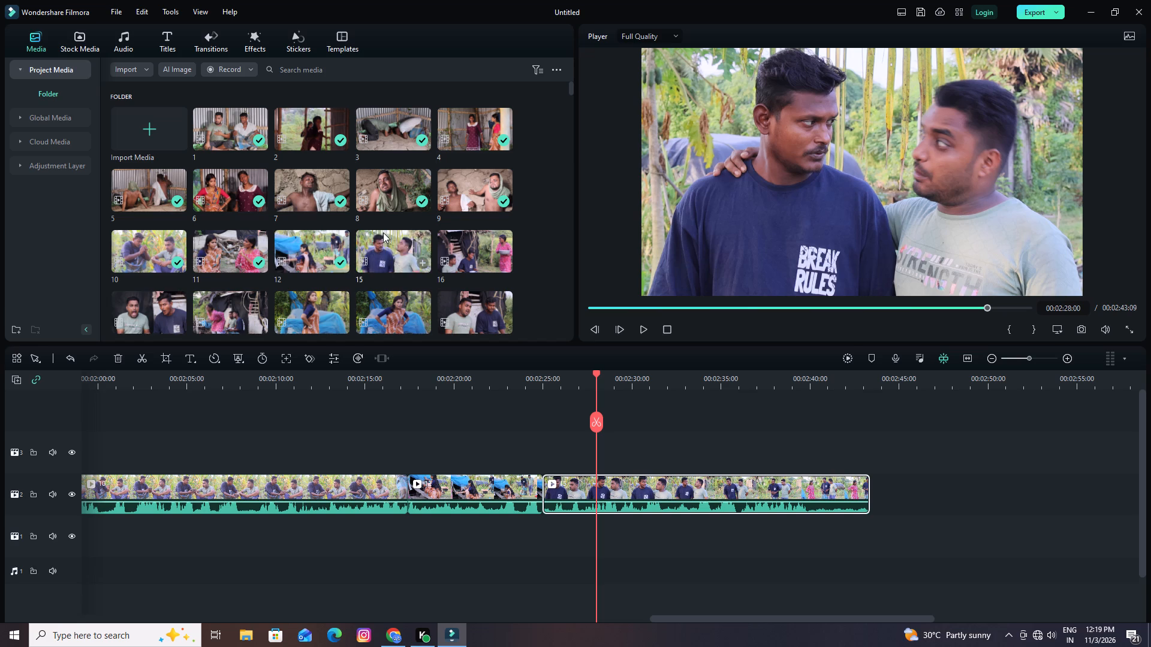
scroll(373, 235, "down", 1)
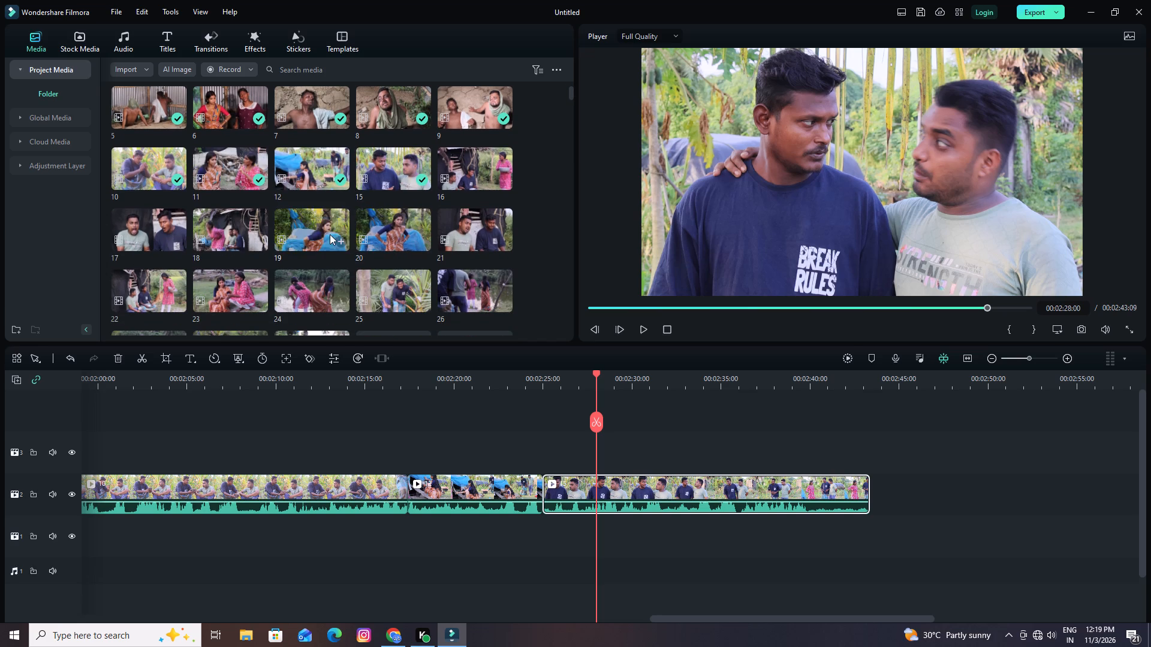
scroll(380, 225, "down", 2)
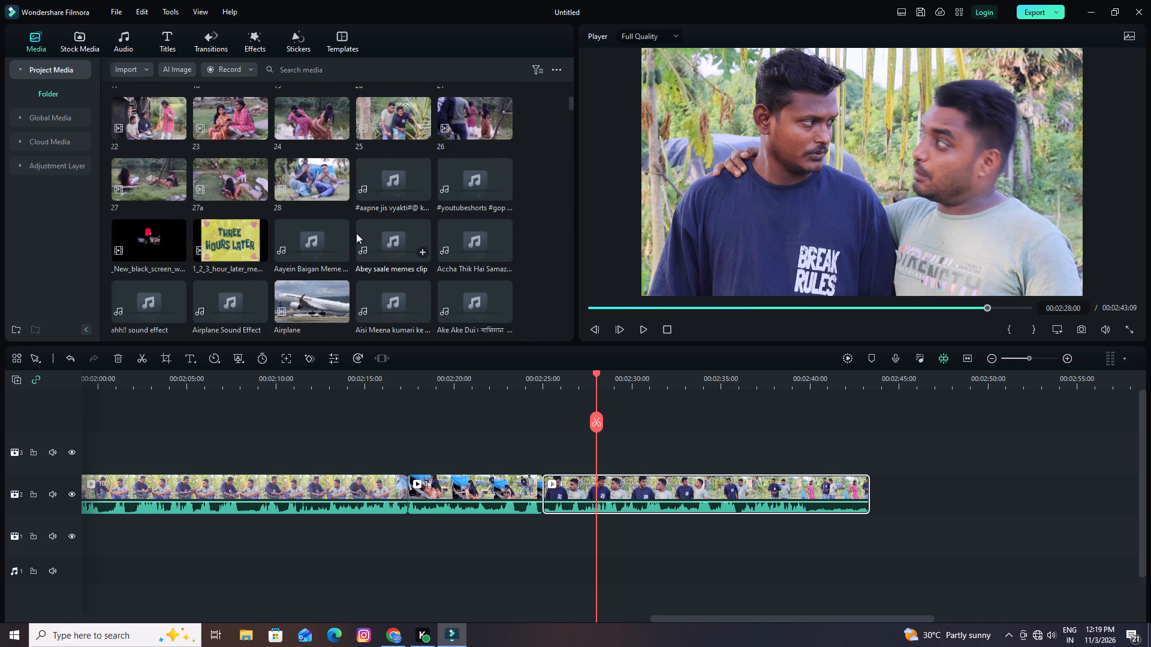
scroll(319, 233, "up", 3)
scroll(326, 228, "down", 8)
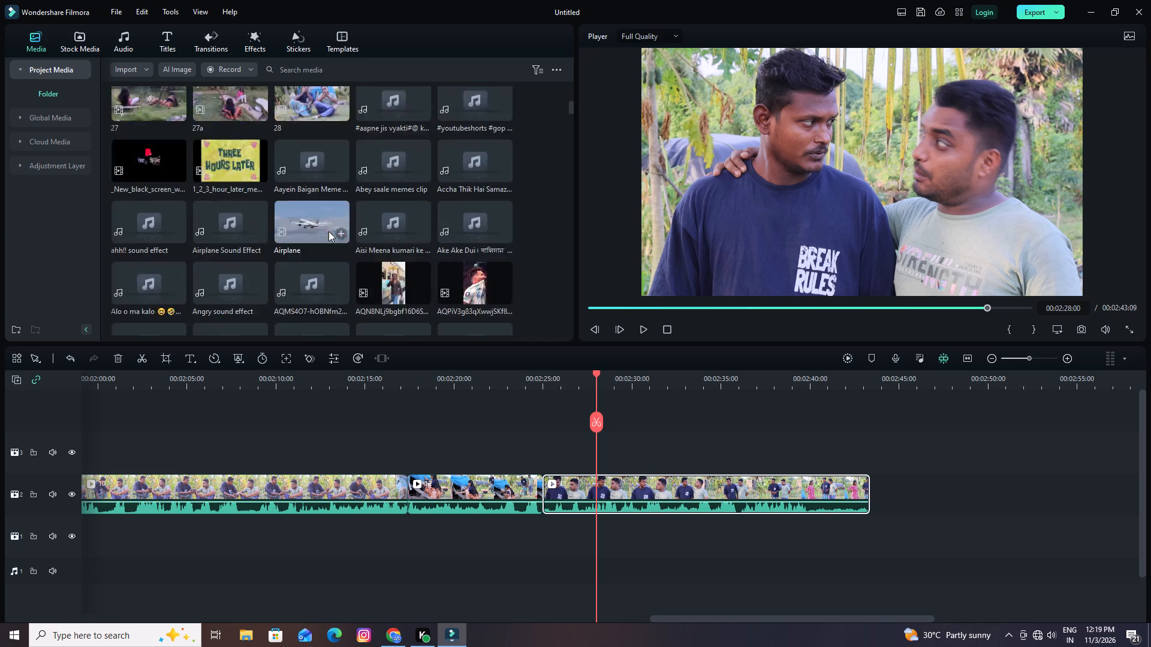
scroll(329, 231, "down", 11)
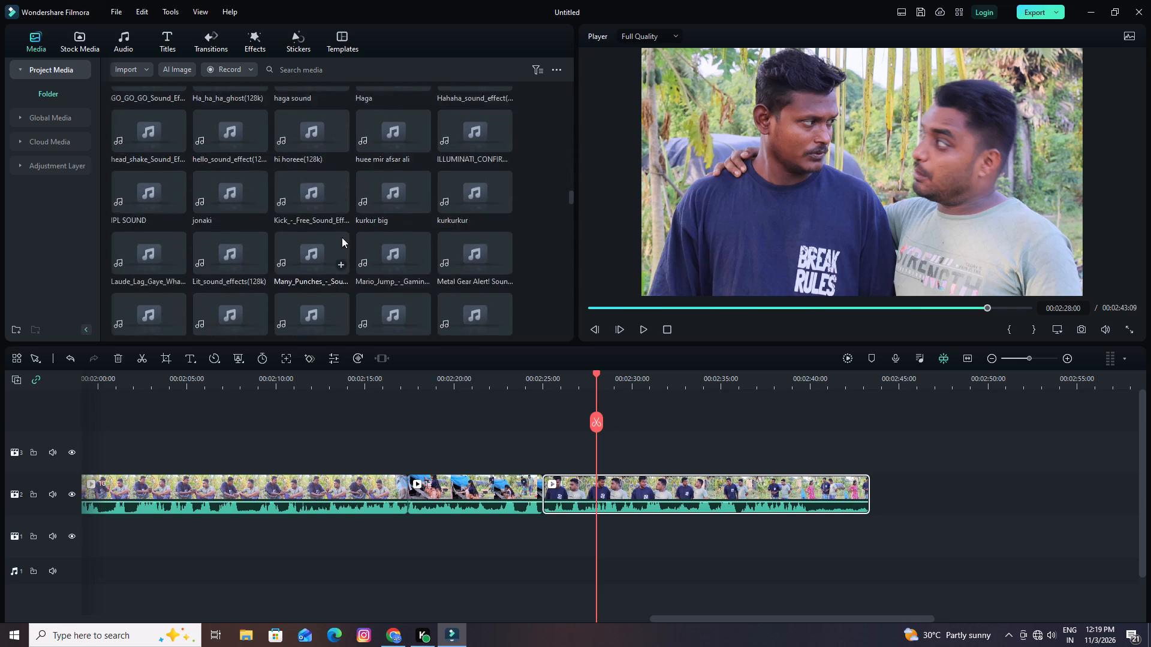
scroll(342, 237, "down", 19)
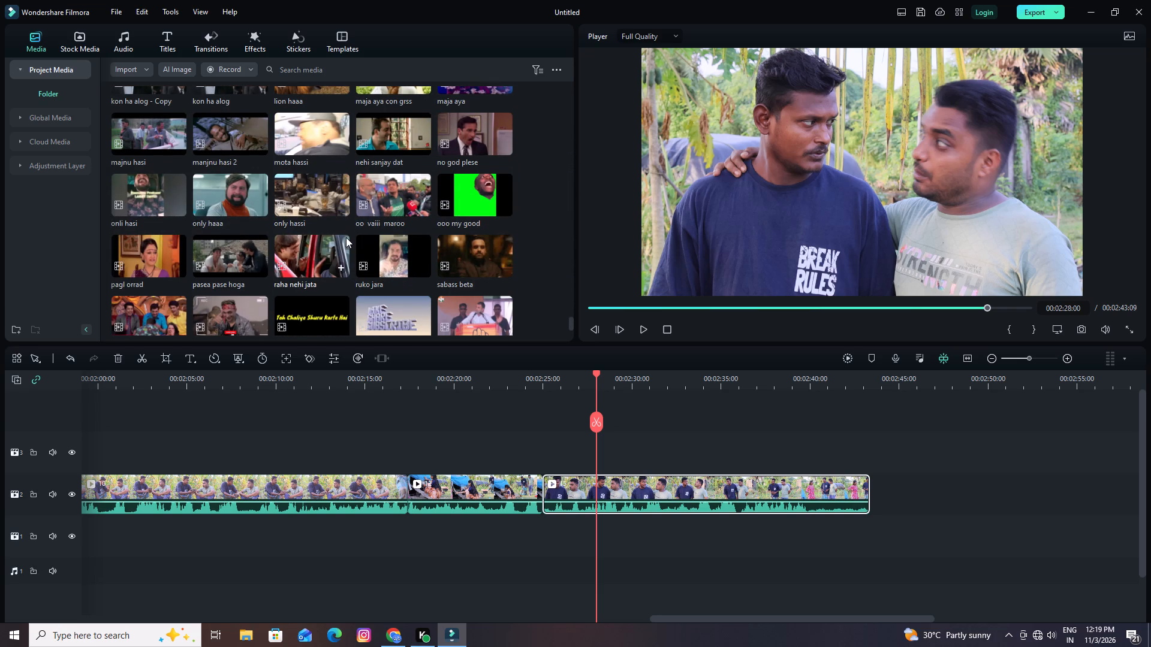
scroll(346, 237, "down", 5)
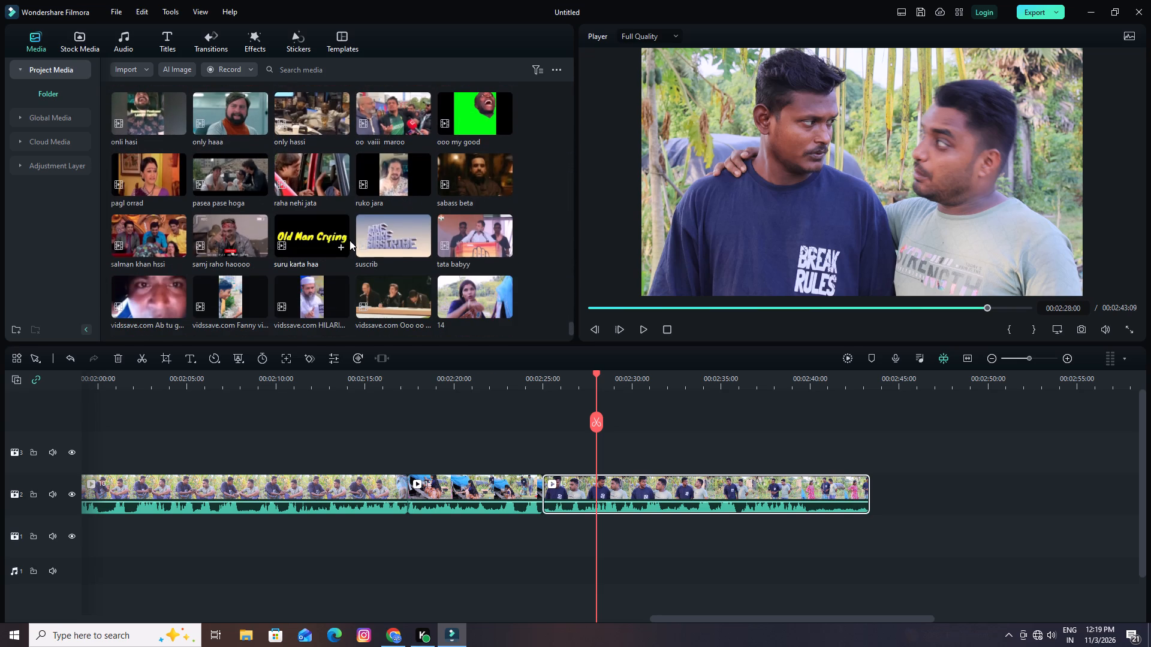
scroll(349, 240, "up", 2)
Search the project media for "14", insert that clip on track 2 between clips 12 and 15, and raise its volume.
left_click(321, 70)
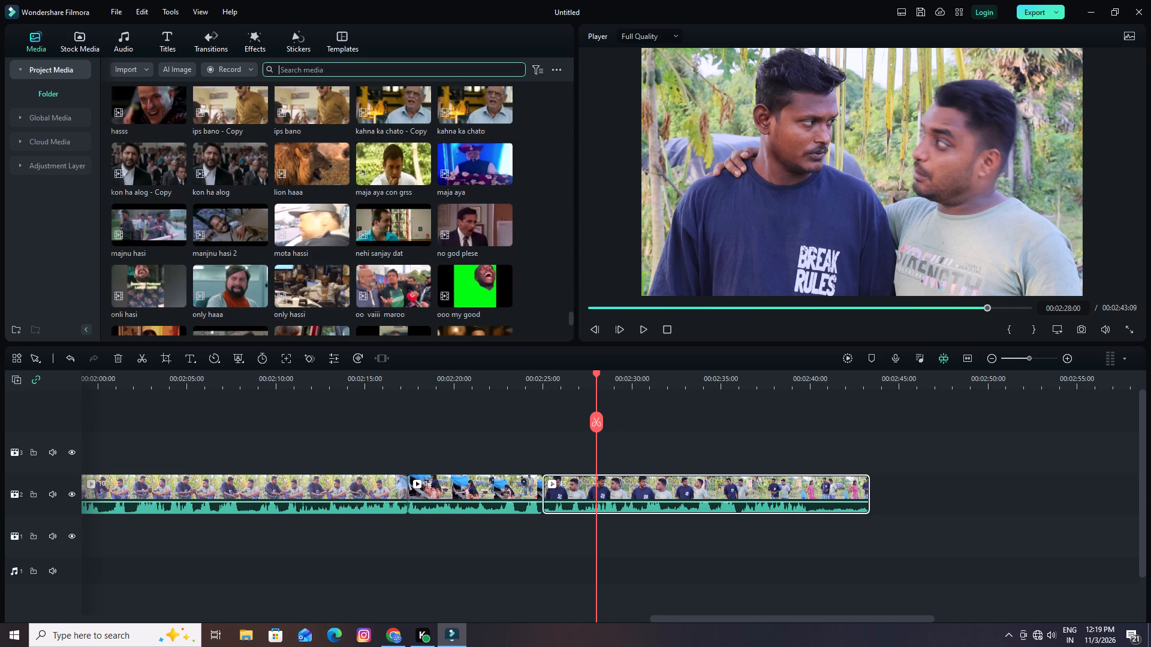
key("1")
key("4")
key("Return")
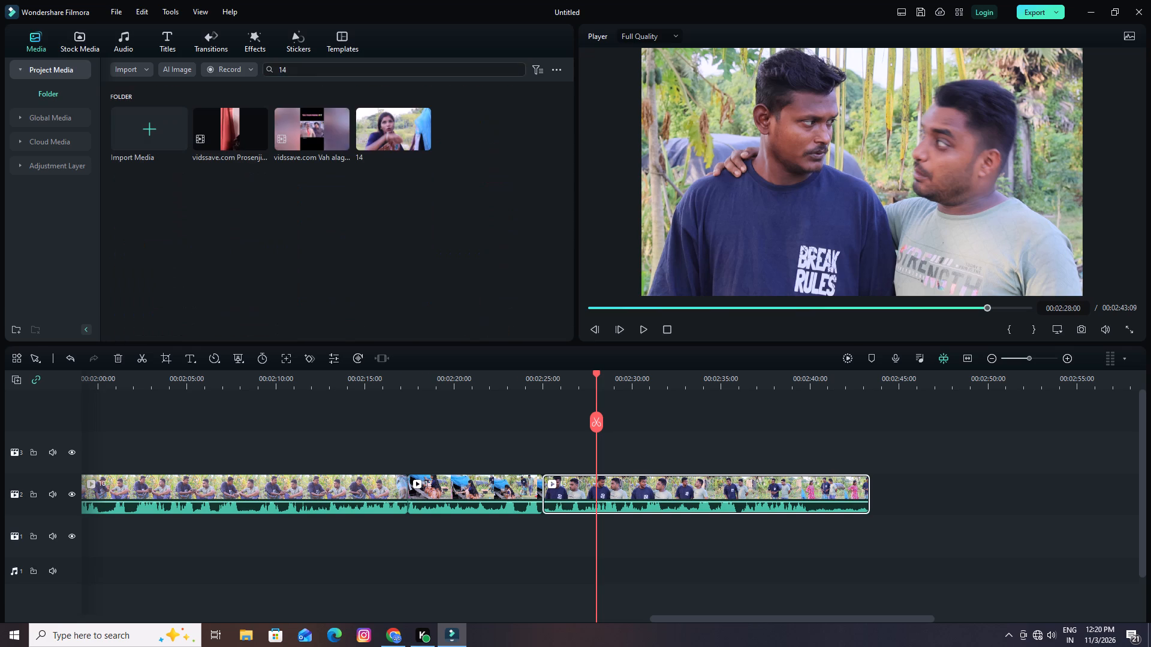
left_click_drag(388, 122, 677, 430)
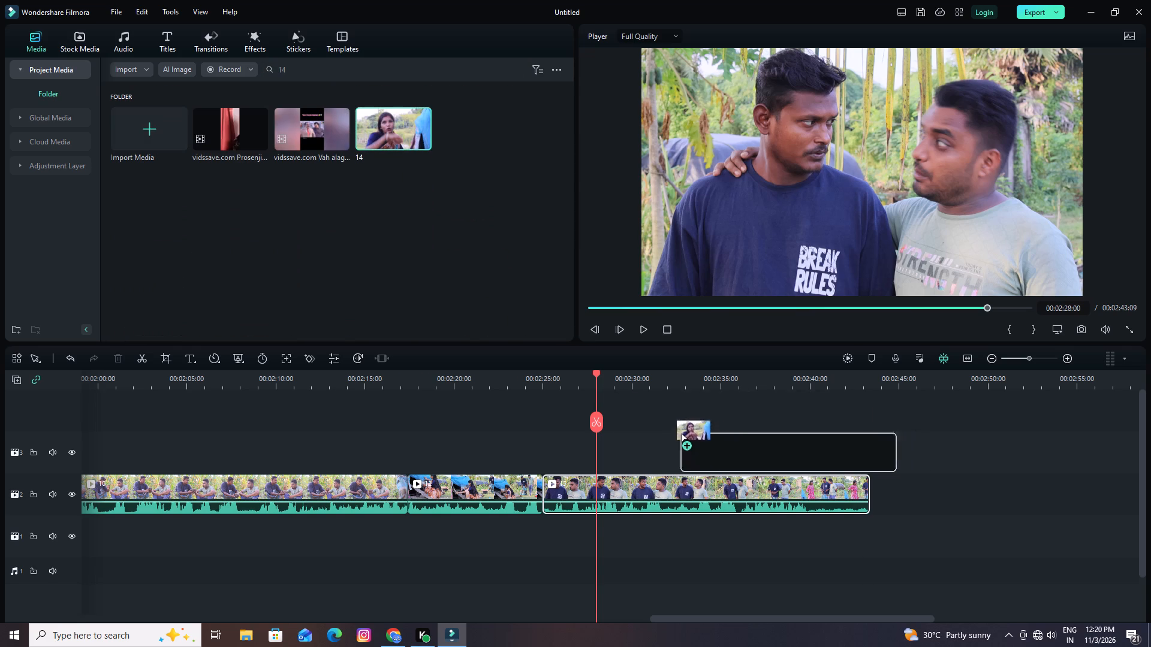
left_click_drag(677, 430, 673, 430)
left_click_drag(634, 530, 842, 523)
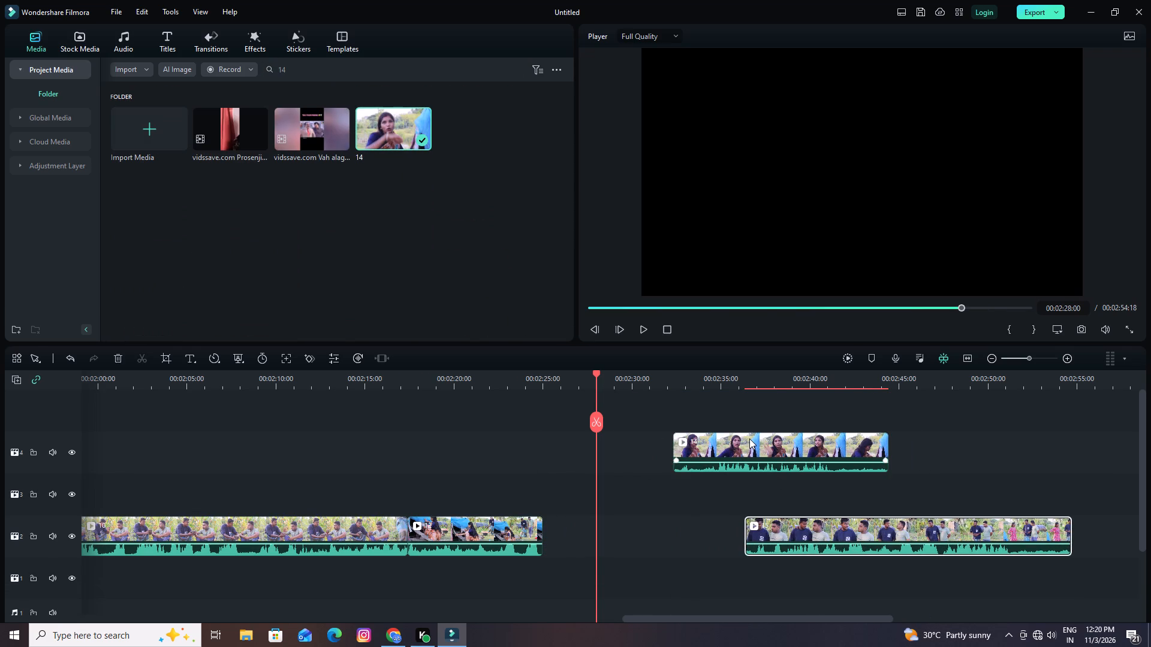
left_click_drag(749, 439, 616, 527)
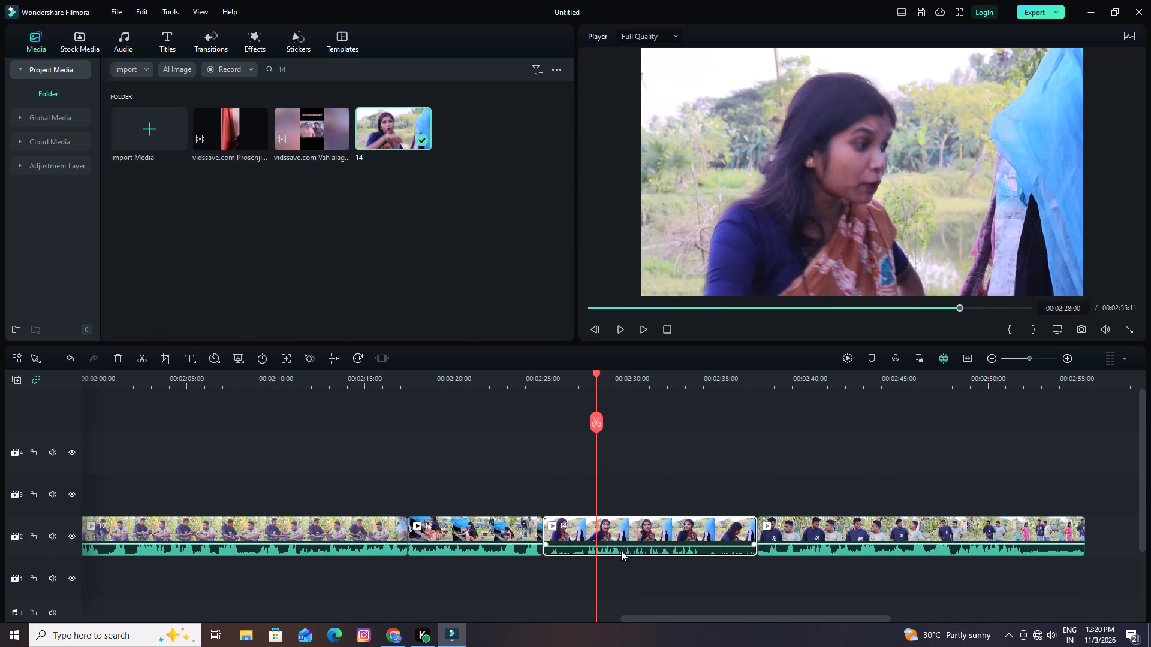
left_click_drag(622, 546, 620, 499)
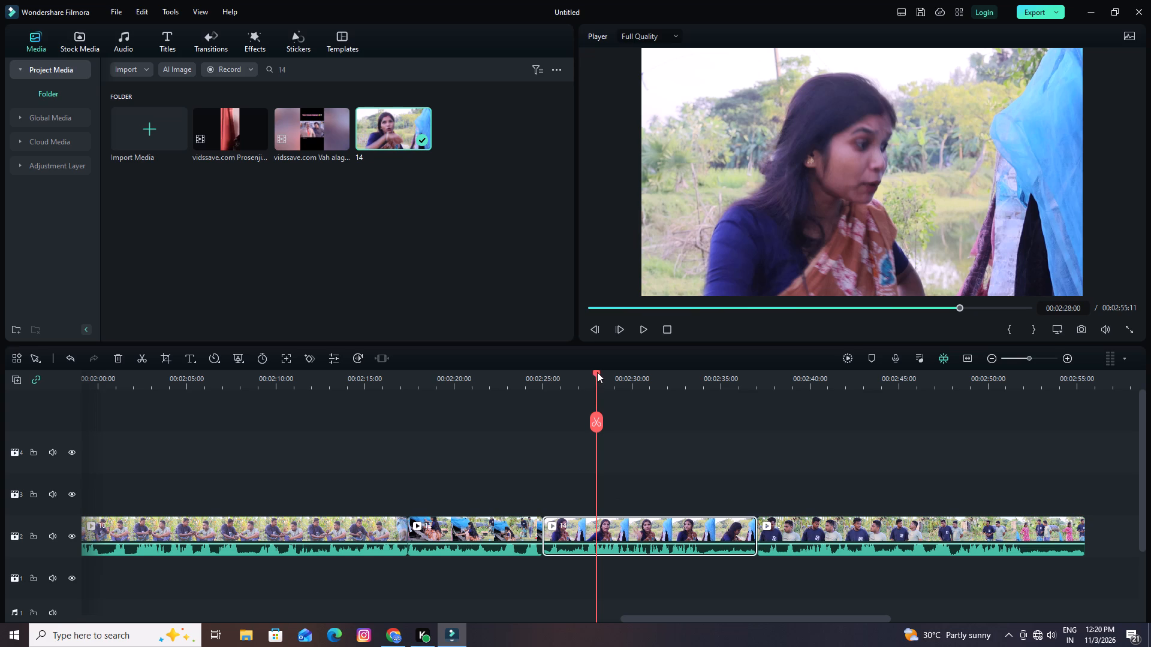
Find where the speech starts in clip 14, split the clip at 00:02:27:07 and delete the part before the cut.
left_click_drag(597, 372, 507, 385)
key("space")
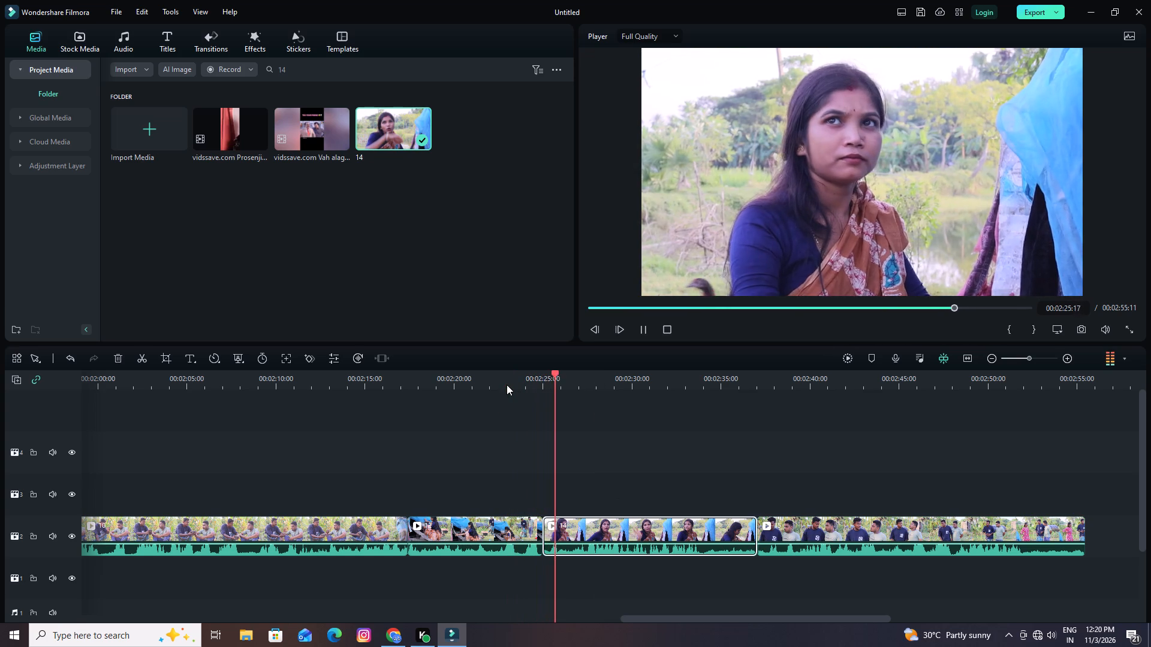
key("space")
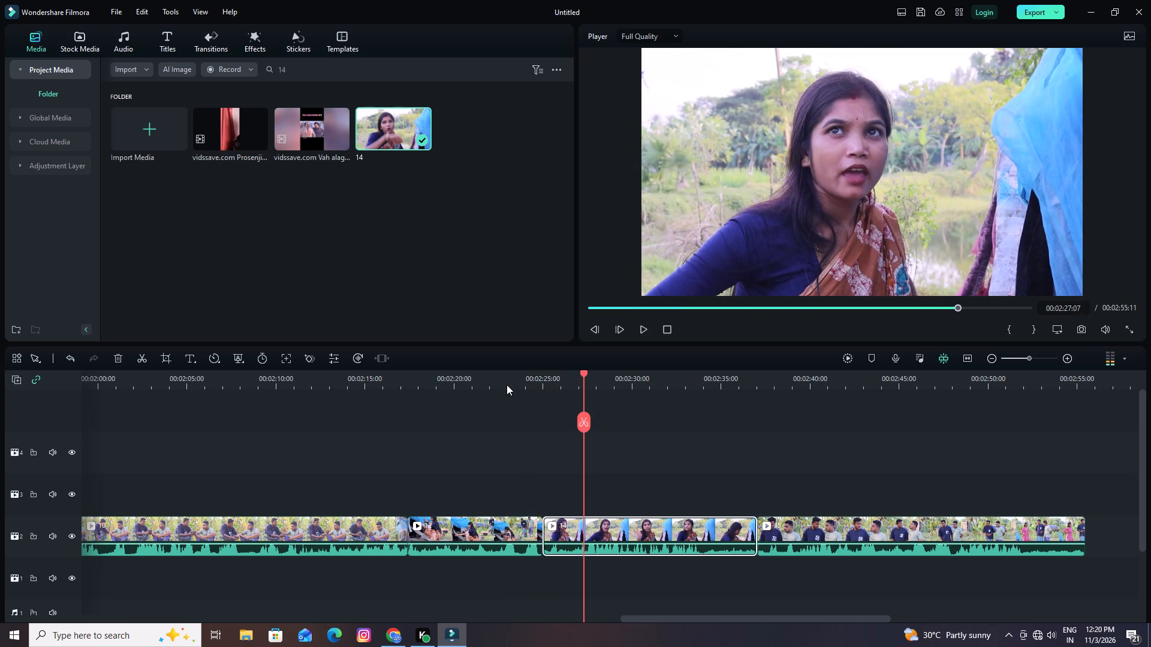
key("space")
key("space")
left_click(587, 371)
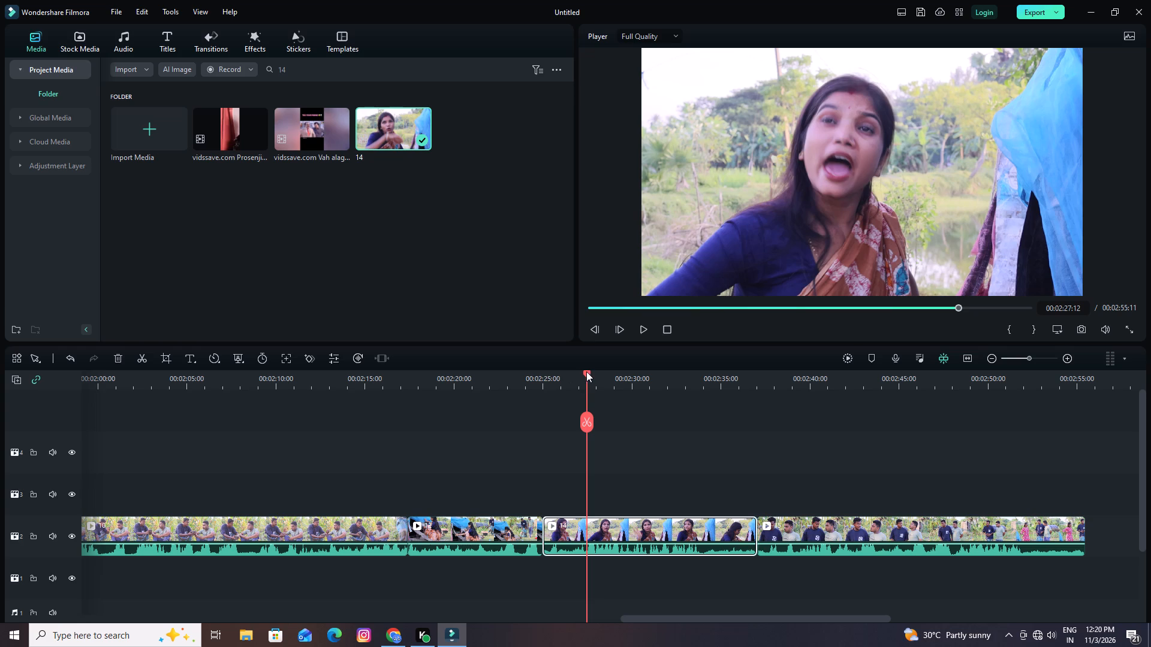
left_click_drag(601, 376, 782, 376)
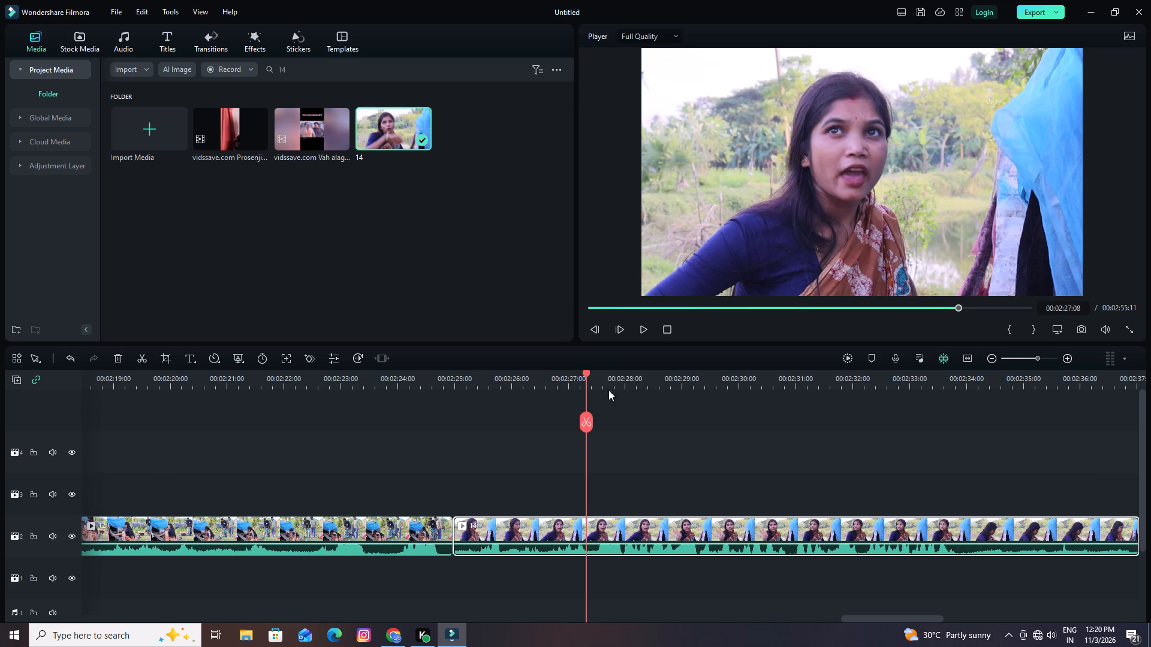
left_click_drag(581, 372, 550, 384)
left_click_drag(589, 371, 567, 377)
key("space")
key("space")
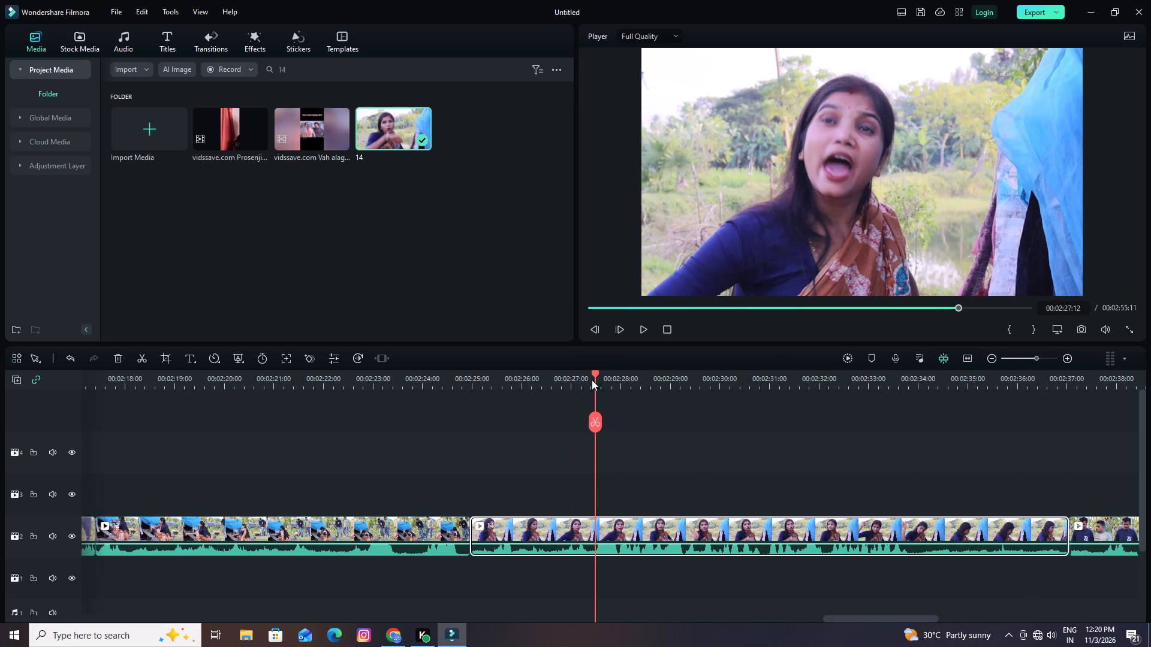
left_click_drag(593, 371, 586, 377)
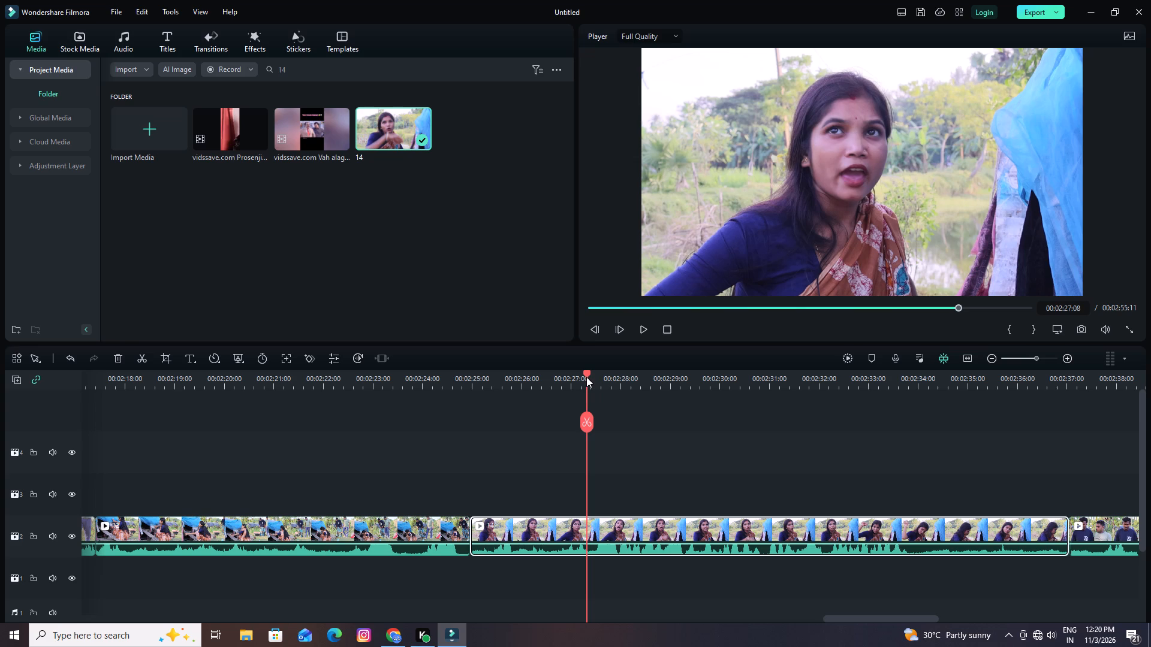
left_click_drag(586, 377, 586, 379)
left_click(584, 422)
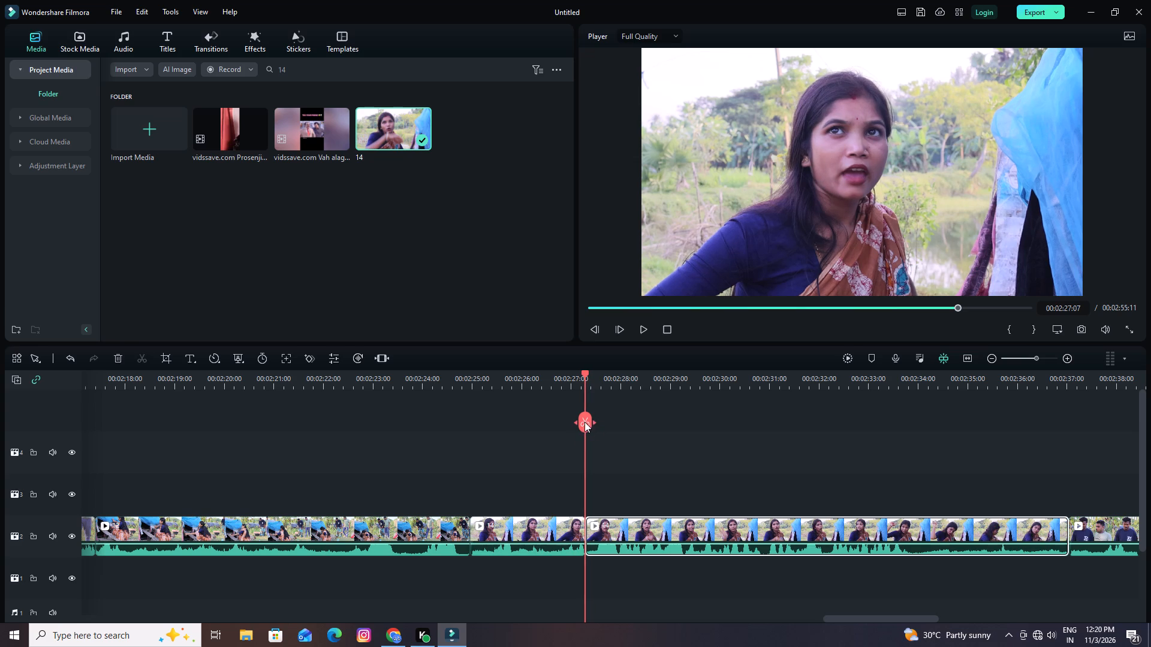
left_click(531, 532)
left_click(120, 358)
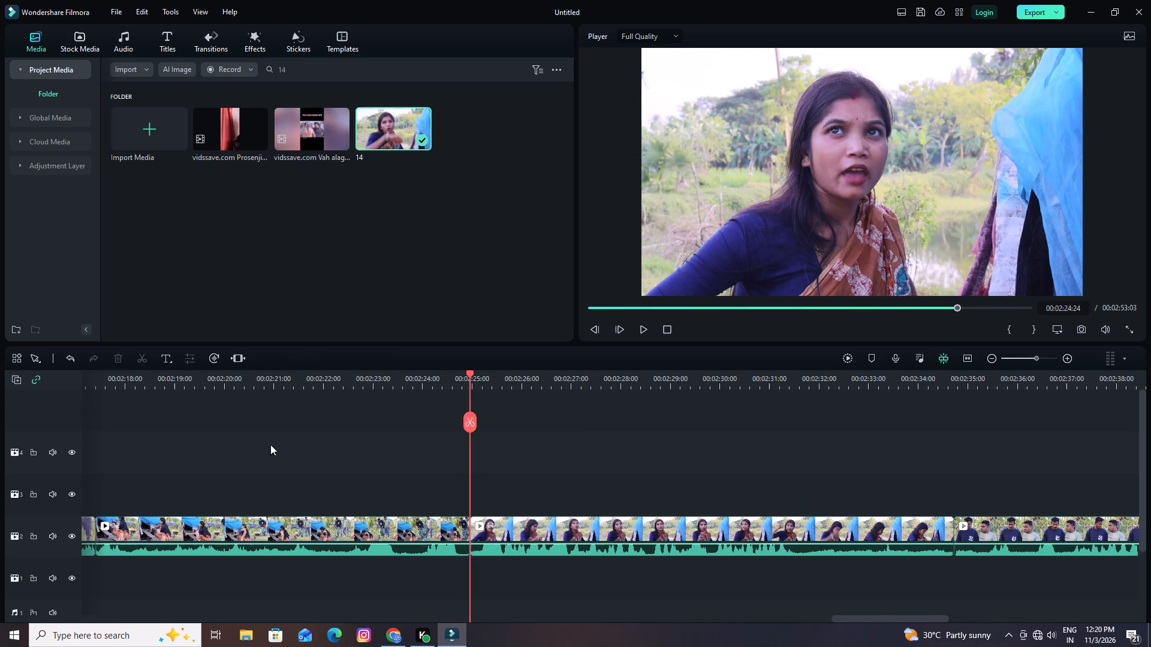
Play the transition from clip 12 into the trimmed clip 14, replaying it from just before the cut.
left_click_drag(469, 373, 442, 385)
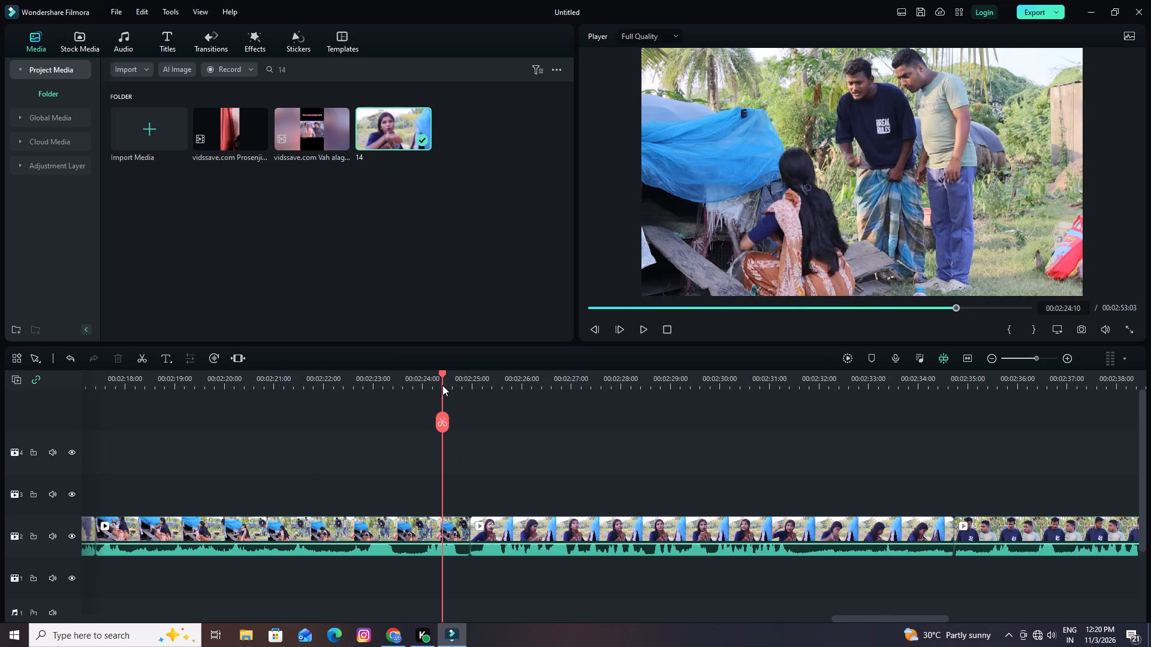
key("space")
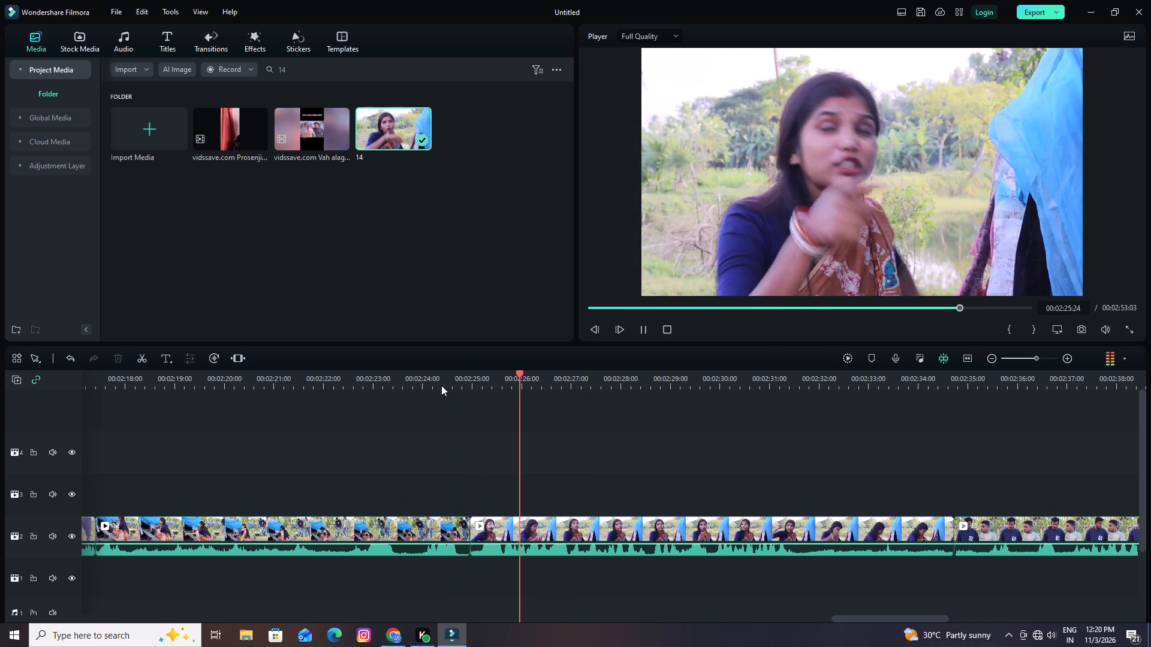
key("space")
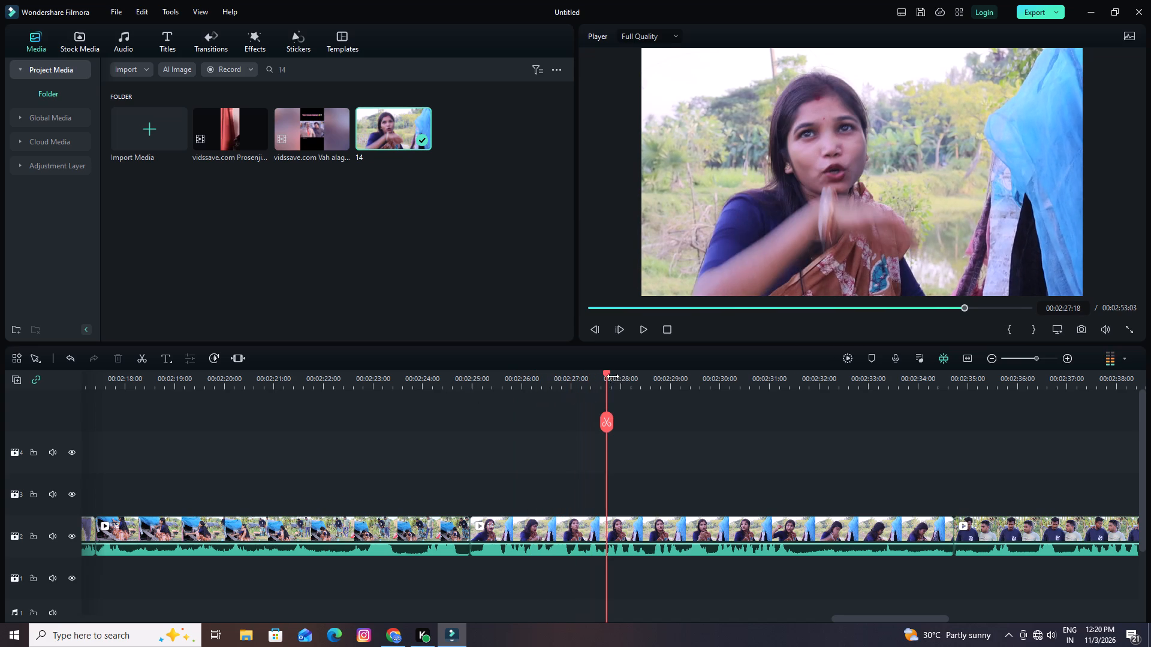
left_click_drag(606, 374, 454, 410)
key("space")
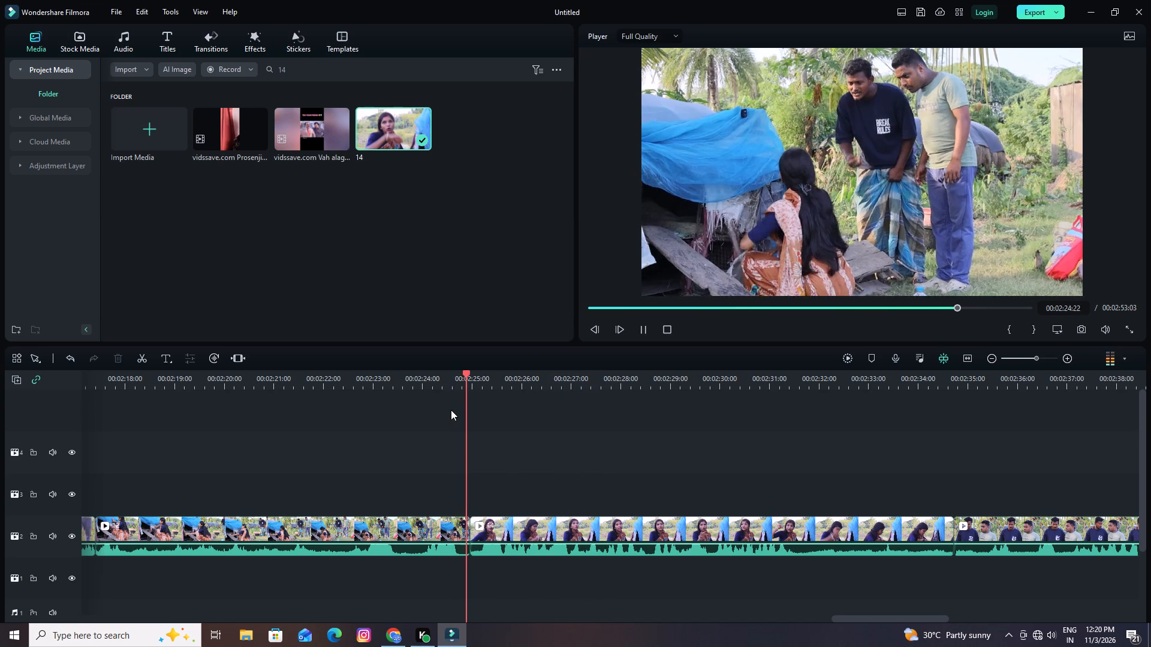
left_click_drag(693, 380, 620, 380)
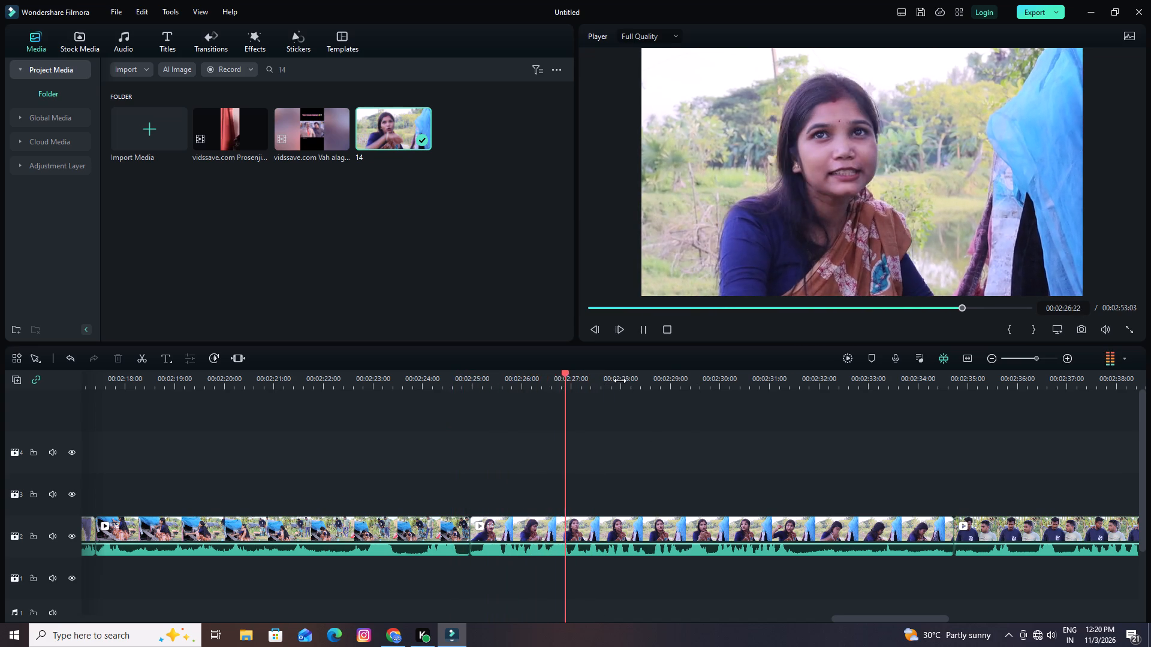
left_click_drag(620, 380, 535, 381)
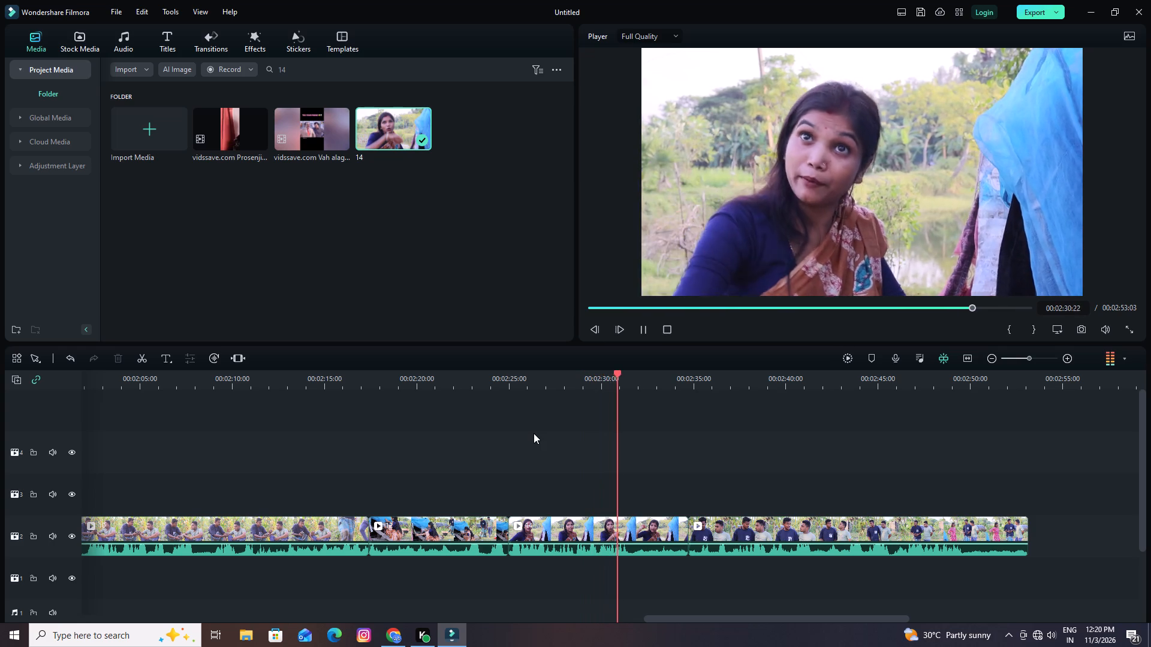
Find the end of the usable action in clip 14, split it at 00:02:31:23 and delete the remainder.
key("space")
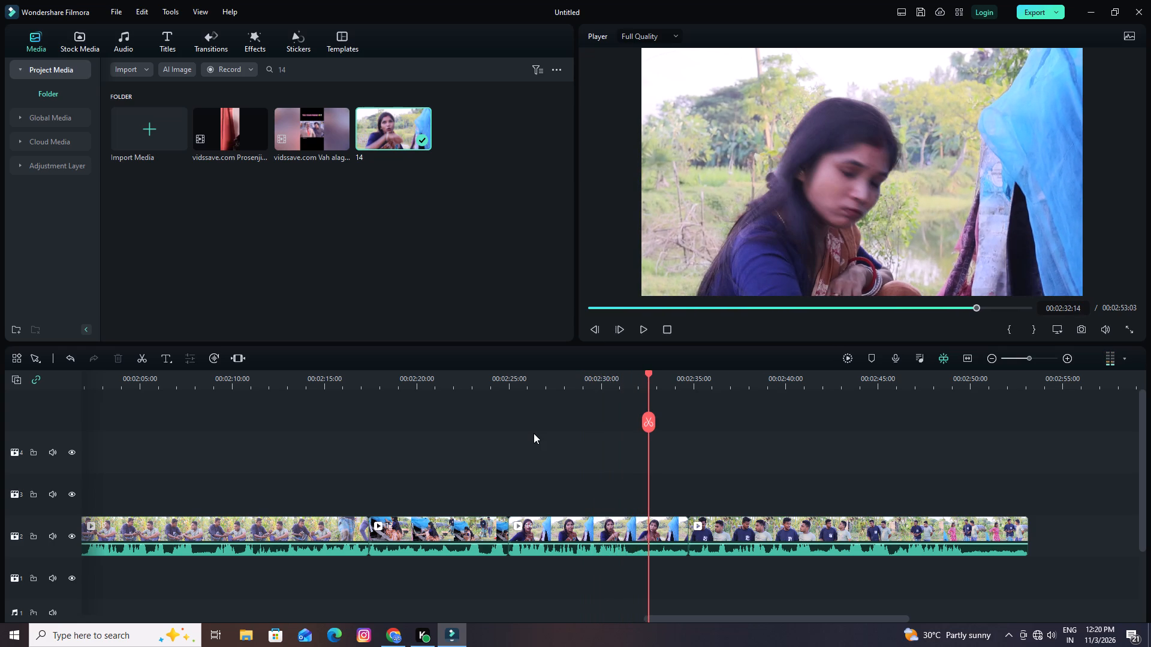
left_click_drag(649, 373, 634, 376)
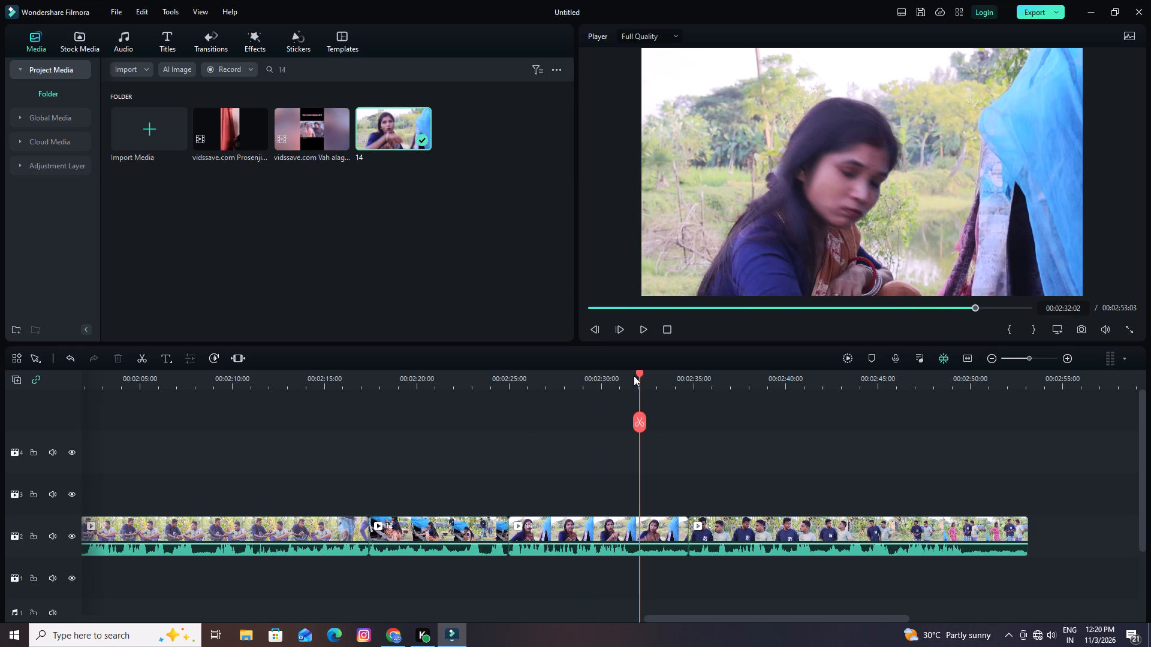
left_click_drag(634, 376, 631, 376)
key("space")
key("space")
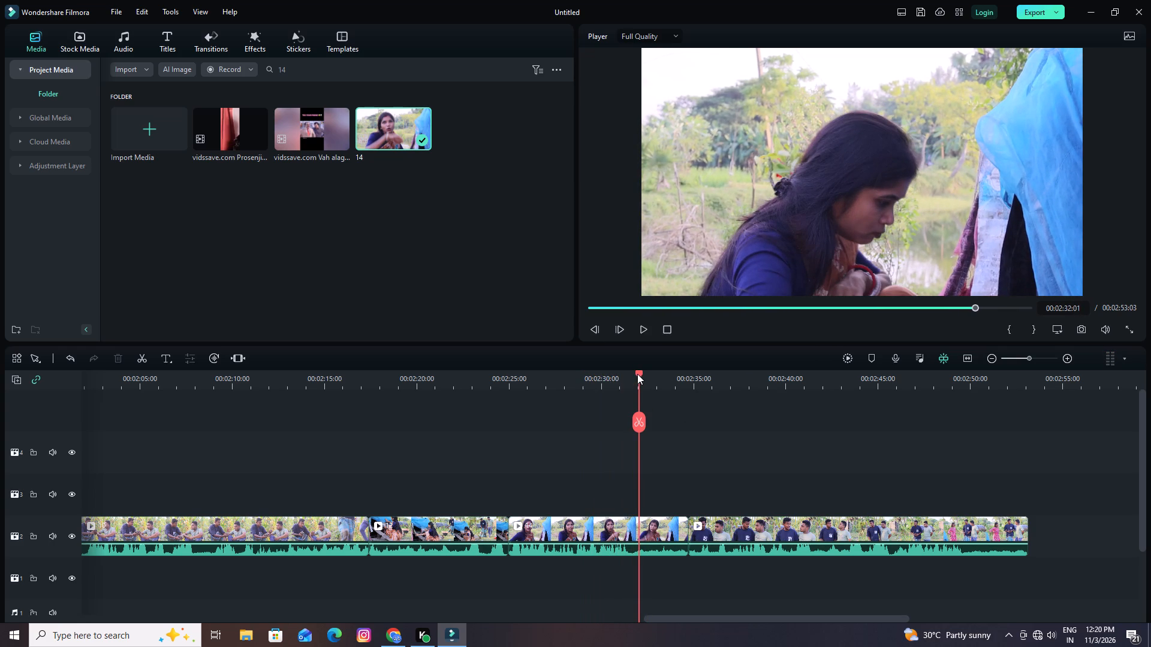
left_click_drag(641, 372, 602, 378)
key("space")
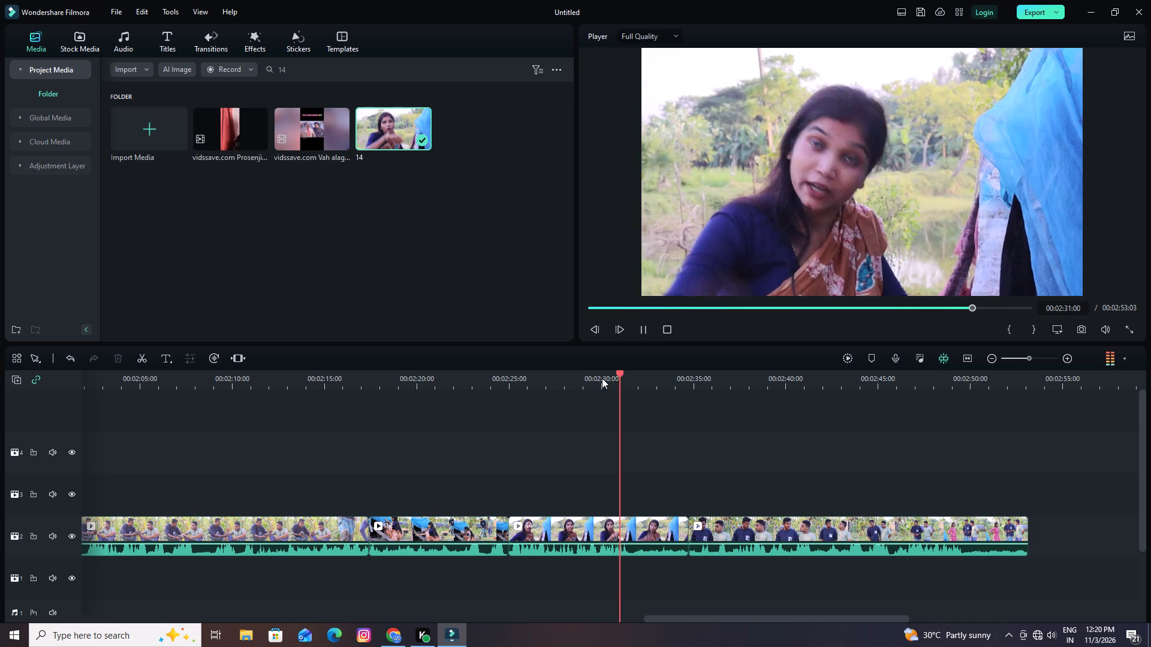
key("space")
left_click(637, 419)
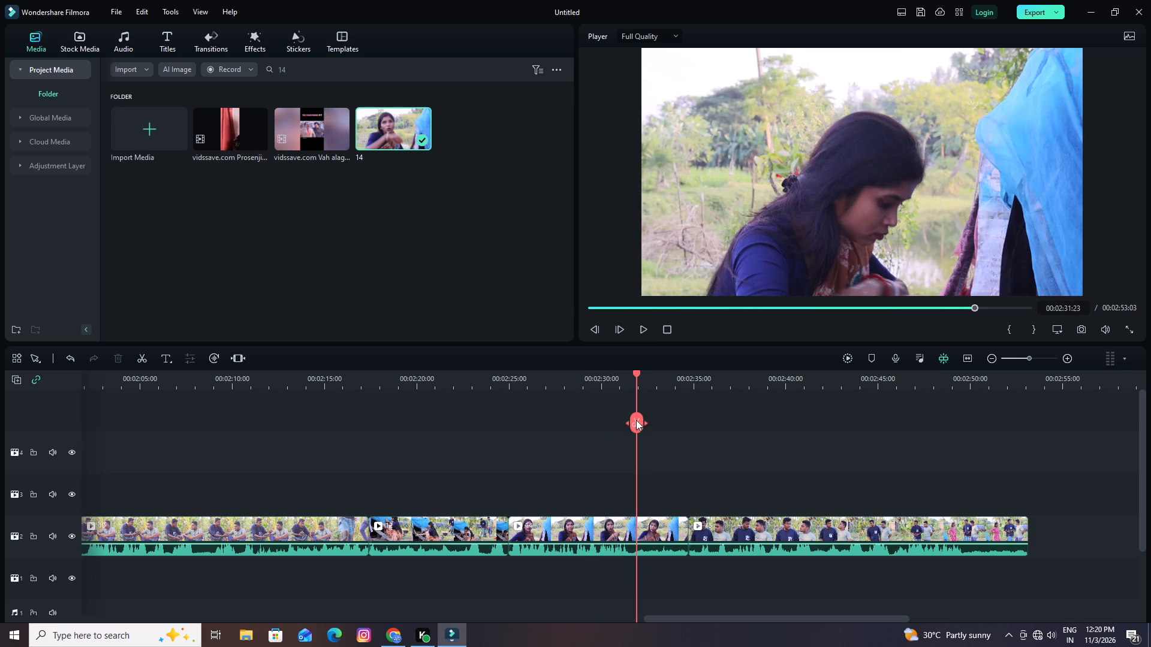
left_click(635, 423)
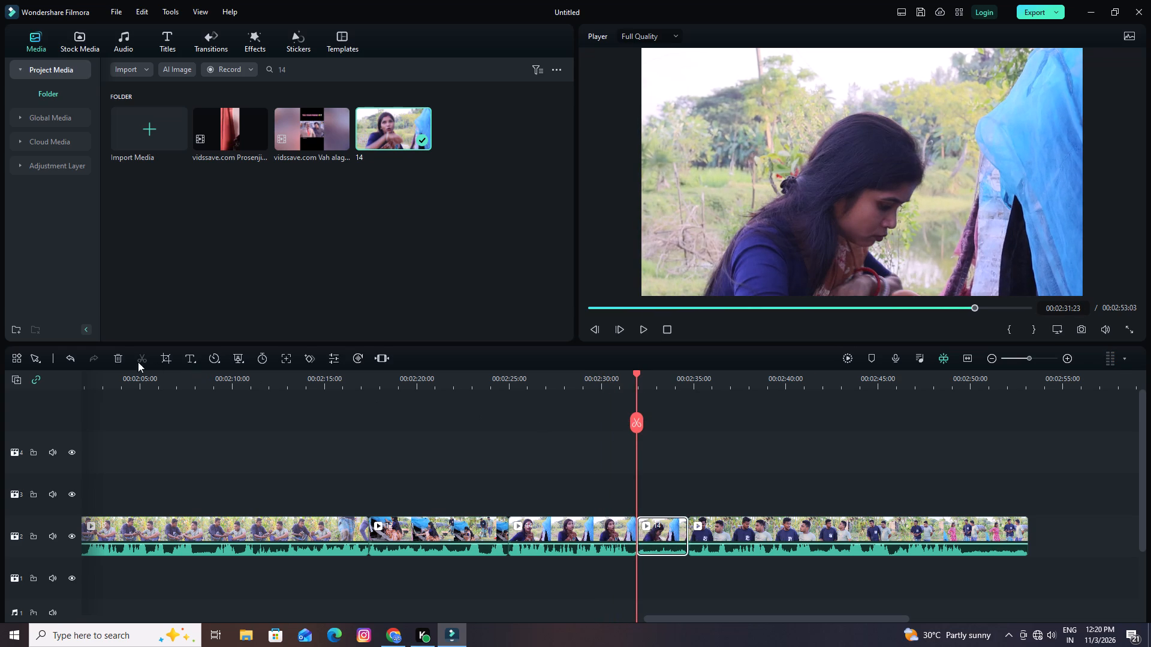
left_click(115, 358)
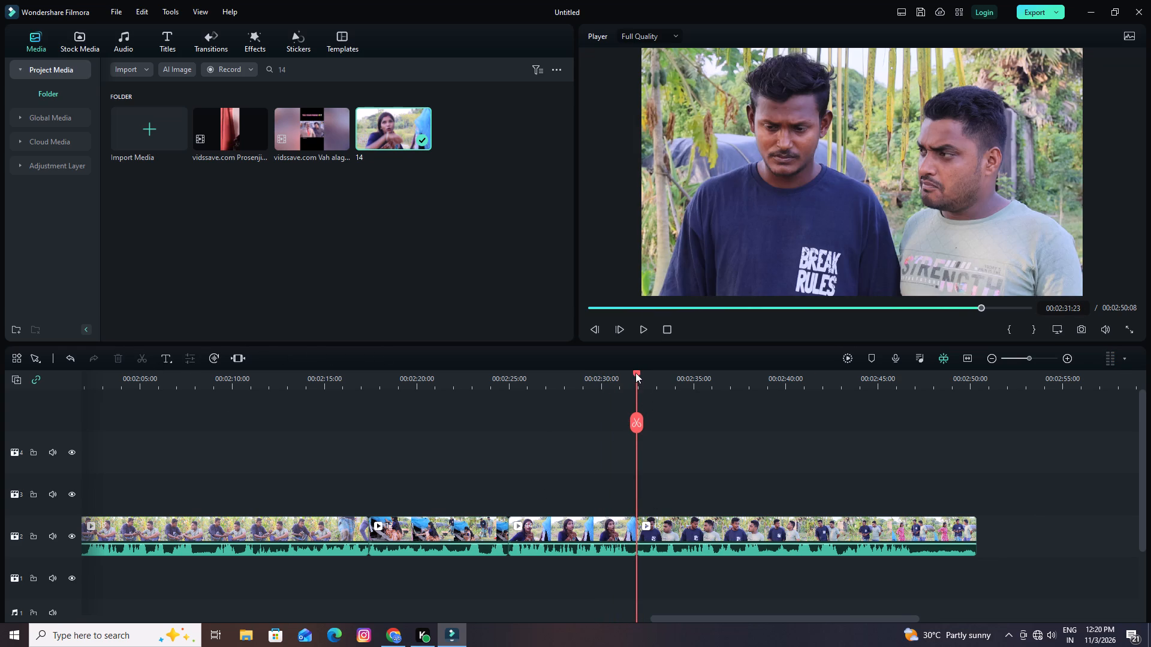
Play across the cut into clip 15, split clip 15 at 00:02:33:07 and delete its opening part.
left_click_drag(635, 373, 616, 379)
key("space")
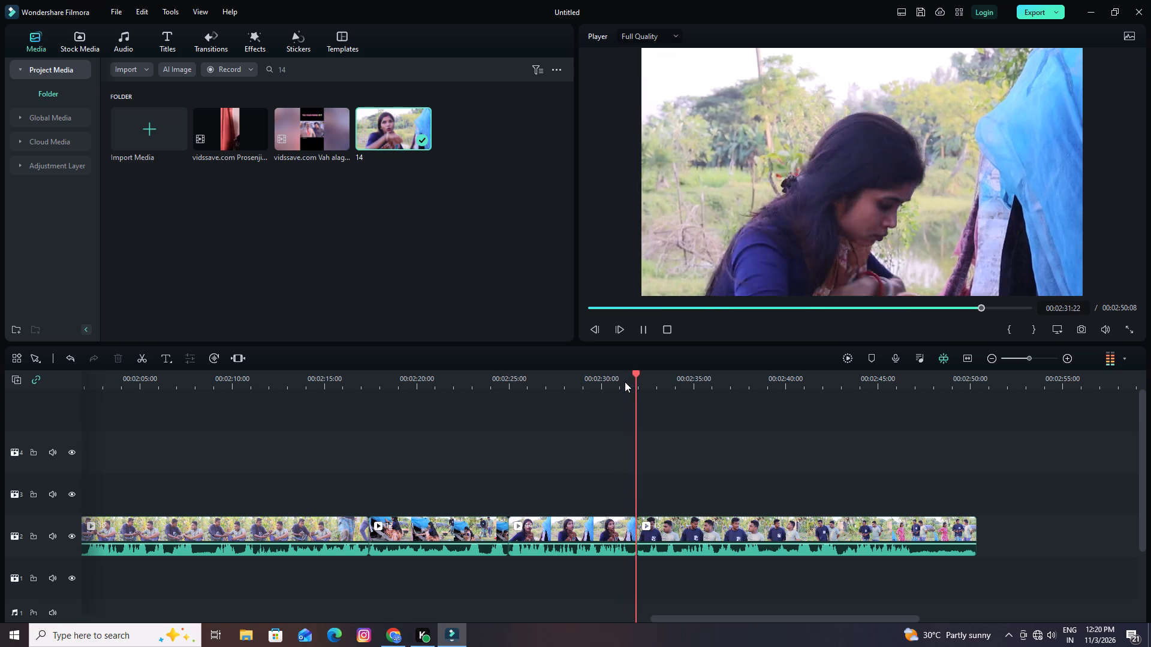
key("space")
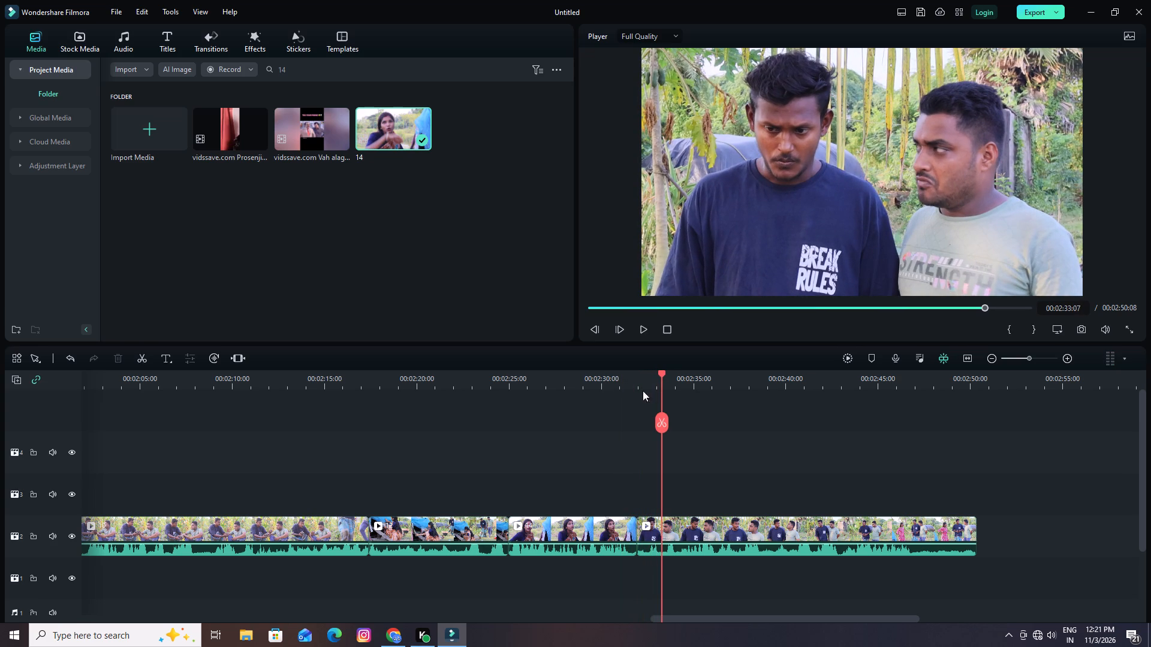
left_click(661, 420)
left_click(649, 532)
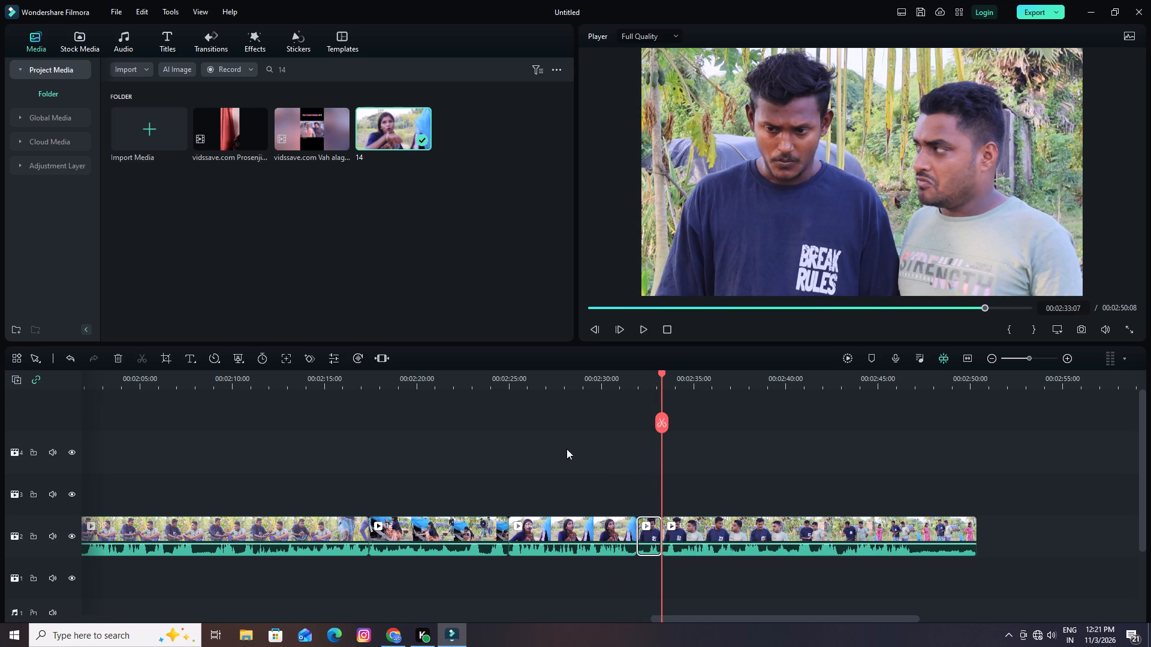
left_click(117, 353)
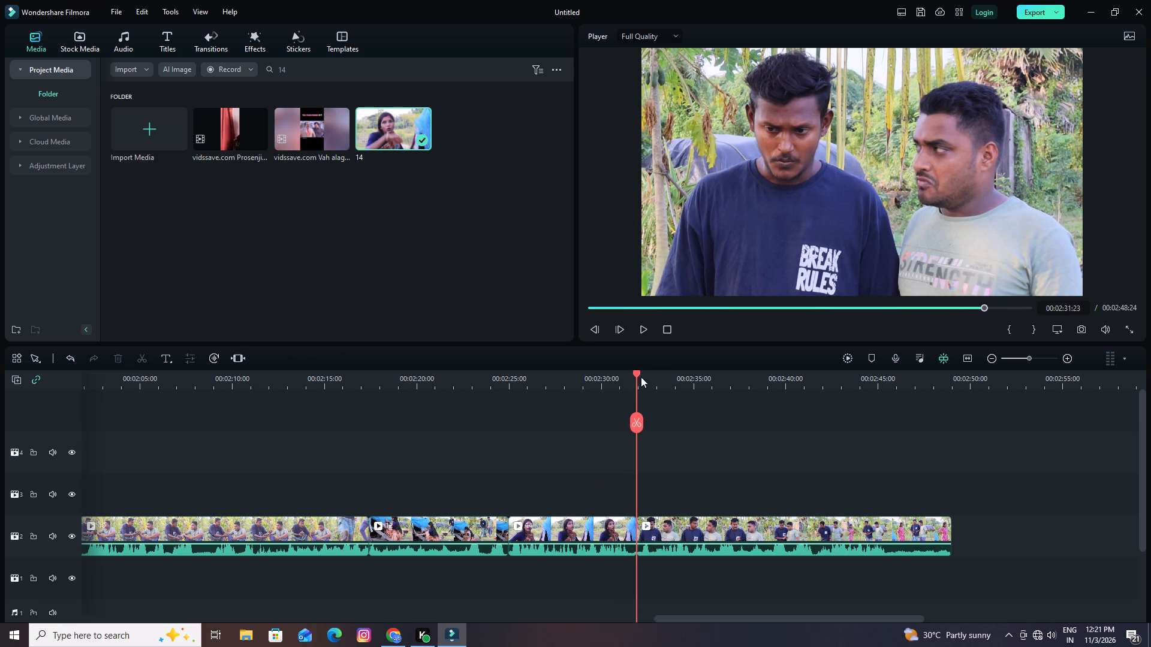
Split clip 14 near its end at 00:02:31:14 and delete the short leftover piece before clip 15.
left_click_drag(635, 370, 627, 379)
left_click_drag(636, 373, 628, 376)
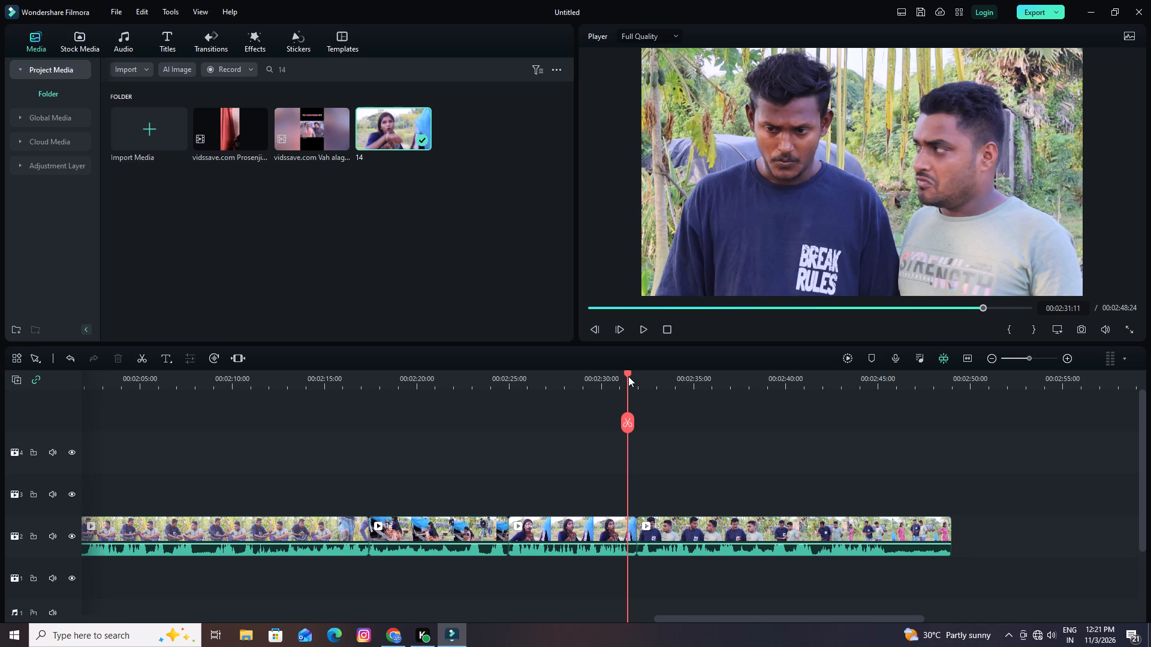
left_click_drag(628, 376, 630, 377)
left_click(629, 420)
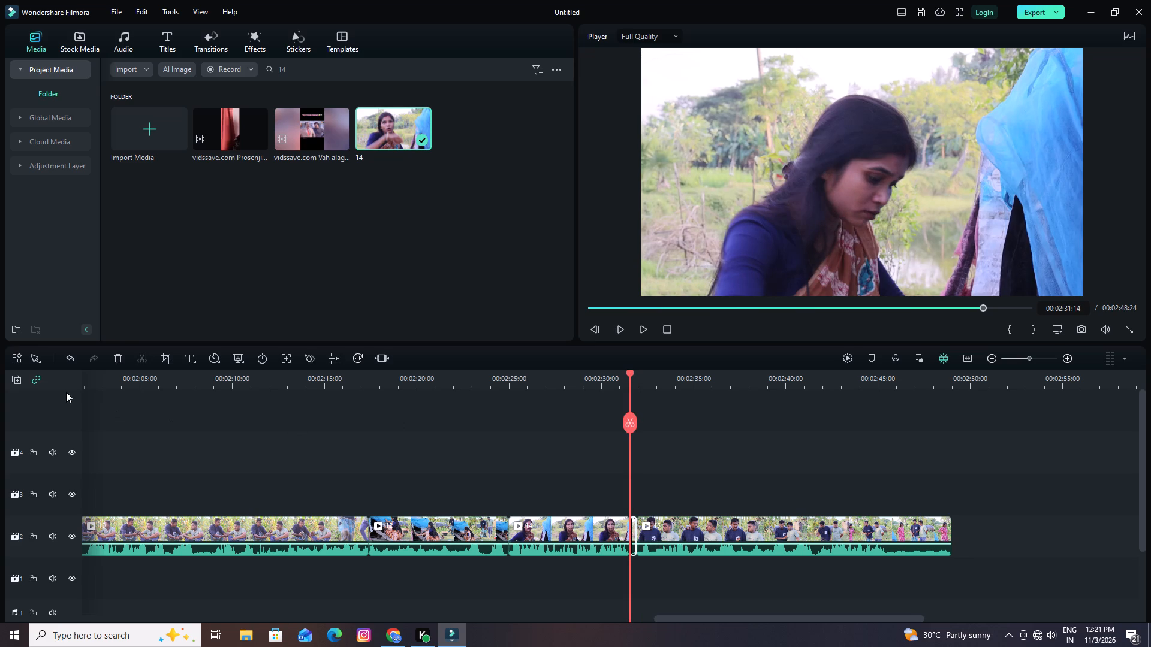
left_click(117, 356)
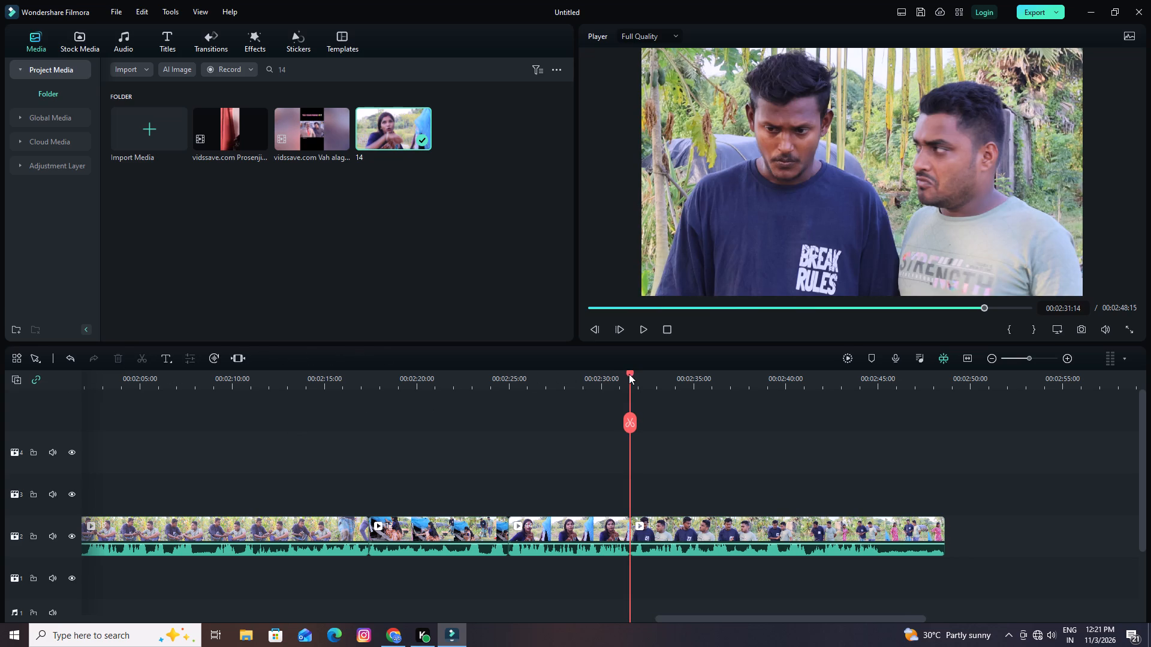
Play from just before the cut between clips 14 and 15 and on through clip 15.
left_click_drag(629, 374, 619, 376)
key("space")
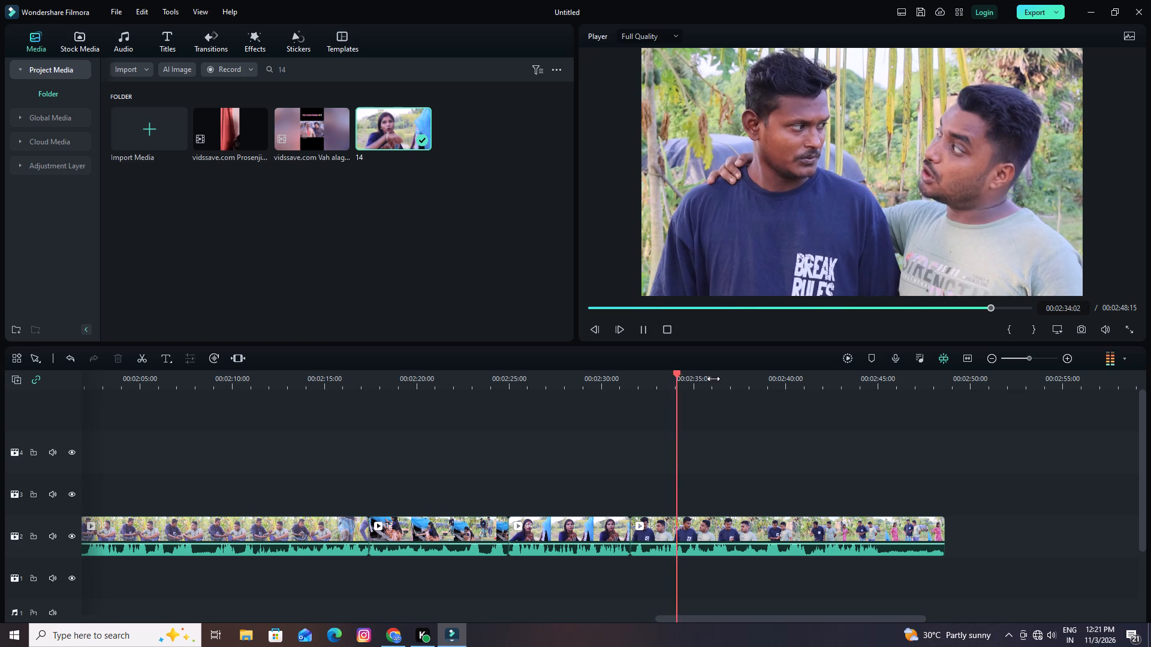
left_click_drag(741, 379, 709, 382)
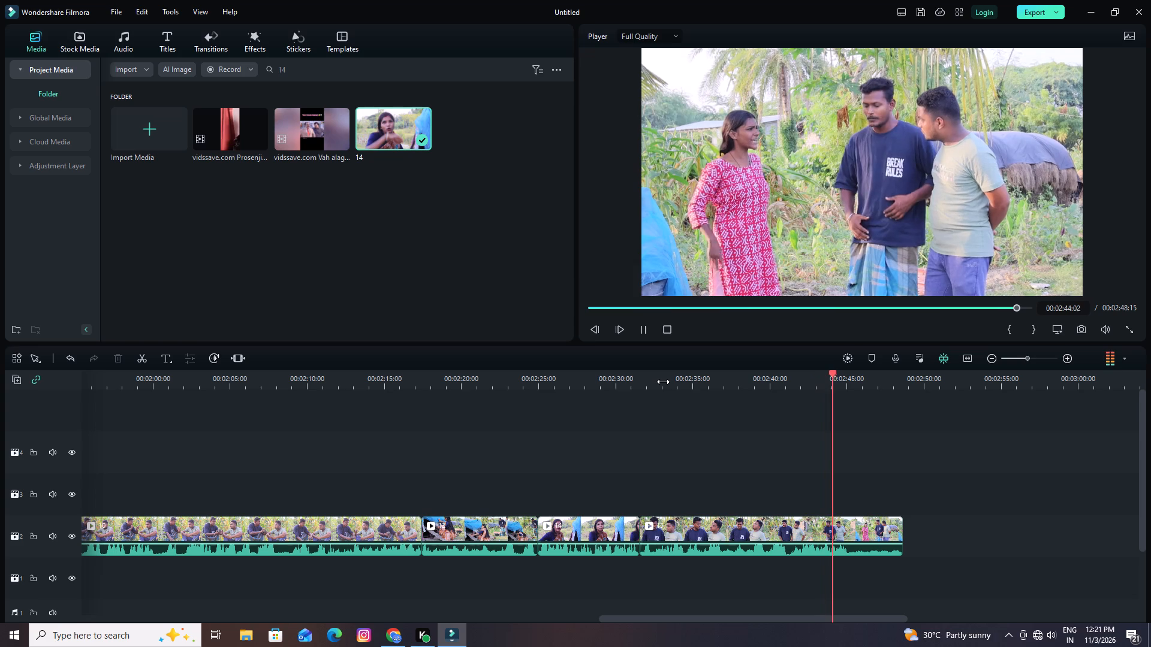
Find the end of the usable action in clip 15, split it at 00:02:47:23 and delete the remainder.
key("space")
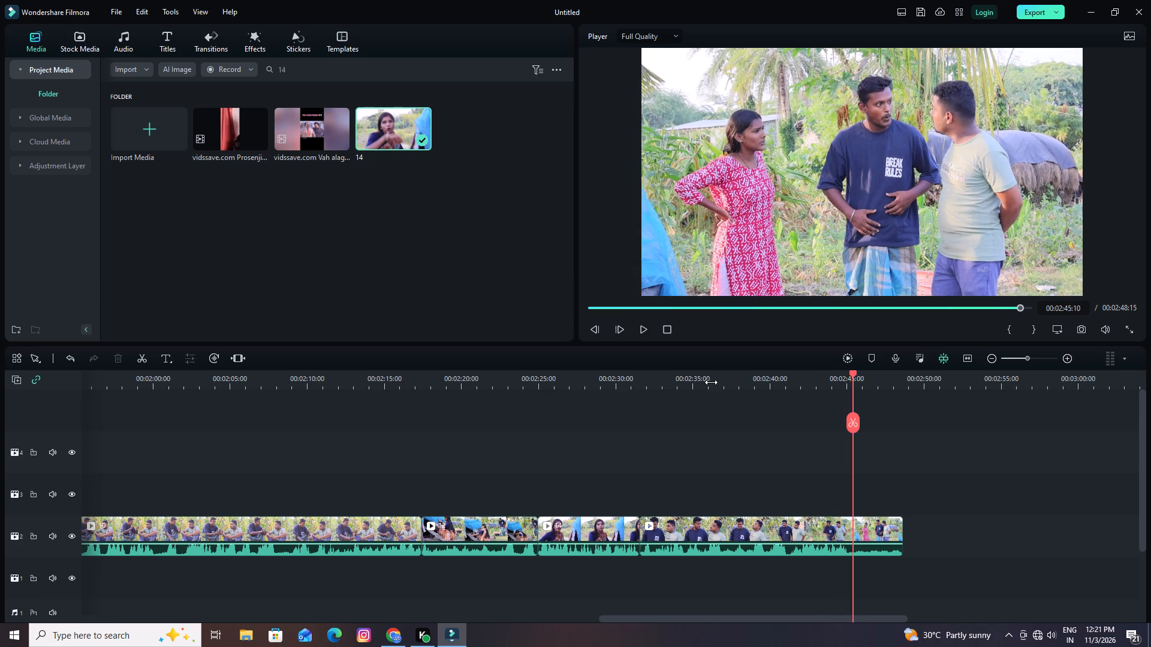
key("space")
key("space")
key("space")
key("space")
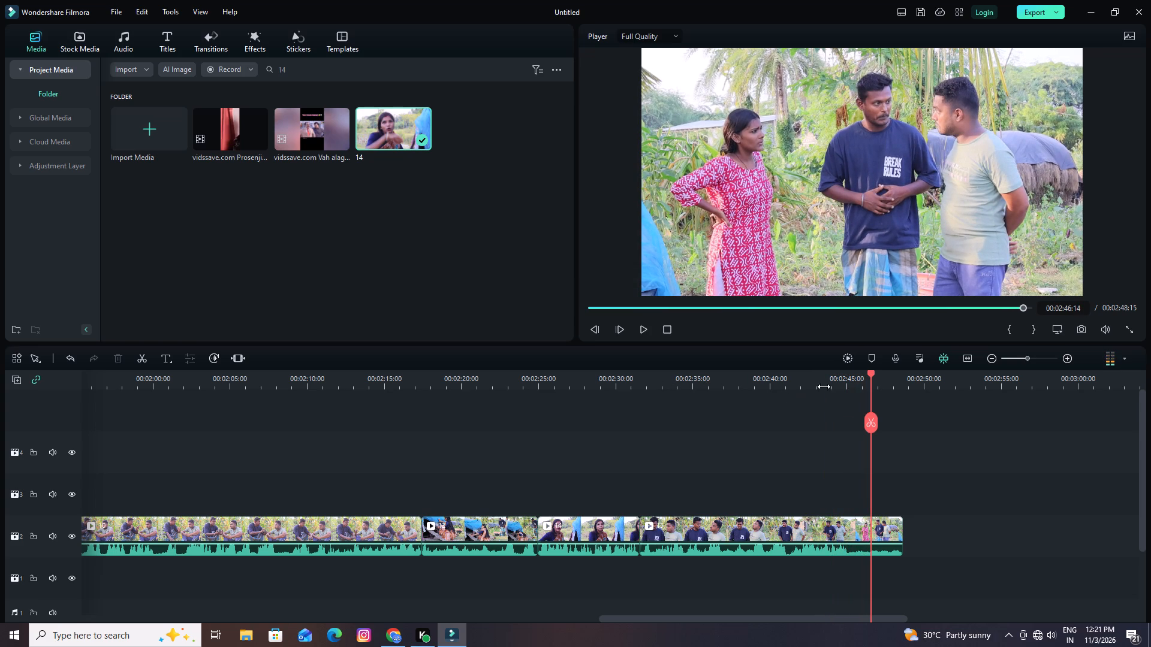
key("space")
key("space")
key("space")
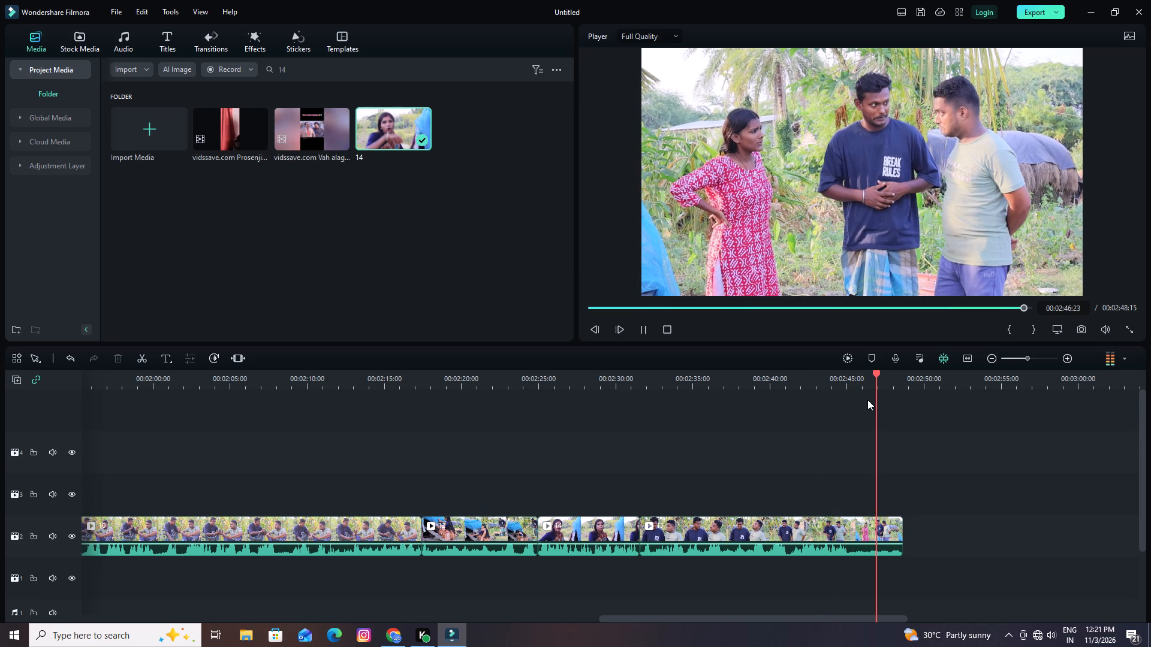
key("space")
key("space")
key("space")
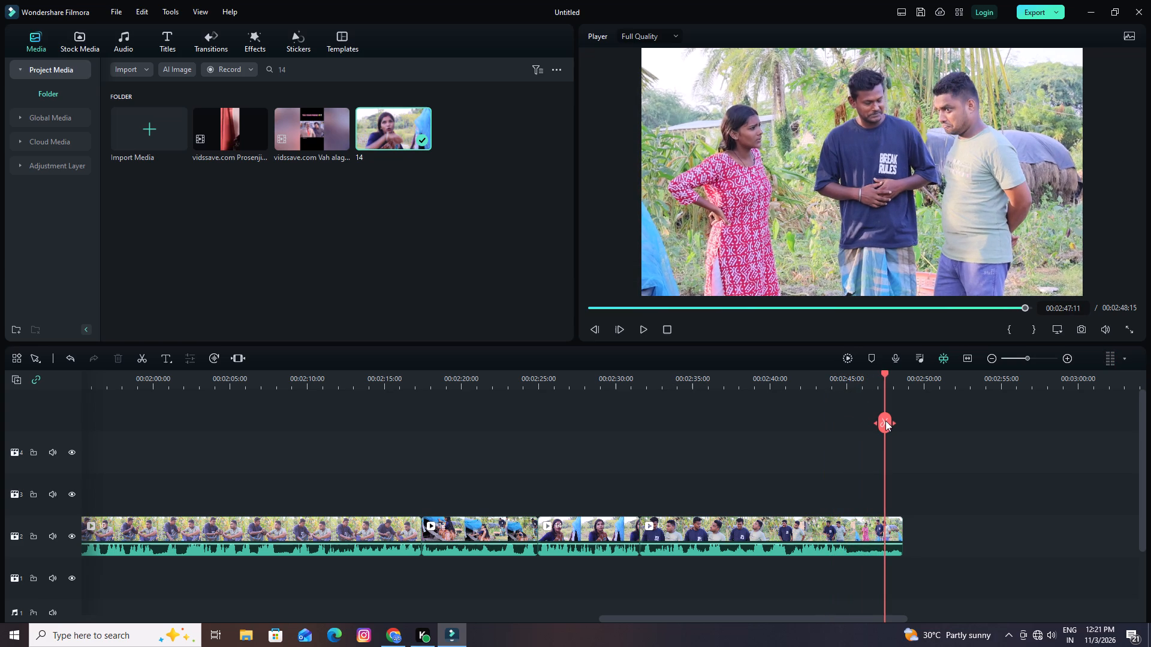
key("space")
key("space")
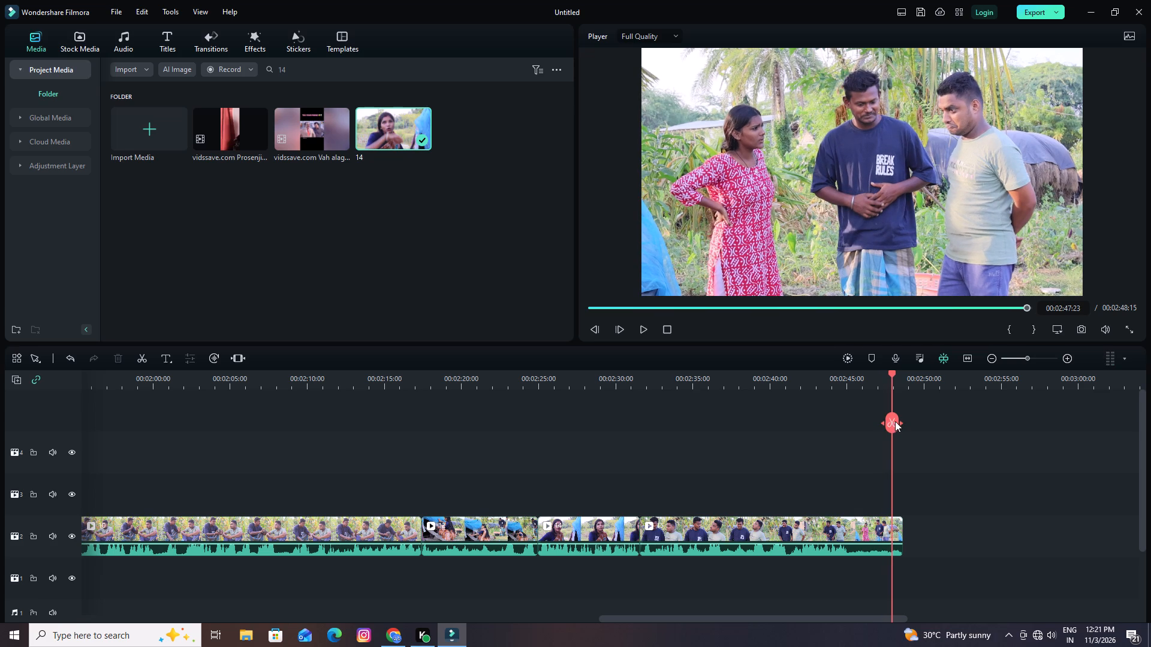
left_click(896, 422)
left_click(115, 354)
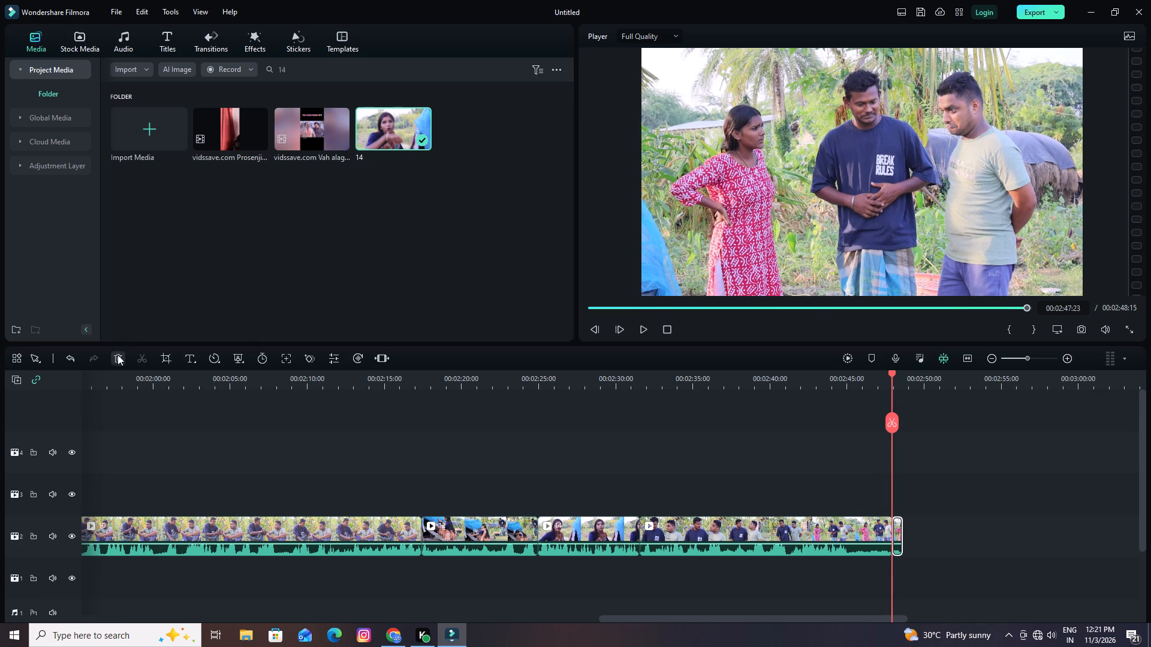
Clear the media search and place clip 16 on the same video track directly after clip 15.
left_click(518, 71)
scroll(424, 186, "down", 1)
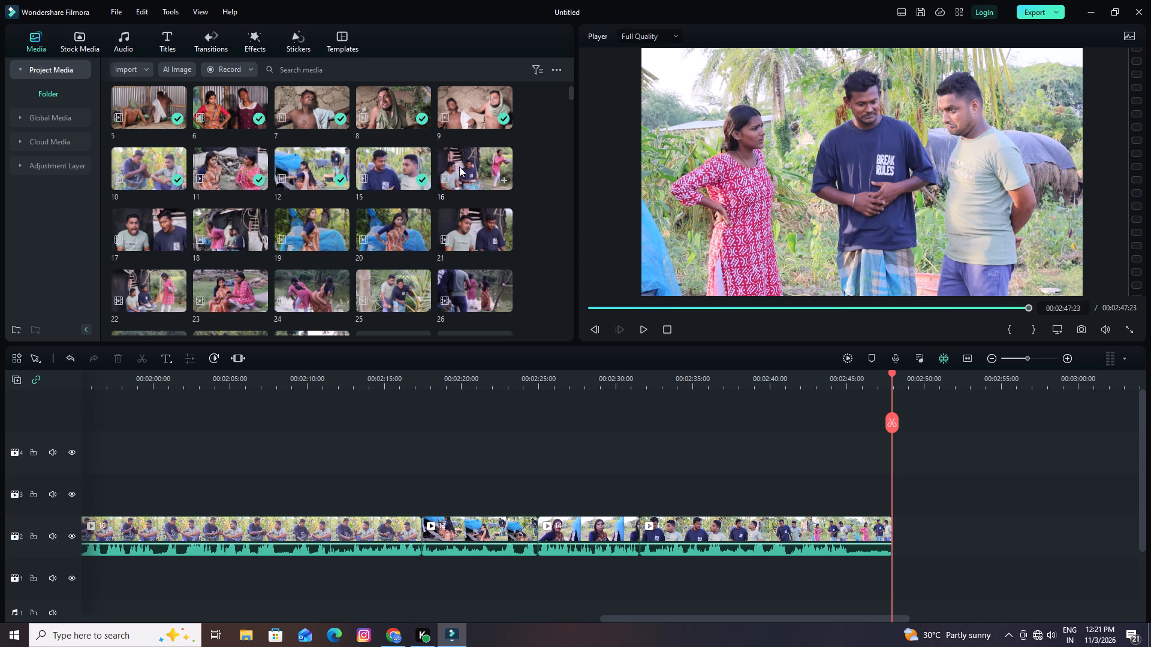
left_click_drag(459, 167, 906, 537)
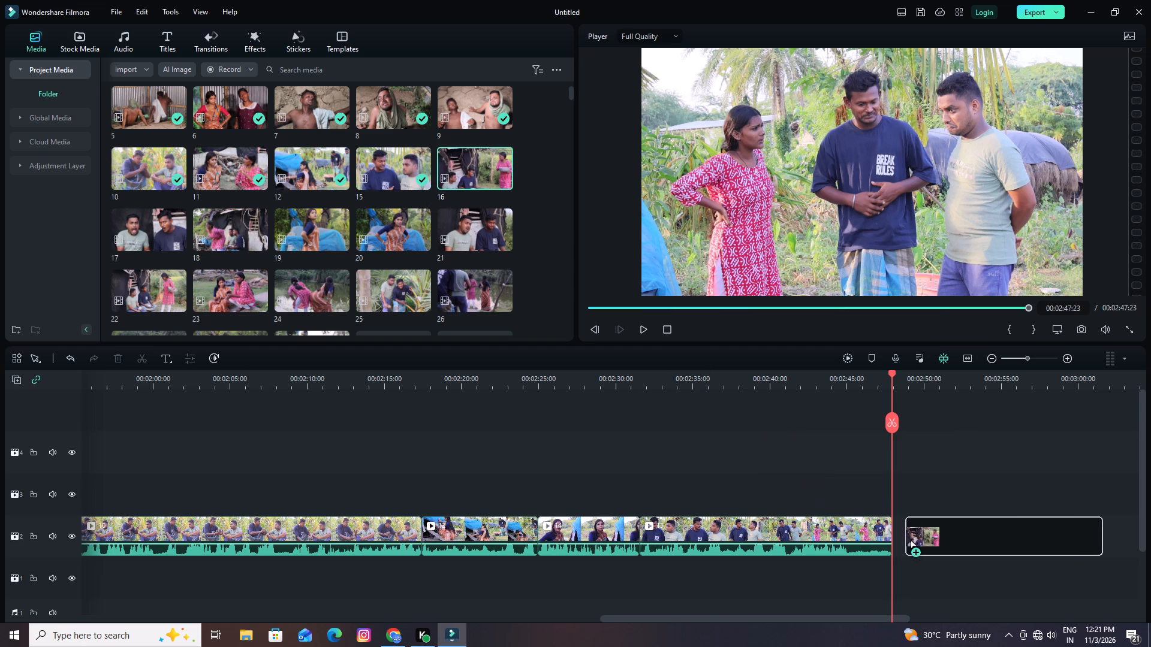
left_click_drag(906, 537, 899, 537)
Raise the audio volume of clip 16 on the timeline.
left_click_drag(915, 376, 819, 375)
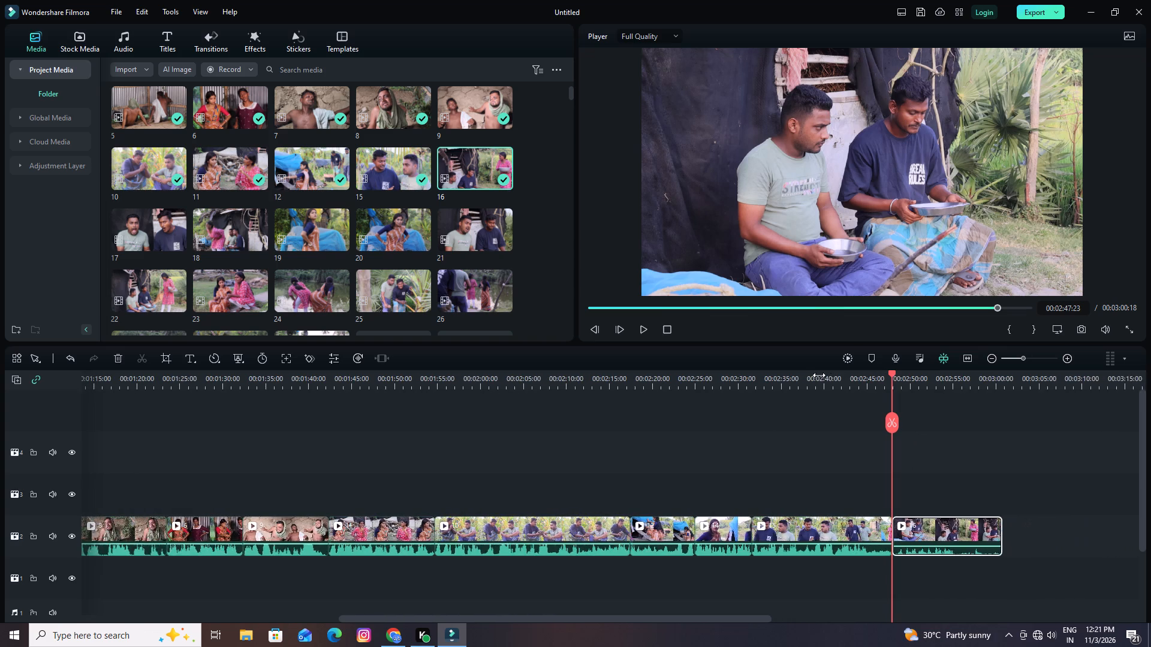
left_click_drag(819, 375, 751, 389)
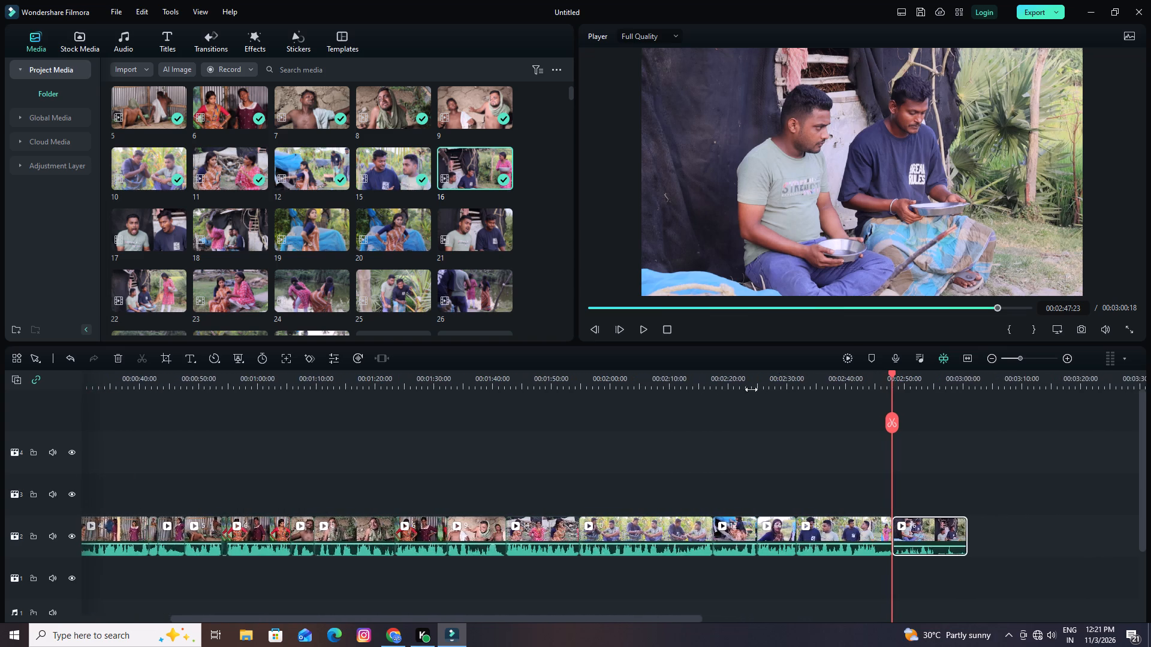
left_click_drag(751, 389, 548, 404)
left_click_drag(391, 377, 854, 390)
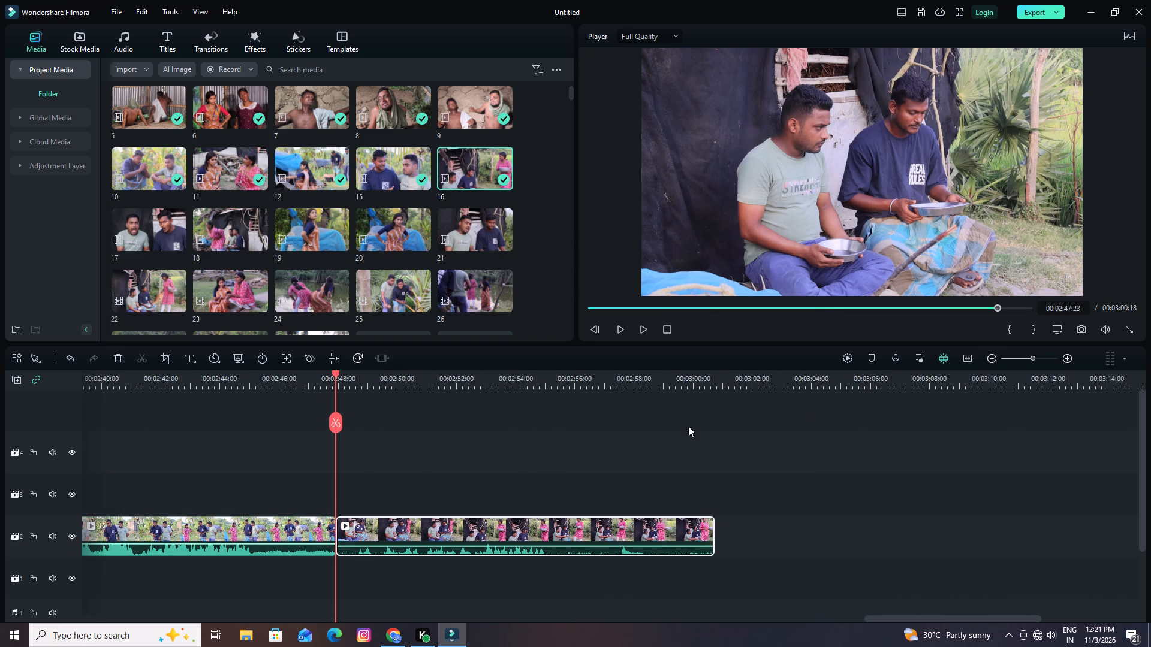
left_click_drag(456, 546, 456, 525)
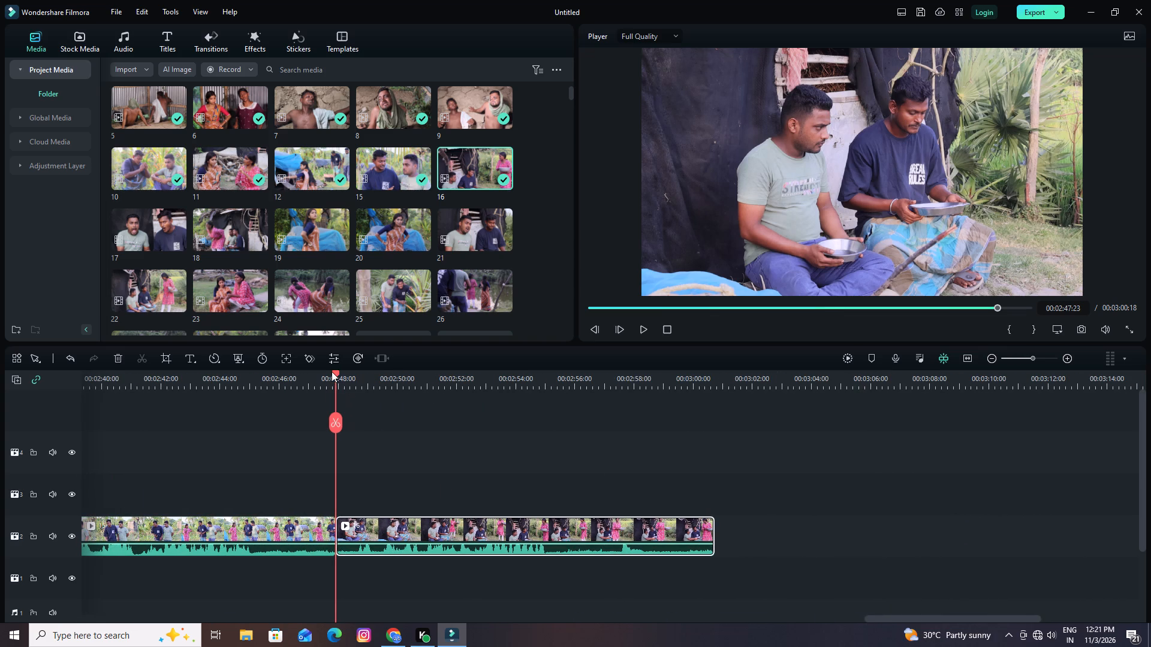
Play across the cut into clip 16, split clip 16 at 00:02:49:04 and delete its opening part.
left_click_drag(338, 371, 320, 375)
key("space")
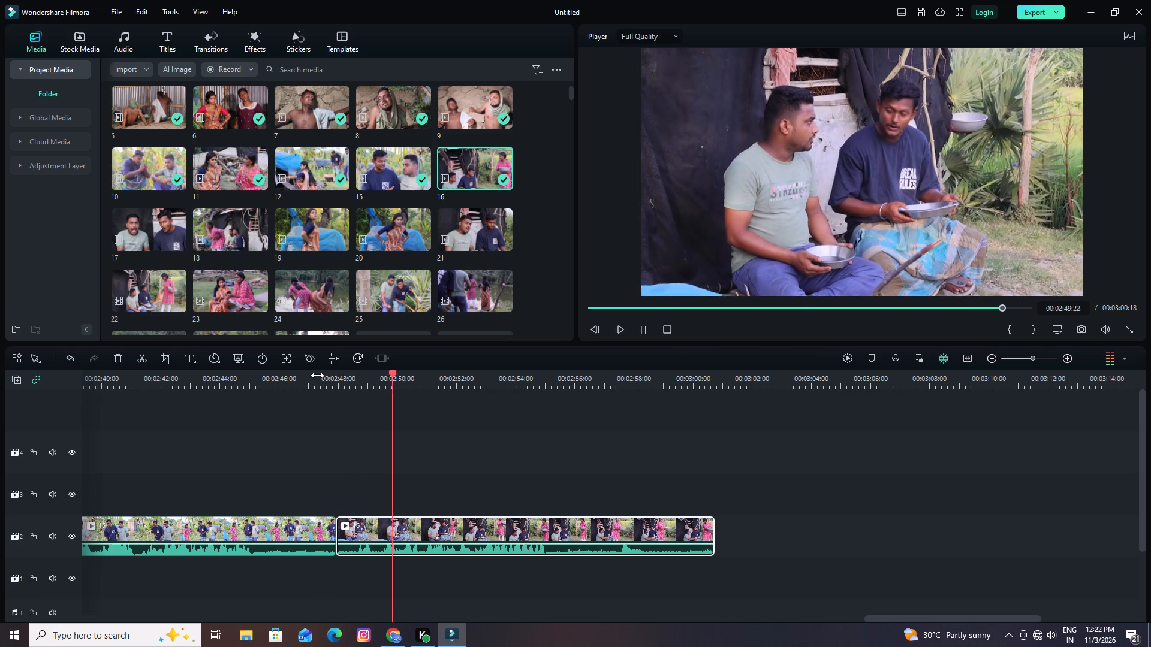
key("space")
left_click_drag(401, 373, 392, 374)
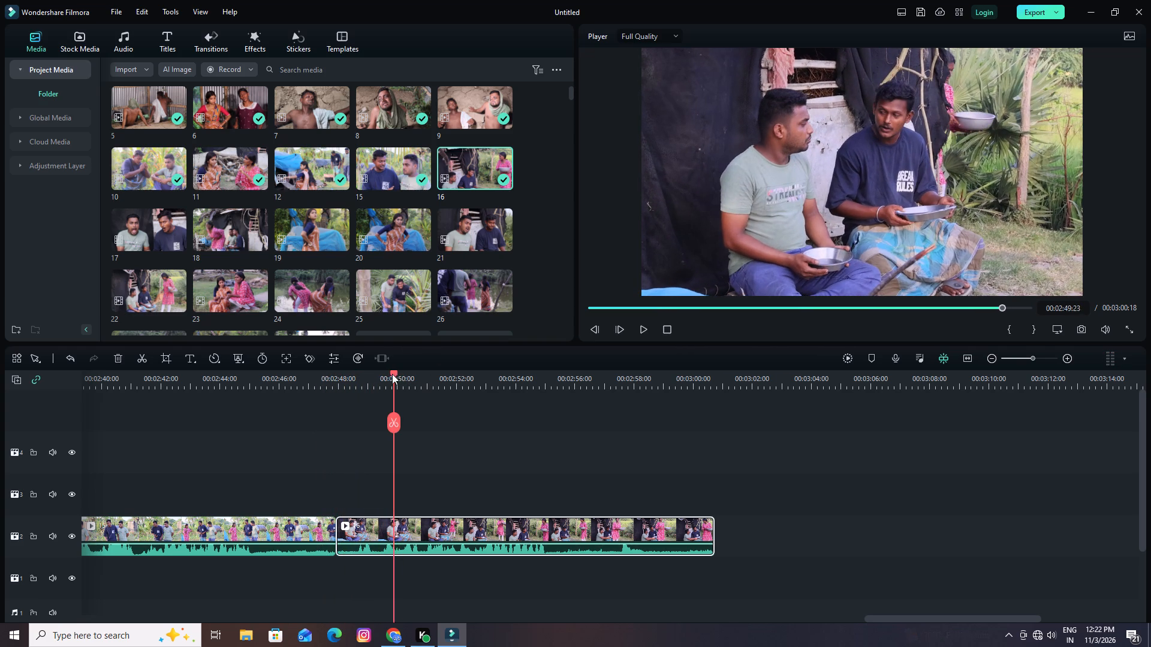
left_click_drag(392, 374, 373, 380)
left_click(372, 426)
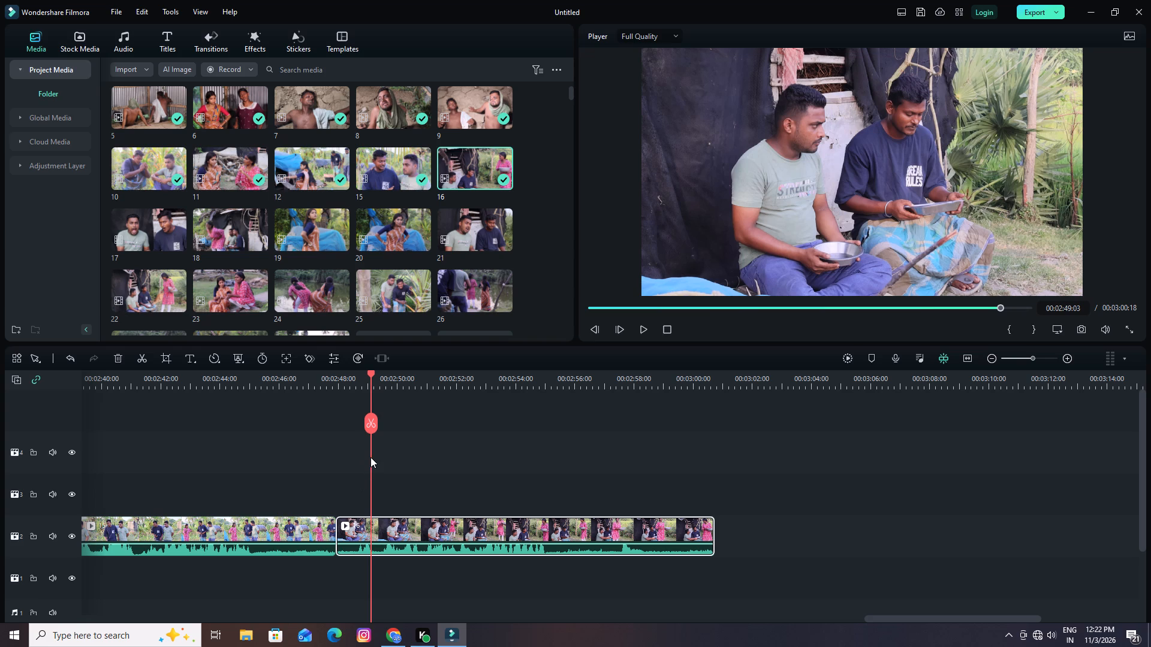
key("Right")
left_click(372, 423)
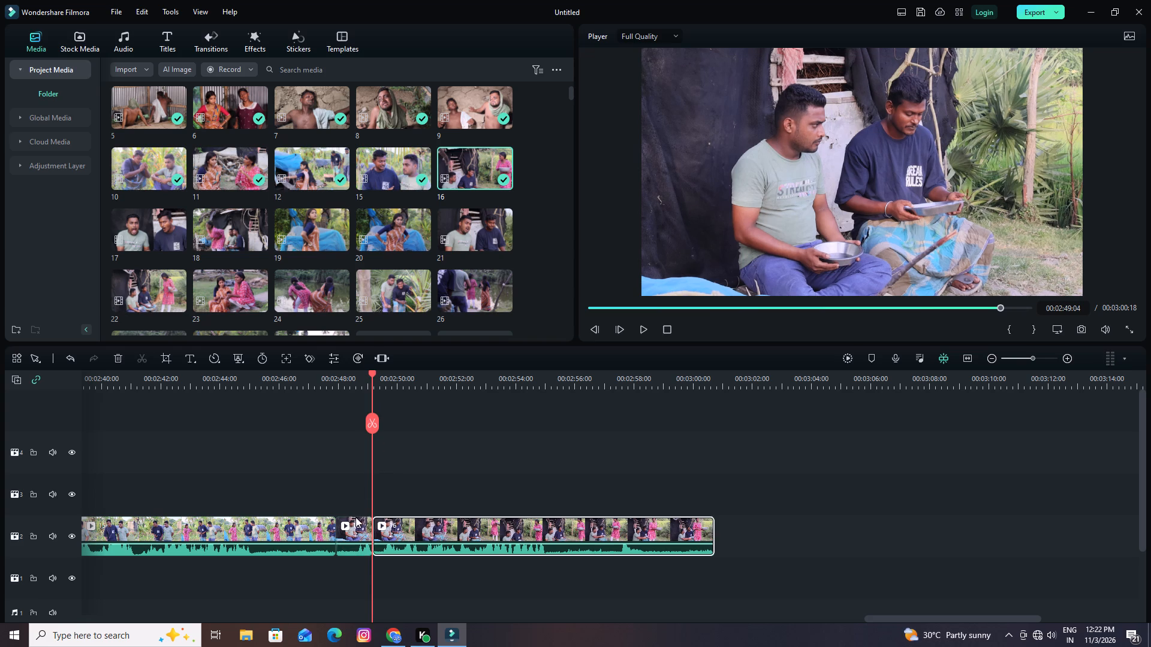
left_click(355, 524)
left_click(111, 358)
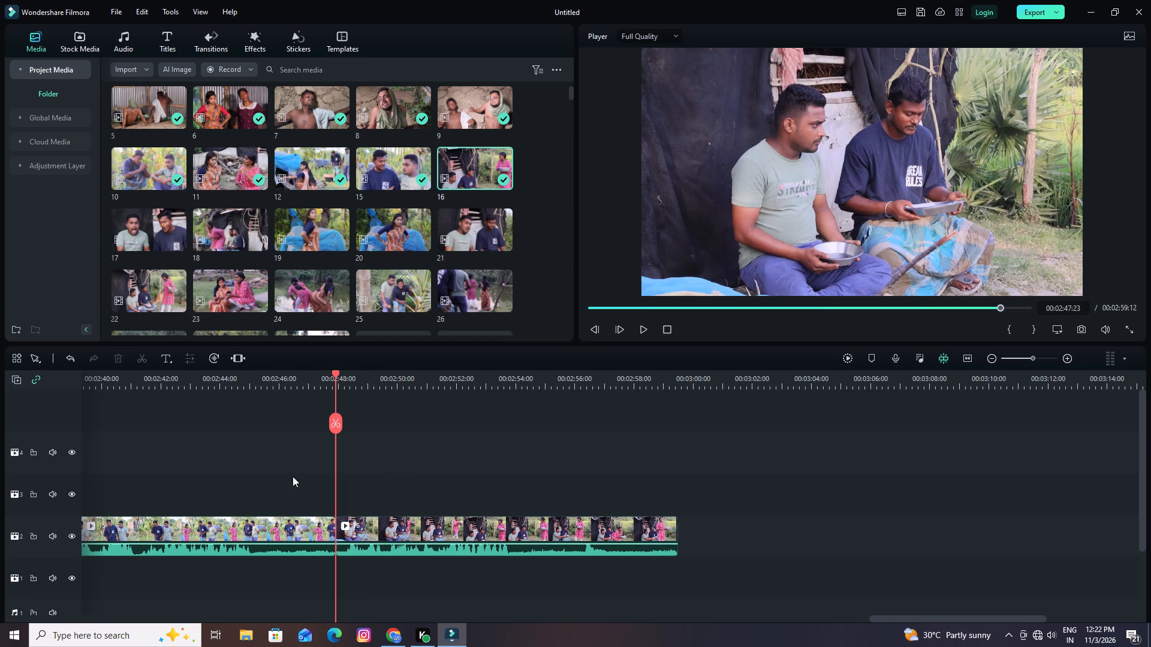
Play through clip 16, split it at 00:02:56:24 and delete the remainder.
key("space")
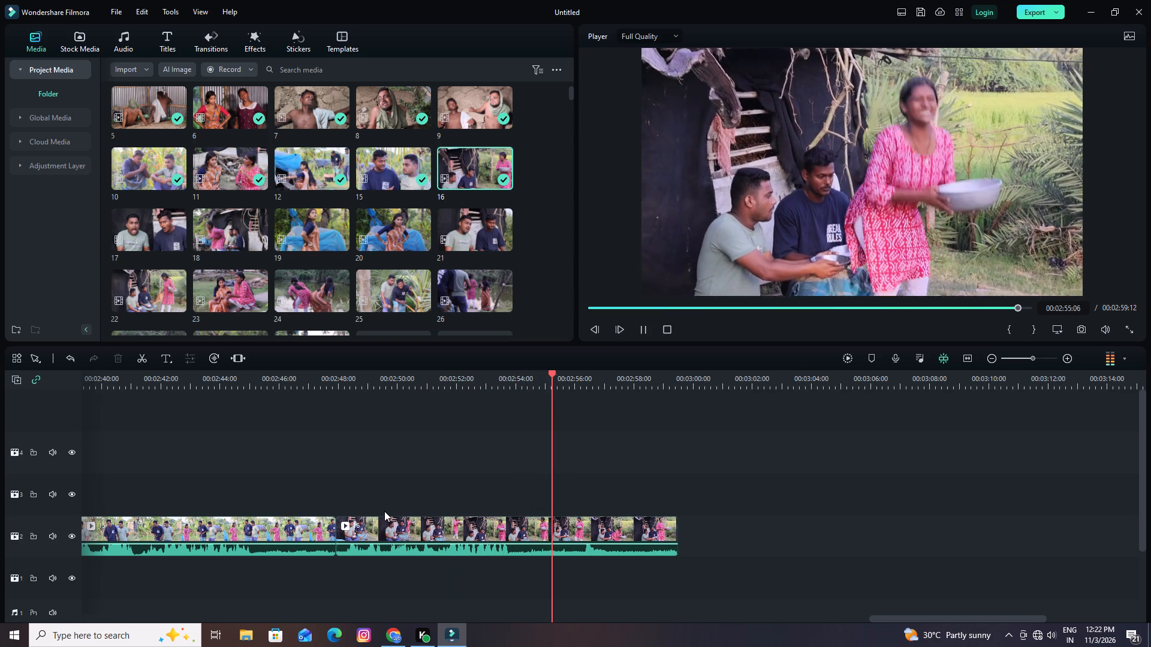
key("space")
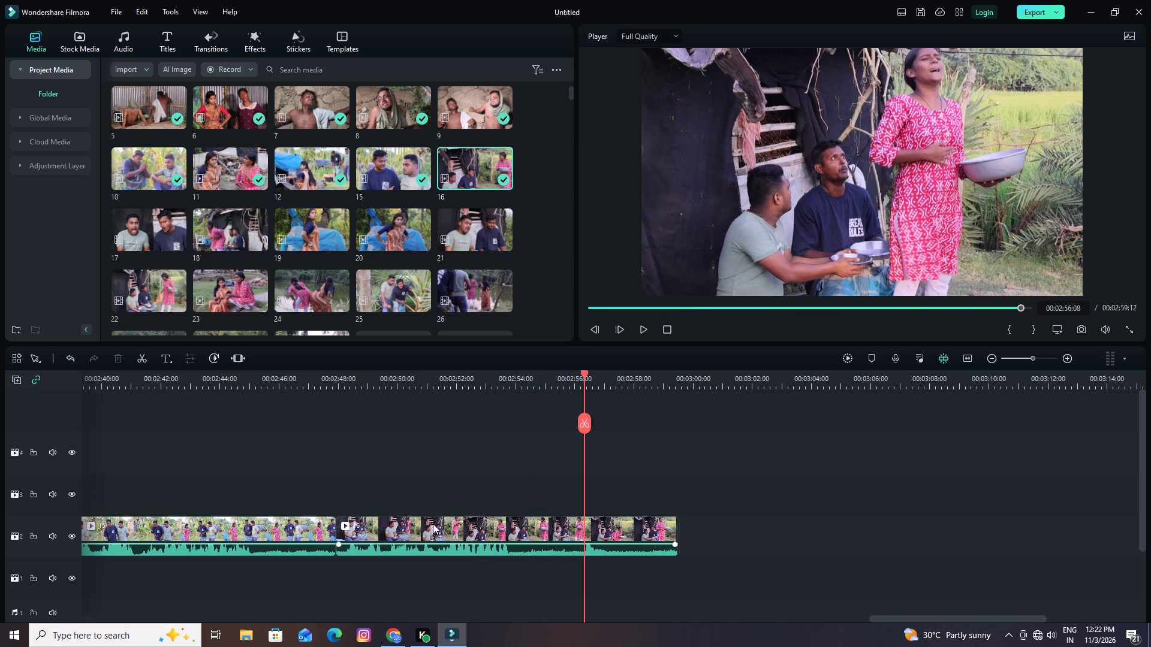
key("space")
key("space")
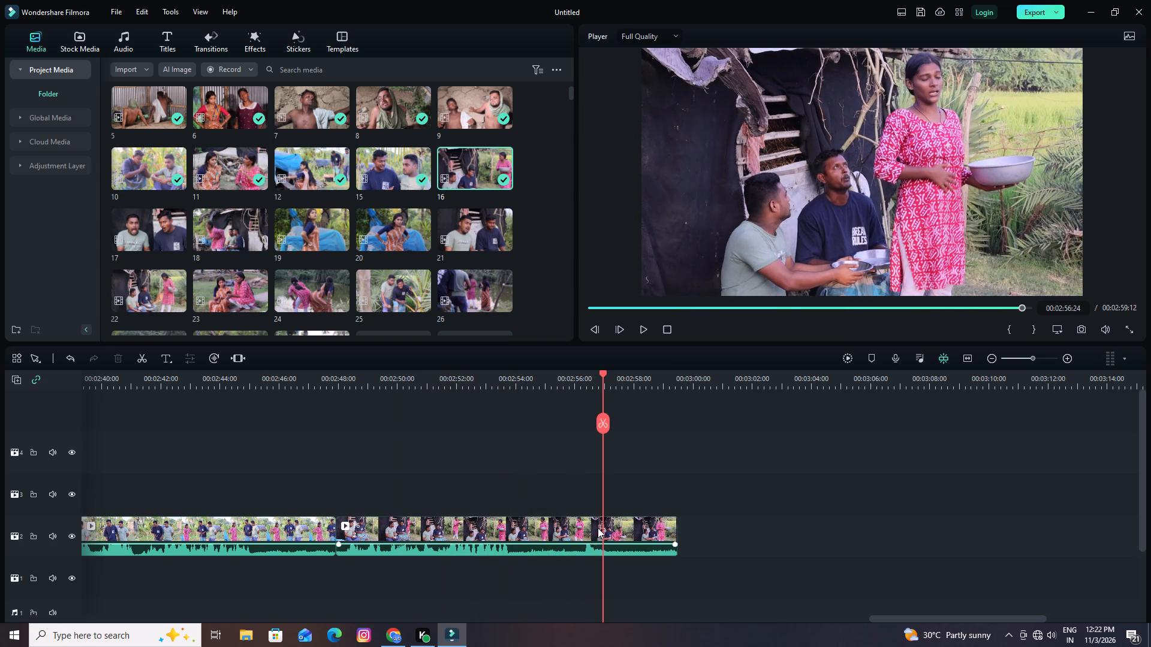
left_click(604, 424)
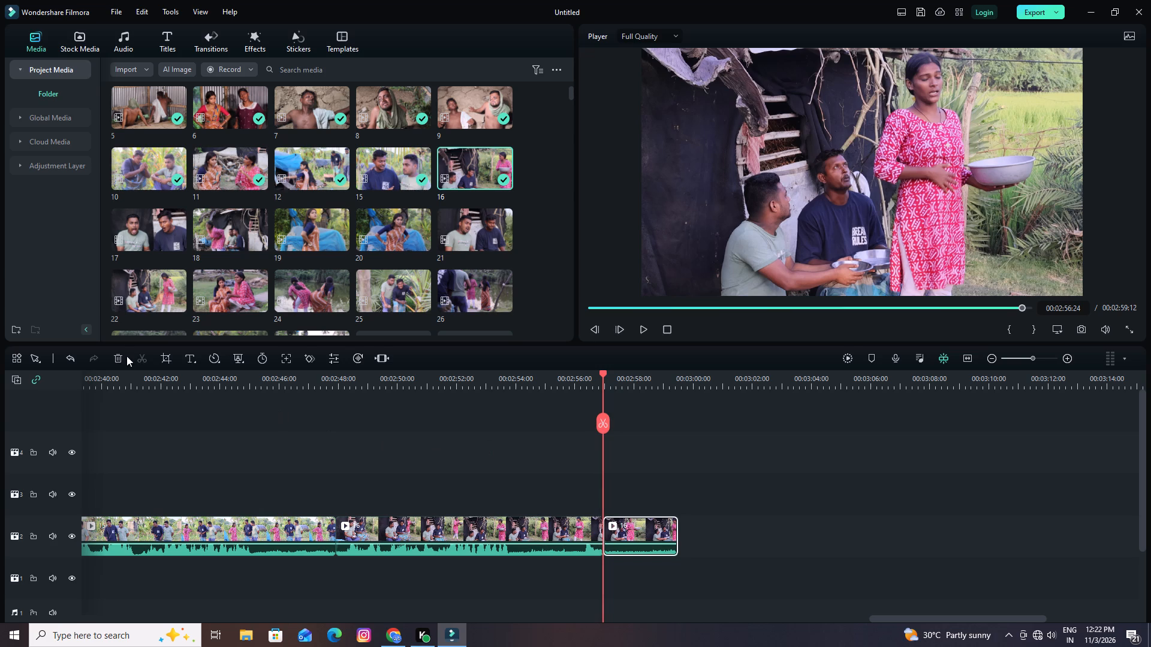
left_click(116, 357)
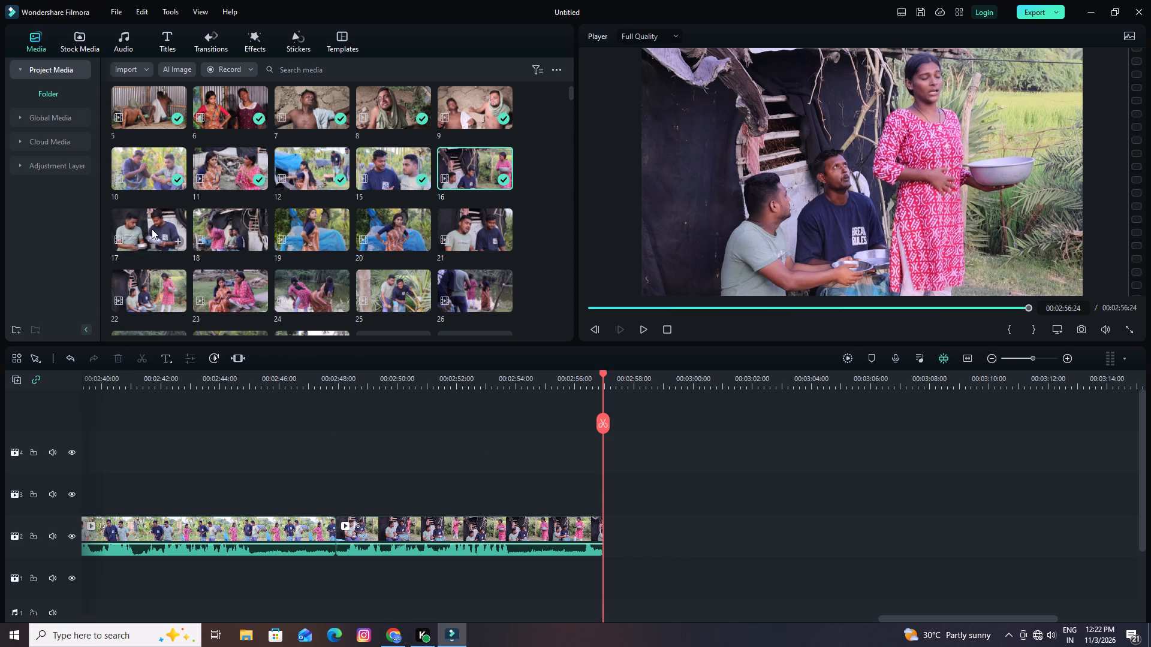
Place clip 17 on the same video track directly after clip 16.
left_click_drag(152, 229, 607, 534)
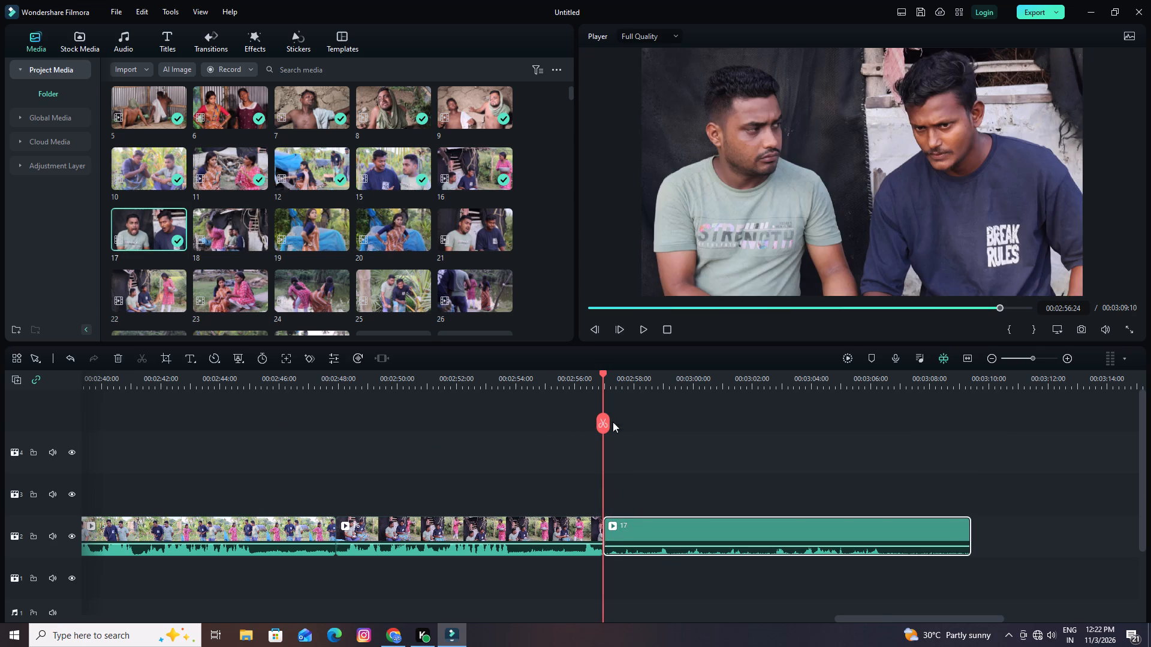
Replay the end of clip 16, split it at 00:02:55:22 and delete the short leftover piece before clip 17.
left_click_drag(601, 374, 558, 386)
key("space")
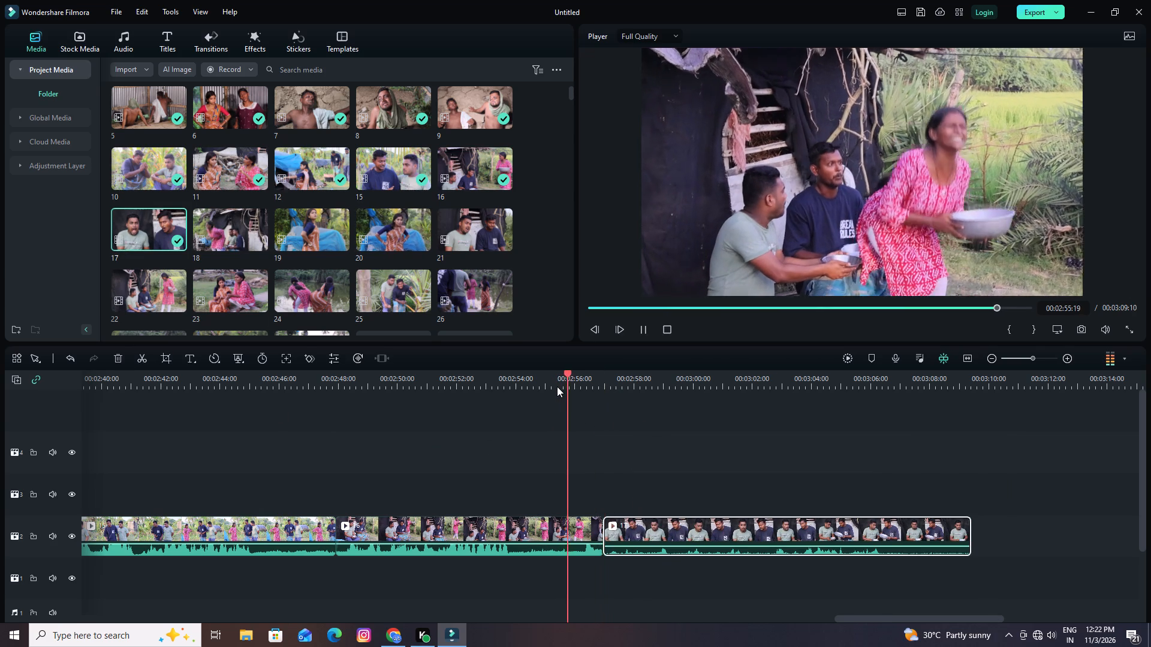
key("space")
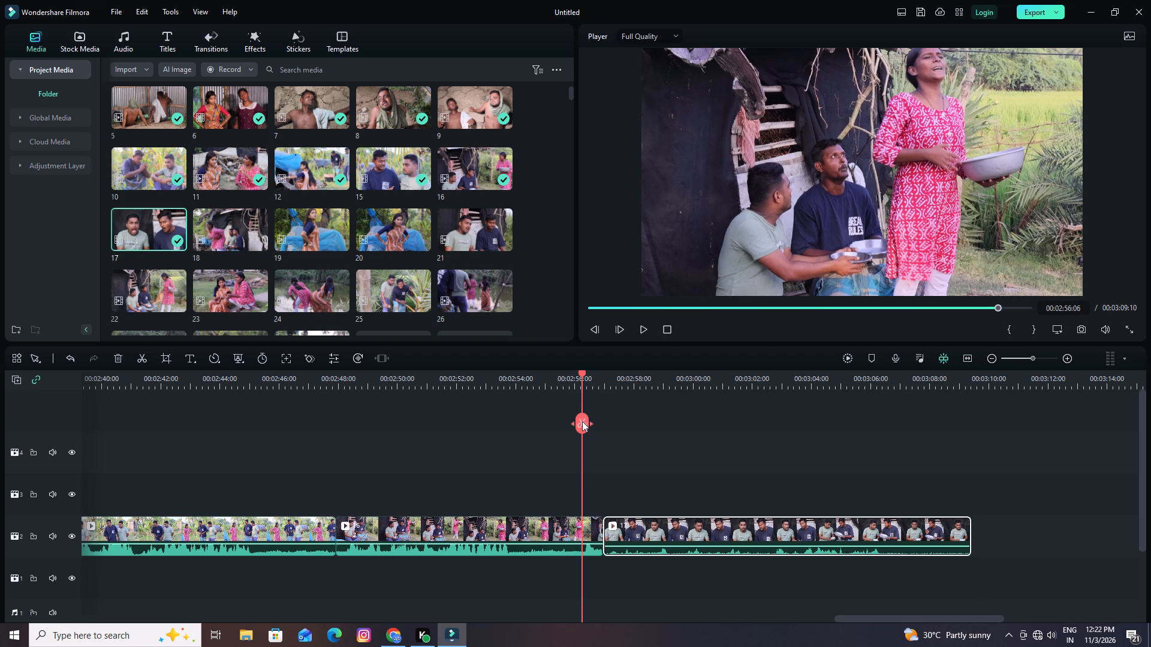
left_click_drag(582, 373, 550, 382)
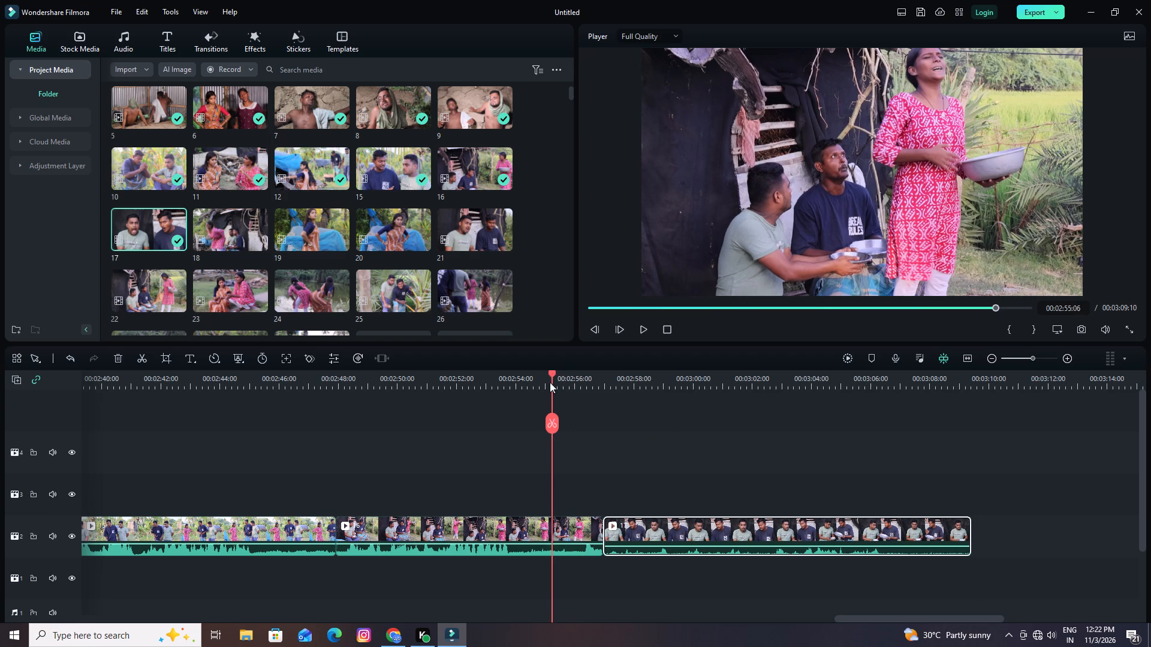
left_click_drag(550, 382, 537, 385)
key("space")
key("space")
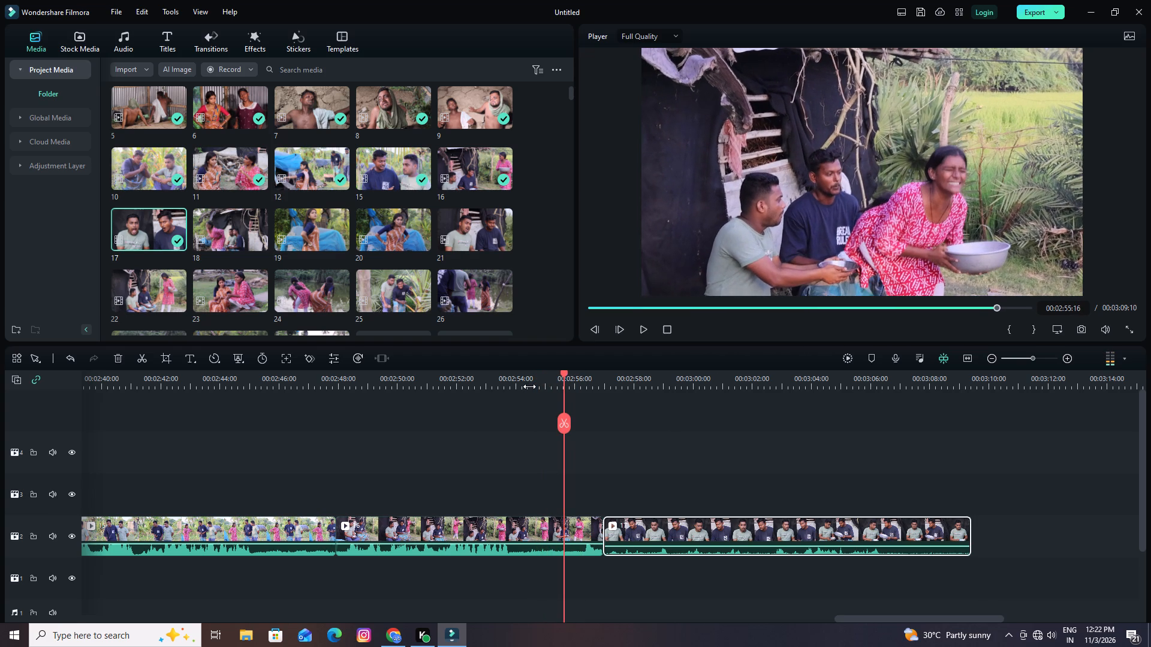
key("space")
key("space")
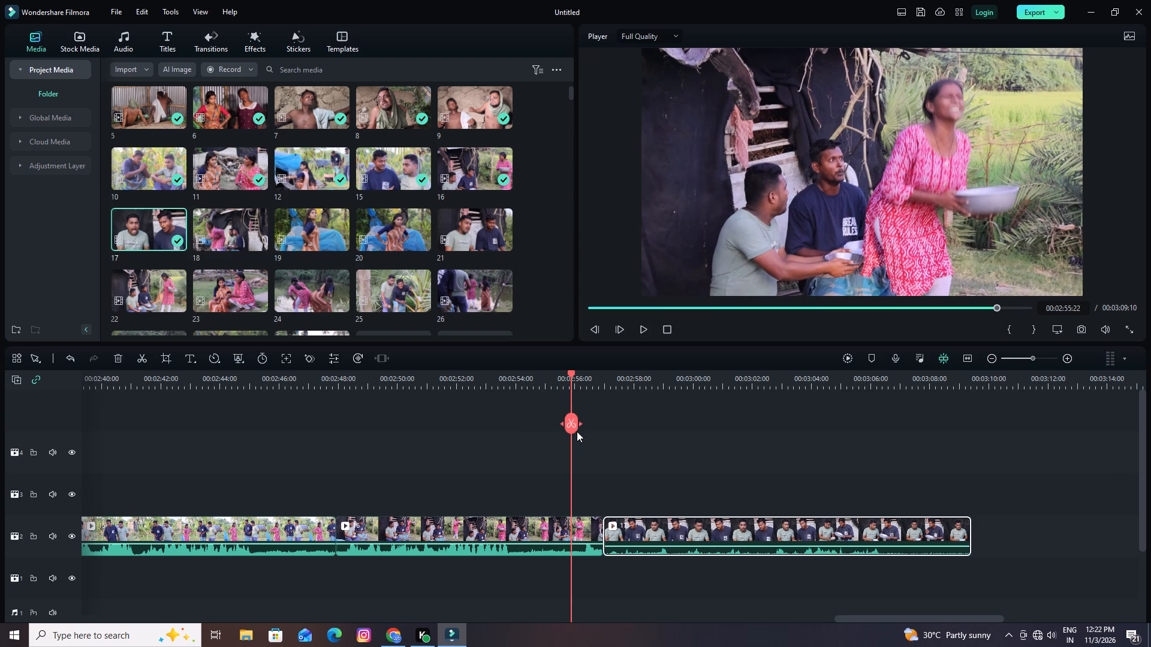
left_click(570, 415)
left_click(118, 356)
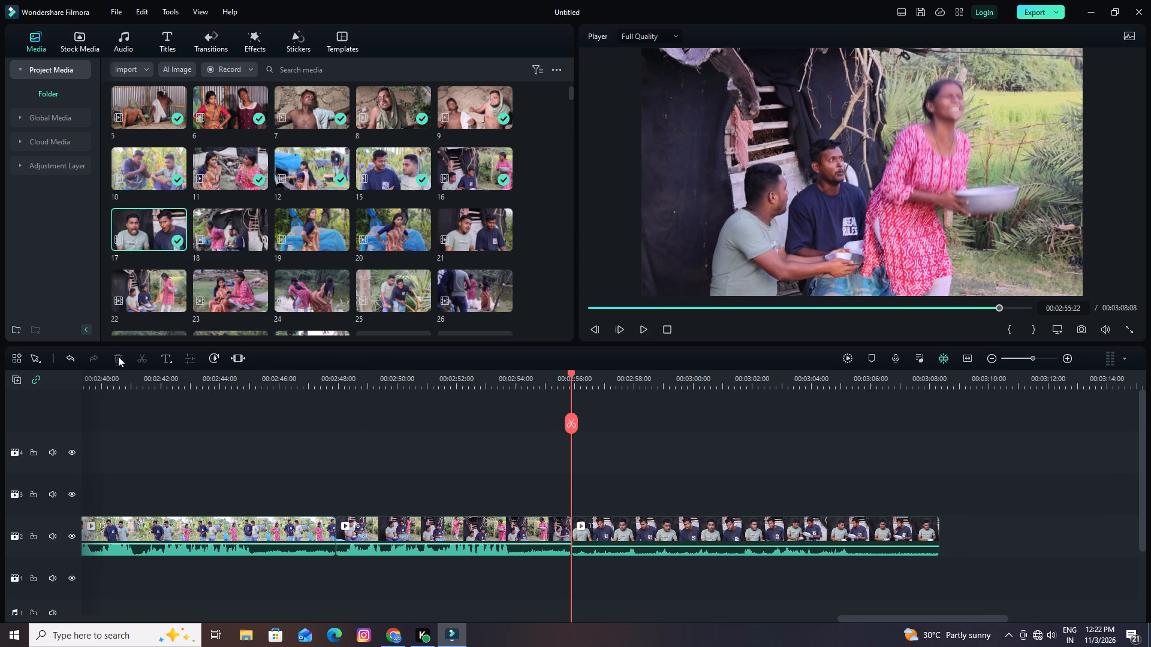
Raise the audio volume of clip 17 on the timeline.
left_click_drag(658, 543, 651, 518)
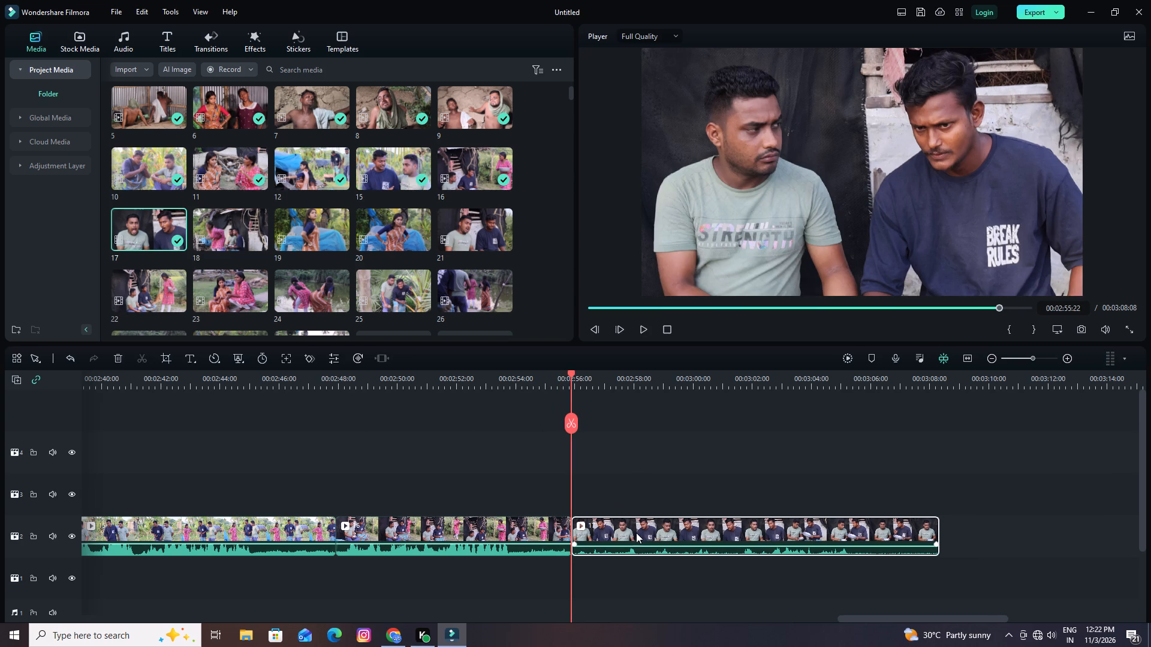
left_click_drag(640, 545, 635, 507)
Find where the shouting starts in clip 17, split it at 00:03:00:14 and delete the part before it.
key("space")
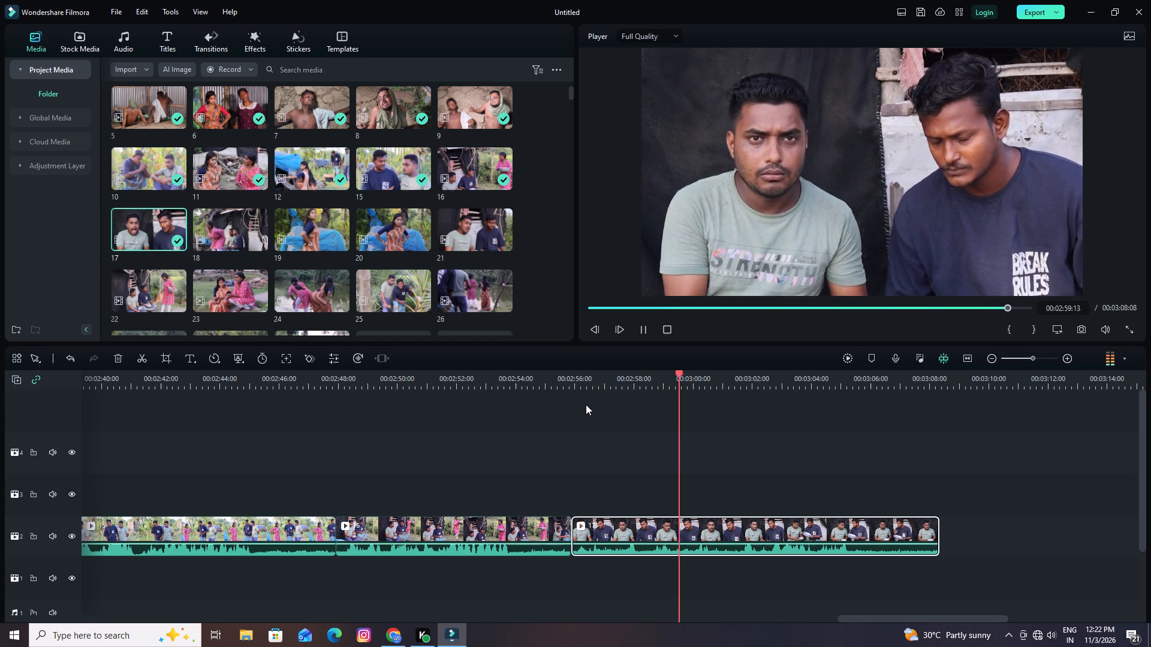
key("space")
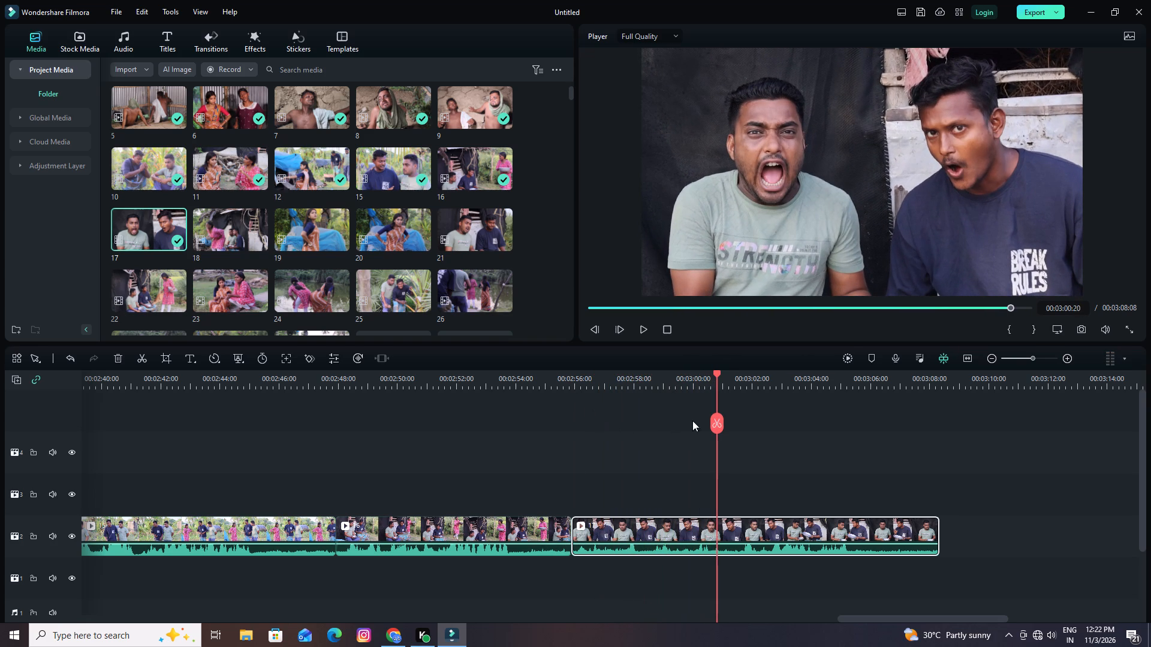
left_click_drag(717, 373, 713, 380)
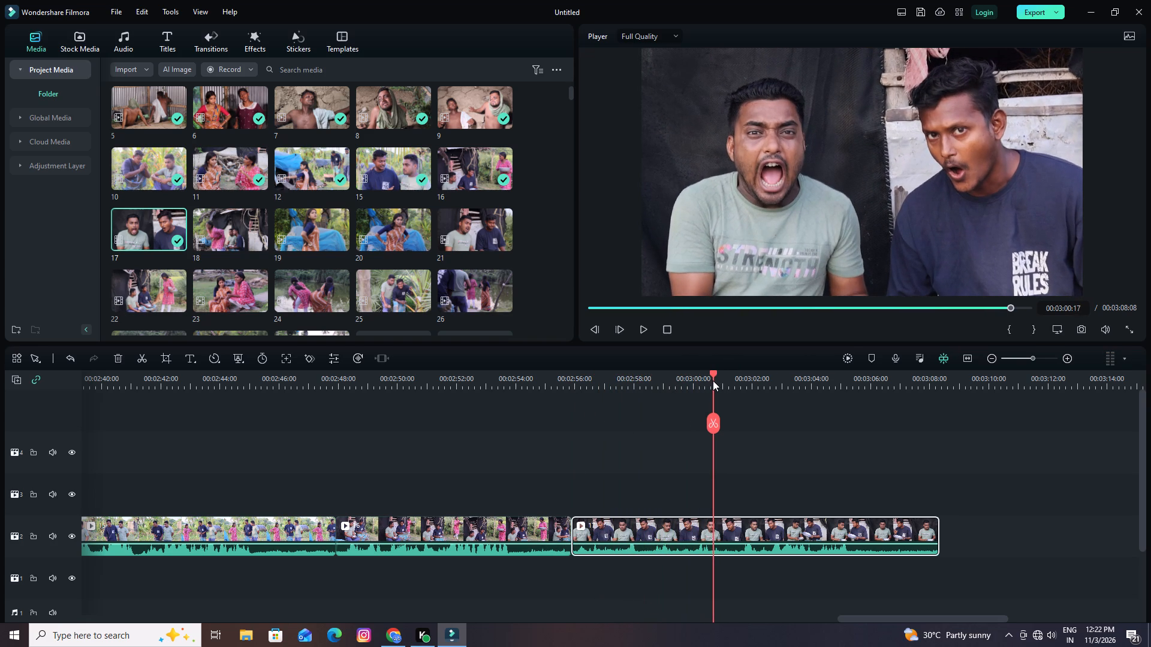
left_click_drag(713, 380, 709, 386)
left_click(709, 421)
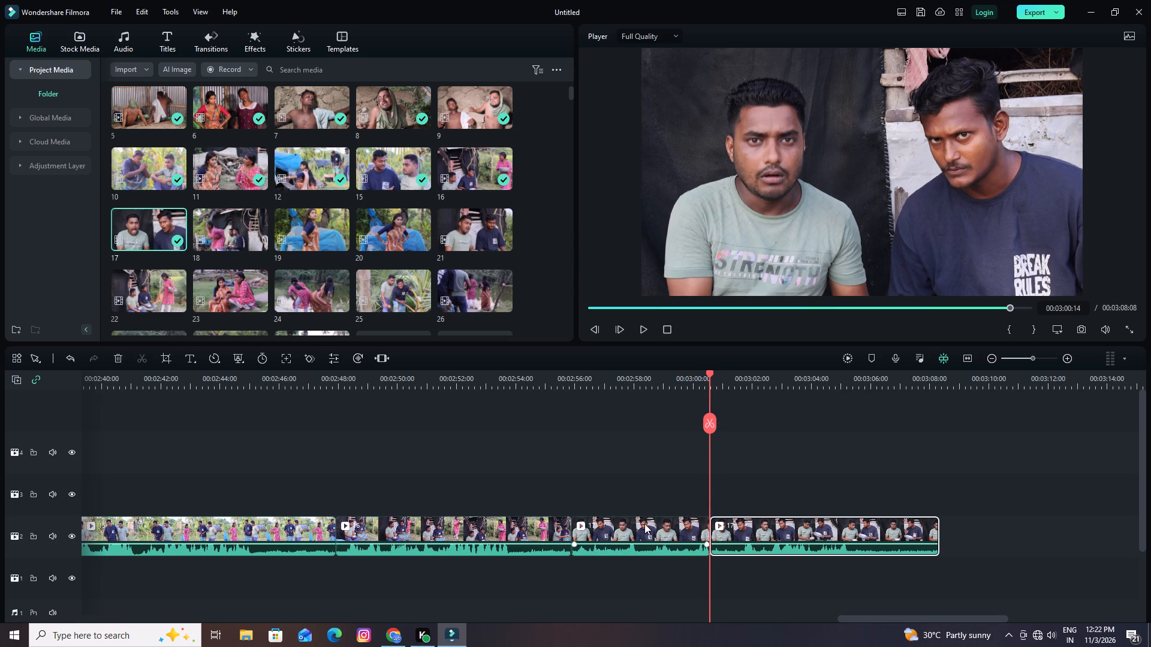
left_click(641, 524)
left_click(114, 358)
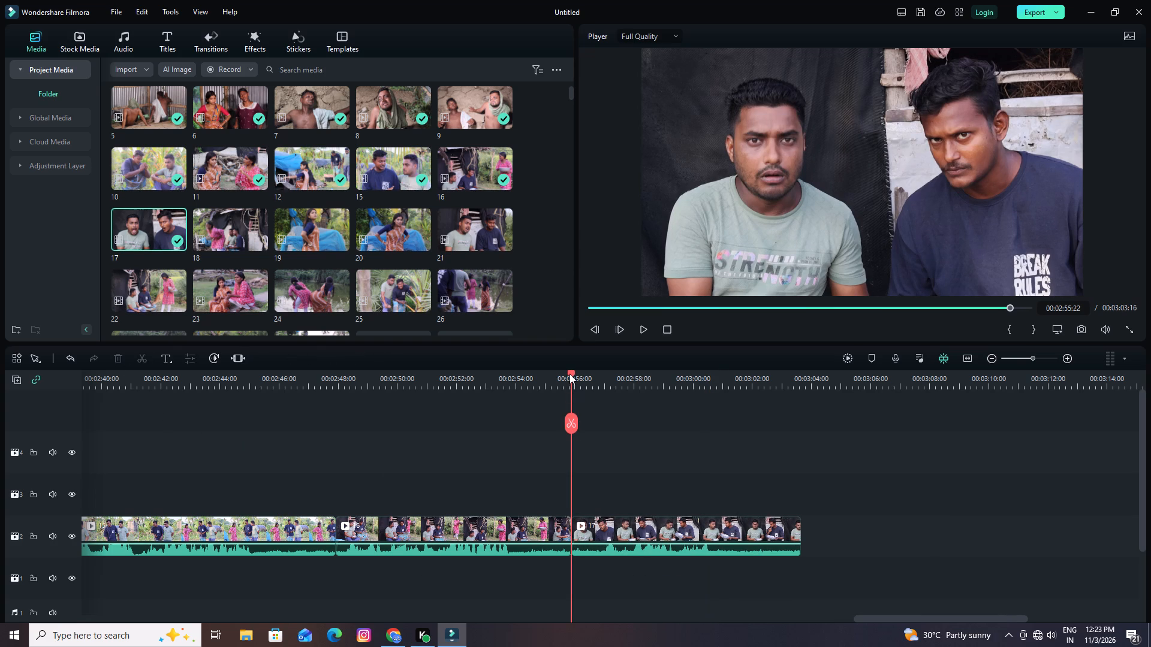
Play through clip 17 from the cut after clip 16, split it at 00:03:01:23 and delete the part after it.
left_click_drag(570, 373, 551, 379)
key("space")
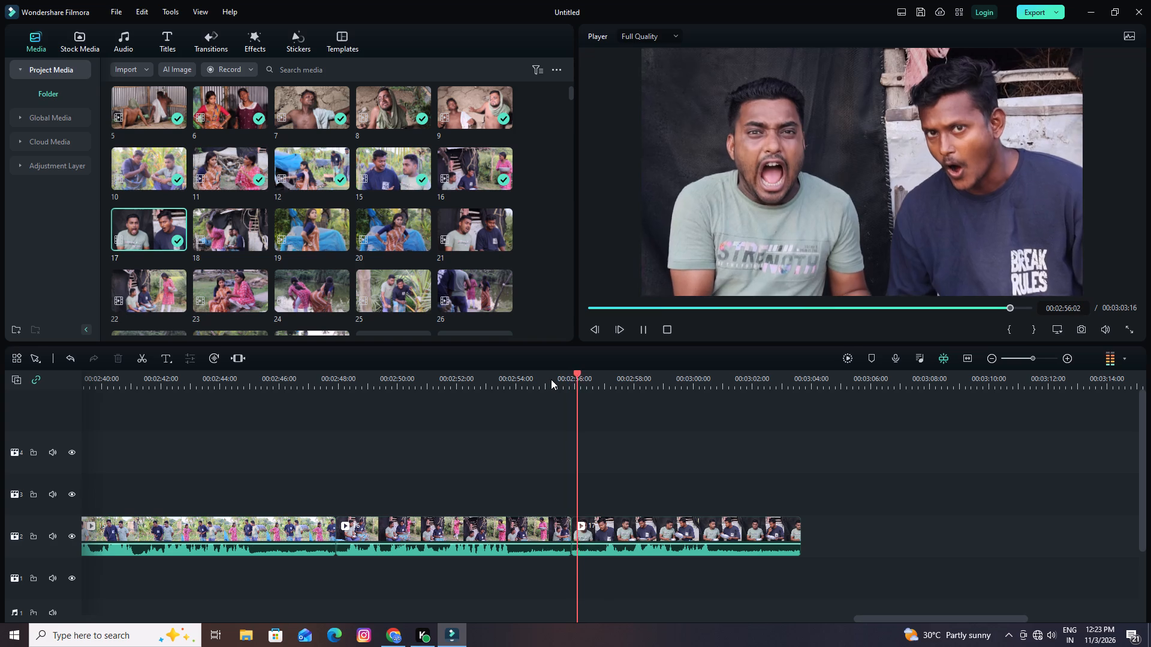
key("space")
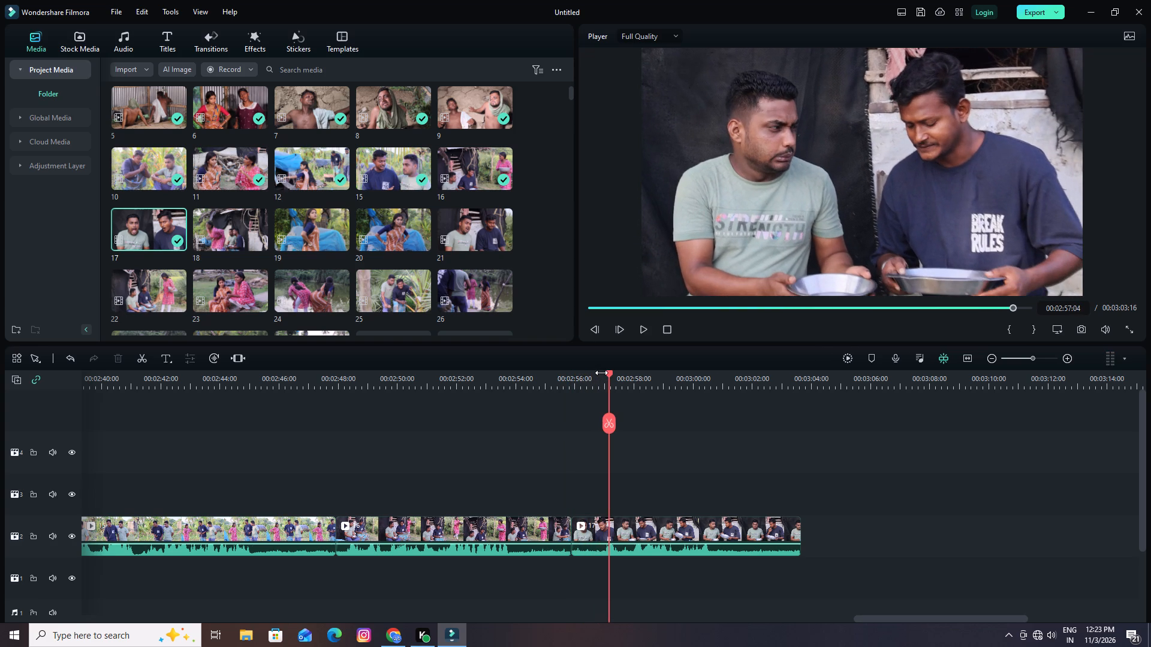
left_click_drag(608, 371, 554, 390)
key("space")
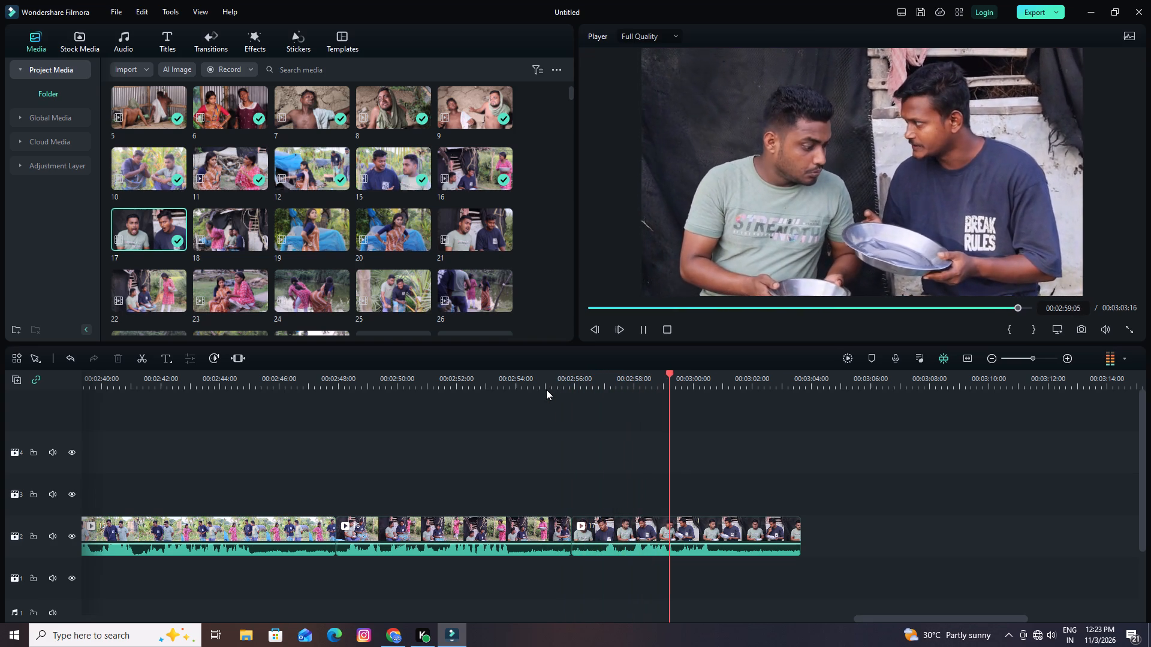
key("space")
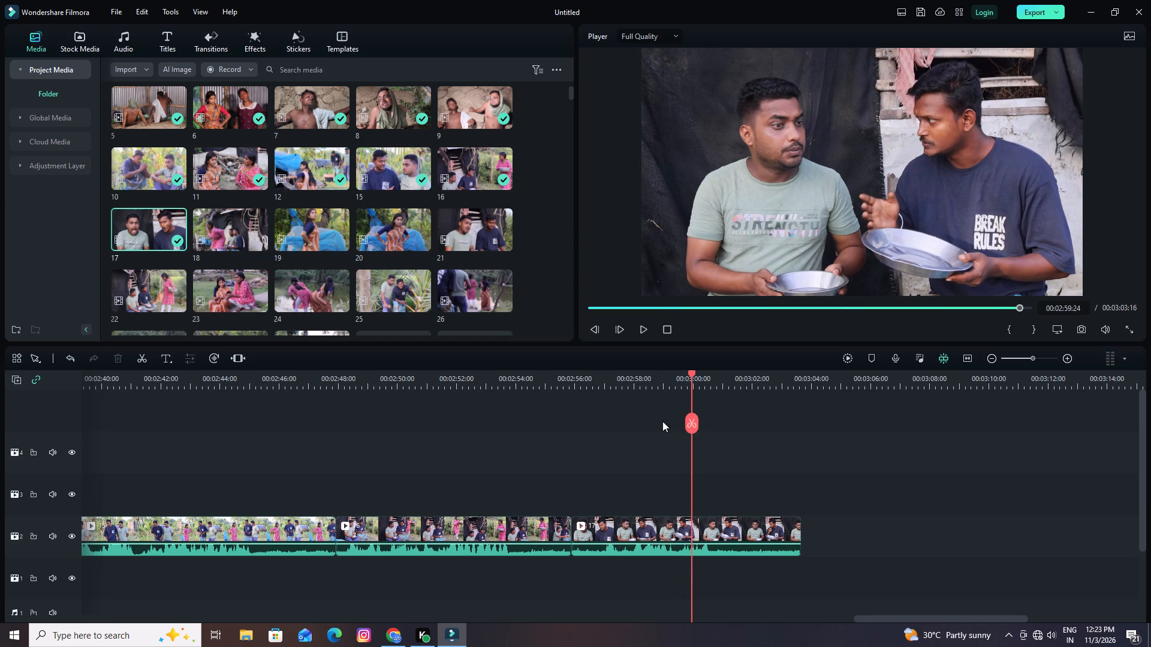
left_click_drag(692, 373, 530, 397)
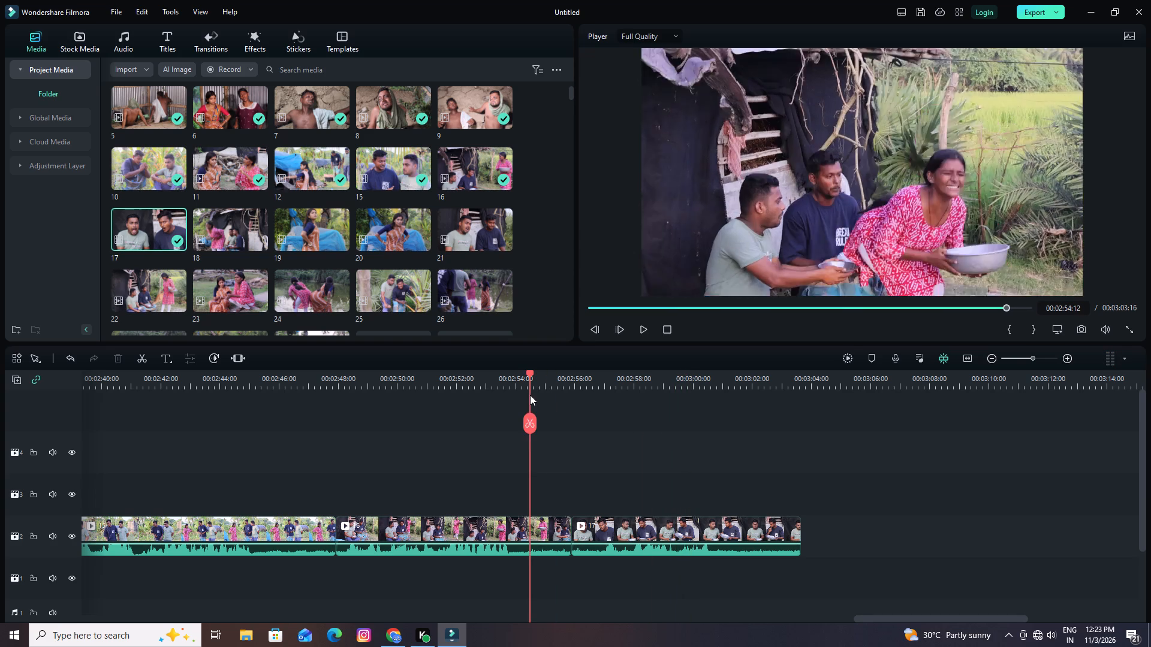
key("space")
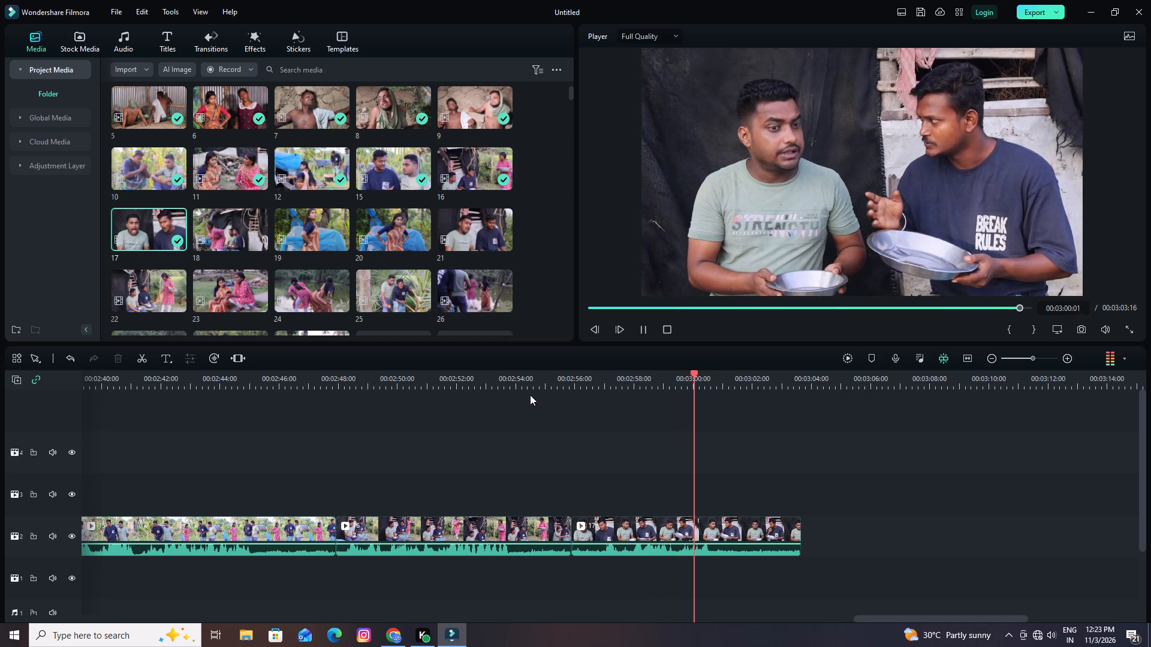
key("space")
key("space")
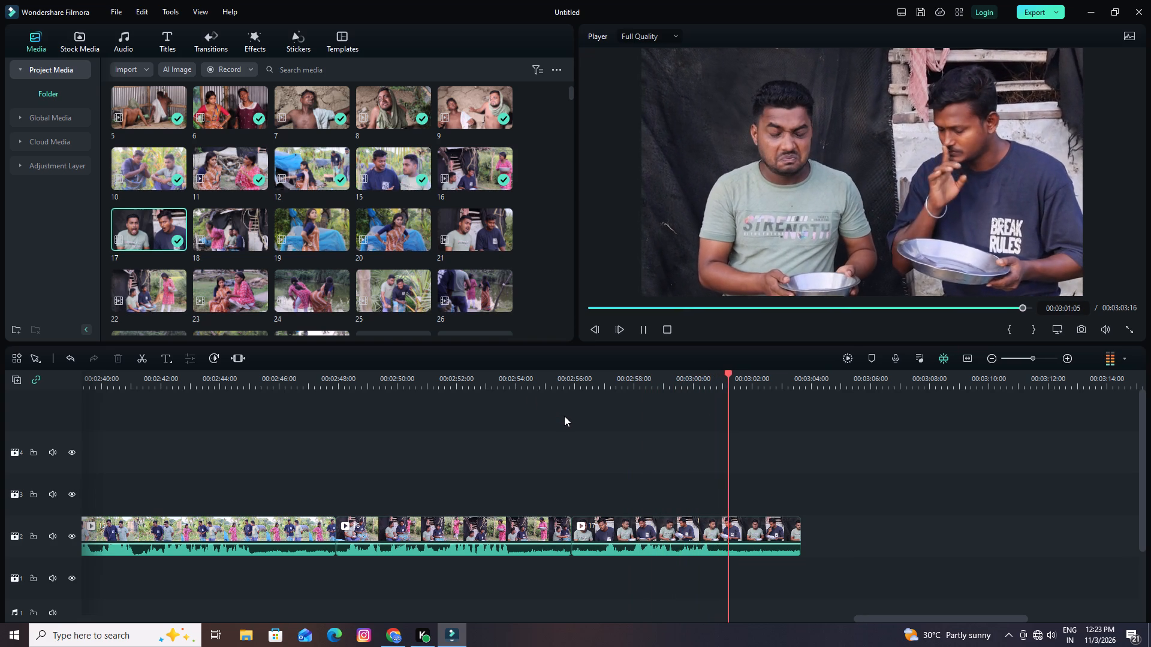
key("space")
key("space")
key("space")
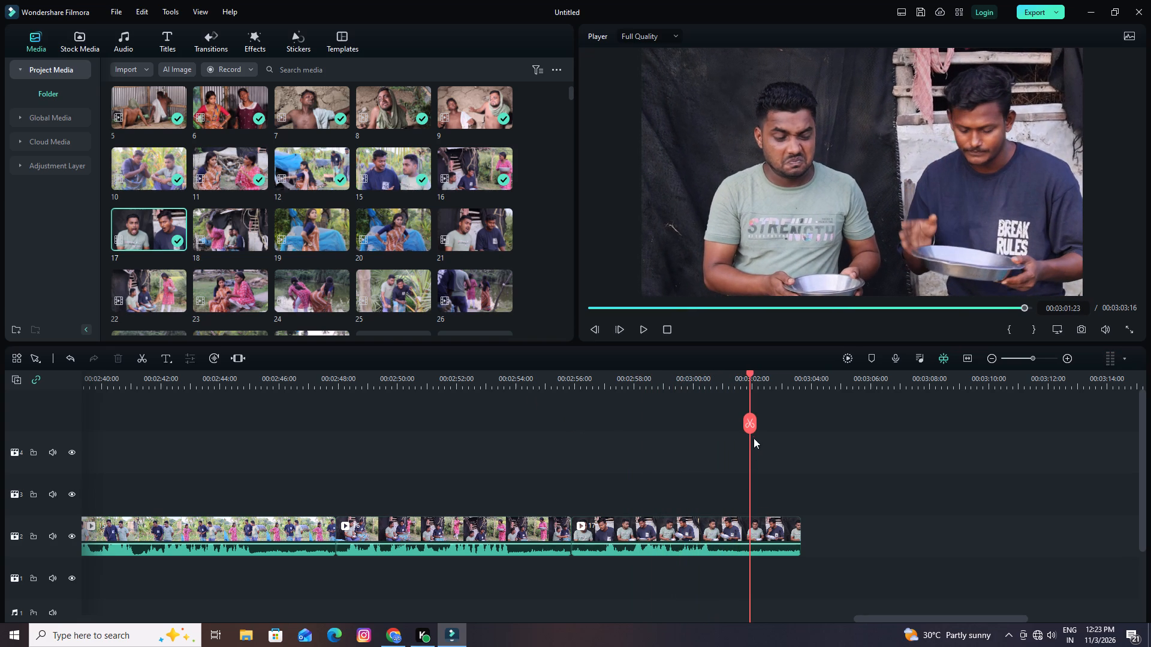
left_click(750, 424)
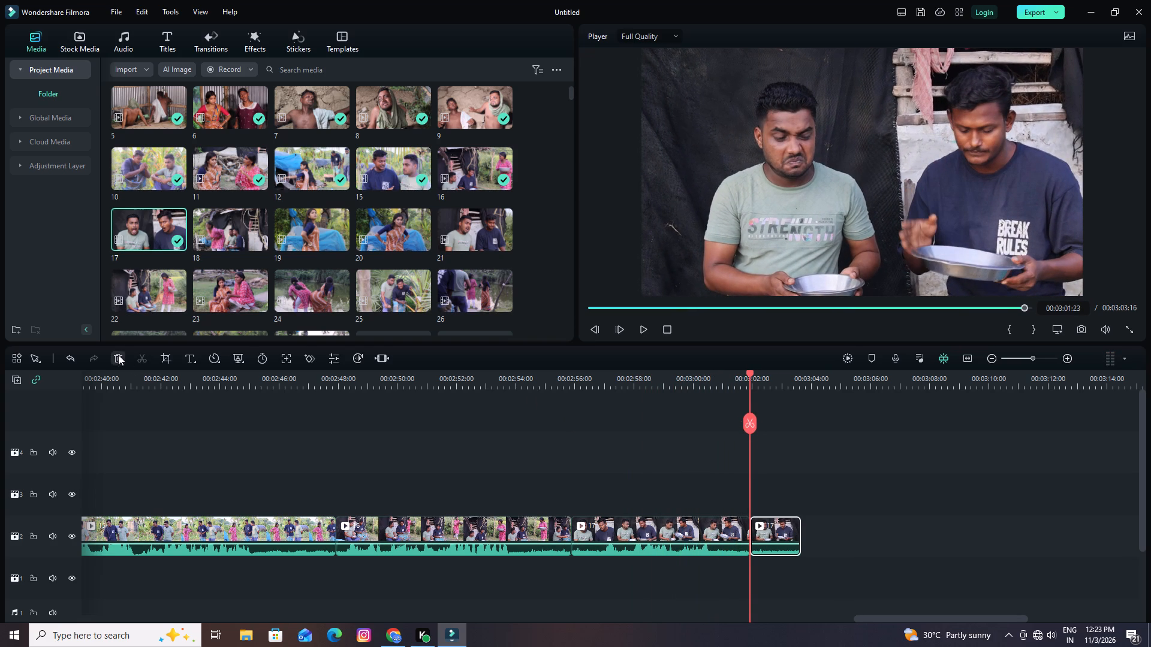
left_click(116, 355)
Replay the cut into clip 17 and add clip 16 again on a new video track above clip 17.
left_click_drag(751, 373, 536, 397)
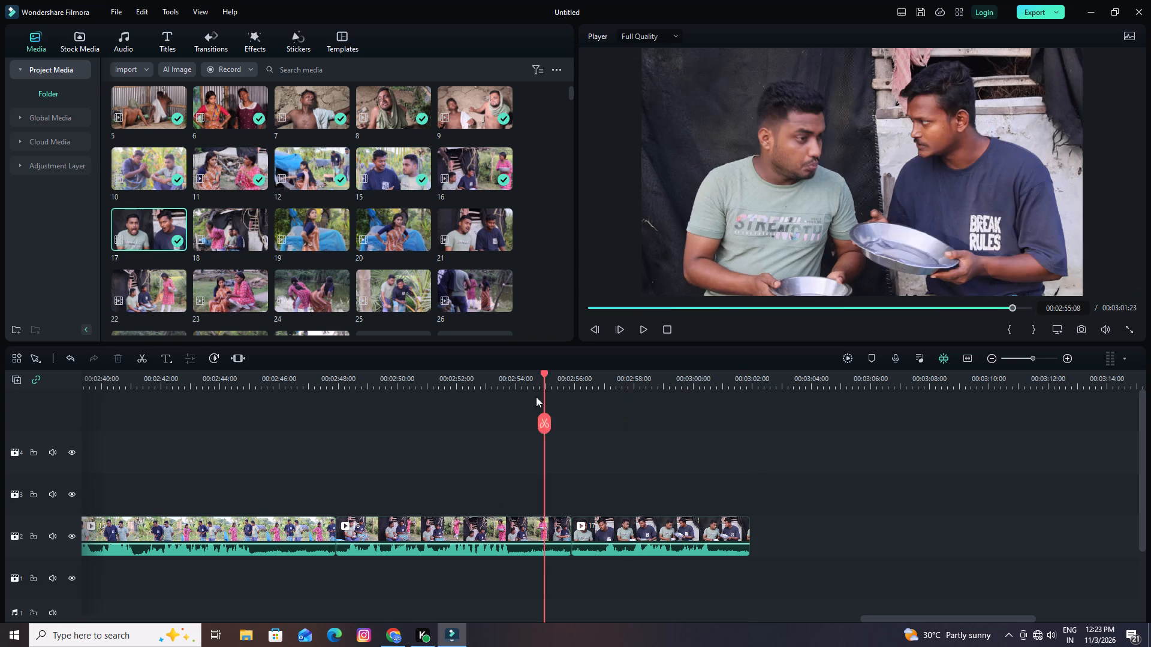
left_click_drag(536, 397, 511, 398)
key("space")
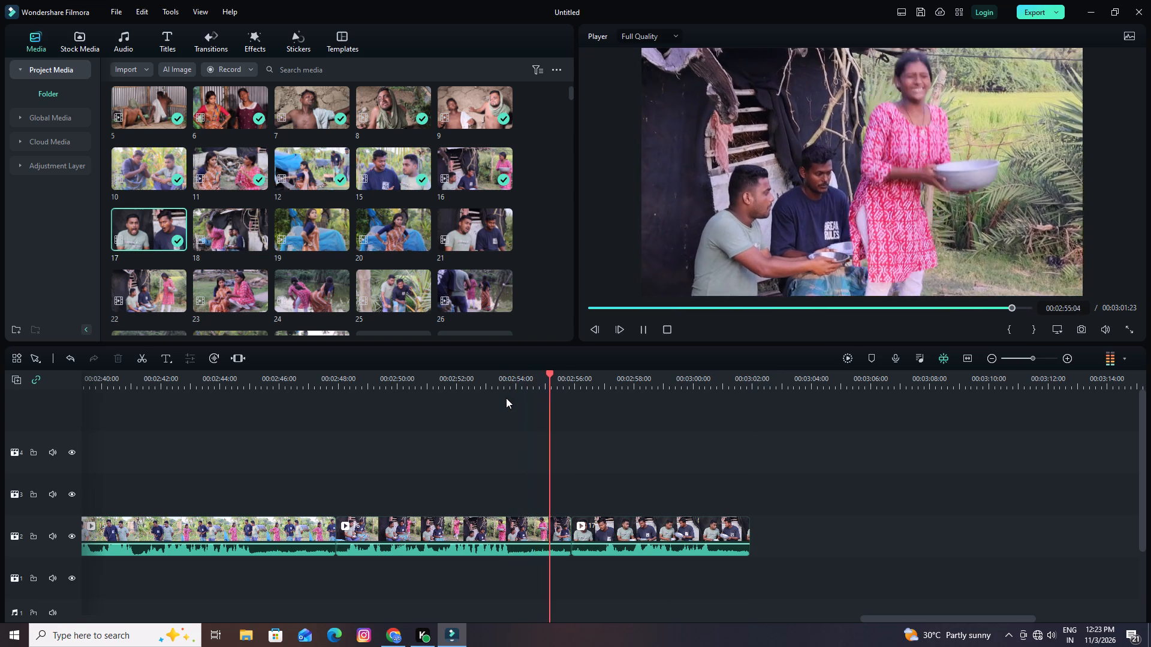
key("space")
key("space")
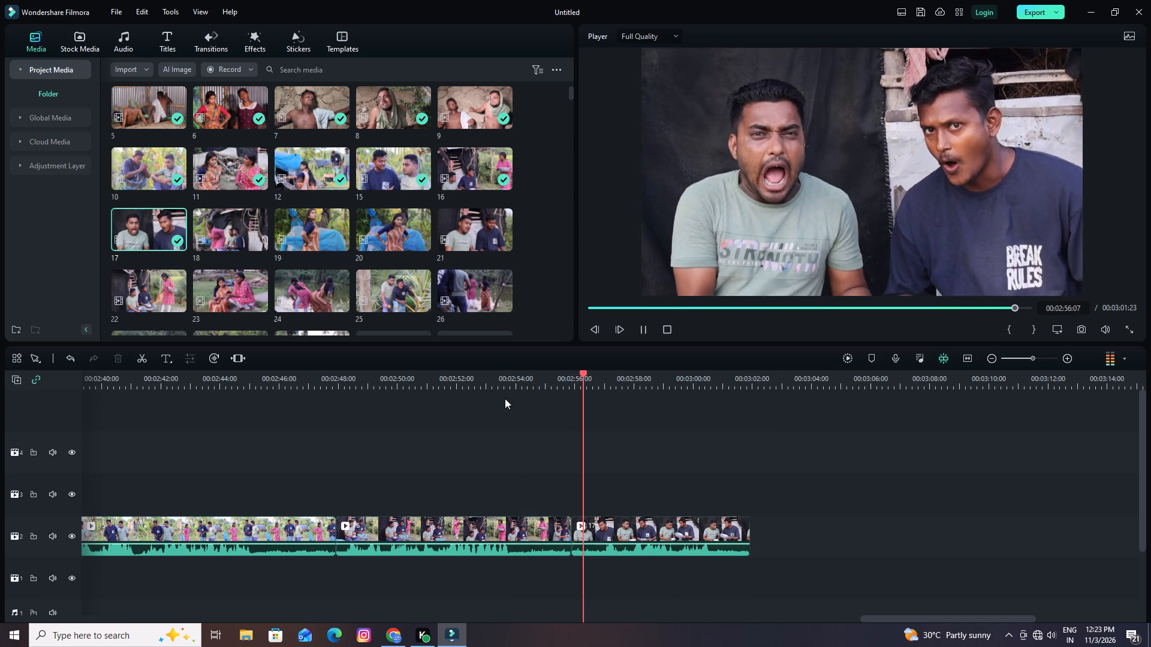
key("space")
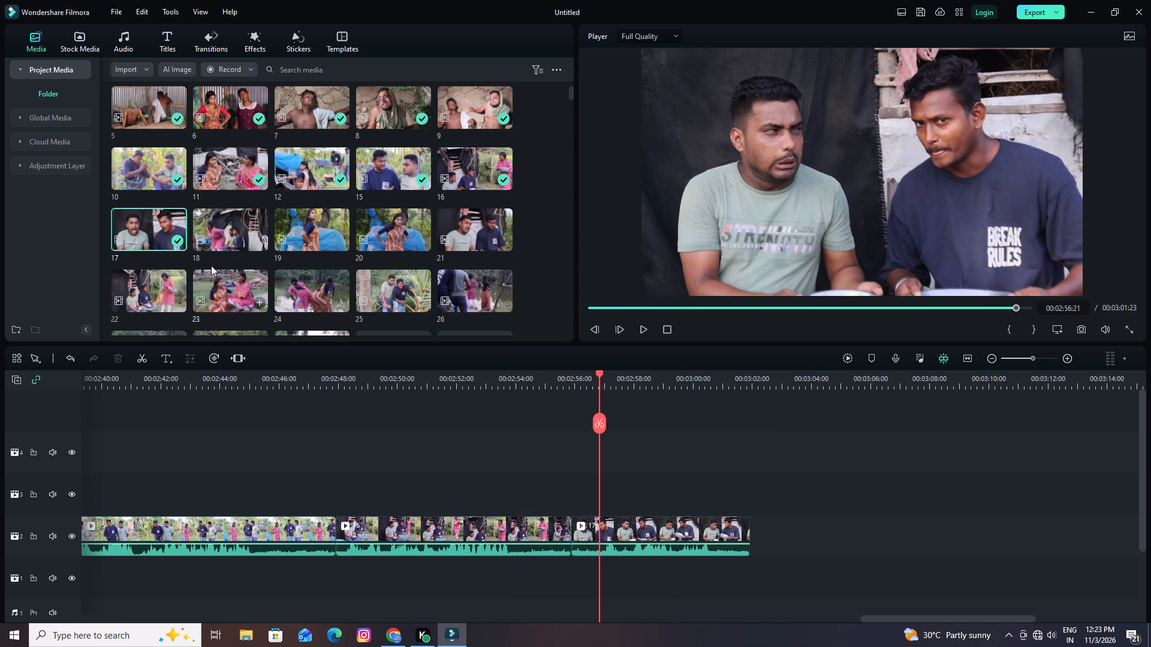
left_click_drag(462, 174, 622, 421)
Split the added copy of clip 16 at 00:03:07:05 and delete the part before it.
left_click_drag(599, 374, 823, 412)
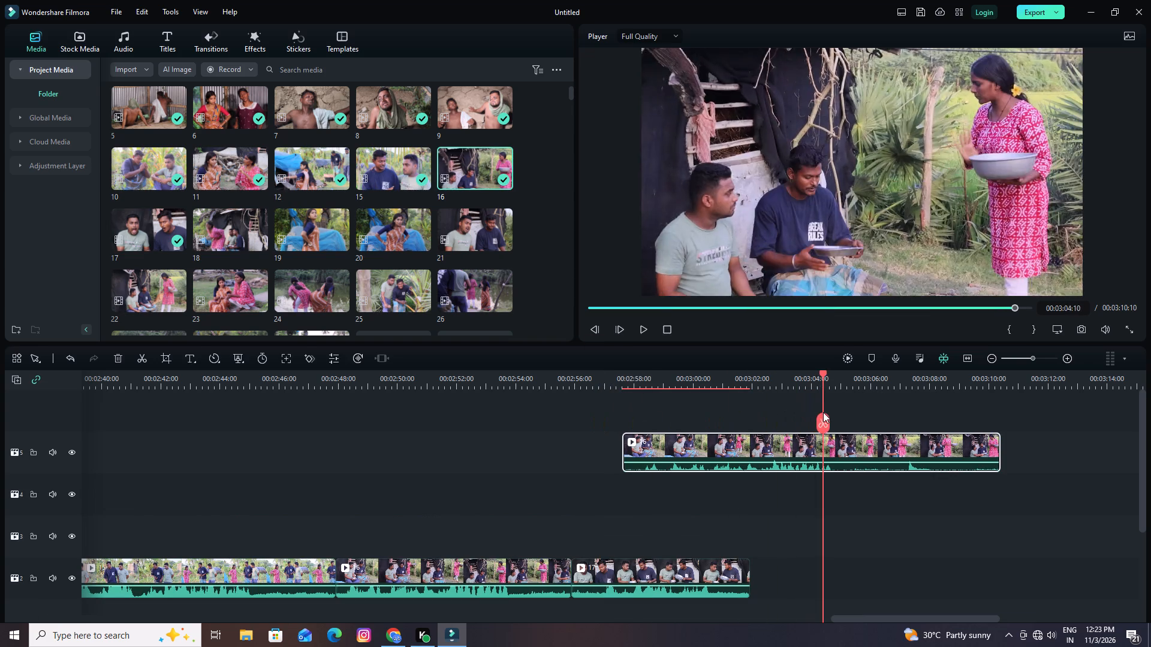
left_click_drag(823, 412, 906, 424)
left_click(909, 426)
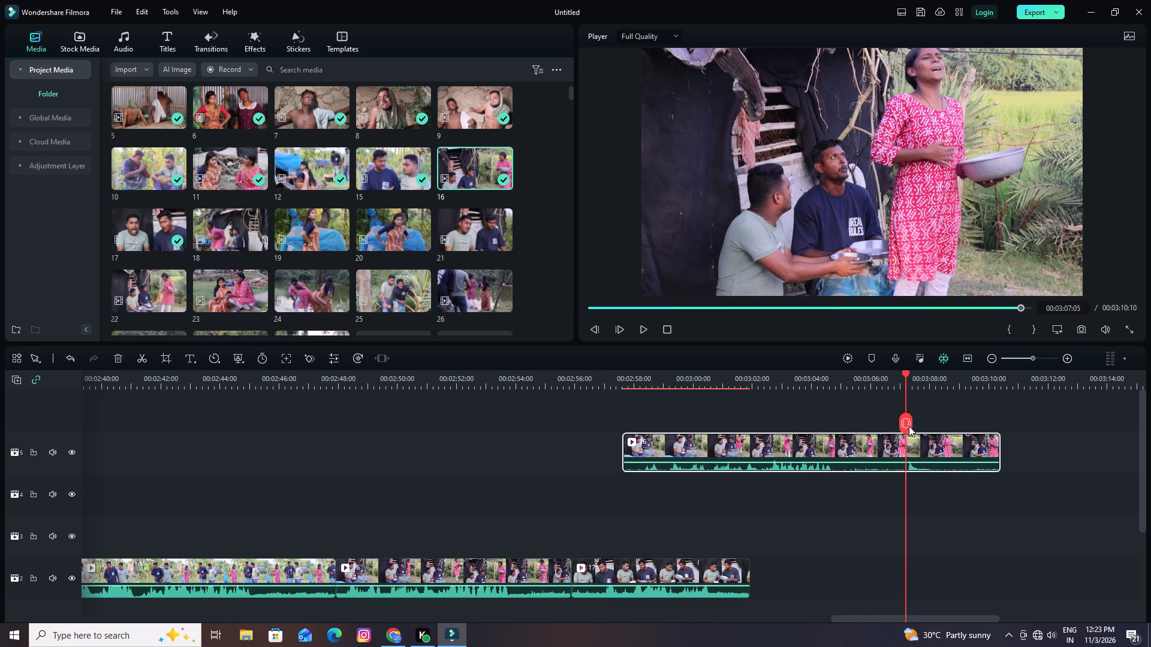
left_click(862, 451)
left_click(120, 357)
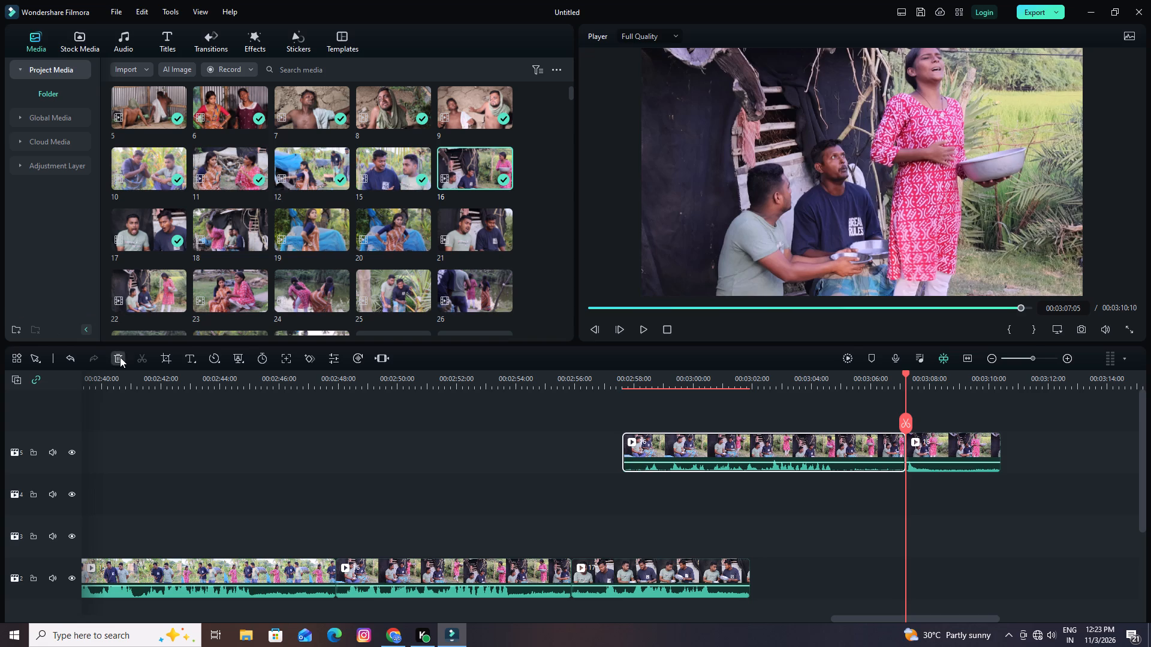
Split the remaining clip 16 piece at 00:02:58:03 and delete the part after it, keeping only the short beginning.
left_click_drag(622, 371, 631, 374)
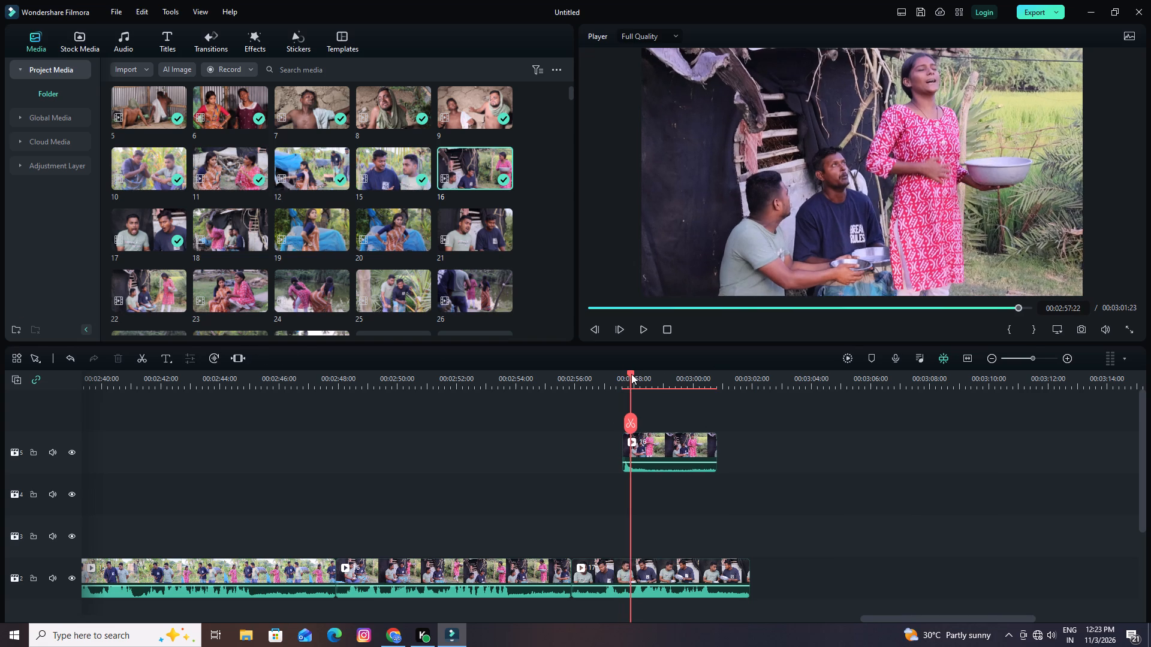
left_click_drag(631, 374, 638, 377)
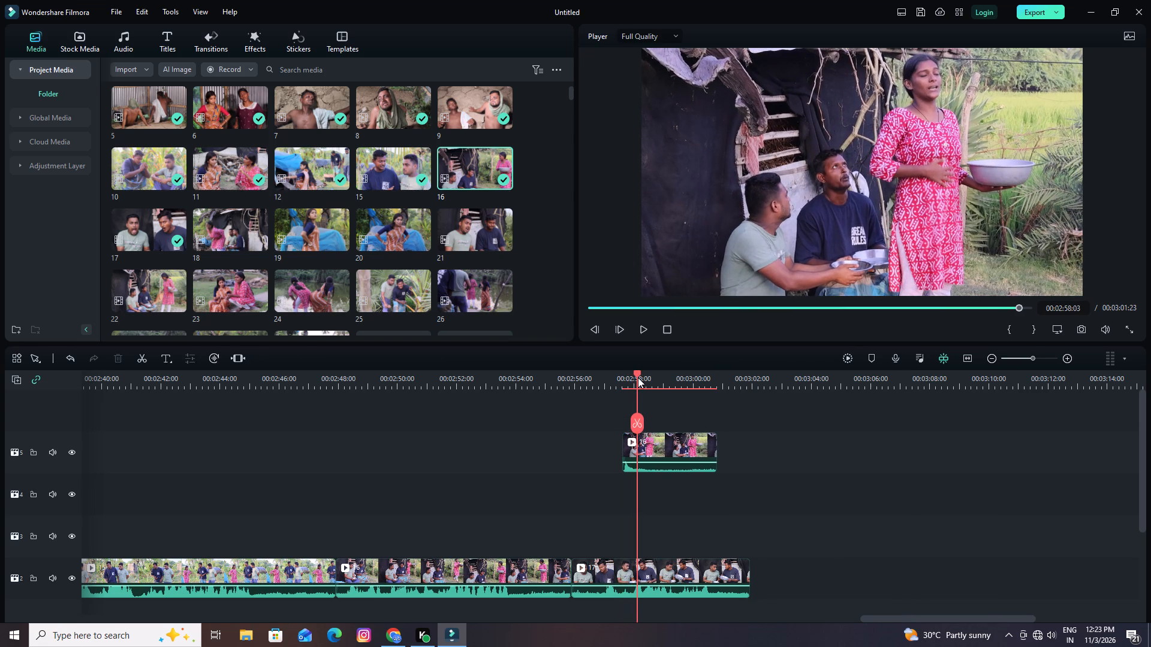
left_click(639, 424)
left_click(661, 455)
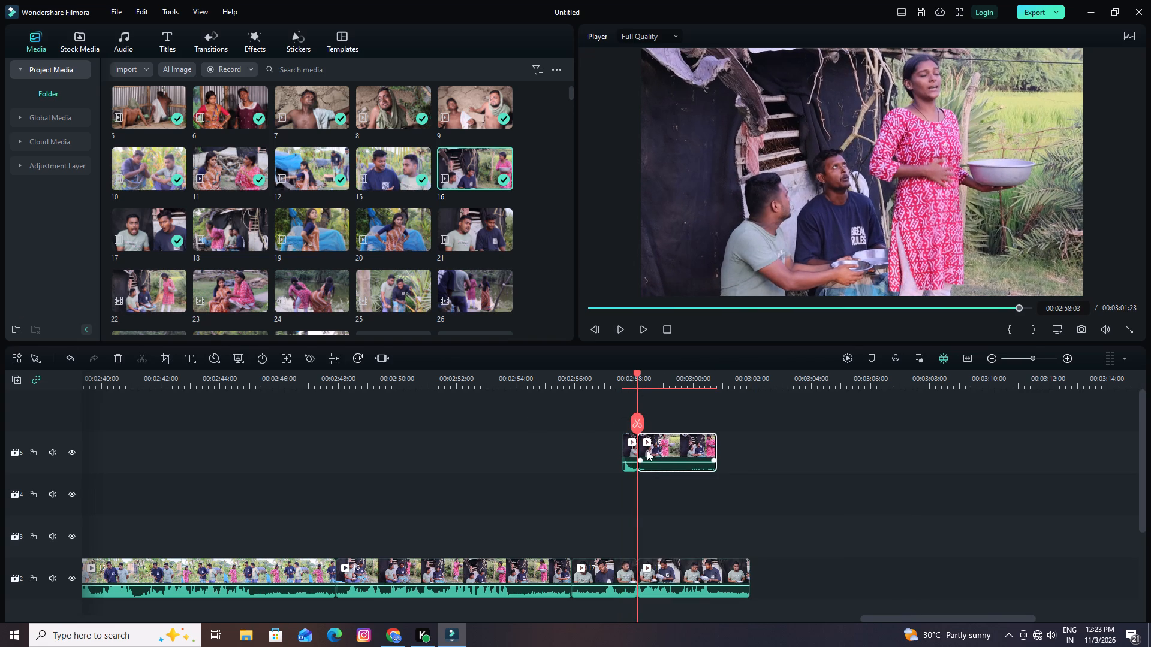
left_click(116, 356)
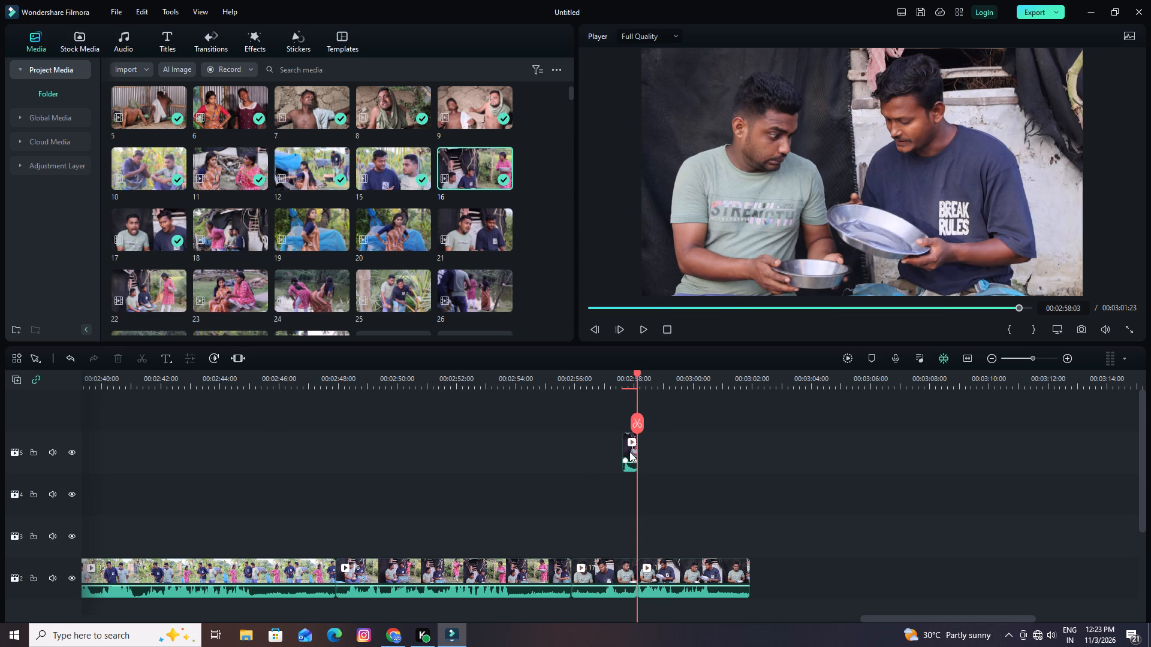
Move the short clip 16 piece onto the track directly above clip 17, starting at 00:02:58:03, and play it back.
left_click_drag(629, 451, 652, 576)
left_click_drag(637, 372, 602, 385)
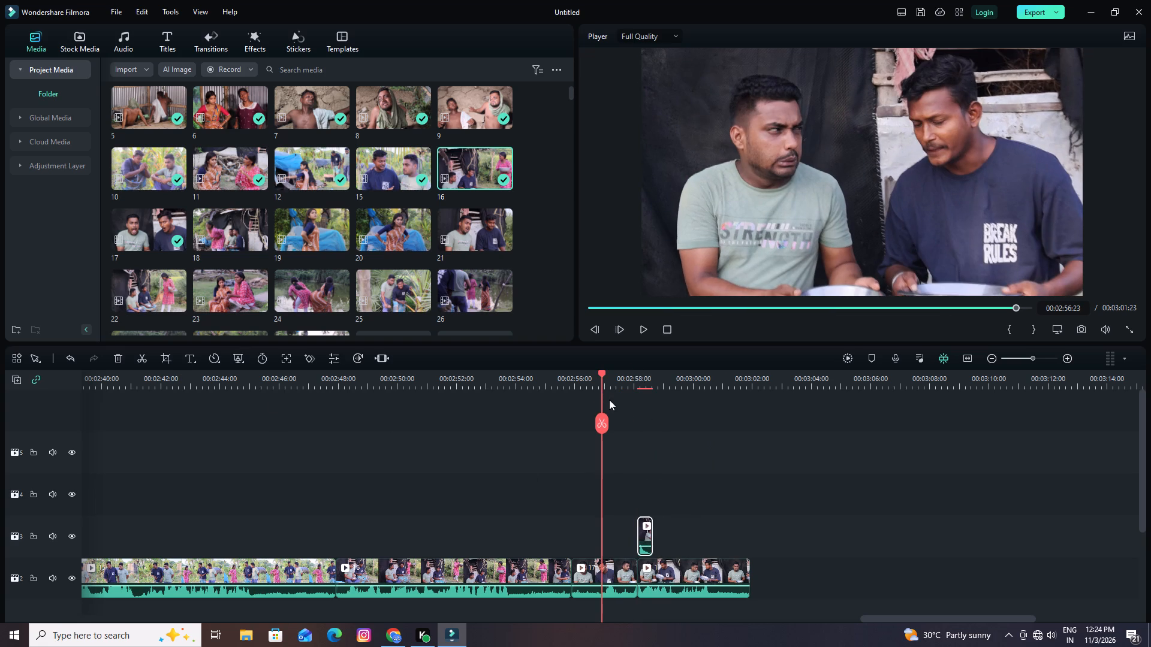
scroll(731, 445, "down", 1)
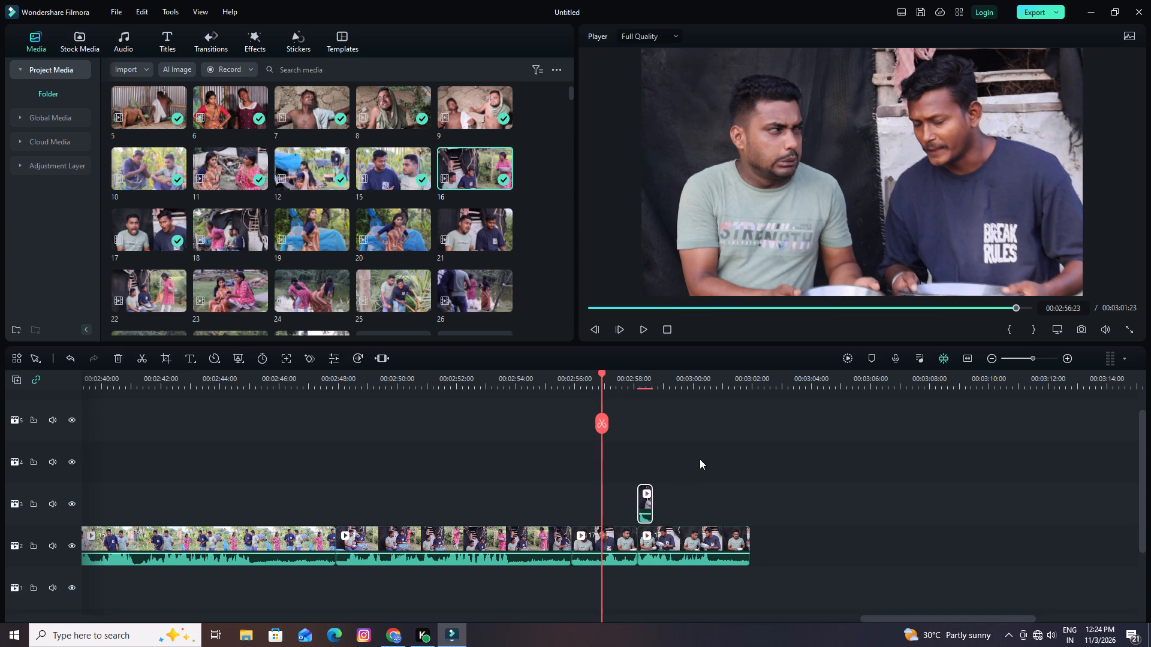
key("space")
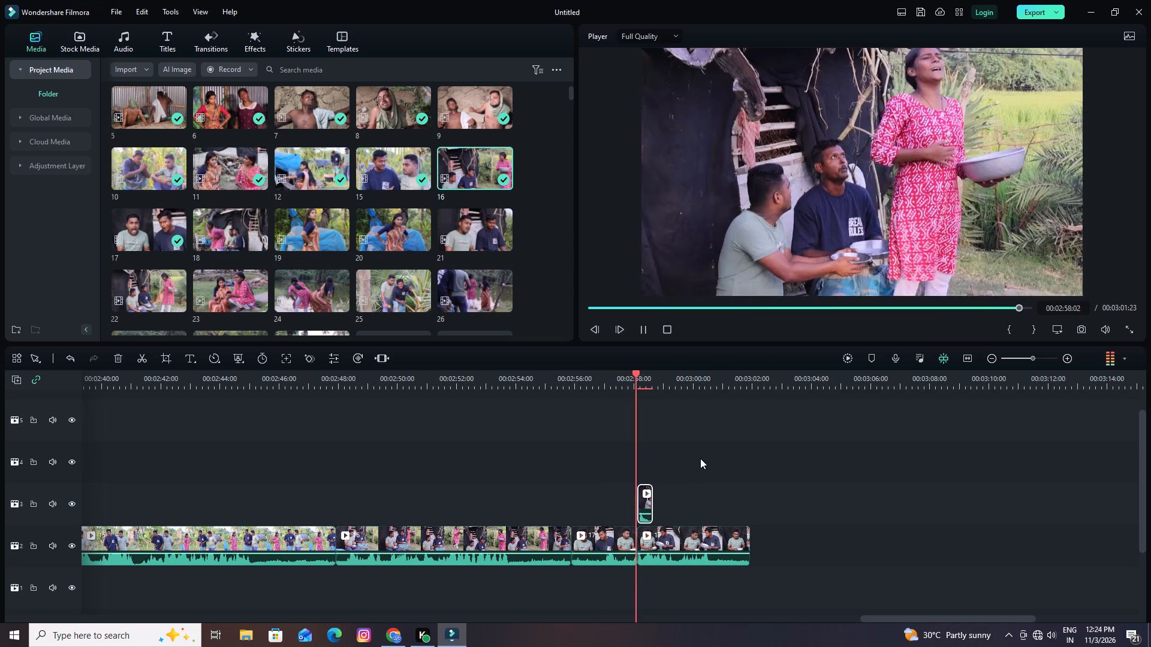
key("space")
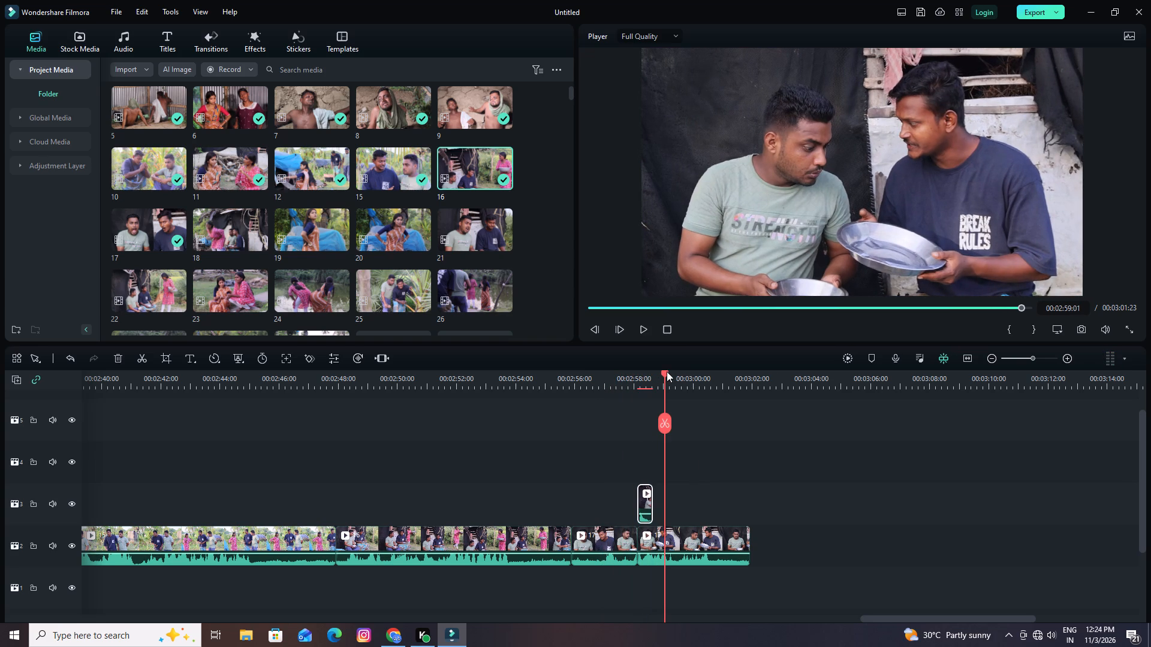
Replay the shouting in clip 17 and shift the short clip 16 piece earlier, starting at 00:02:56:08.
left_click_drag(662, 371, 498, 373)
key("space")
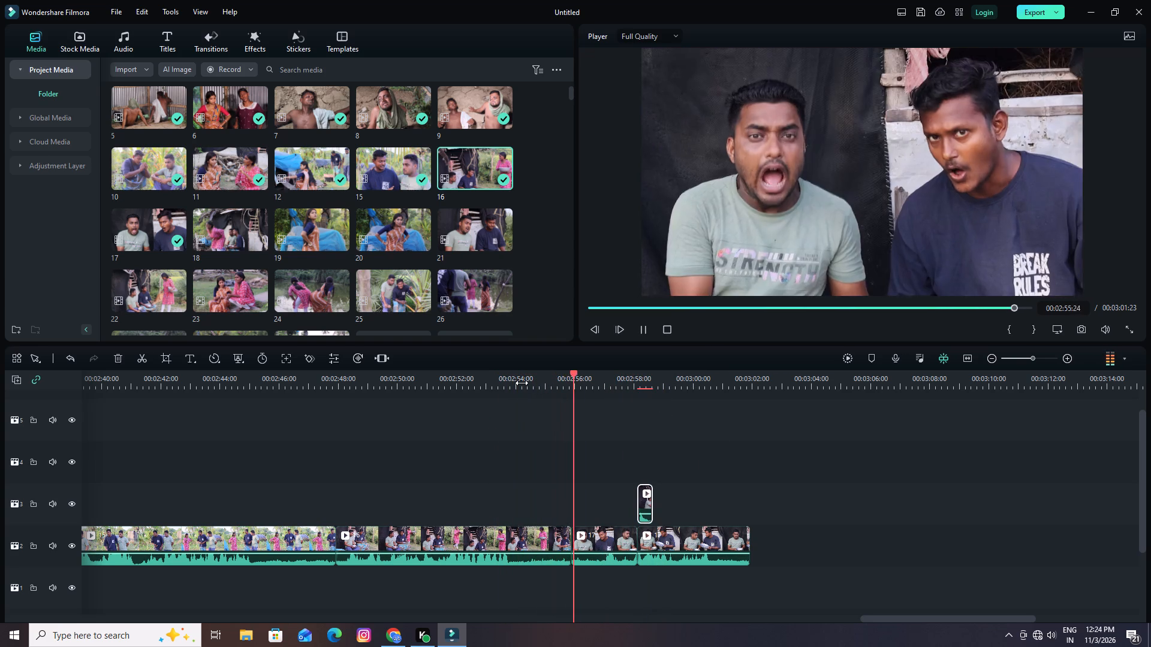
key("space")
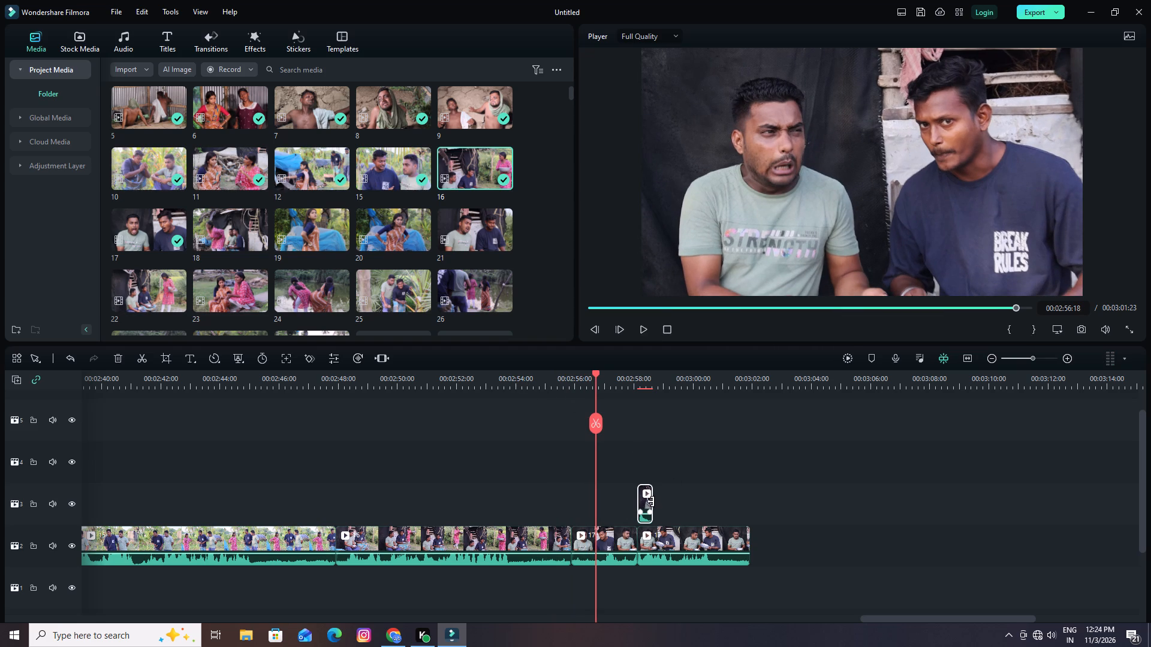
left_click_drag(643, 503, 599, 511)
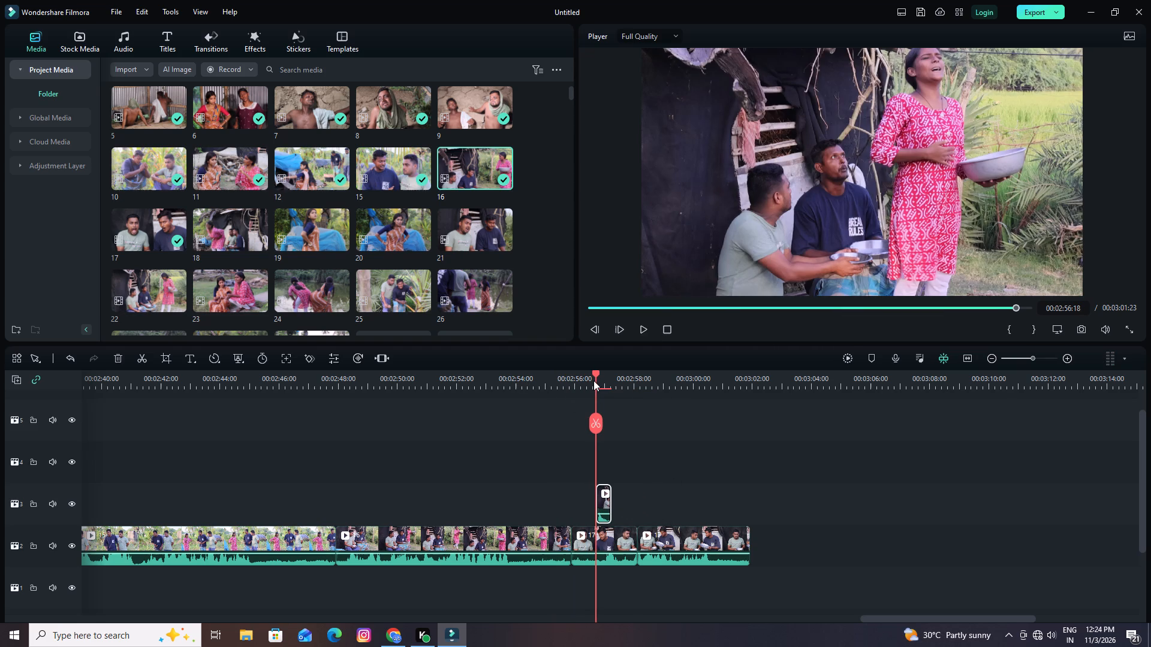
left_click_drag(598, 371, 566, 374)
key("space")
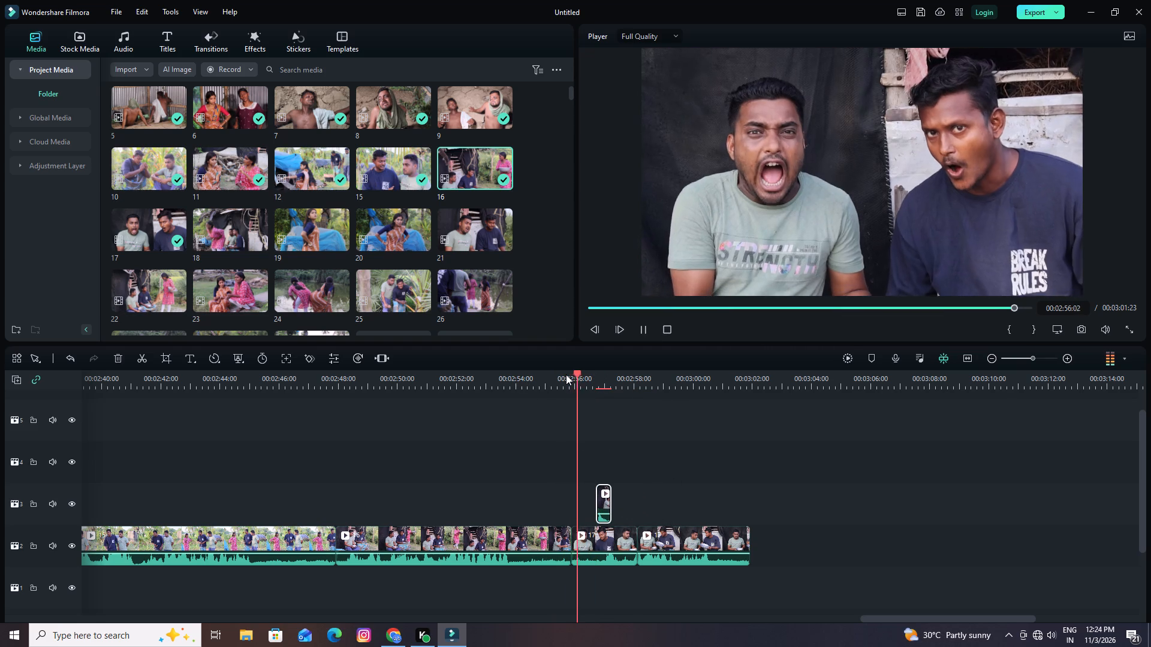
key("space")
left_click_drag(605, 502, 599, 504)
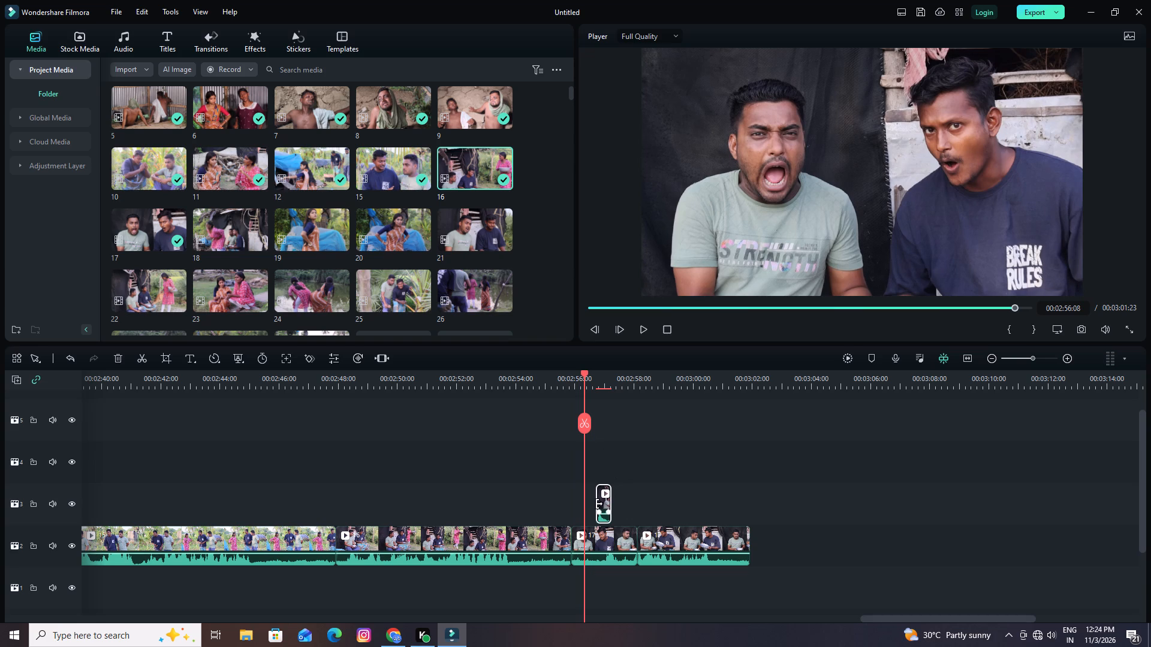
left_click_drag(599, 504, 588, 507)
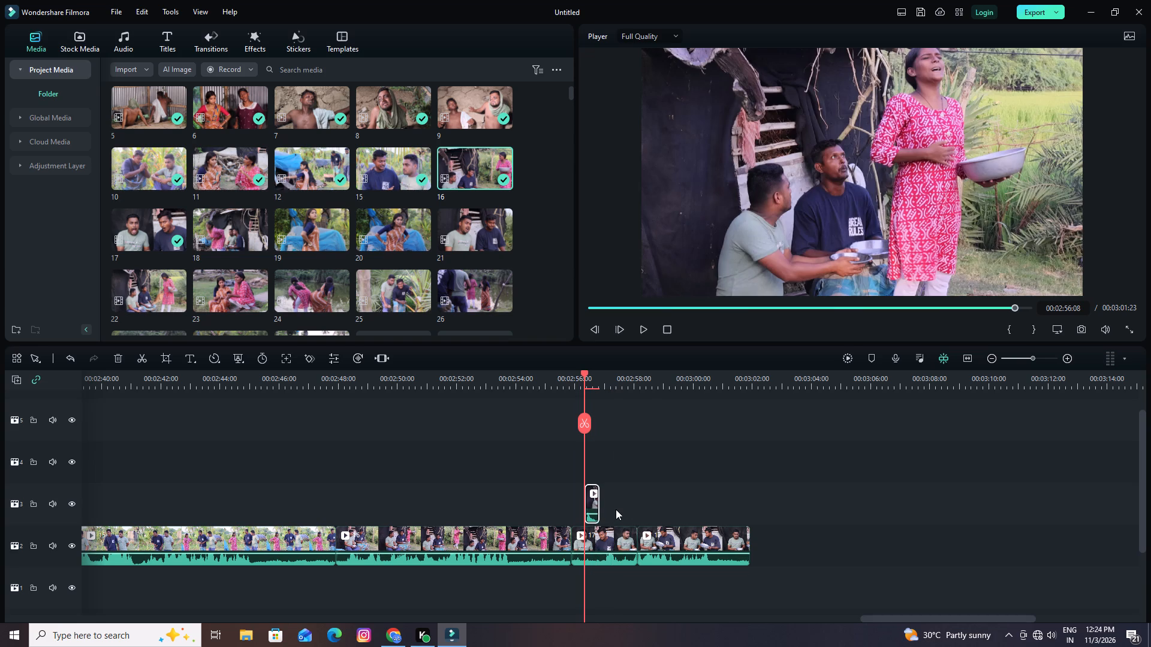
Replay the short clip 16 insert over clip 17 and shift it slightly later, starting at 00:02:56:11.
left_click_drag(584, 373, 543, 387)
key("space")
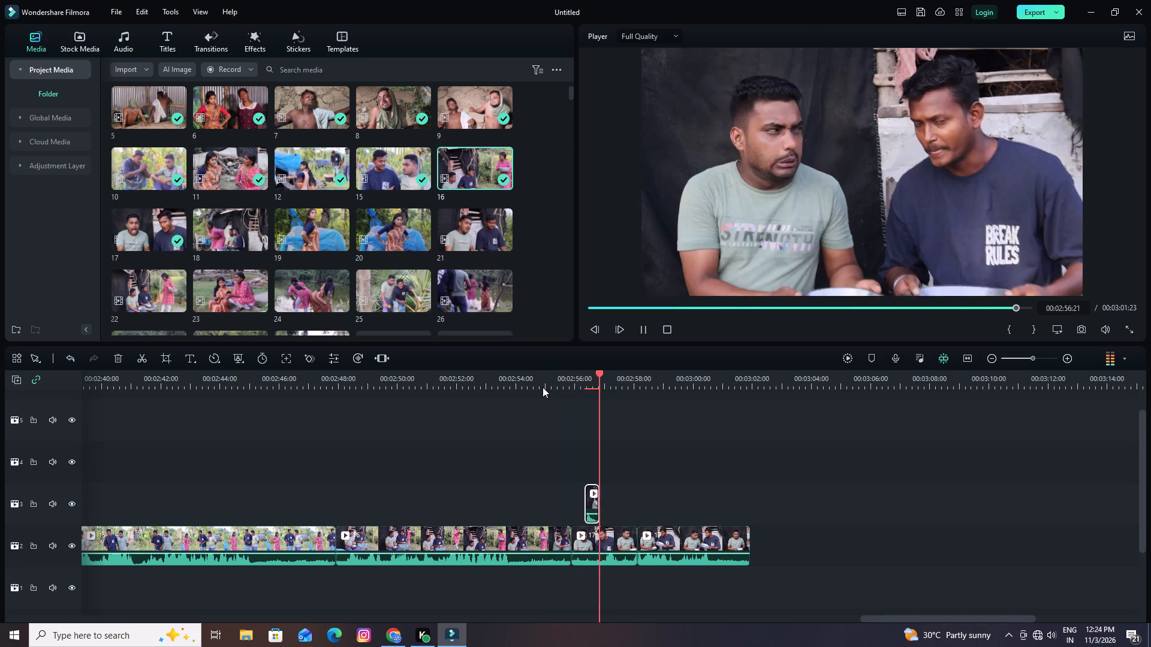
key("space")
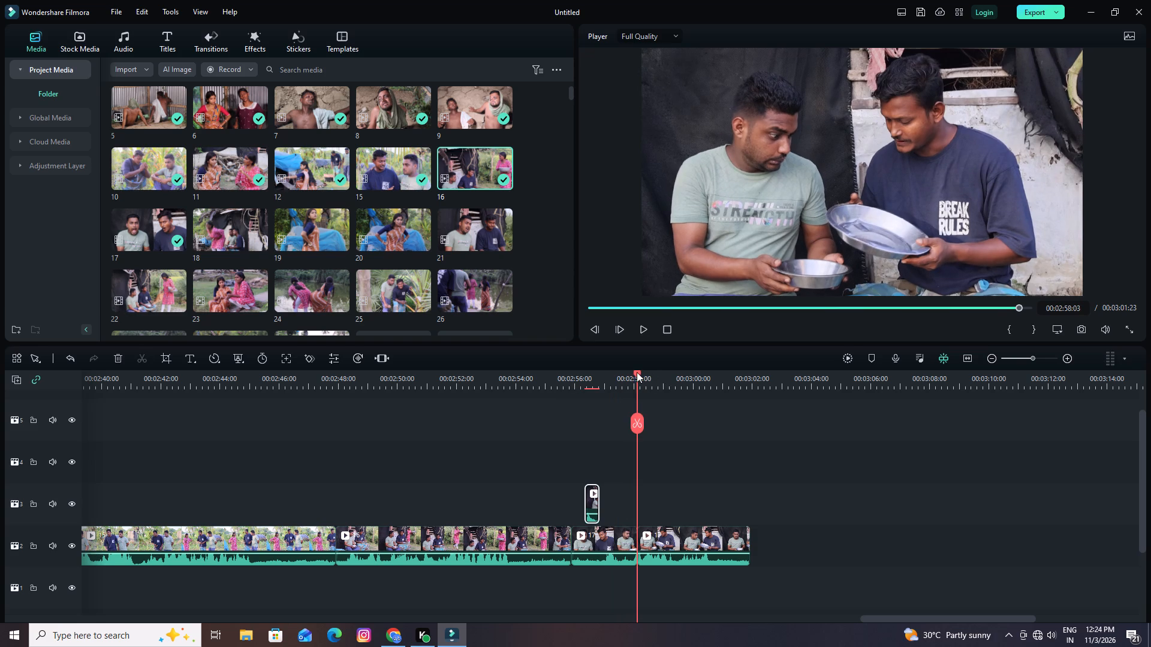
left_click_drag(636, 372, 508, 397)
key("space")
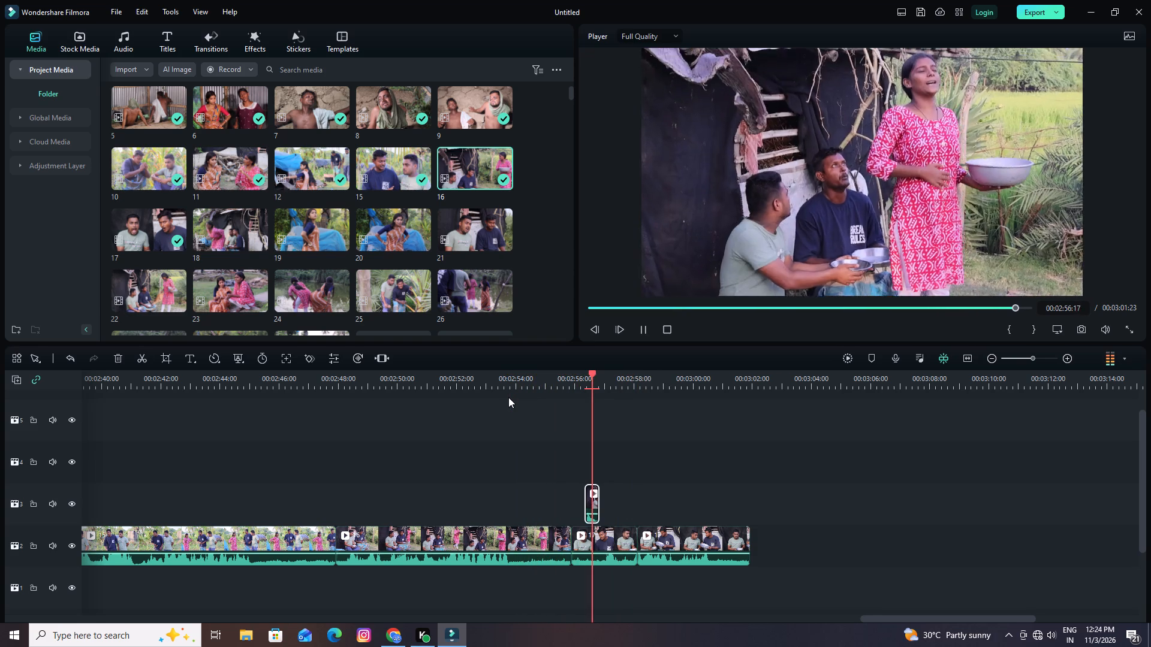
key("space")
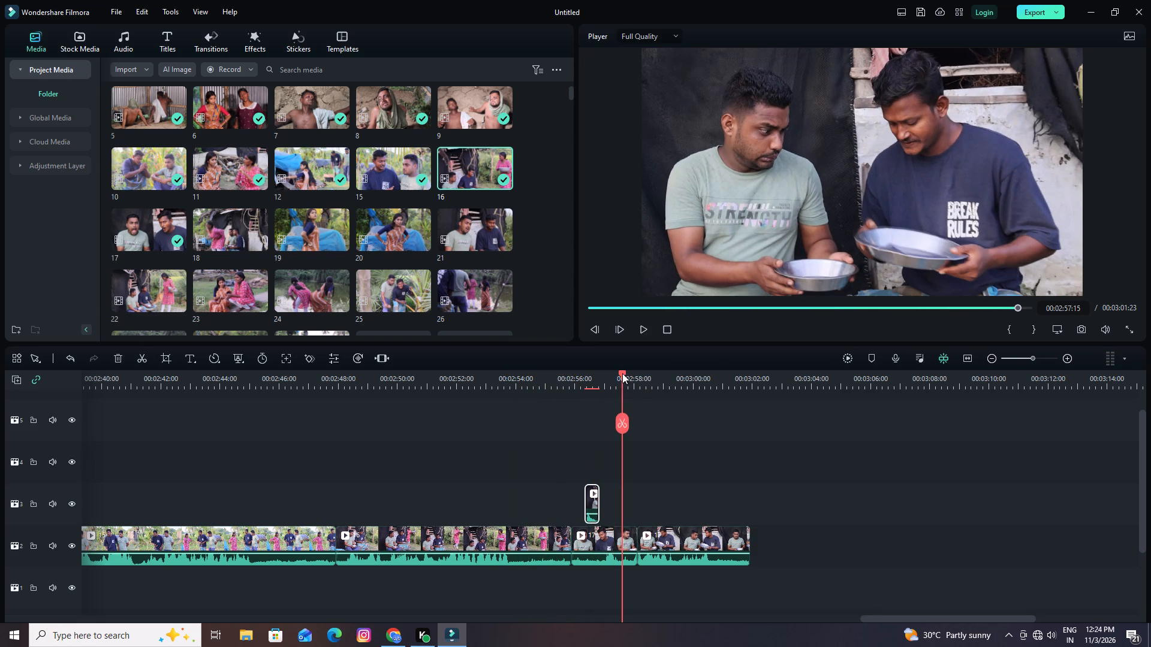
left_click_drag(622, 373, 588, 390)
left_click_drag(593, 504, 601, 507)
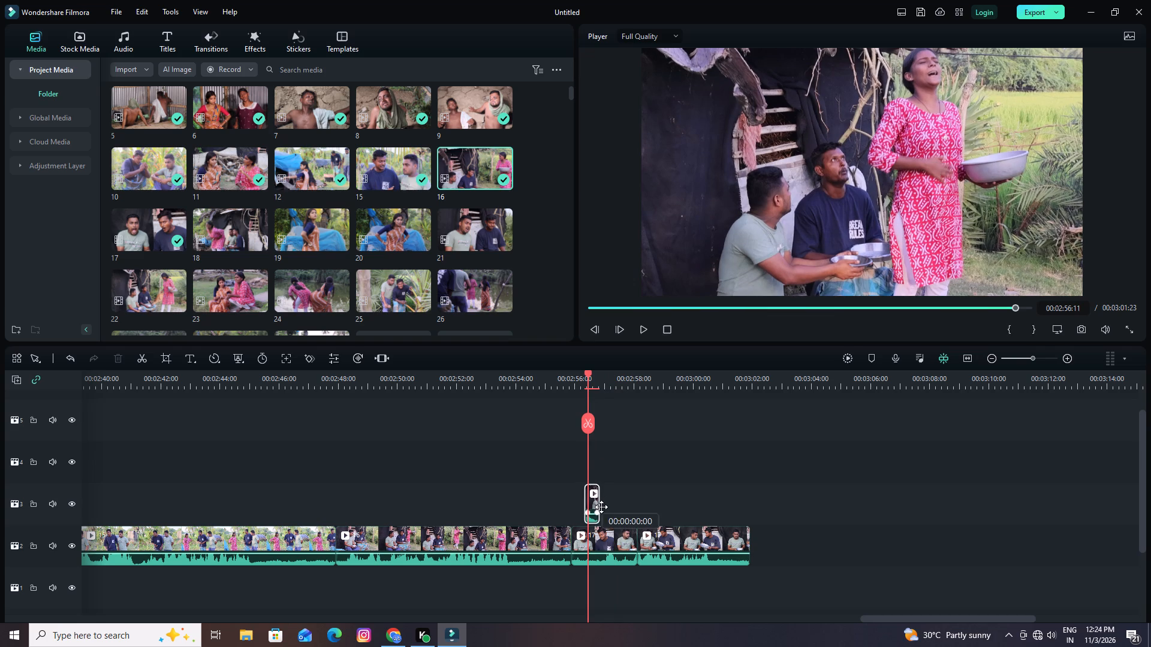
left_click_drag(601, 507, 602, 507)
Play back the shouting in clip 17 repeatedly to check the timing of the short clip 16 insert.
left_click_drag(587, 374, 555, 383)
key("space")
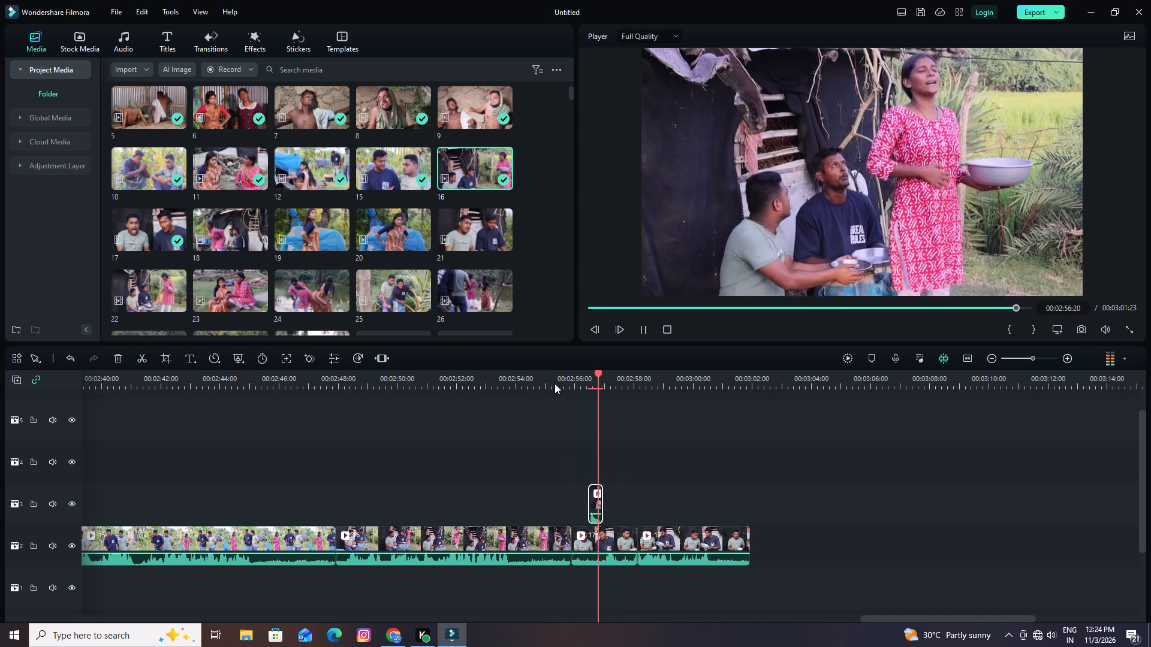
key("space")
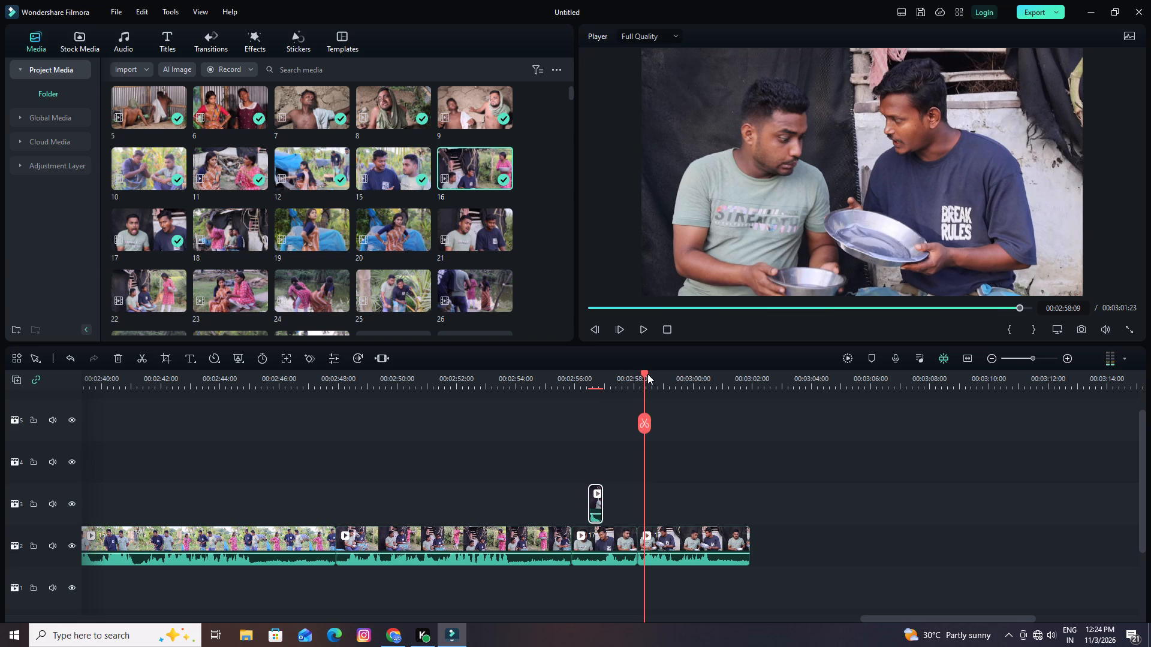
left_click_drag(644, 370, 498, 399)
key("space")
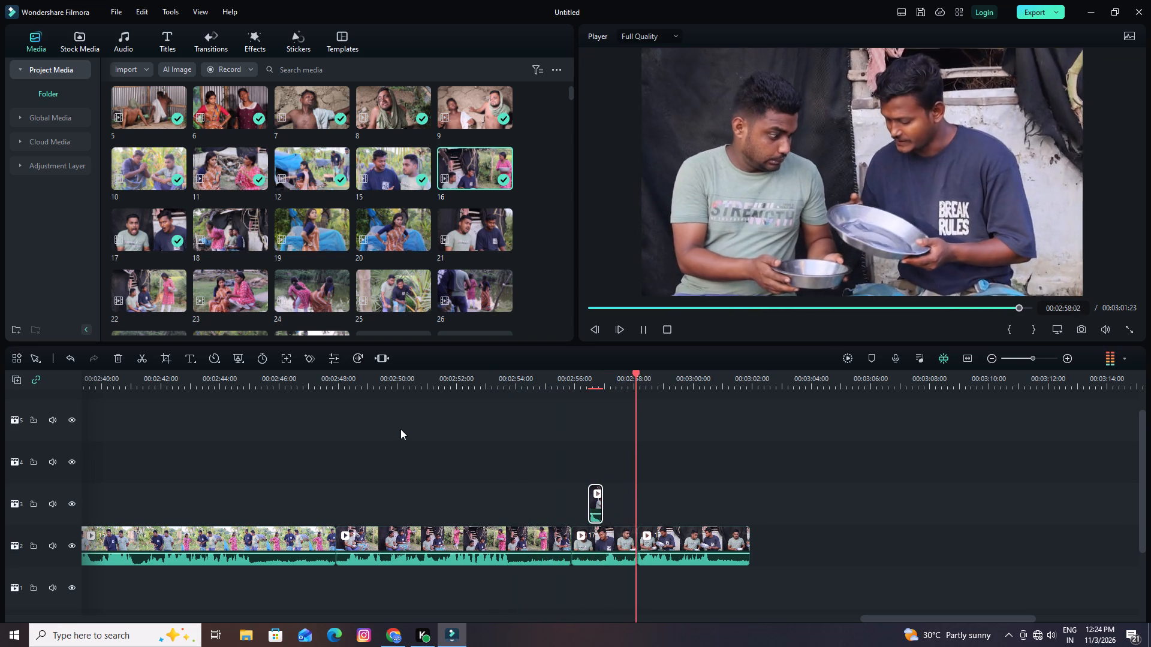
key("space")
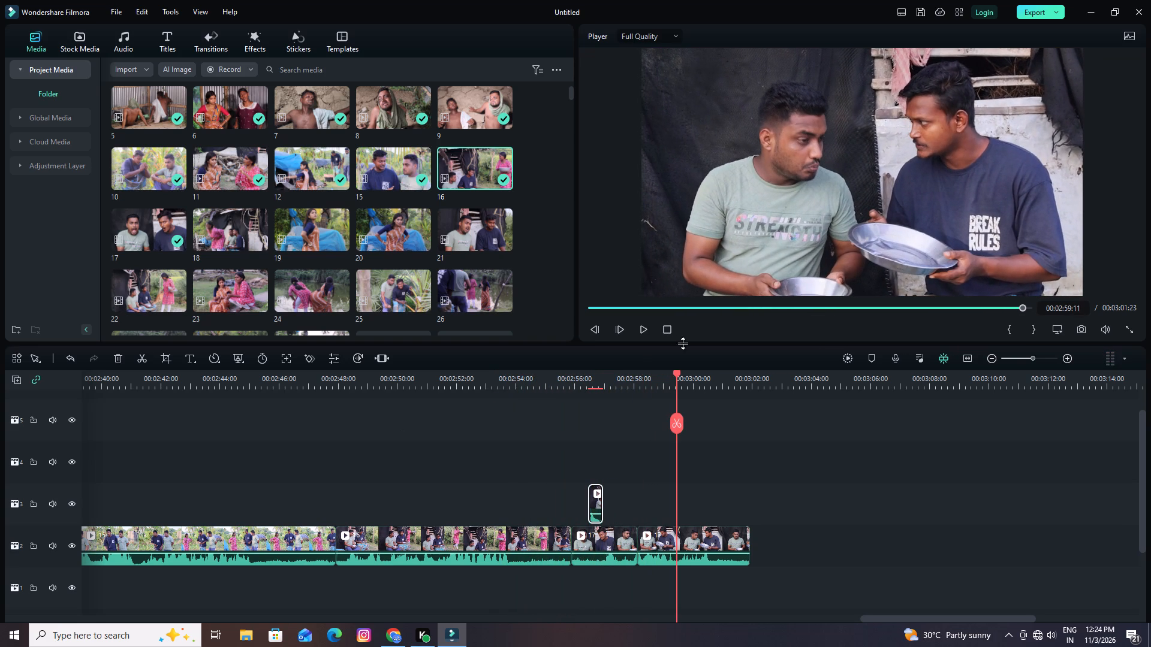
left_click_drag(678, 371, 457, 421)
key("space")
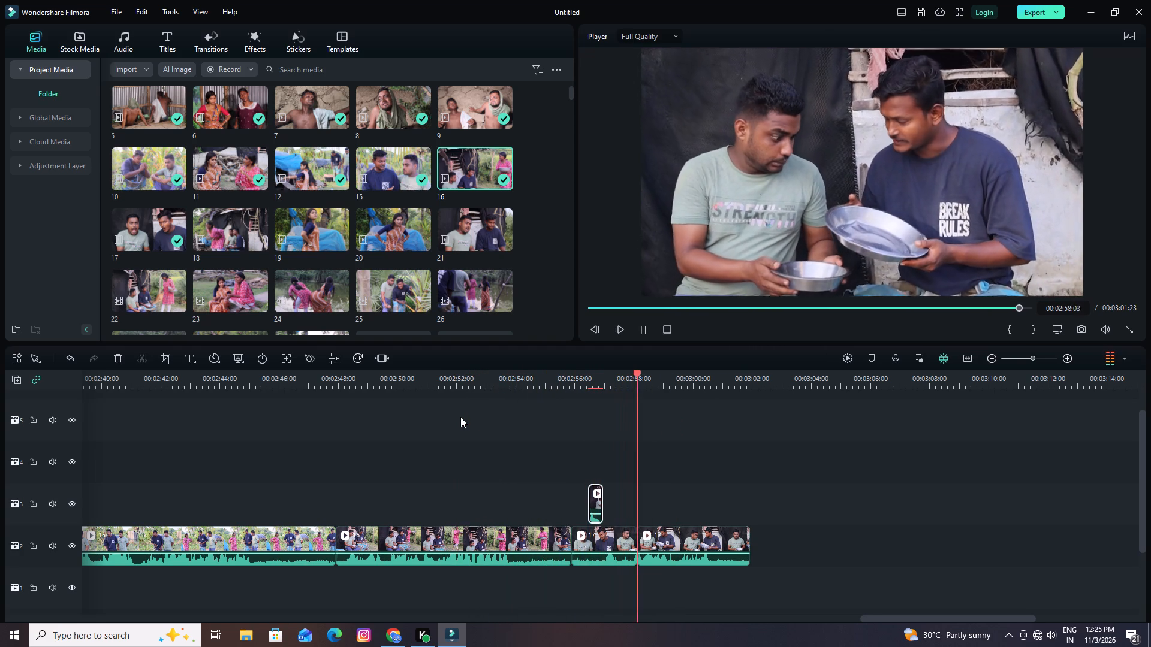
key("space")
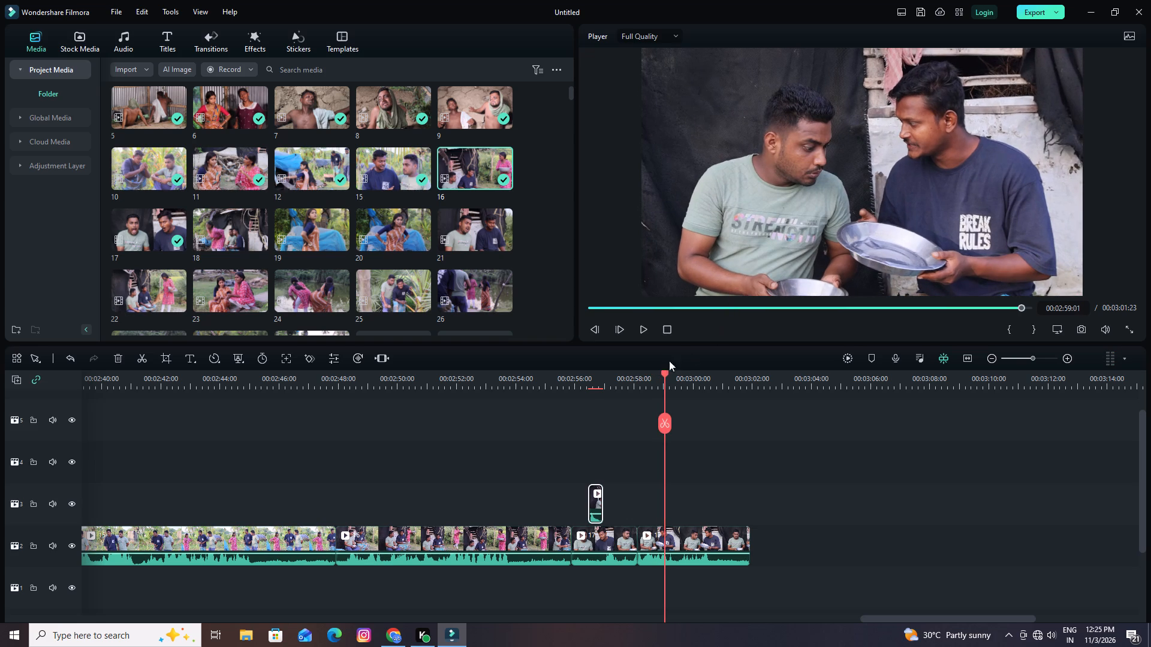
left_click_drag(667, 371, 576, 390)
key("space")
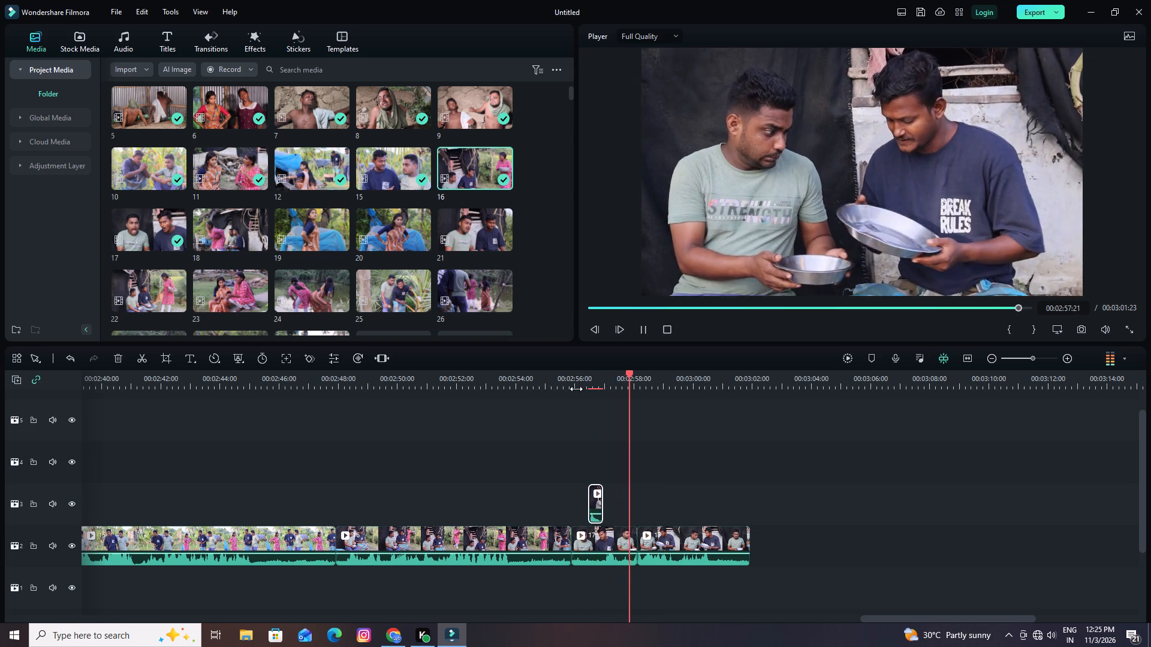
key("space")
left_click_drag(643, 373, 556, 395)
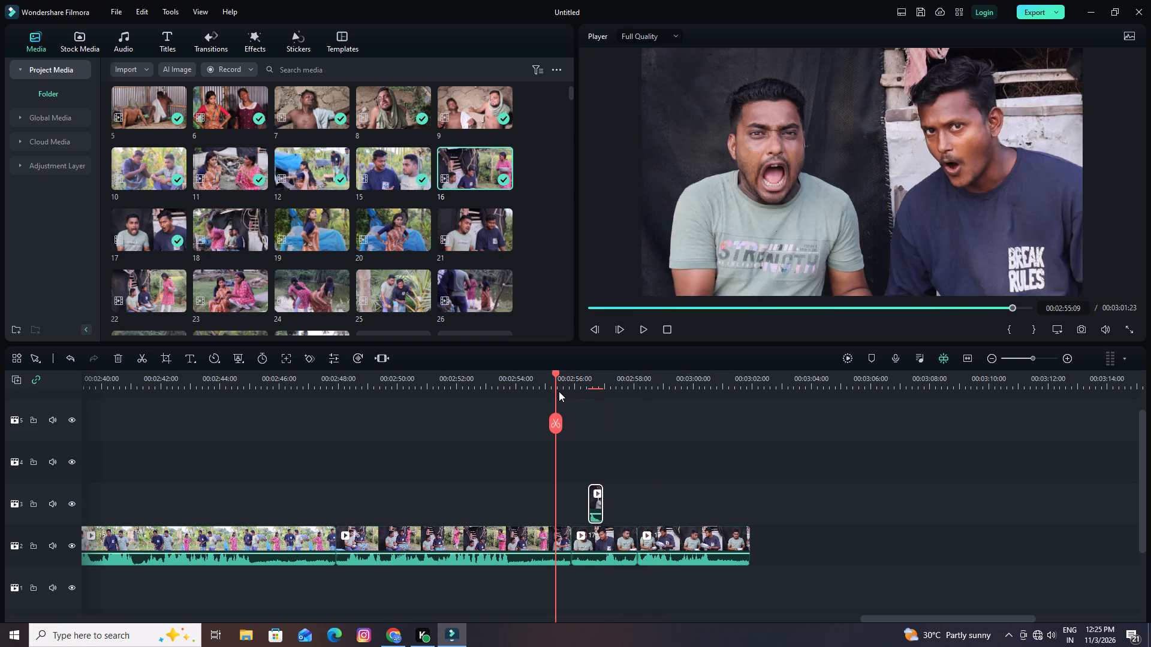
key("space")
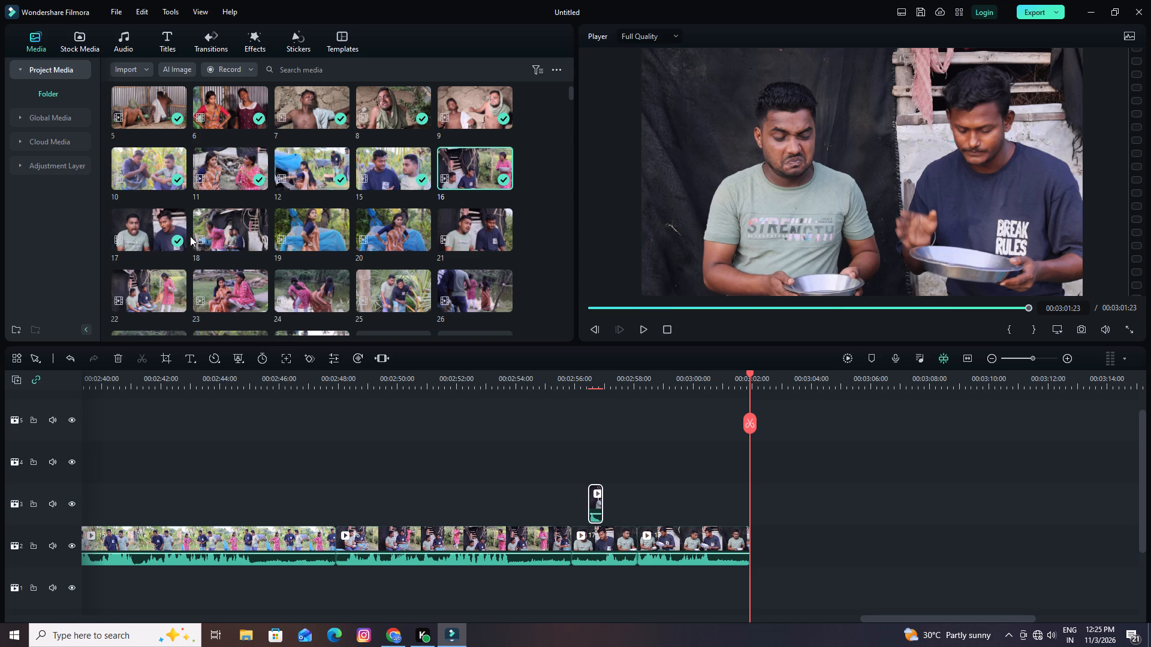
Add clip 18 to the main track directly after clip 17, starting at 00:03:01:23.
left_click_drag(218, 229, 799, 543)
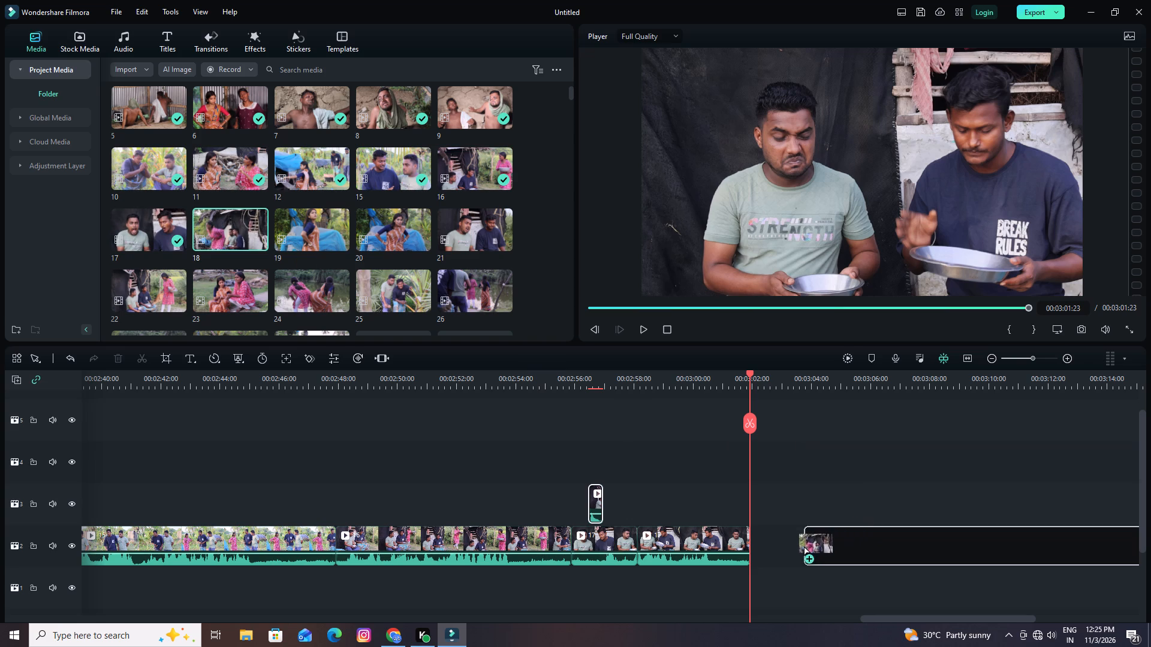
left_click_drag(799, 543, 757, 545)
left_click_drag(777, 556, 779, 513)
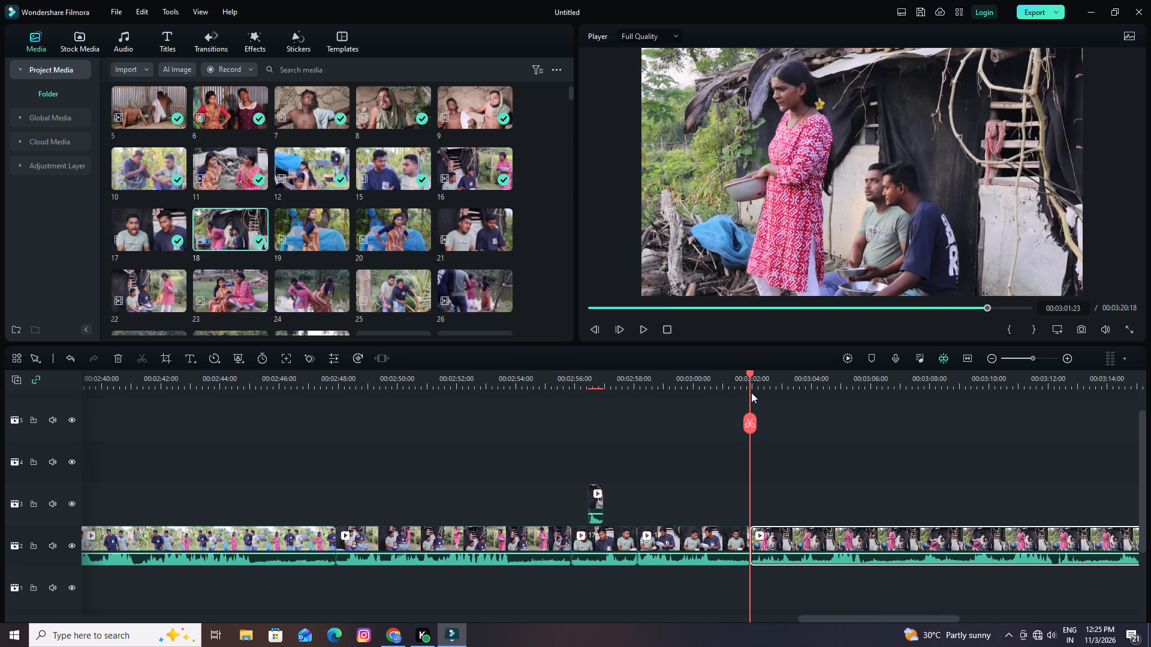
Preview the start of clip 18, split it at 00:03:04:06 and delete the part before the cut.
left_click_drag(749, 373, 733, 378)
key("space")
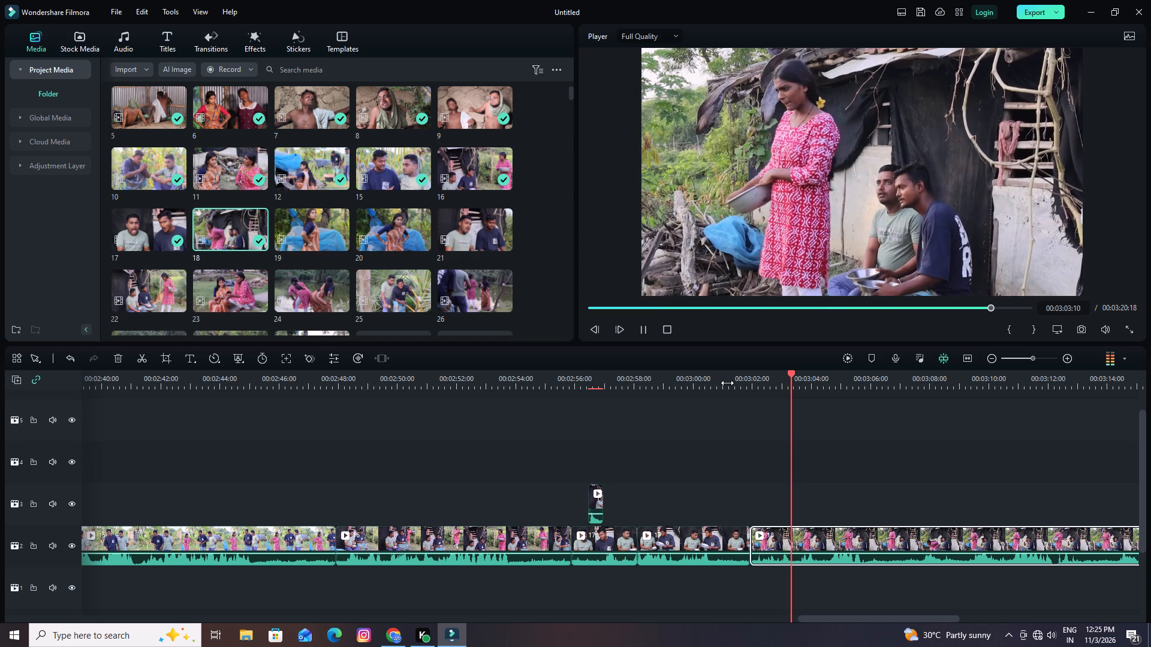
key("space")
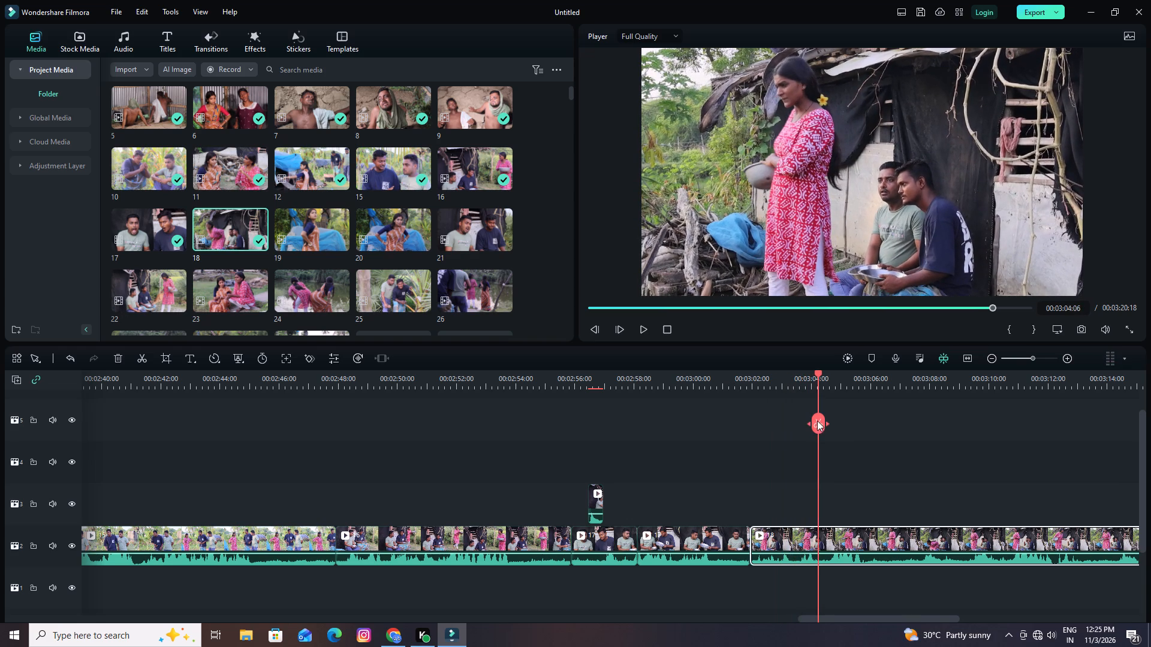
left_click(817, 420)
left_click(789, 538)
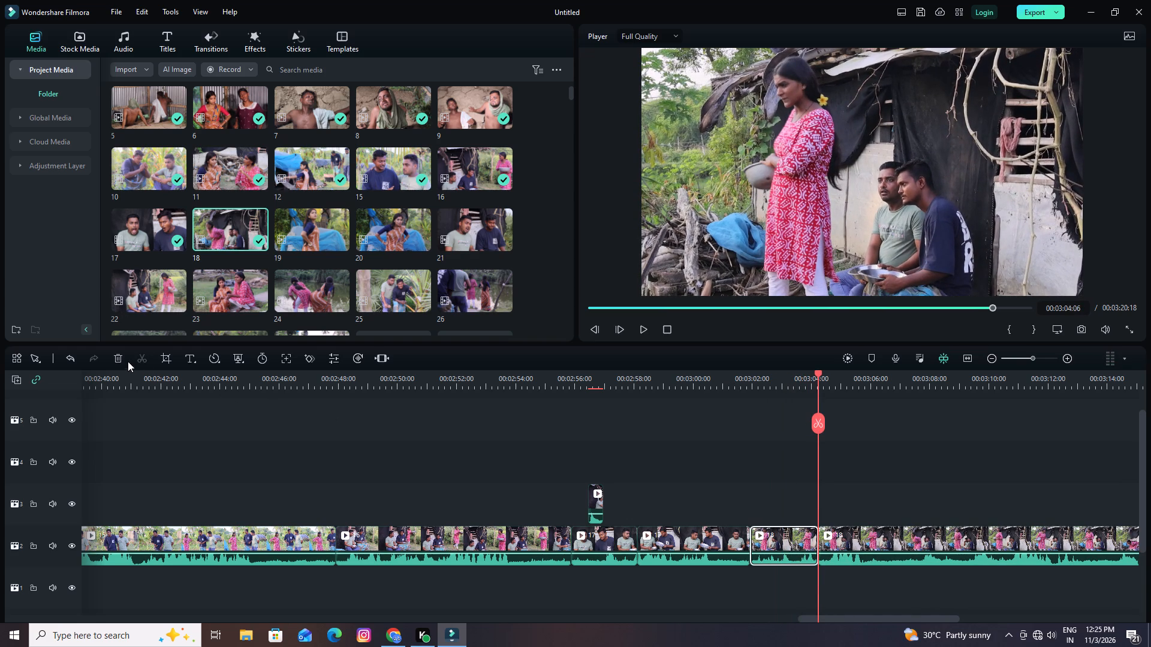
left_click(120, 356)
Play back the sequence from the shouting in clip 17 through clip 18 to check the transition and clip 18's ending.
left_click_drag(748, 368, 549, 412)
left_click_drag(749, 371, 534, 422)
key("space")
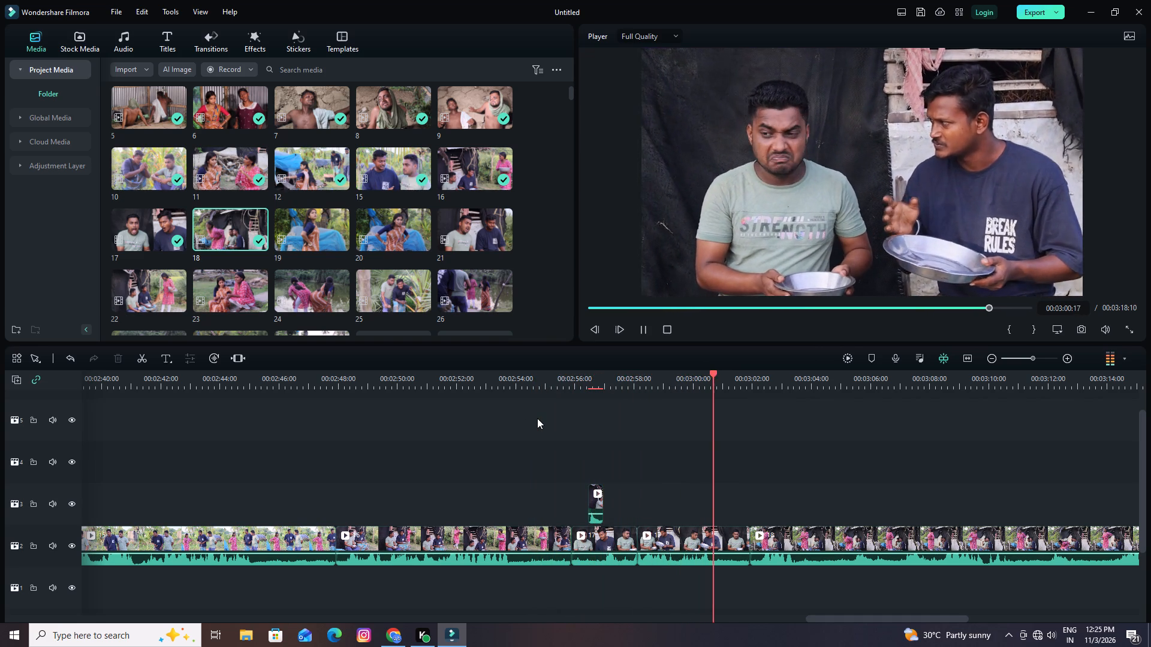
key("space")
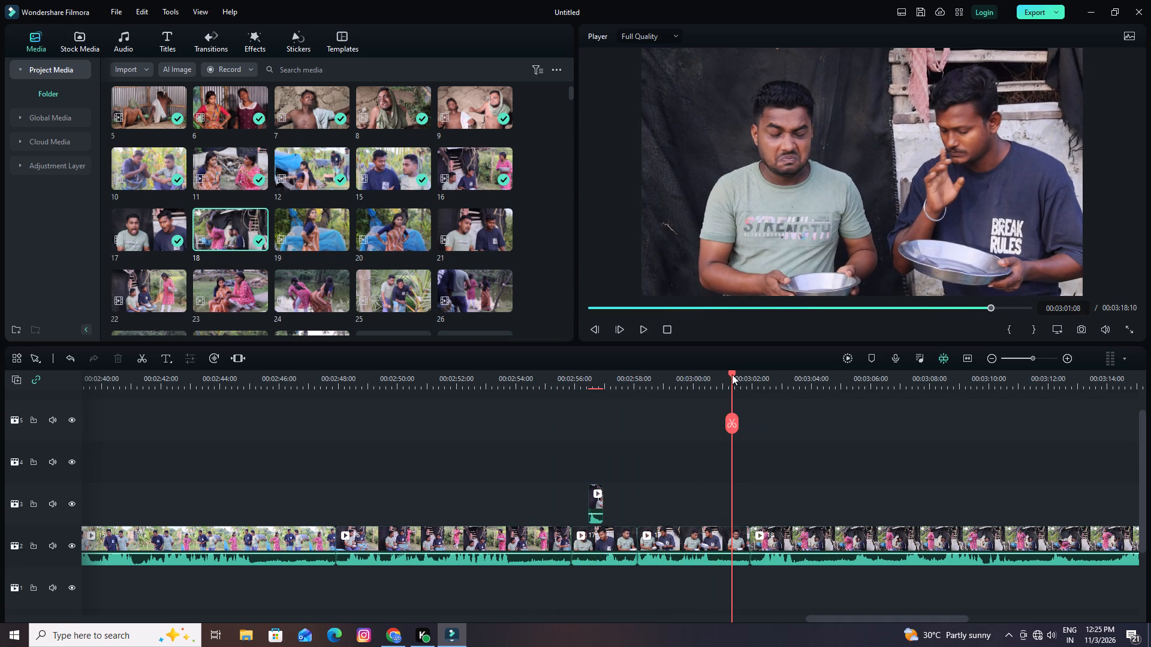
left_click_drag(732, 374, 561, 396)
key("space")
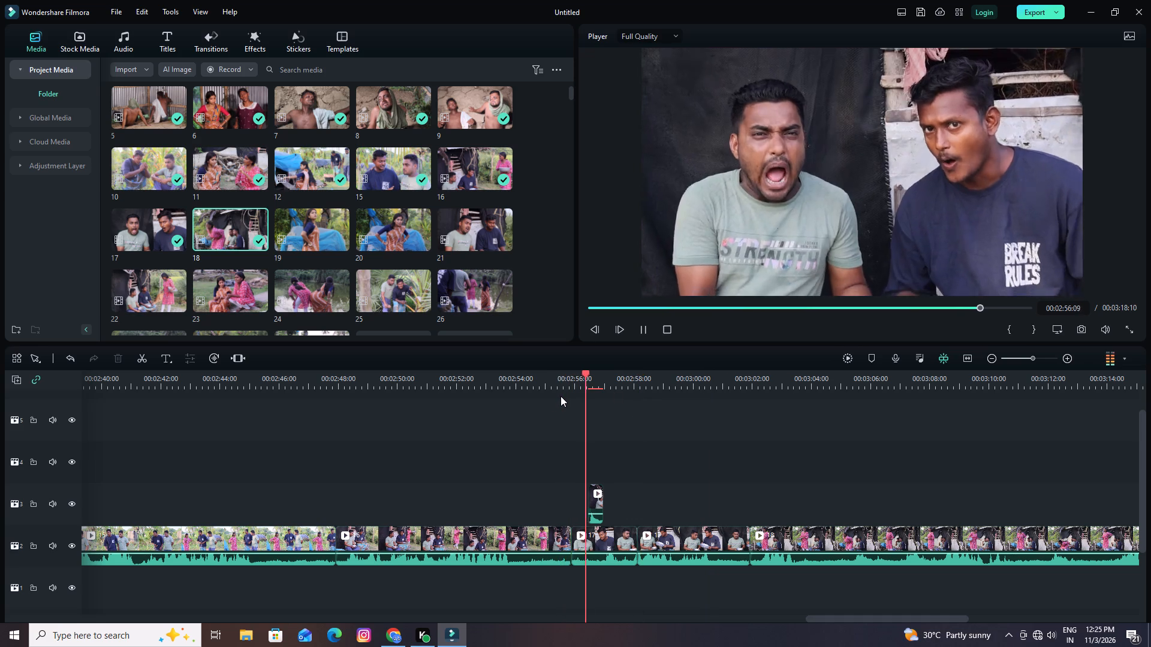
key("space")
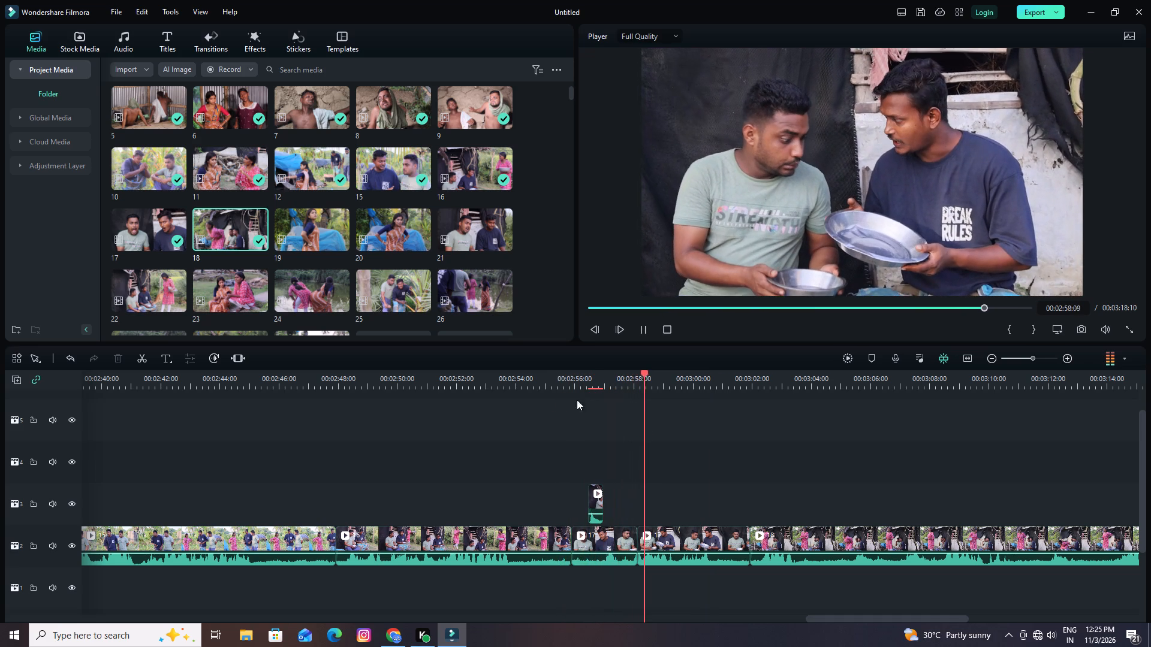
left_click_drag(644, 372, 528, 403)
key("space")
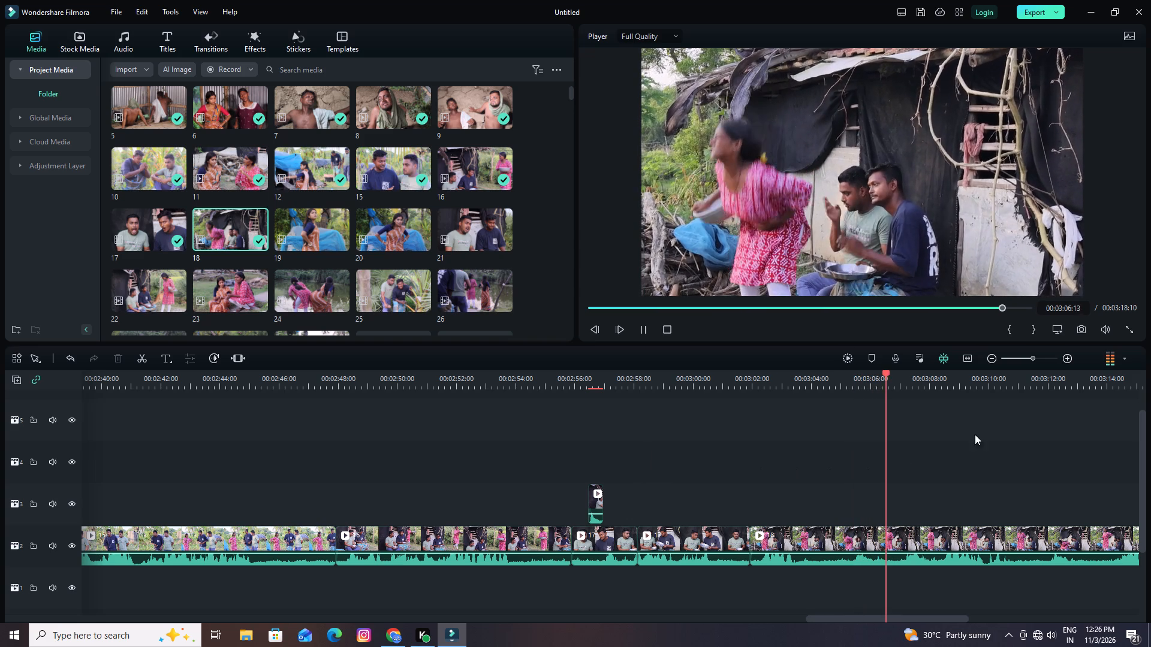
left_click_drag(962, 378, 821, 383)
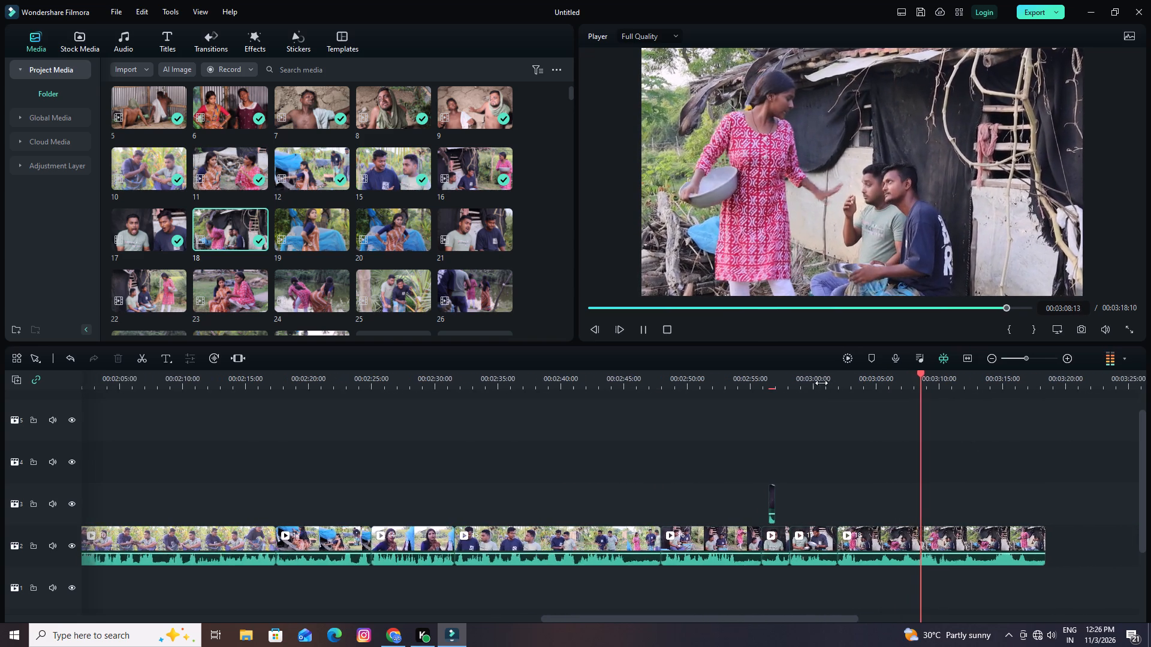
left_click_drag(821, 383, 812, 383)
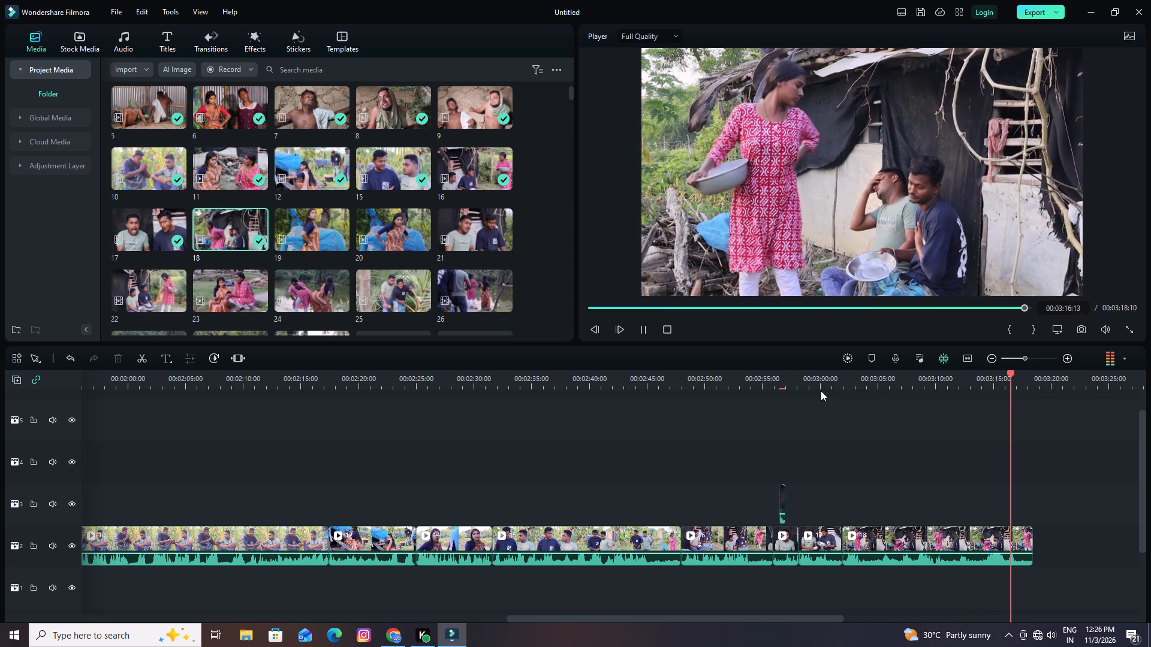
key("space")
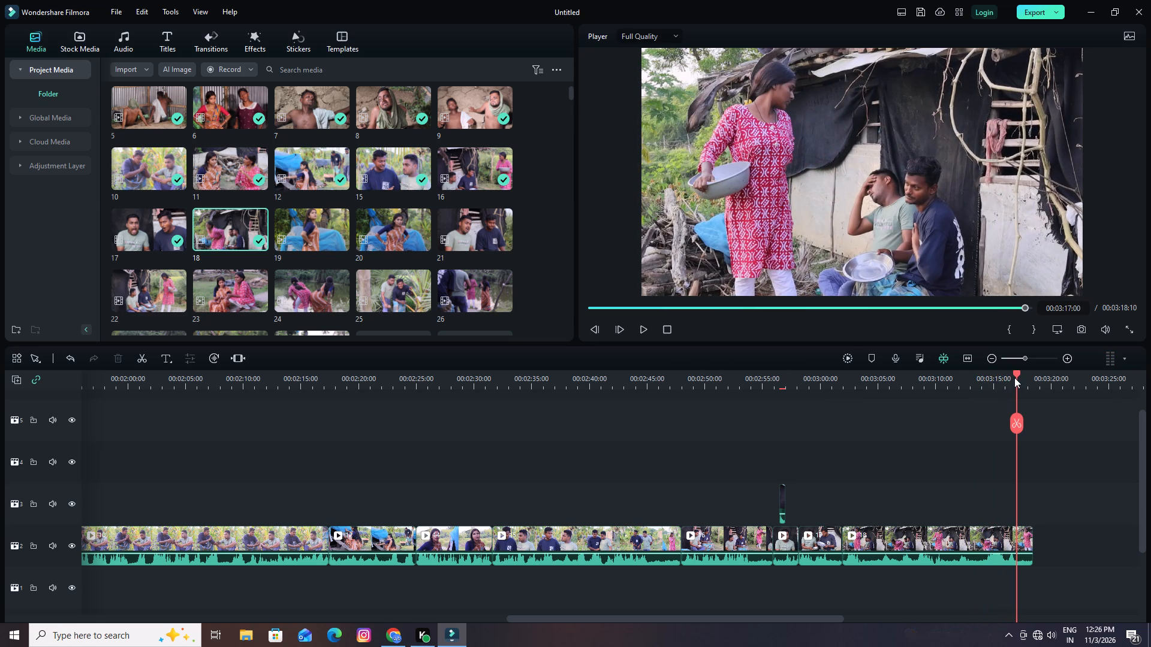
Replay the end of clip 18, split it at 00:03:16:23 and delete the part after the cut.
left_click_drag(1017, 371, 952, 380)
key("space")
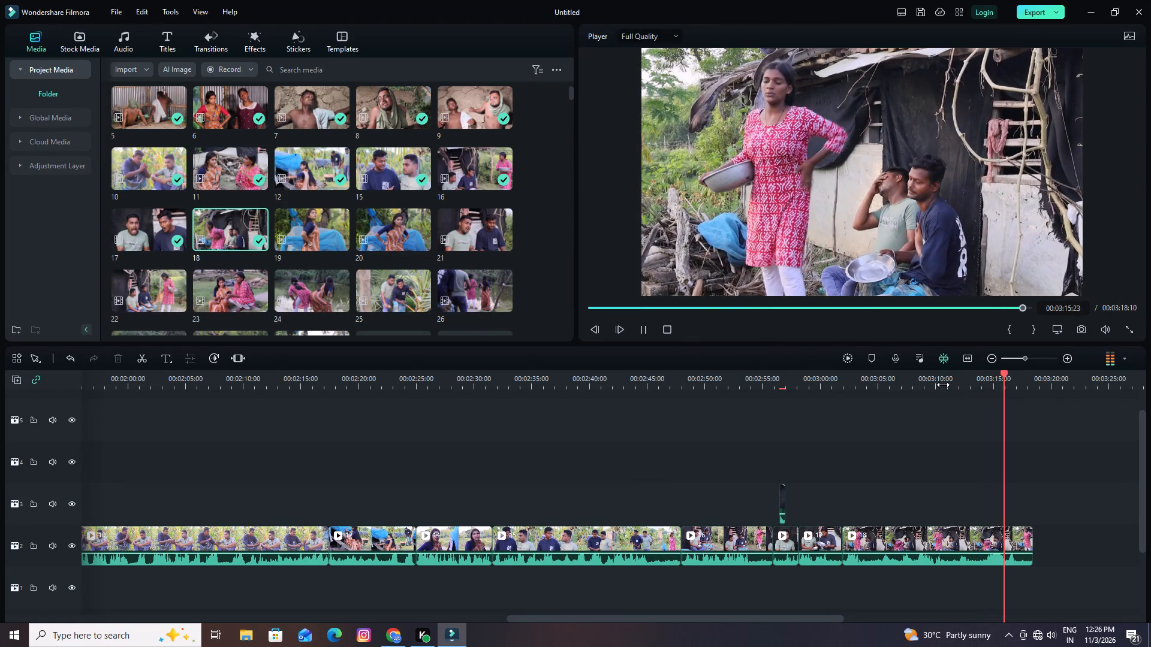
key("space")
key("space")
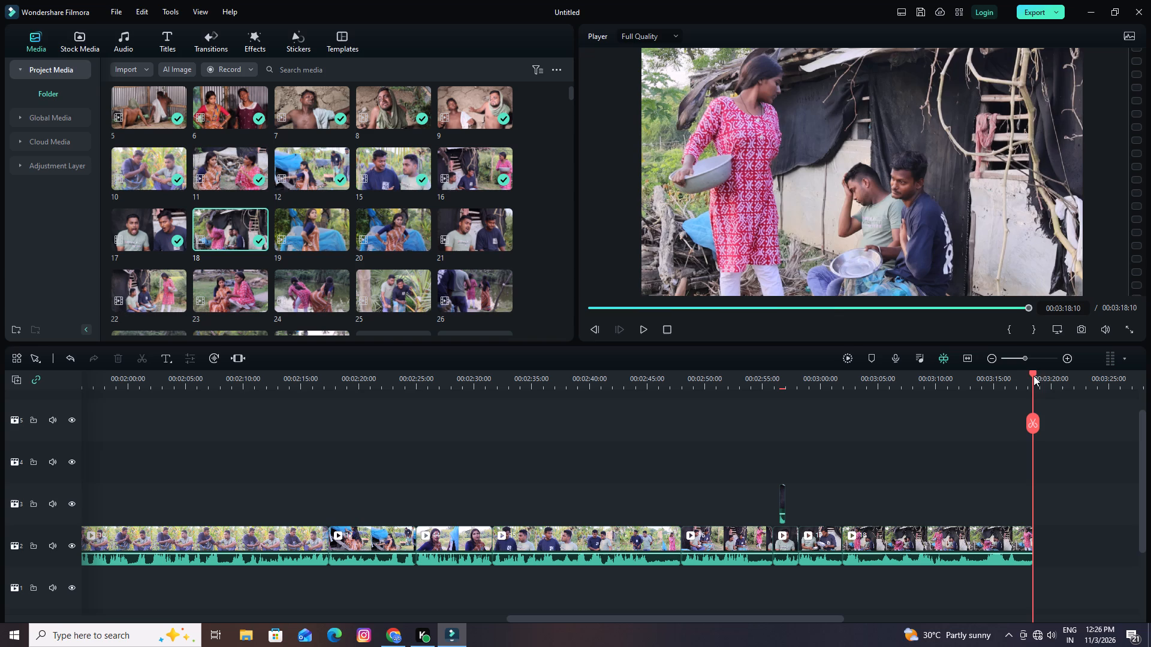
left_click_drag(1033, 372, 1015, 380)
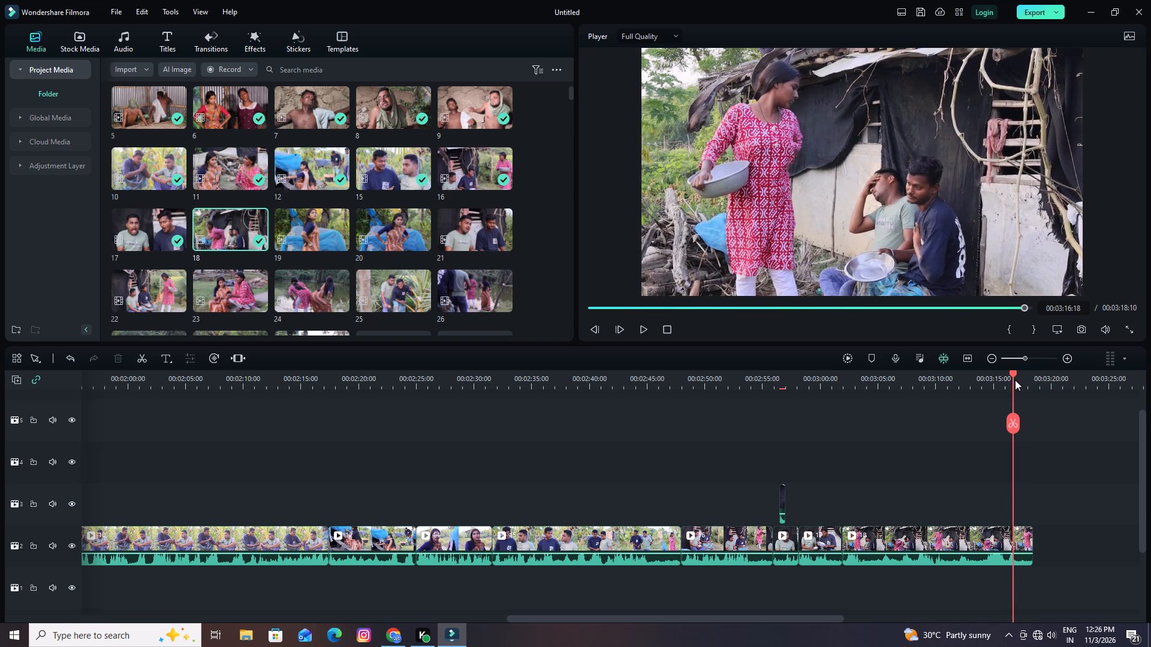
left_click_drag(1015, 380, 1016, 380)
left_click(1013, 425)
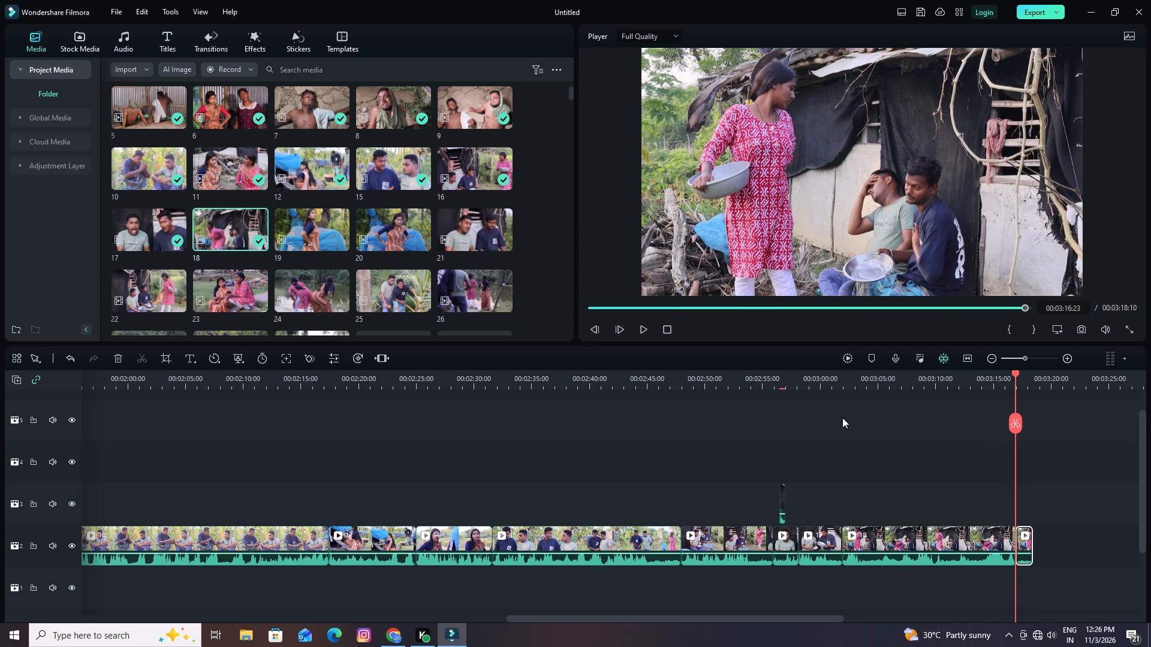
left_click(118, 352)
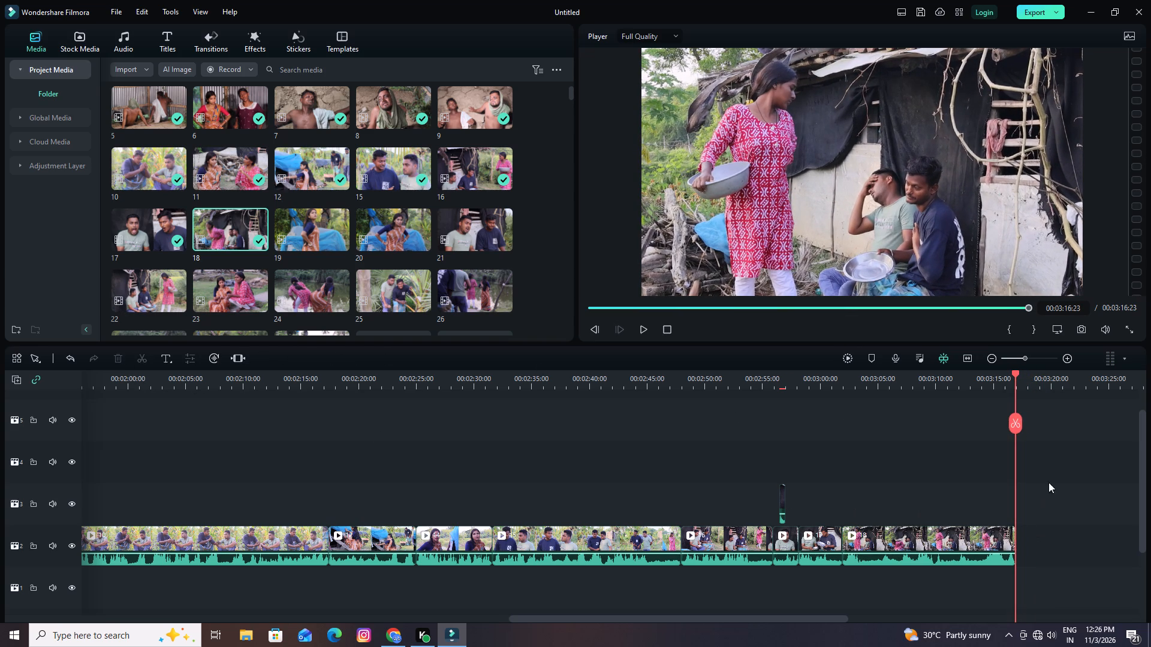
Locate the short reaction insert above clip 17 and play back the passage around it.
left_click_drag(1016, 372, 613, 404)
left_click_drag(720, 383, 665, 395)
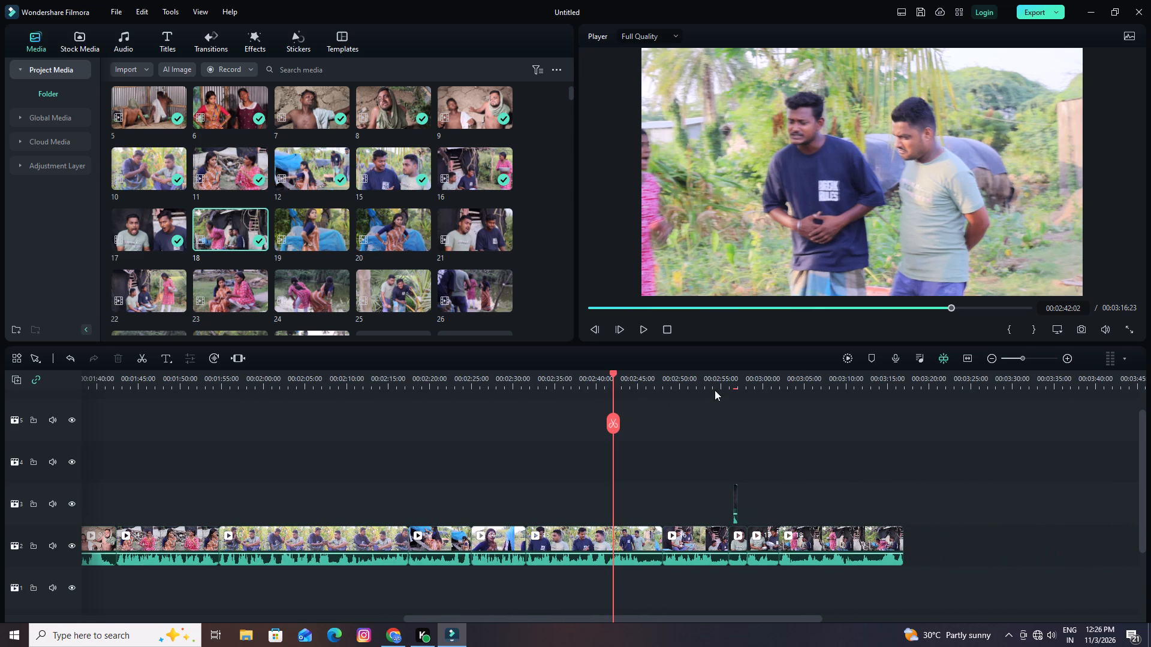
left_click_drag(715, 386, 925, 389)
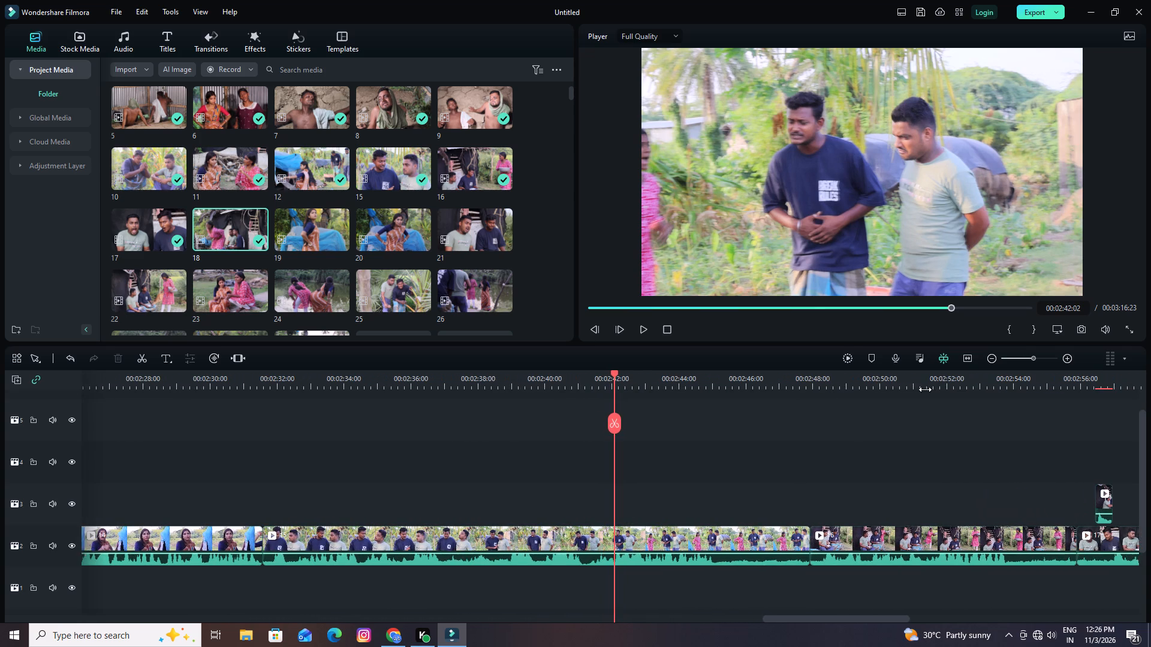
left_click_drag(925, 389, 926, 389)
left_click_drag(858, 386, 837, 385)
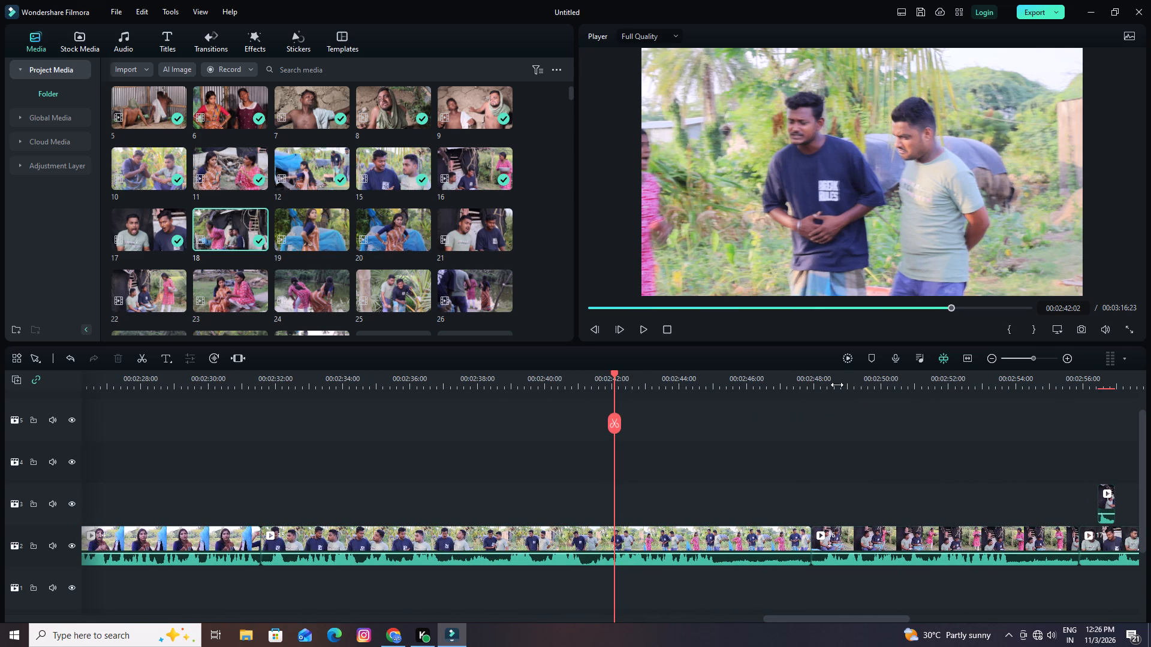
left_click_drag(837, 385, 394, 384)
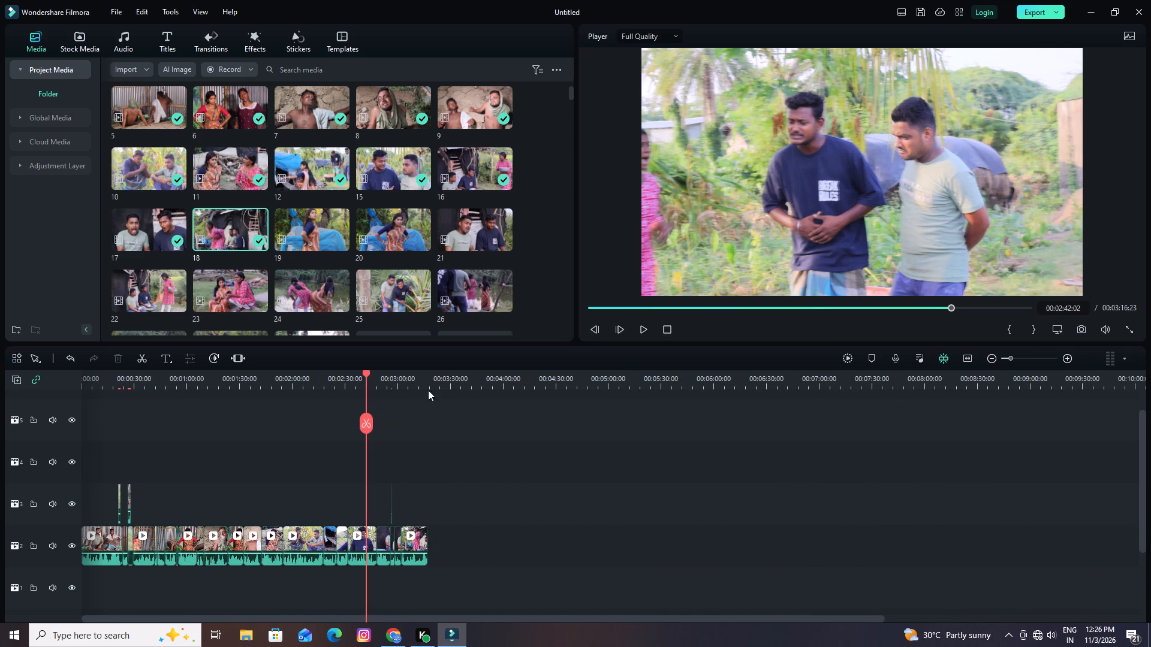
left_click_drag(414, 383, 866, 417)
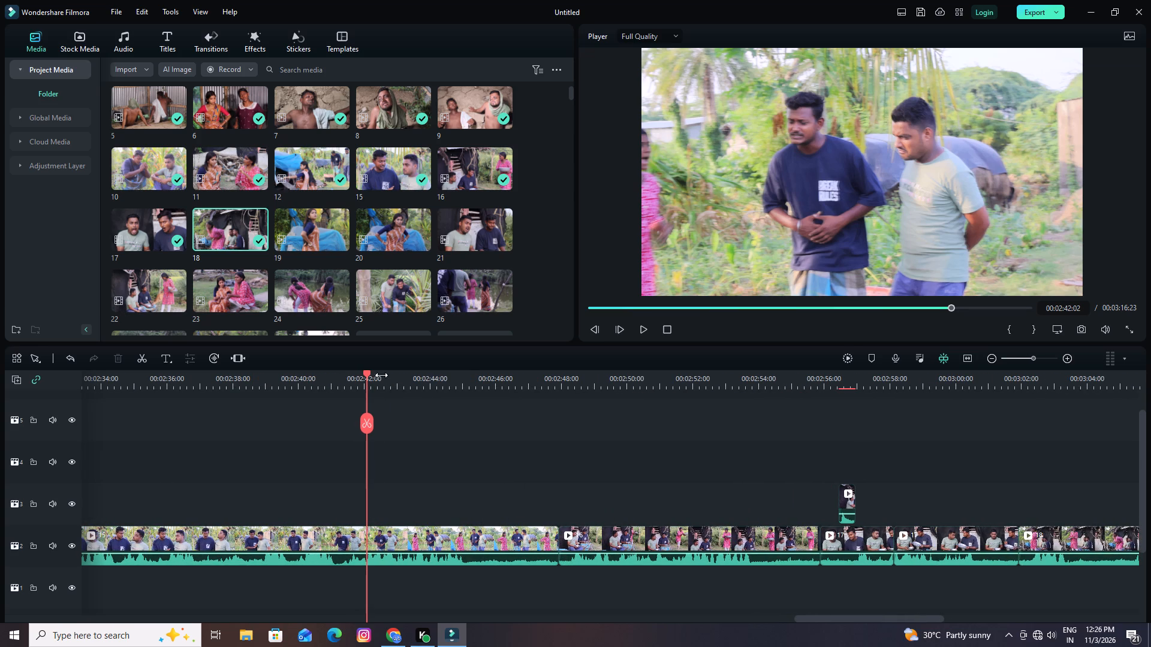
left_click_drag(366, 371, 740, 397)
left_click_drag(869, 383, 673, 381)
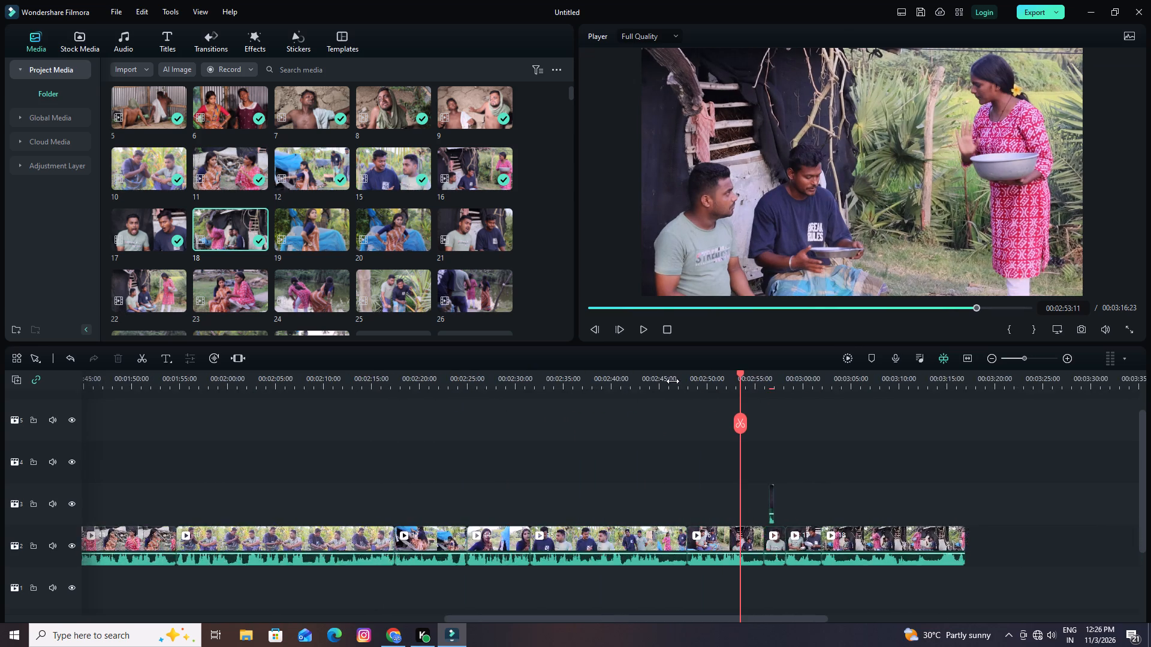
left_click_drag(673, 381, 400, 377)
left_click_drag(433, 383, 596, 392)
left_click_drag(366, 371, 382, 377)
left_click_drag(426, 373, 754, 419)
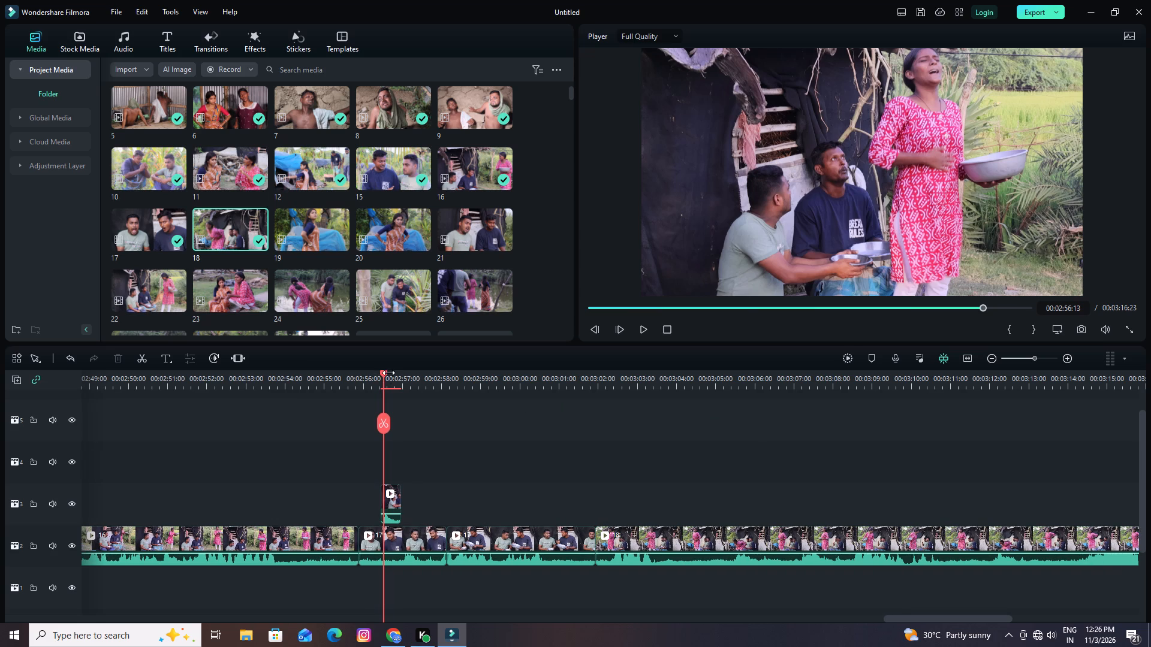
left_click_drag(383, 373, 340, 384)
key("space")
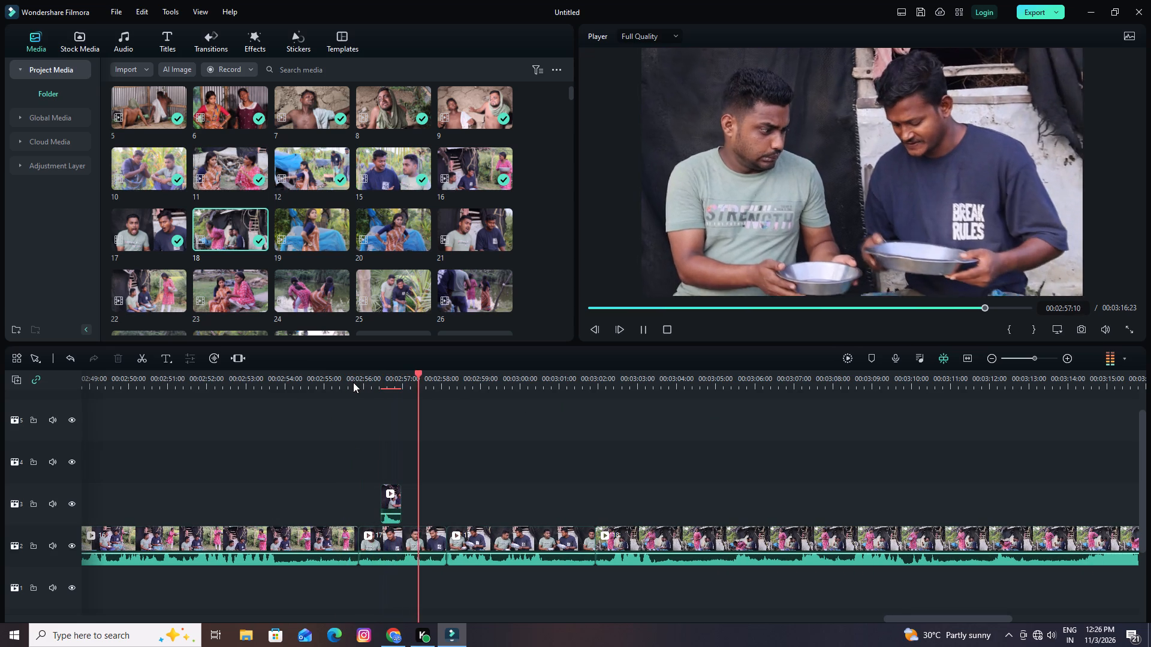
key("space")
Check the reaction insert above clip 17 frame by frame, split only the insert at 00:02:56:21 and delete the part after the cut.
left_click_drag(433, 372, 386, 388)
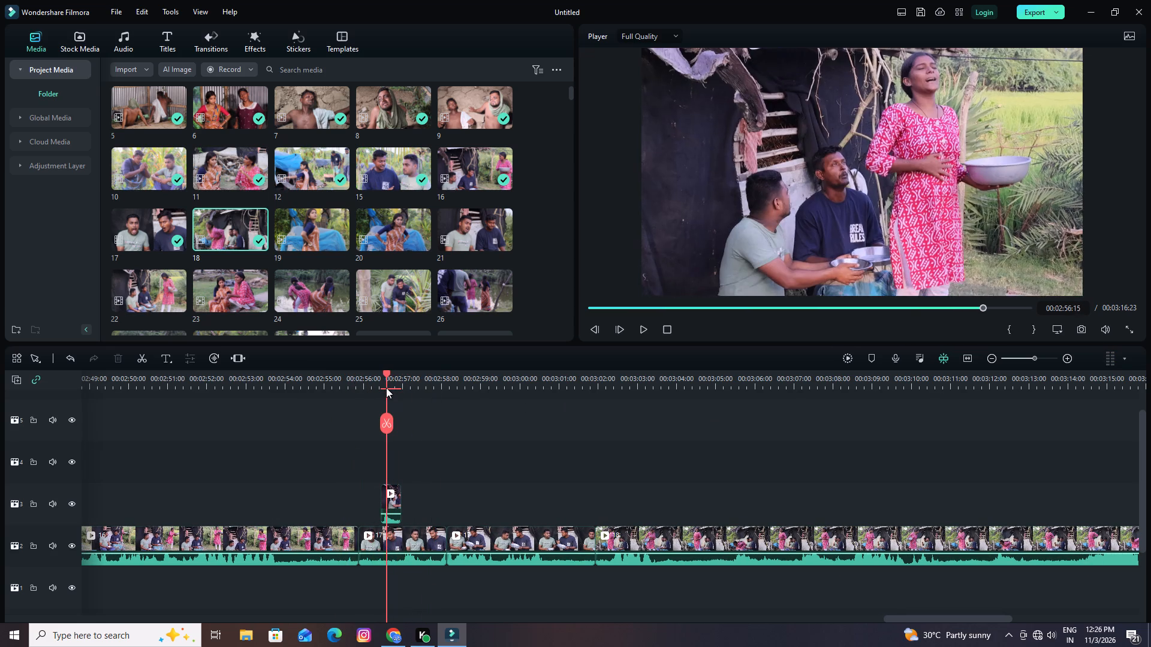
left_click_drag(386, 388, 376, 390)
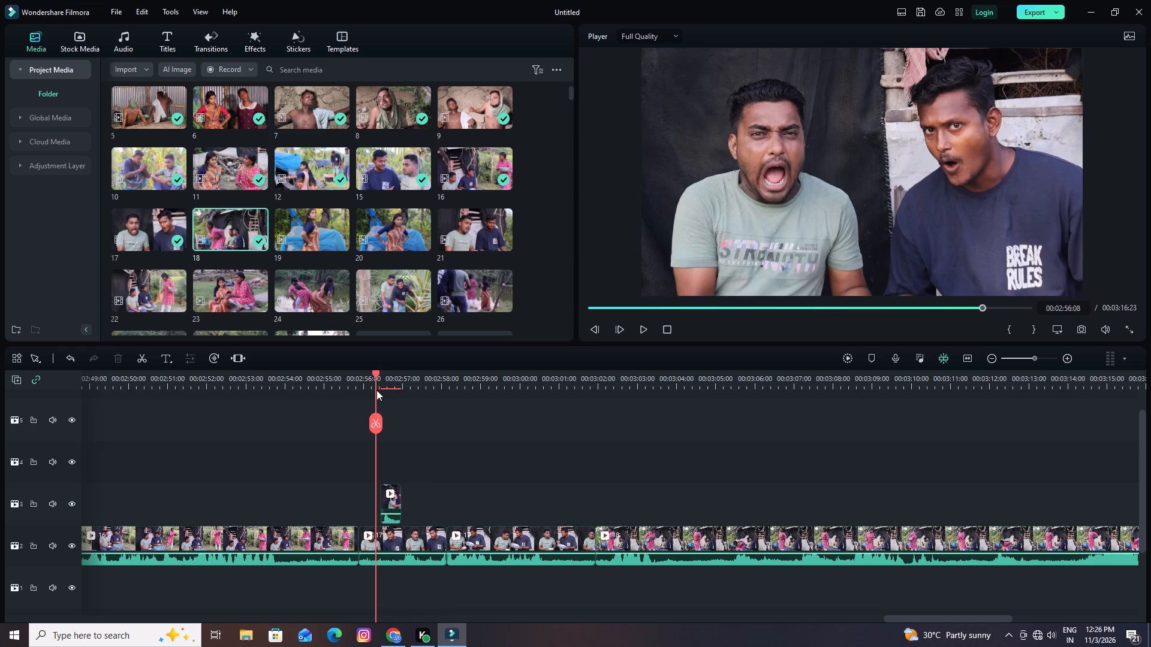
left_click_drag(376, 390, 391, 392)
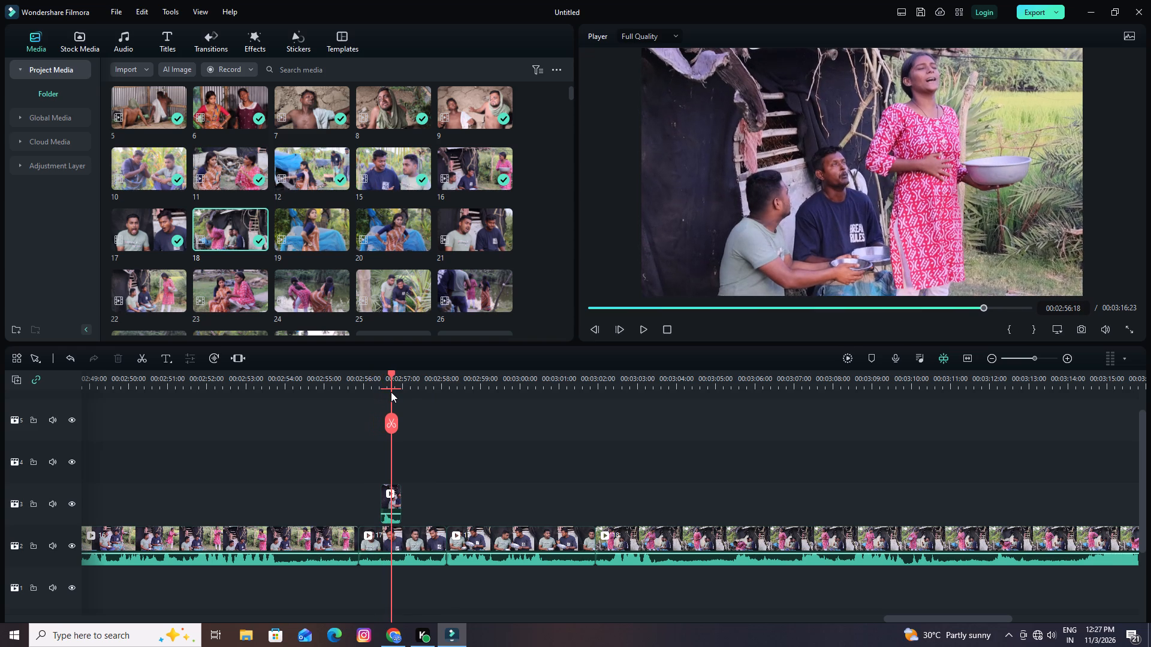
key("space")
key("space")
key("space")
key("space")
key("space")
key("space")
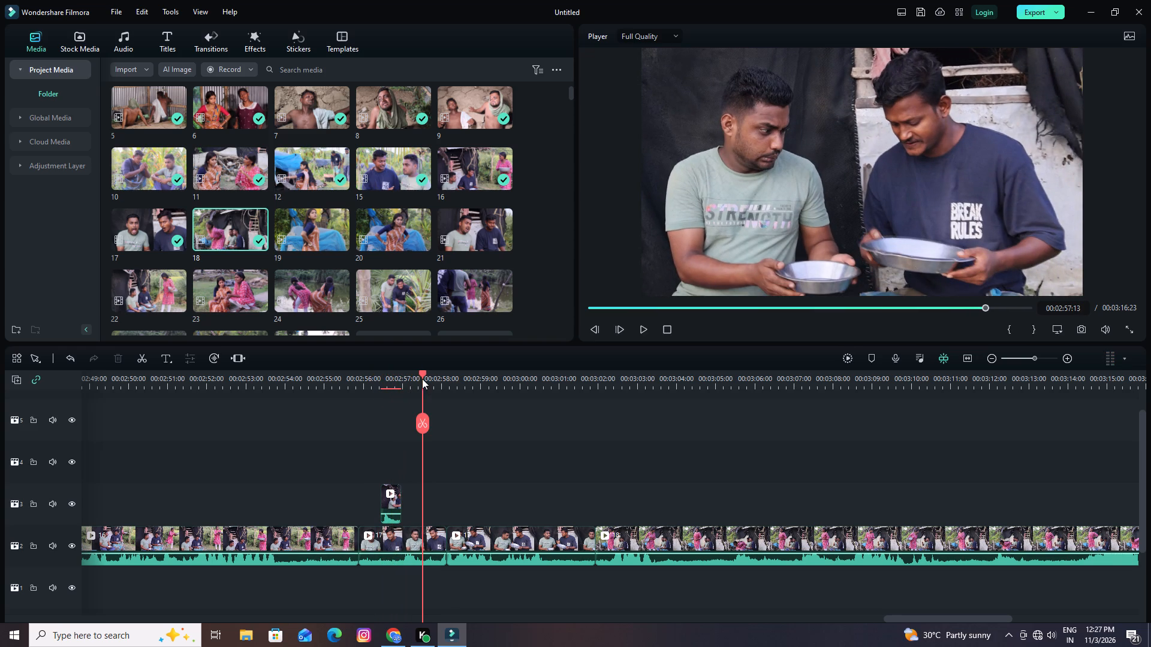
left_click_drag(421, 374, 396, 383)
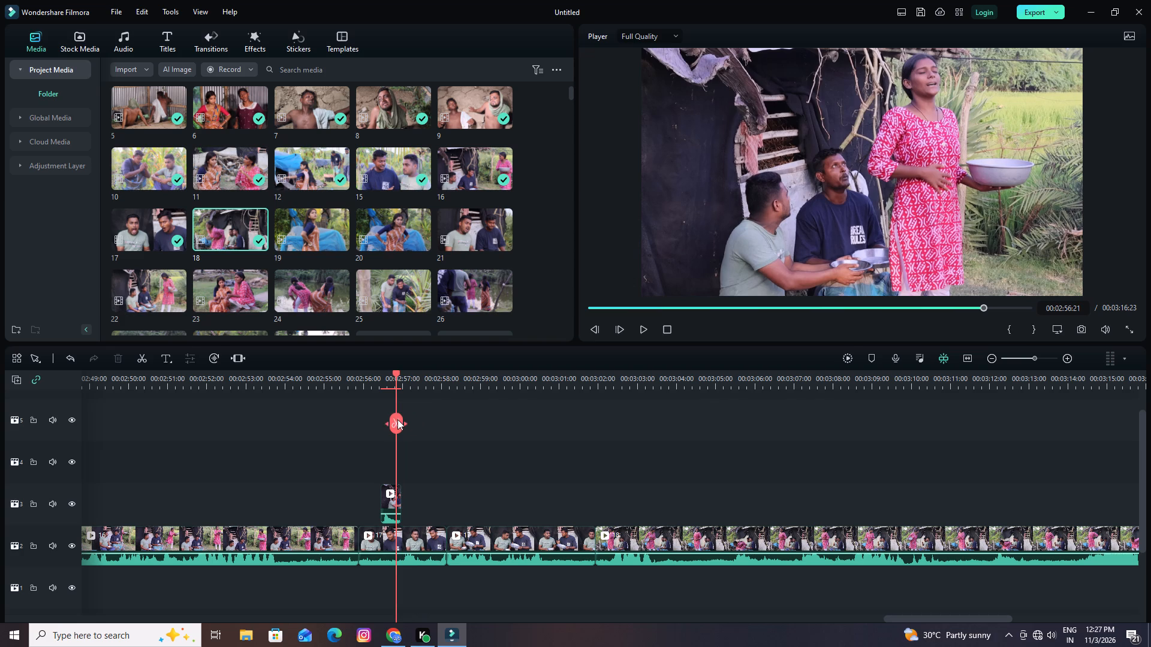
left_click(396, 421)
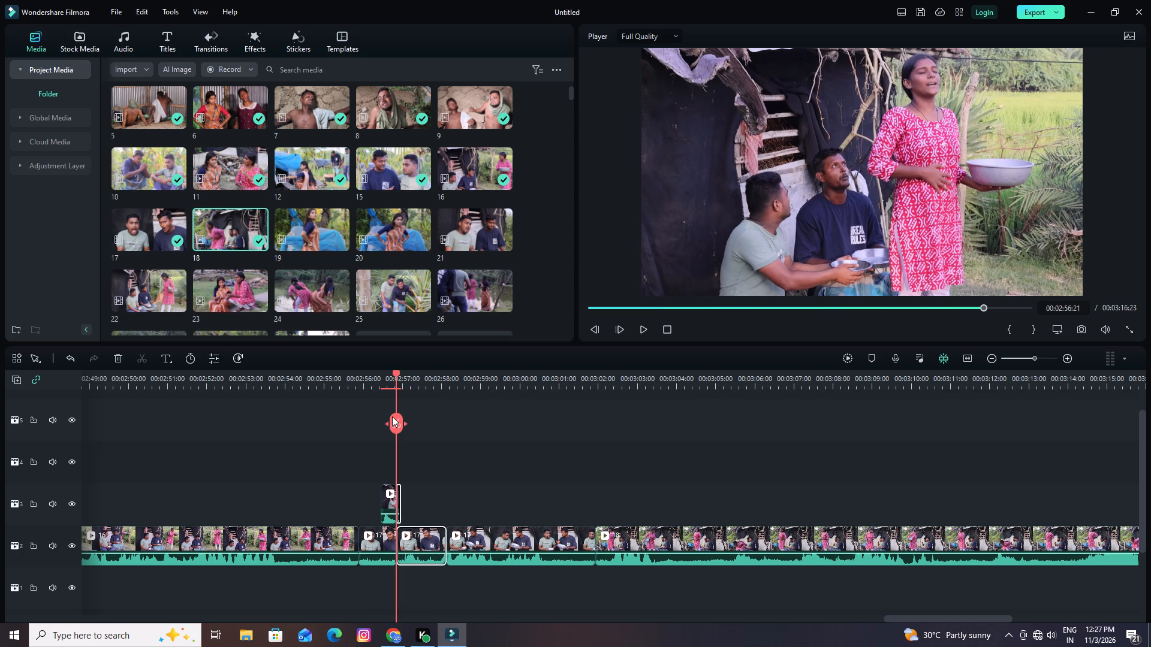
key("ctrl+z")
left_click(391, 497)
left_click(398, 420)
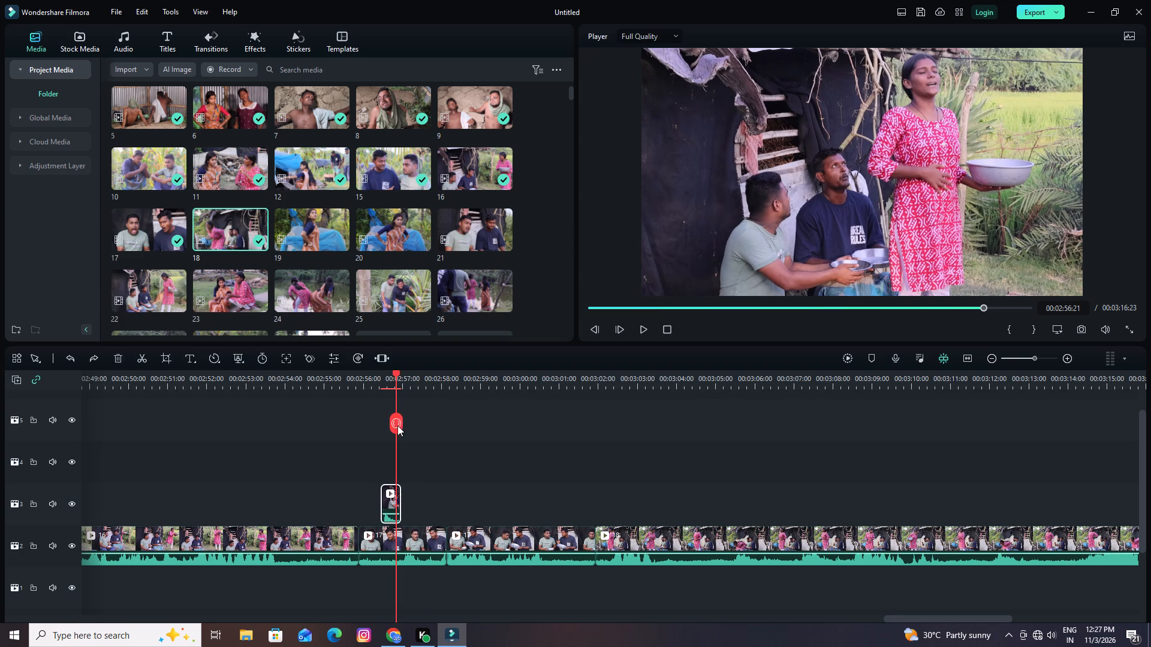
left_click(116, 357)
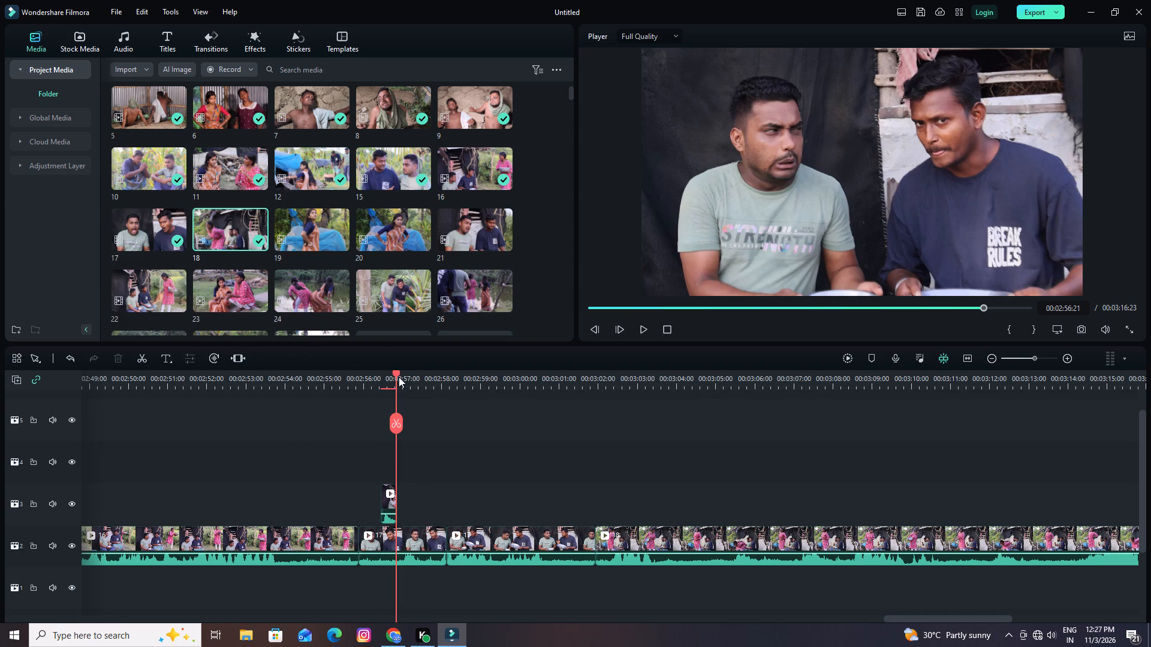
Play back the shortened reaction insert and the two men's exchange after it, up to the raised-hand gesture before clip 18.
left_click_drag(395, 371, 332, 384)
key("space")
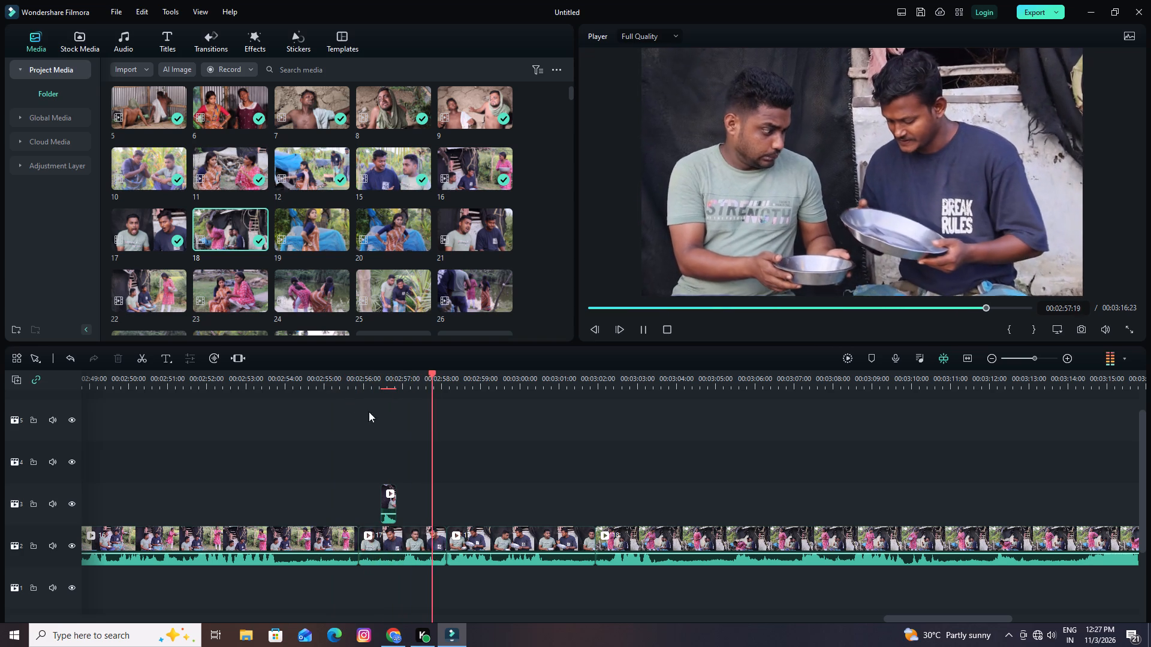
key("space")
left_click_drag(445, 373, 362, 384)
key("space")
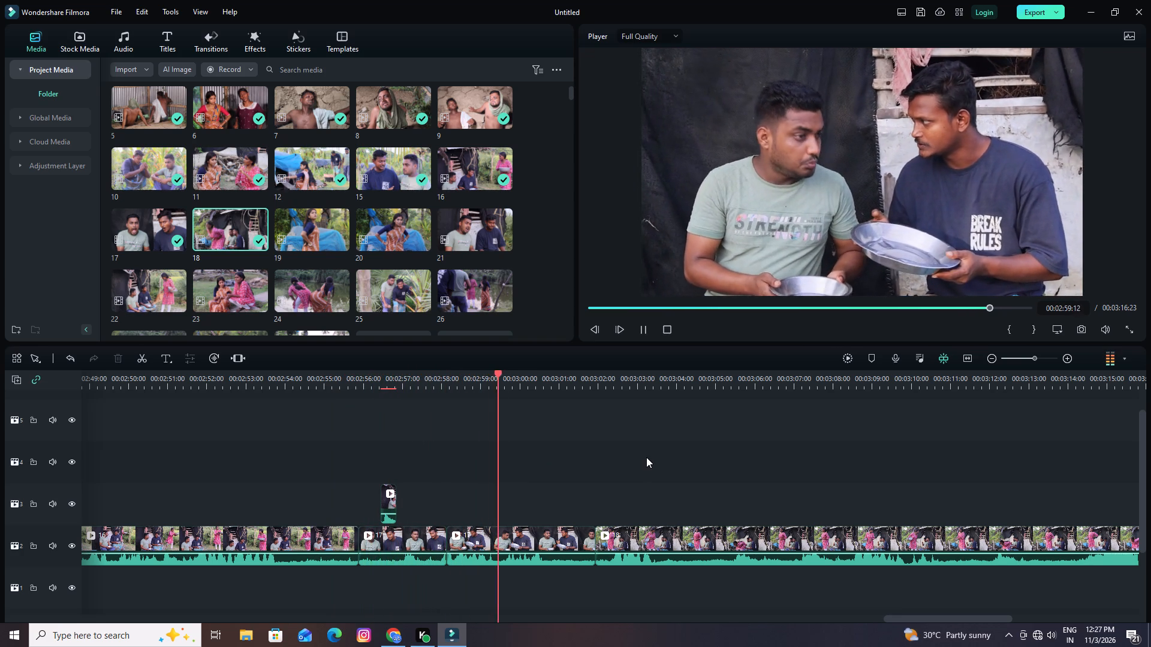
key("space")
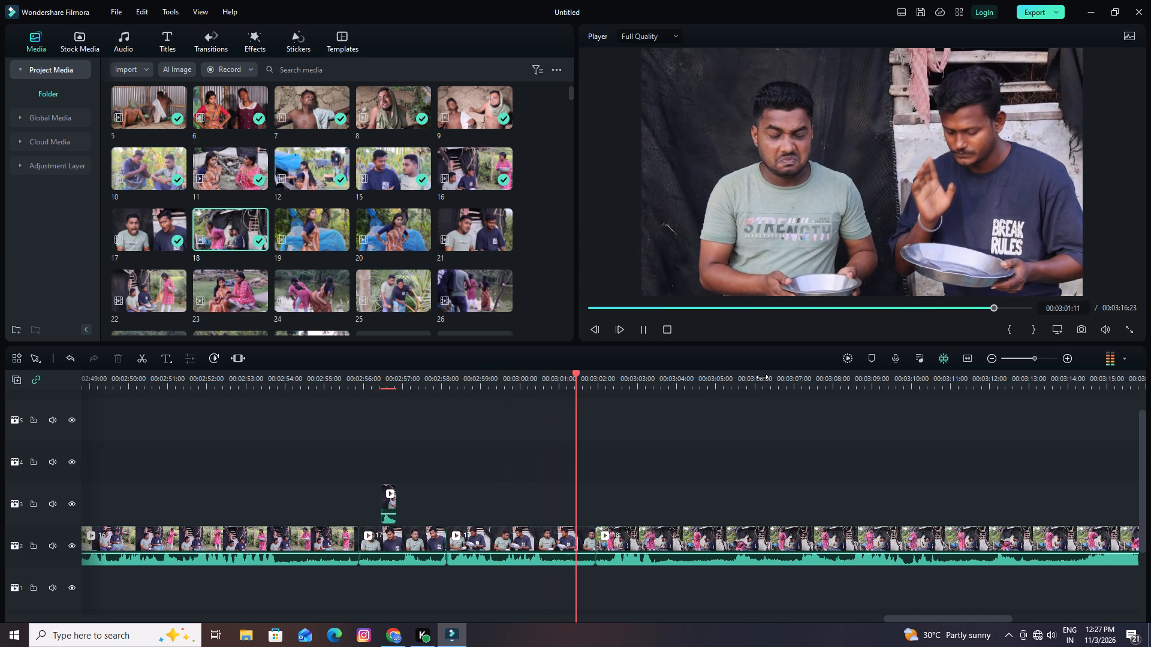
left_click_drag(578, 373, 289, 410)
key("space")
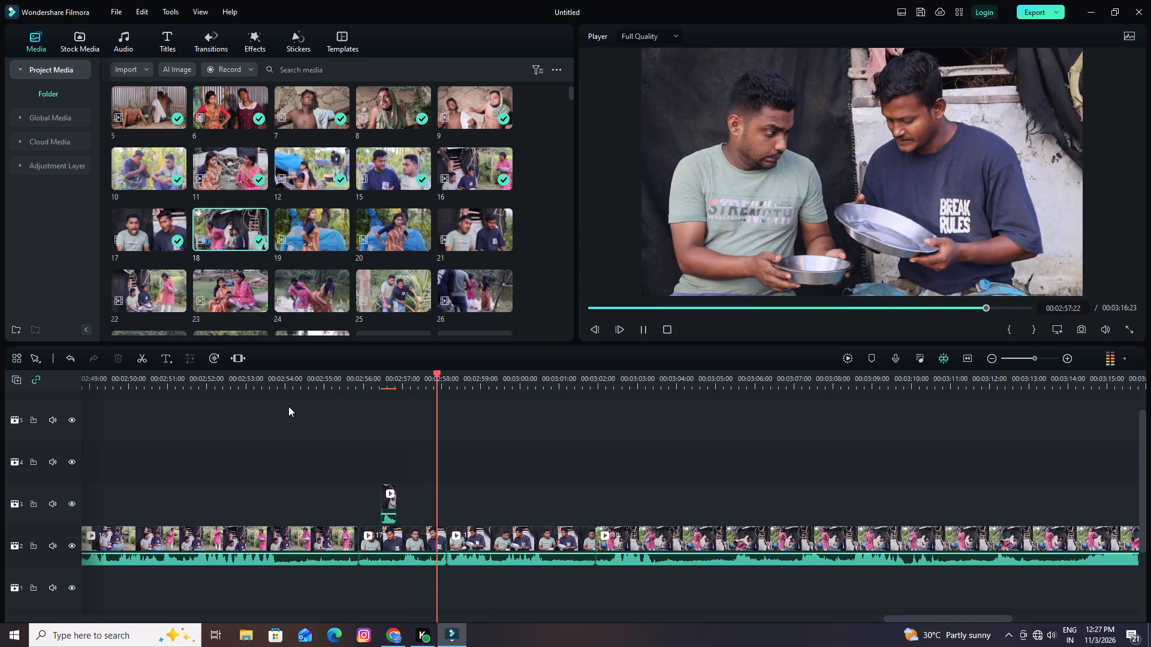
key("space")
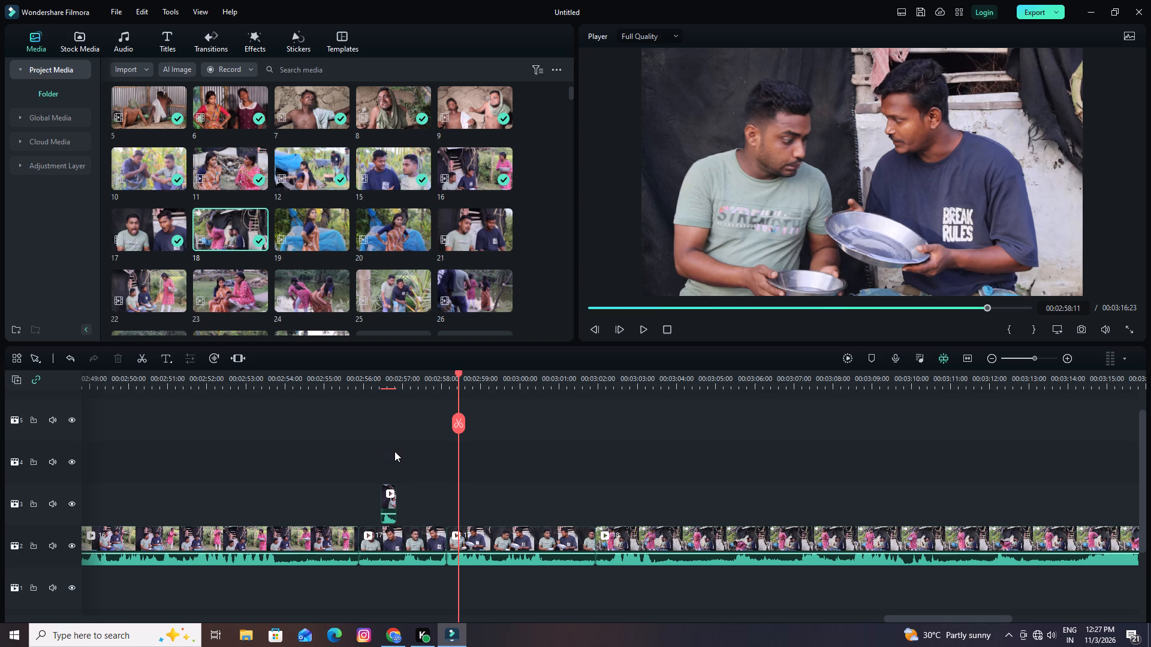
key("space")
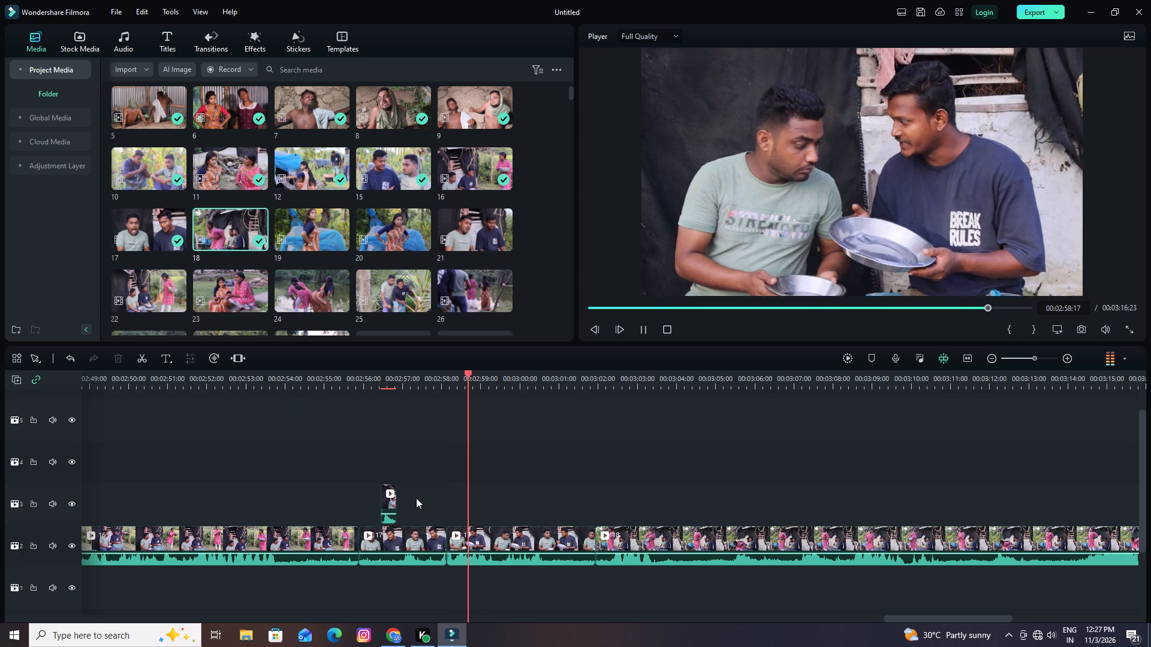
key("space")
key("space")
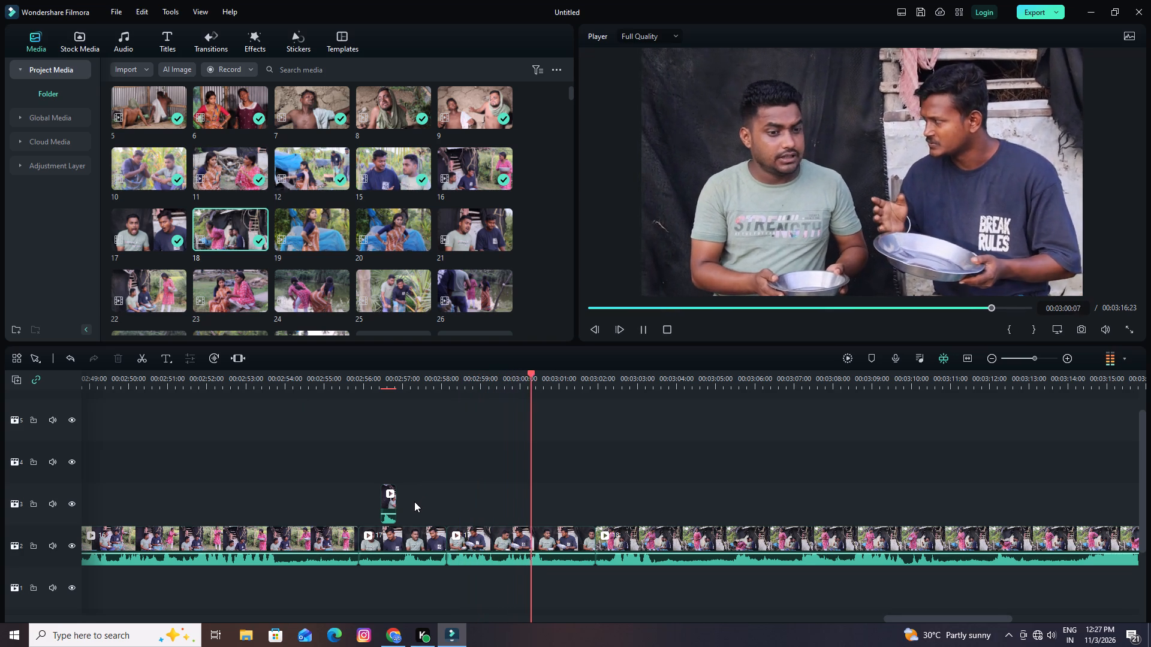
key("space")
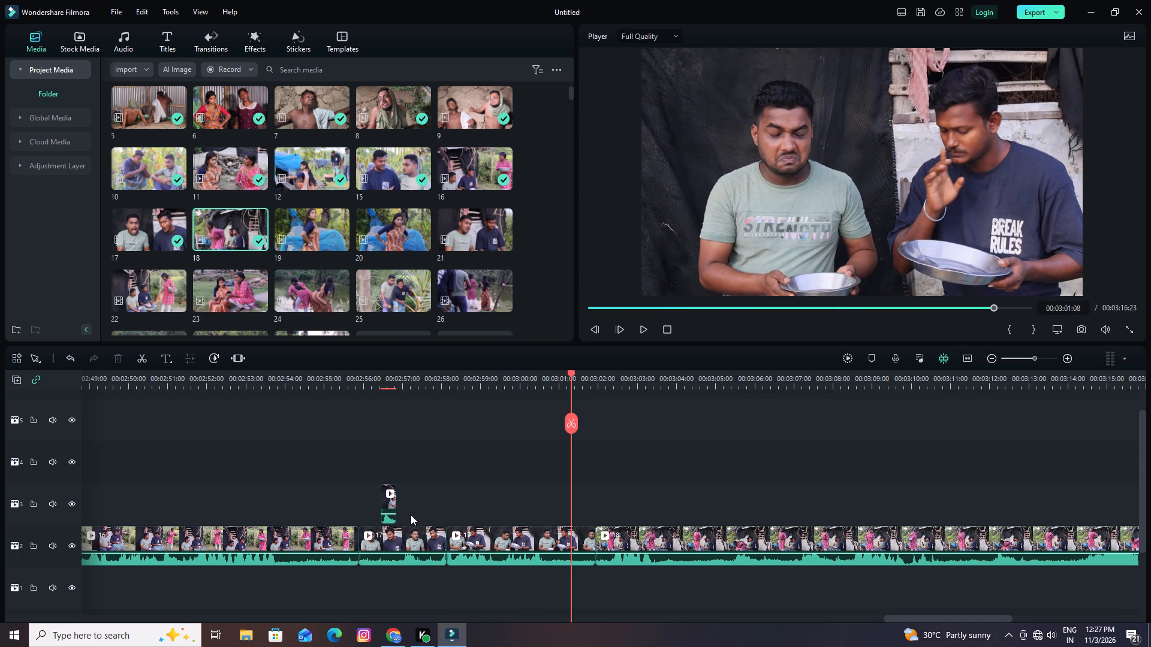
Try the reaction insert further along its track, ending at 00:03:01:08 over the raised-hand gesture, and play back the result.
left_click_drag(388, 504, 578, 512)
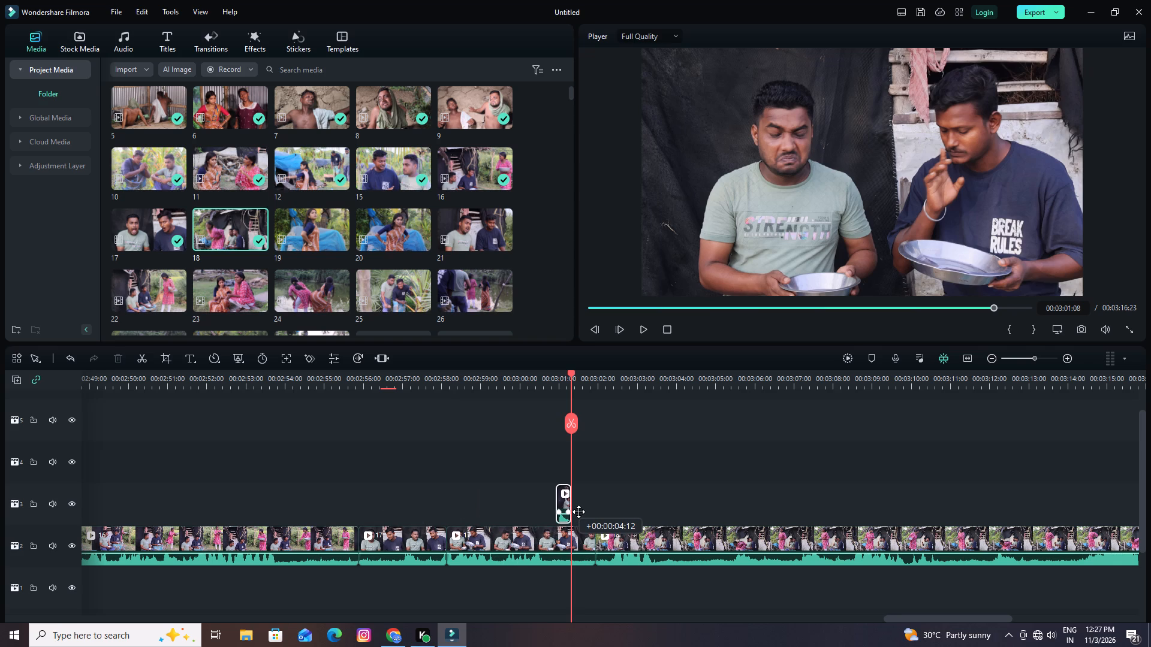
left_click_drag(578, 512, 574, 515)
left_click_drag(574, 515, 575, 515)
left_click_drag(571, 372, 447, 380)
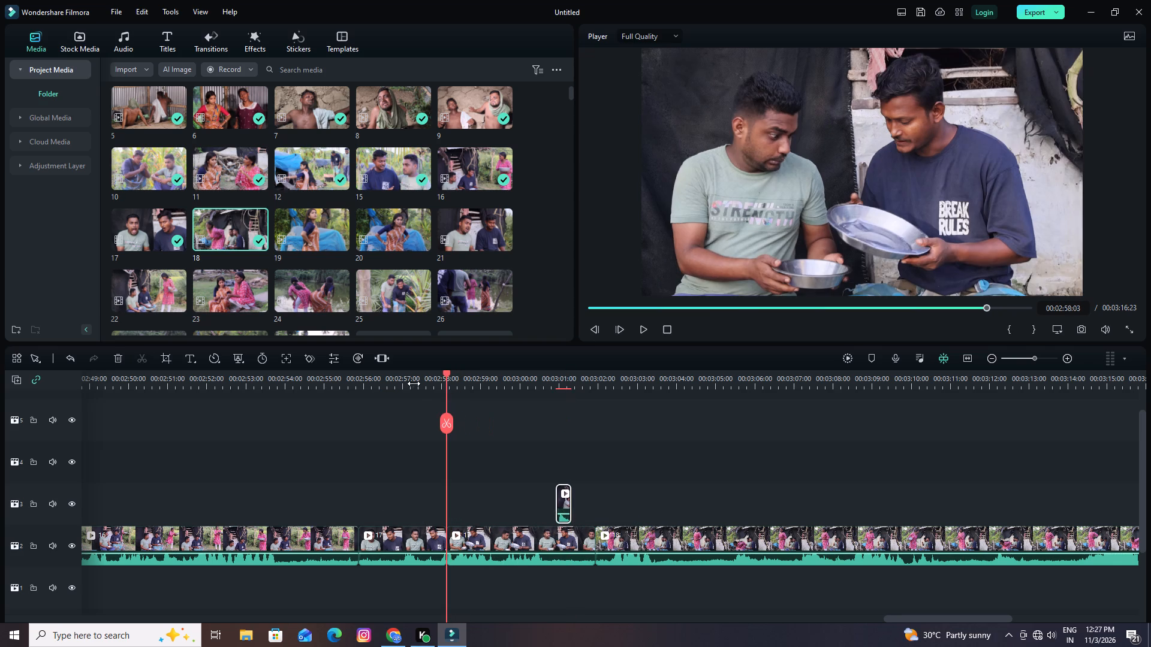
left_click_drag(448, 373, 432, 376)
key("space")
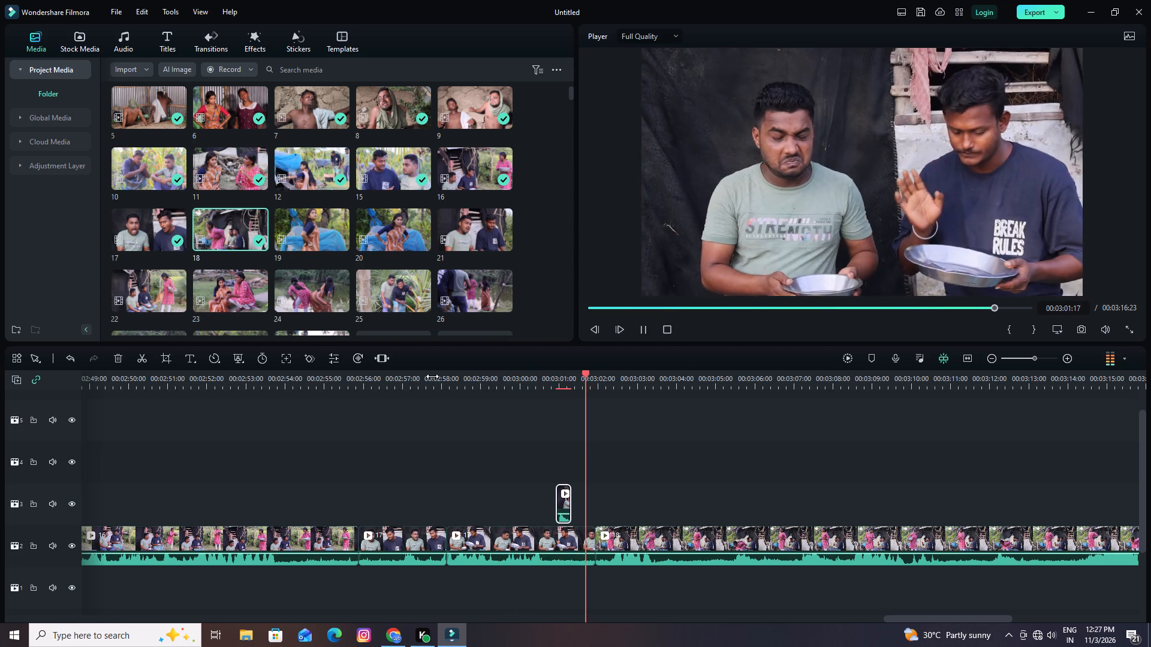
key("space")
Move the reaction insert back over the shouting in clip 17 so that it starts at 00:02:56:10.
left_click_drag(564, 498, 541, 503)
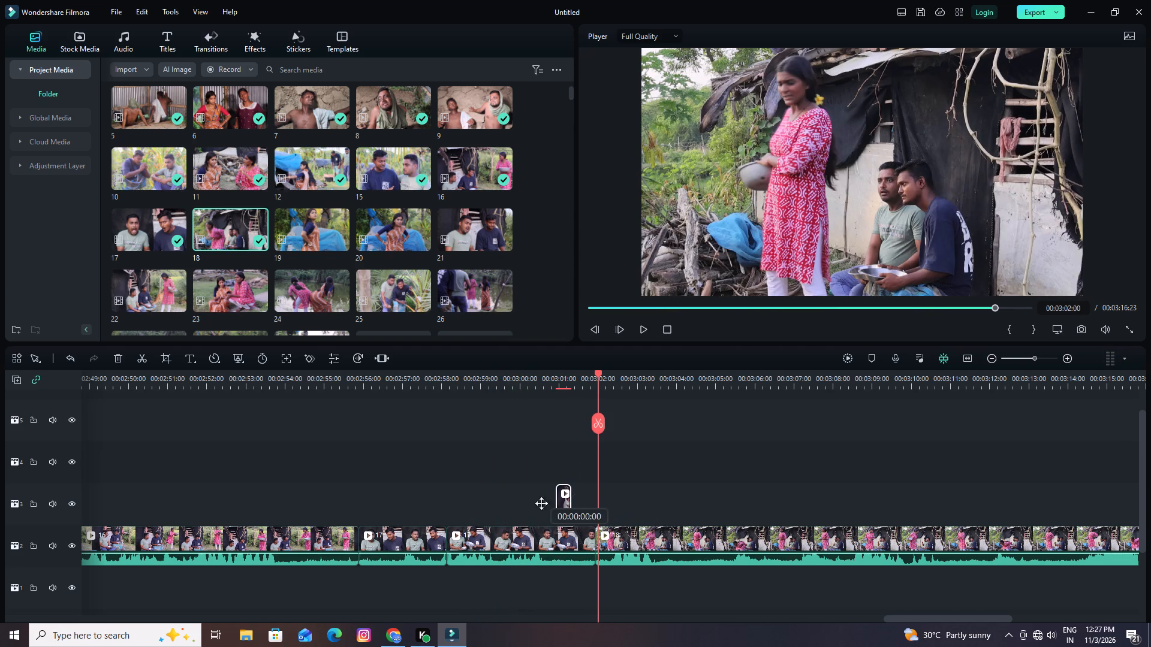
left_click_drag(541, 503, 394, 510)
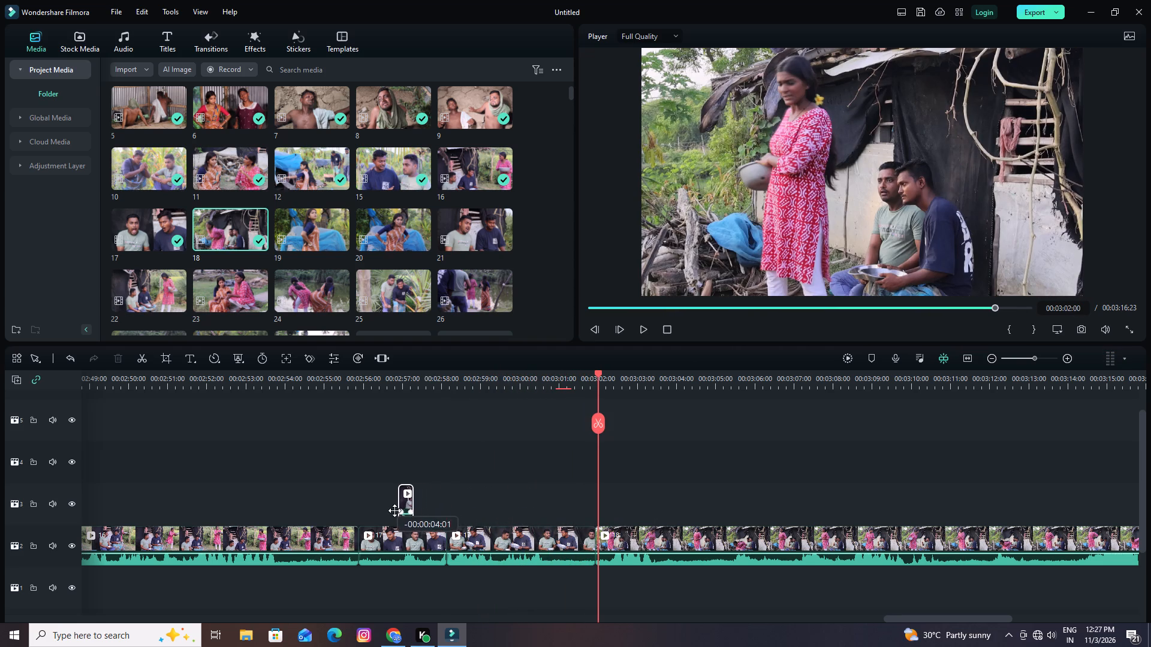
left_click_drag(394, 510, 460, 519)
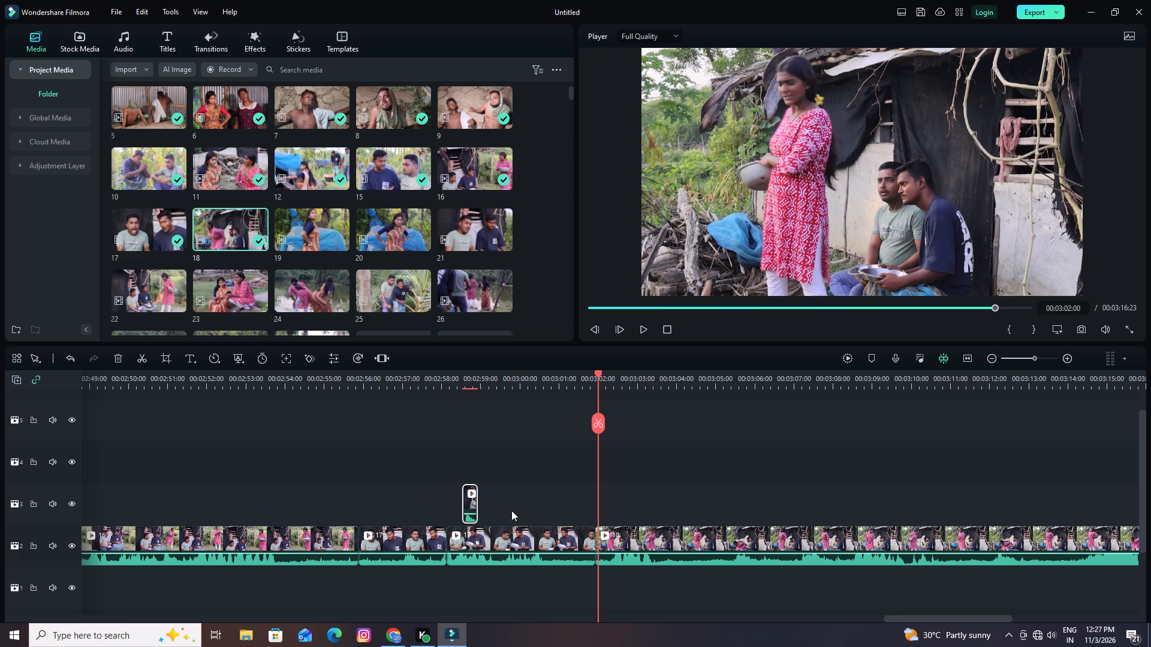
left_click_drag(599, 372, 378, 397)
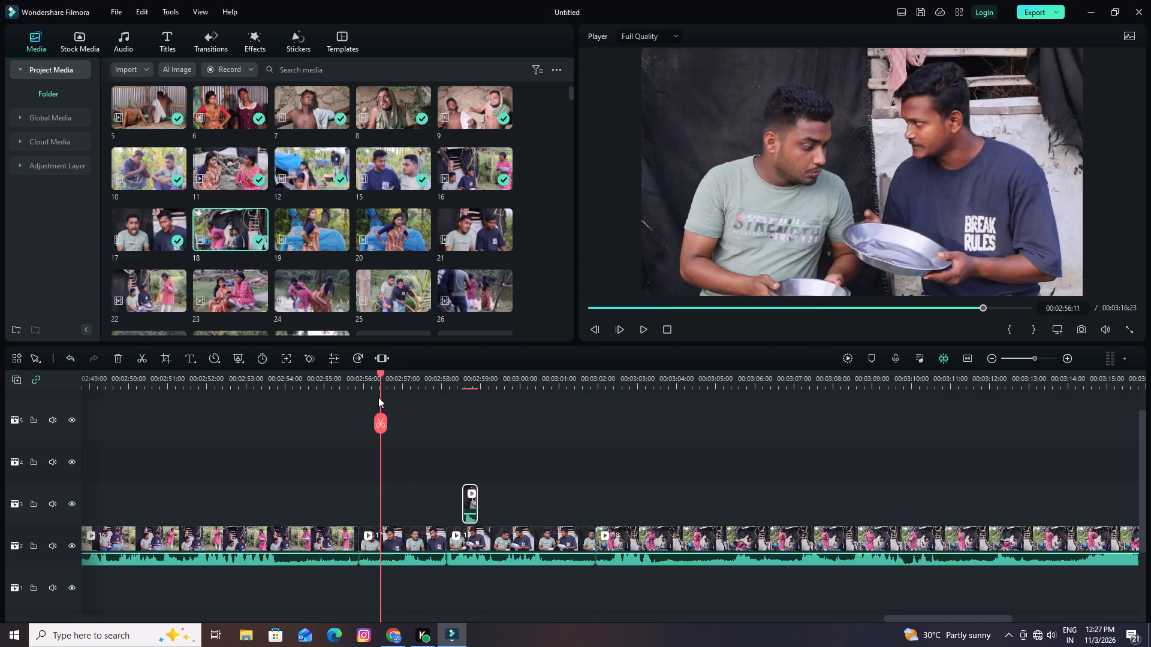
left_click_drag(378, 397, 372, 402)
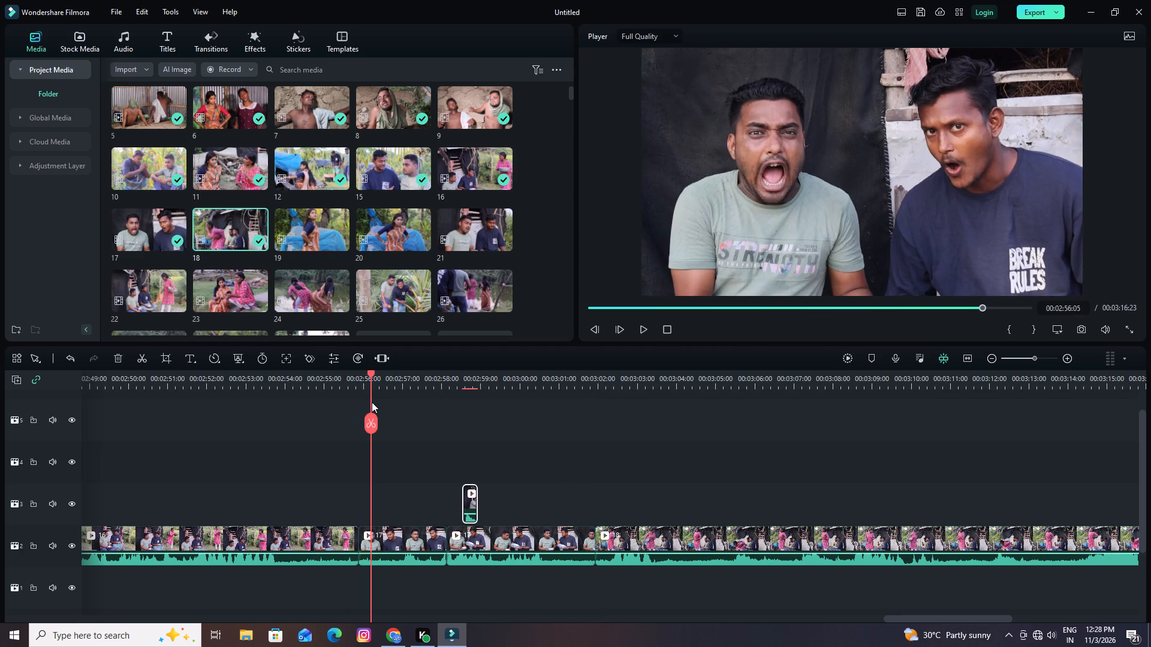
left_click_drag(372, 402, 378, 403)
left_click_drag(469, 504, 439, 504)
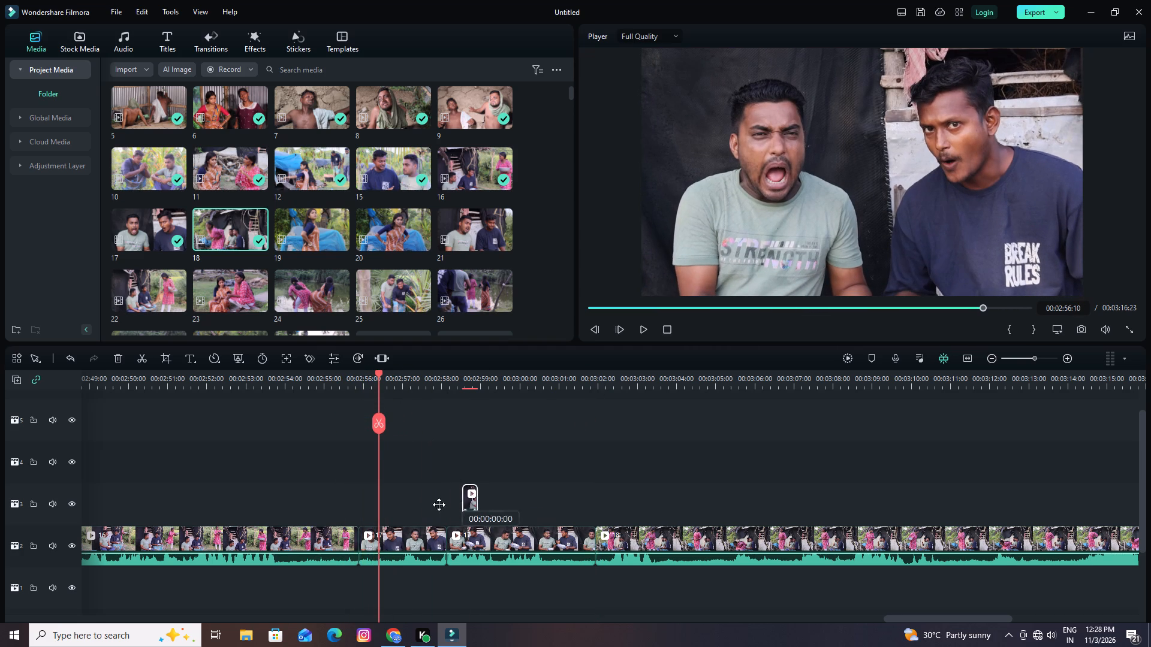
left_click_drag(439, 504, 384, 518)
Play back the repositioned reaction insert several times, from the end of the preceding clip through the shouting in clip 17.
key("space")
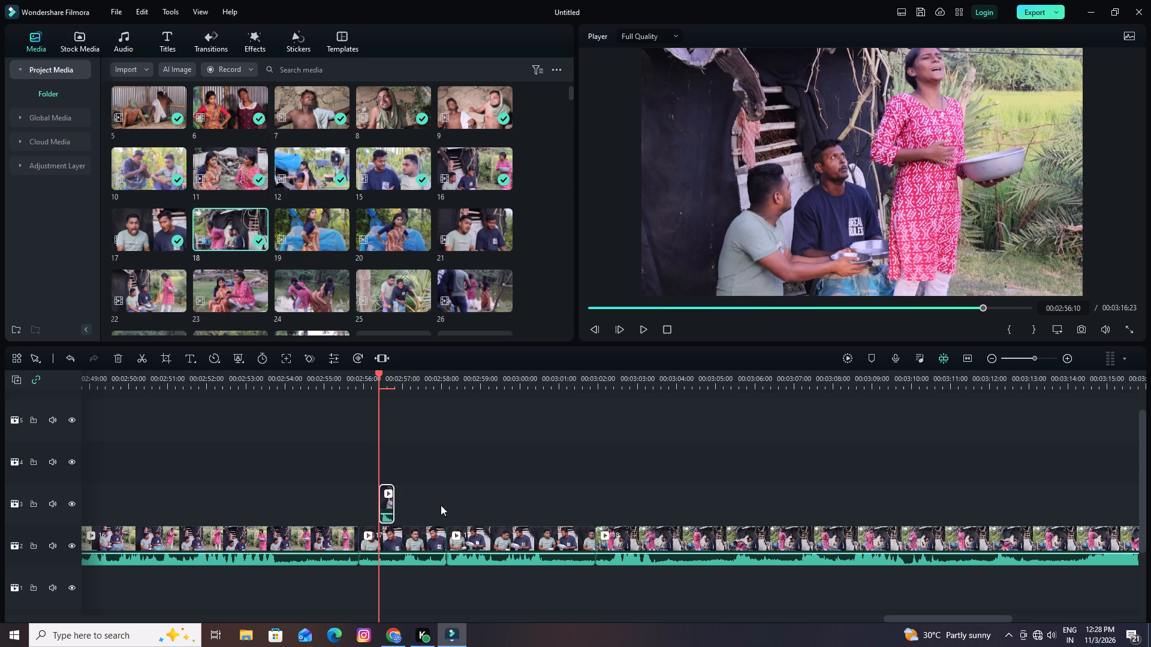
key("space")
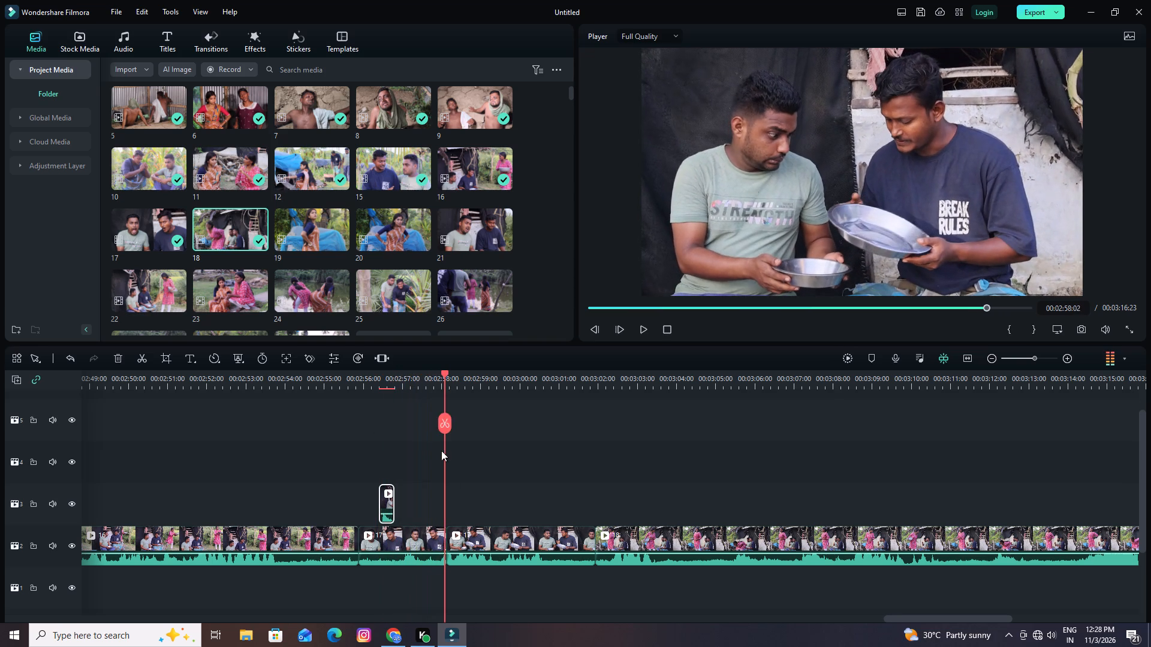
left_click_drag(444, 374, 322, 392)
key("space")
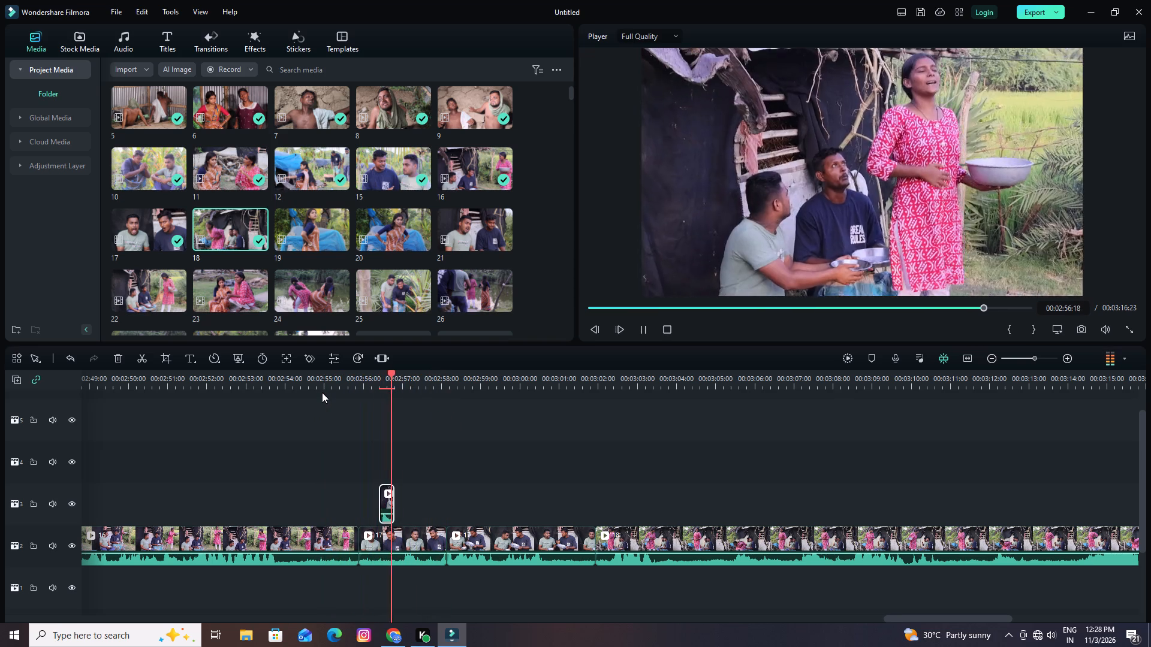
key("space")
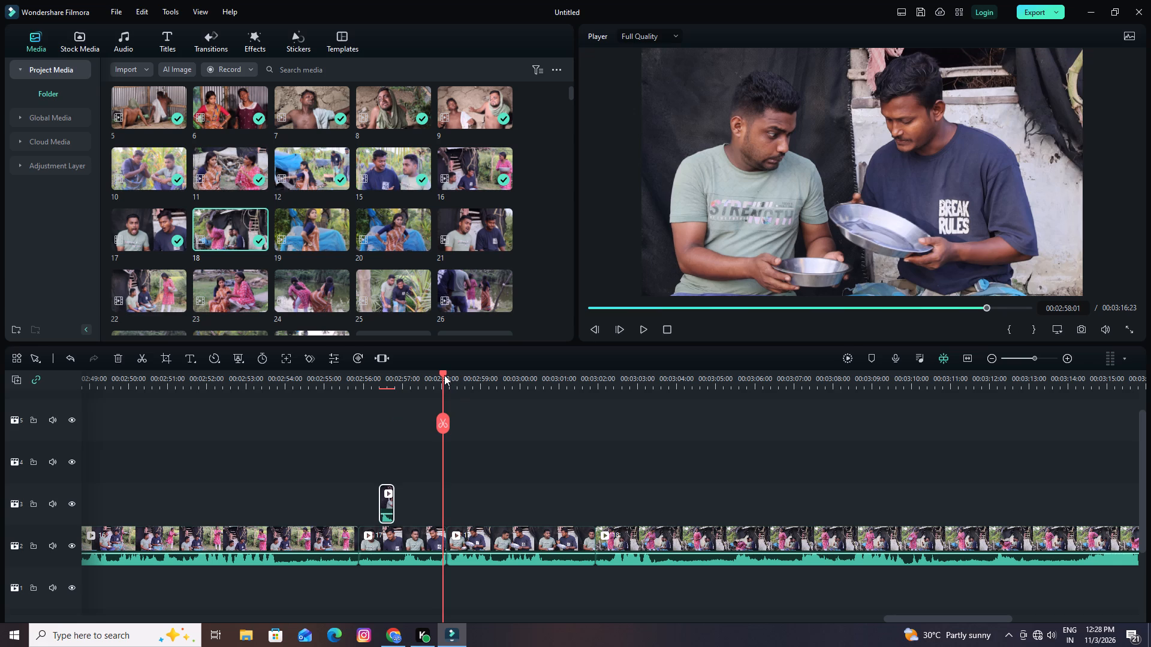
left_click_drag(444, 374, 342, 397)
key("space")
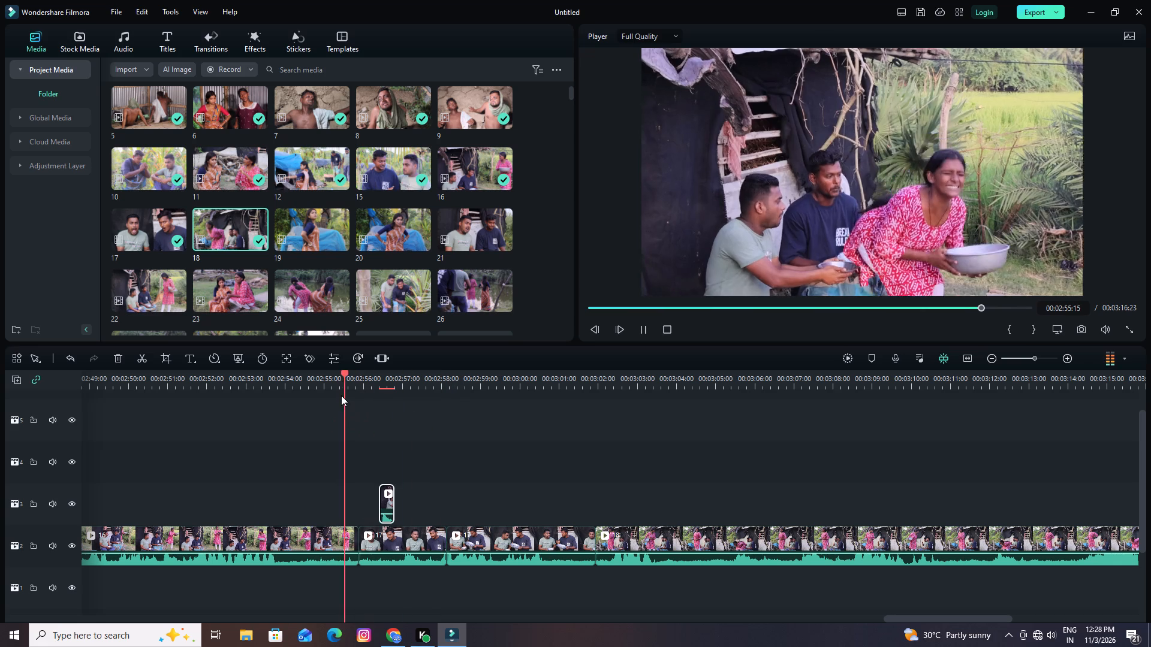
key("space")
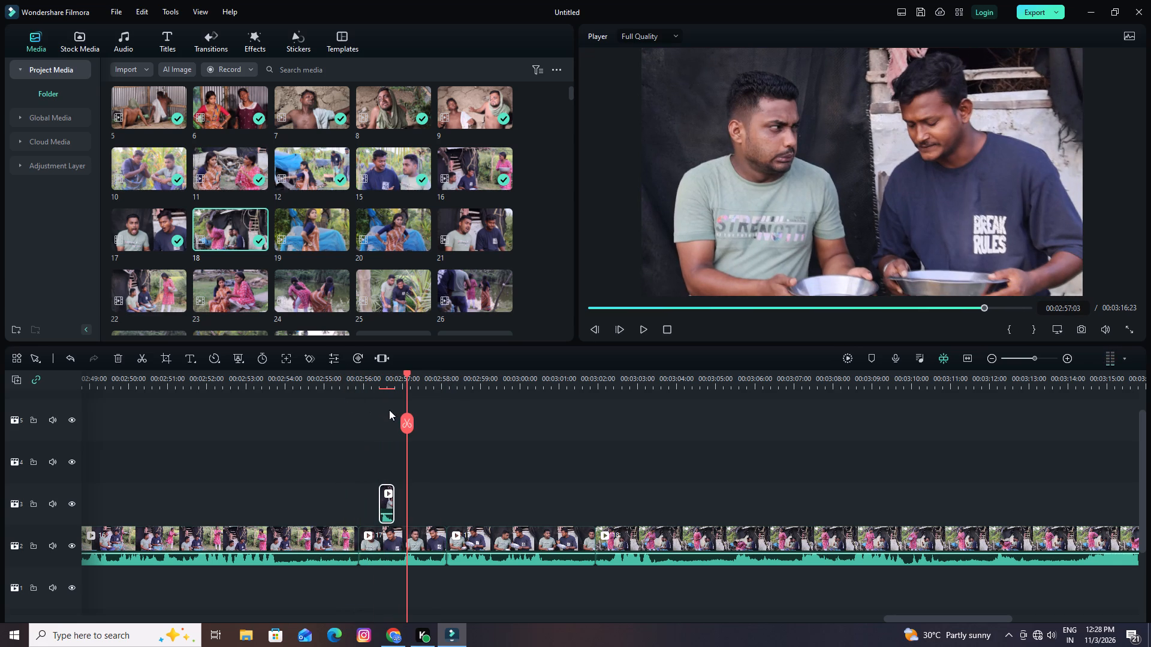
Scrub back and forth over the reaction insert and the clip 17 frames around it to examine both cut points.
left_click_drag(407, 376, 402, 380)
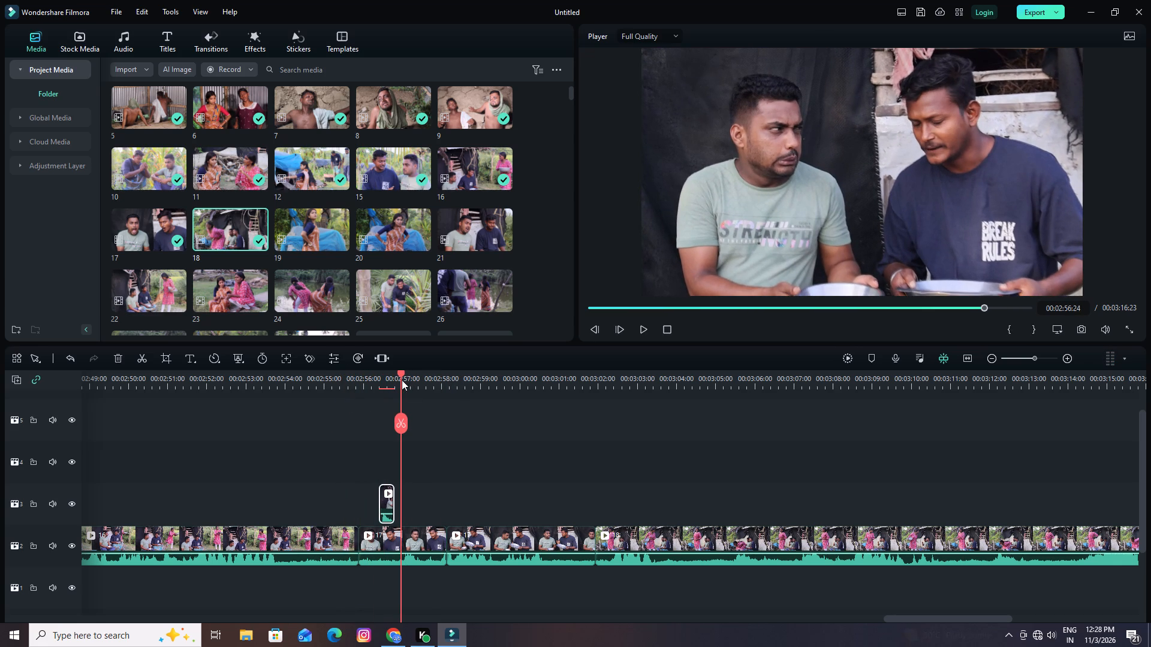
left_click_drag(402, 380, 402, 386)
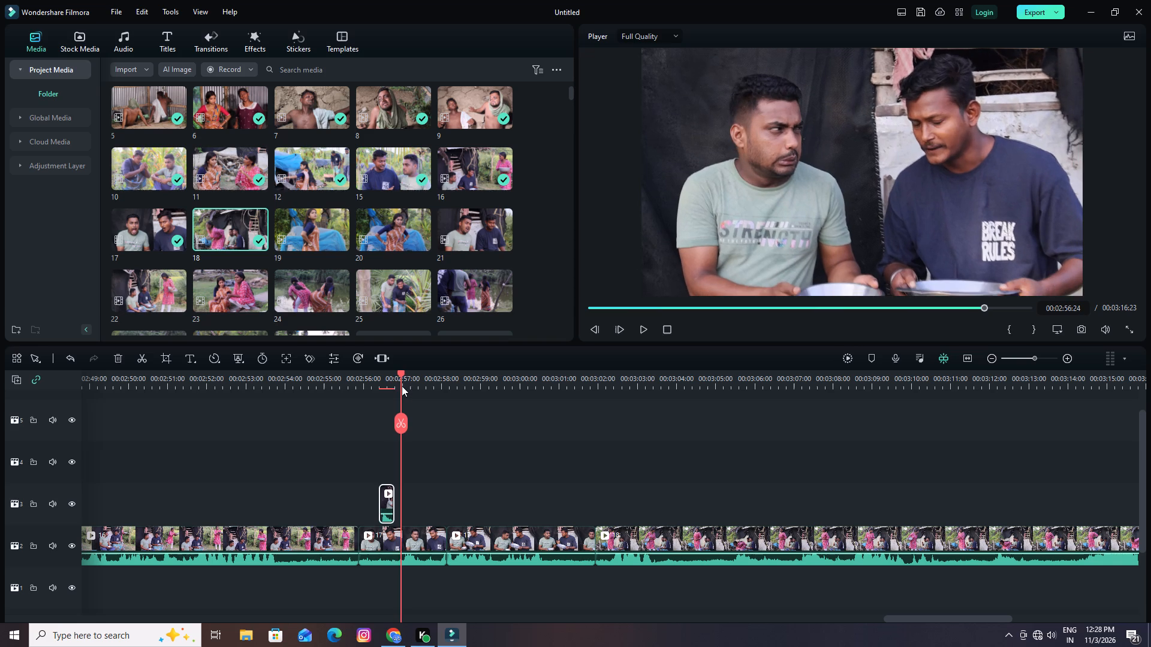
left_click_drag(402, 386, 438, 393)
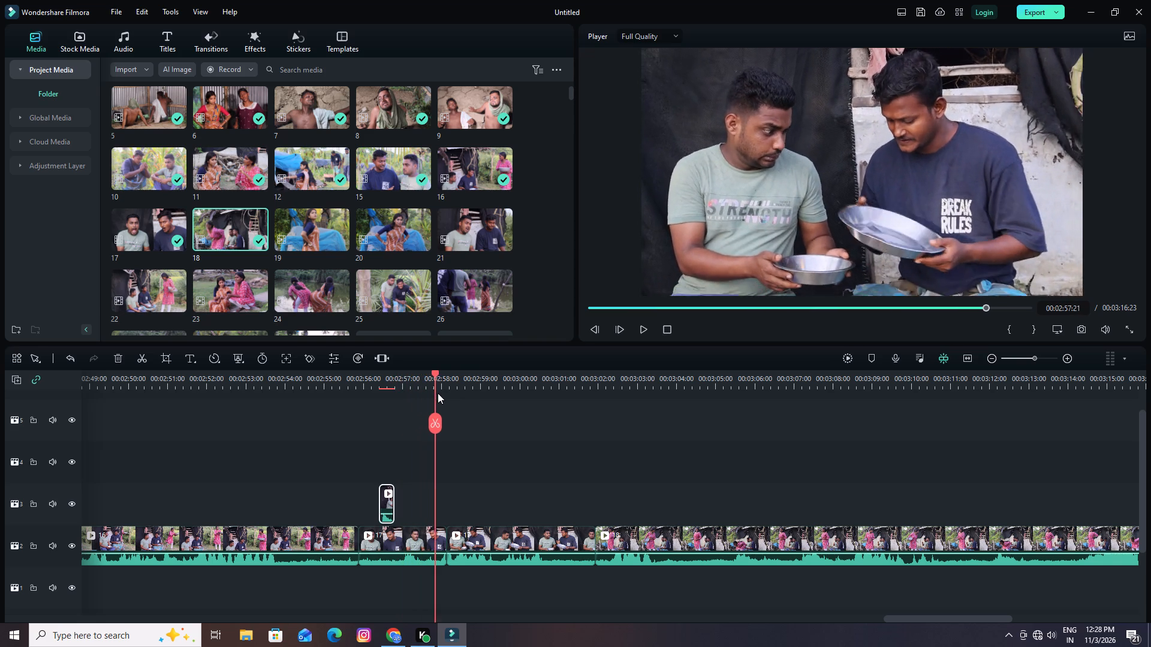
left_click_drag(438, 393, 385, 403)
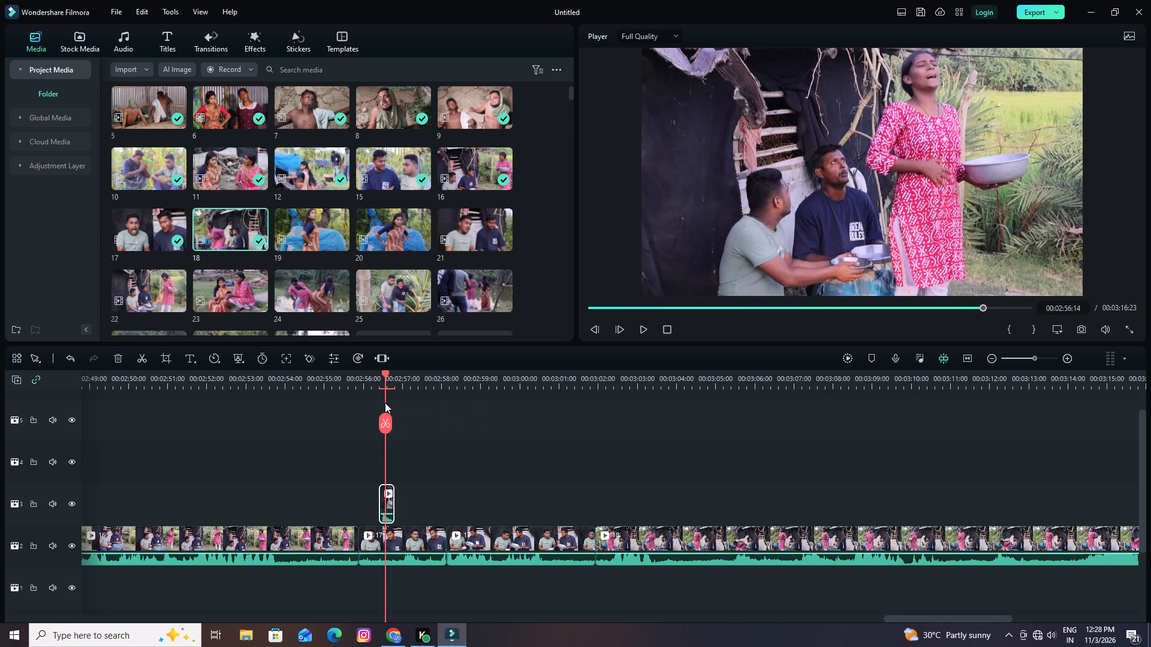
left_click_drag(385, 403, 378, 403)
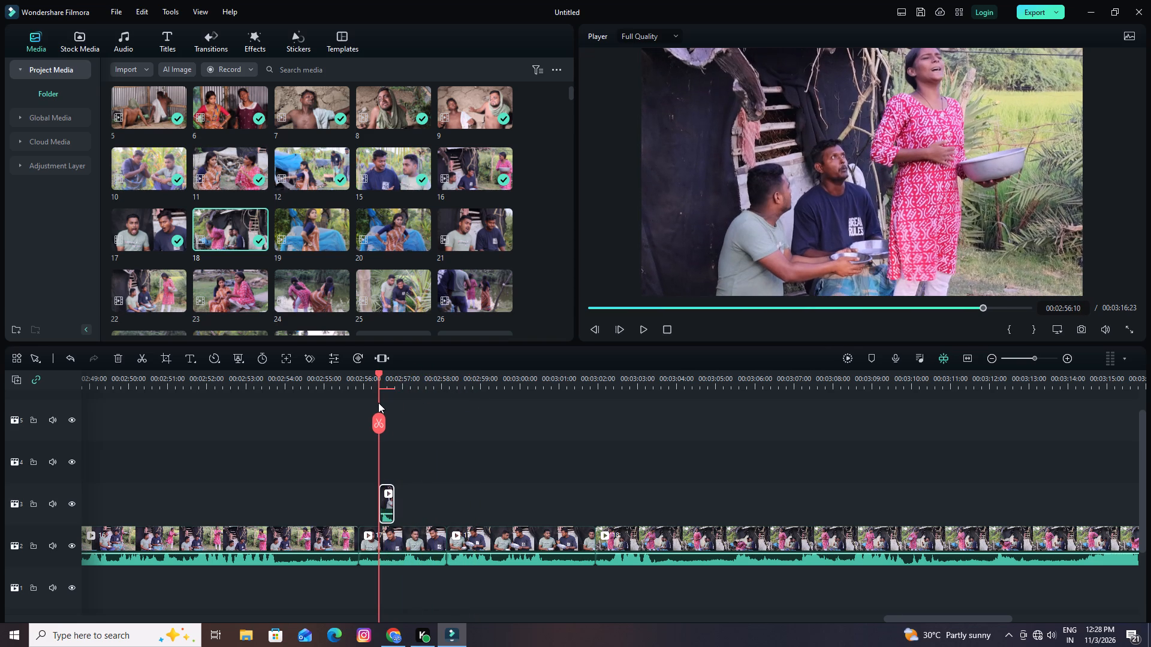
left_click_drag(378, 403, 384, 404)
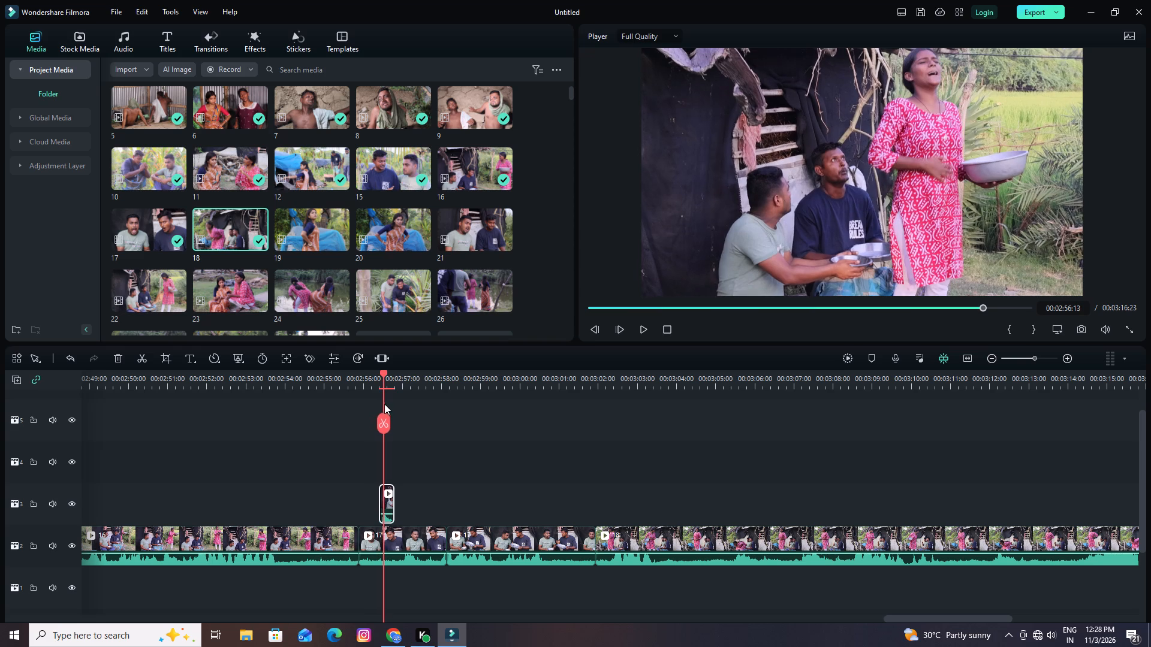
left_click_drag(384, 404, 398, 406)
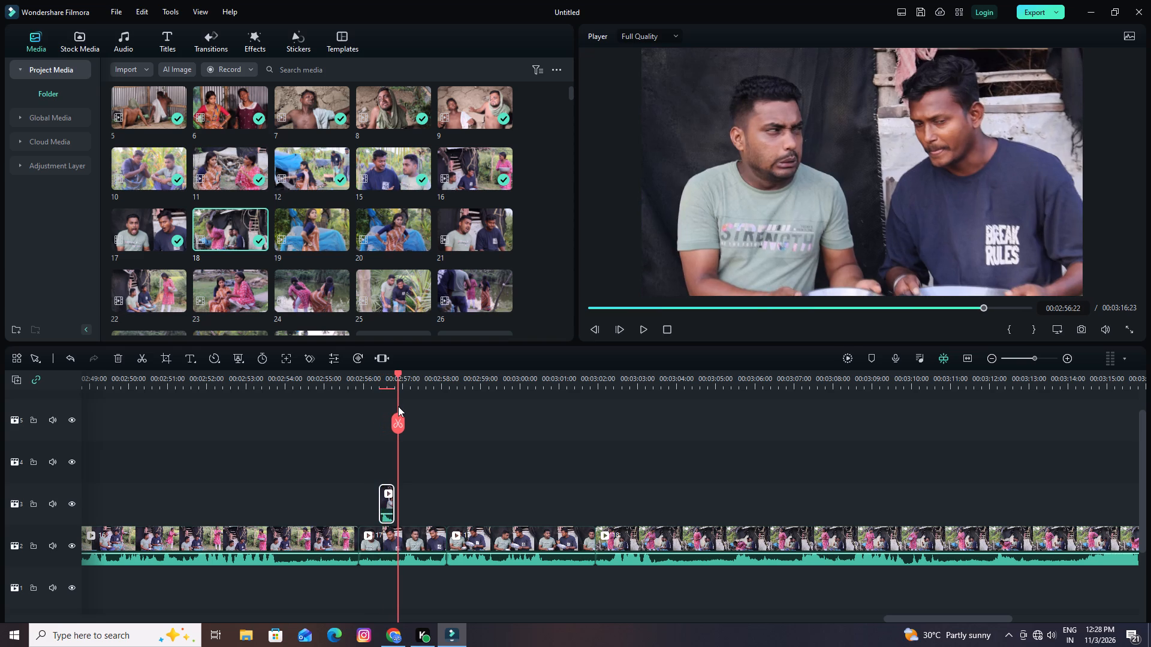
Replay the lead-in from the preceding clip into the shouting and the reaction insert to judge the cut into clip 17.
left_click_drag(398, 406, 329, 406)
key("space")
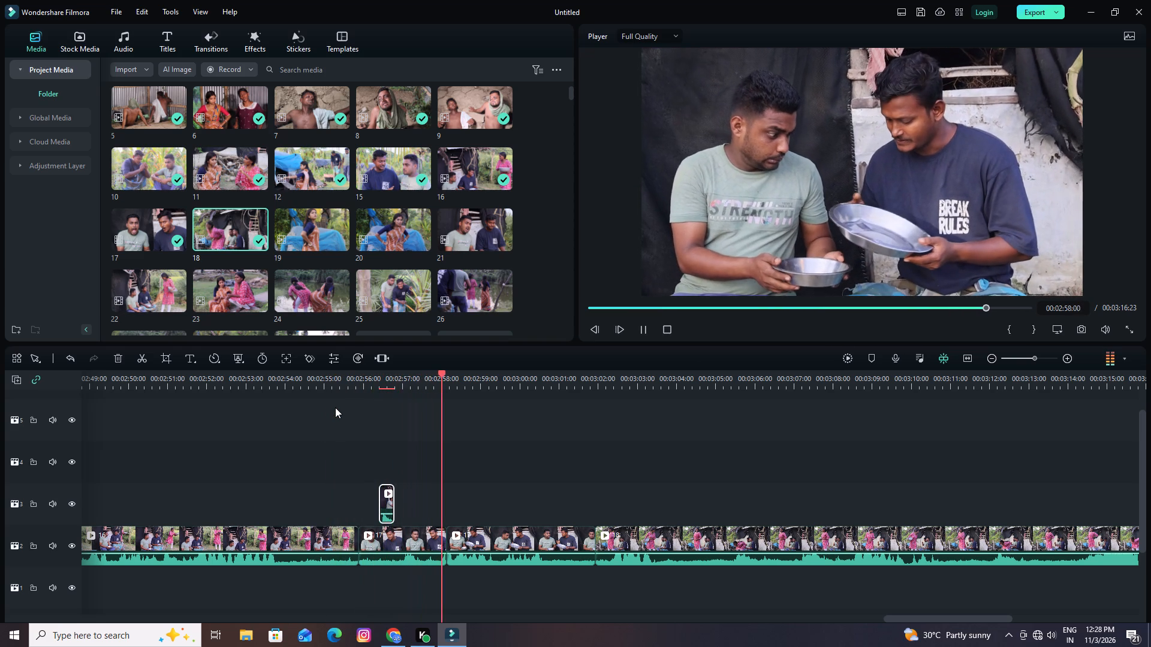
key("space")
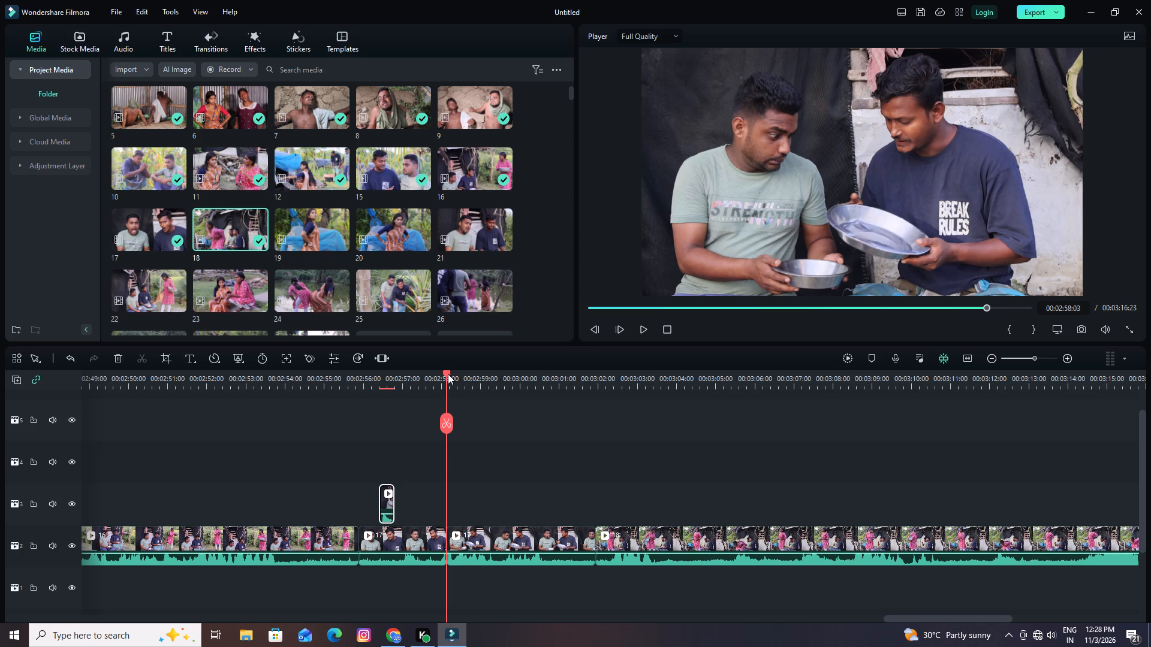
left_click_drag(448, 374, 383, 402)
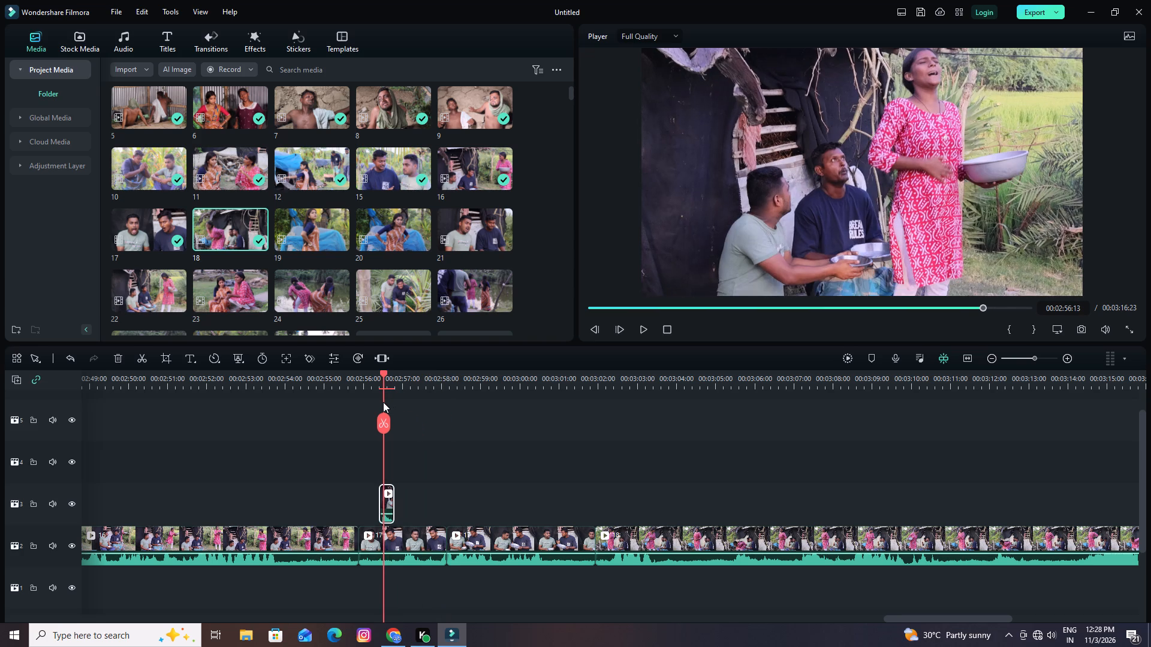
left_click_drag(383, 402, 327, 407)
key("space")
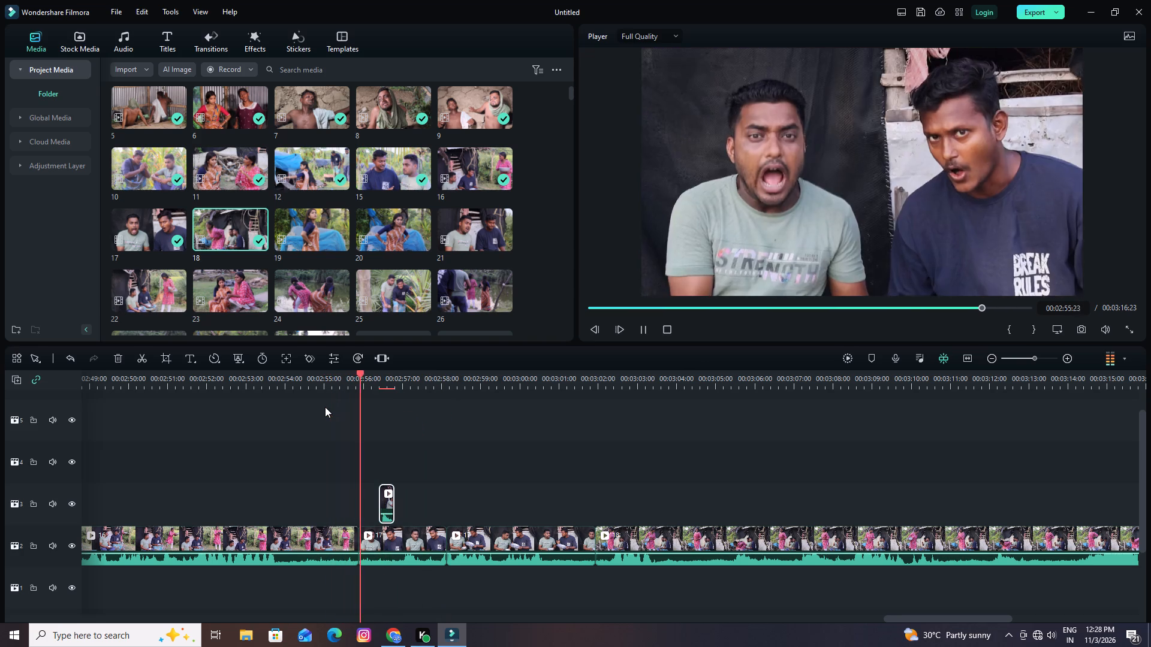
key("space")
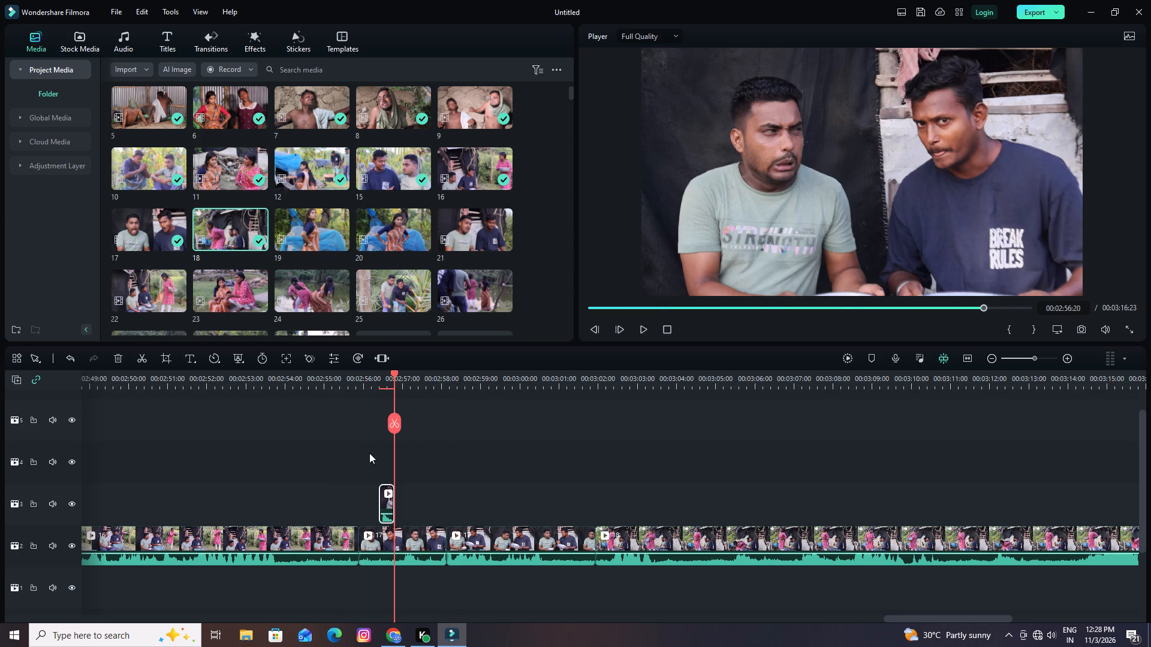
left_click_drag(393, 370, 344, 397)
key("space")
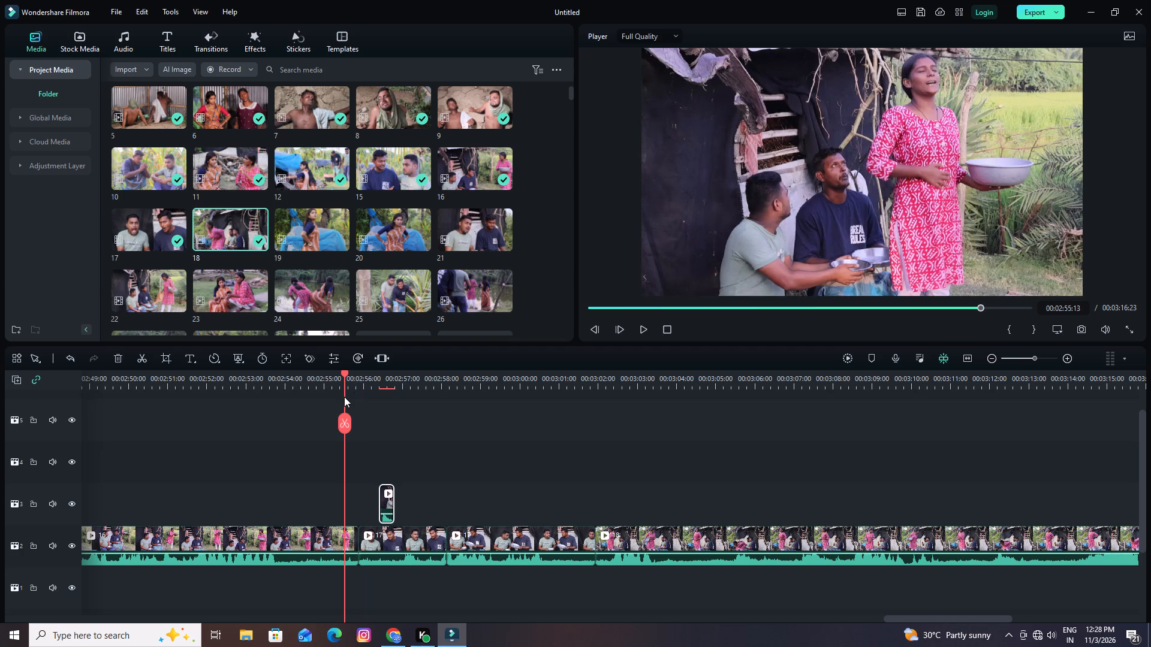
key("space")
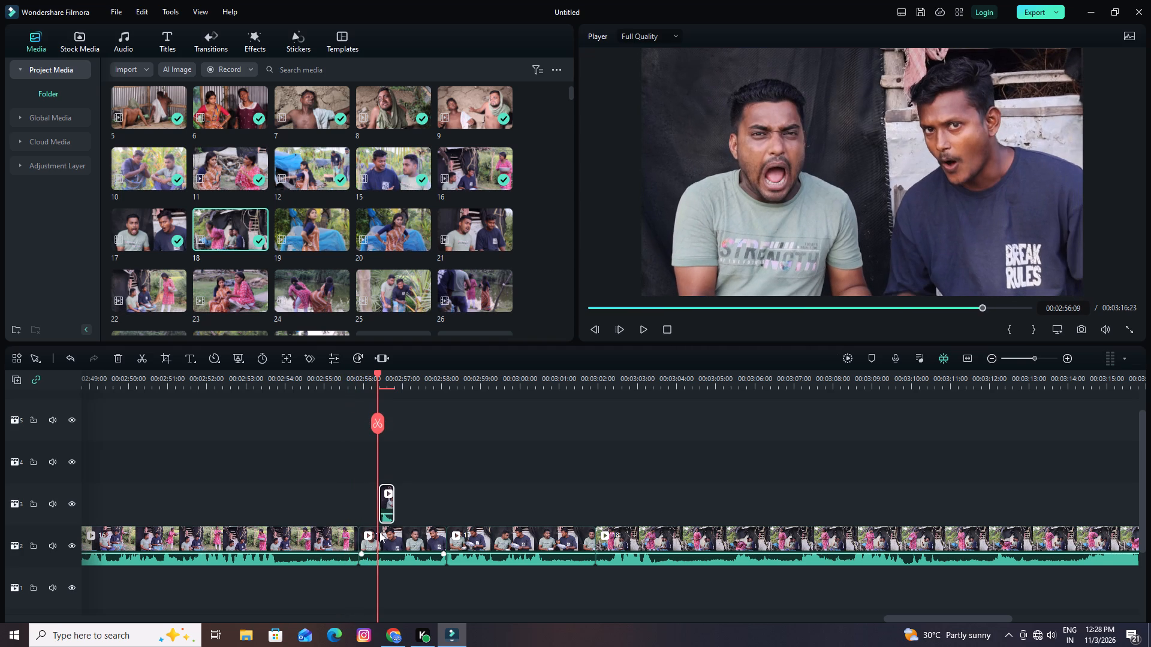
Extend the end of the clip just before clip 17 by about four frames, shifting the following clips and the reaction insert along.
left_click(357, 538)
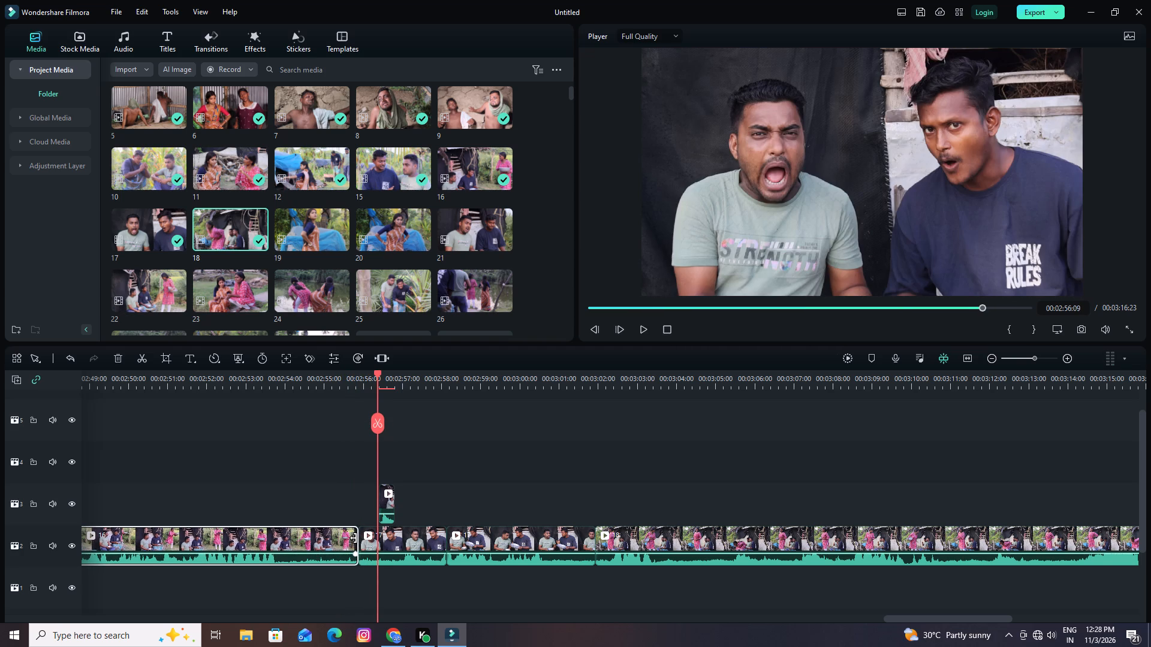
left_click(354, 486)
left_click(475, 454)
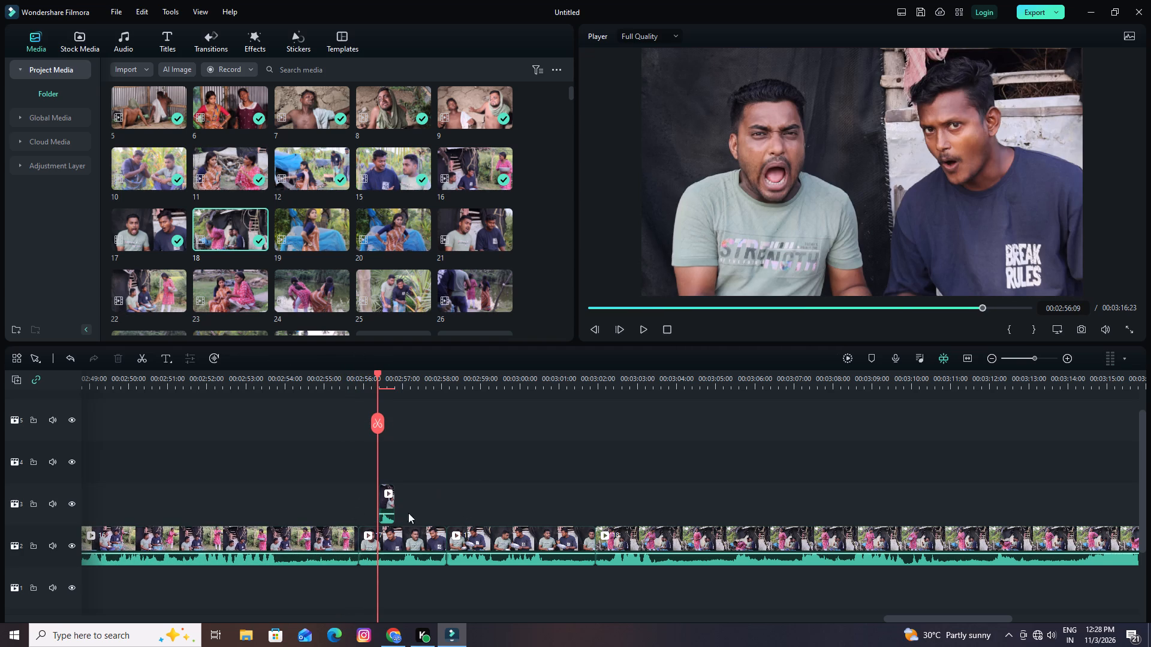
left_click(358, 537)
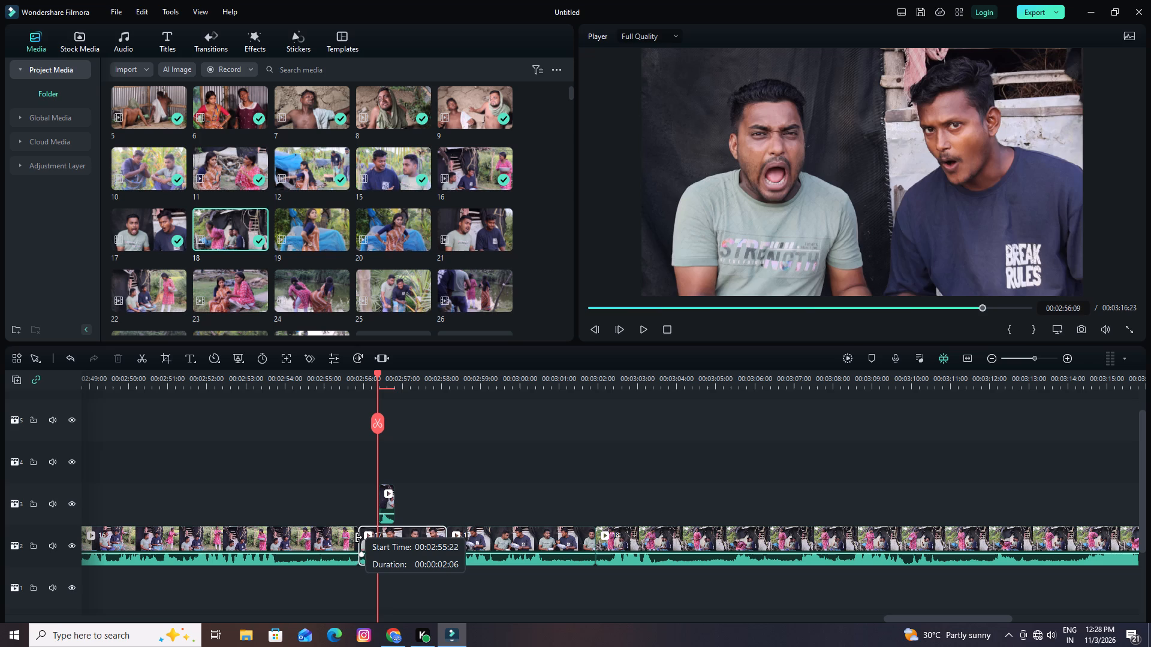
left_click_drag(357, 534, 360, 534)
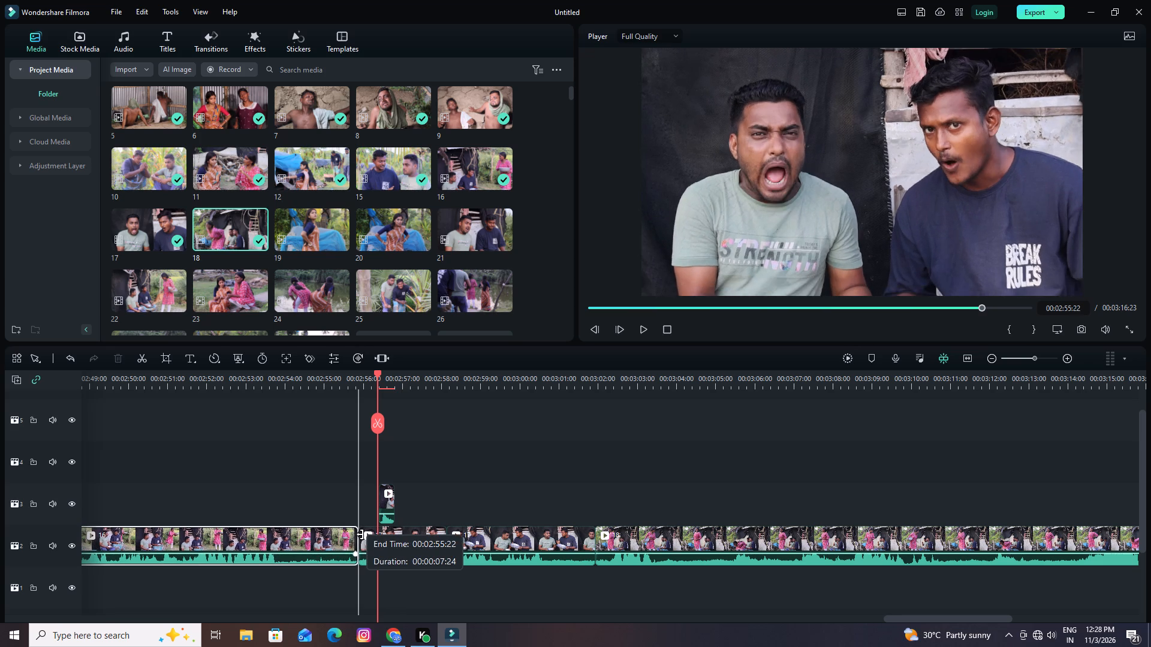
left_click_drag(360, 534, 364, 534)
Play back the extended clip's cut into clip 17 several times, checking the shouting, the reaction insert and the two men's exchange.
left_click_drag(378, 373, 375, 373)
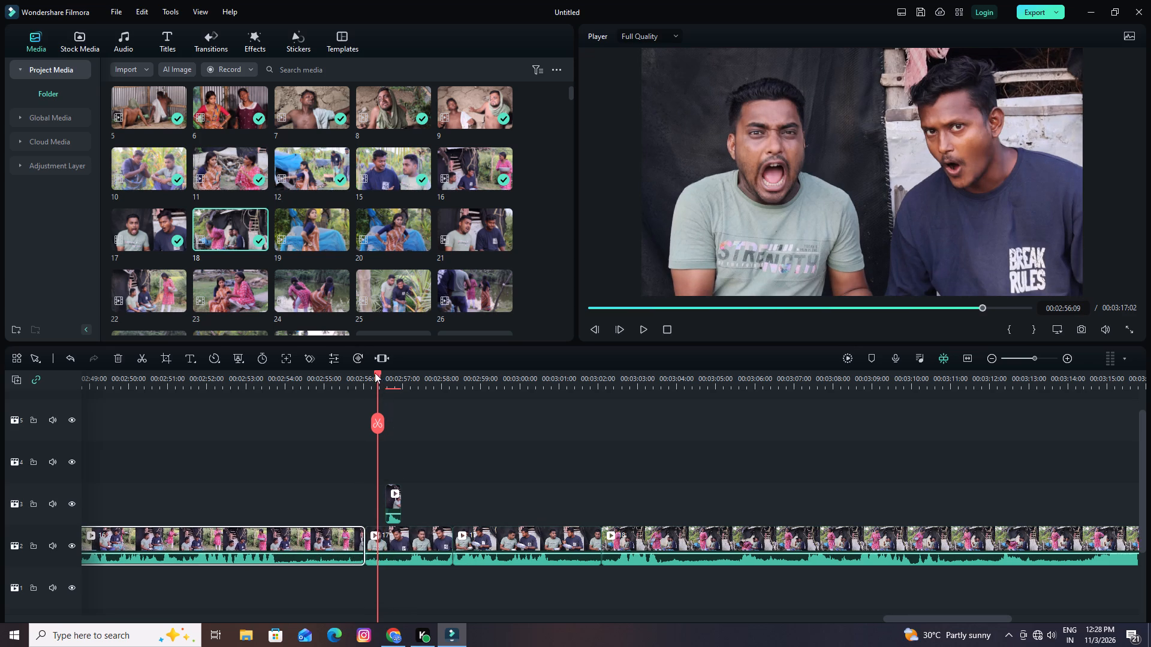
left_click_drag(375, 373, 338, 394)
key("space")
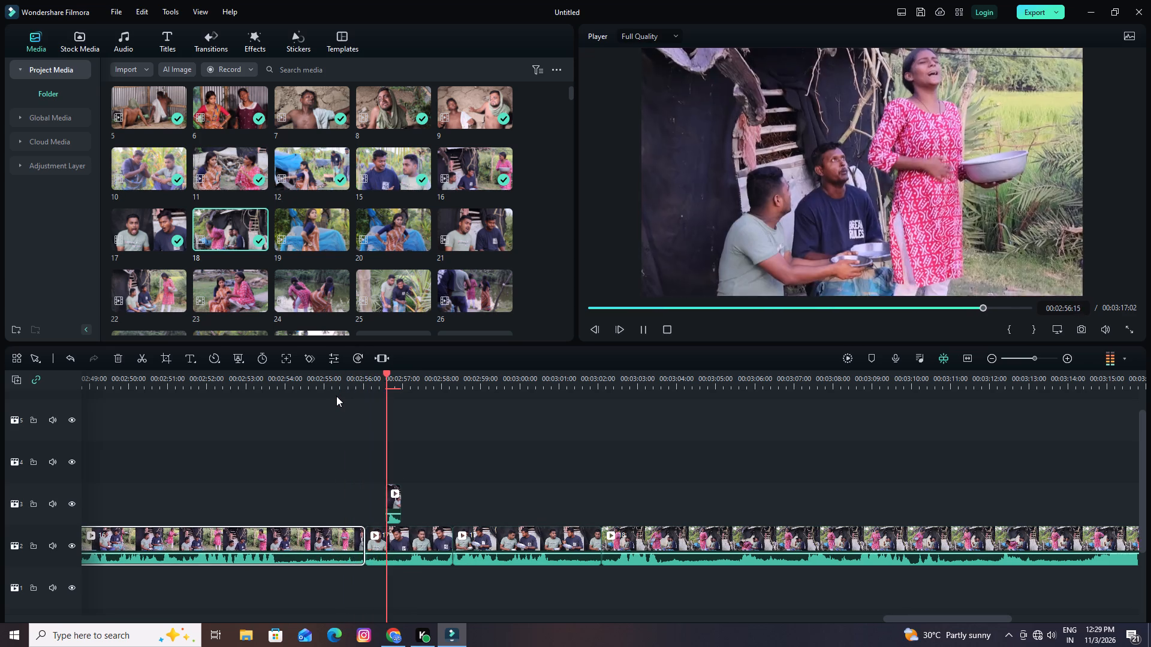
key("space")
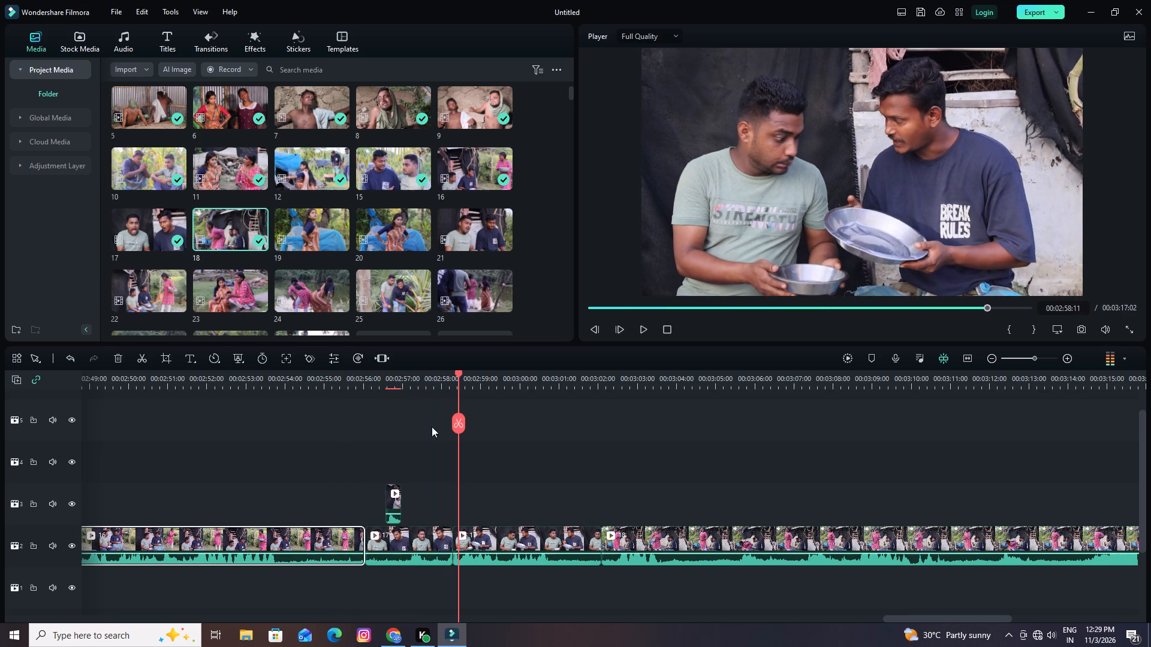
left_click_drag(459, 373, 347, 408)
key("space")
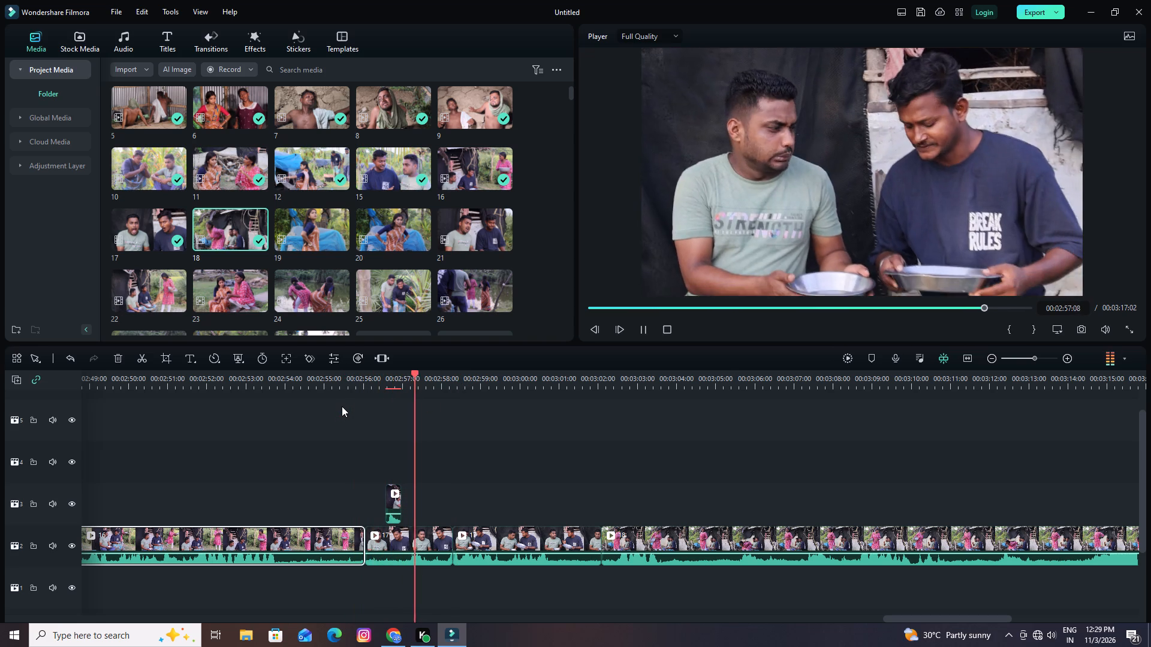
key("space")
left_click_drag(442, 374, 365, 396)
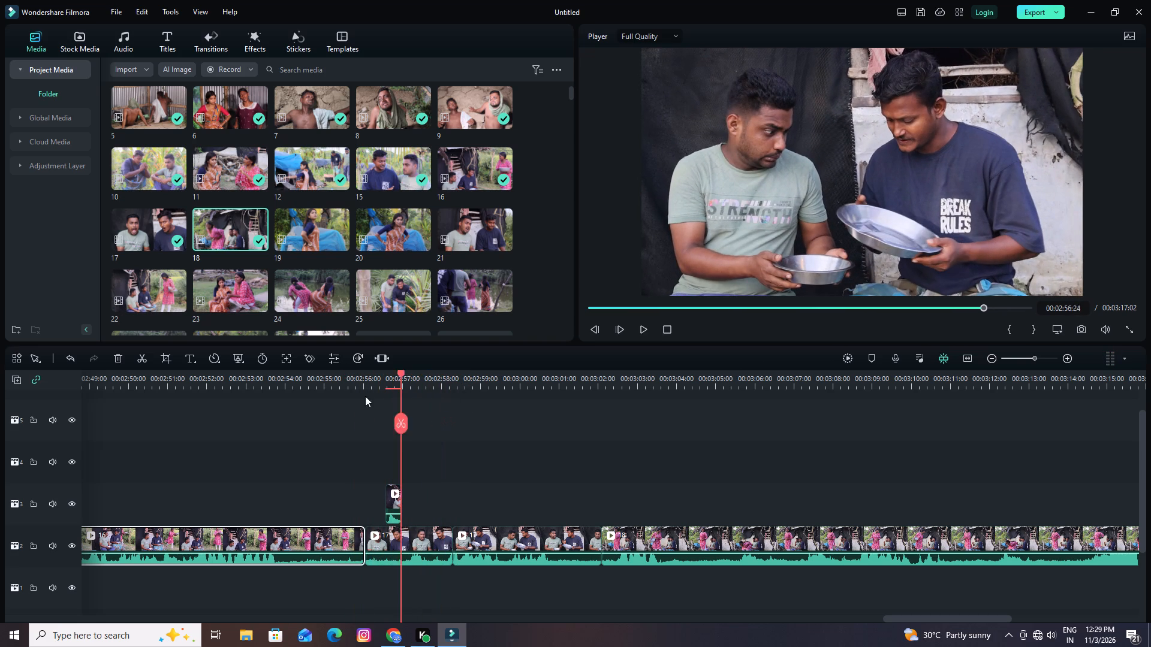
left_click_drag(365, 396, 337, 404)
key("space")
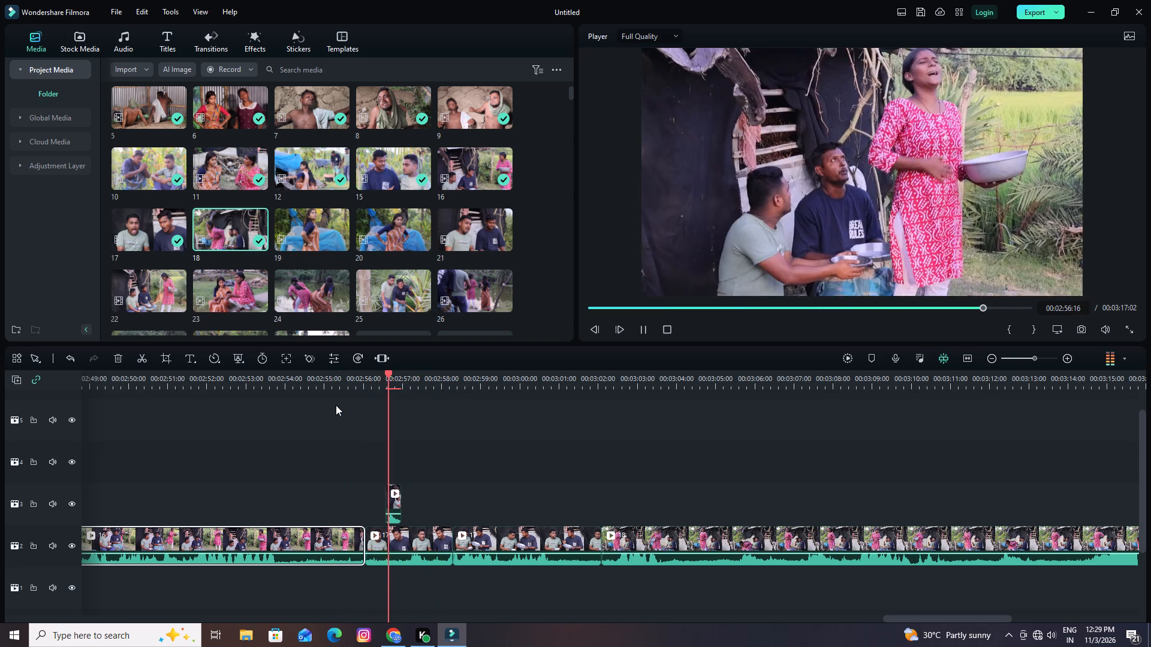
key("space")
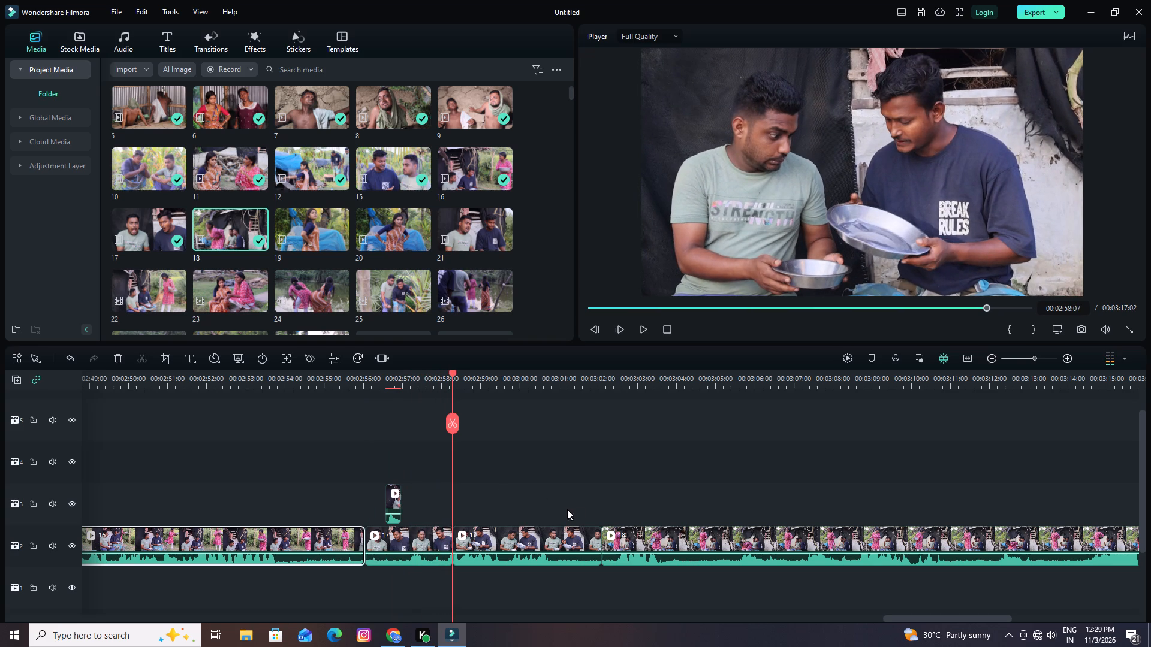
left_click_drag(450, 374, 352, 406)
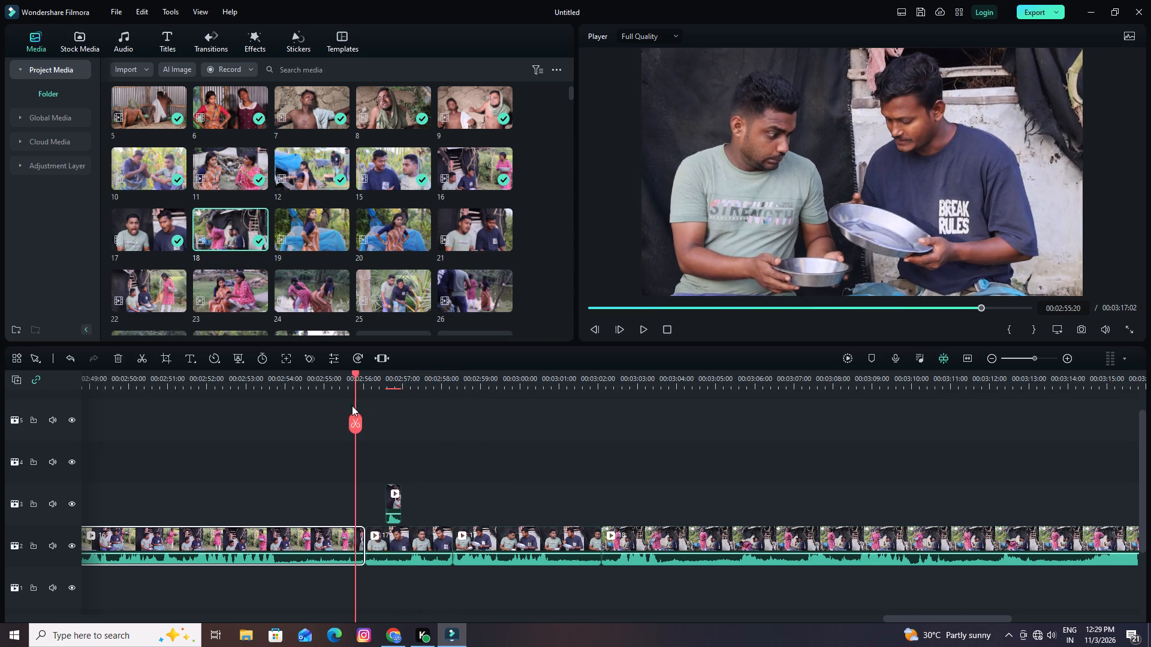
left_click_drag(352, 406, 351, 406)
key("space")
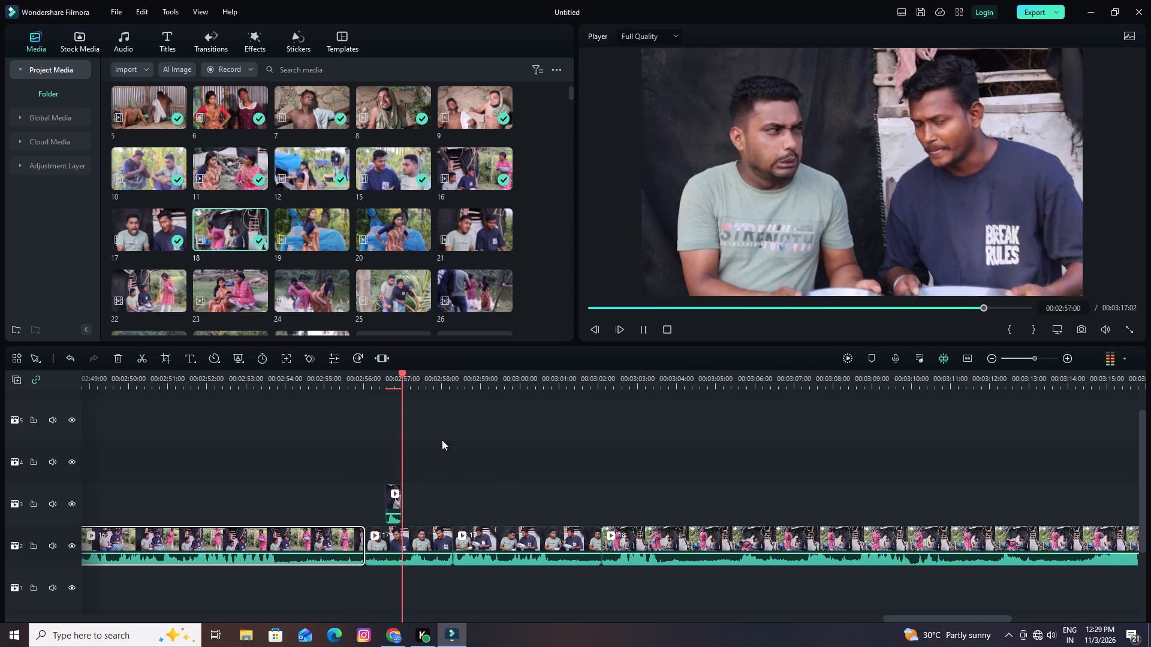
key("space")
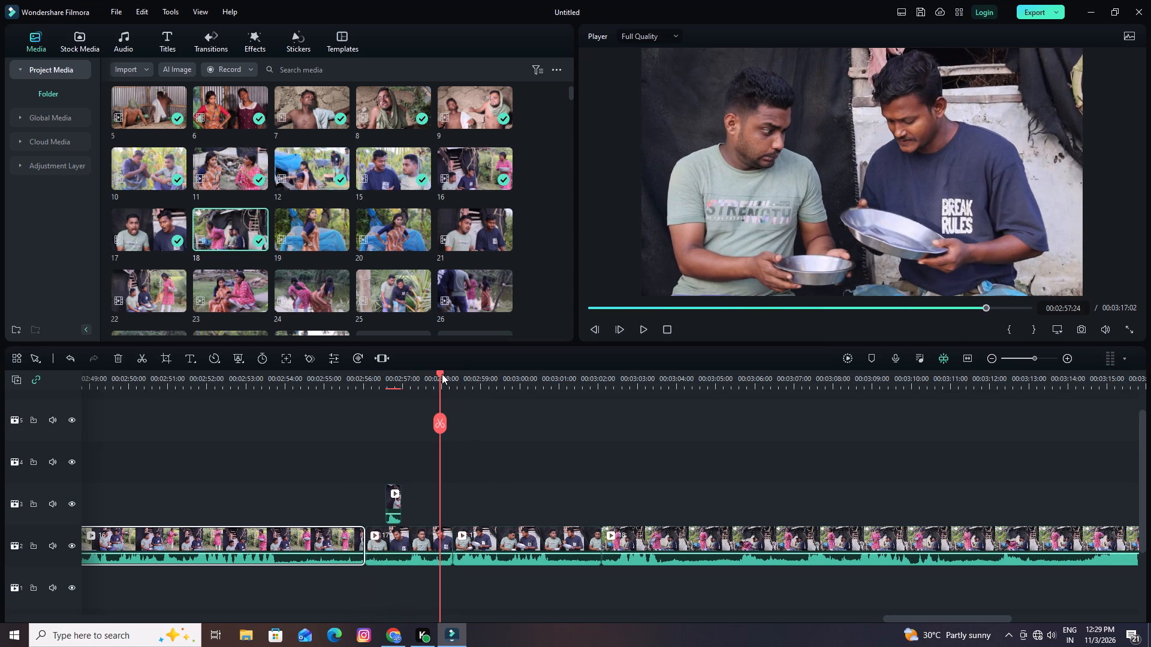
left_click_drag(441, 373, 386, 389)
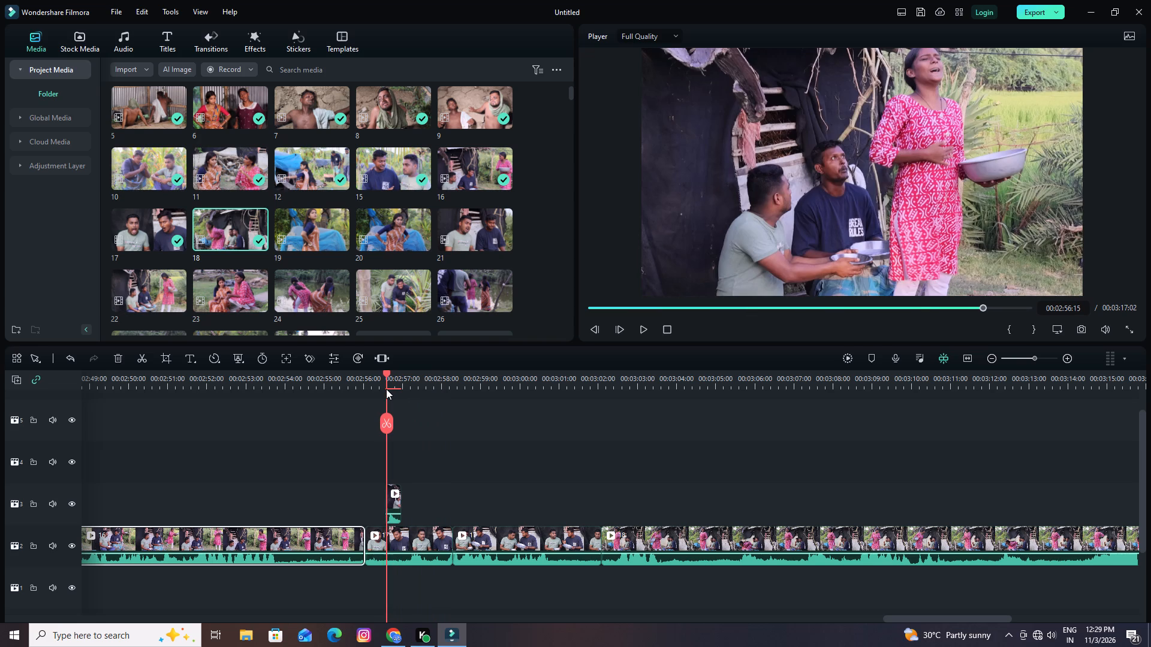
Split clip 17 at 00:02:56:24 and move the short reaction insert from track 3 into the main track at that cut.
left_click_drag(386, 389, 355, 391)
key("space")
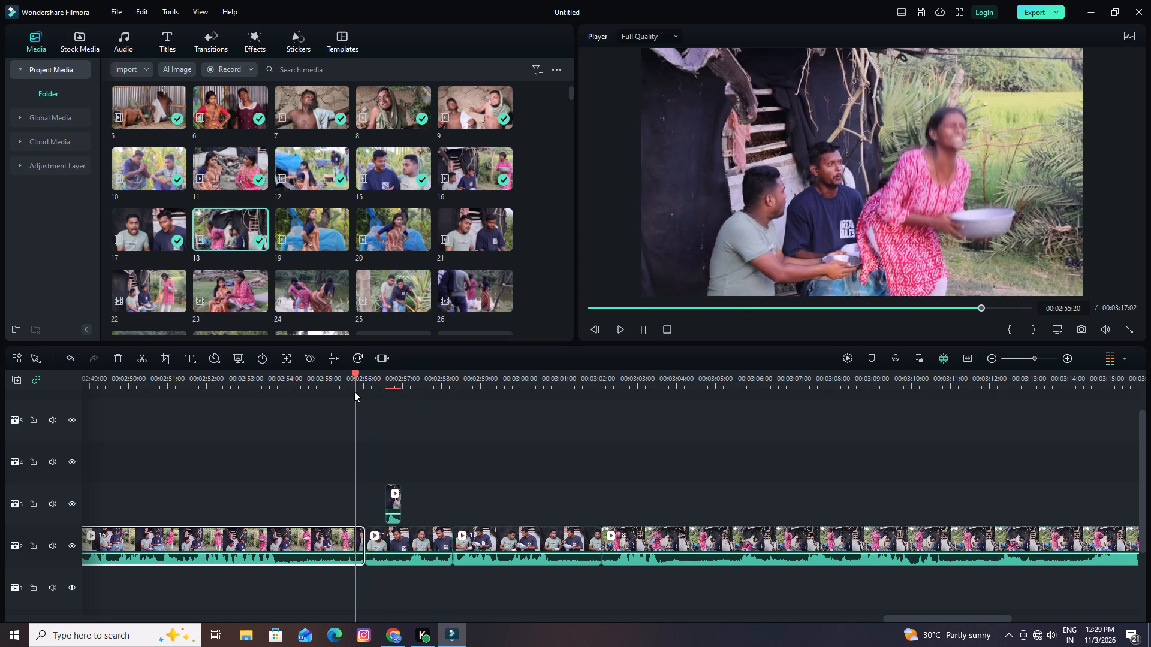
key("space")
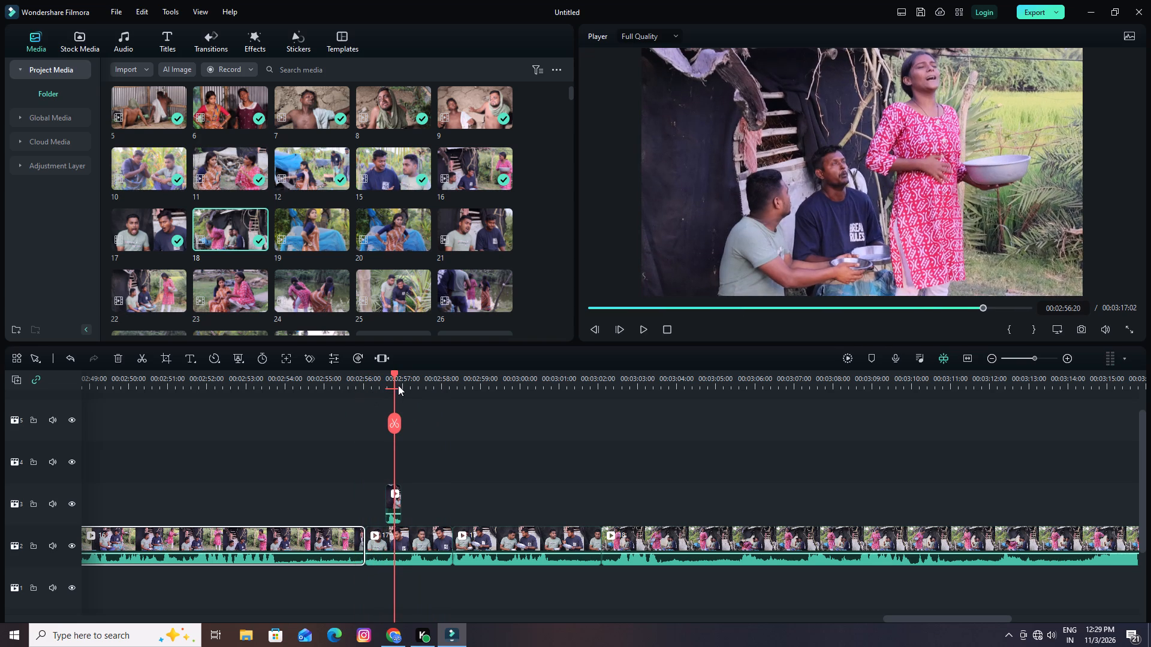
left_click_drag(394, 372, 385, 377)
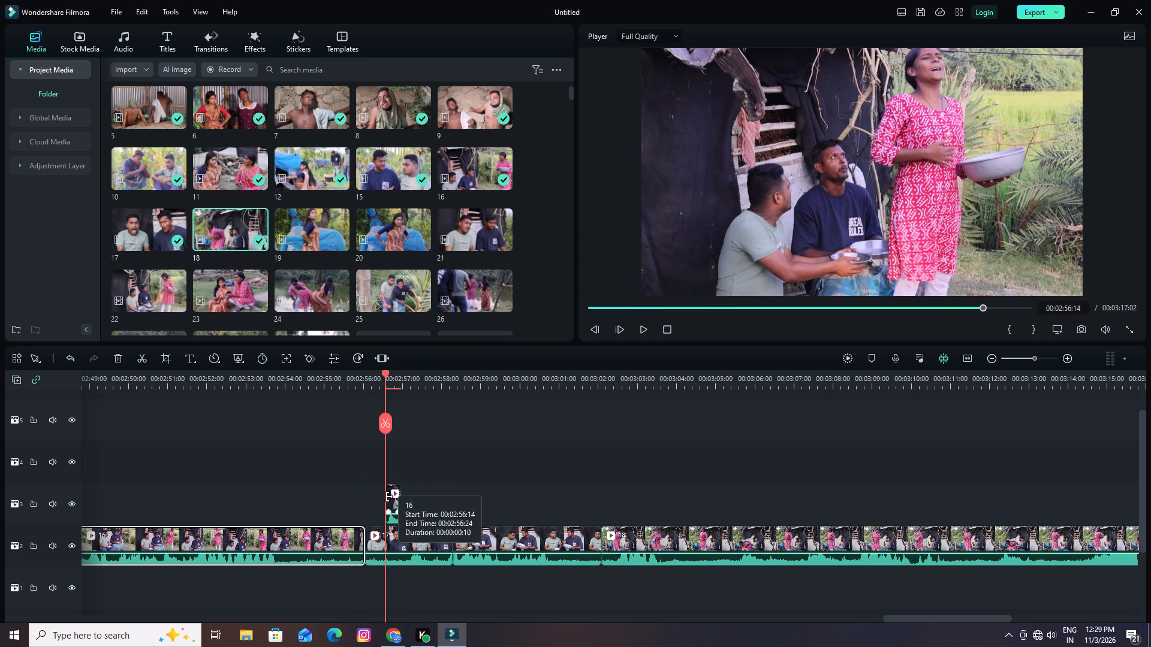
left_click_drag(392, 500, 412, 500)
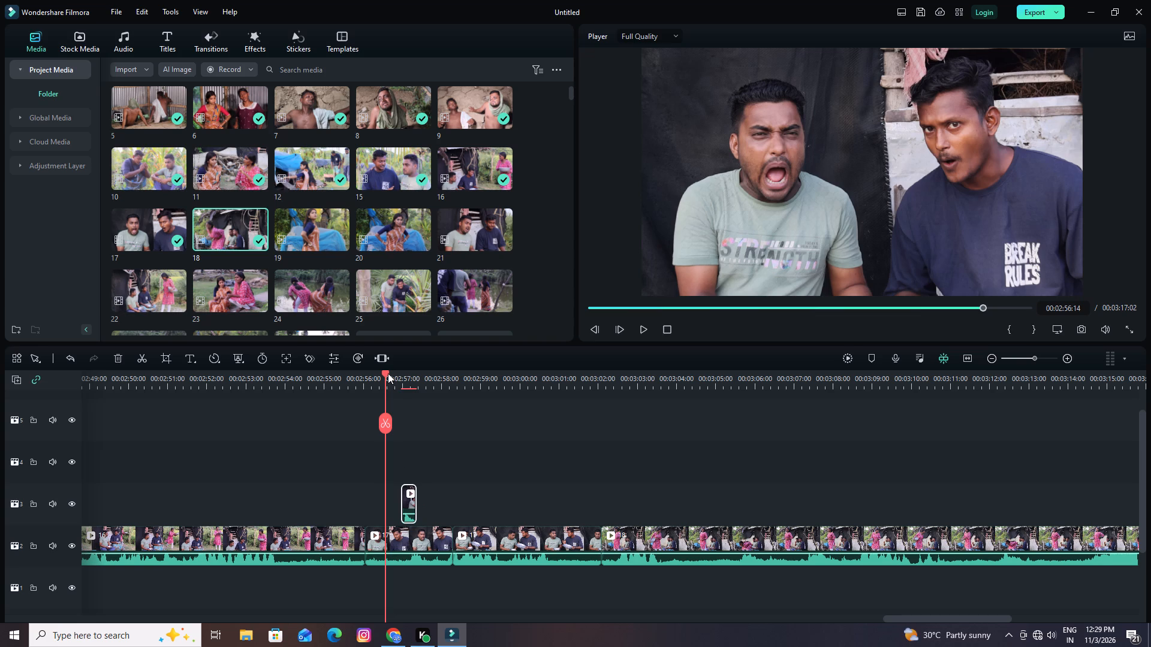
left_click_drag(386, 373, 393, 376)
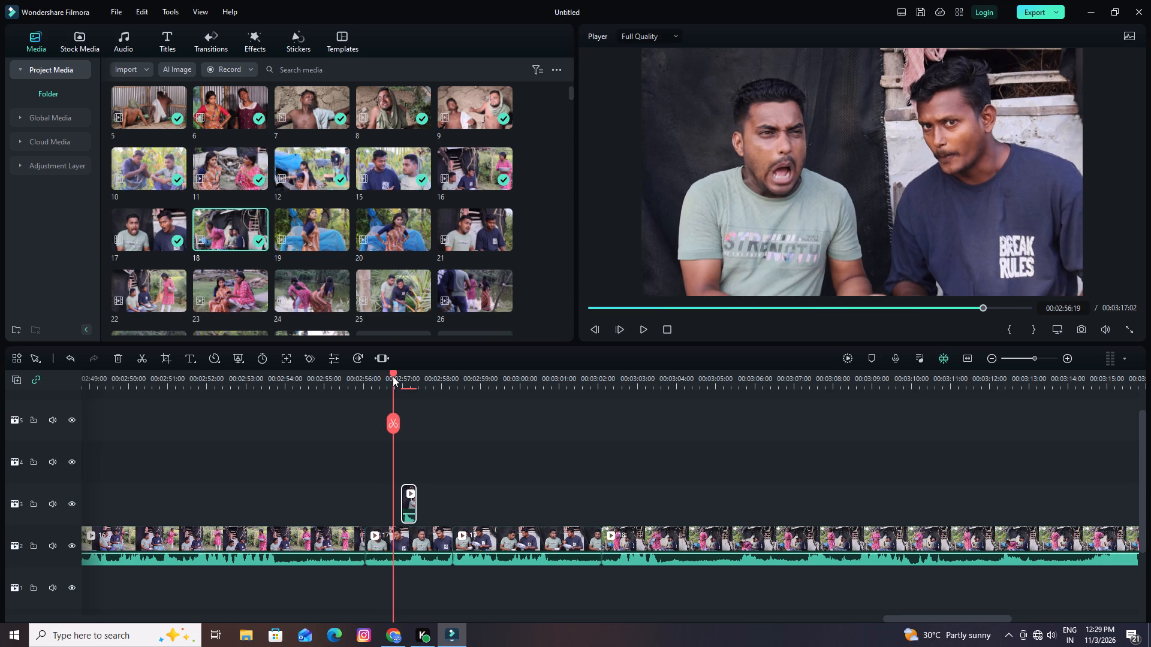
left_click_drag(393, 376, 401, 377)
left_click(400, 425)
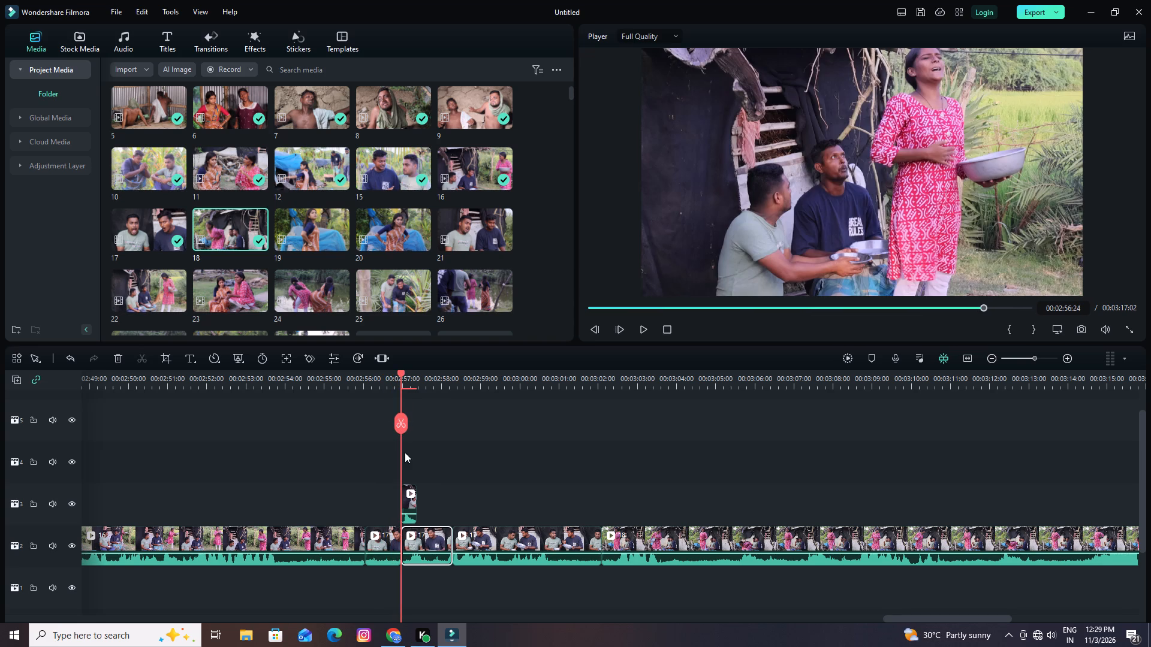
left_click_drag(409, 498, 403, 536)
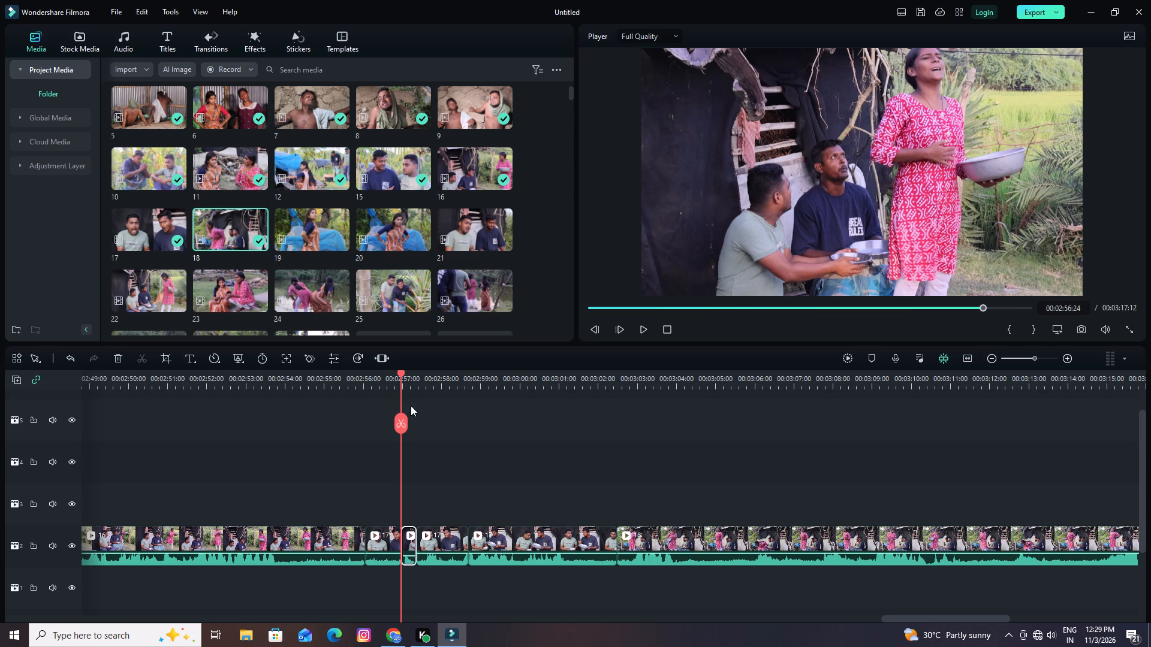
Play back the inserted reaction several times and continue through the two men's exchange and clip 18 to the end, checking the flow.
left_click_drag(400, 373, 338, 392)
key("space")
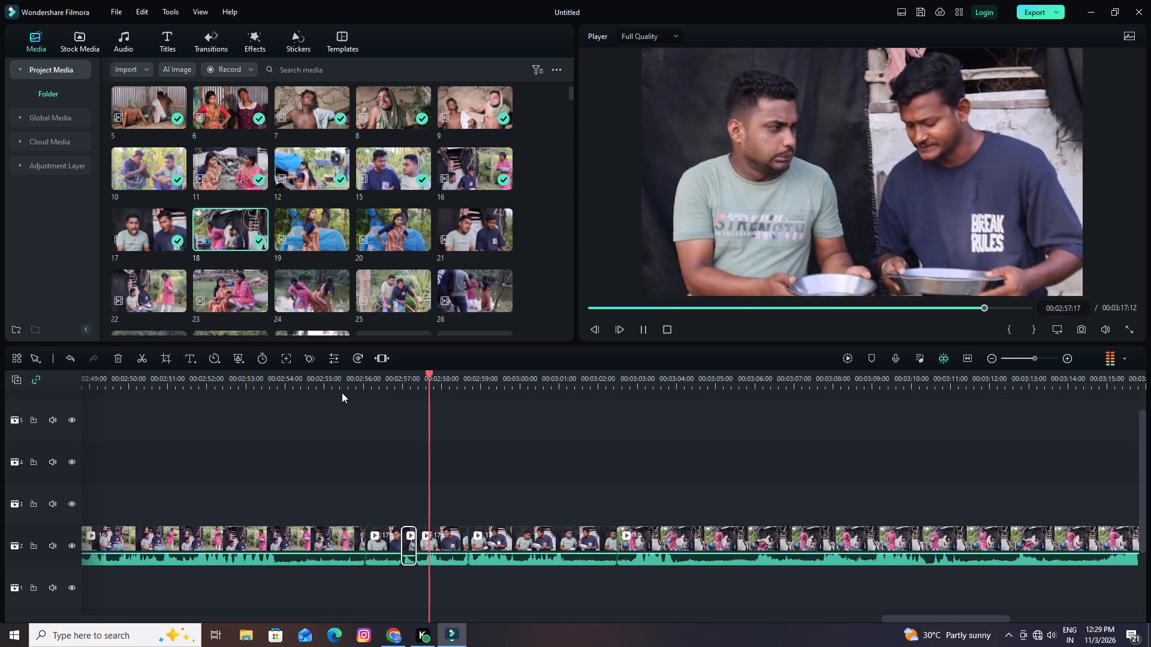
key("space")
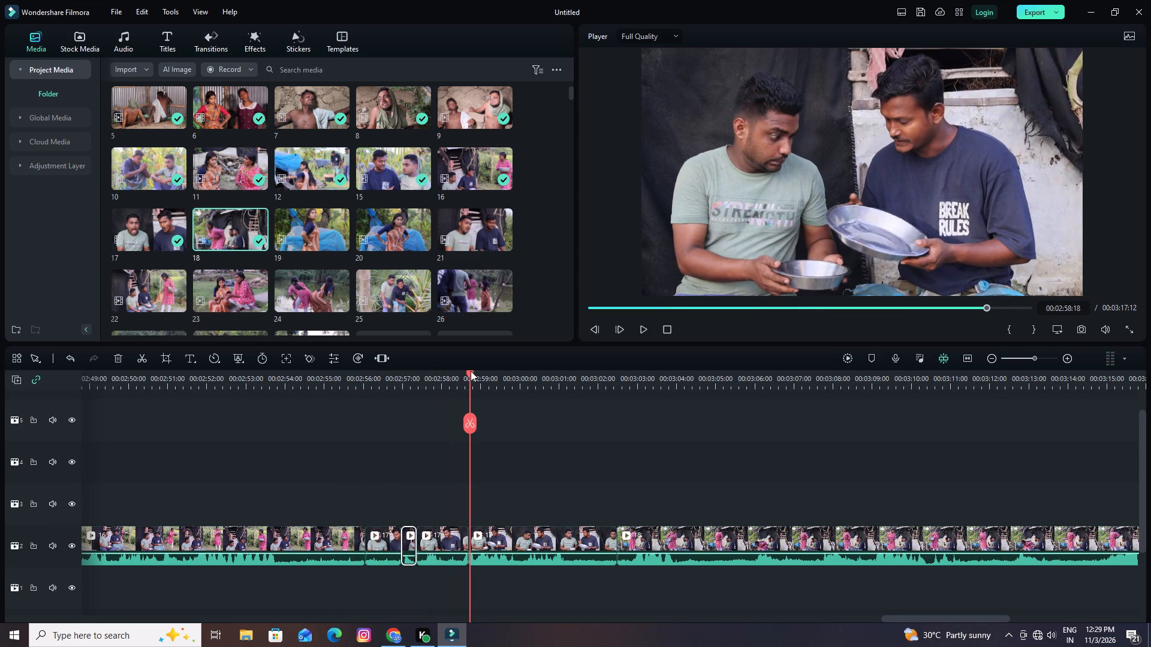
left_click_drag(471, 371, 341, 400)
key("space")
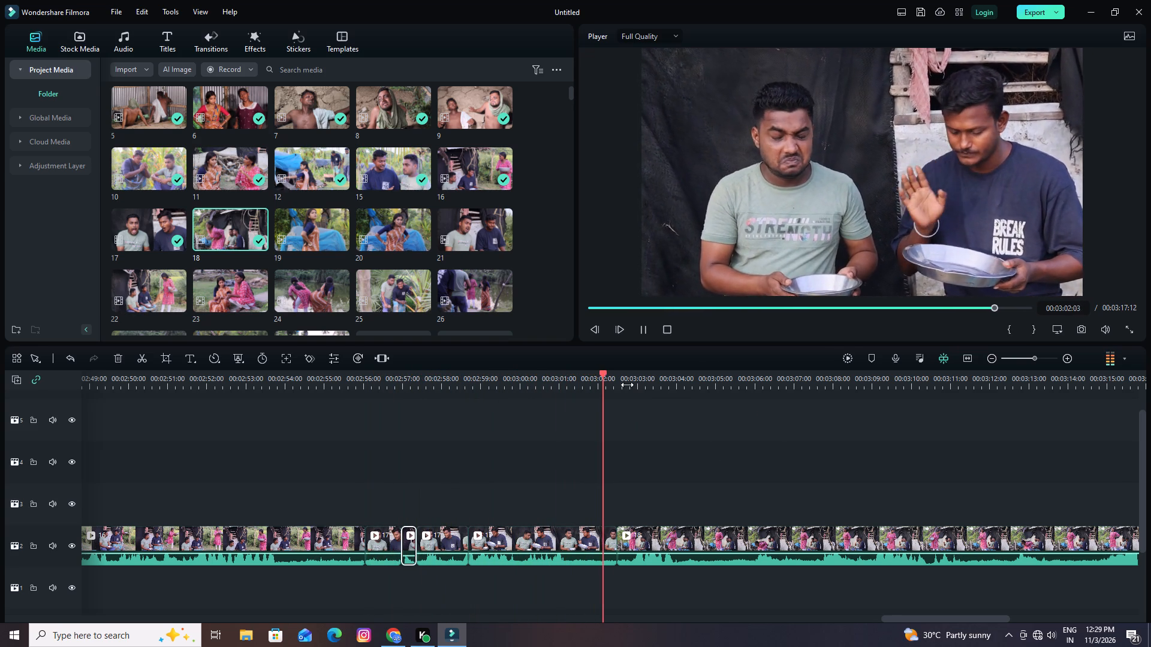
key("space")
left_click_drag(624, 373, 293, 451)
key("space")
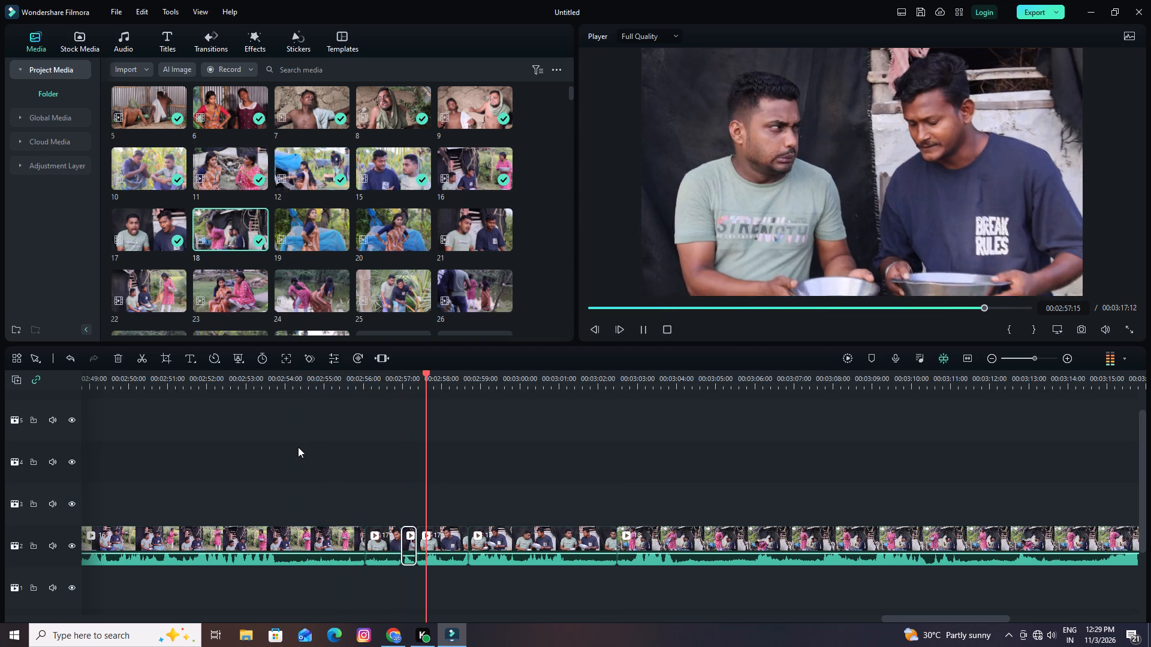
key("space")
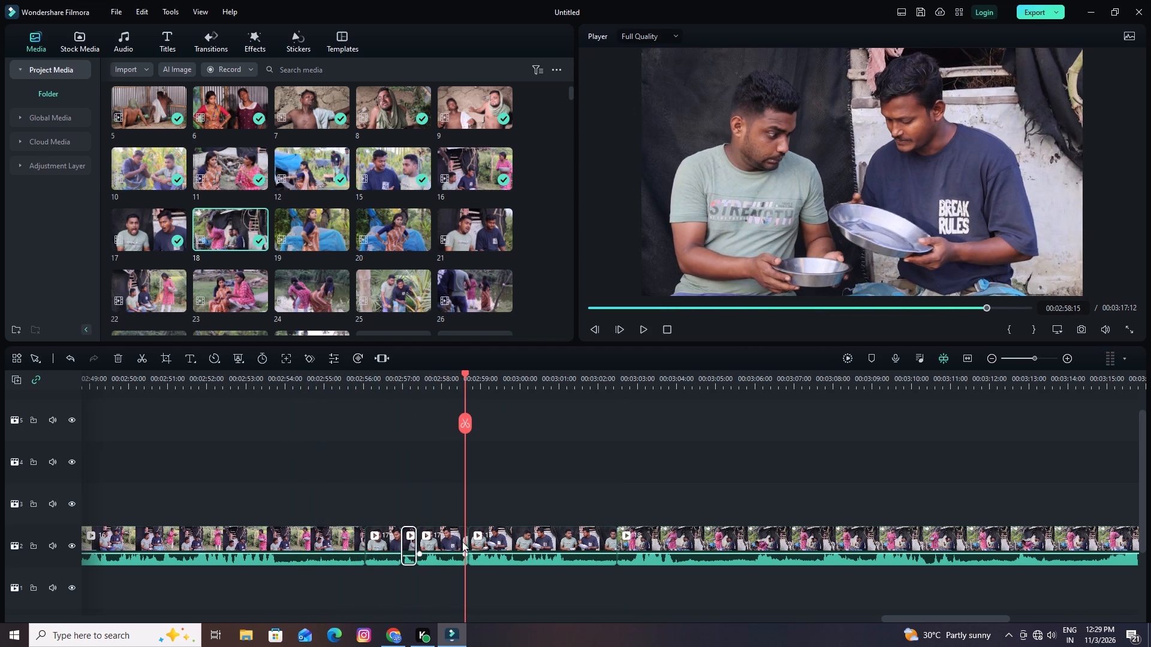
key("space")
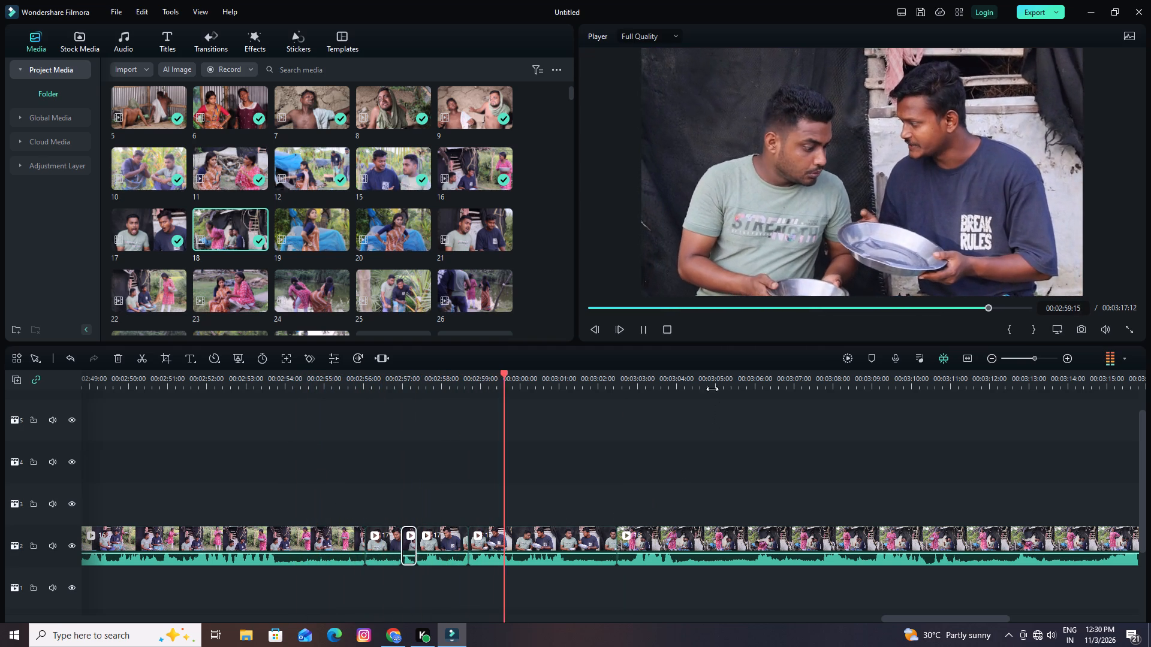
left_click_drag(710, 382, 622, 390)
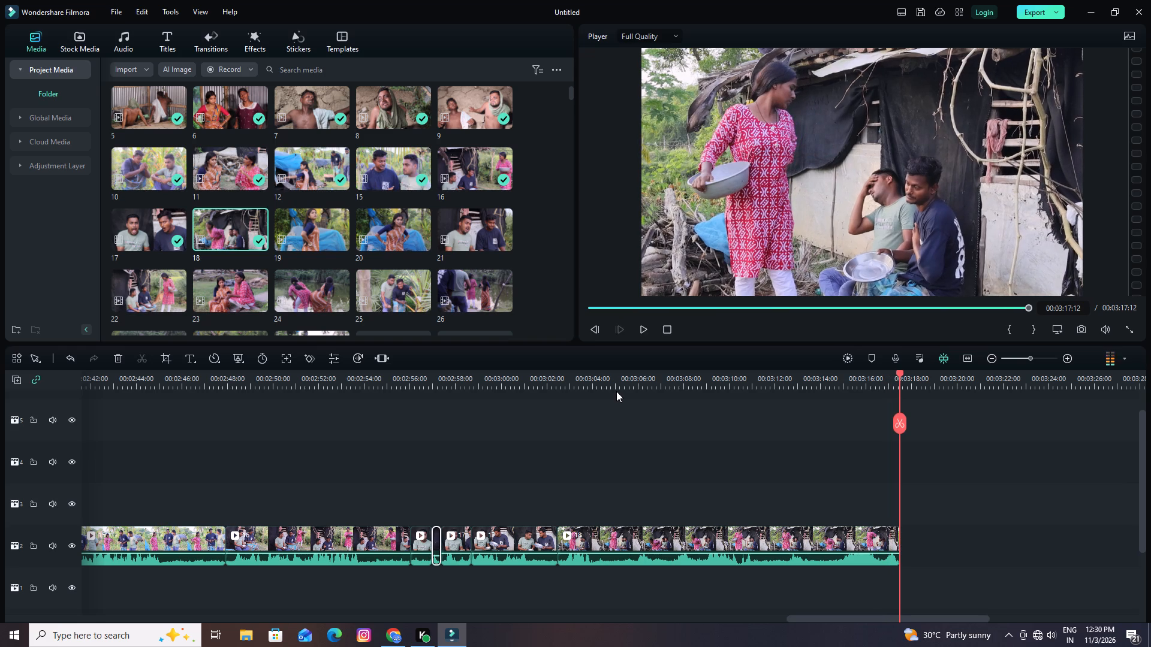
Add clip 19 to the end of the main track, directly after clip 18.
left_click_drag(312, 232, 941, 558)
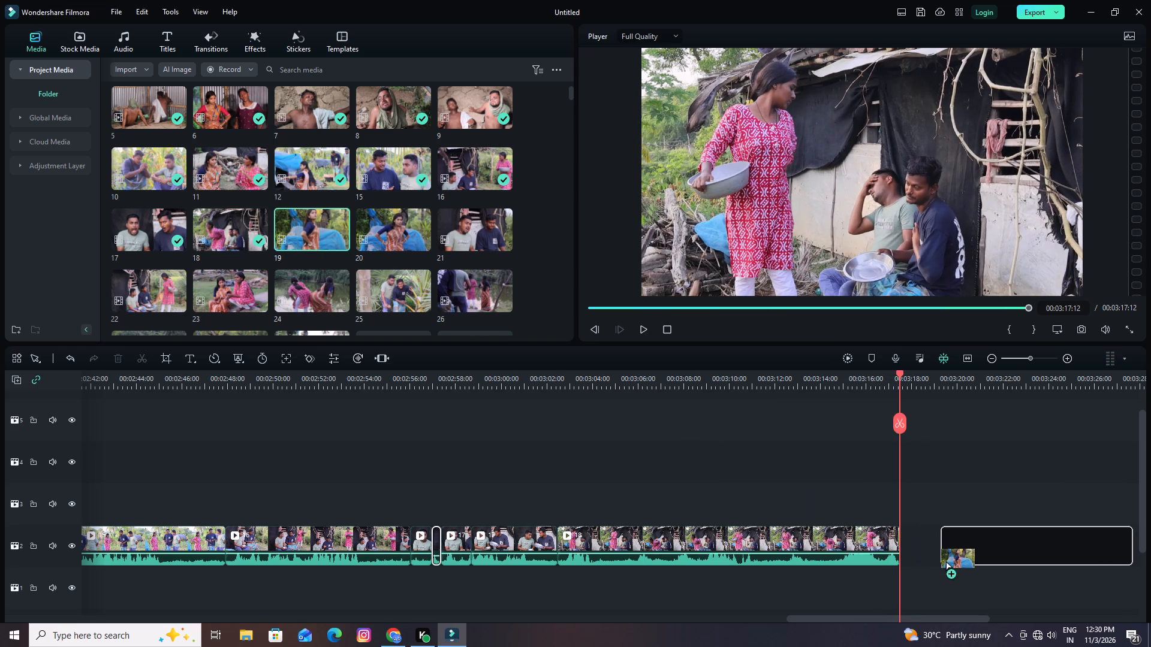
left_click_drag(941, 558, 898, 563)
left_click_drag(928, 555, 929, 539)
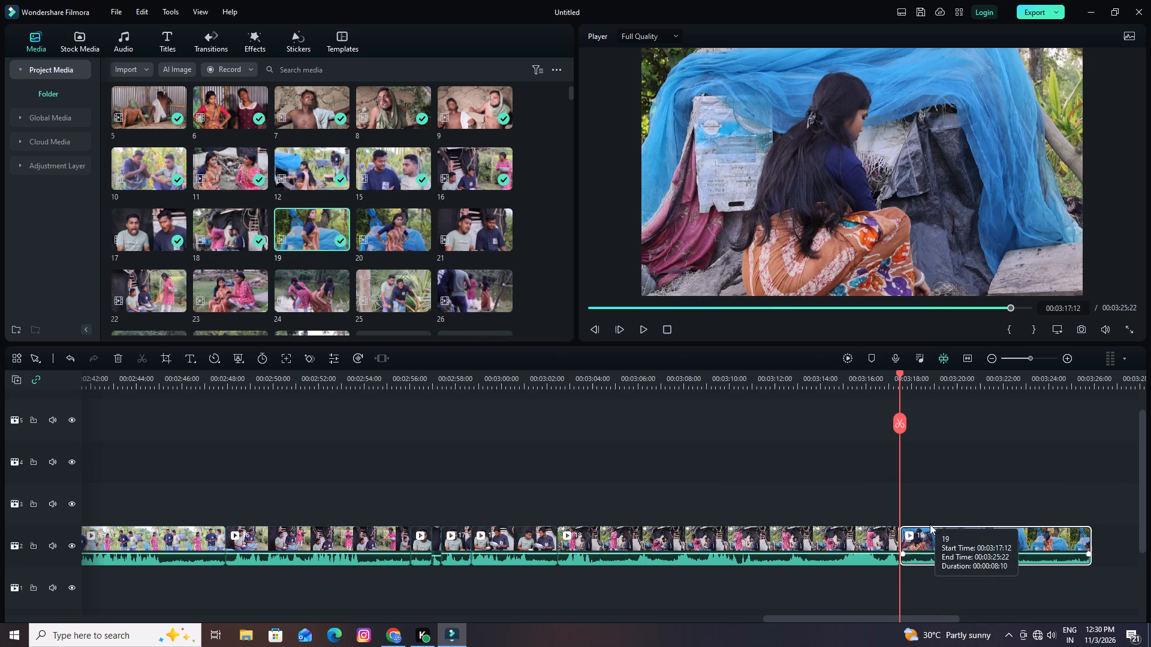
Split clip 19 at 00:03:19:15 and delete its opening part, leaving no gap after clip 18.
left_click(897, 374)
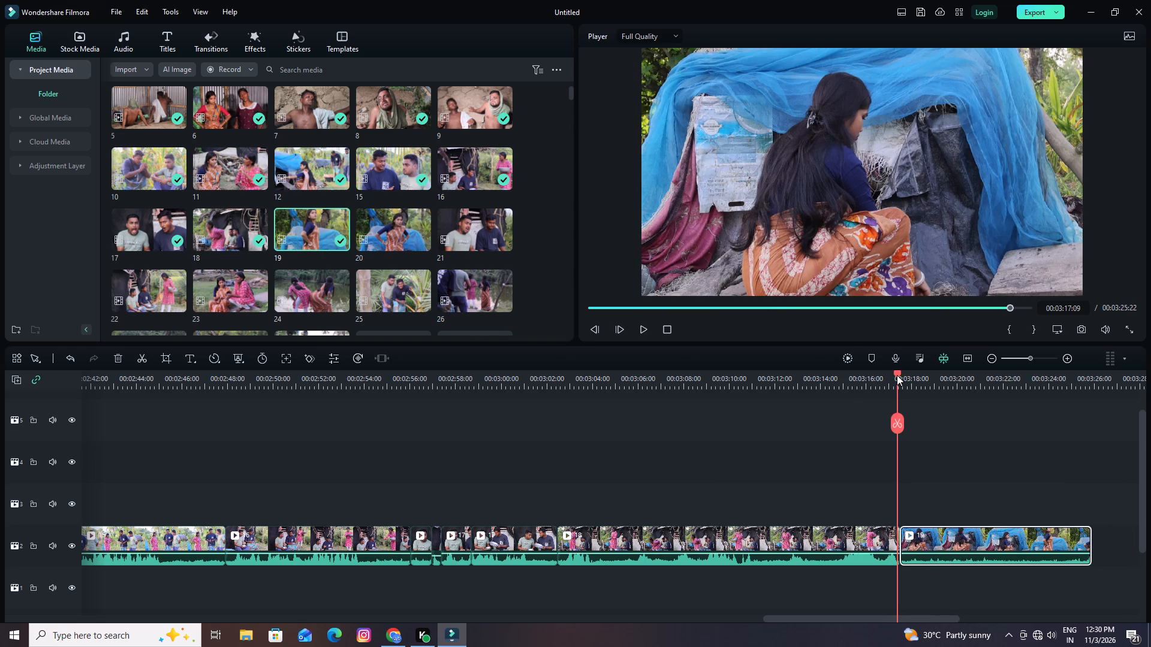
key("space")
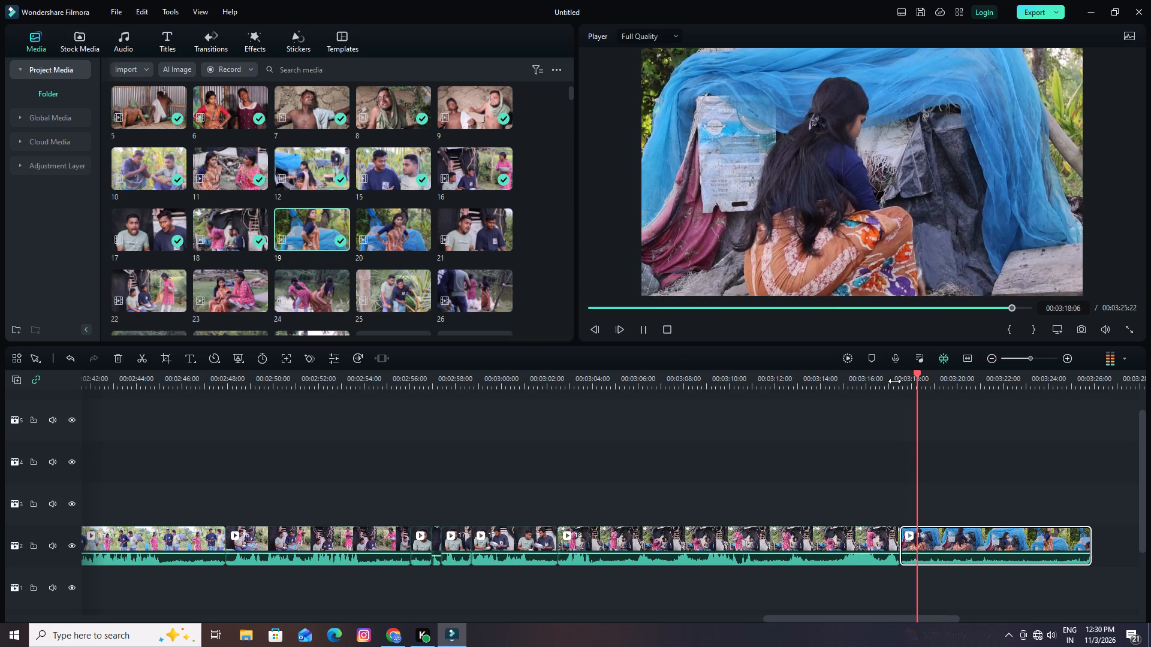
key("space")
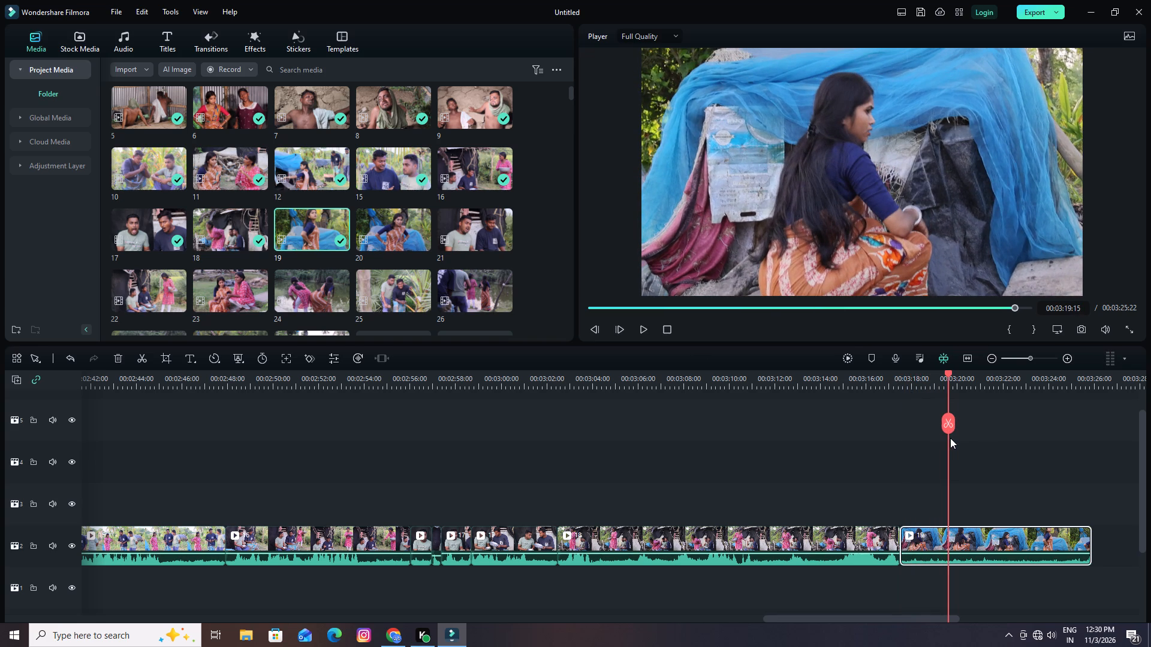
left_click(951, 424)
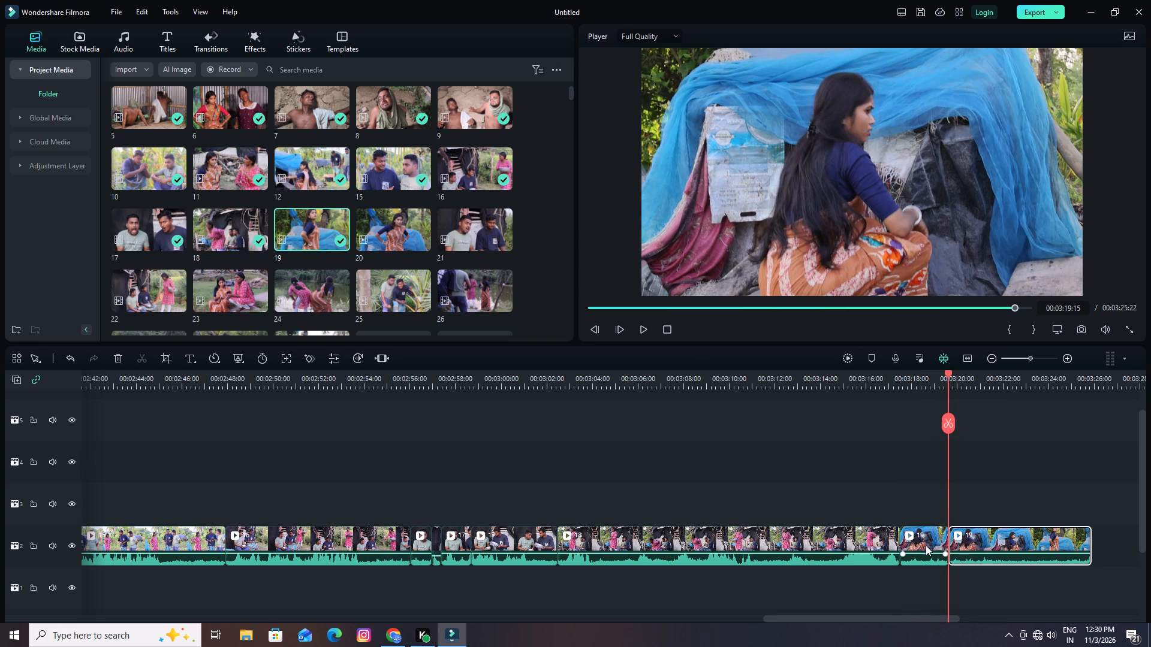
left_click(925, 548)
left_click(116, 355)
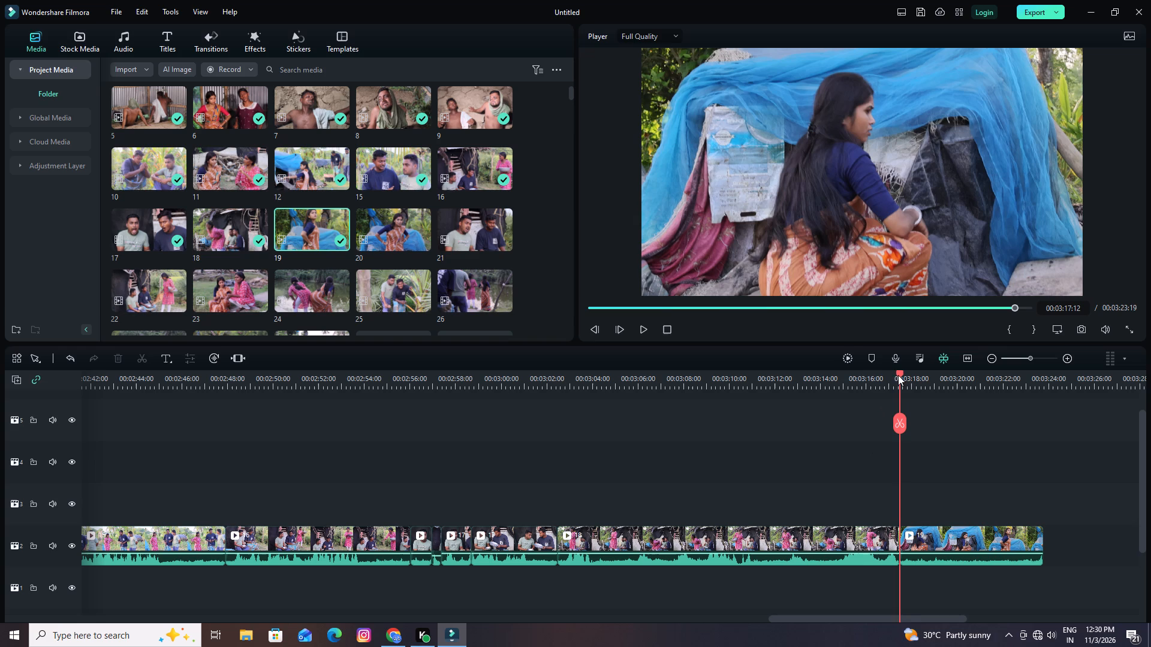
Place another copy of clip 18 on track 4 at 00:03:19:17, above clip 19.
left_click_drag(897, 374, 874, 382)
key("space")
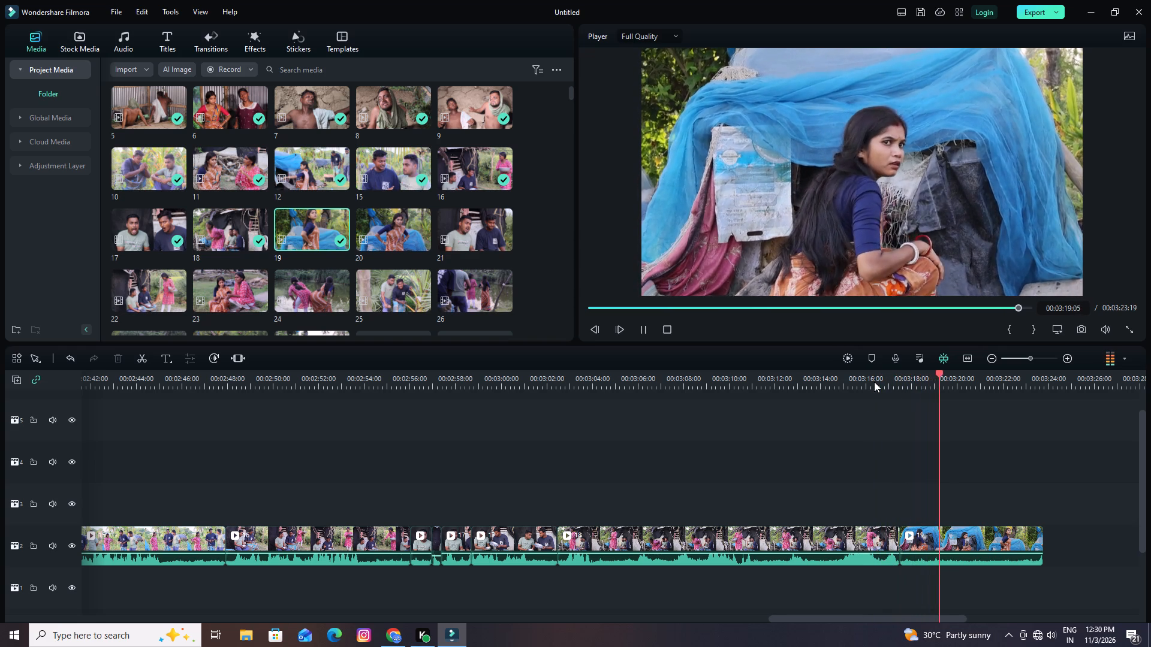
key("space")
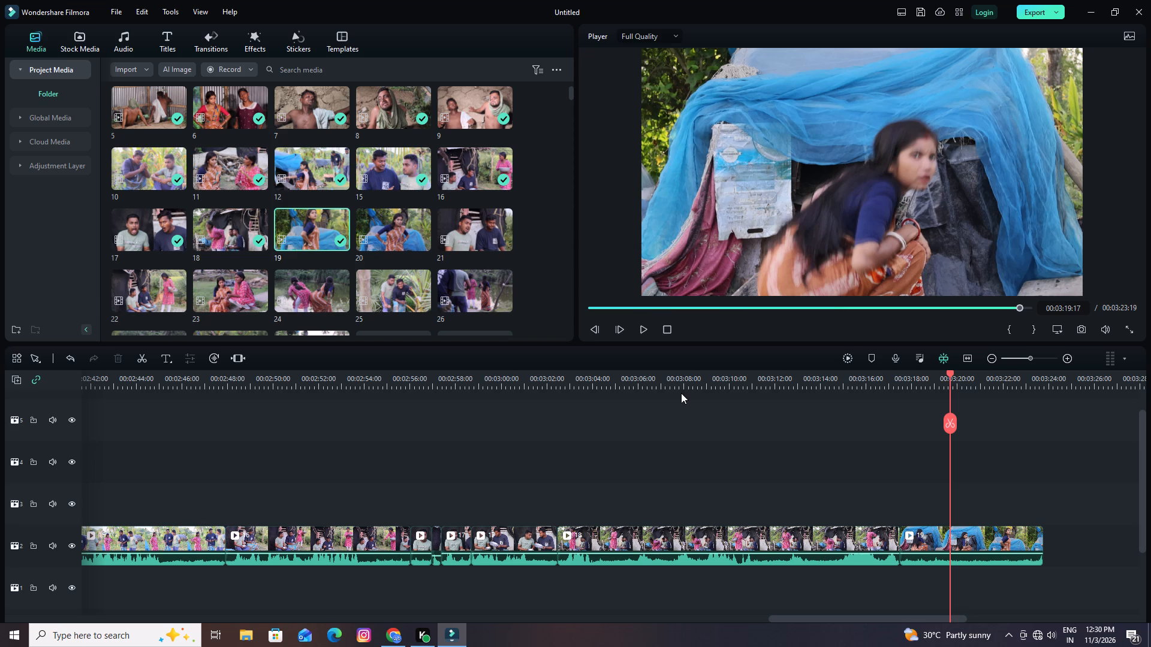
left_click_drag(221, 222, 940, 468)
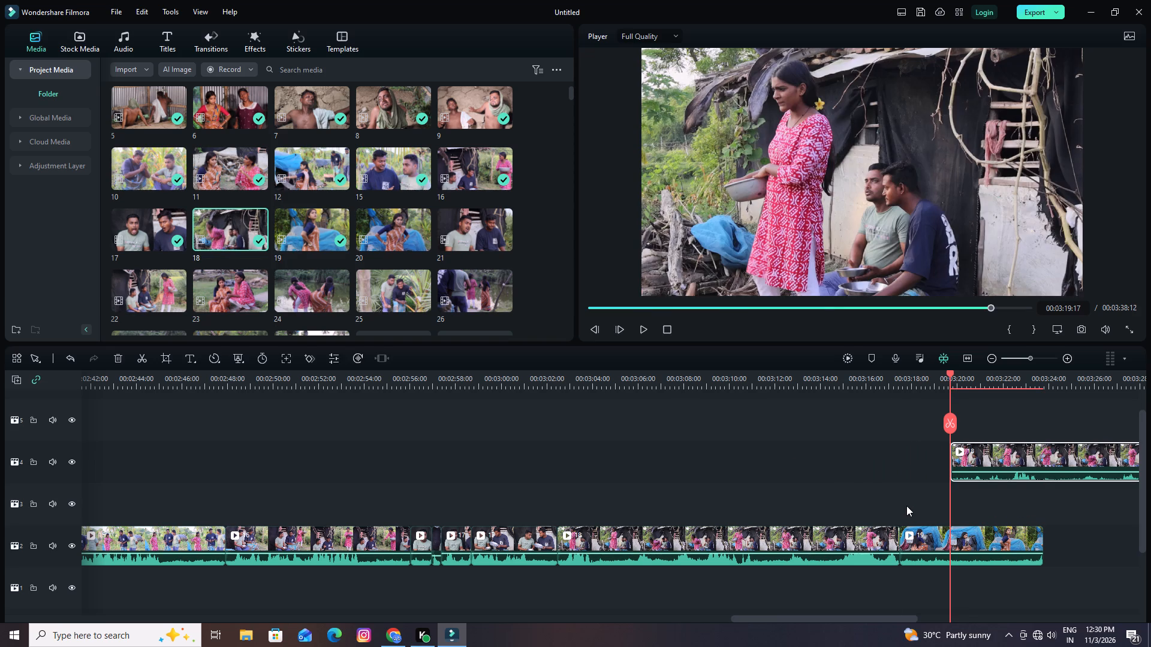
Split the track 4 copy of clip 18 at 00:03:23:24 and delete its opening part.
key("space")
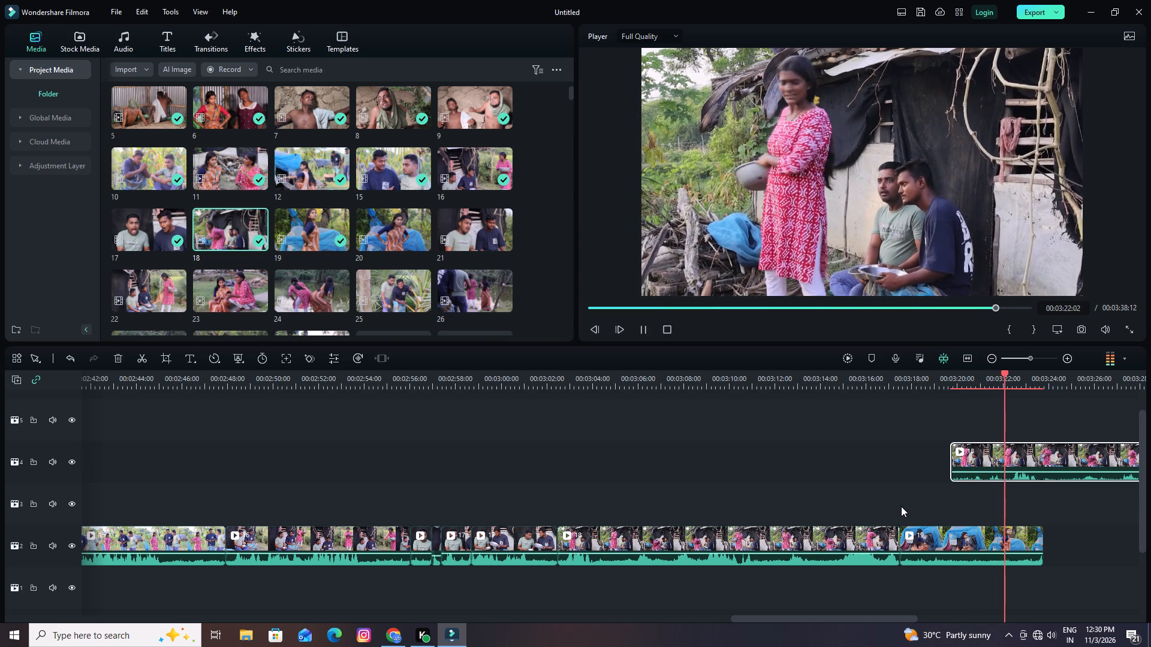
key("space")
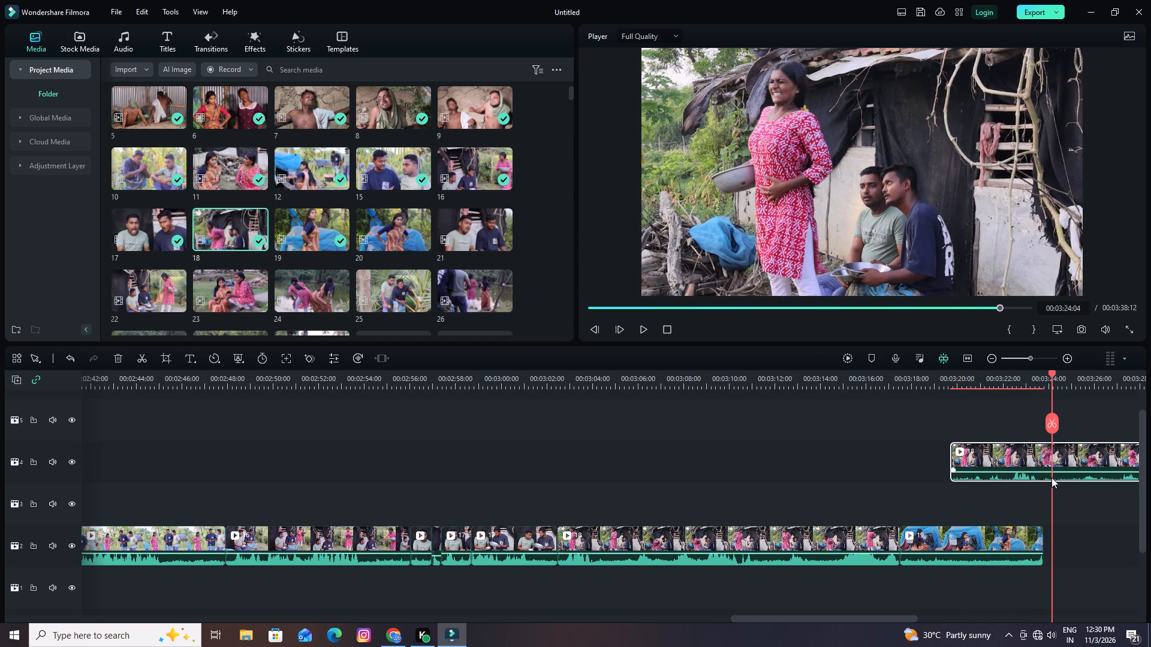
left_click_drag(1051, 371, 955, 398)
key("space")
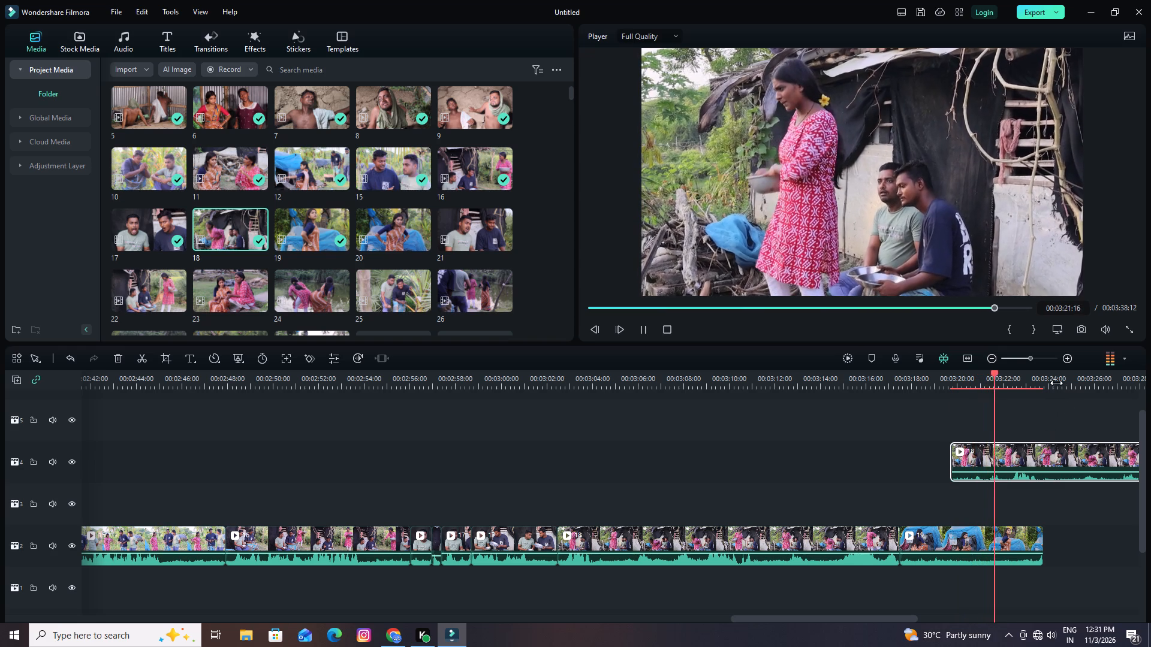
left_click_drag(1056, 383, 1017, 382)
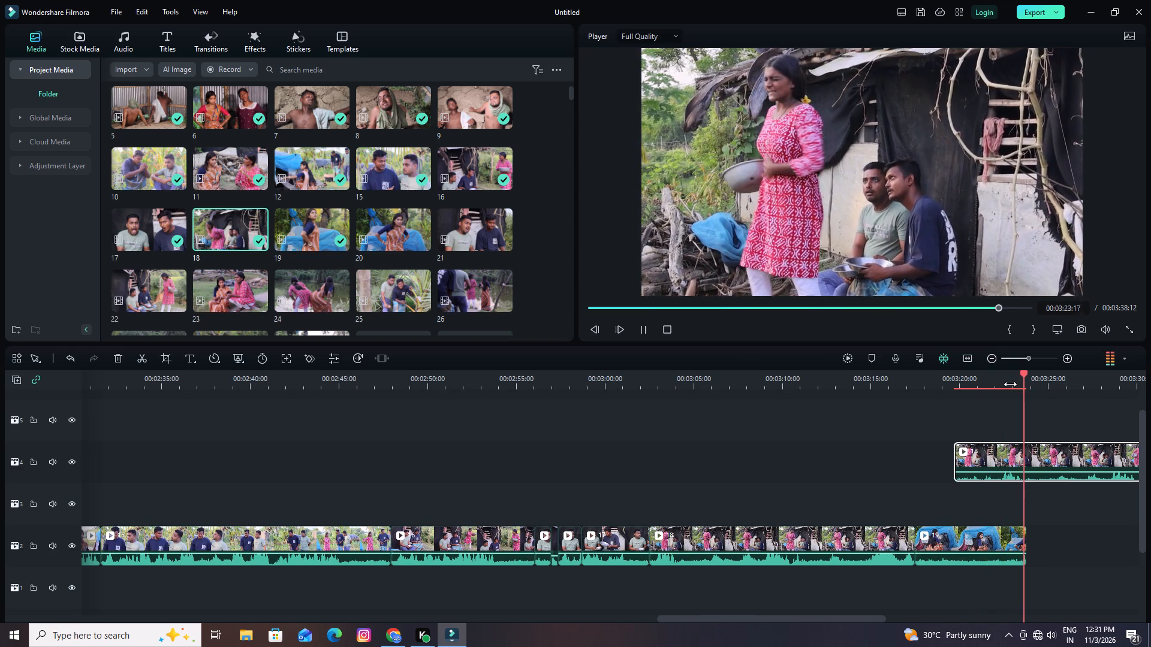
key("space")
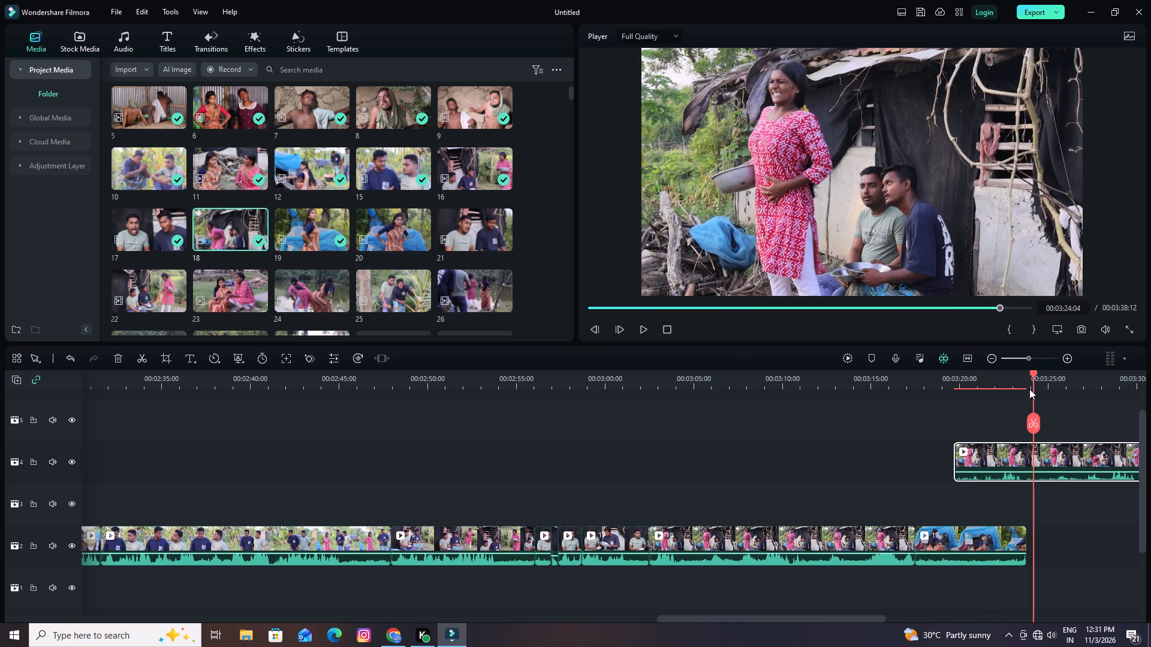
left_click(1034, 372)
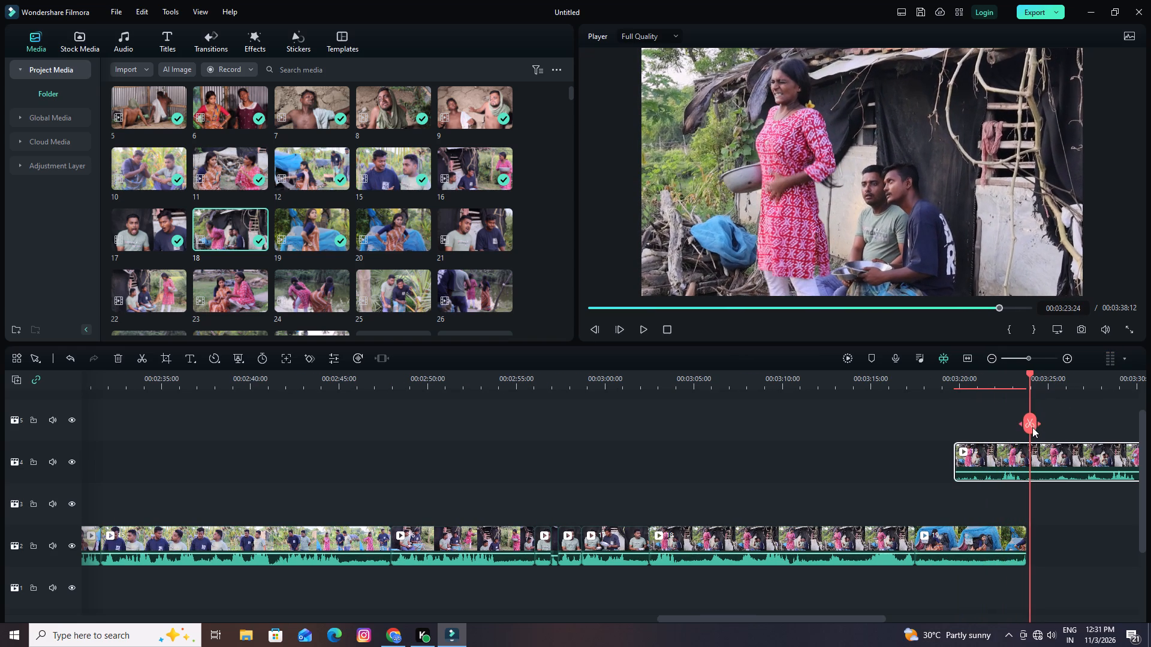
left_click(1032, 427)
left_click(999, 463)
left_click(114, 362)
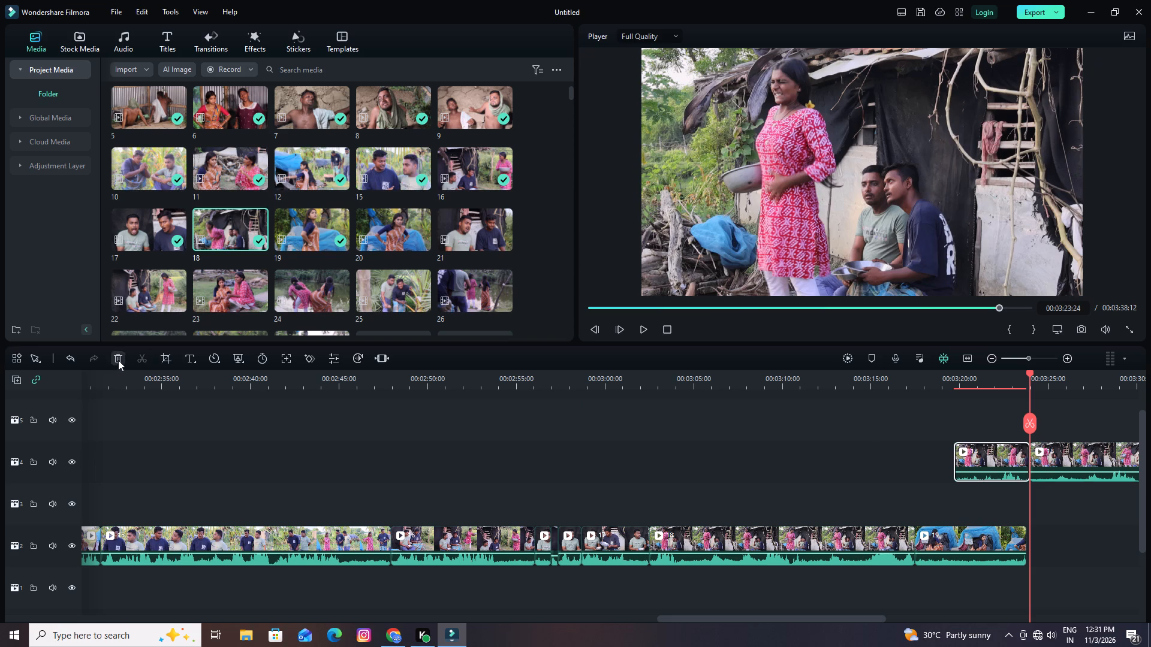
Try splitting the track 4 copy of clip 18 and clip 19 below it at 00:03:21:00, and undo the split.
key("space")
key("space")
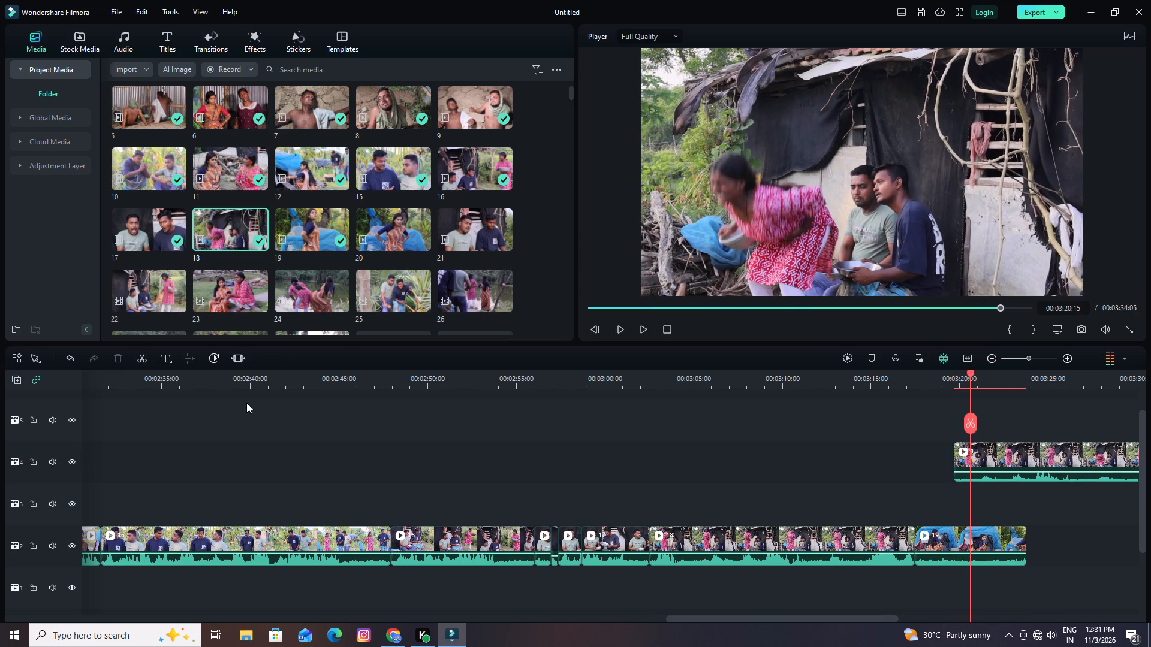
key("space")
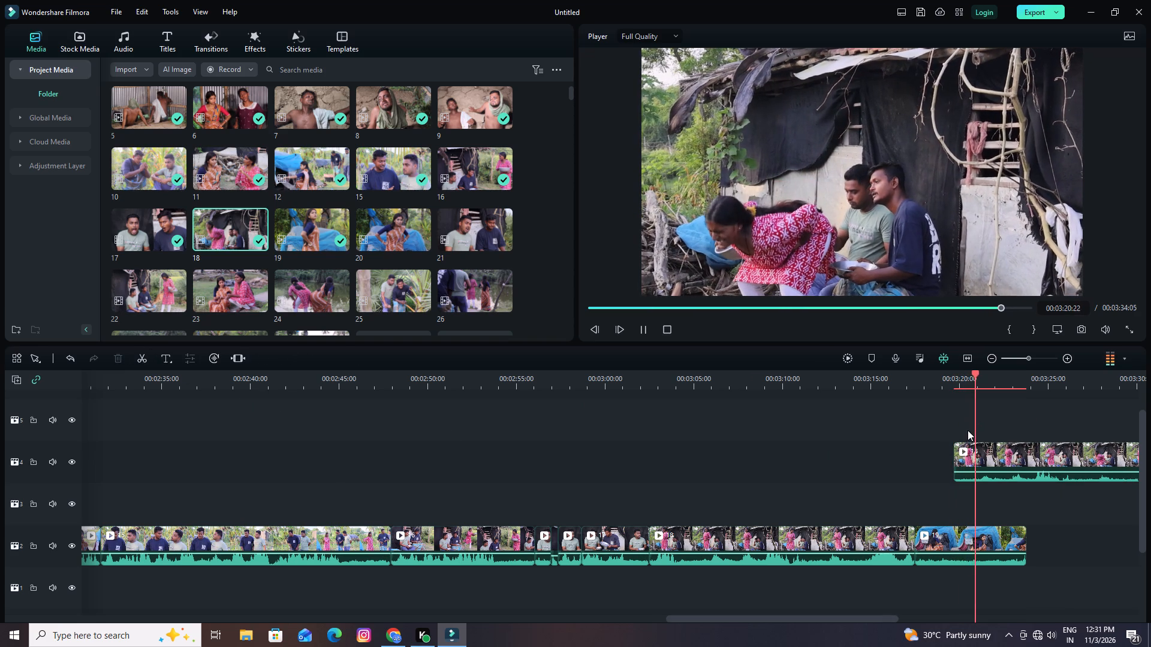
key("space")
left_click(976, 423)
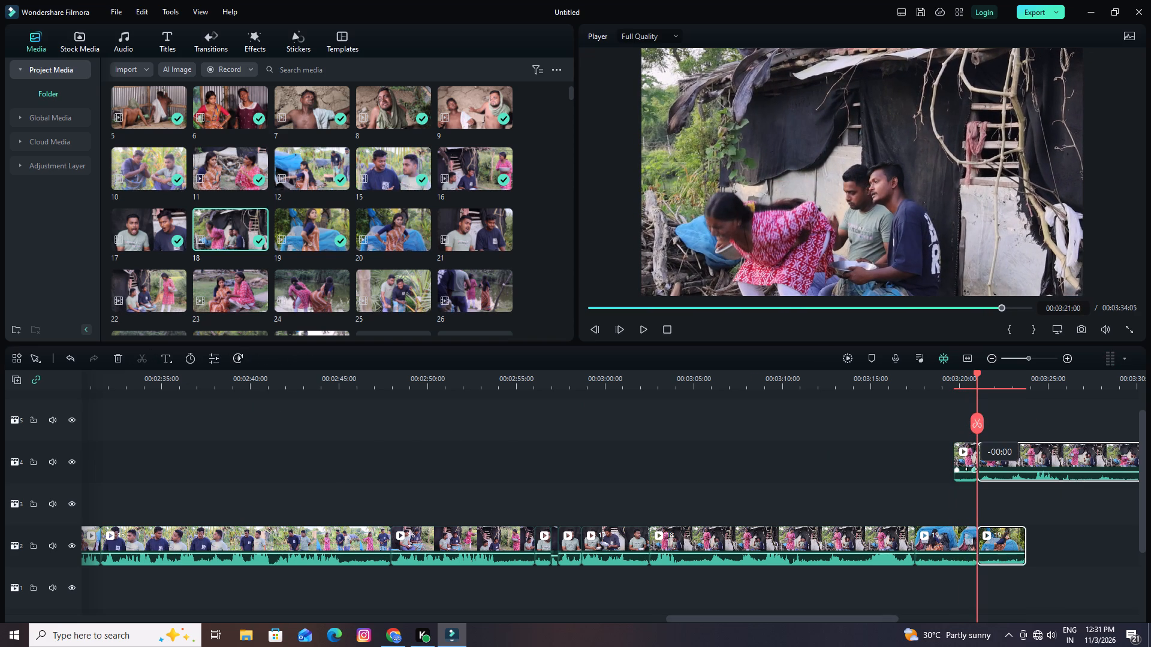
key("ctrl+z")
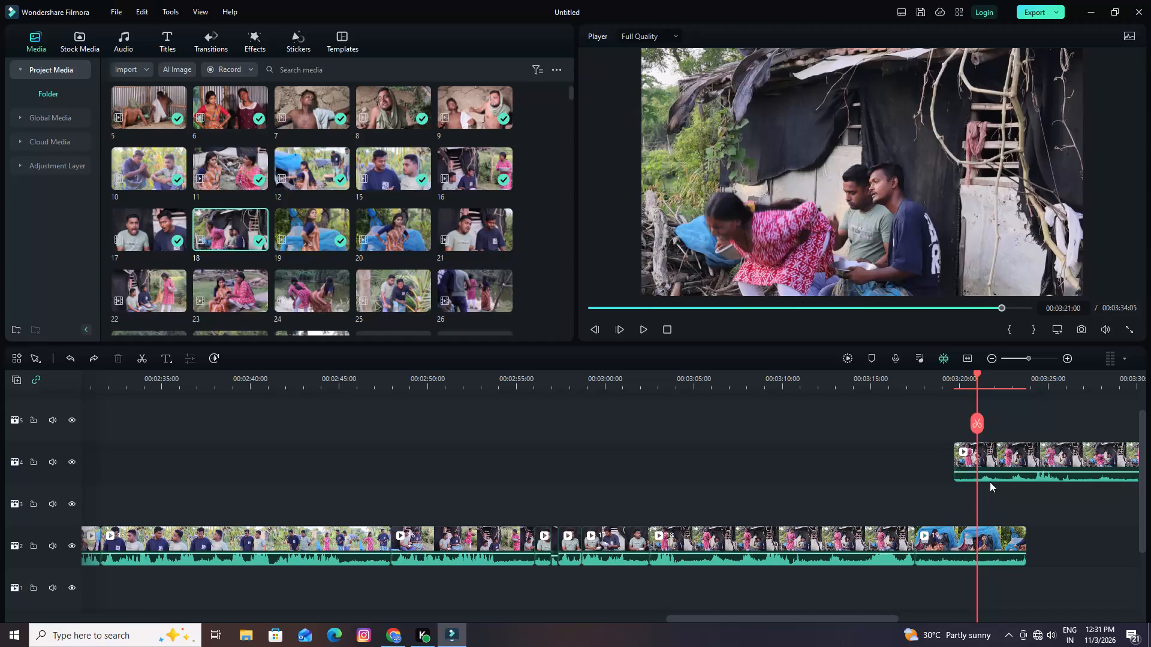
Split the track 4 copy of clip 18 at 00:03:21:00, move its opening piece to track 3, and delete the remainder.
left_click(990, 455)
left_click(976, 421)
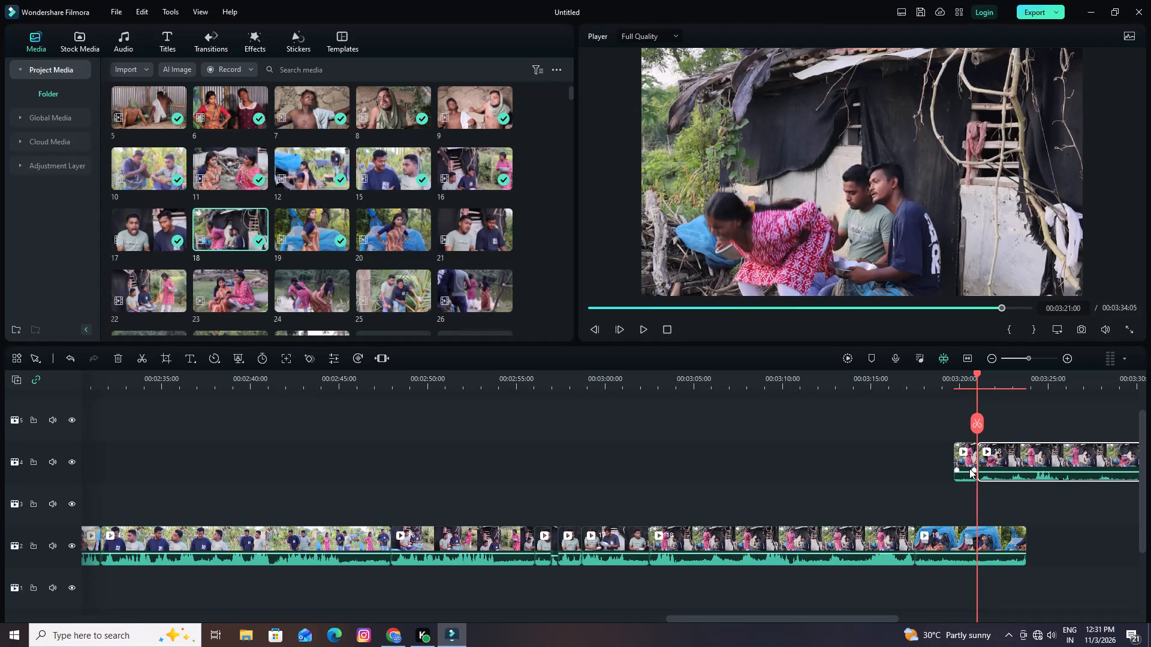
left_click_drag(968, 459, 963, 497)
left_click(1014, 456)
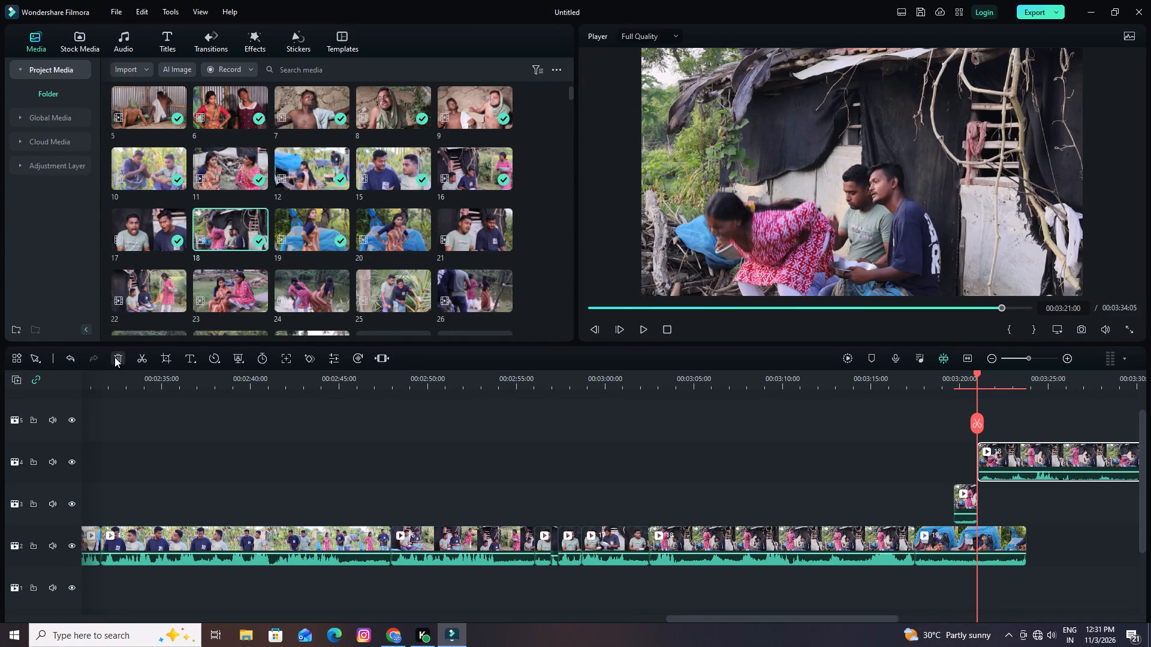
left_click(115, 357)
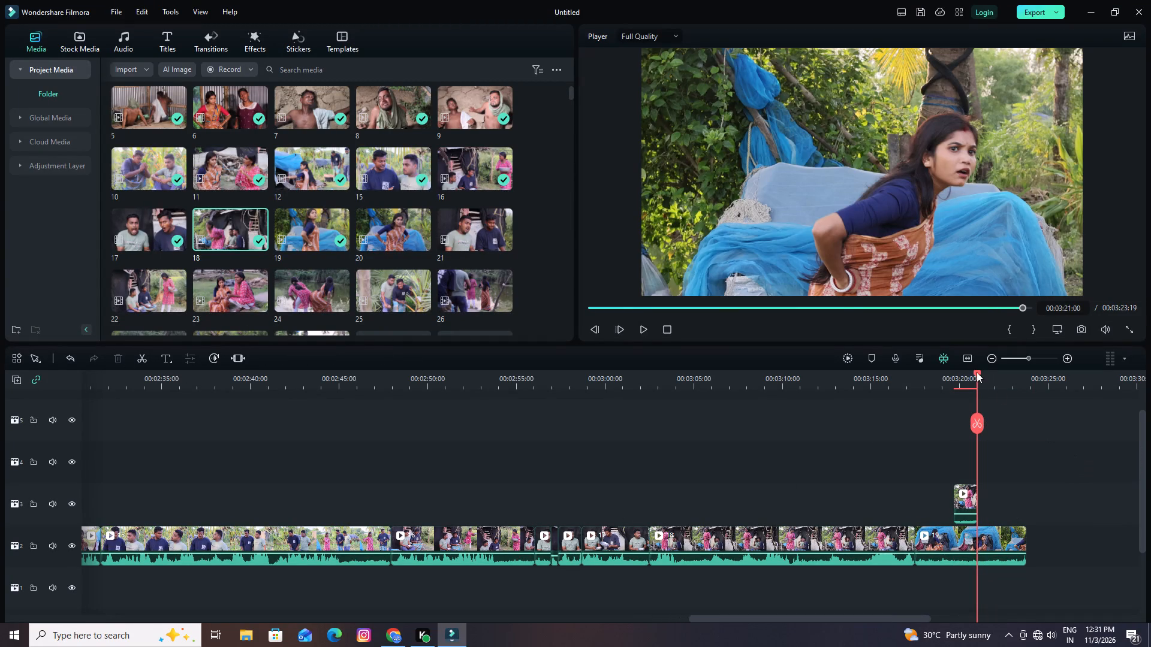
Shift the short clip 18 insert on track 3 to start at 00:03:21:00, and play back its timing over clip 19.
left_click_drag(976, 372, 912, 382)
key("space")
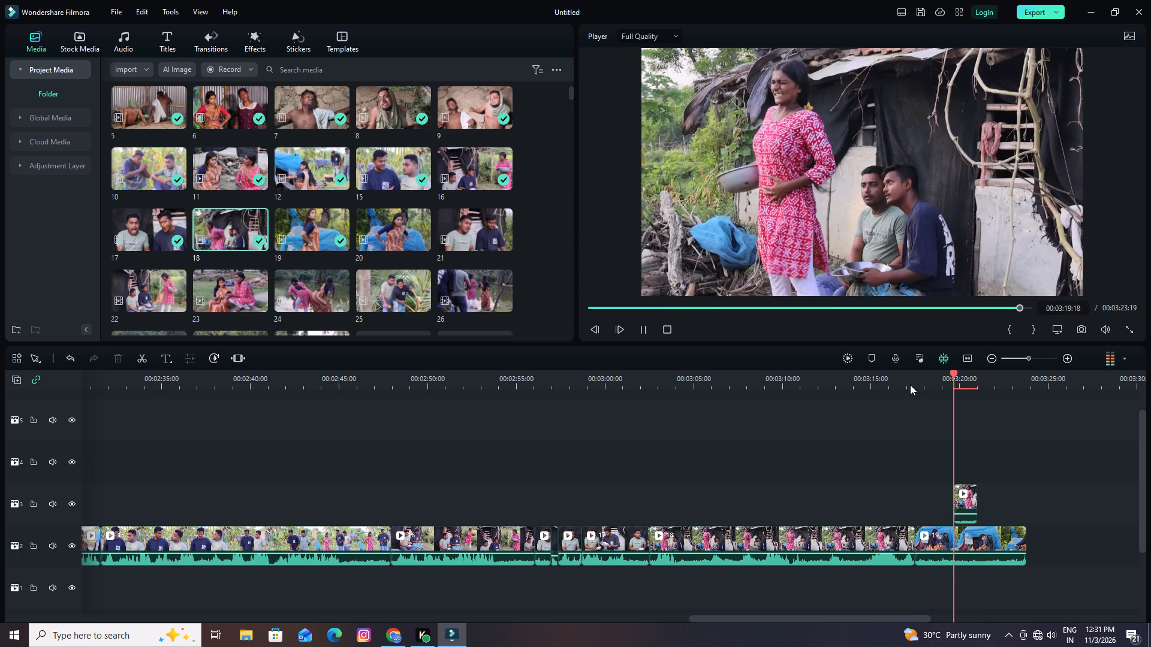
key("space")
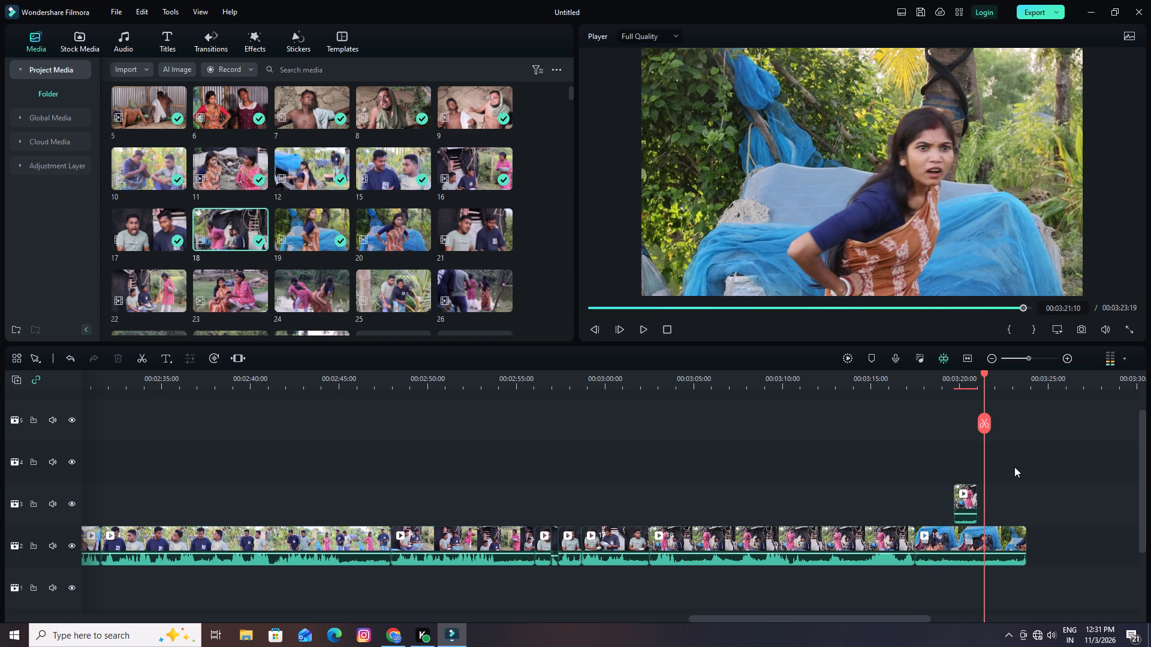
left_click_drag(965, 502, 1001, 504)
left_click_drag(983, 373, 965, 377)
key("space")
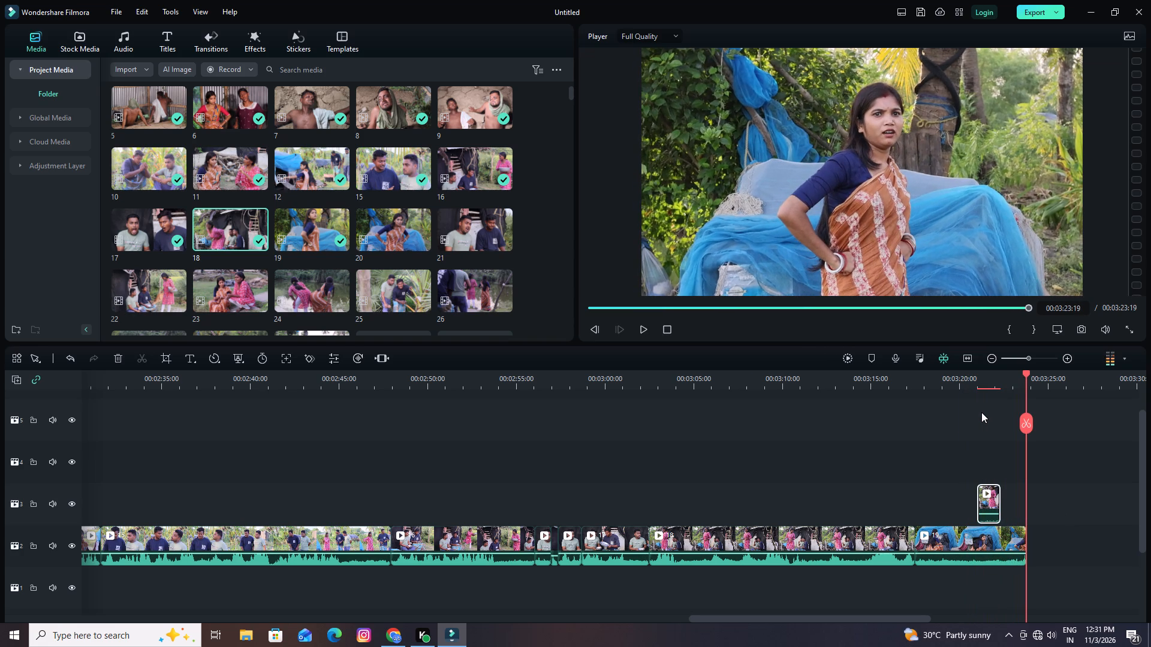
Split clip 19 at 00:03:23:11 and delete its end part.
left_click_drag(1025, 371, 1019, 376)
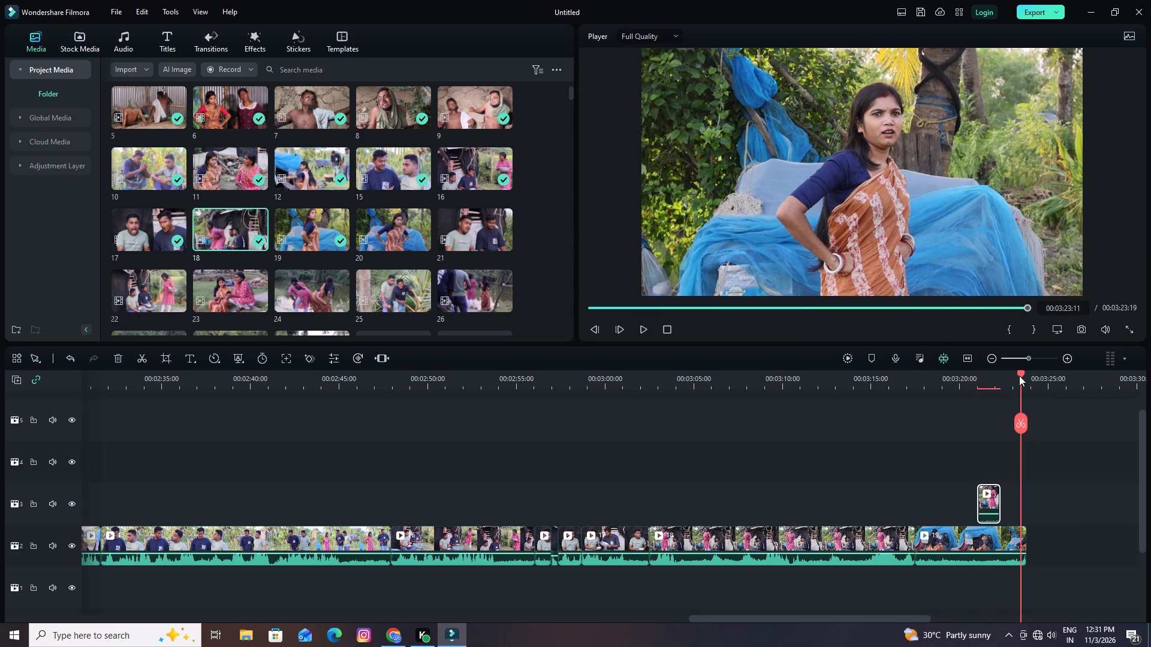
left_click_drag(1019, 376, 1021, 377)
left_click(1022, 421)
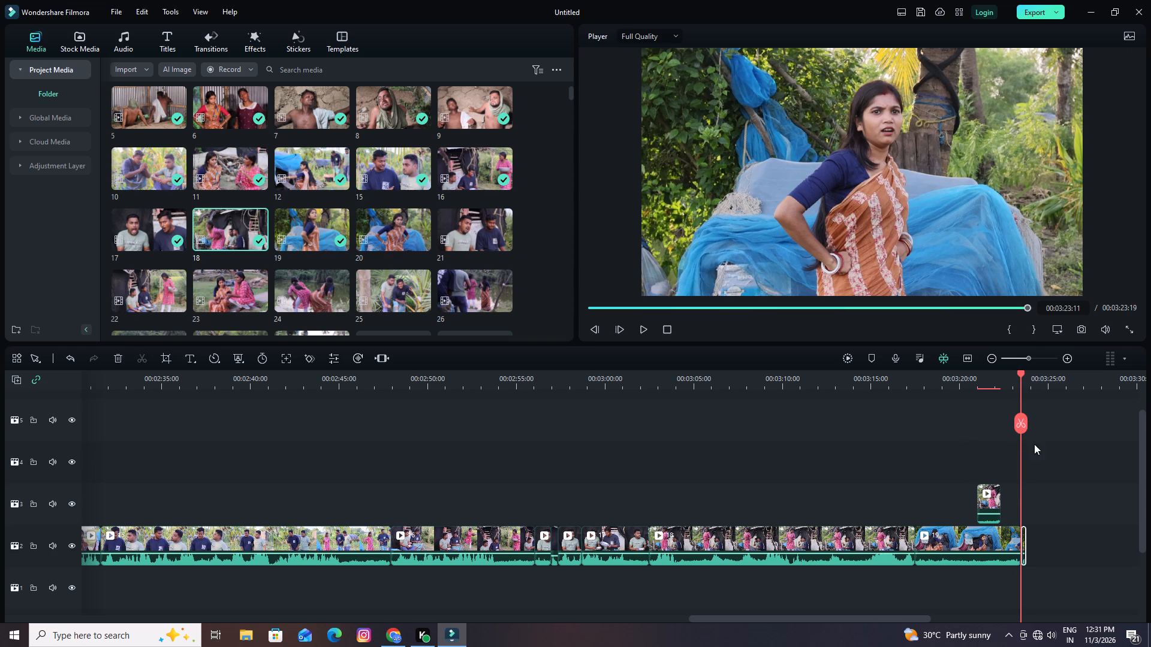
left_click(118, 354)
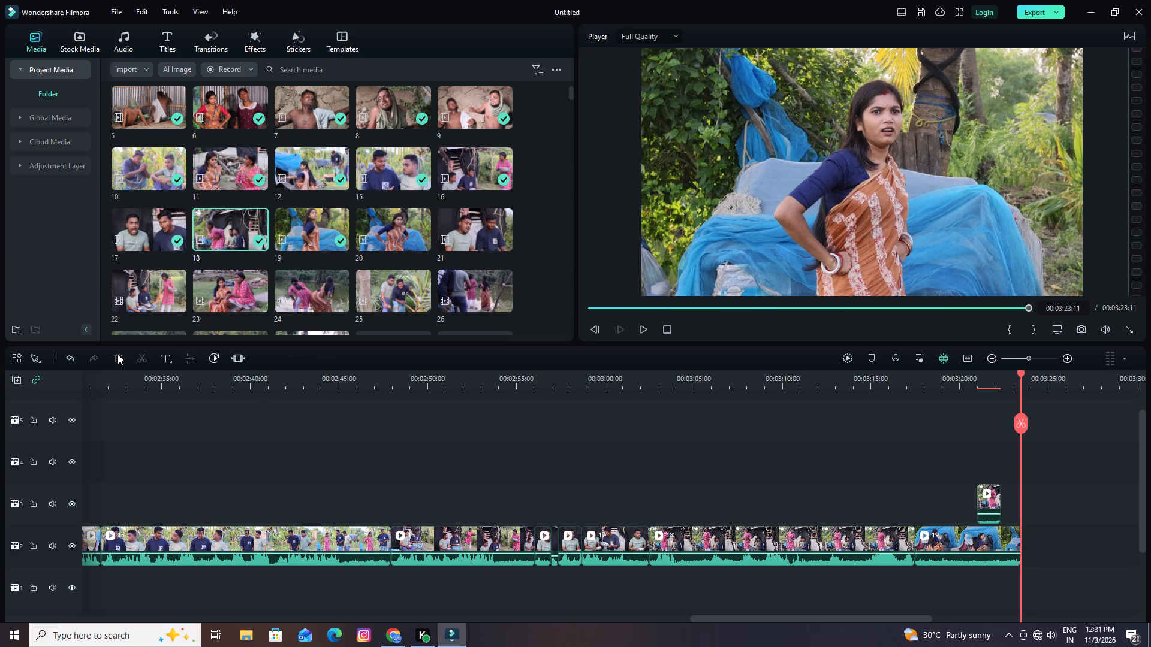
Play back the trimmed clip 19, and place clip 20 on track 2 directly after it at 00:03:23:11.
left_click_drag(1020, 372, 909, 391)
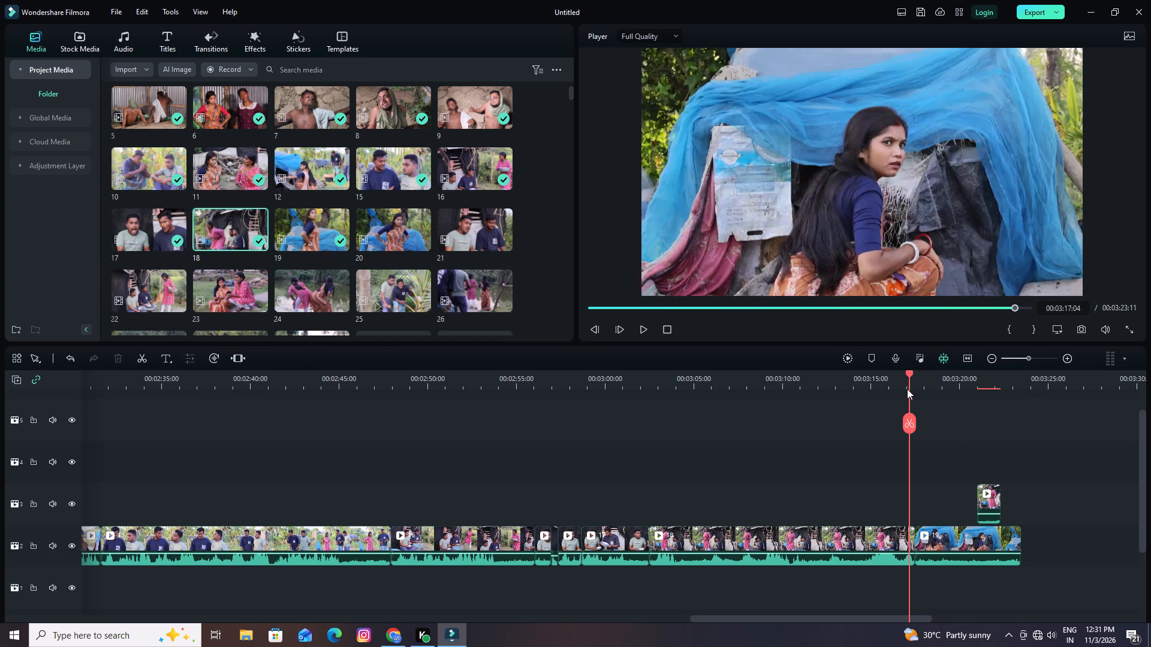
key("space")
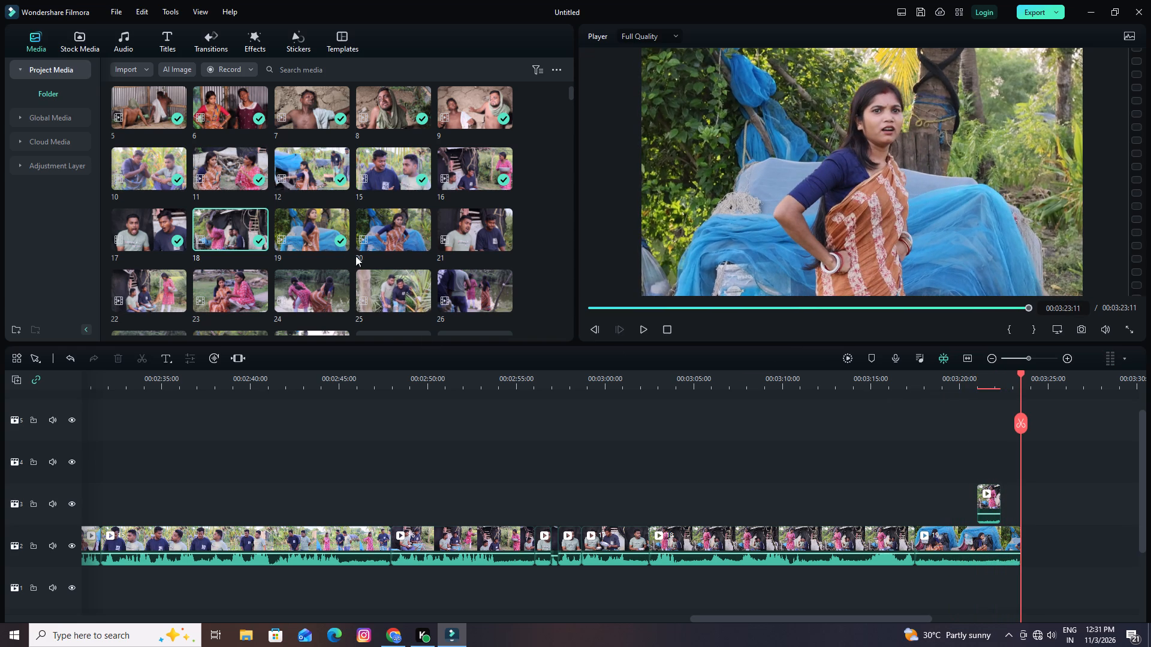
left_click_drag(388, 226, 747, 391)
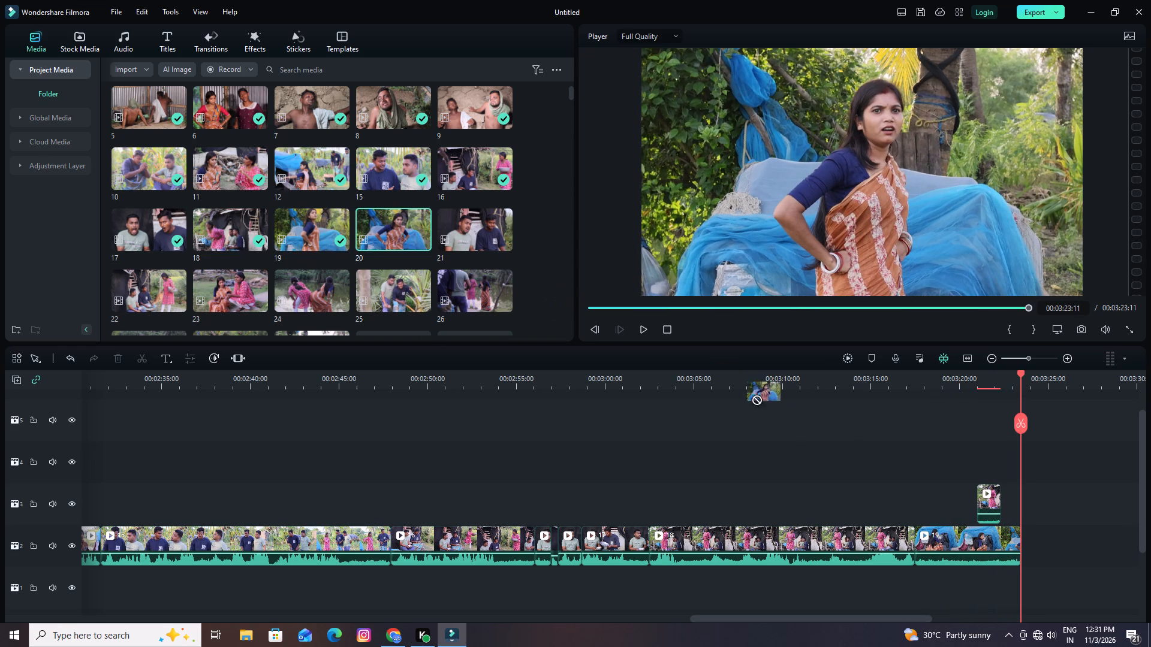
left_click_drag(747, 391, 1027, 537)
left_click_drag(1053, 555, 1053, 536)
Insert the short clip 18 piece from track 3 between clips 19 and 20 on track 2.
left_click_drag(1020, 374, 942, 380)
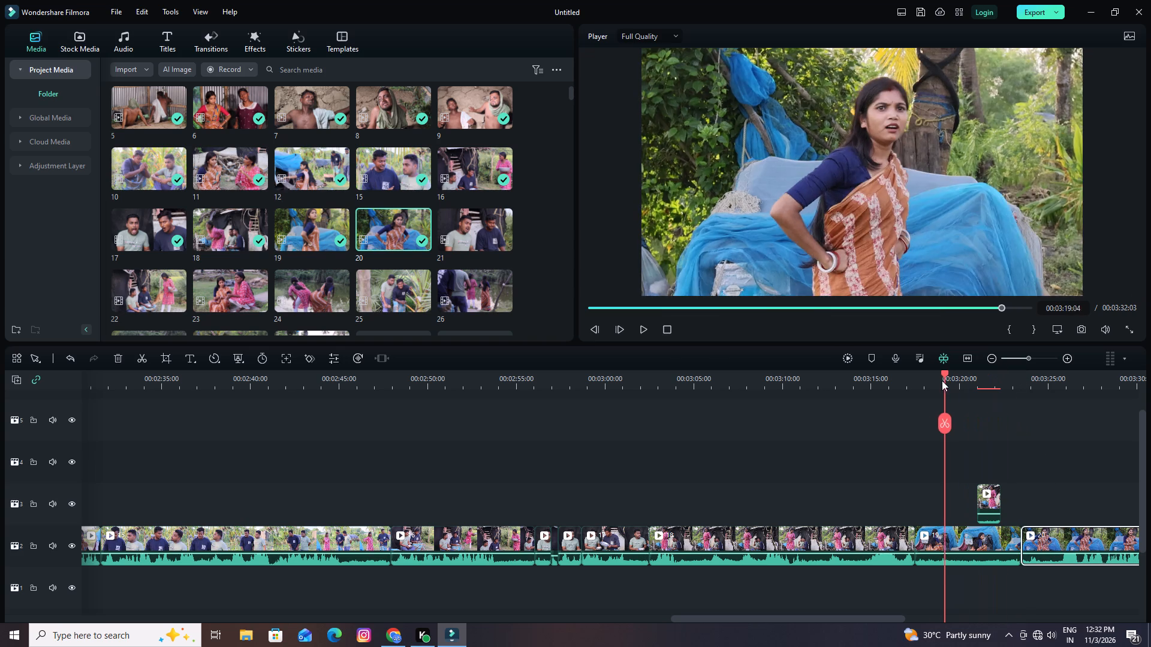
left_click_drag(942, 380, 939, 381)
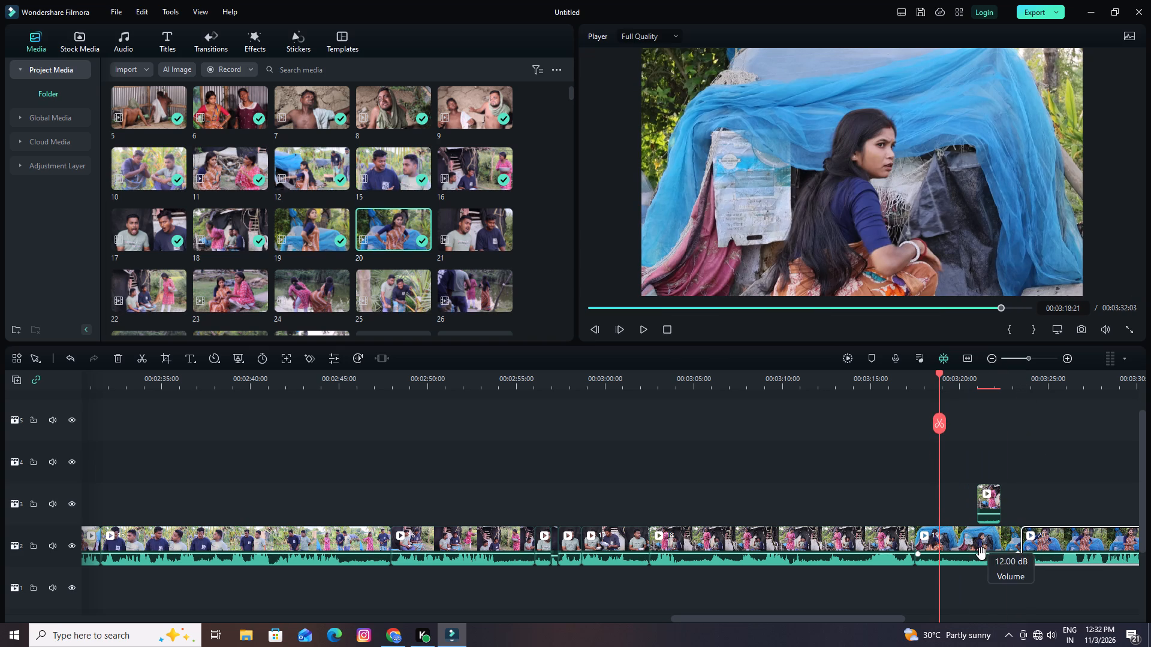
left_click_drag(990, 499, 1026, 546)
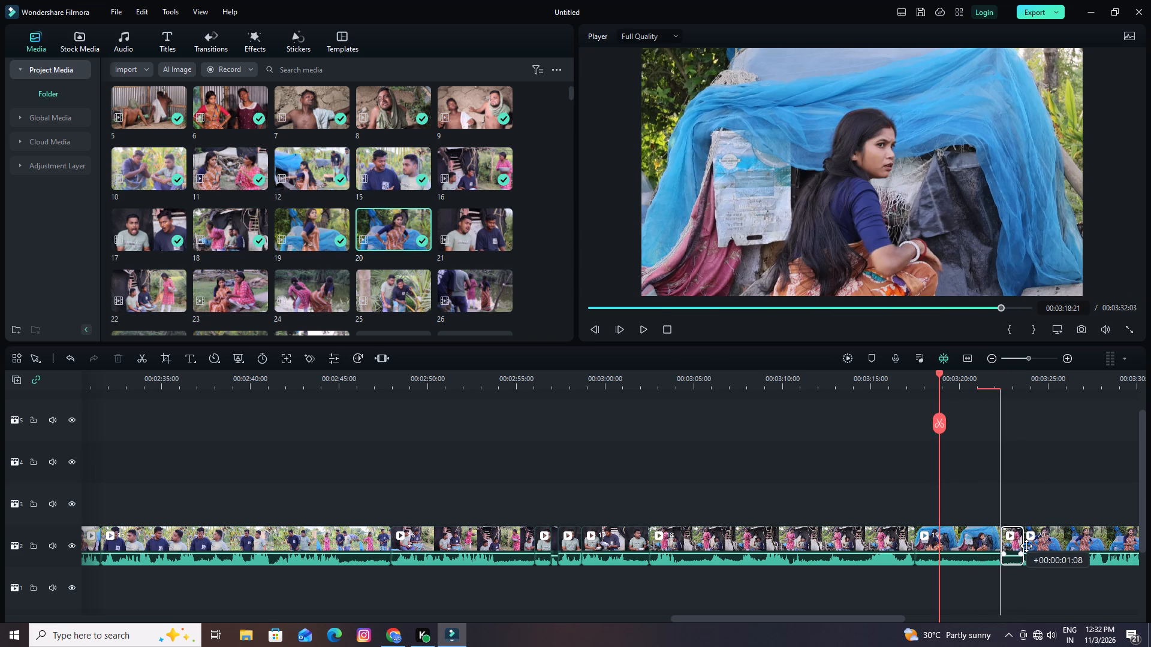
left_click_drag(1026, 546, 1038, 549)
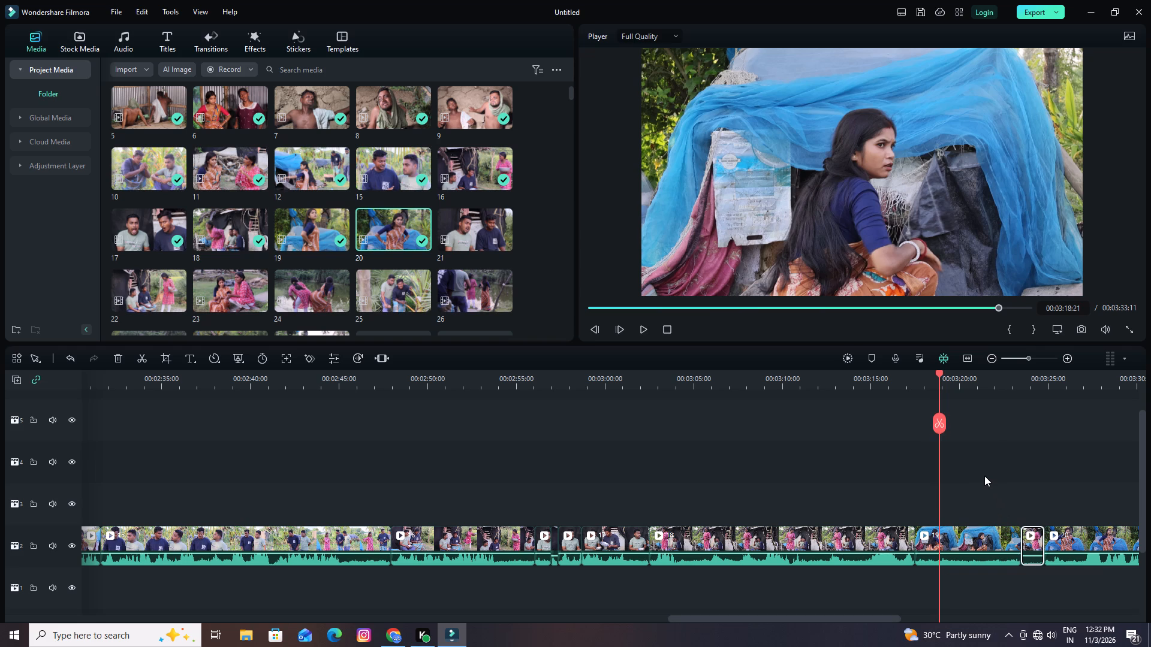
Play back the sequence around clips 18, 19 and 20 to check the timing of the reaction insert.
key("space")
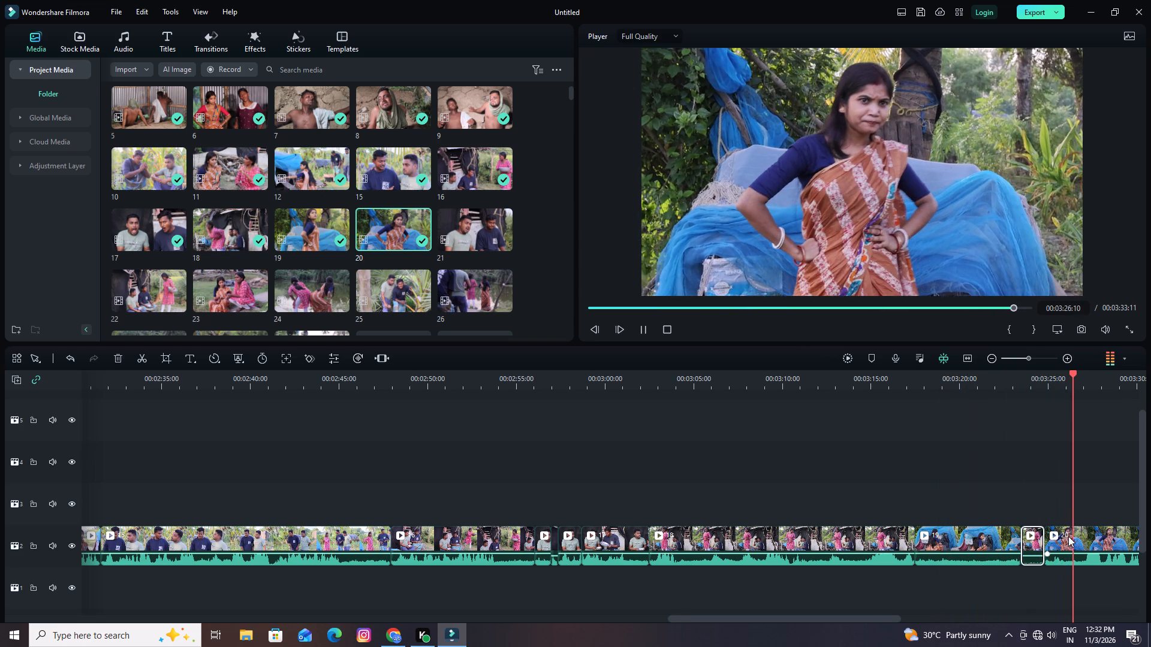
key("space")
left_click_drag(1052, 378, 849, 380)
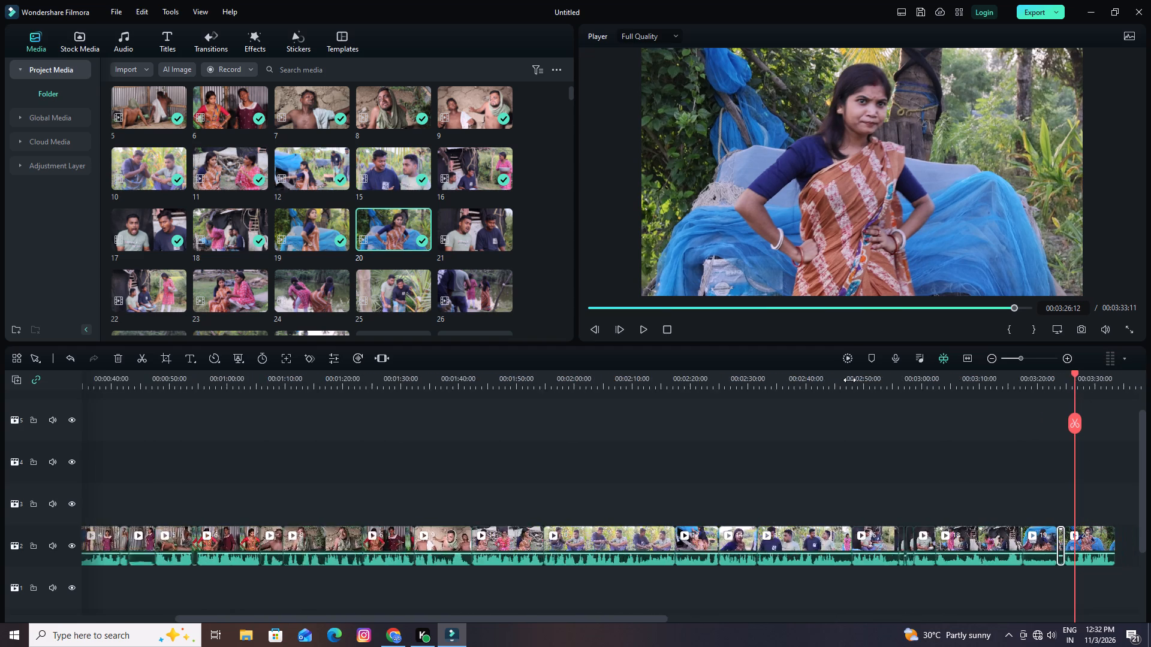
left_click_drag(849, 380, 787, 381)
left_click_drag(719, 379, 338, 390)
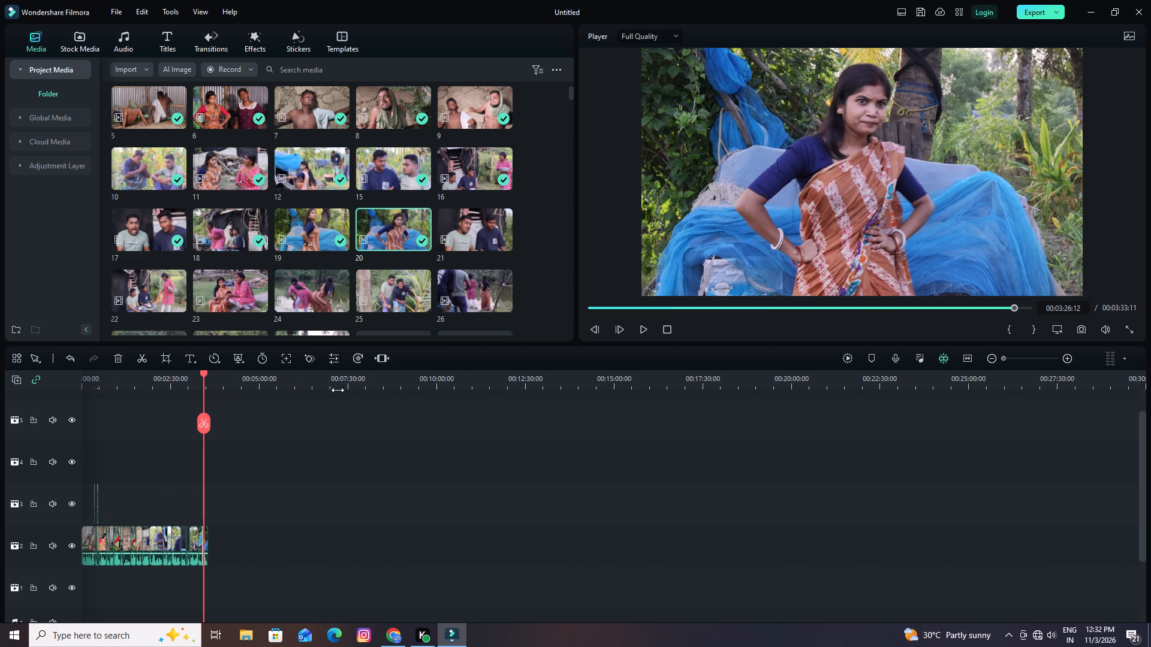
left_click_drag(338, 390, 324, 390)
left_click_drag(265, 382, 815, 391)
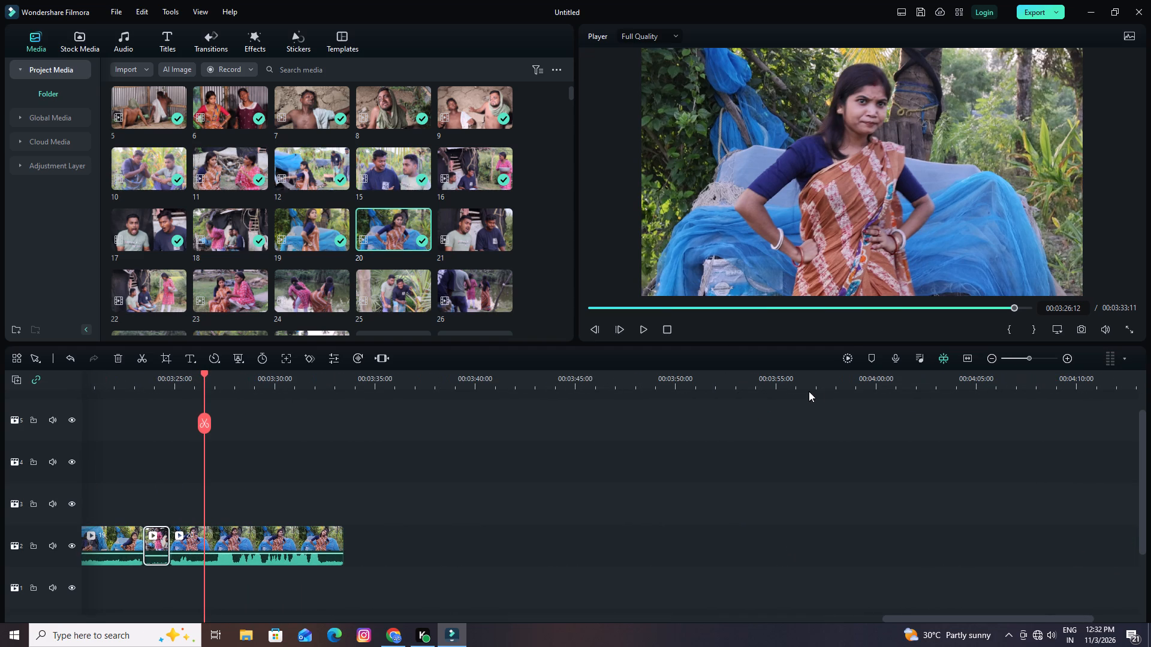
left_click_drag(204, 372, 46, 393)
key("space")
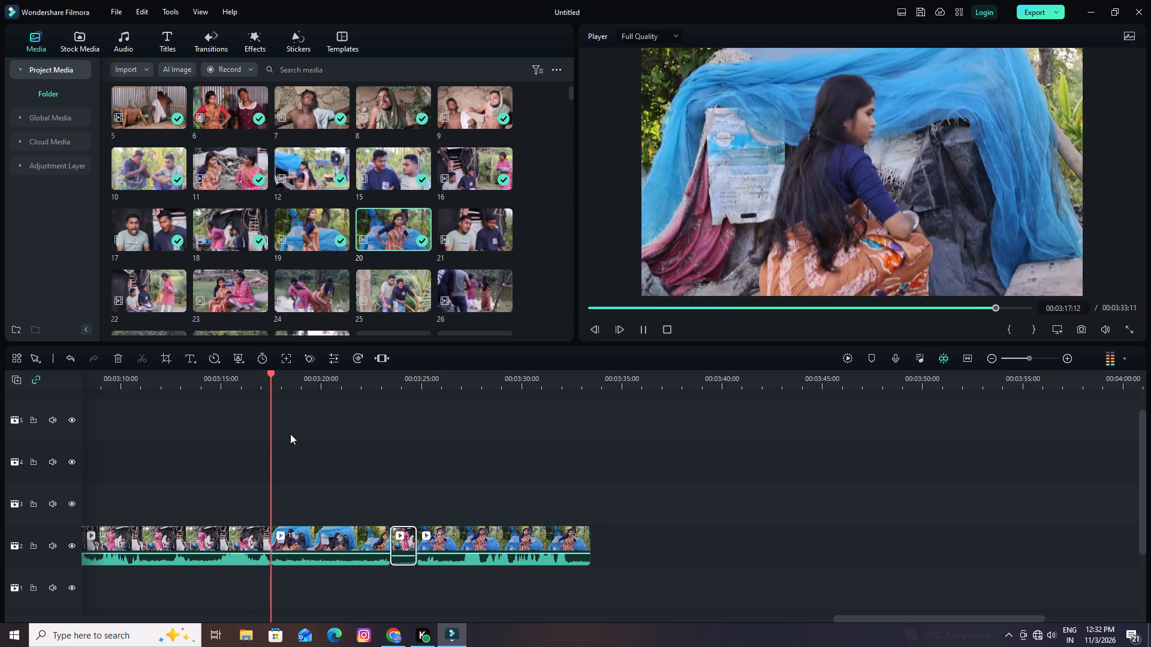
key("space")
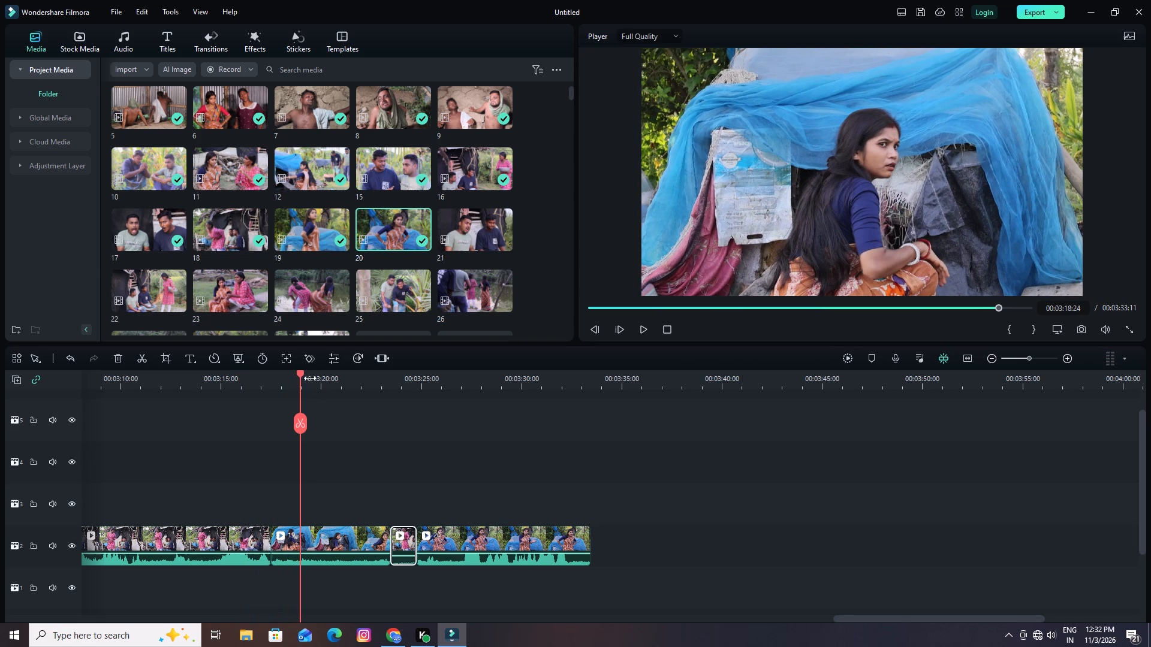
Move clip 19 up to track 3 so it starts at 00:03:16:03, overlapping the end of clip 18.
left_click_drag(299, 374, 227, 390)
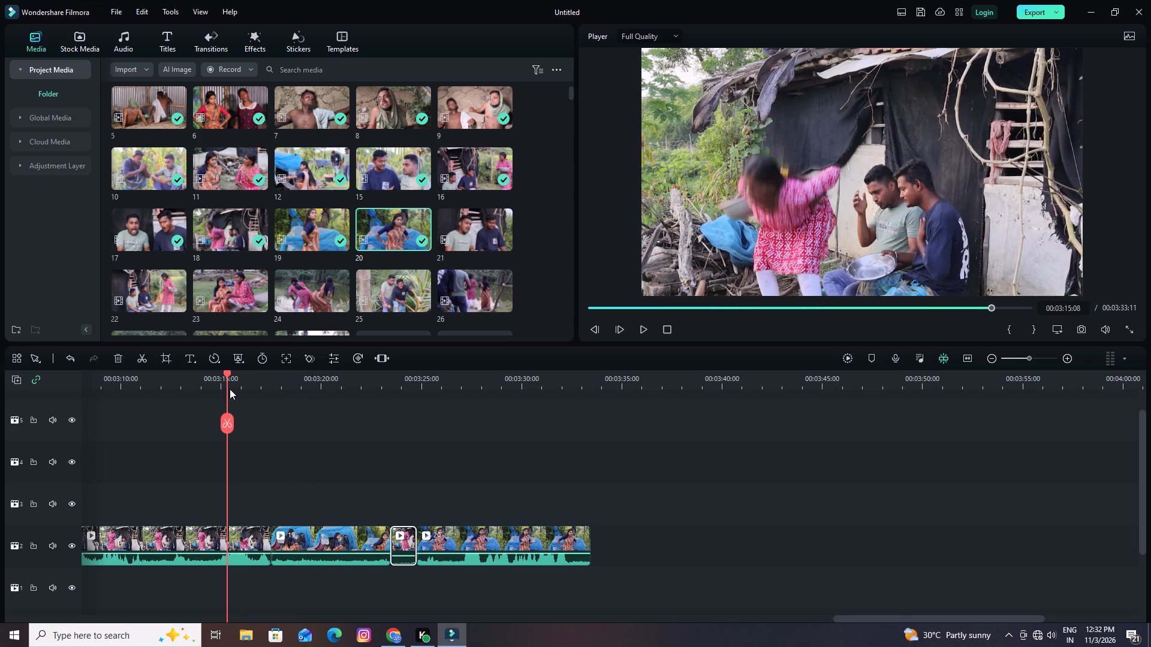
key("space")
key("space")
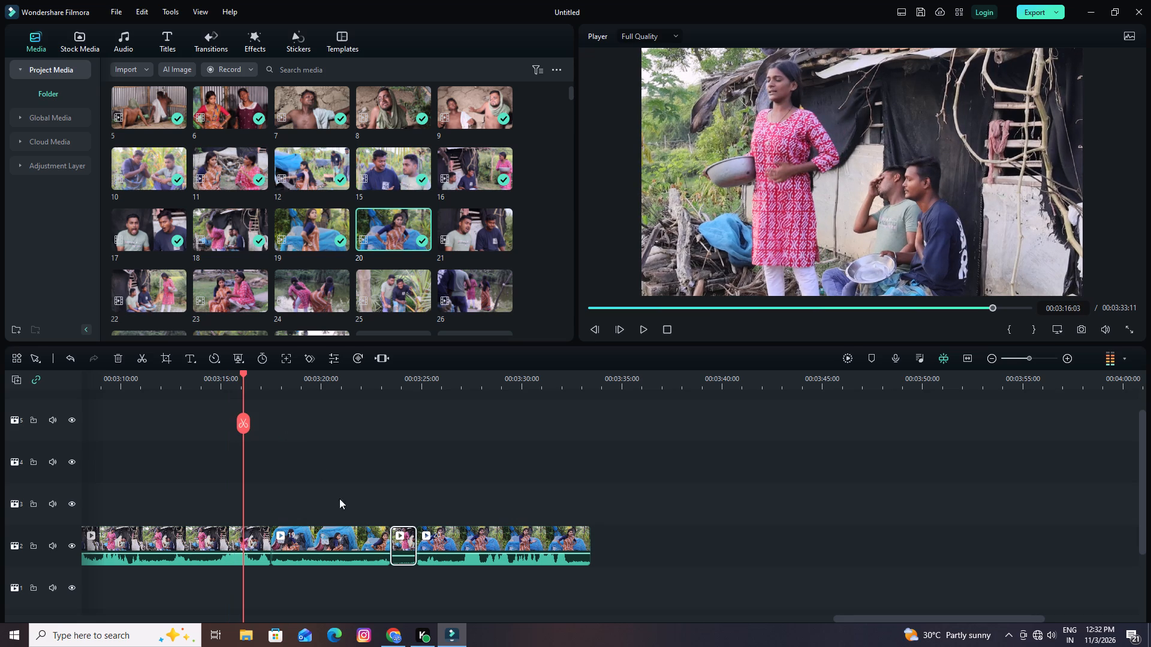
left_click_drag(333, 540, 302, 502)
Split clip 19 on track 3 at 00:03:17:12, where clip 18 ends on track 2.
key("space")
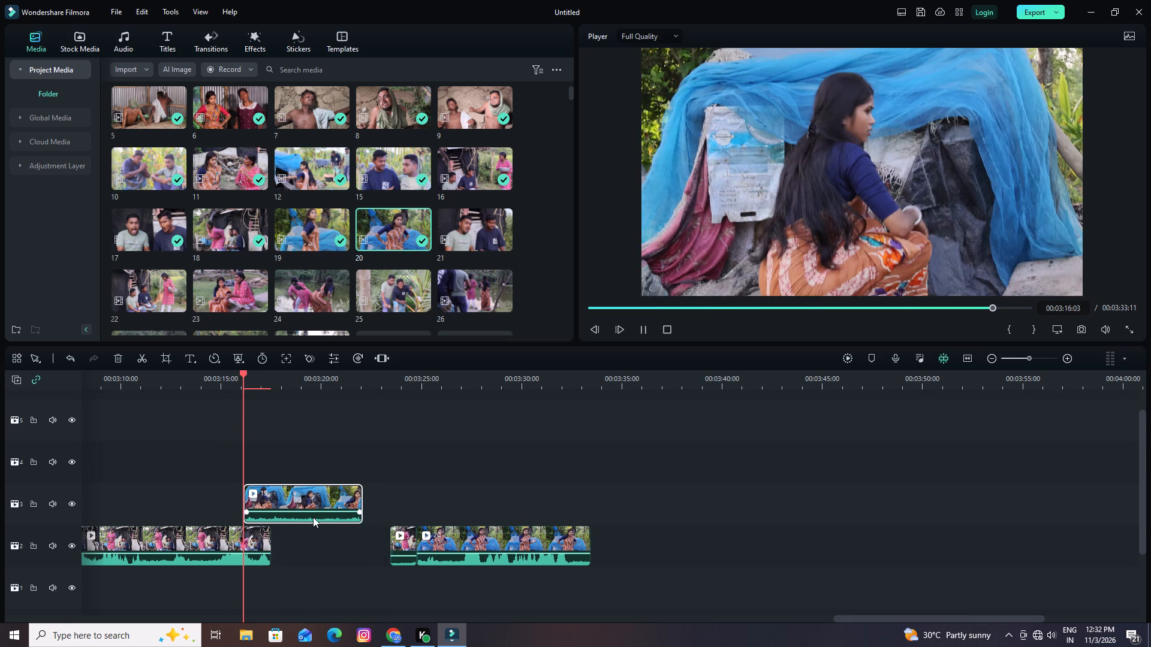
key("space")
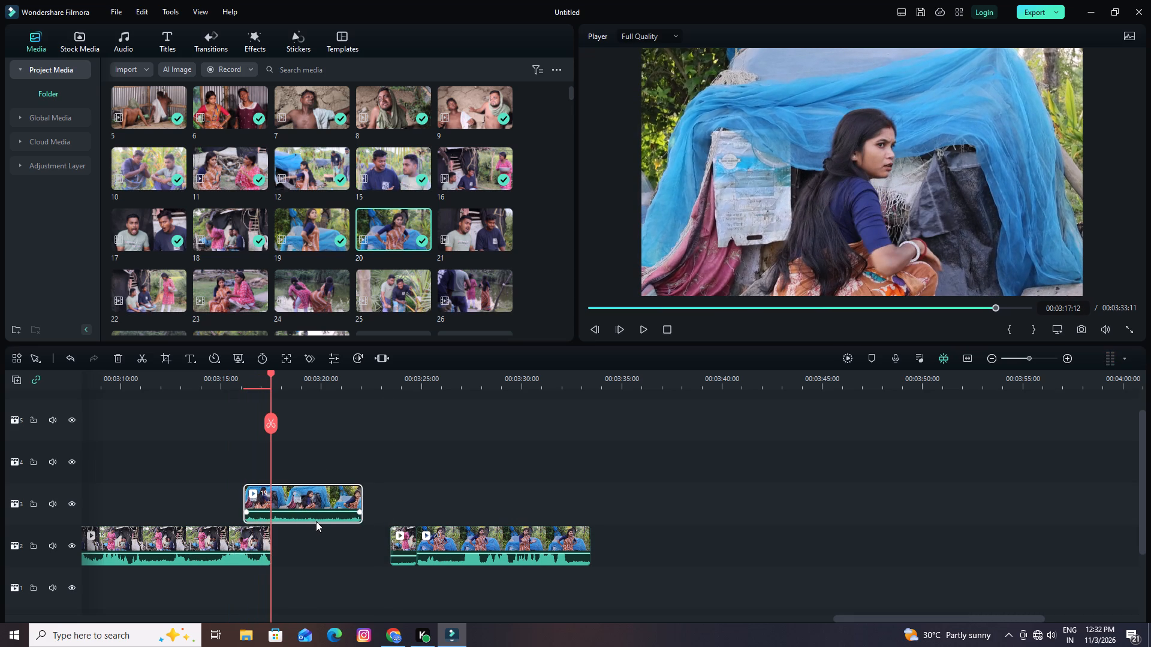
left_click(290, 499)
left_click(268, 427)
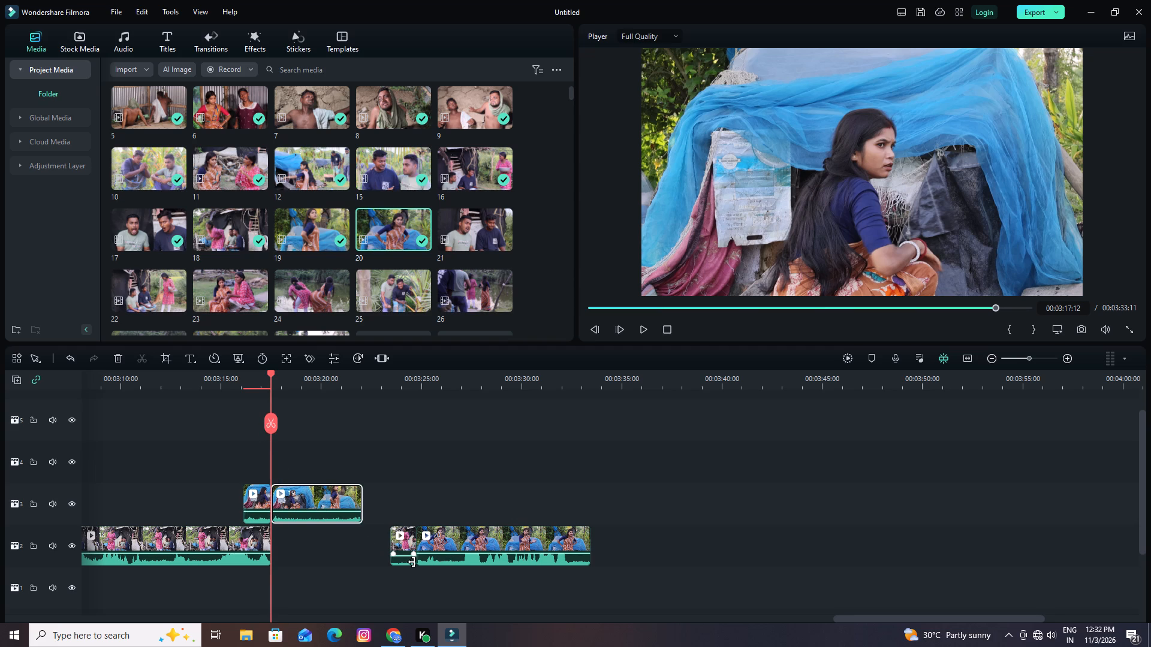
Move the short clip 18 insert to 00:03:17:12 on track 2, followed directly by the second part of clip 19.
left_click_drag(402, 543, 291, 537)
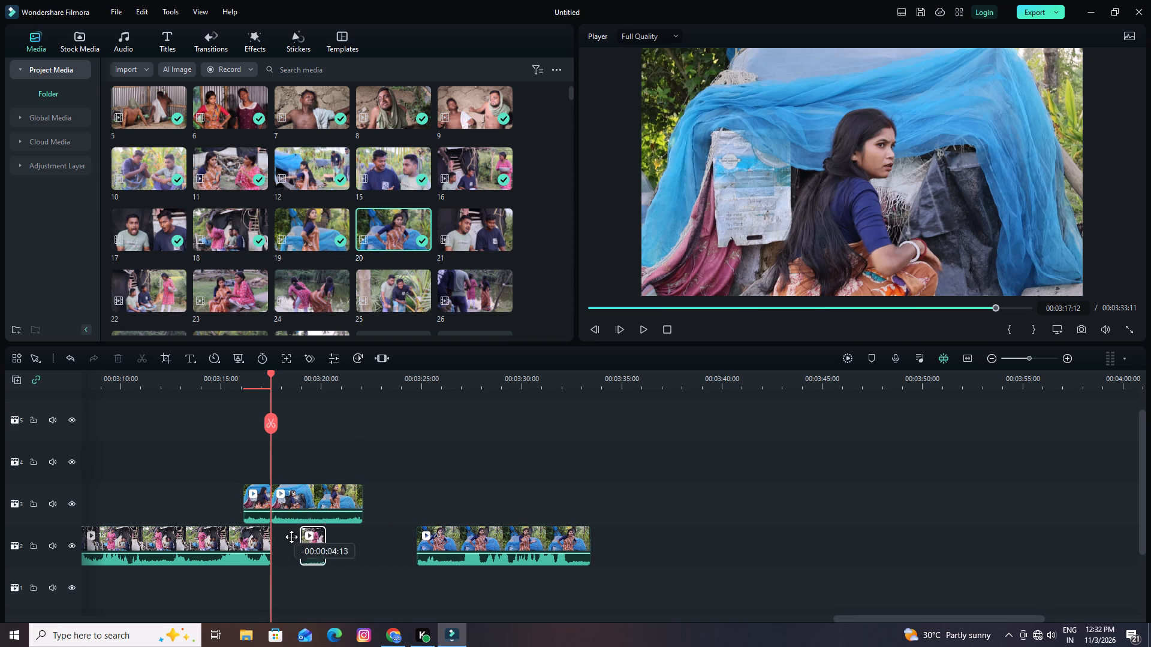
left_click_drag(291, 537, 272, 534)
left_click_drag(296, 498, 322, 536)
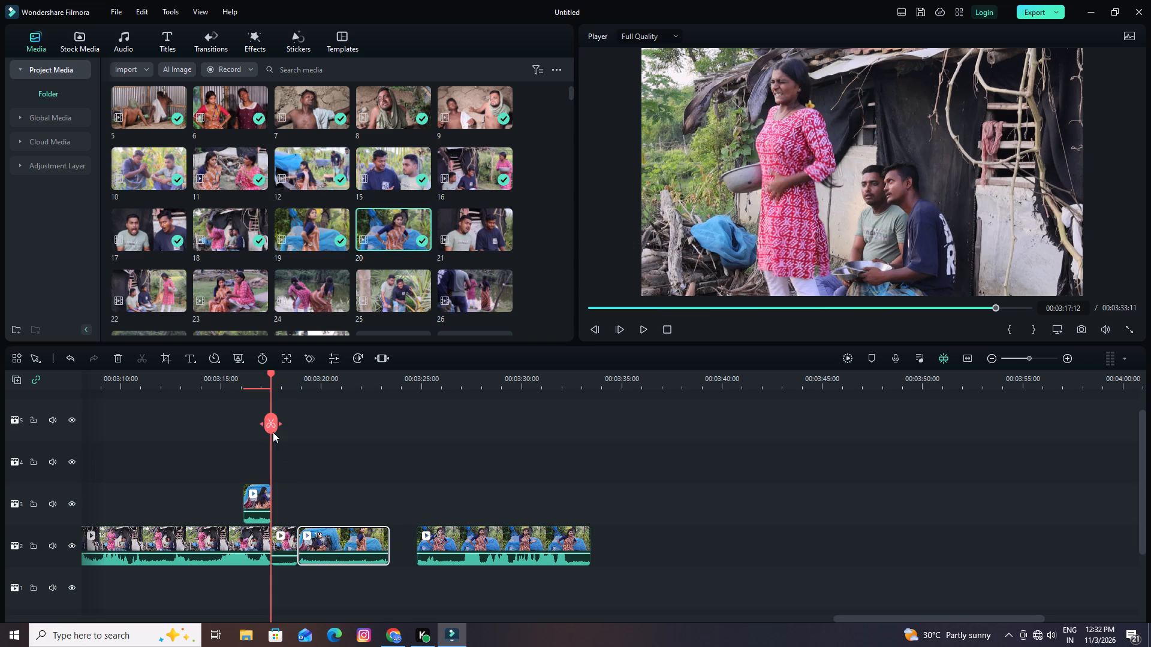
Close the gap on track 2 by moving clip 20 against the end of clip 19, and play back the rearranged sequence.
left_click_drag(272, 373, 232, 386)
key("space")
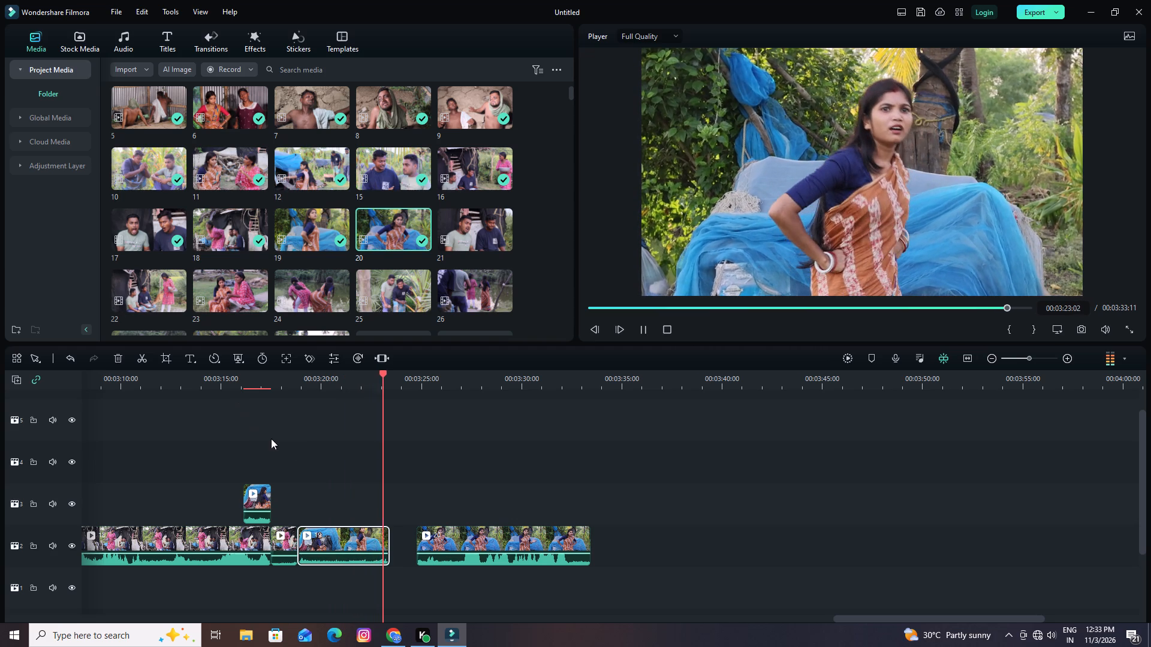
key("space")
left_click_drag(463, 542, 429, 544)
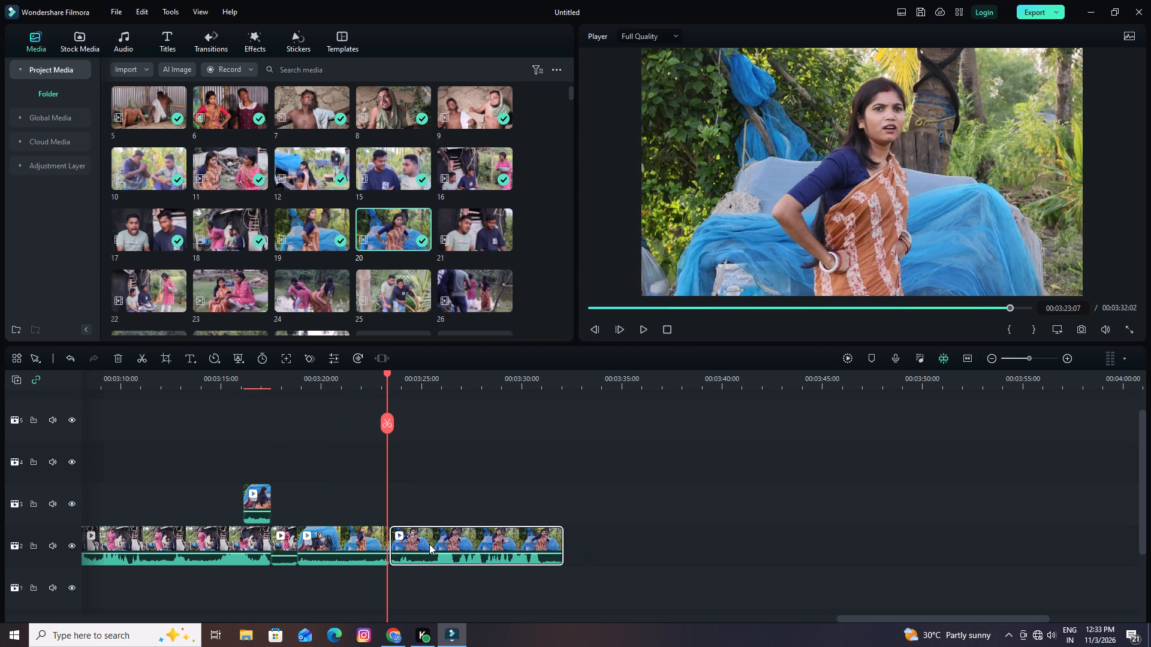
left_click_drag(388, 372, 203, 398)
key("space")
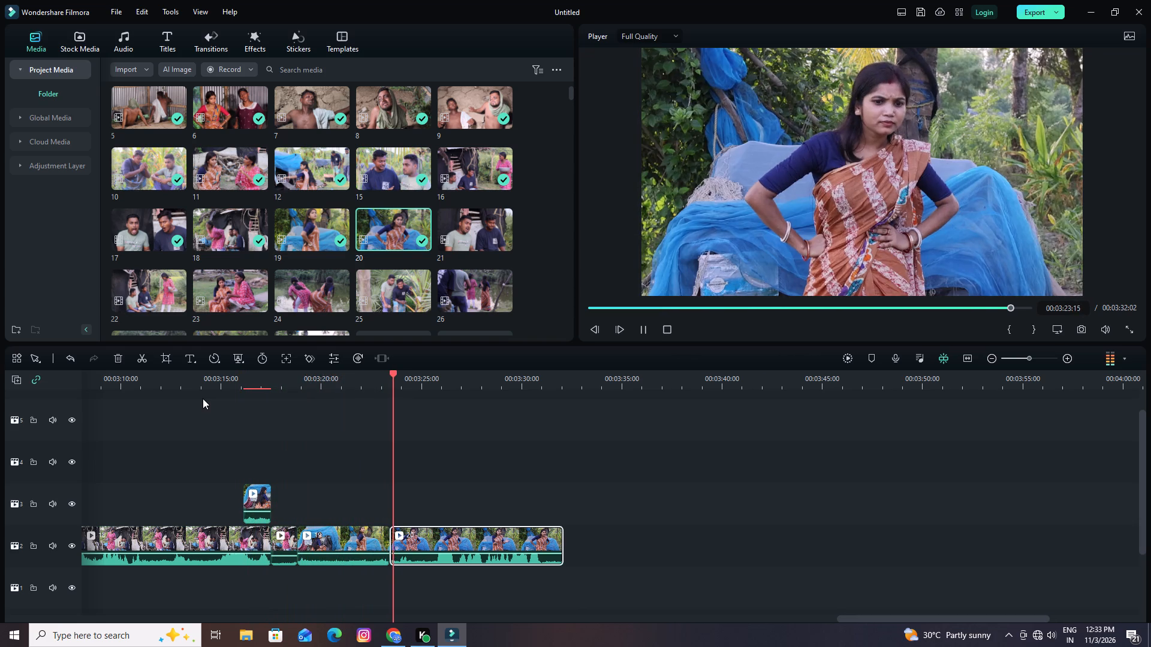
key("space")
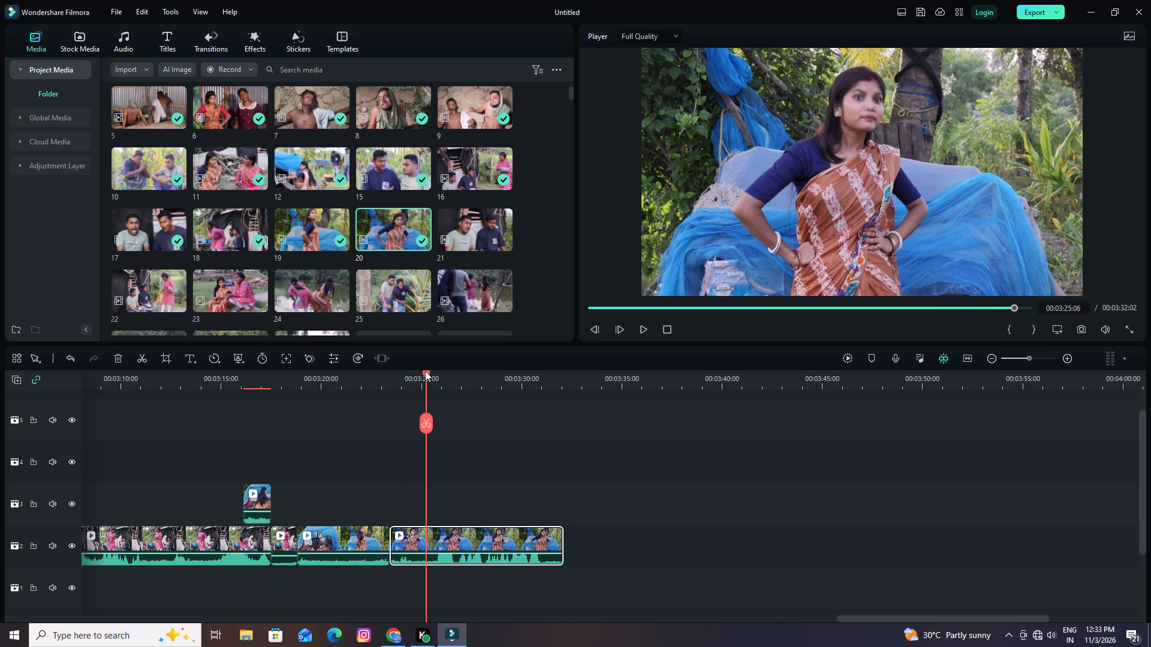
Undo the recent rearrangement so clip 19, the short clip 18 insert and clip 20 are back in sequence on track 2.
key("ctrl+z")
key("ctrl+z")
key("ctrl+z")
key("ctrl+z")
key("ctrl+z")
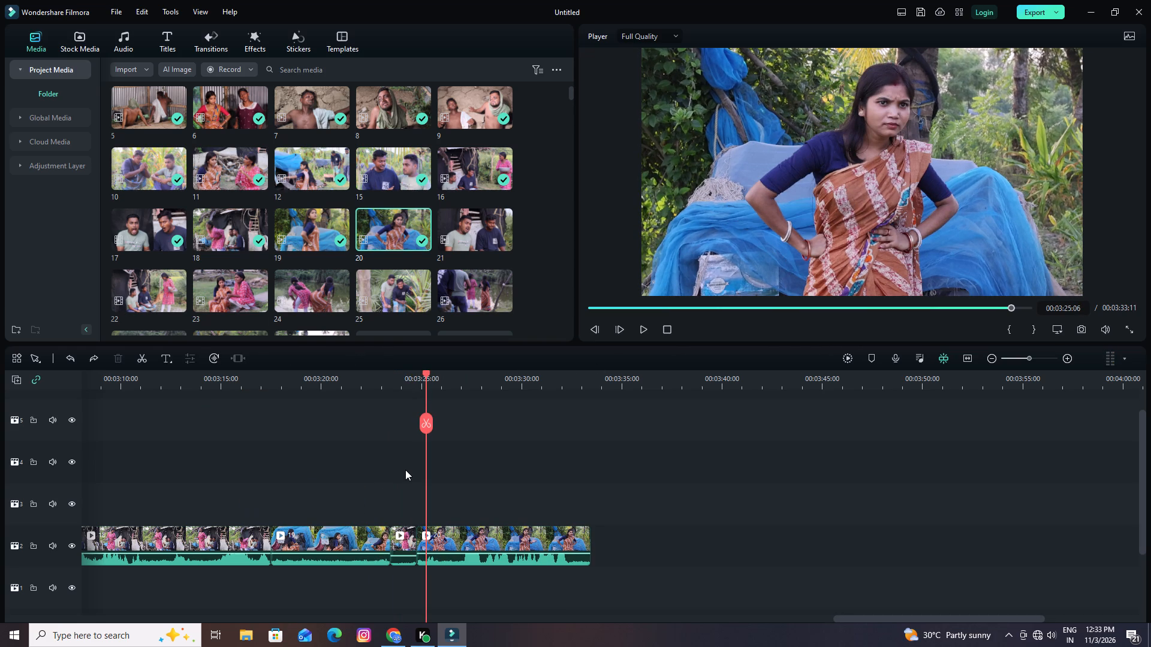
Move the short clip 18 insert to track 3 at 00:03:21:14 and close the track 2 gap by moving clip 20 against clip 19.
left_click_drag(426, 373, 232, 429)
key("space")
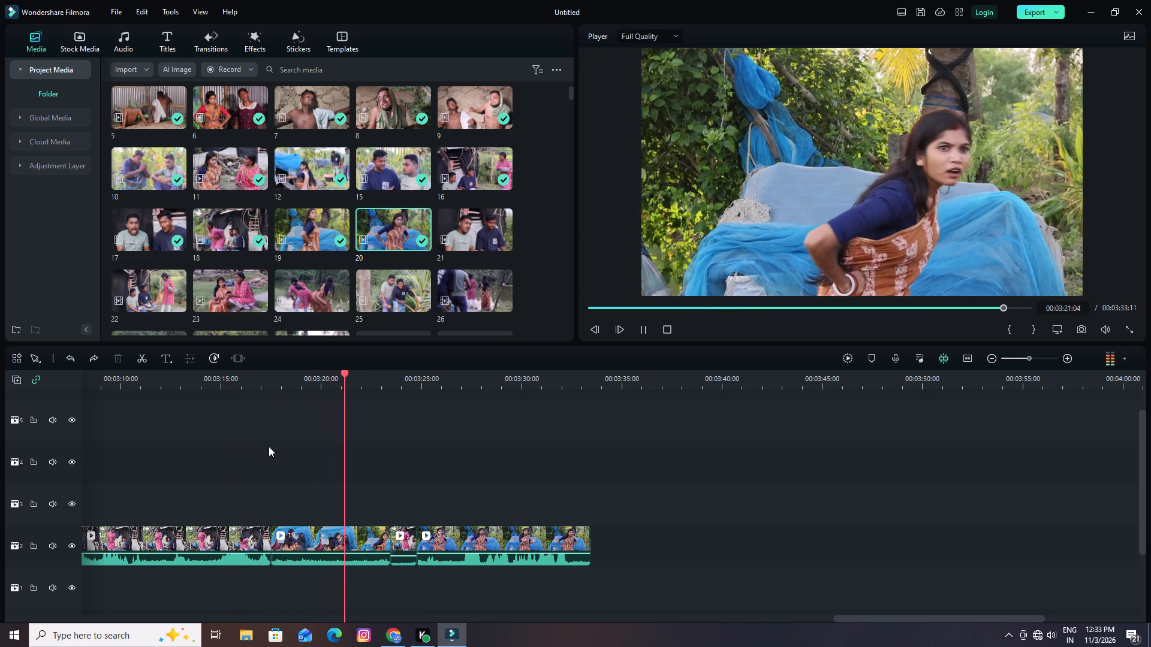
key("space")
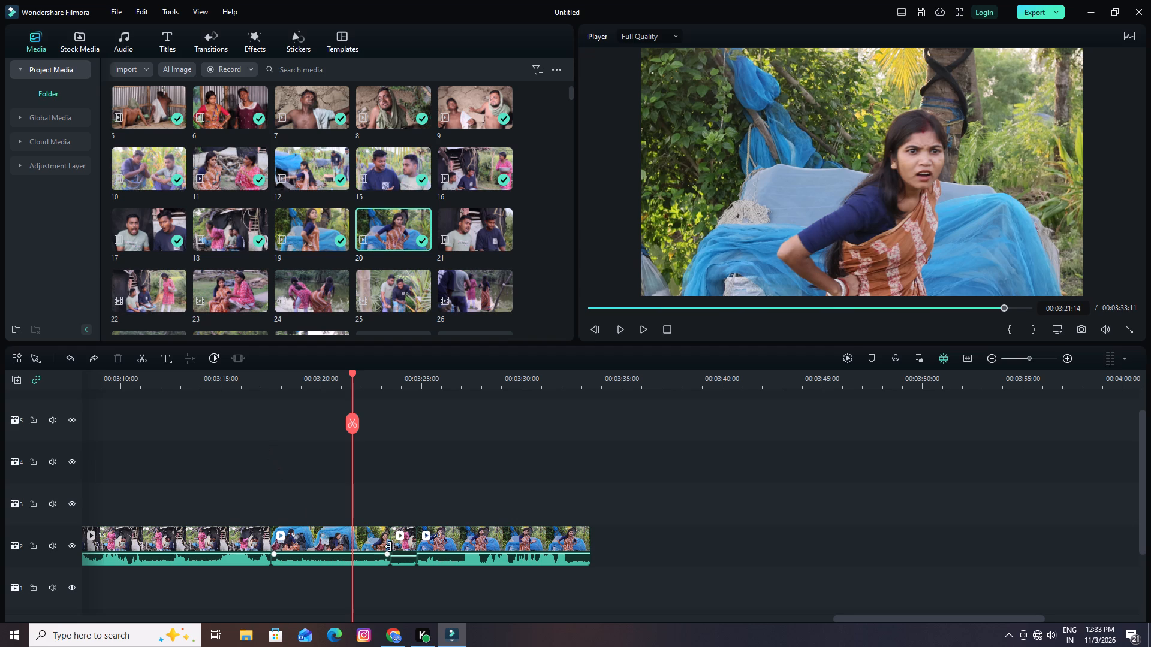
left_click_drag(400, 543, 351, 509)
key("space")
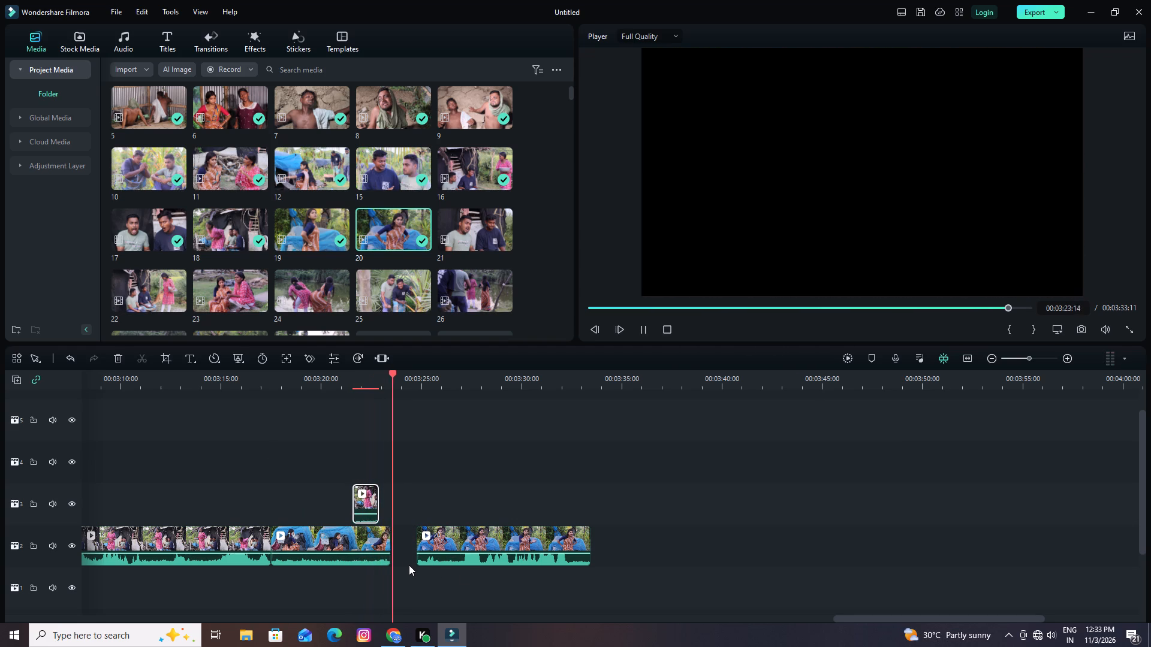
key("space")
left_click_drag(459, 540, 424, 537)
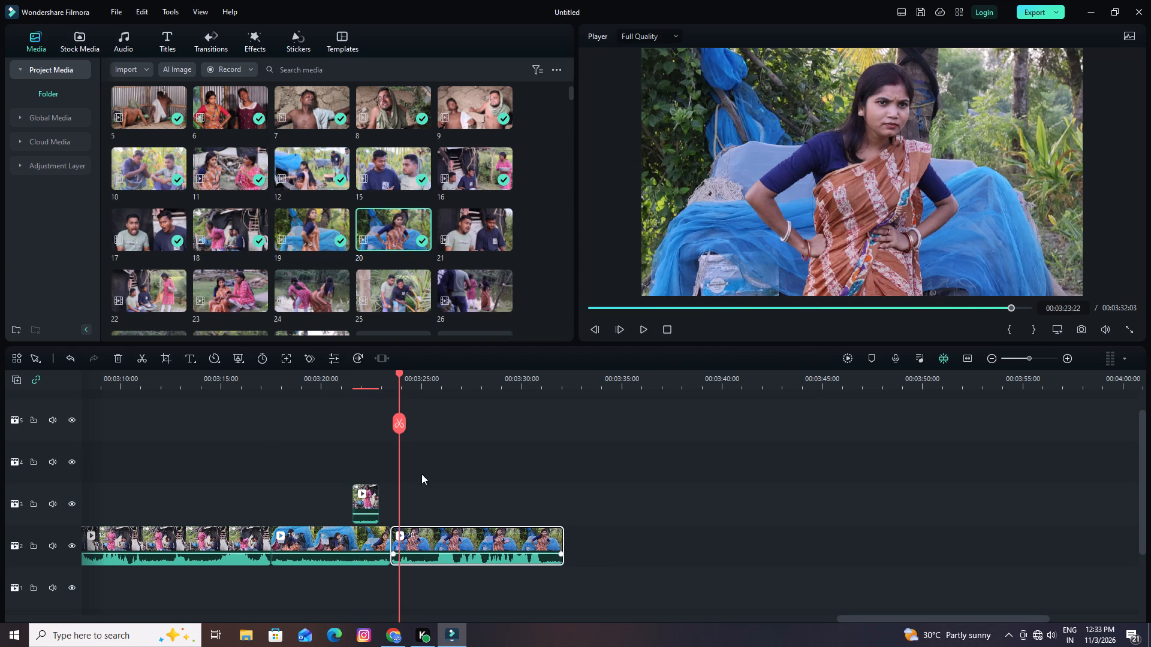
Play back the join into clip 20, split clip 20 at 00:03:25:14 and delete its opening part, closing the gap.
left_click_drag(397, 373, 338, 391)
key("space")
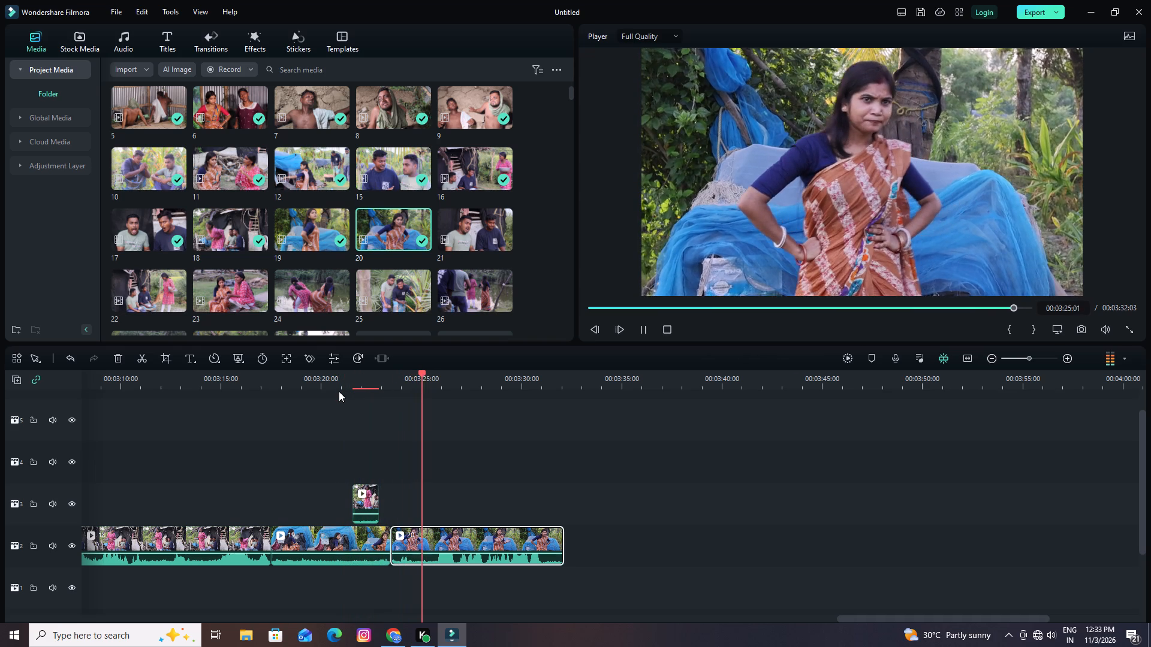
key("space")
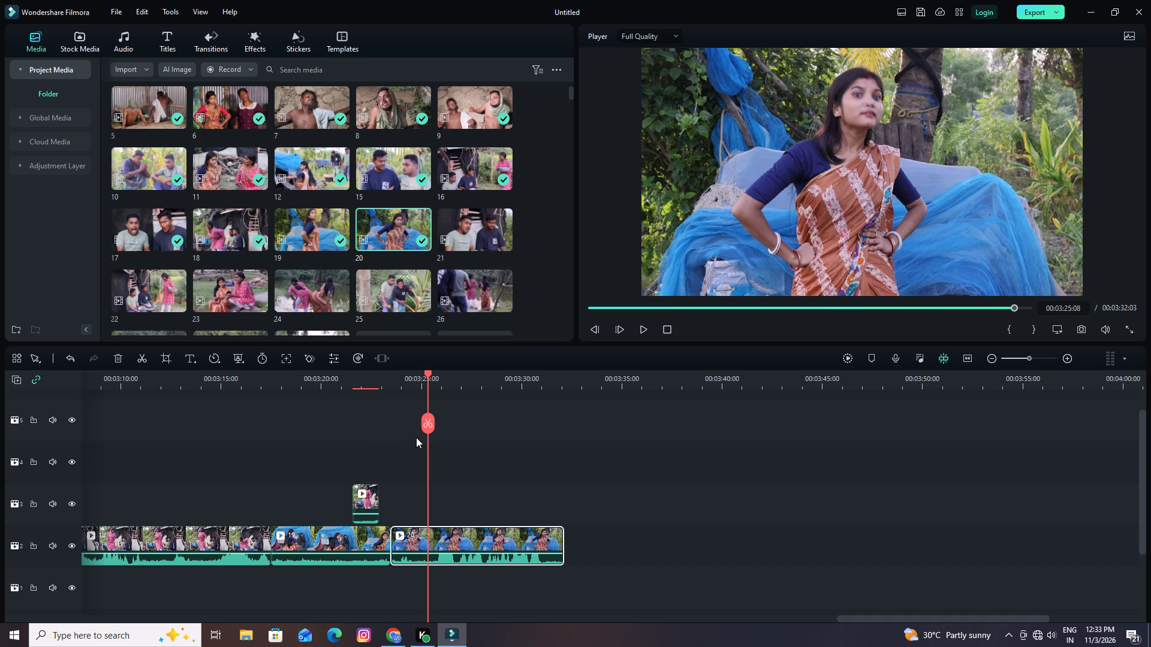
key("space")
key("space")
left_click(434, 422)
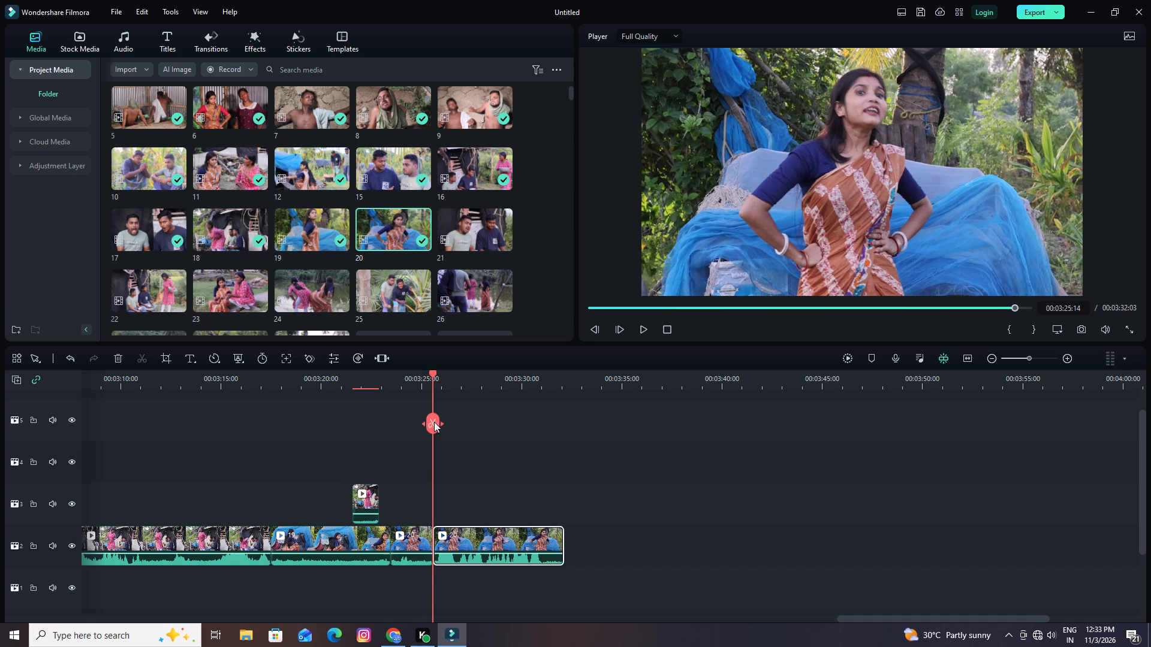
left_click(415, 537)
left_click(122, 355)
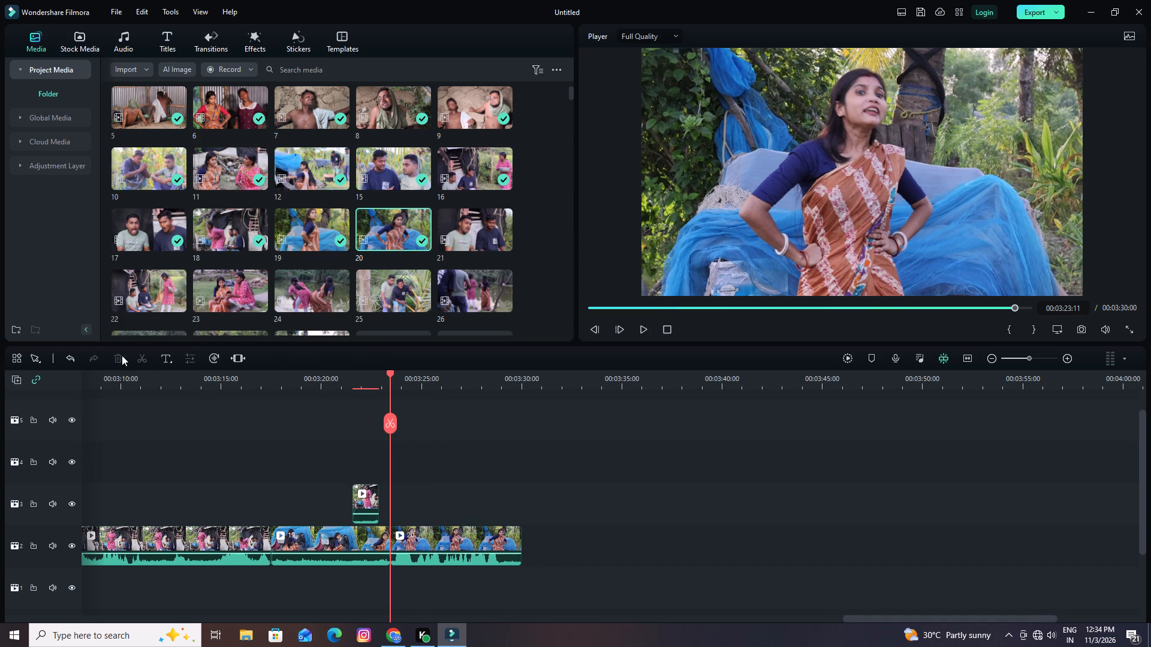
Split clip 19 at 00:03:22:23, where the track 3 insert ends, and delete the rest of clip 19, closing the gap.
left_click_drag(388, 371, 307, 394)
key("space")
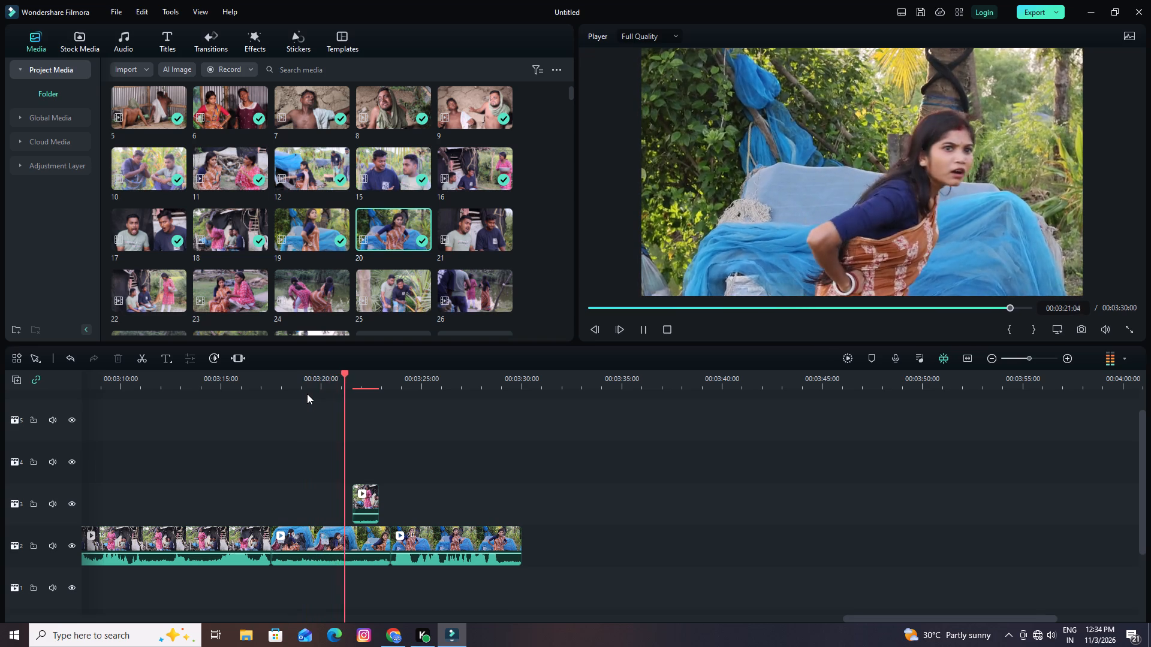
key("space")
key("space")
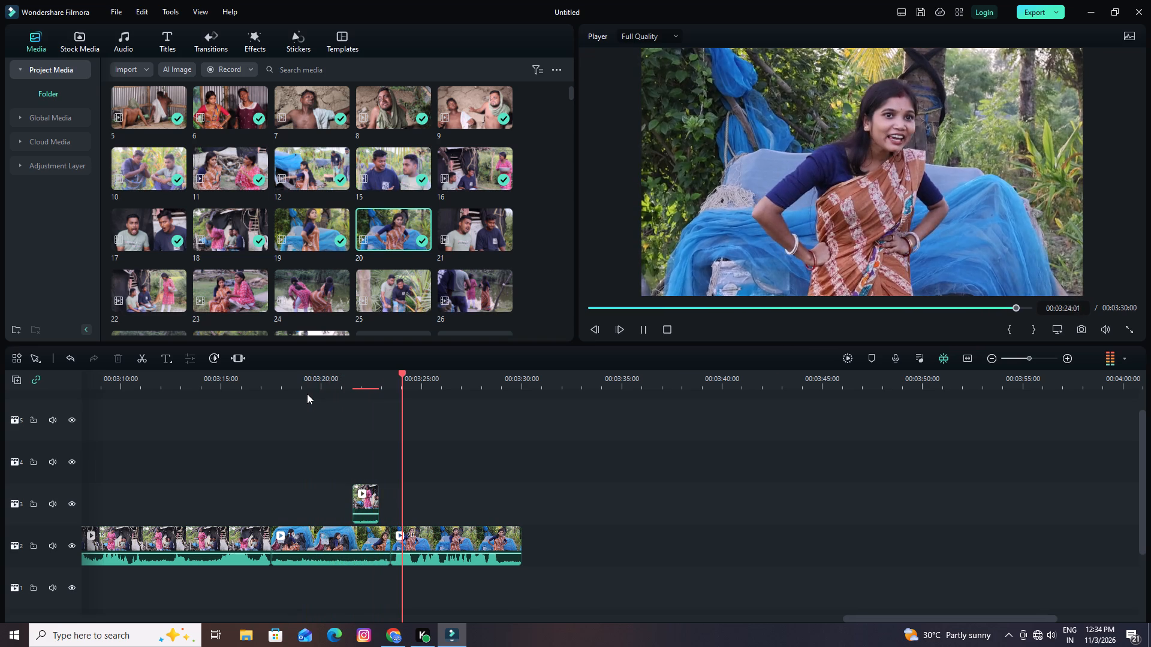
key("space")
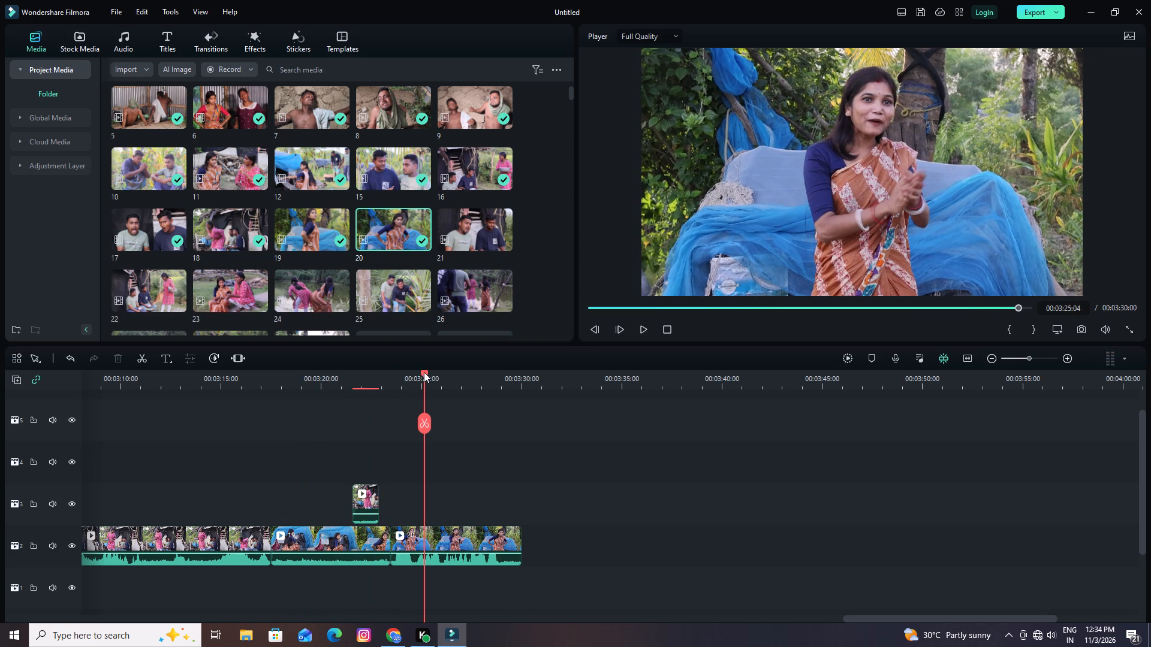
left_click_drag(424, 372, 379, 387)
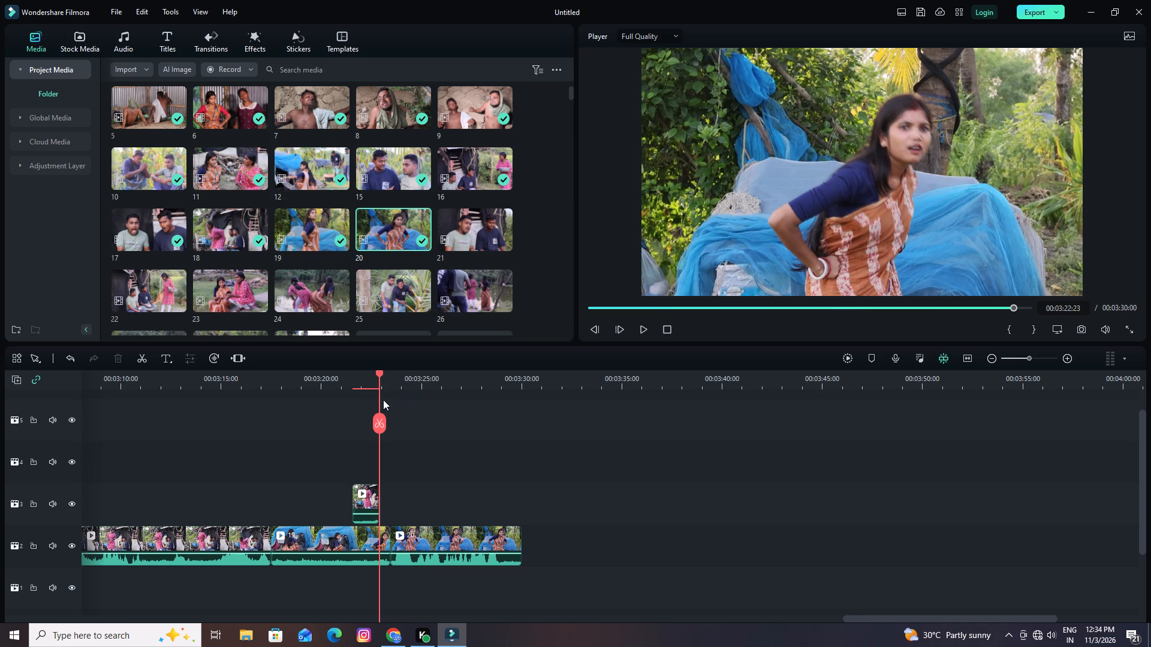
left_click(366, 543)
left_click(376, 421)
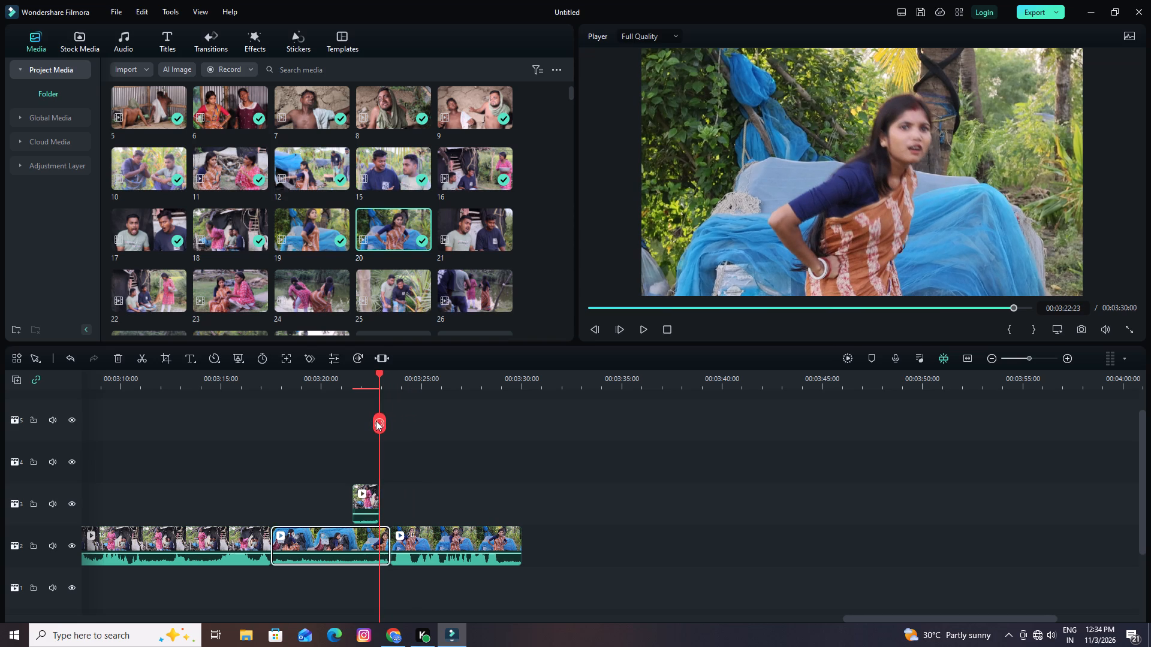
left_click(115, 356)
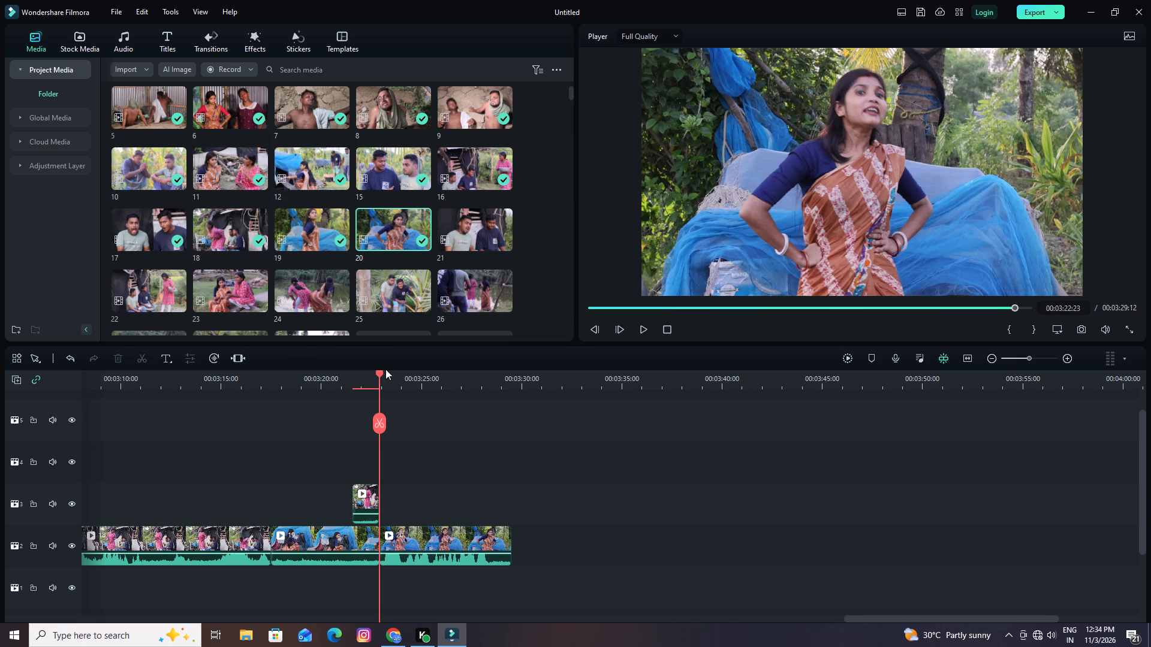
Play back the overlap and insert the short clip 18 shot back into track 2 between clips 19 and 20.
left_click_drag(378, 371, 288, 393)
key("space")
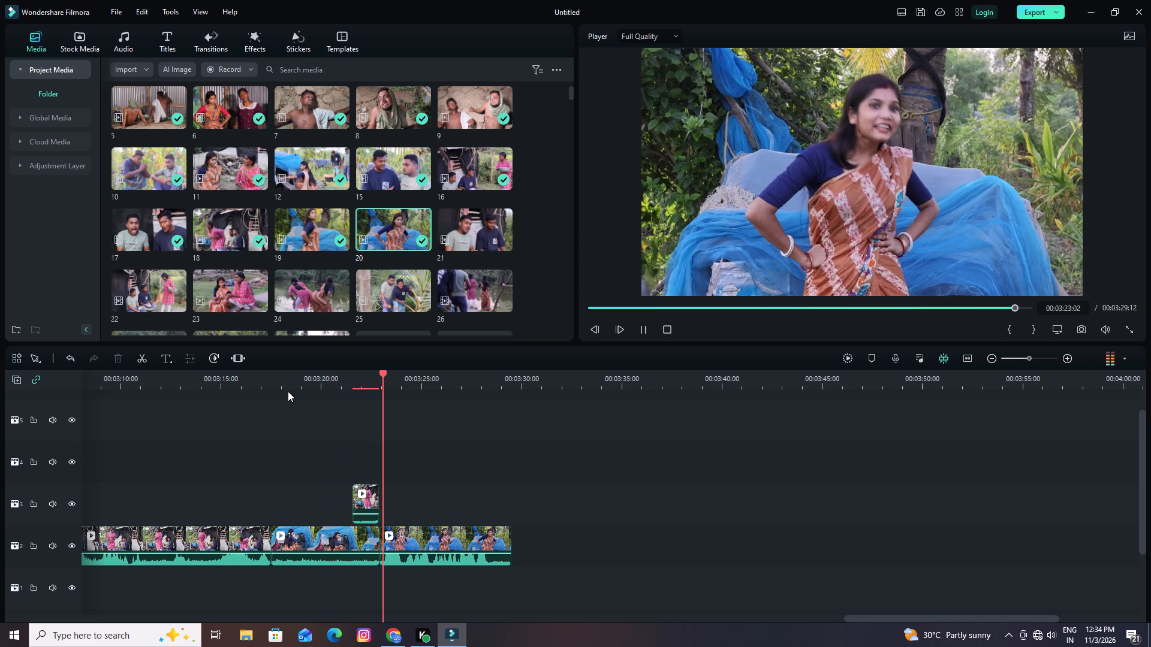
key("space")
left_click_drag(423, 377, 583, 377)
left_click_drag(399, 370, 389, 376)
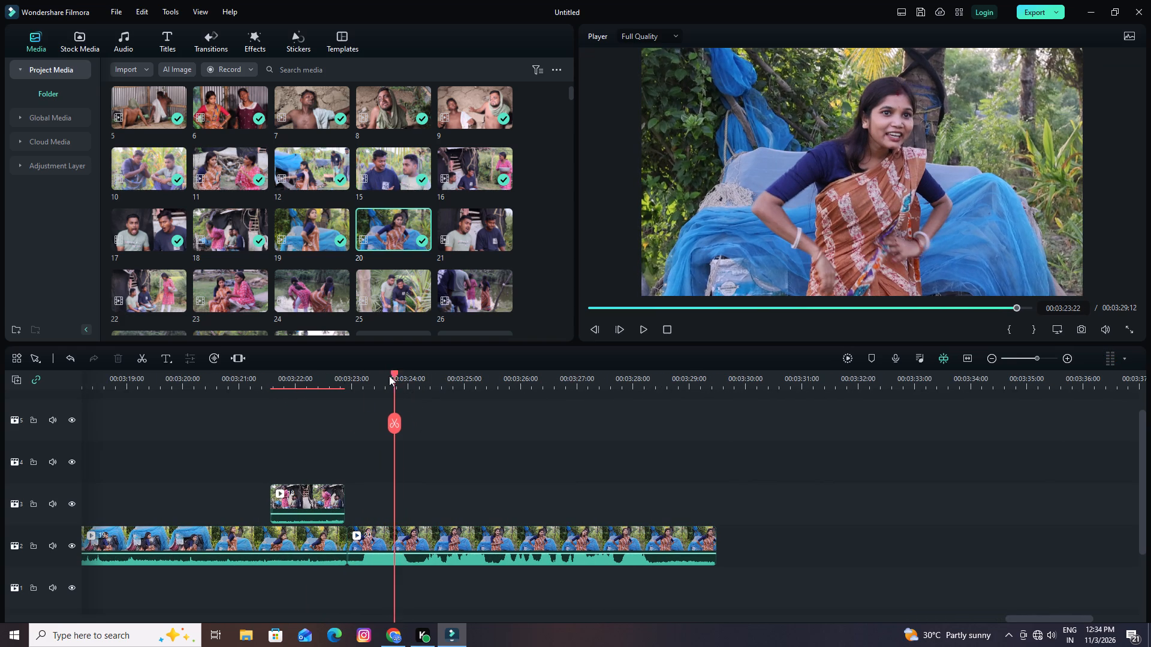
left_click_drag(389, 376, 268, 398)
key("space")
key("space")
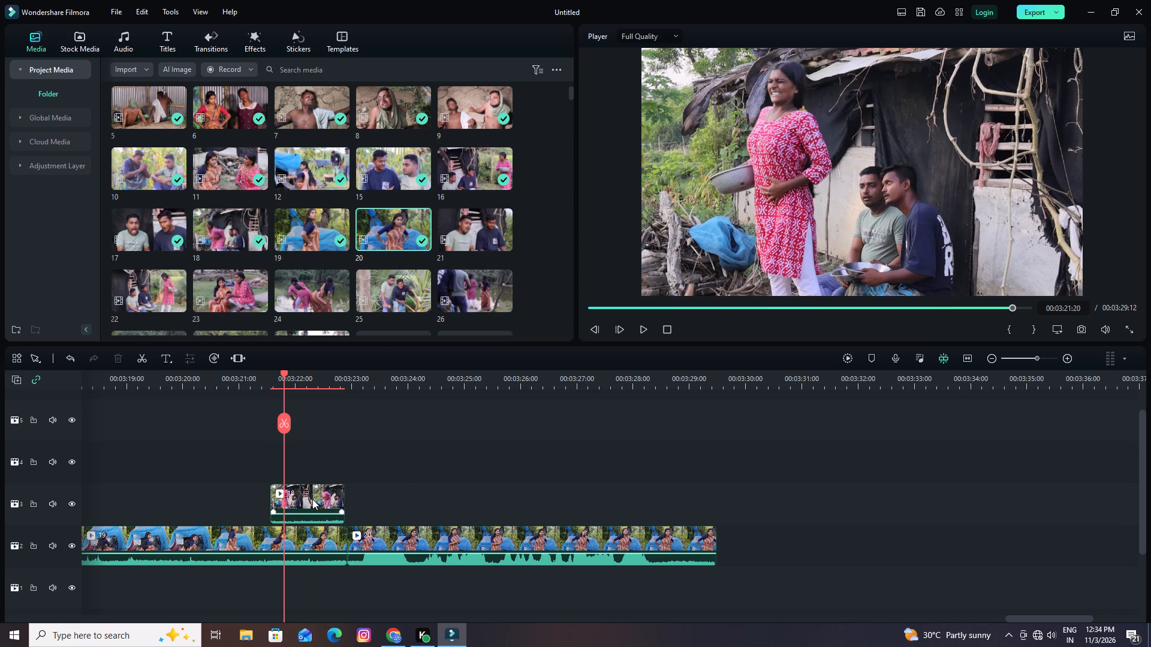
left_click_drag(309, 495, 384, 552)
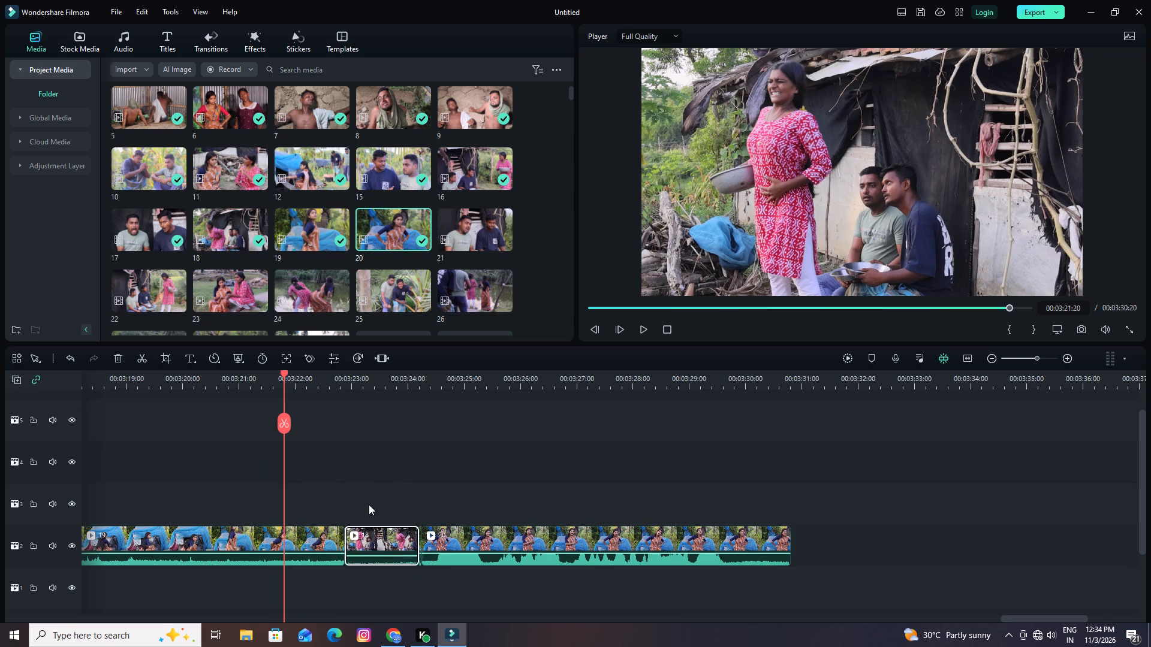
Delete the tiny leftover fragment between the clip 18 insert and clip 20 on track 2, closing the gap.
left_click_drag(282, 370, 274, 378)
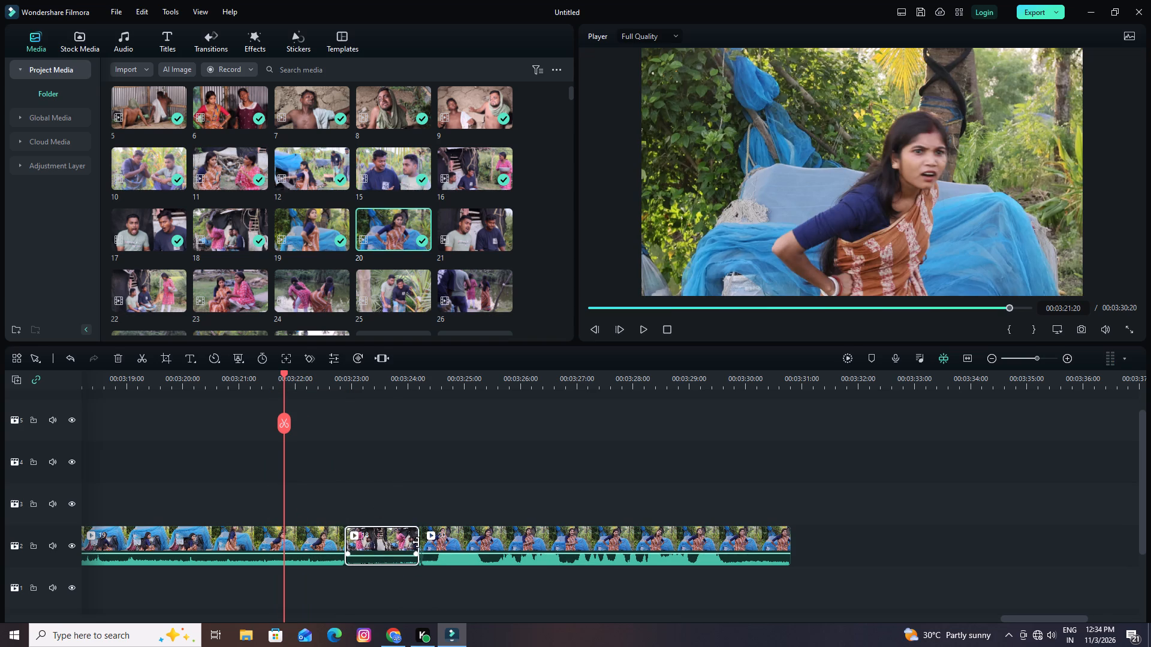
left_click_drag(464, 382, 604, 406)
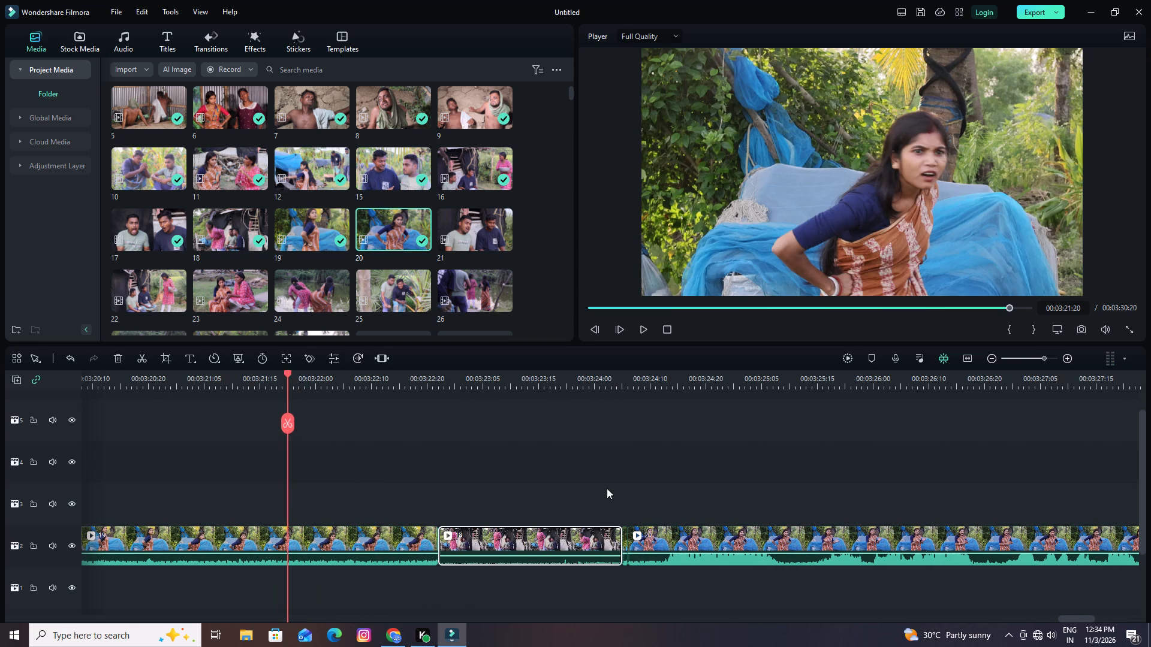
left_click(624, 543)
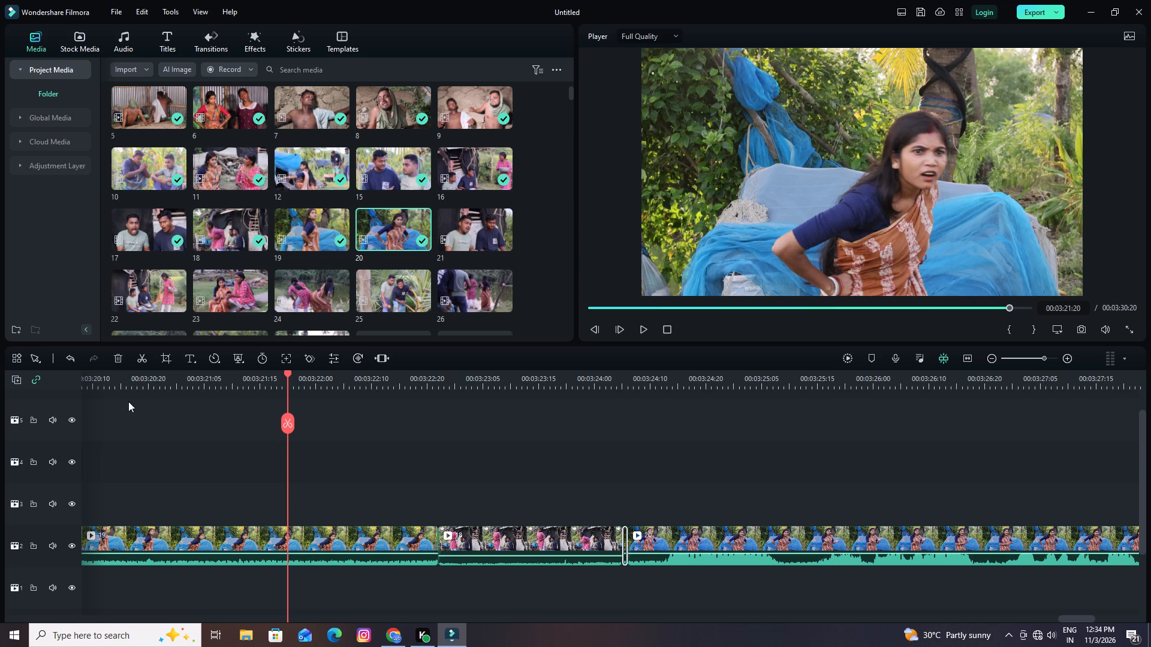
left_click(118, 358)
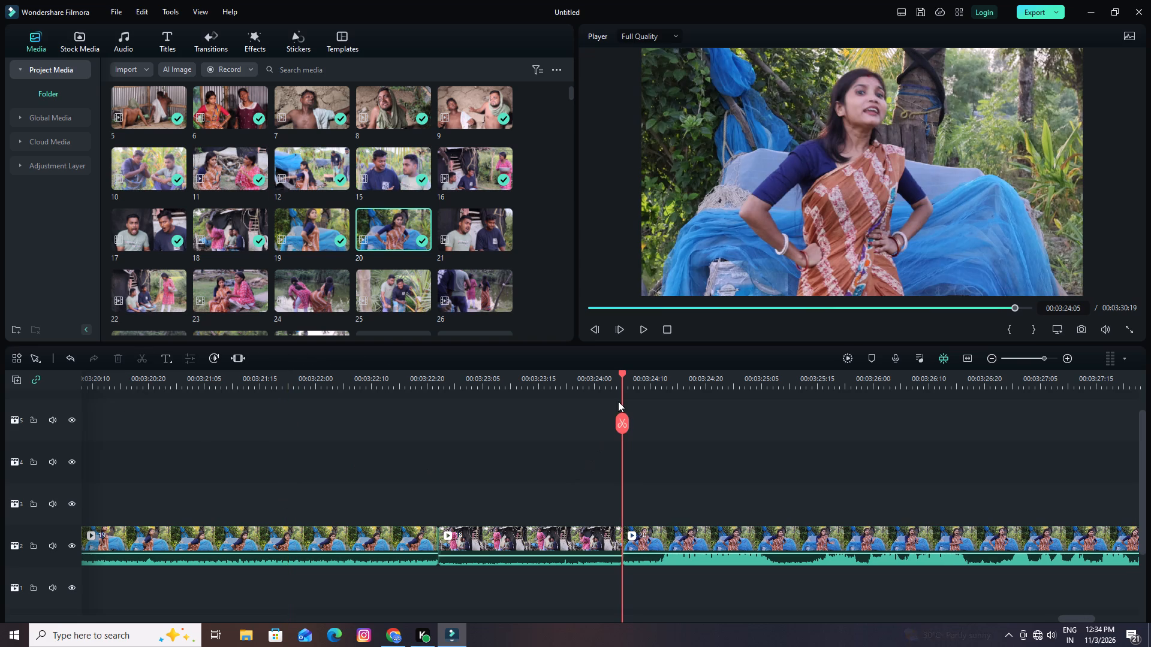
Lower the clip 18 insert's volume all the way down to silence it, and play back the result.
left_click_drag(622, 370, 393, 421)
left_click_drag(566, 555, 564, 592)
left_click_drag(622, 371, 285, 416)
key("space")
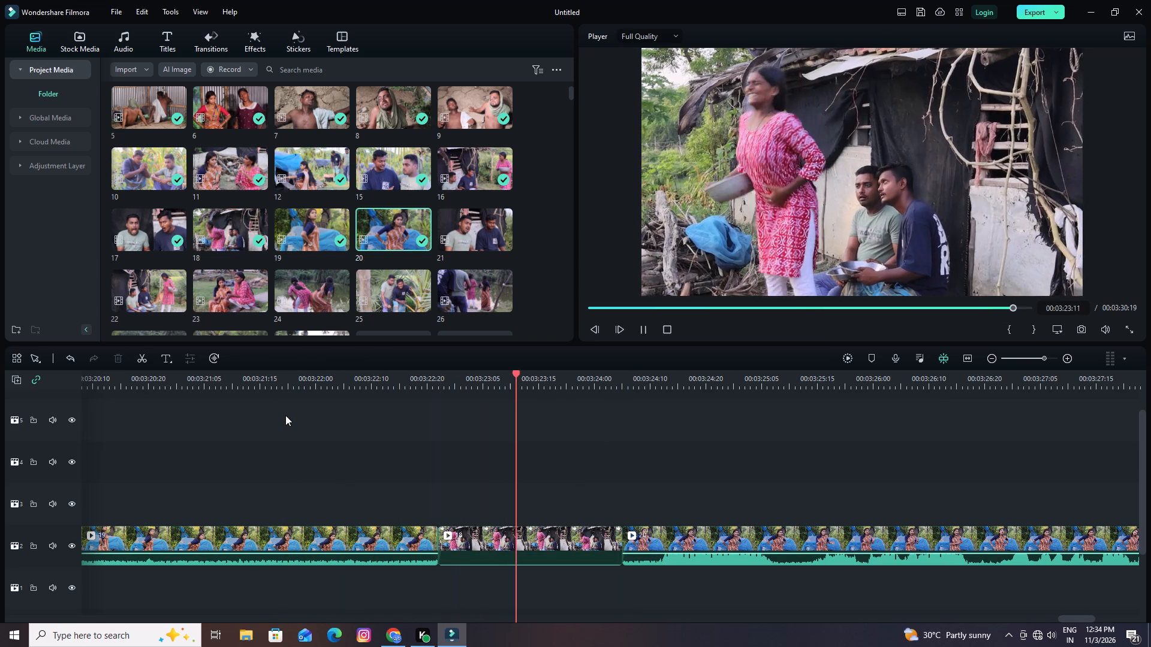
key("space")
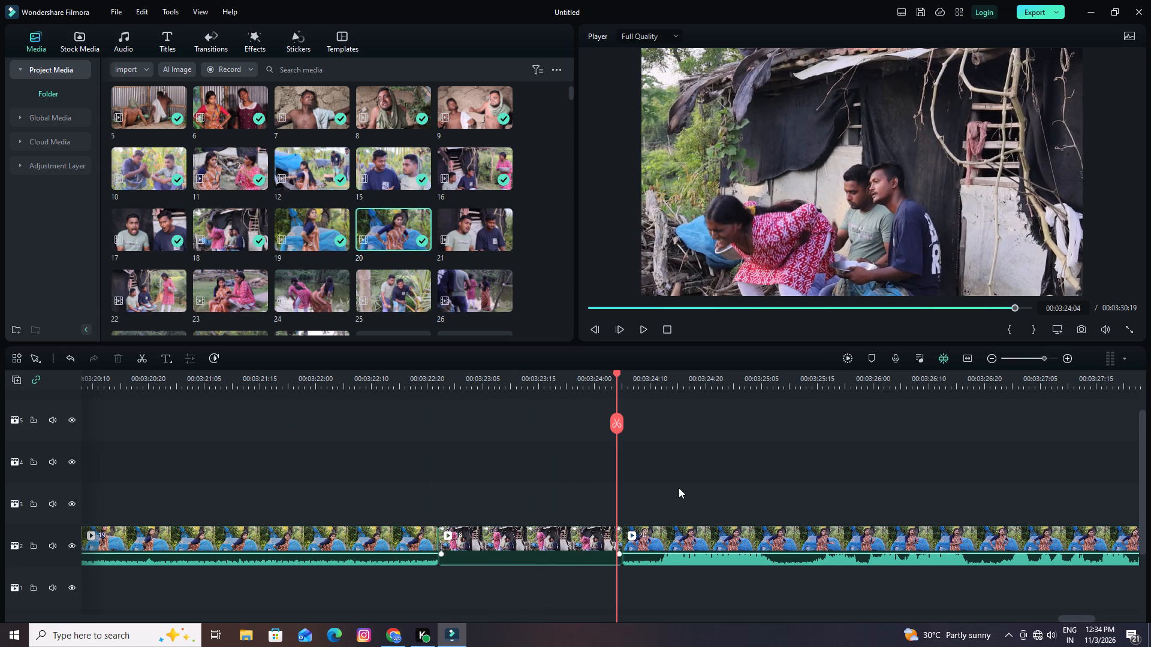
Split clip 19 at 00:03:22:15 and delete the short remainder before the clip 18 insert, closing the gap.
left_click_drag(616, 374, 414, 400)
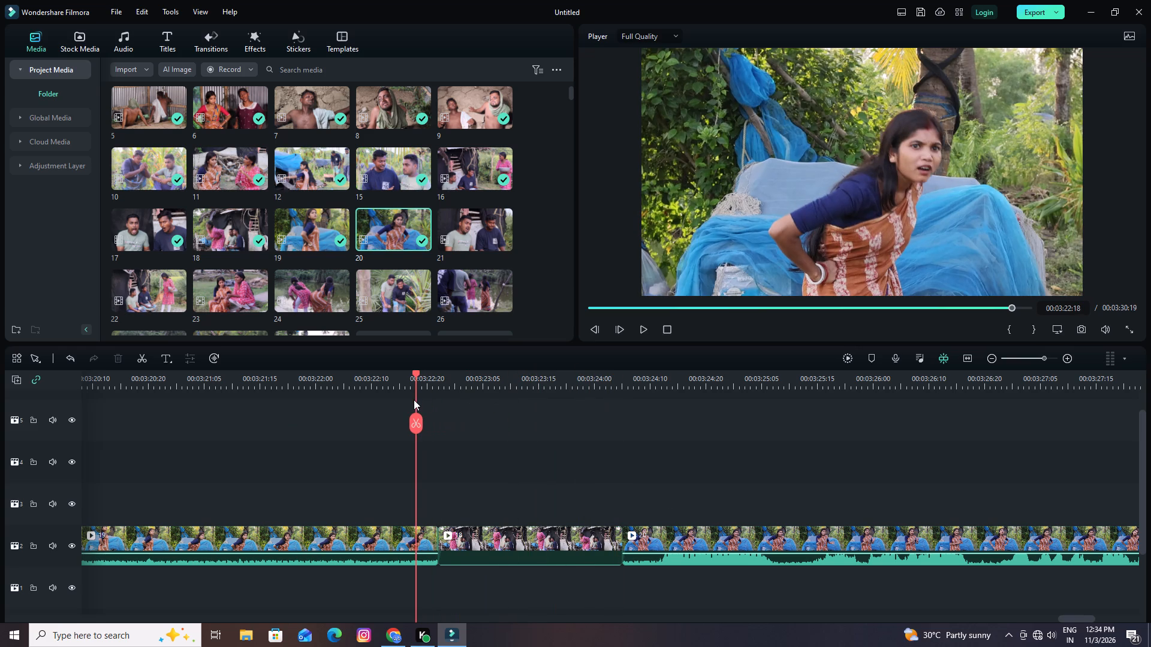
left_click_drag(414, 400, 406, 403)
left_click(400, 428)
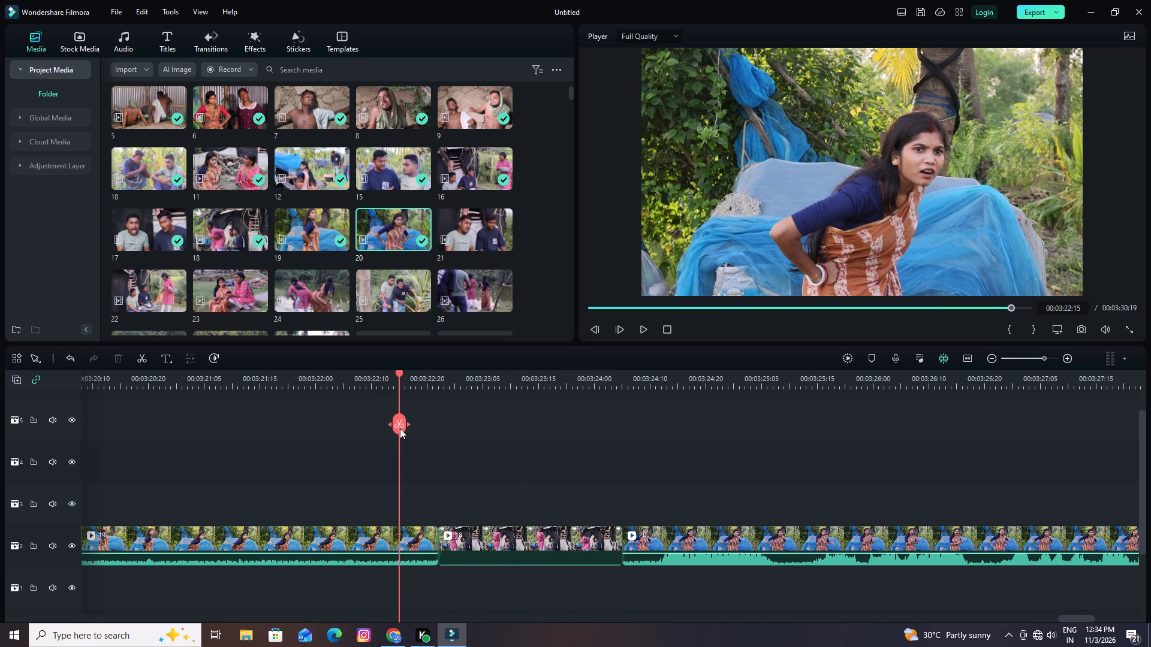
left_click(399, 422)
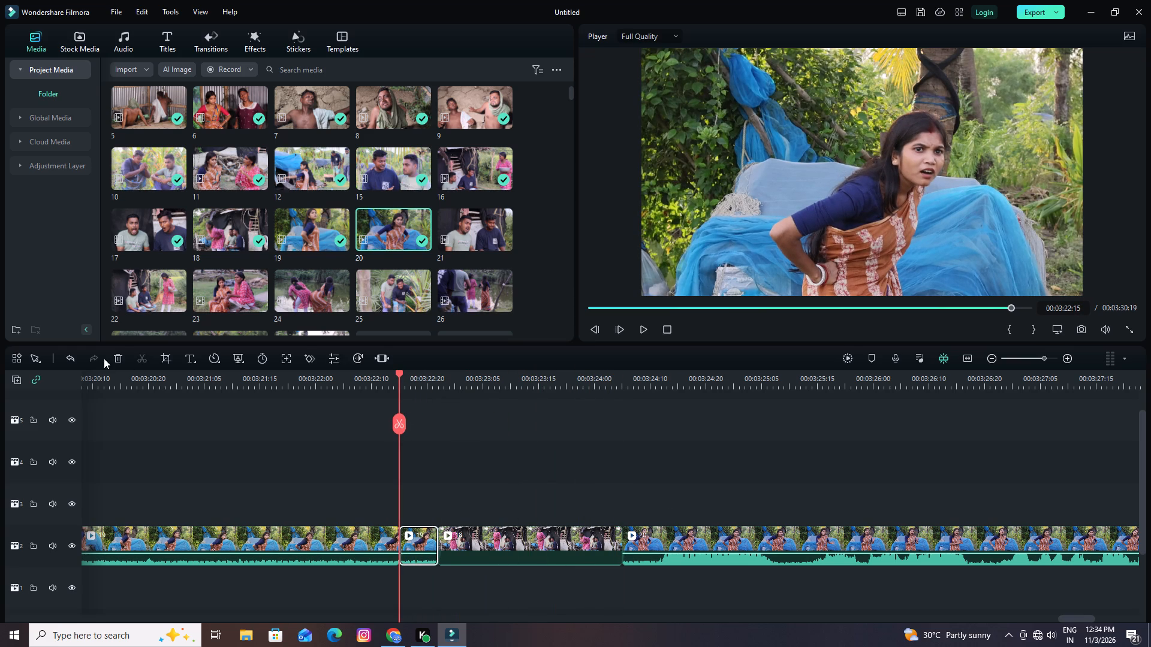
left_click(113, 353)
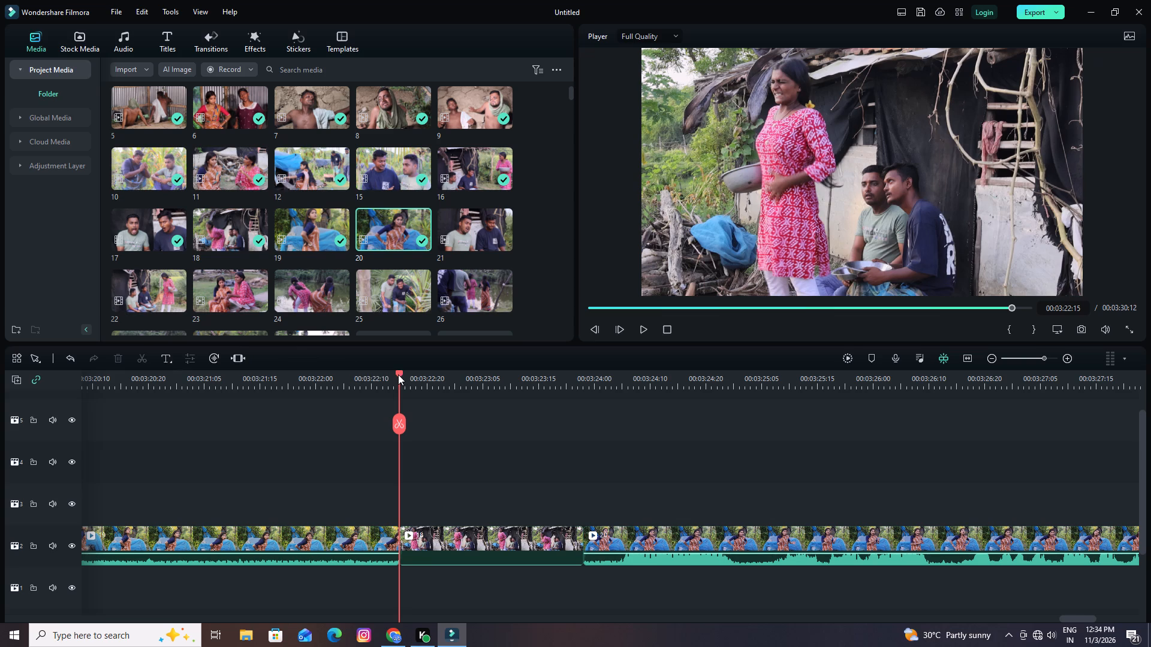
Play back the cut from clip 19 through the clip 18 insert into clip 20 on track 2.
left_click_drag(397, 374, 336, 388)
key("space")
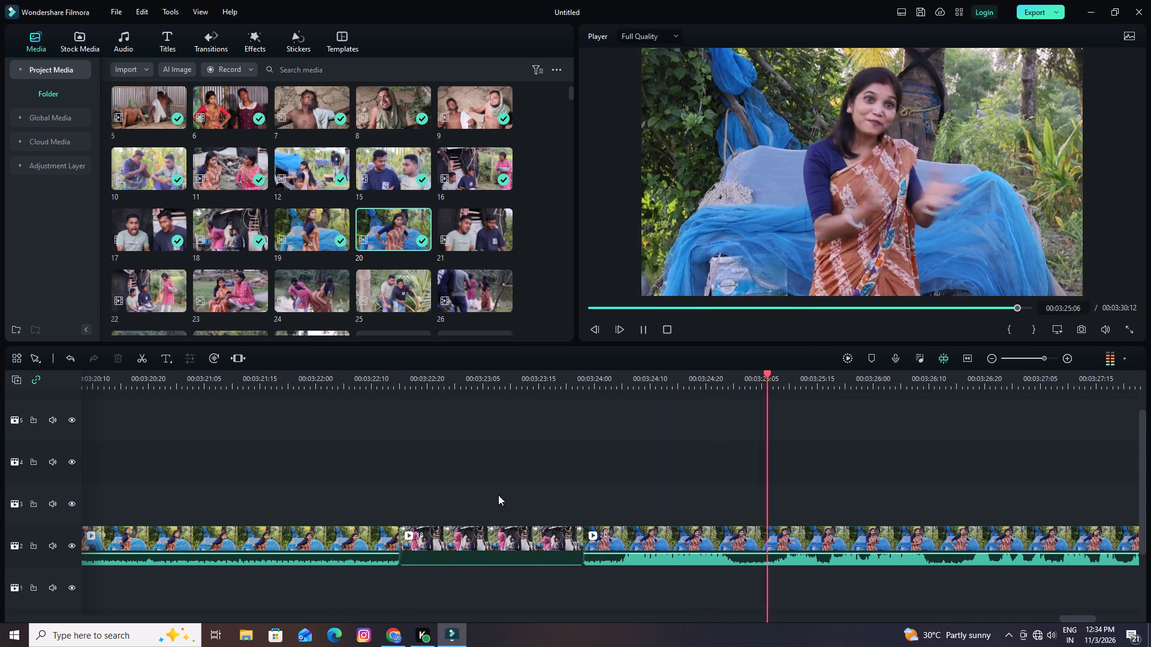
key("space")
left_click_drag(876, 382, 695, 397)
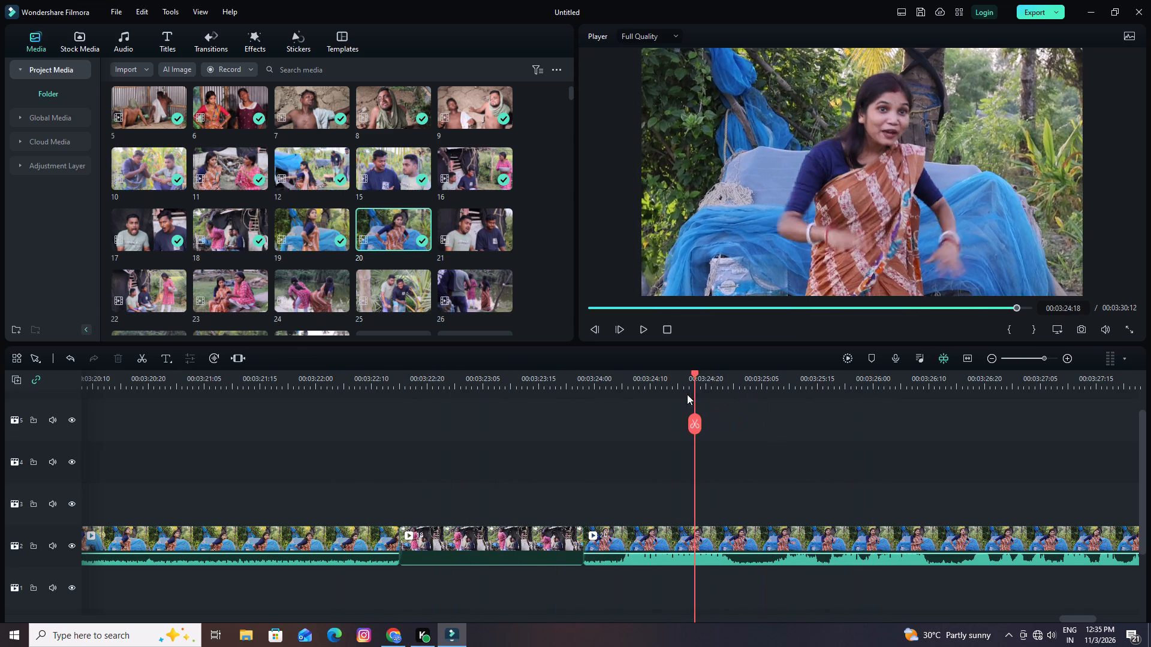
left_click_drag(816, 379, 605, 396)
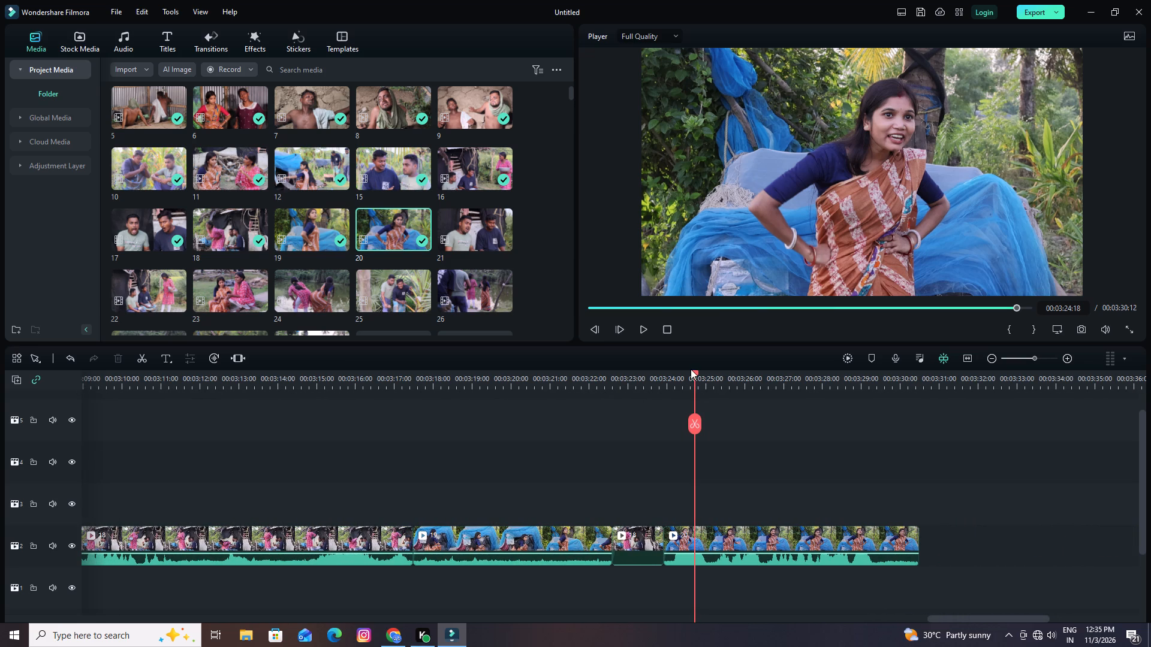
Review clip 19 from the end of clip 18, split it at 00:03:19:09, and copy its opening segment.
left_click_drag(694, 371, 233, 414)
key("space")
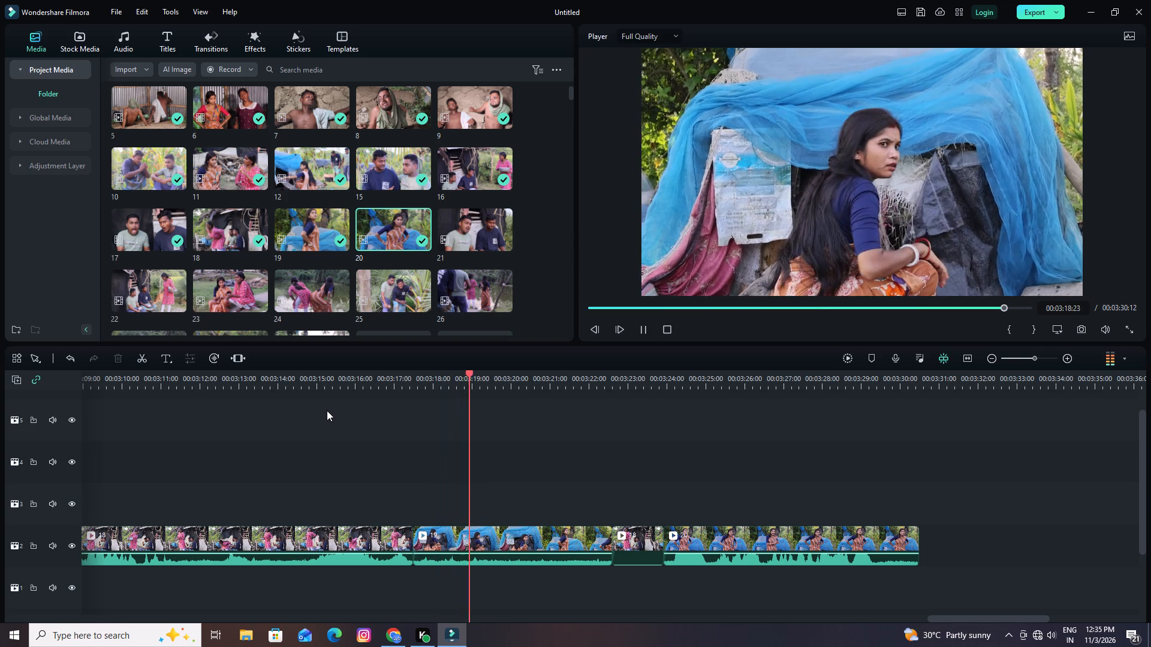
key("space")
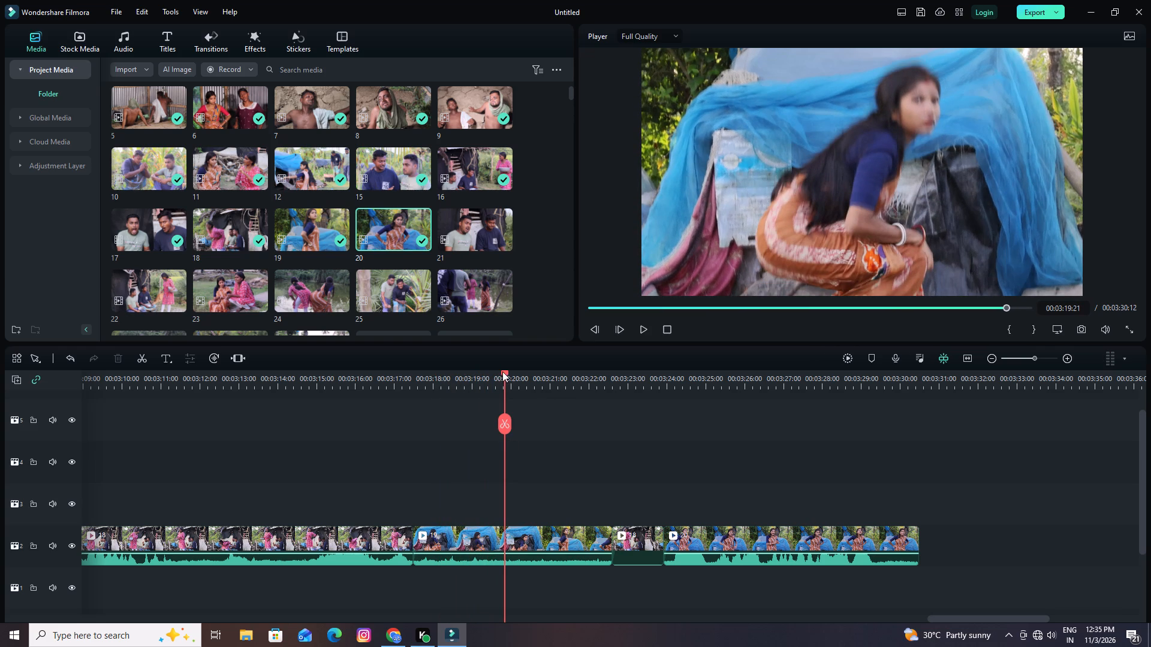
left_click_drag(502, 371, 377, 394)
key("space")
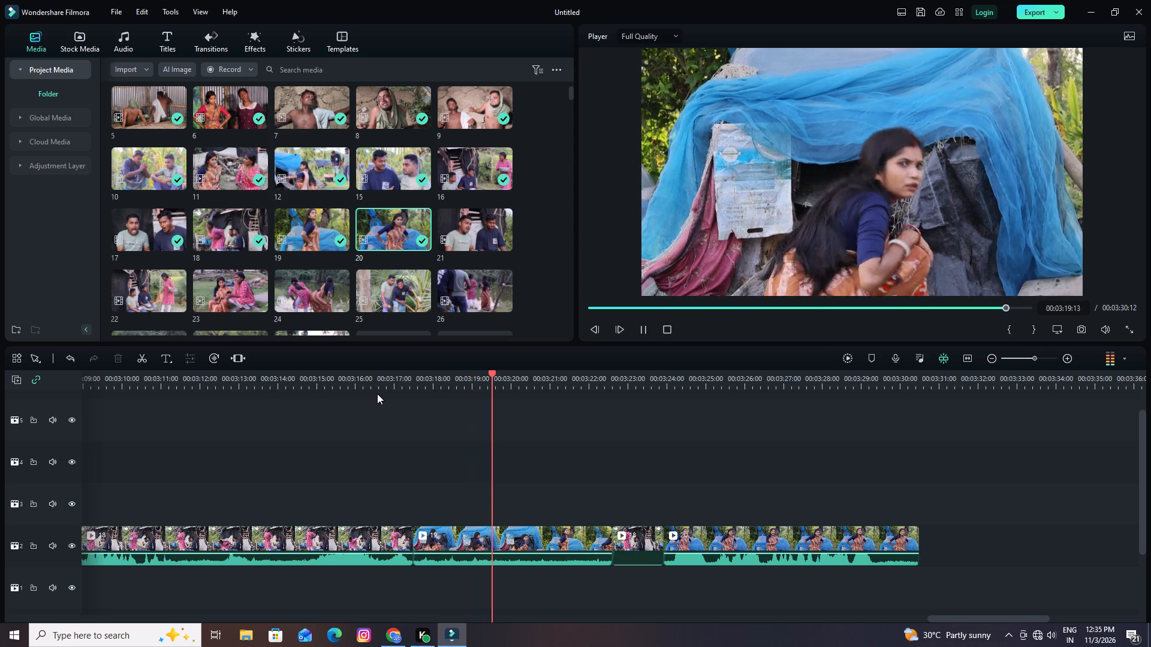
key("space")
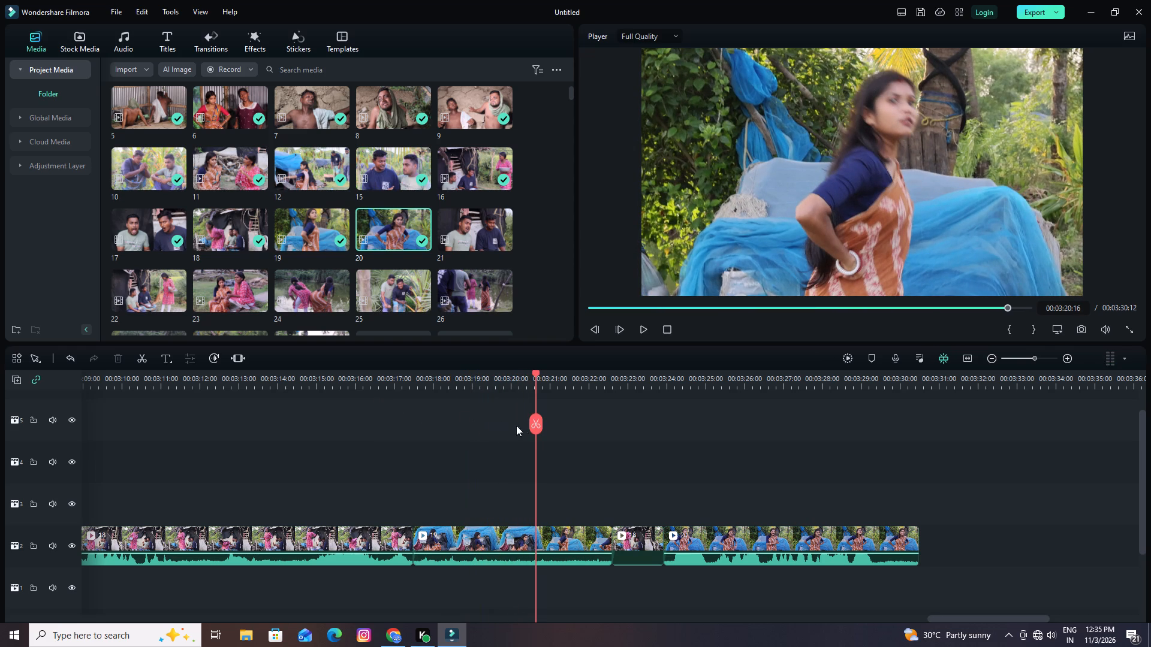
left_click_drag(535, 374, 514, 388)
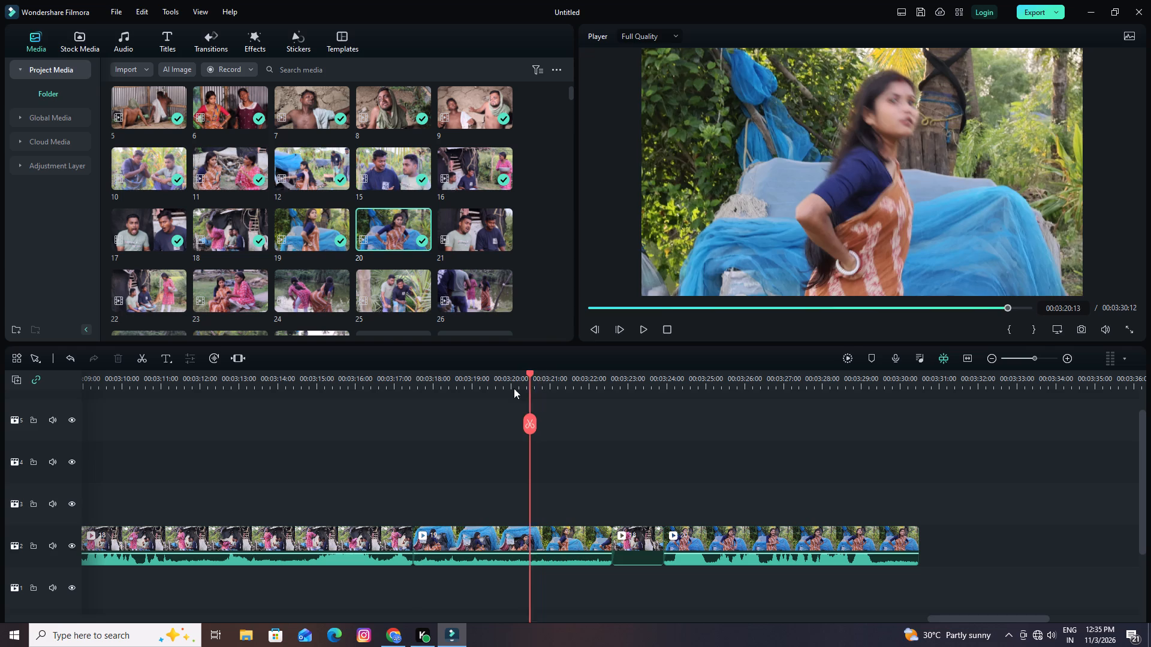
left_click_drag(514, 388, 373, 413)
key("space")
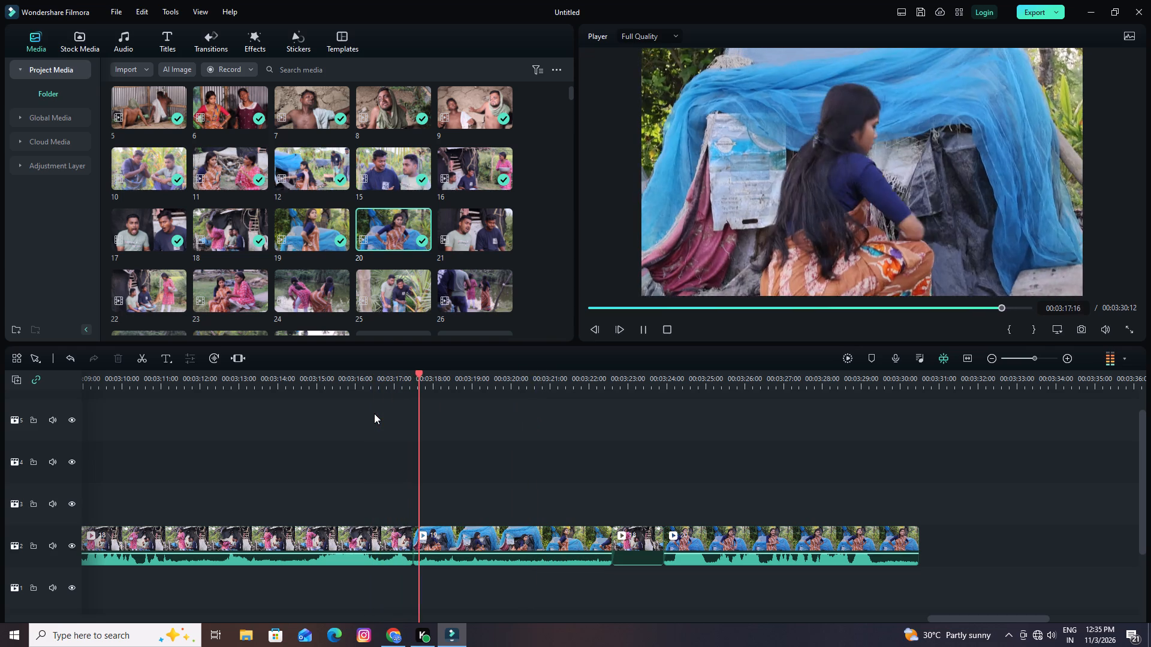
key("space")
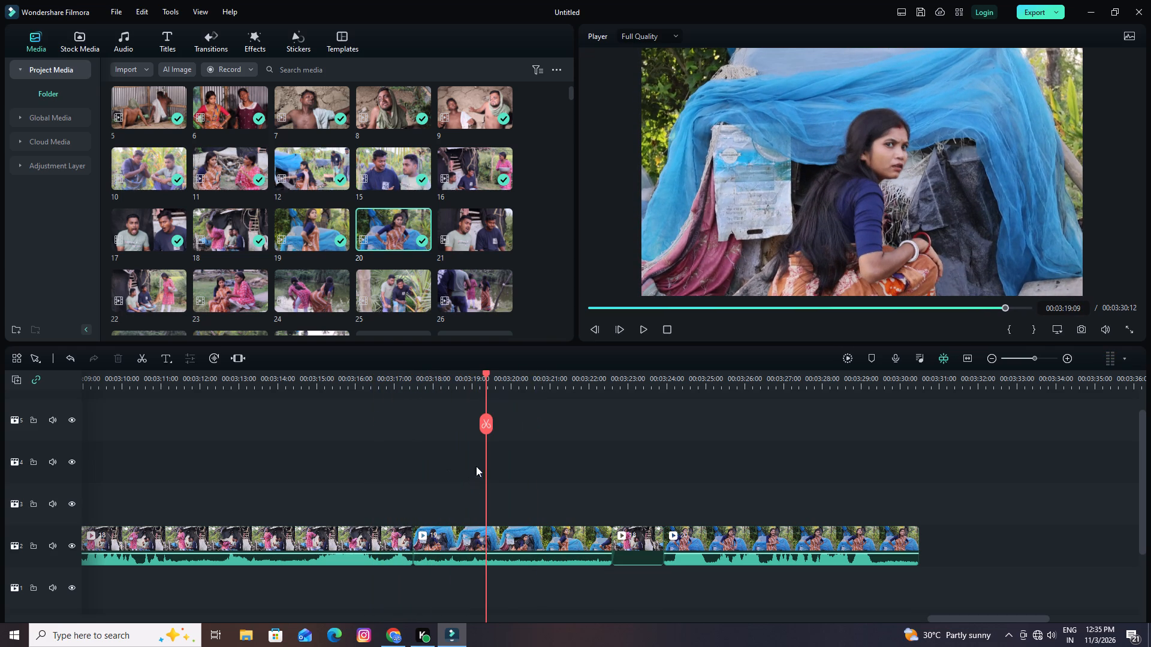
left_click(488, 424)
left_click(450, 546)
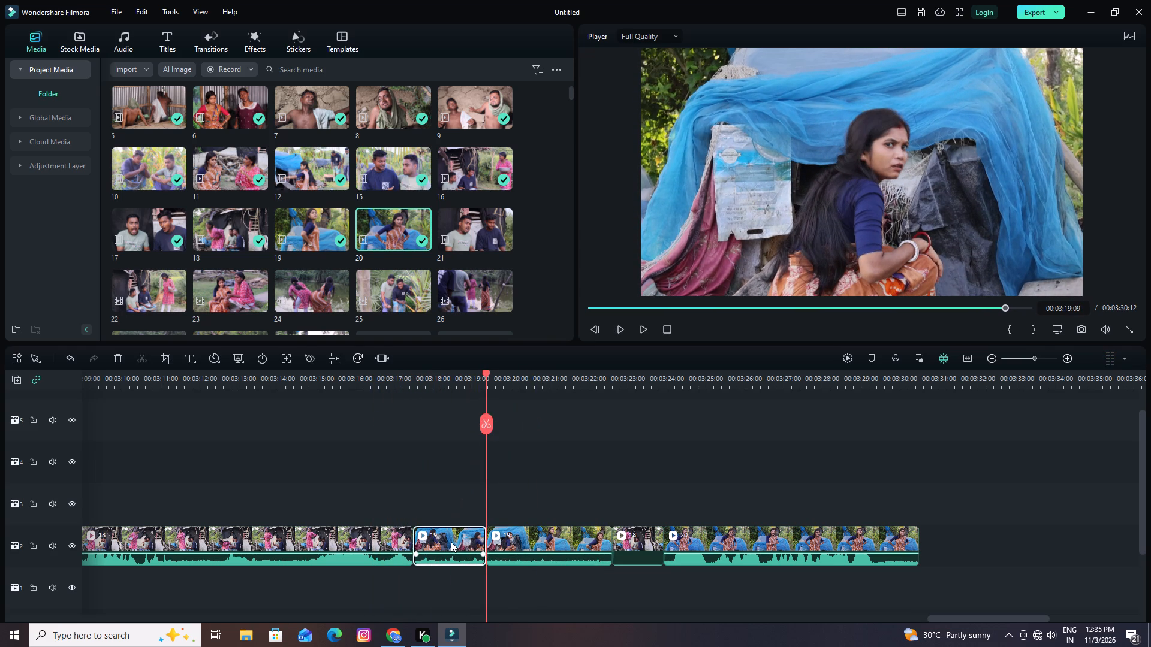
key("ctrl+c")
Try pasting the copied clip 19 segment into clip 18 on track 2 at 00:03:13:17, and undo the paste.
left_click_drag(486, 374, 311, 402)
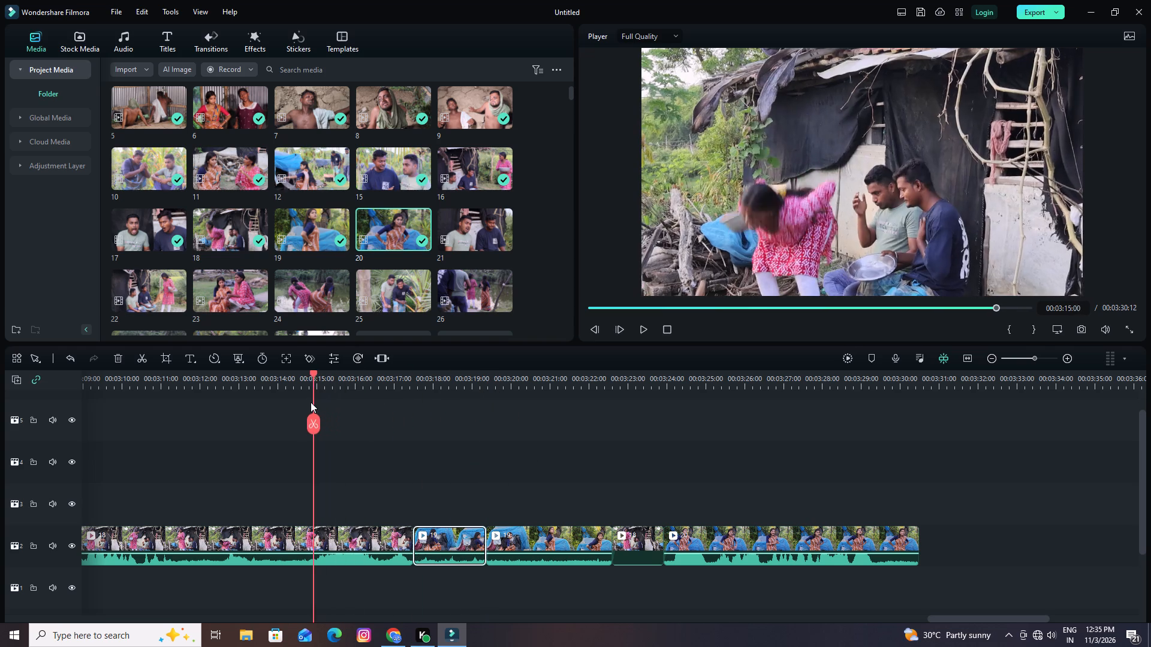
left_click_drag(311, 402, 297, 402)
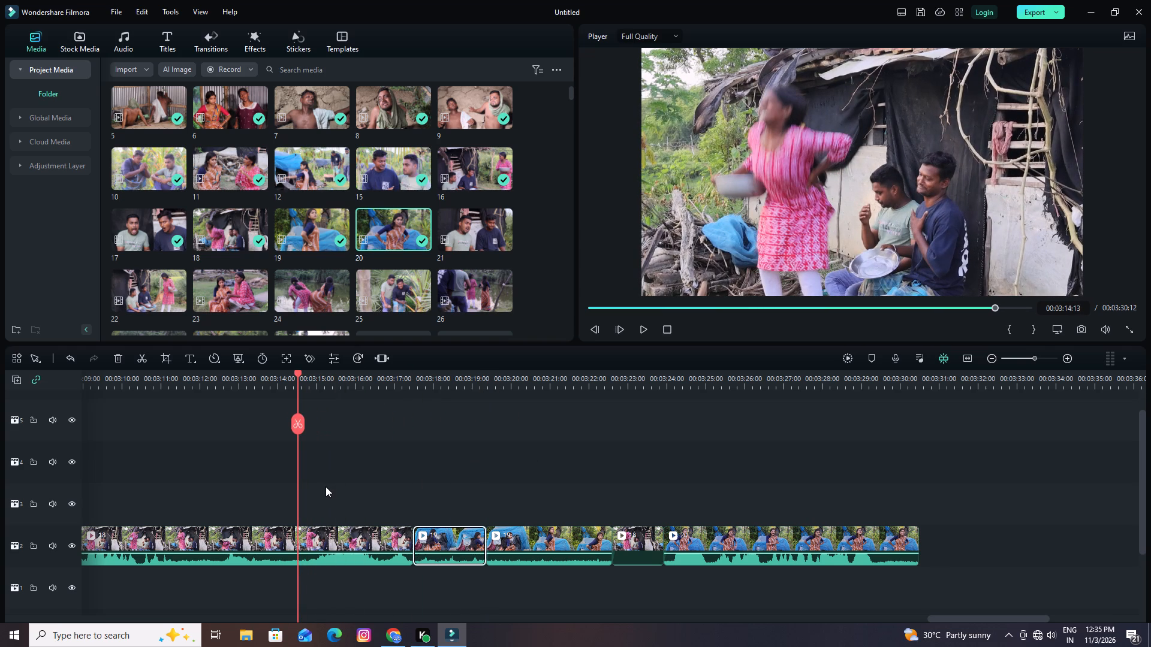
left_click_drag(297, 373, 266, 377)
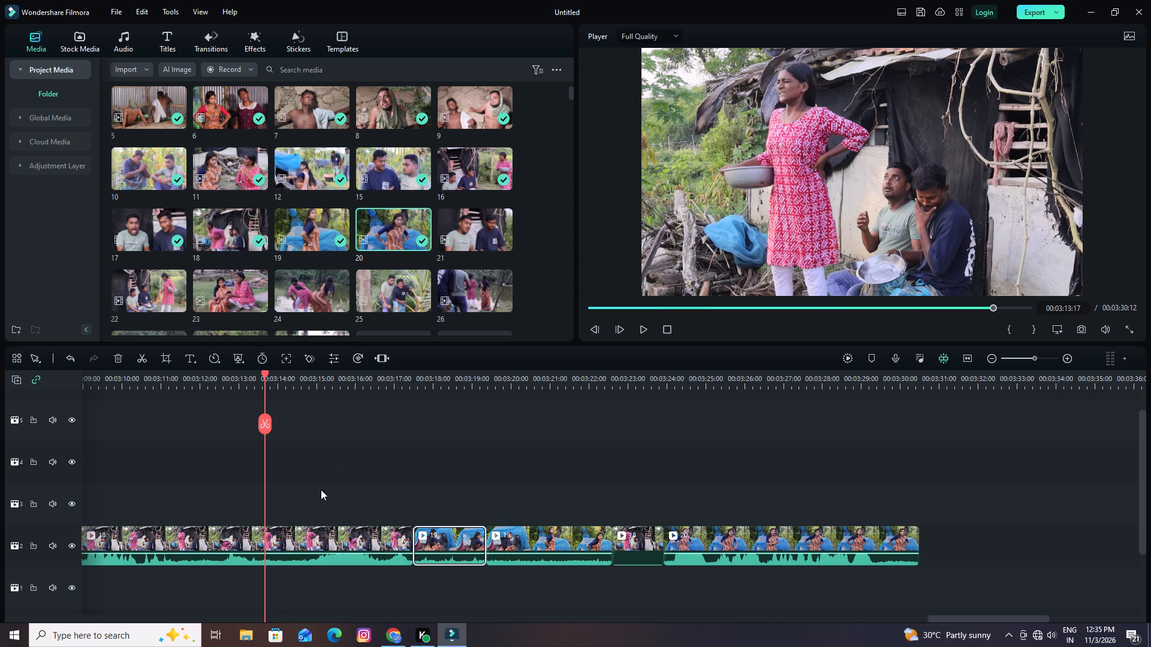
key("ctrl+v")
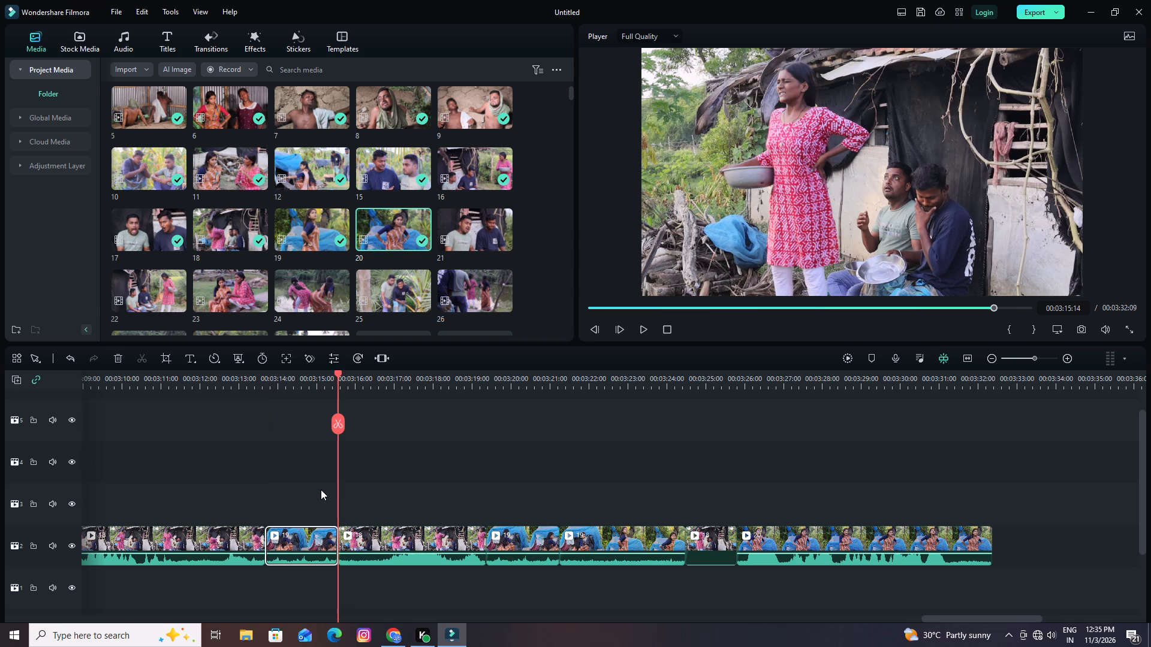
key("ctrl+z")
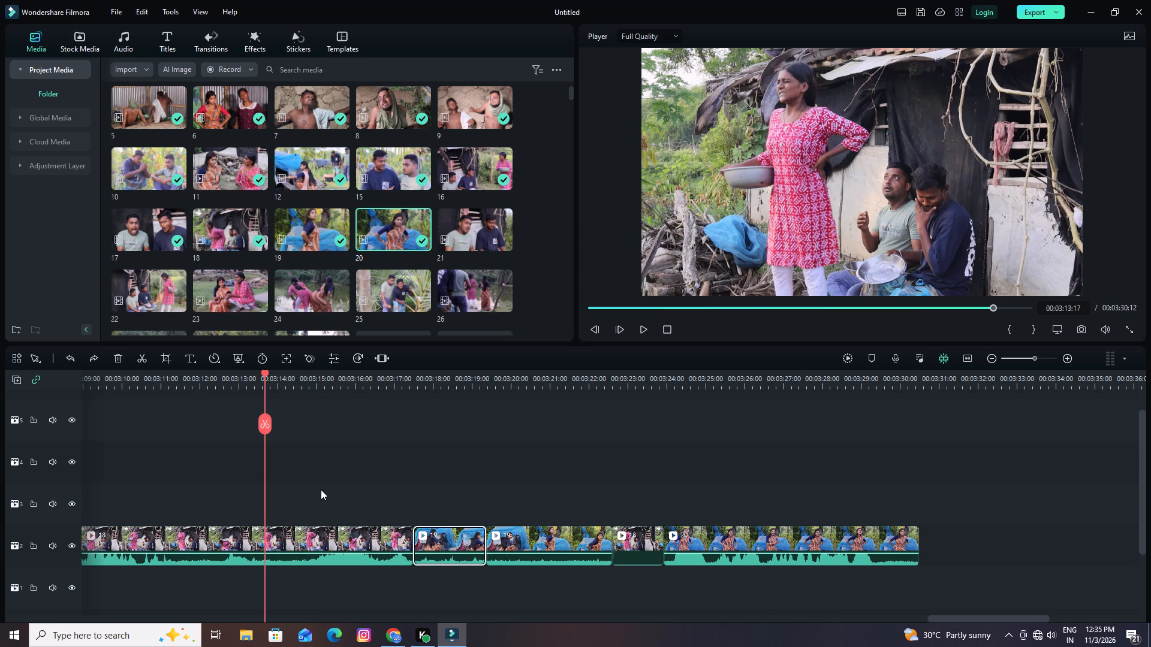
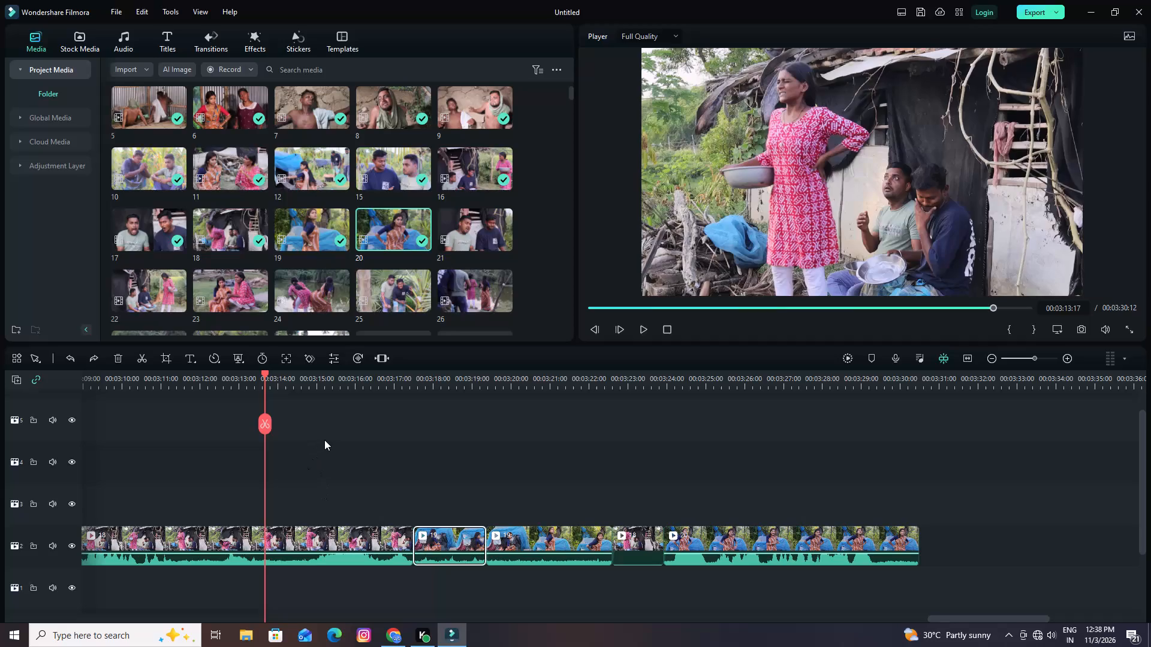
Play back the cut from clip 18 at 00:03:13:17 through the clip 19 segments and the clip 18 insert into clip 20.
key("space")
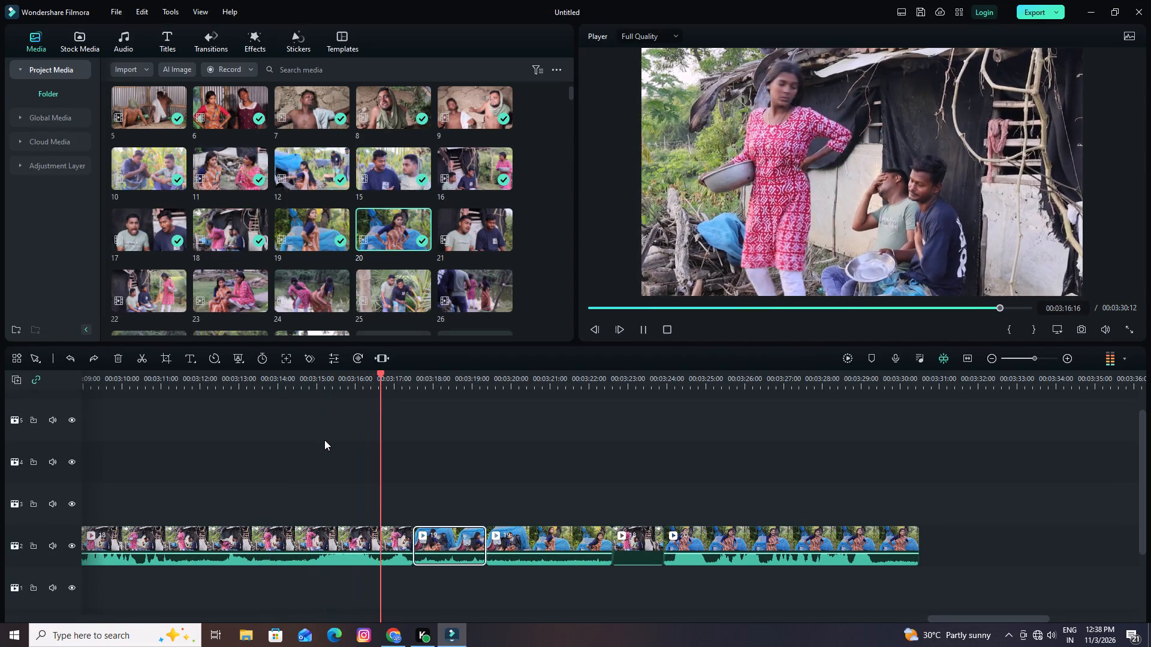
key("space")
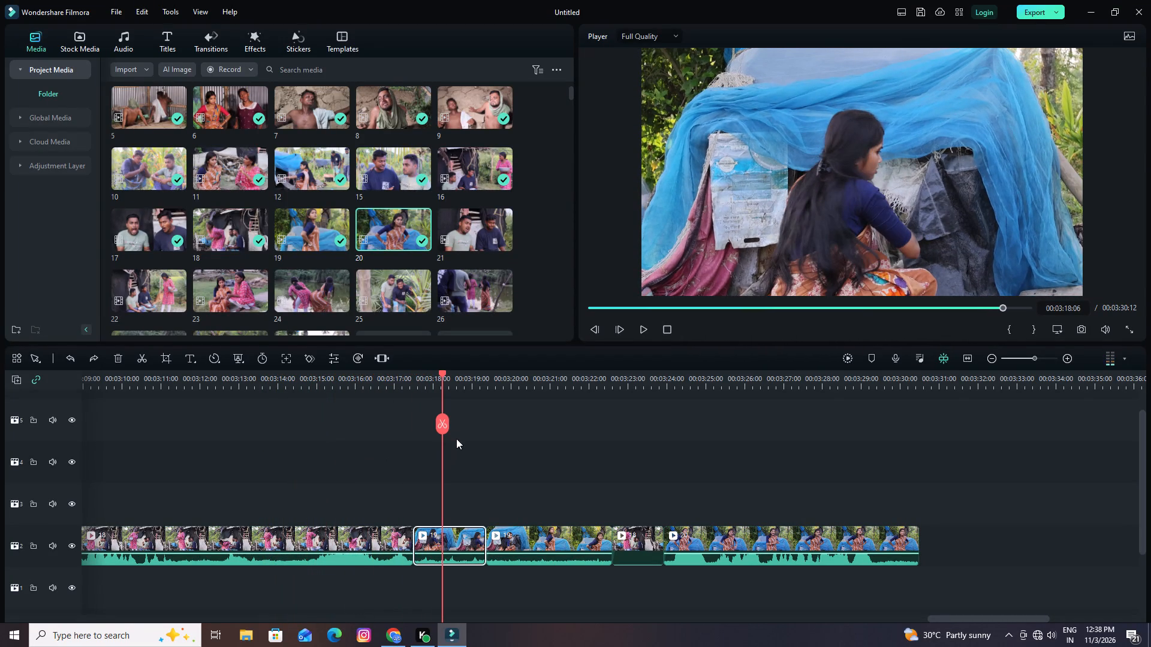
left_click_drag(441, 373, 403, 381)
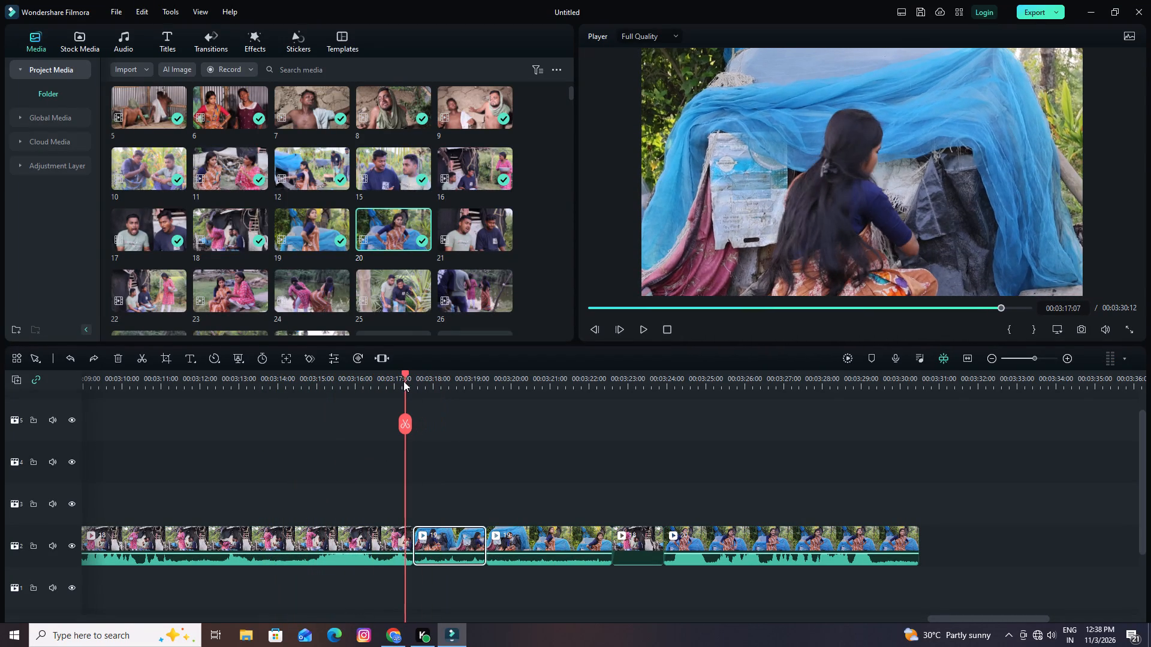
left_click_drag(403, 381, 399, 382)
key("space")
key("space")
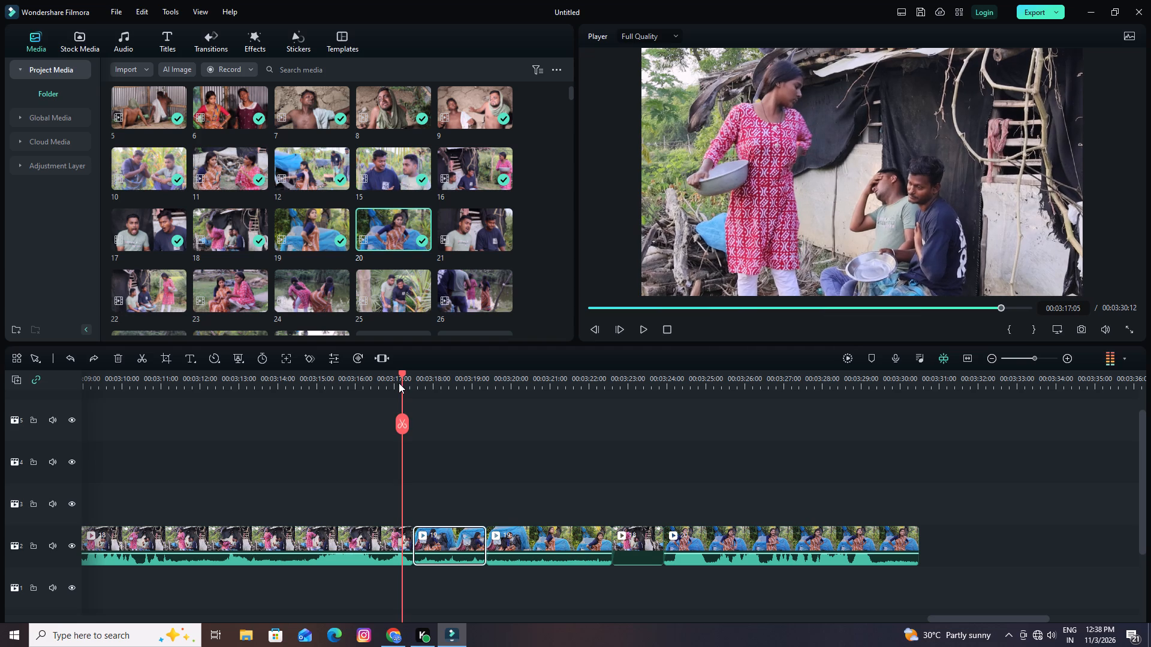
key("space")
key("space")
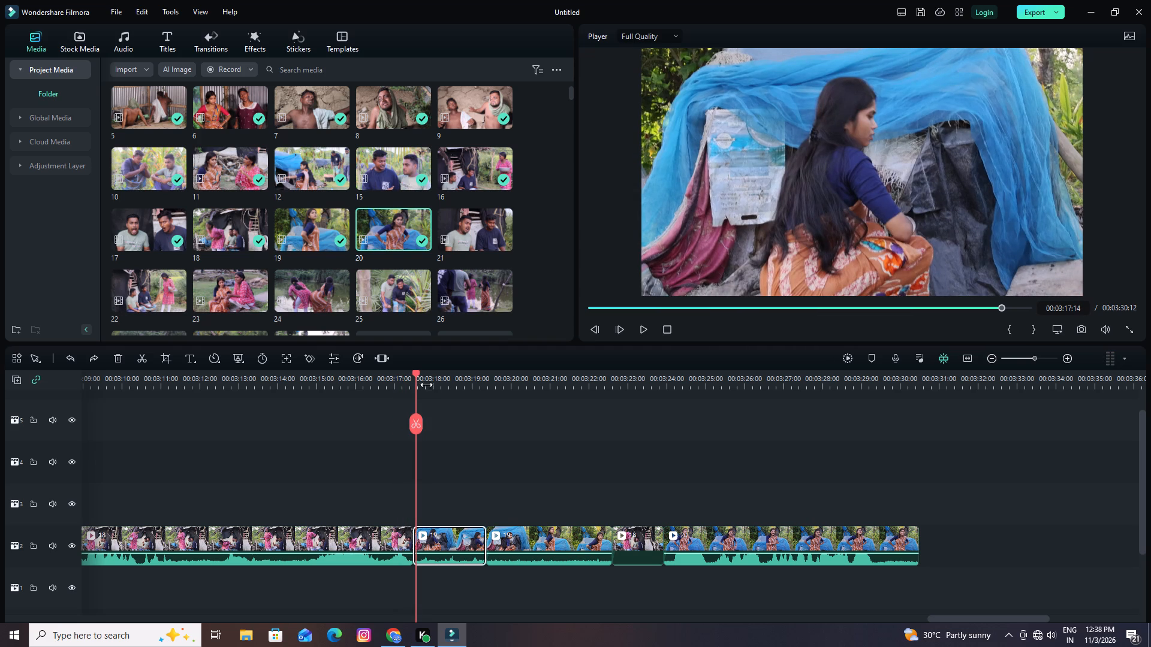
key("space")
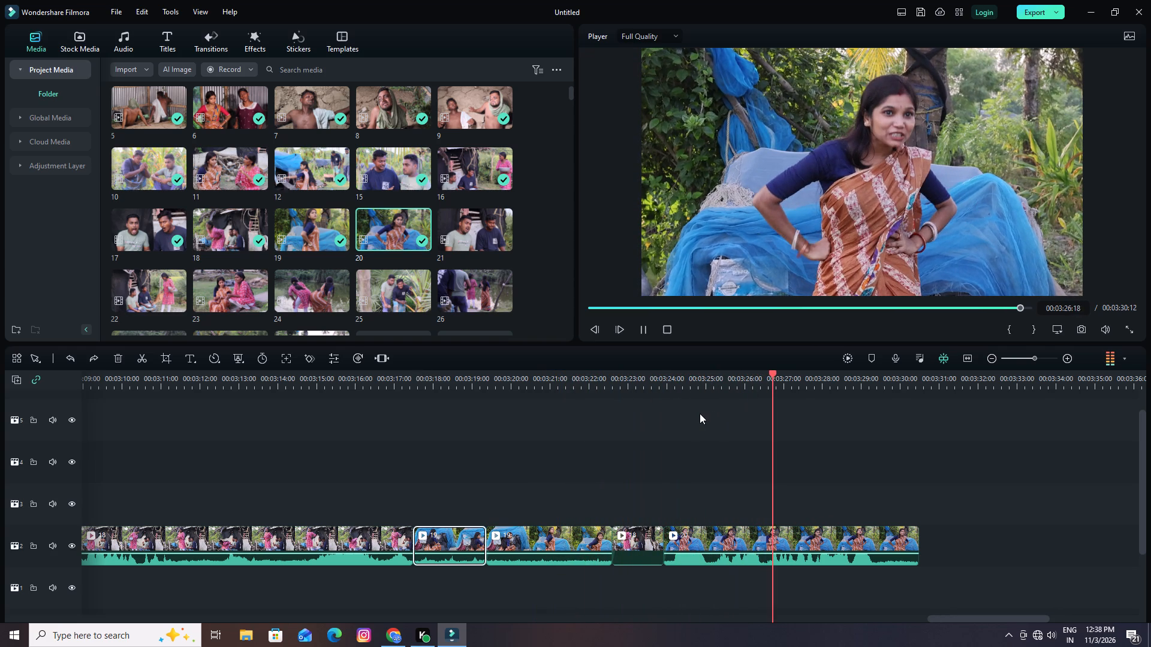
key("space")
left_click_drag(777, 373, 564, 425)
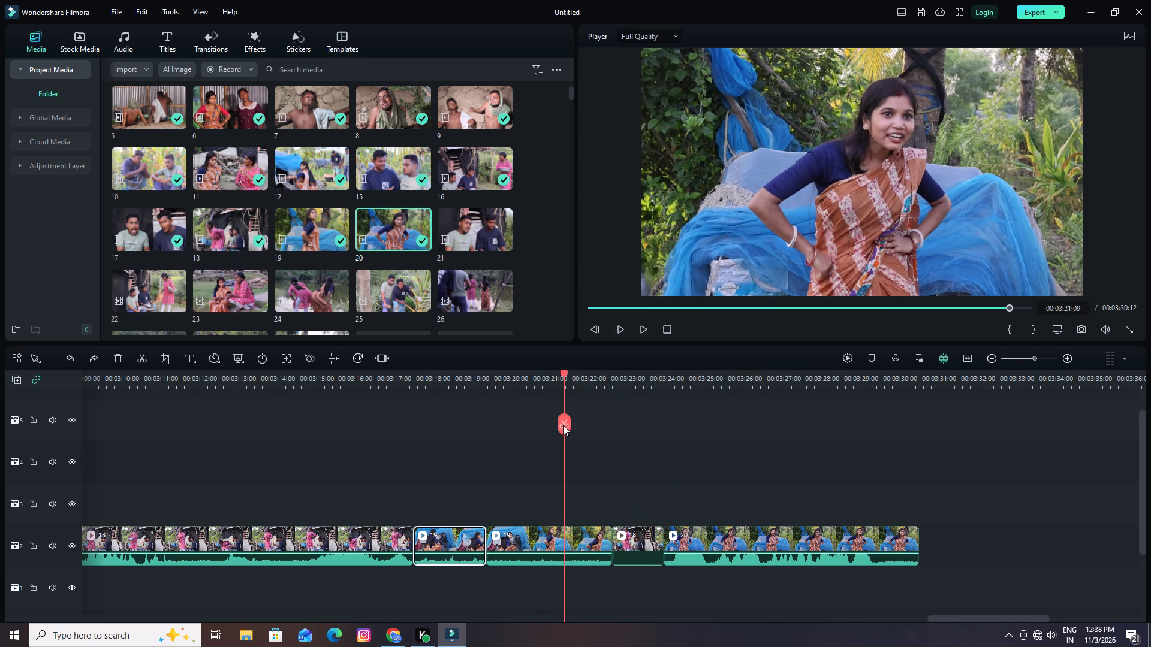
key("space")
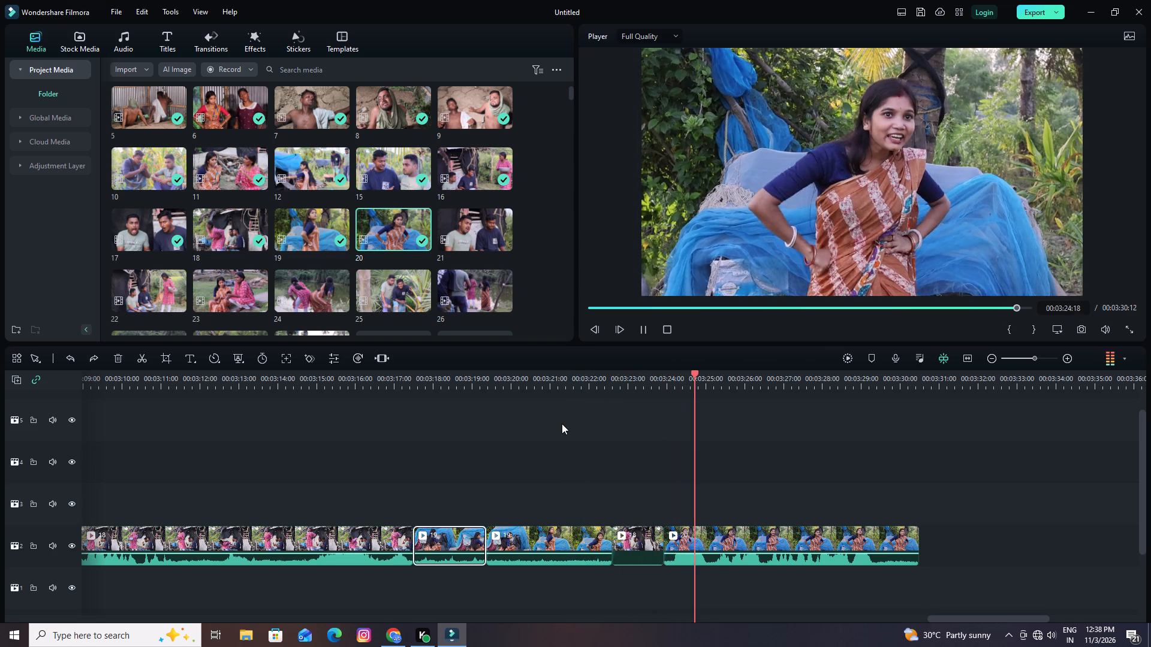
key("space")
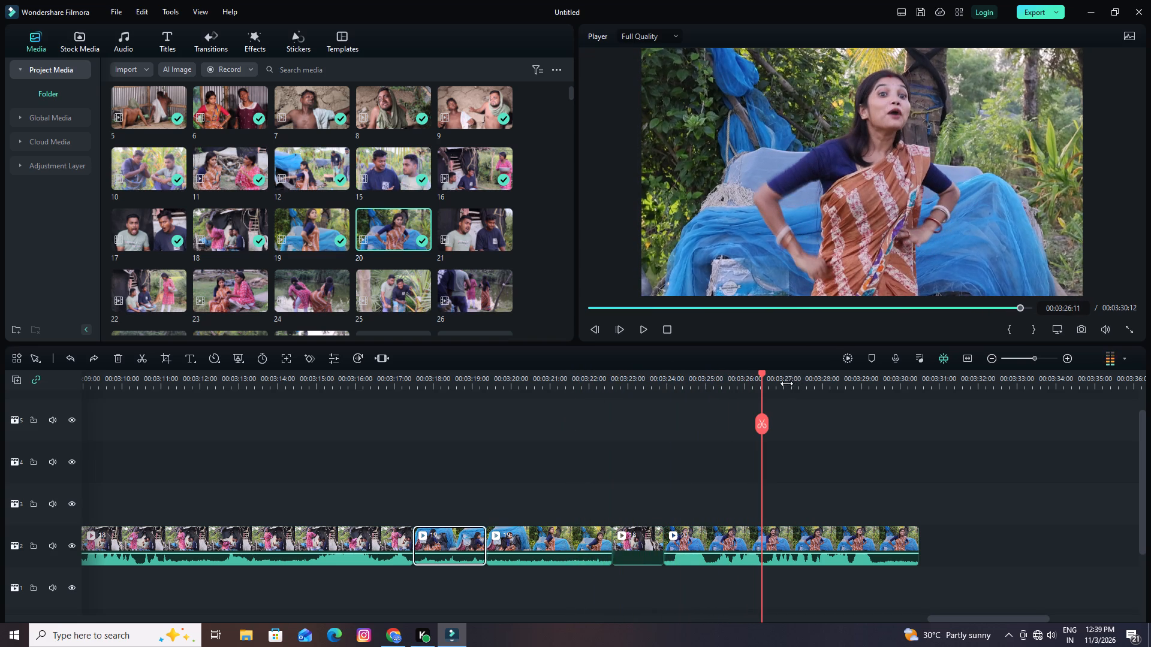
Move the short opening clip 19 segment from track 2 to track 3 above clip 18, starting at 00:03:15:17.
left_click_drag(762, 373, 345, 407)
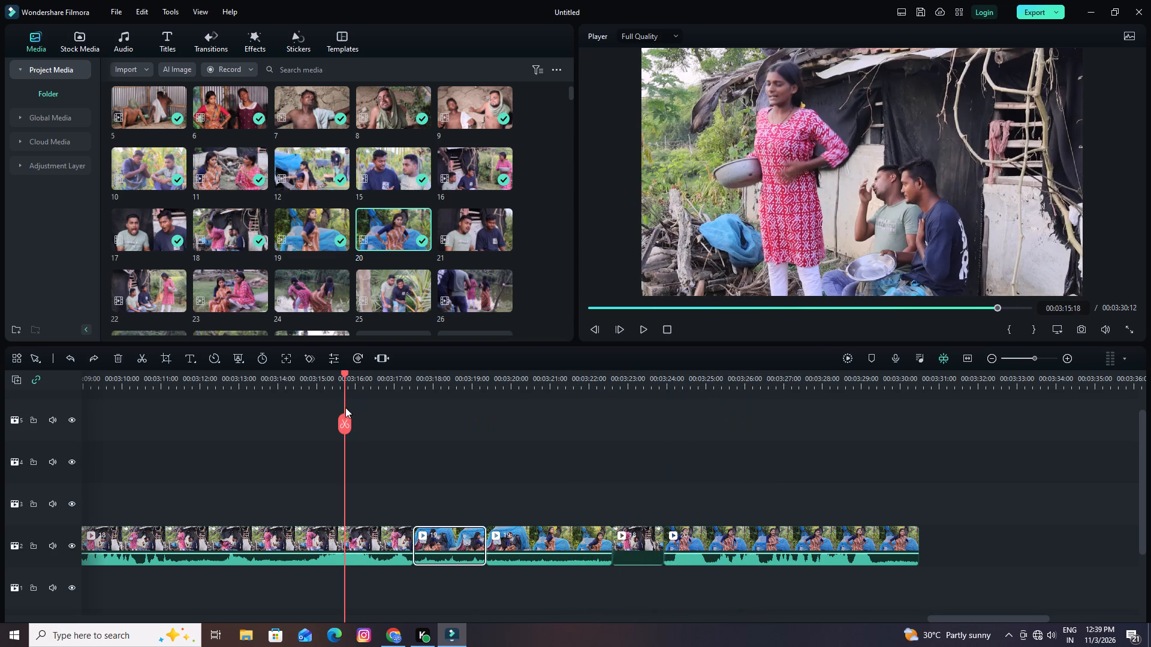
key("space")
key("space")
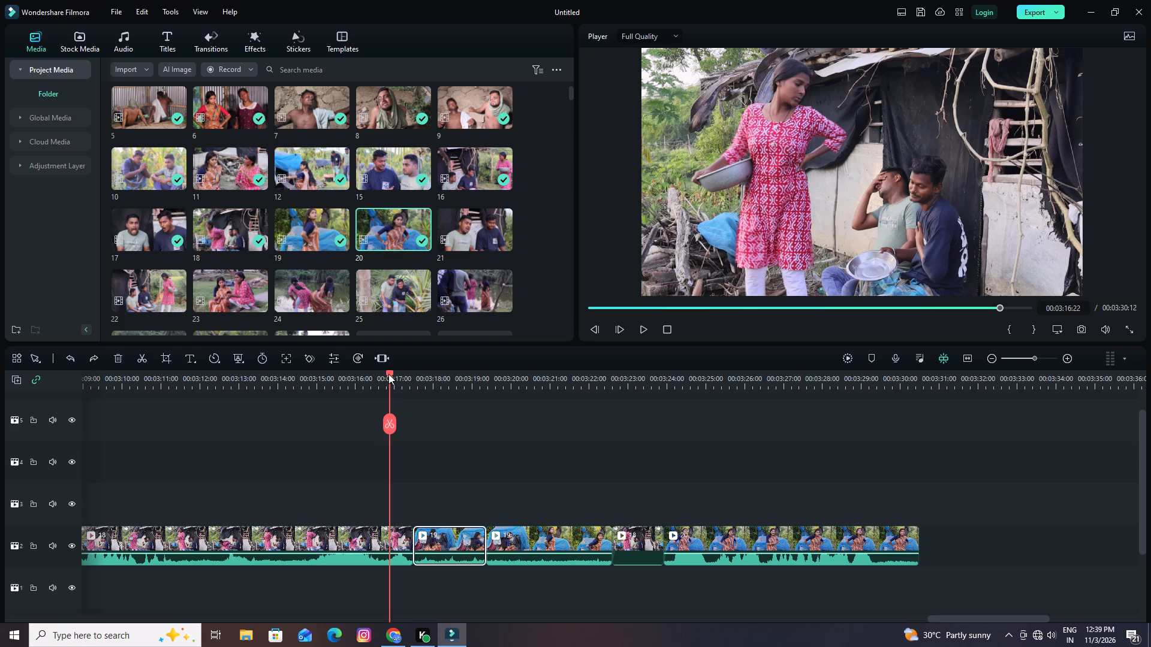
left_click_drag(389, 373, 272, 401)
key("space")
key("space")
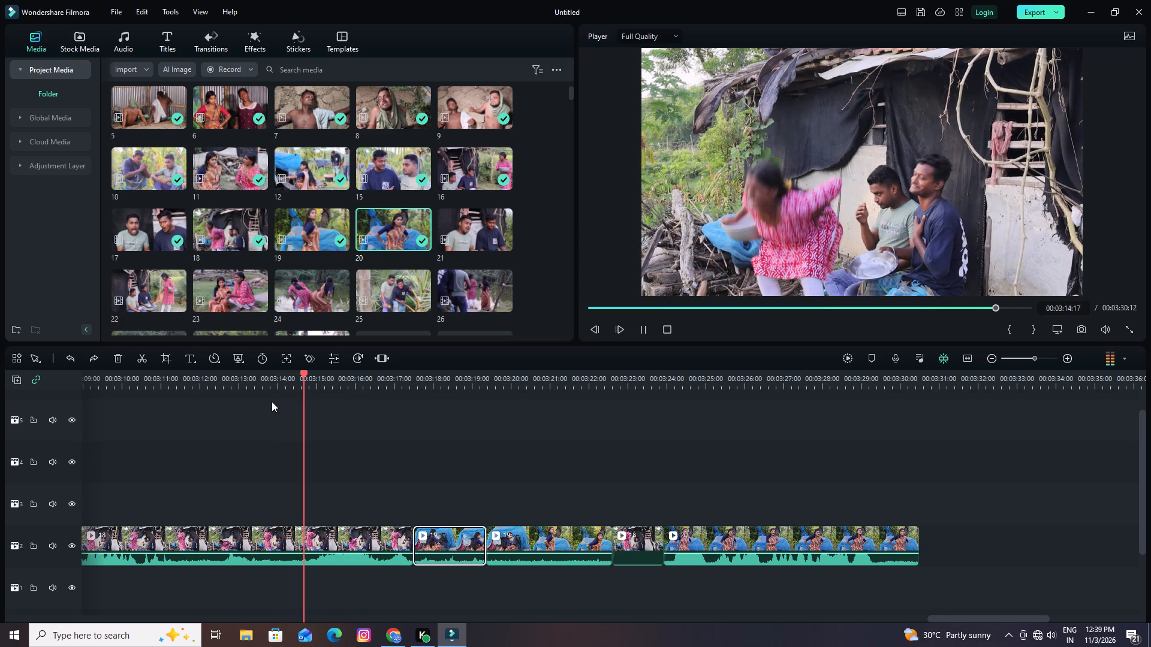
key("space")
key("space")
key("space")
key("space")
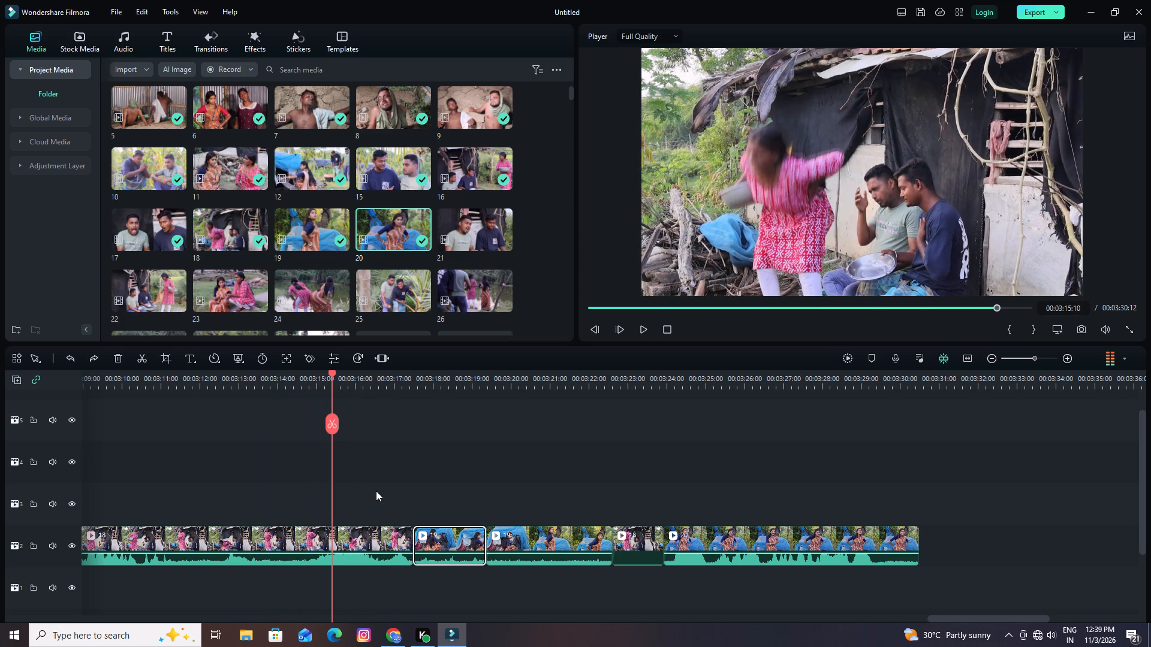
key("space")
key("space")
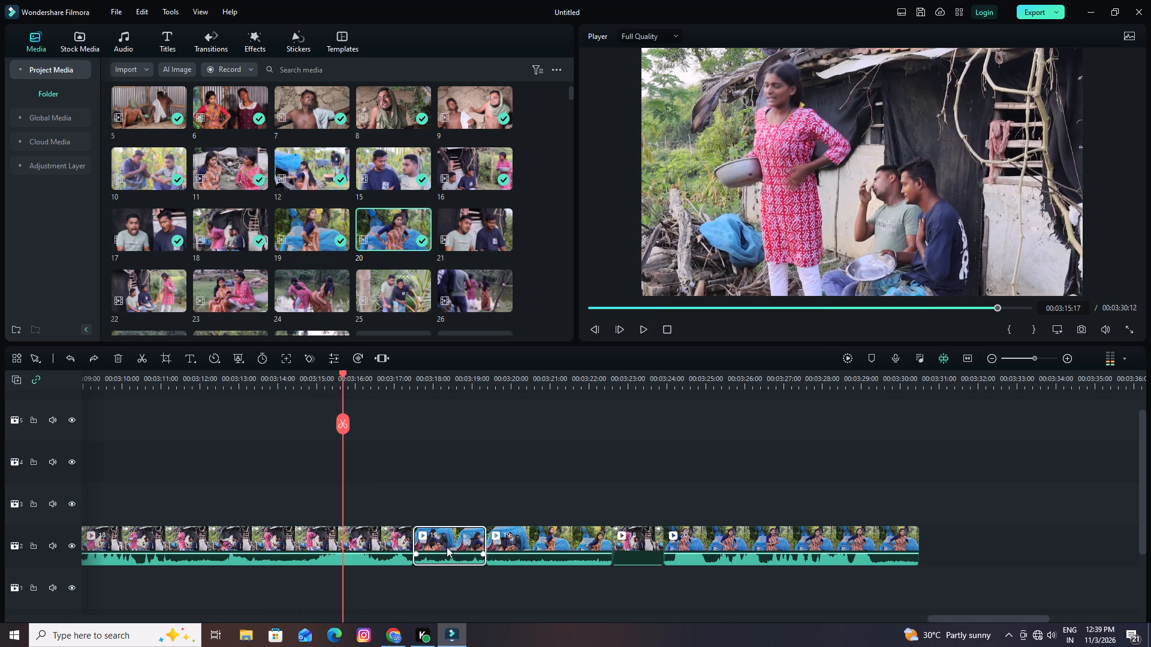
left_click_drag(447, 543, 383, 498)
Split the clip 19 segment on track 3 at 00:03:16:09 and delete its opening part.
key("space")
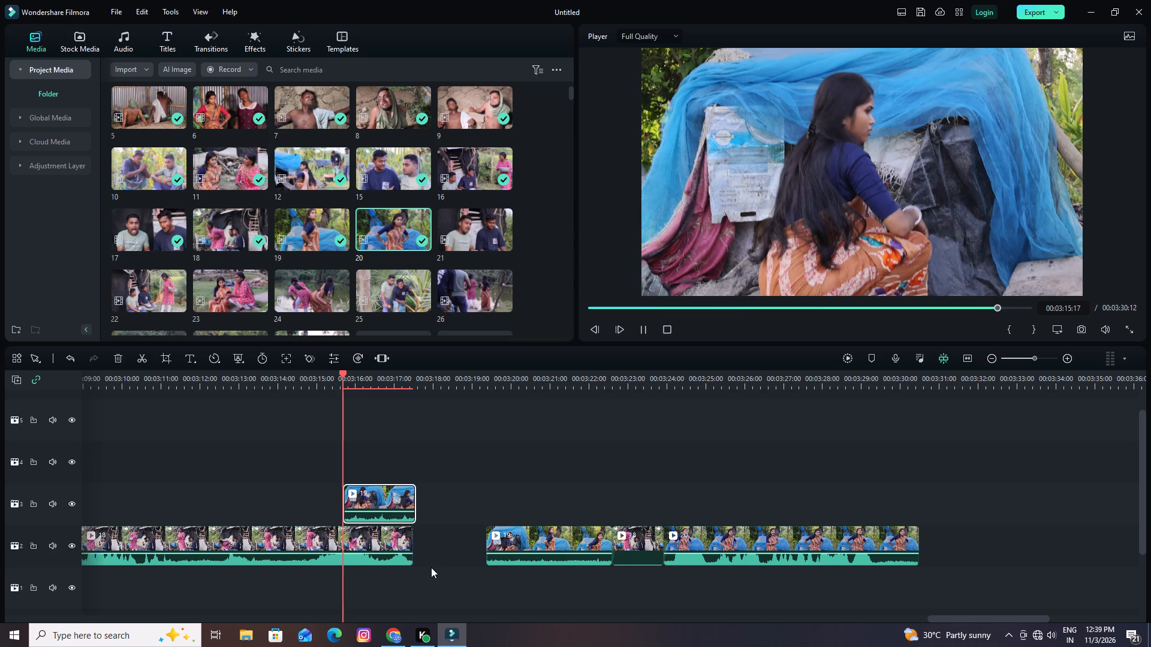
key("space")
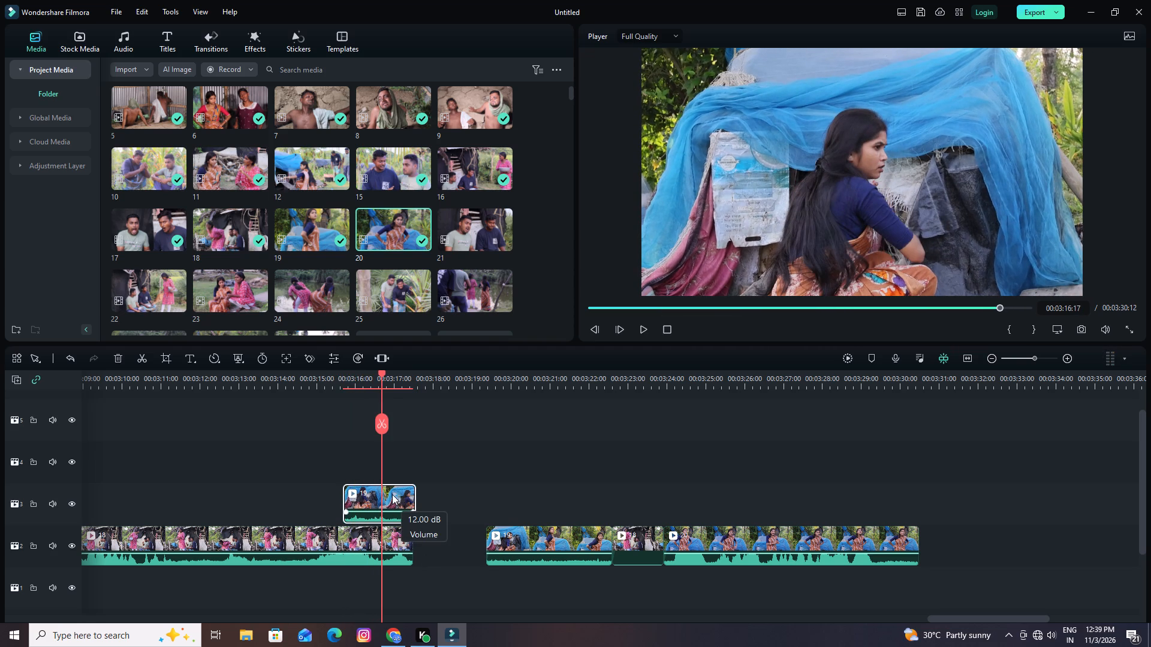
key("space")
key("space")
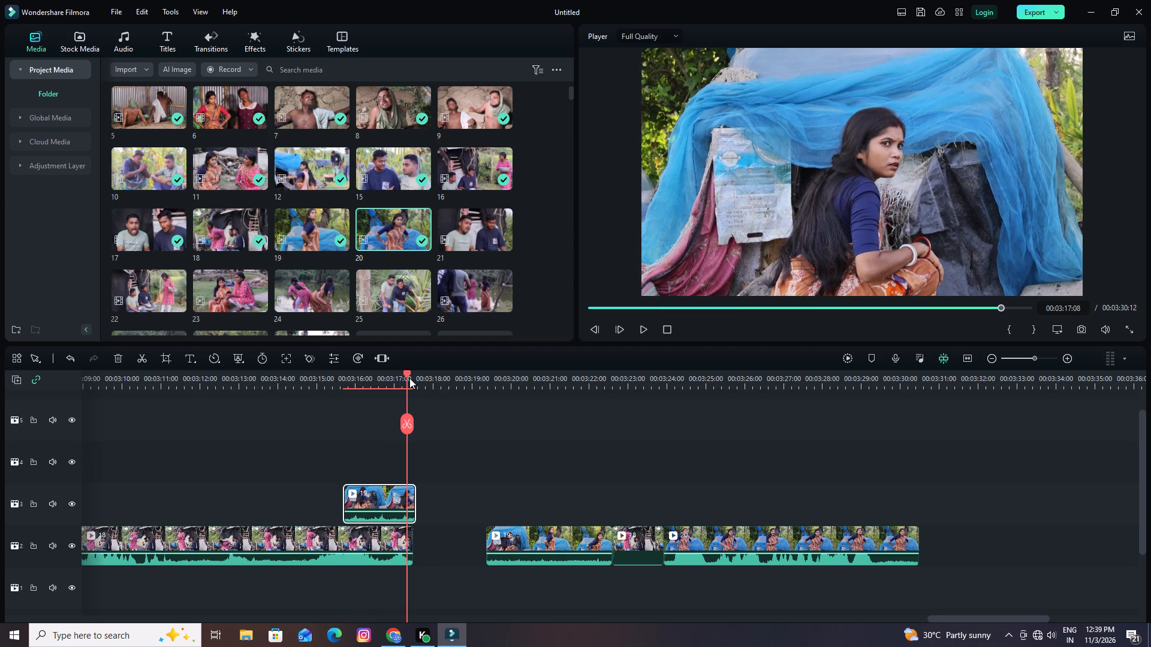
left_click_drag(406, 371, 369, 387)
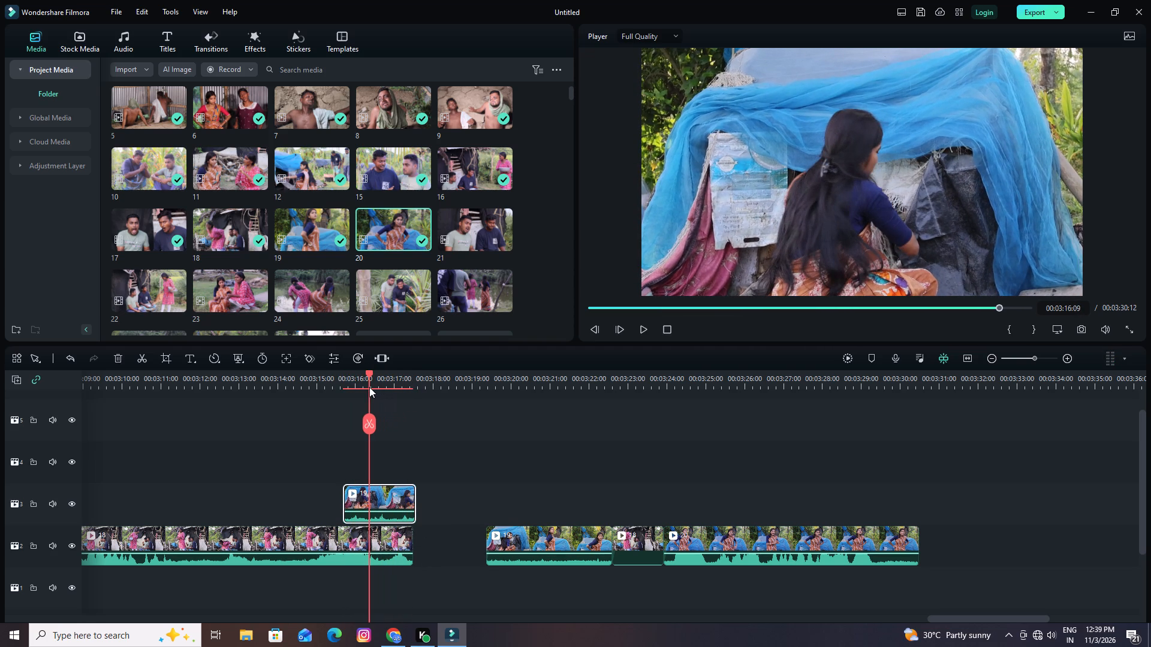
left_click(377, 506)
left_click(367, 423)
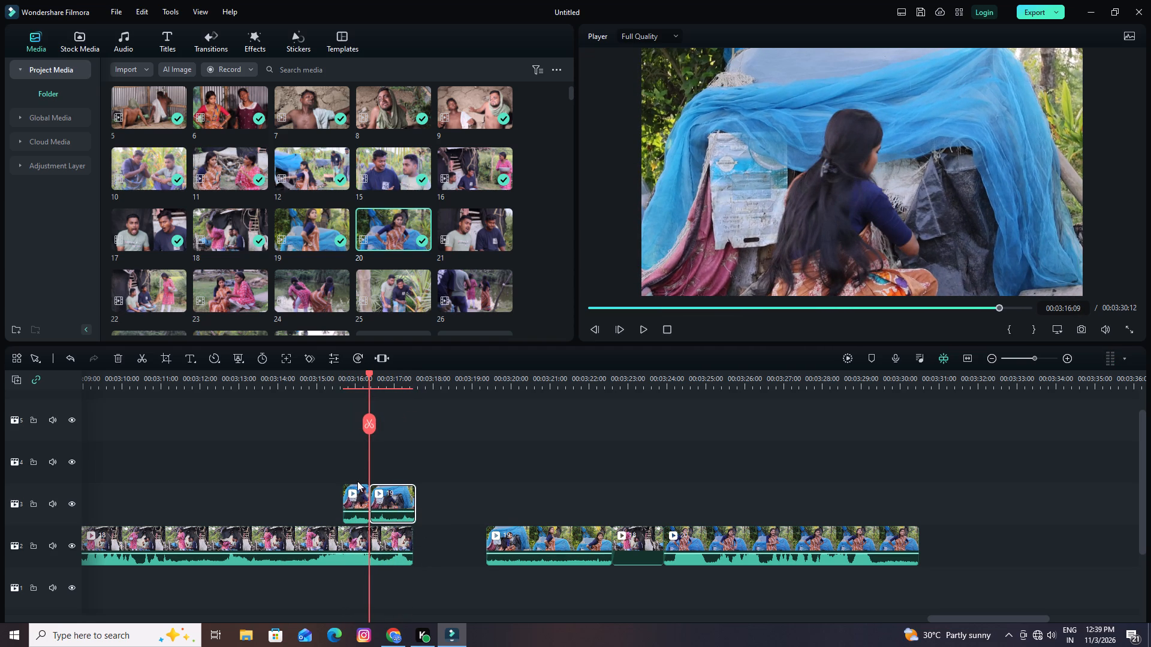
left_click(354, 496)
left_click(116, 361)
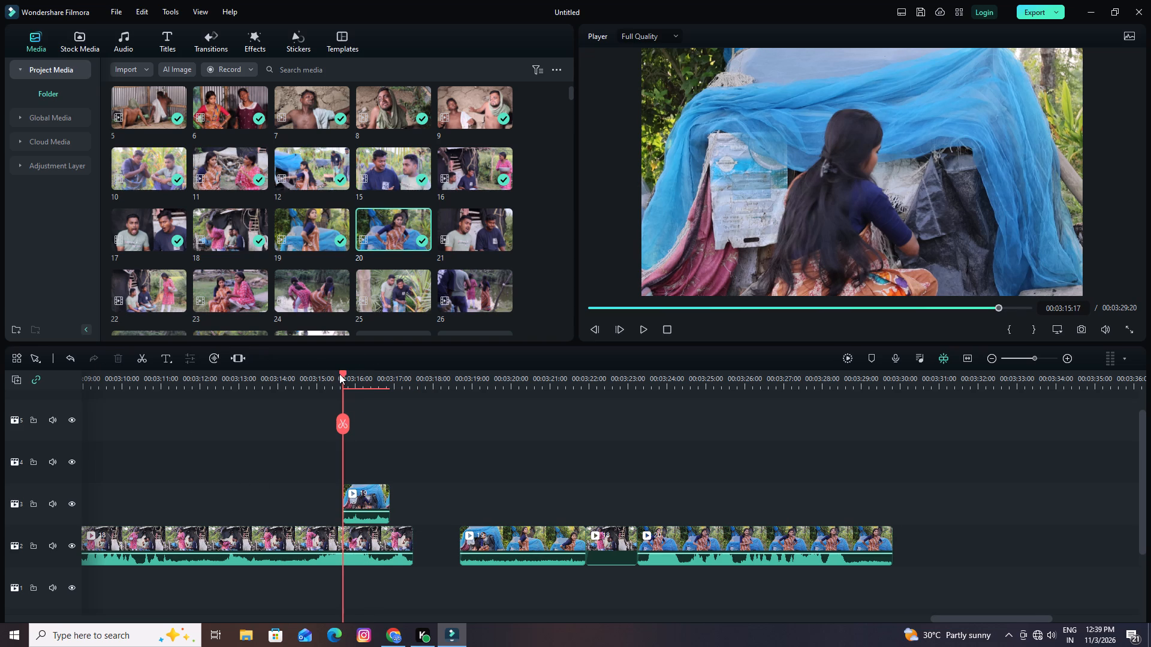
On track 2, move the remaining clip 19 against the end of clip 18 and the clip 18 insert against the end of clip 19.
left_click_drag(339, 374, 323, 379)
key("space")
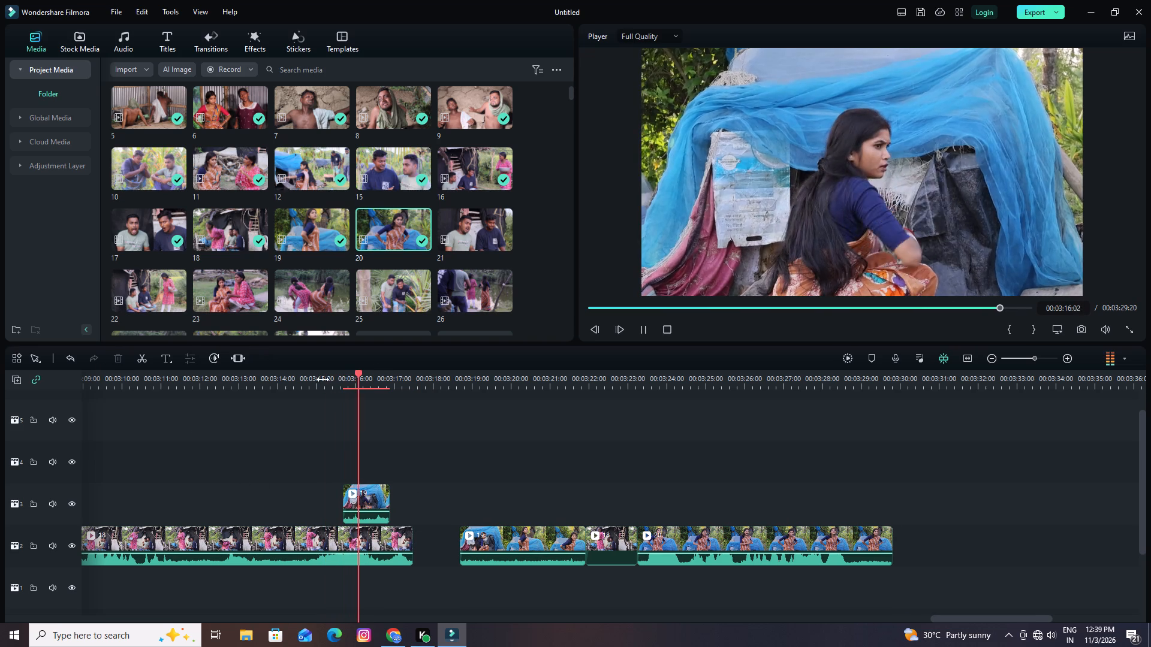
key("space")
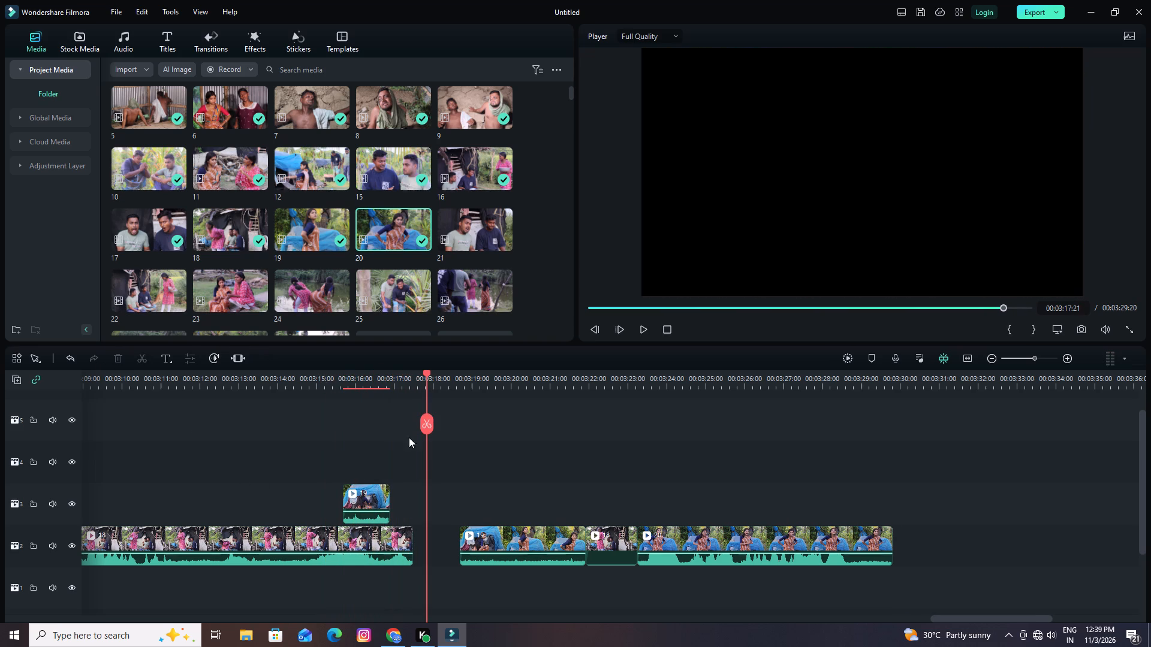
left_click_drag(483, 539, 430, 539)
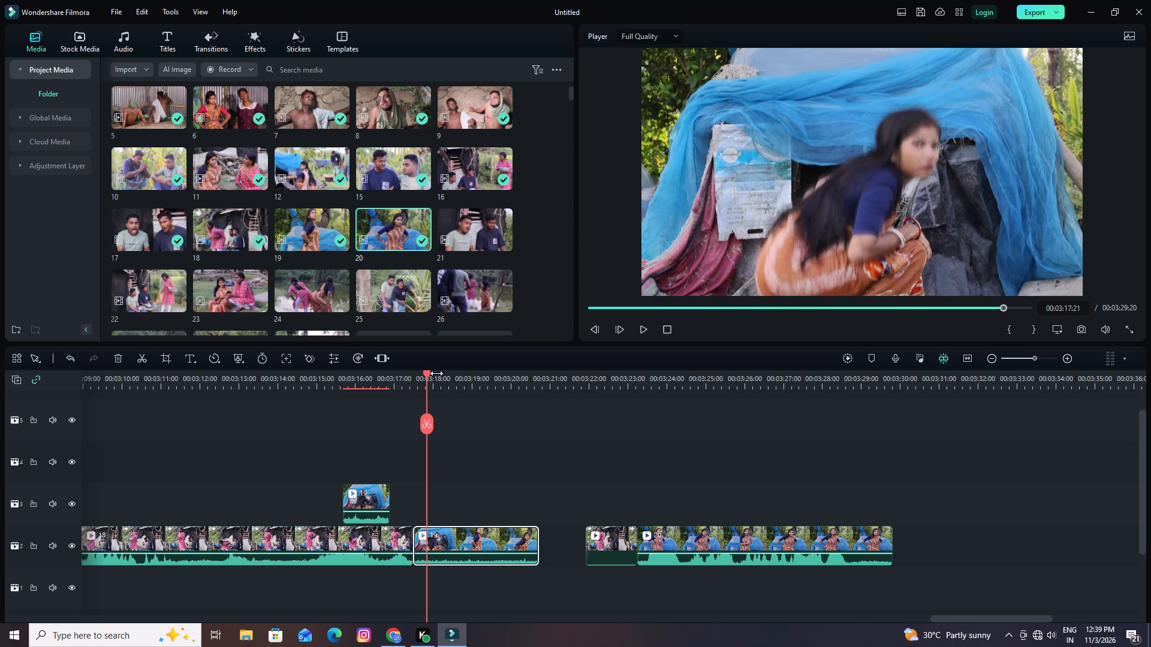
left_click_drag(427, 374, 299, 392)
key("space")
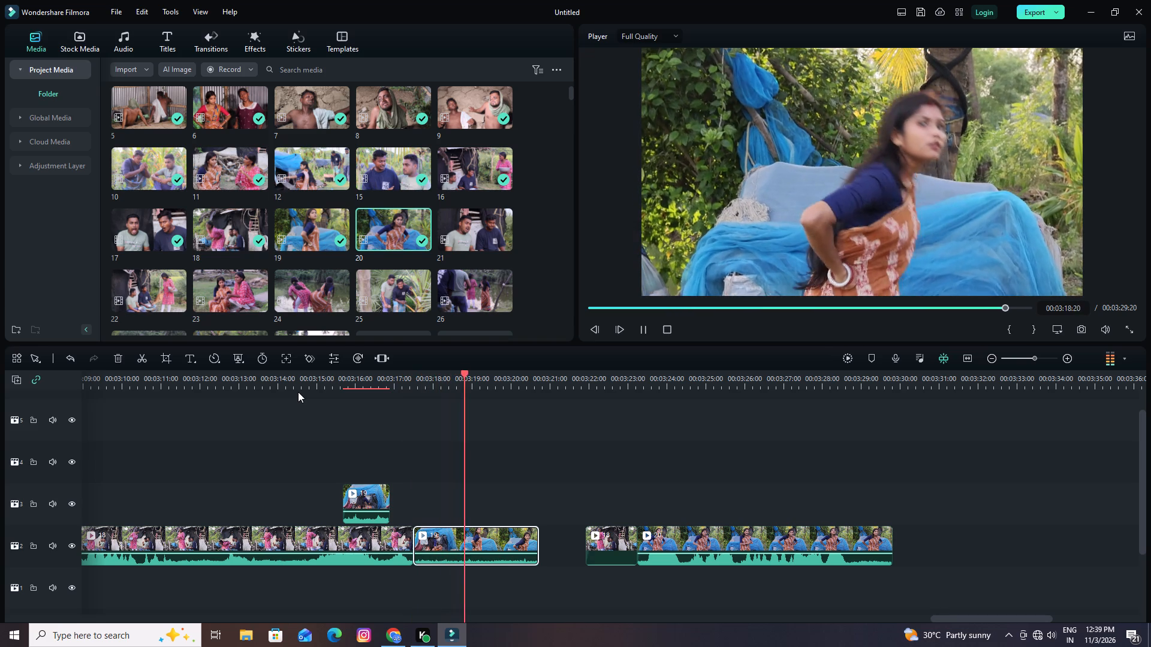
key("space")
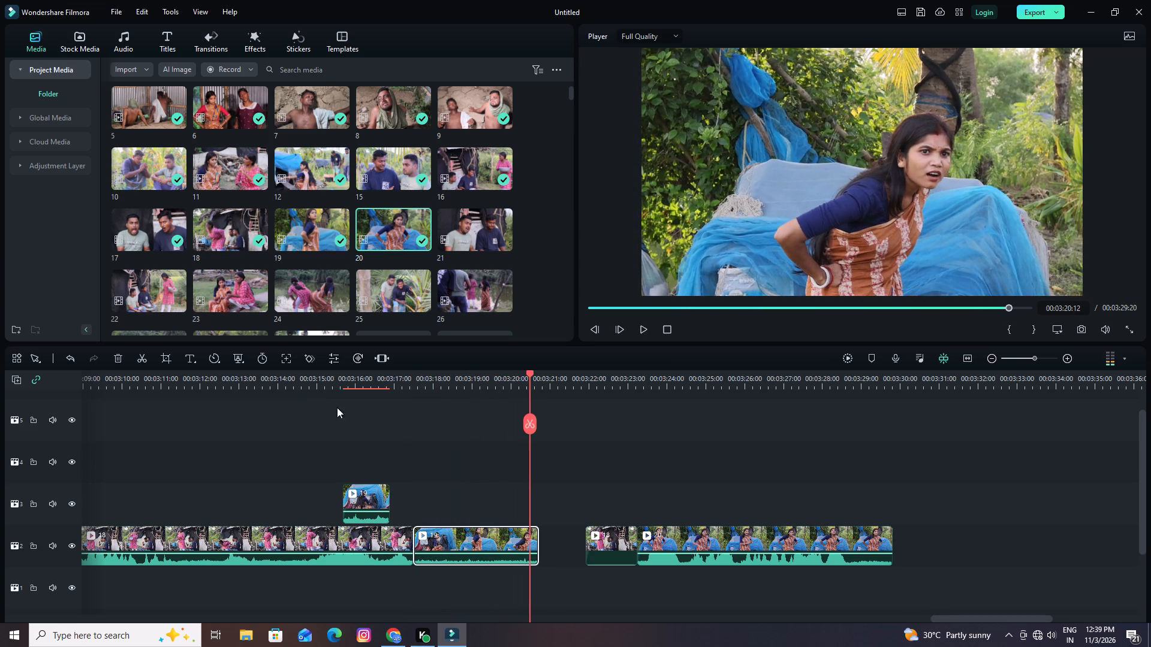
left_click_drag(616, 545, 570, 548)
Review the rearranged cut, split the short clip 18 insert on track 2 at 00:03:21:10, and delete its opening part.
key("space")
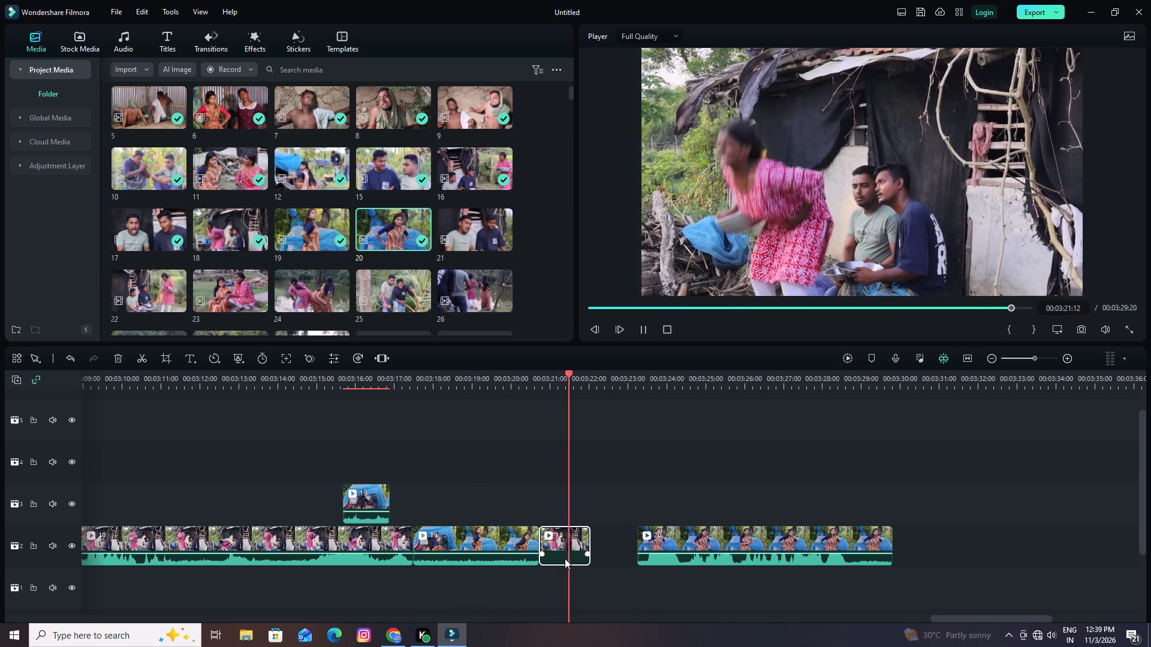
key("space")
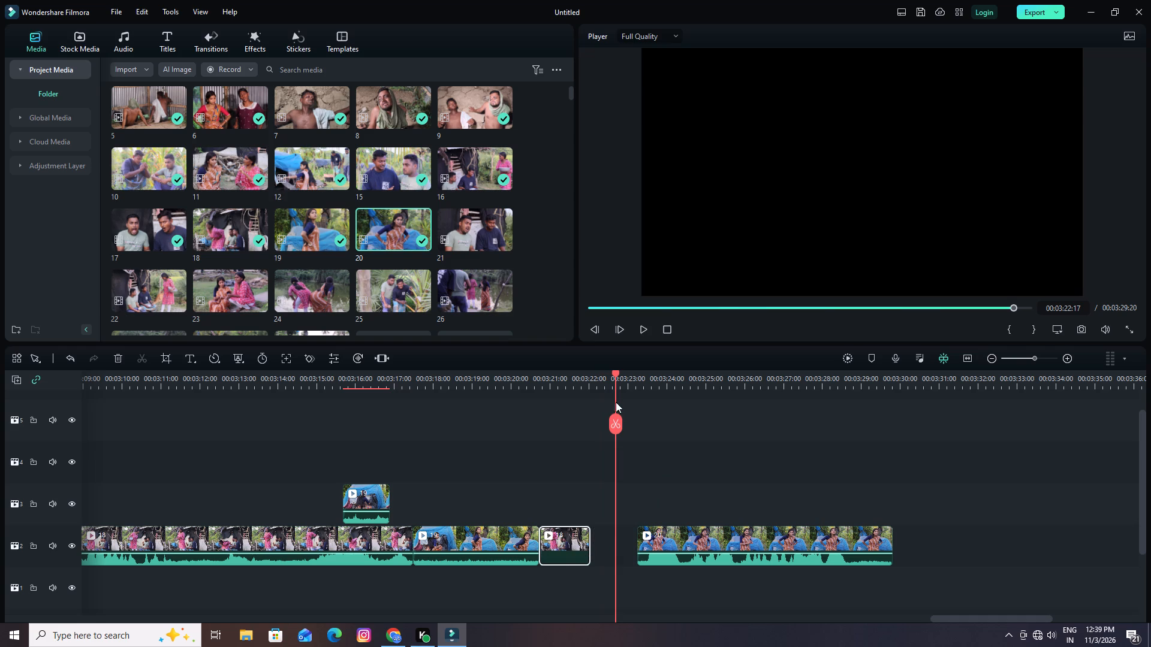
left_click_drag(614, 372, 303, 425)
key("space")
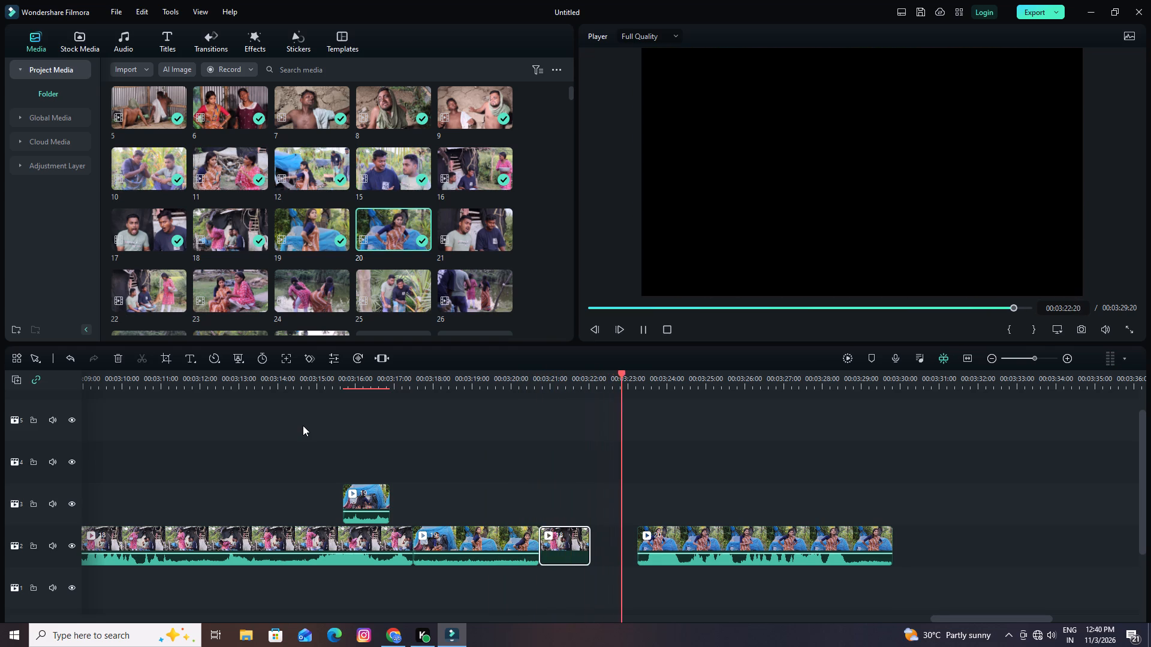
key("space")
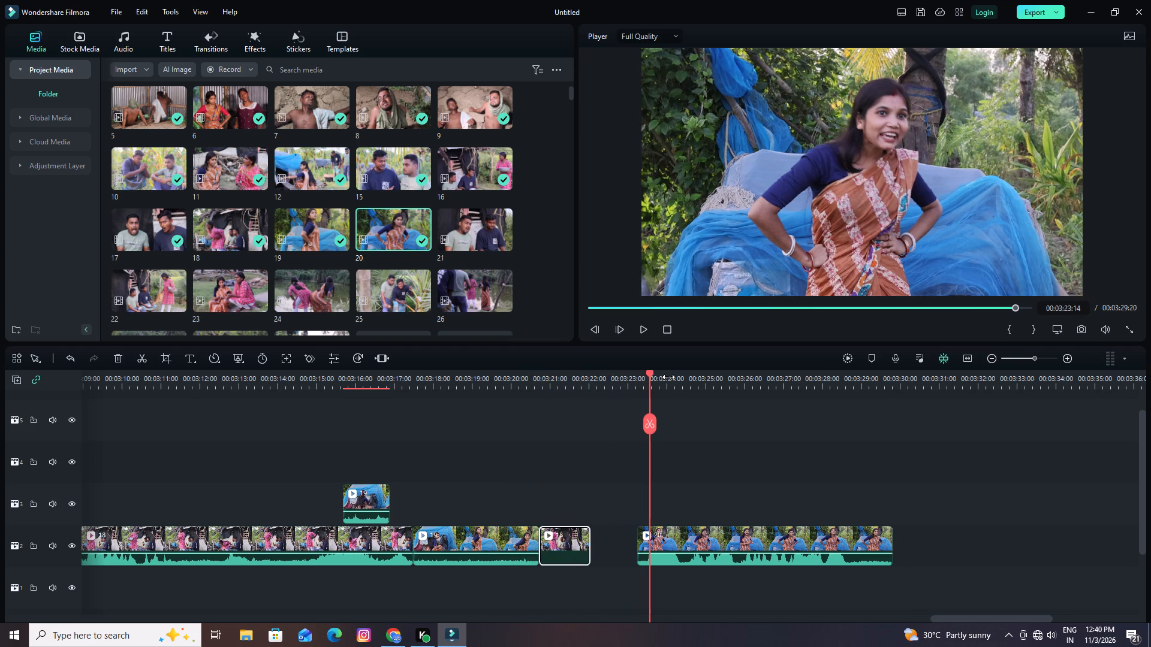
left_click_drag(649, 373, 524, 394)
key("space")
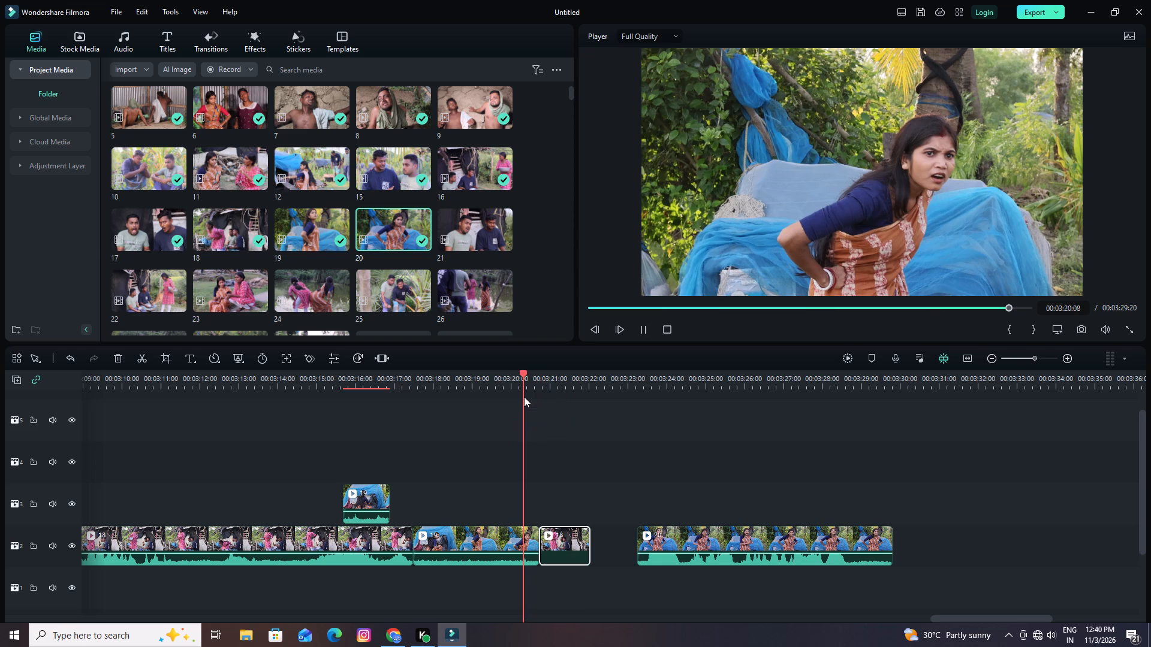
key("space")
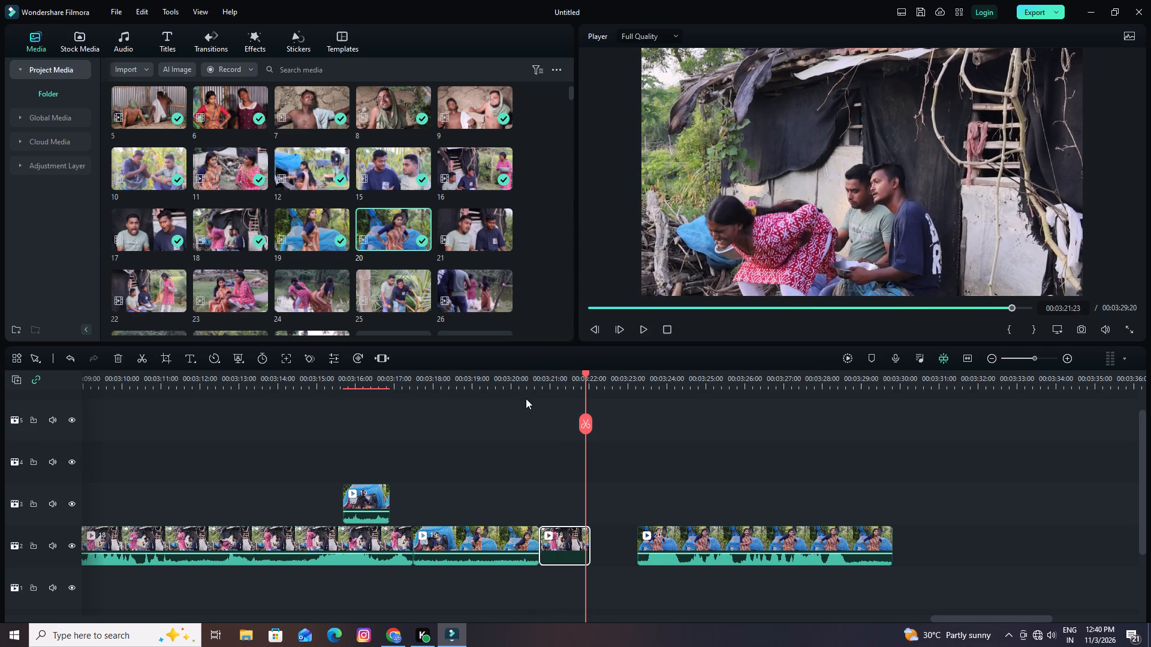
left_click_drag(585, 374, 558, 385)
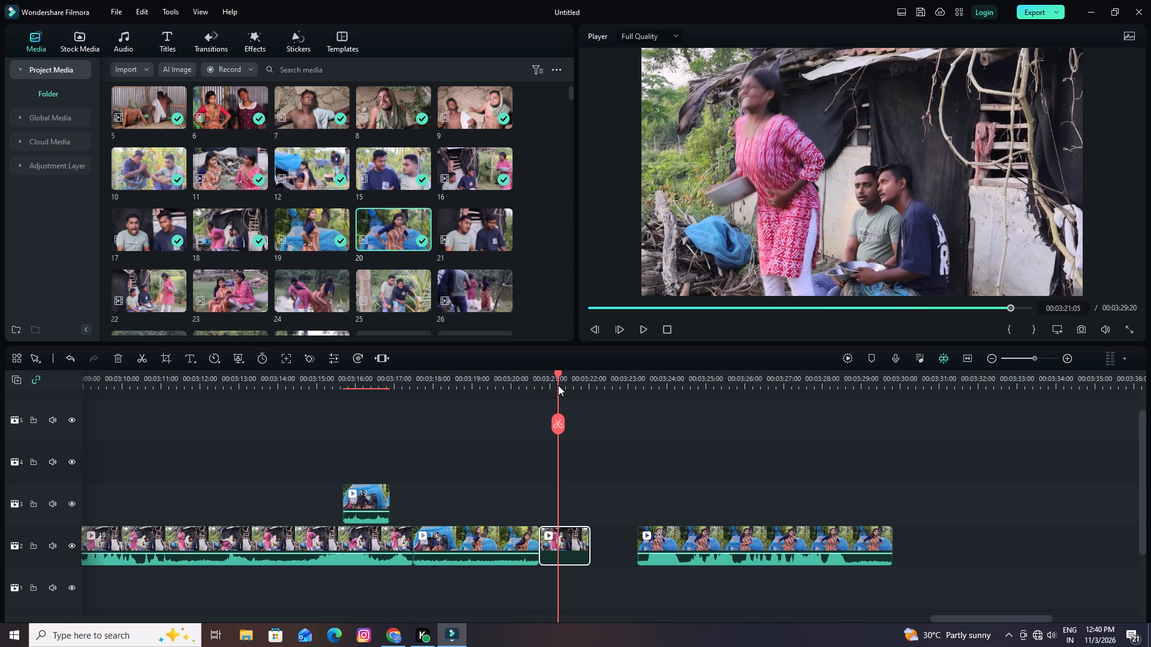
left_click_drag(558, 385, 565, 385)
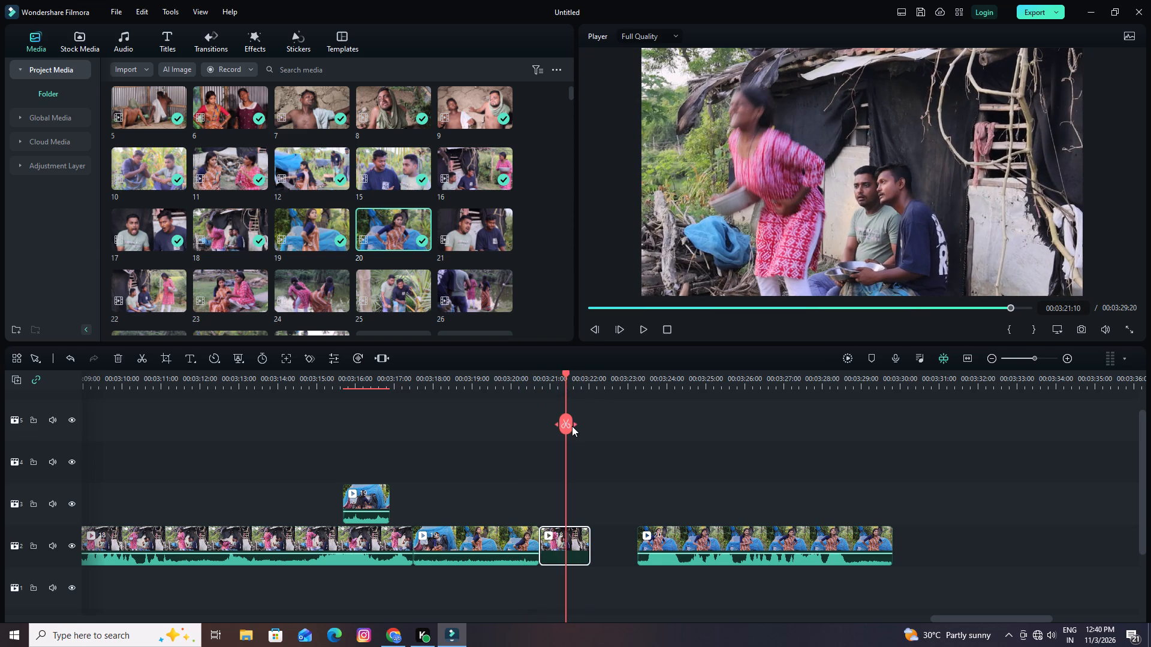
left_click(567, 422)
left_click(554, 539)
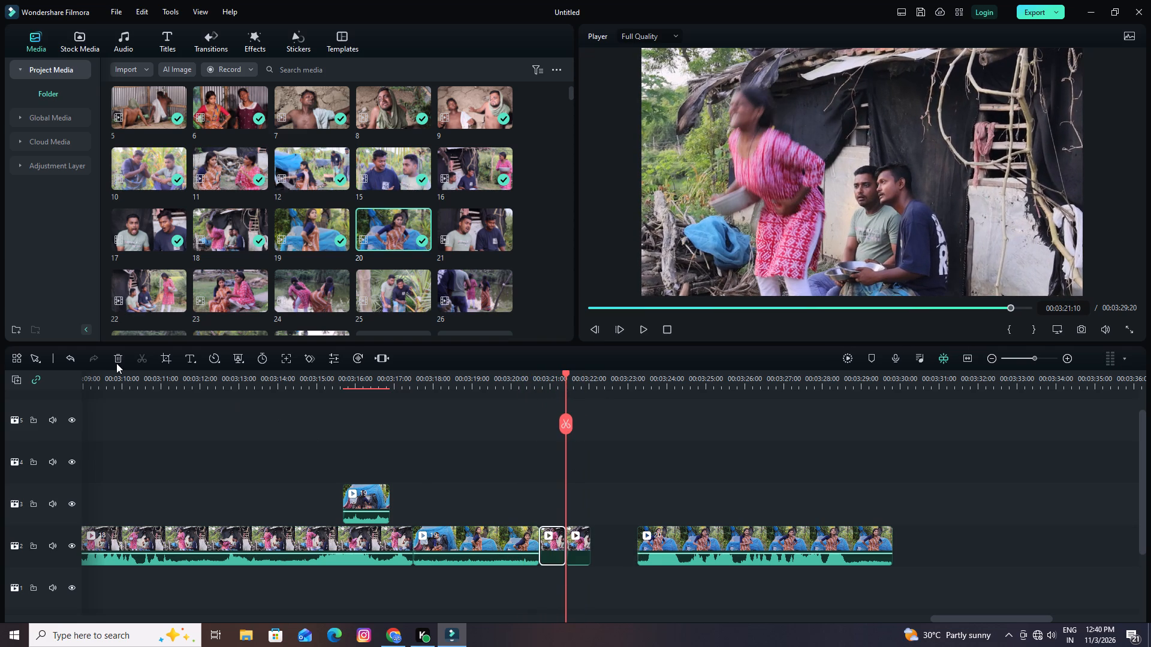
left_click(118, 361)
Check the shortened clip 18 insert on track 2 and move clip 20 against its end.
left_click_drag(538, 374, 510, 380)
key("space")
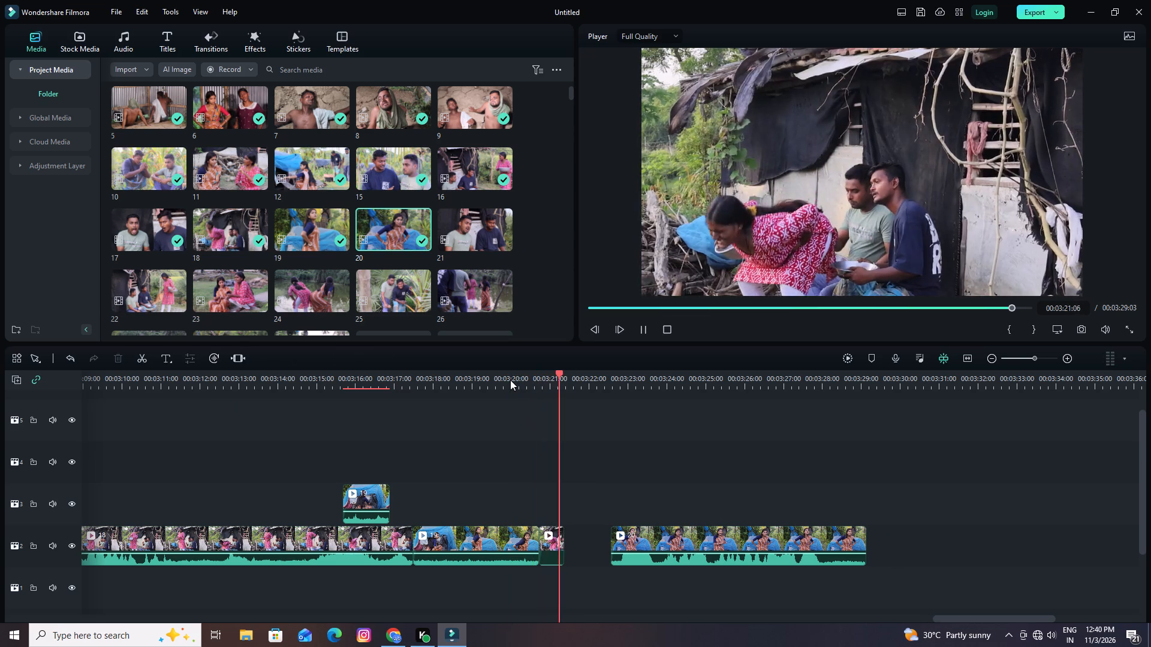
key("space")
left_click_drag(651, 538, 614, 531)
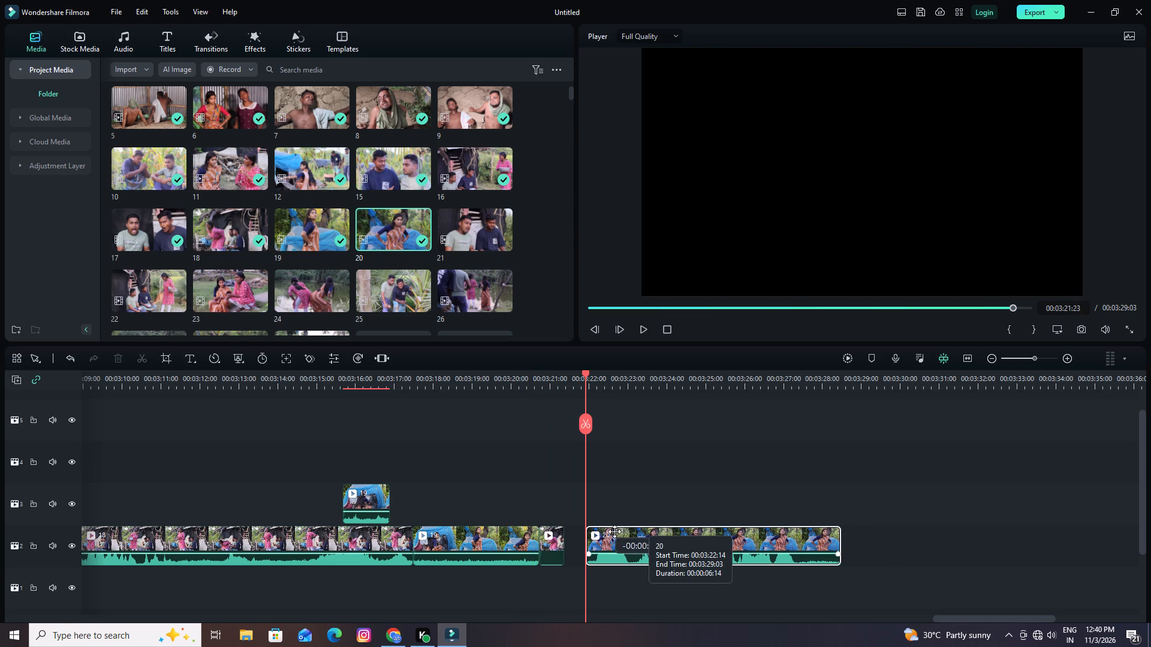
left_click_drag(614, 531, 601, 531)
Play back the sequence from the end of clip 18 through clip 19 and the short insert to check the cut into clip 20.
left_click_drag(585, 373, 518, 393)
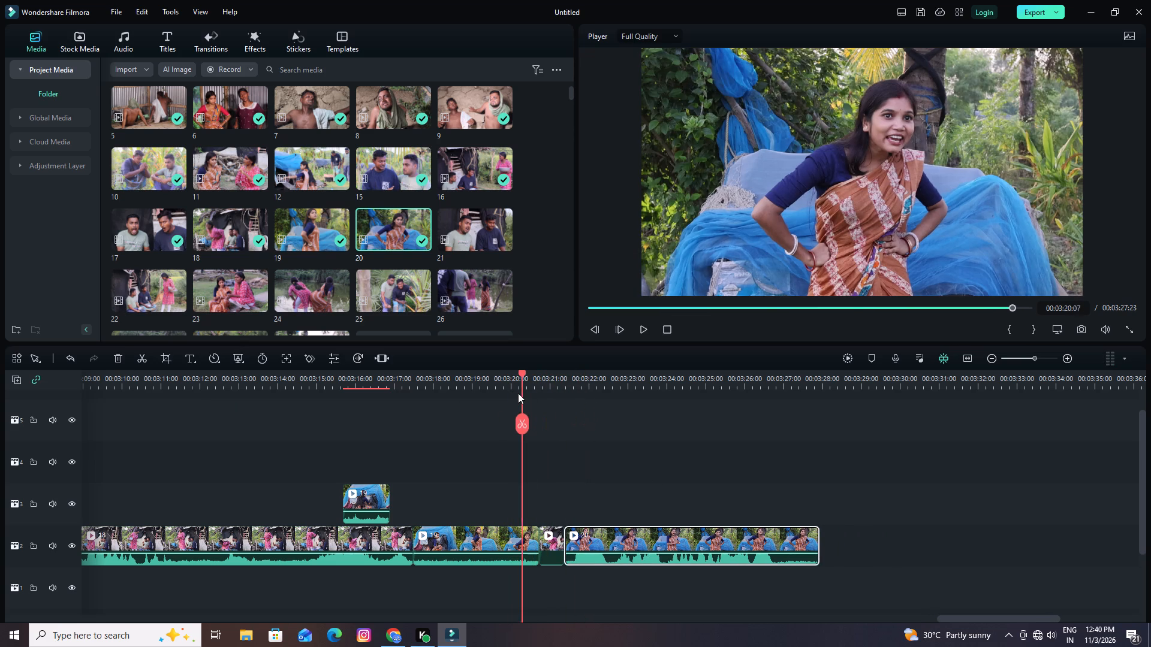
left_click_drag(518, 393, 516, 394)
key("space")
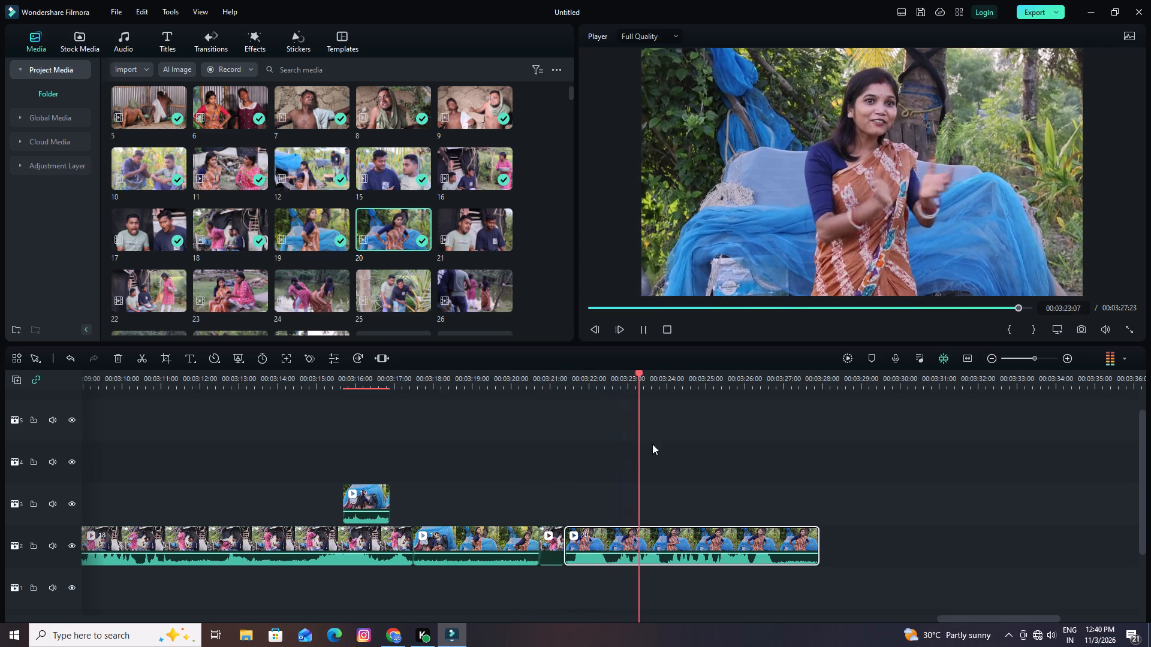
key("space")
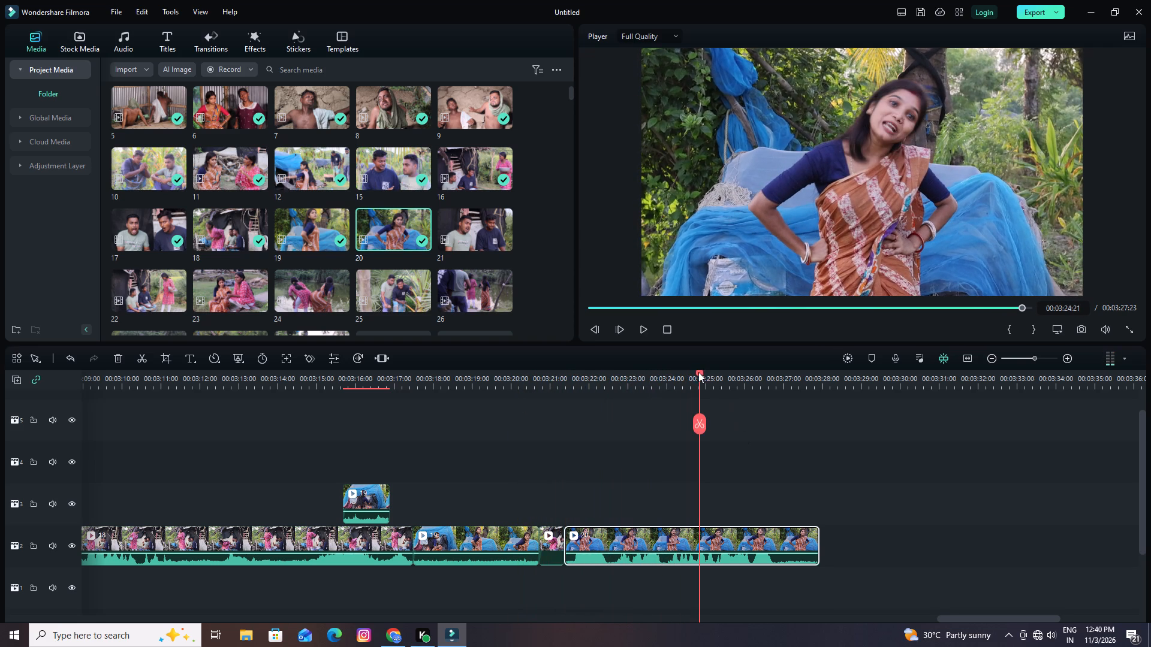
left_click_drag(698, 374, 511, 403)
key("space")
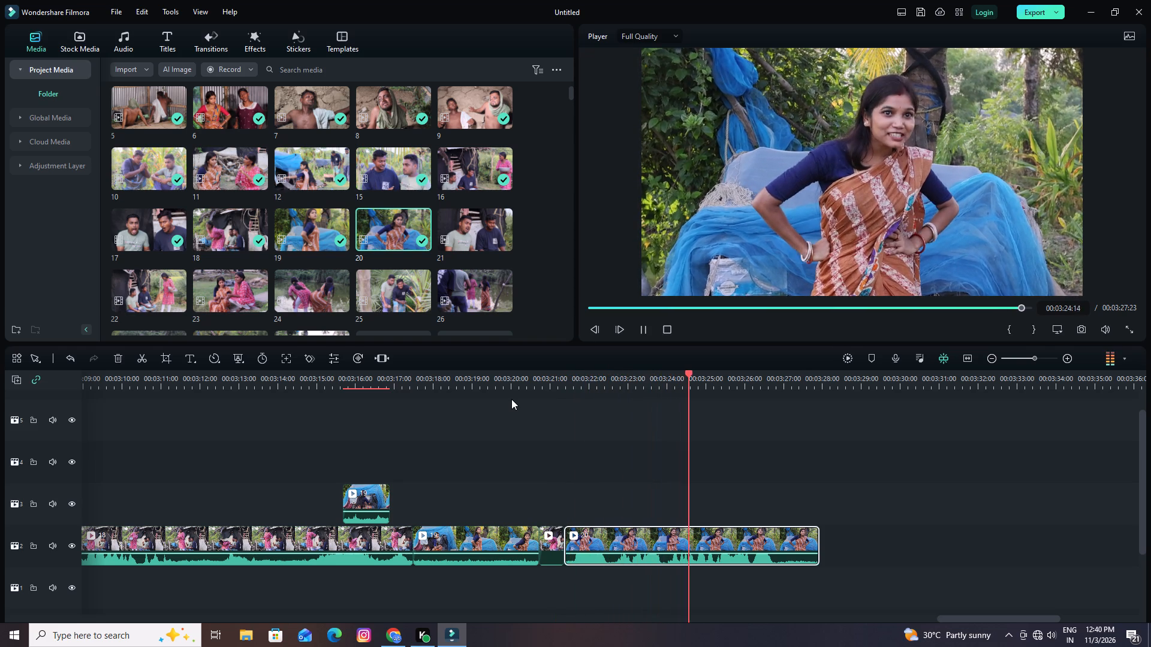
key("space")
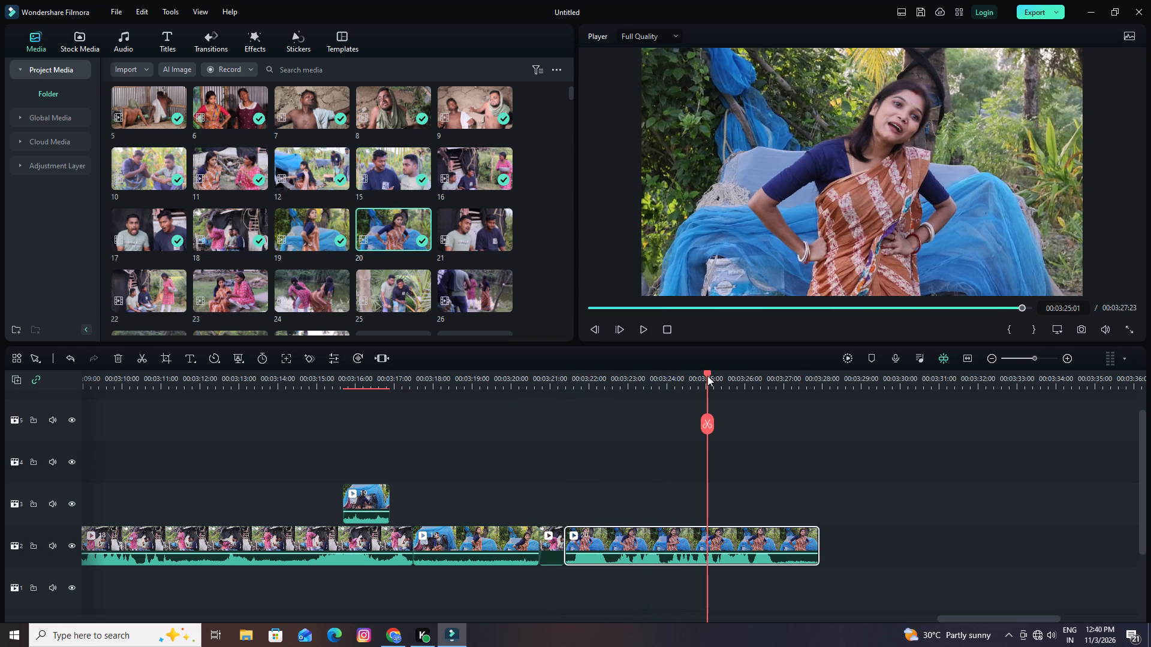
left_click_drag(707, 374, 270, 440)
key("space")
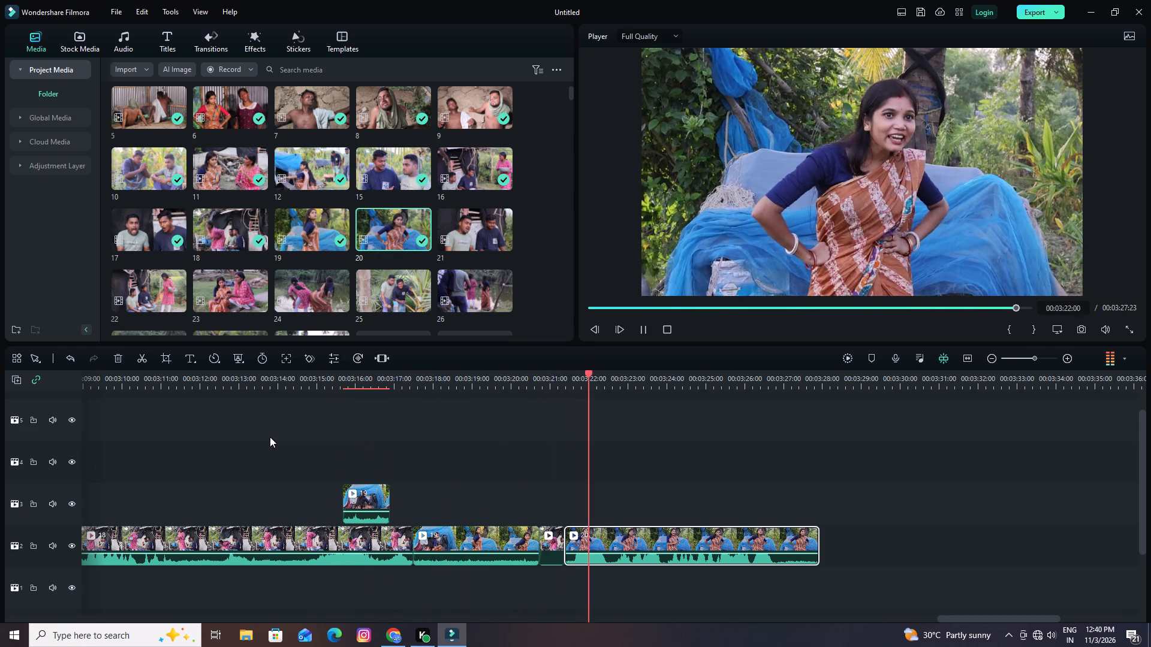
key("space")
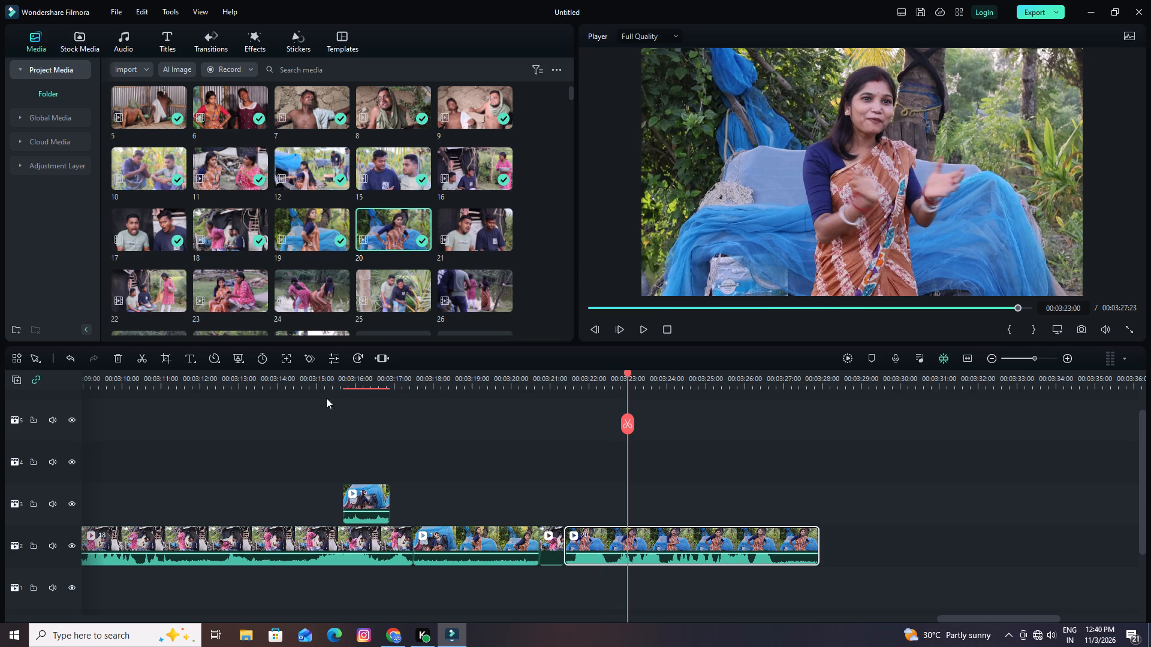
left_click_drag(627, 373, 293, 381)
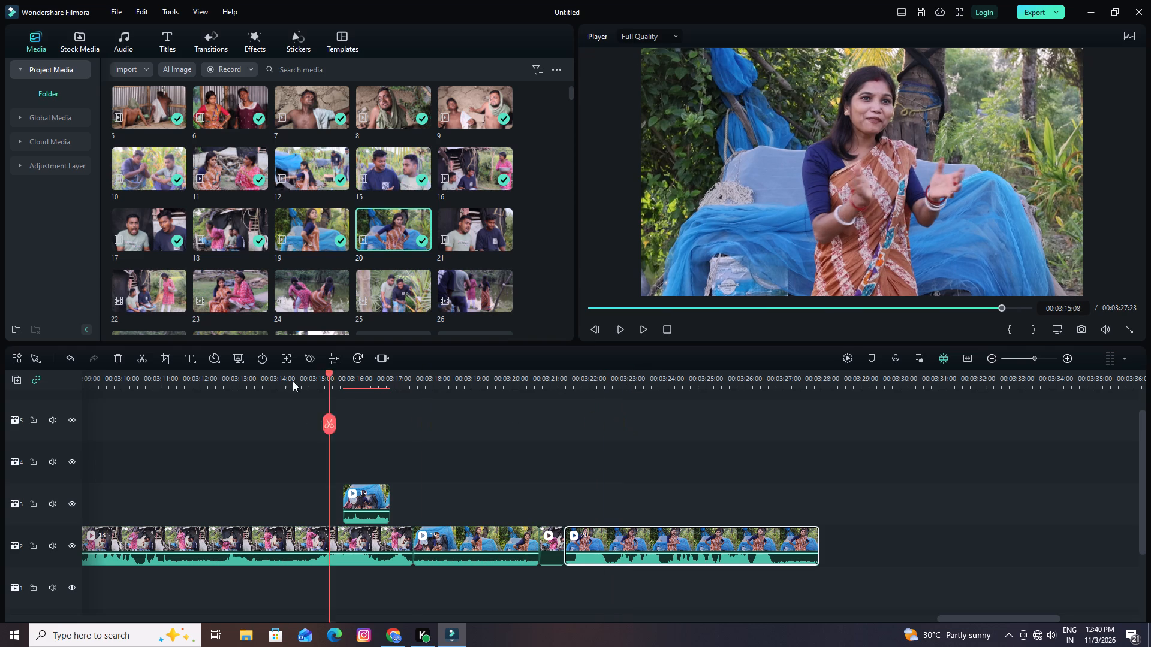
left_click_drag(293, 381, 243, 381)
key("space")
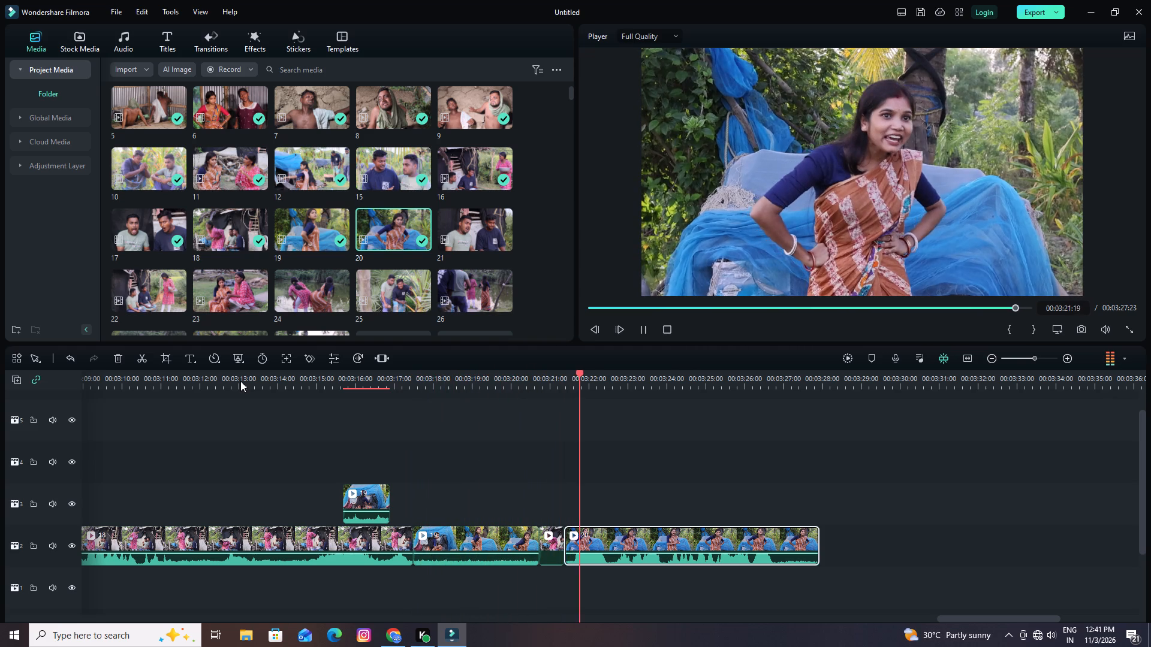
key("space")
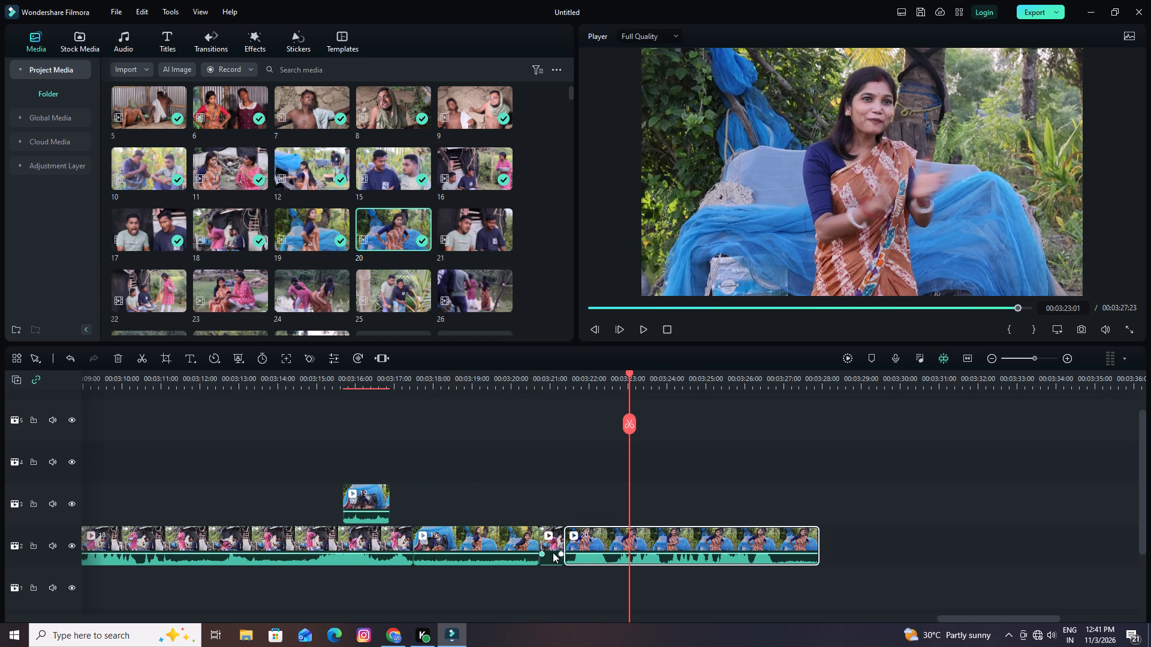
Extend the start of clip 20 on track 2 by about three frames and replay the transition into it.
left_click_drag(564, 543, 559, 545)
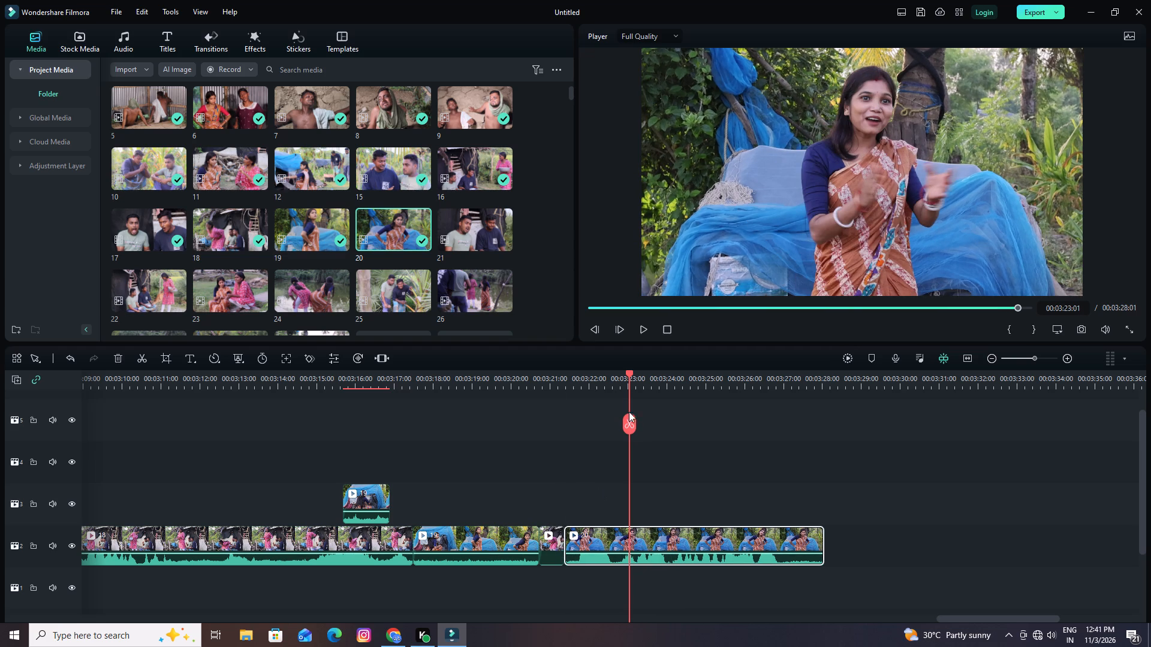
left_click_drag(628, 372, 543, 403)
key("space")
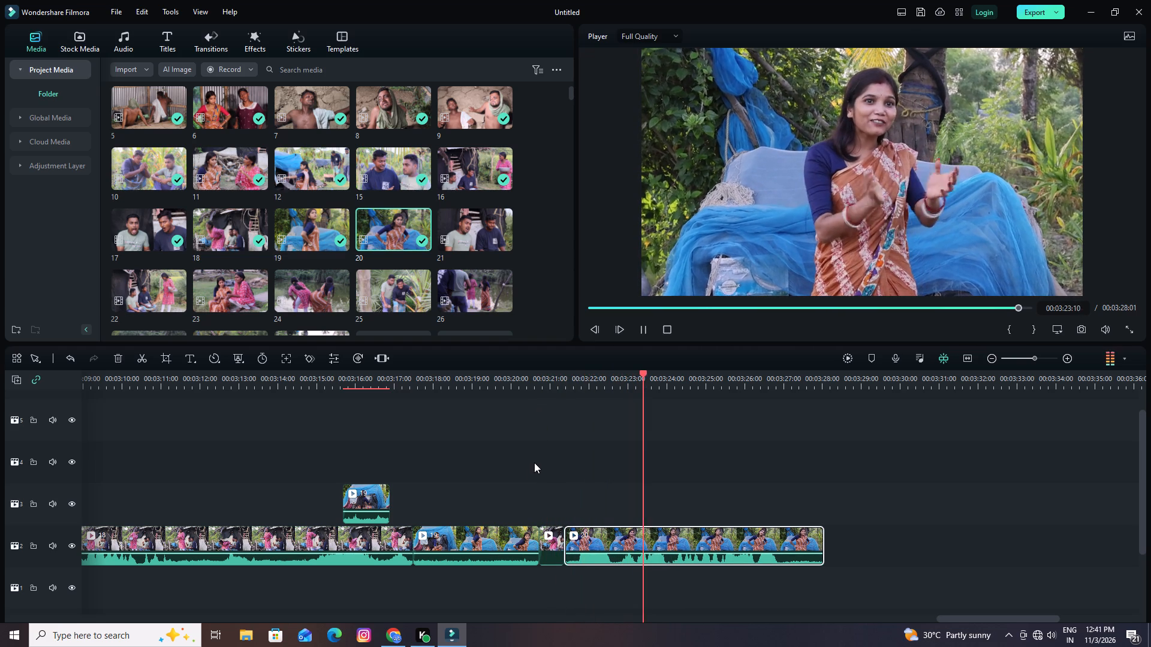
key("space")
left_click_drag(658, 373, 276, 422)
key("space")
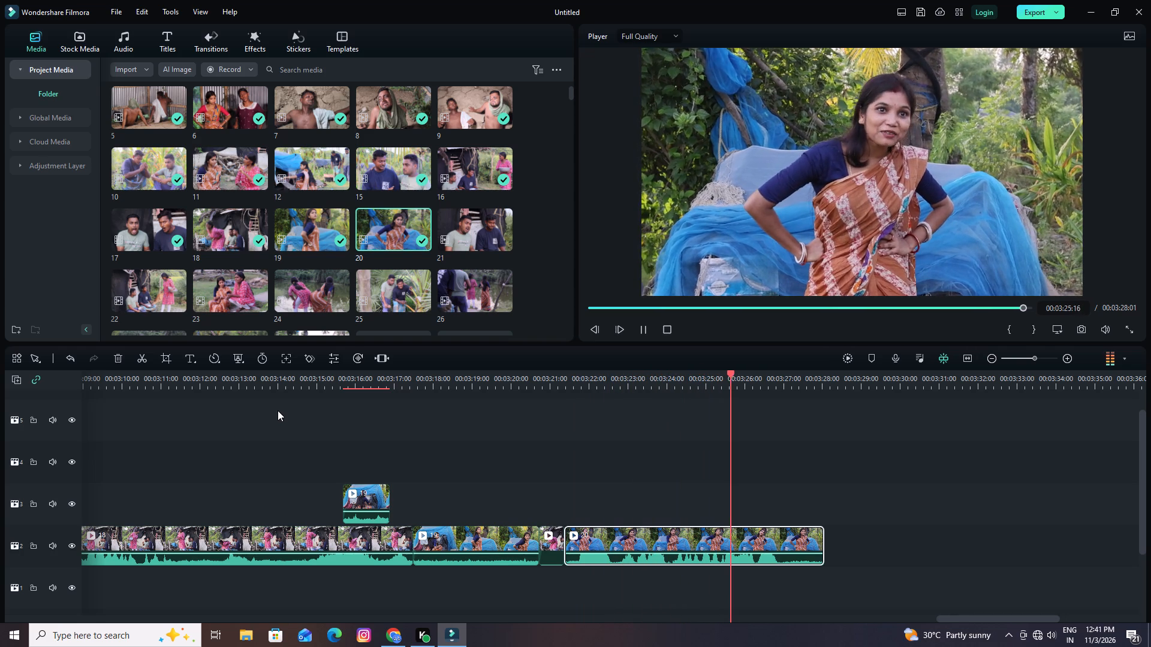
key("space")
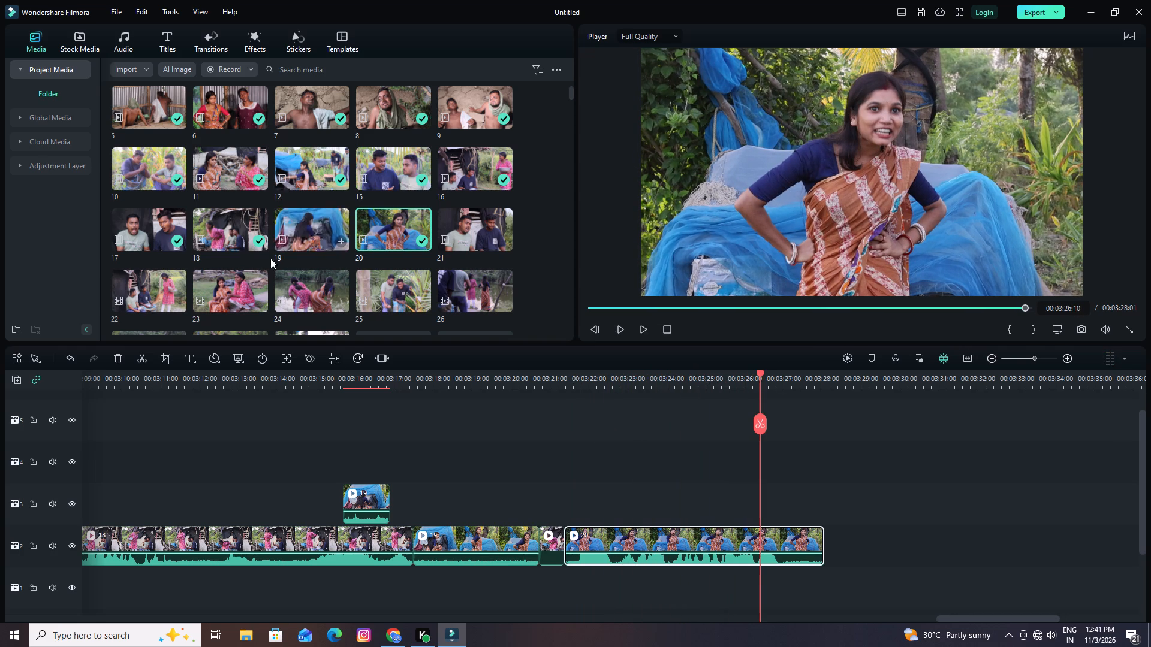
Preview source clips 16 and 21 from the project media and compare them with the opening of clip 20 in the timeline.
left_click(483, 171)
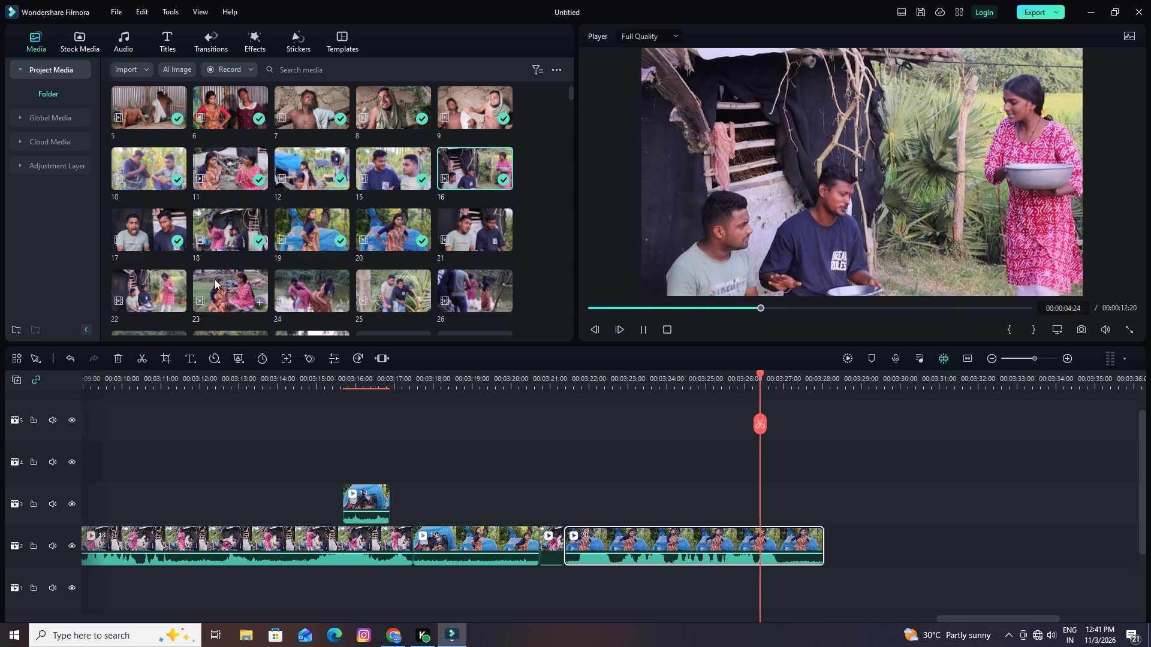
scroll(206, 287, "down", 1)
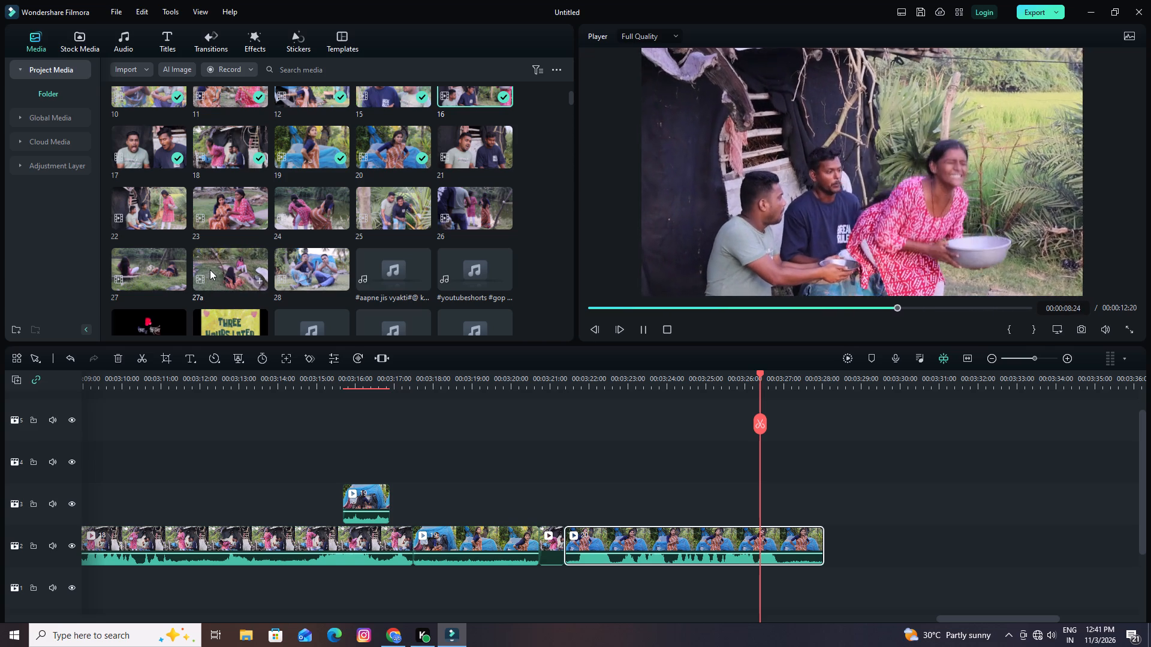
left_click(870, 477)
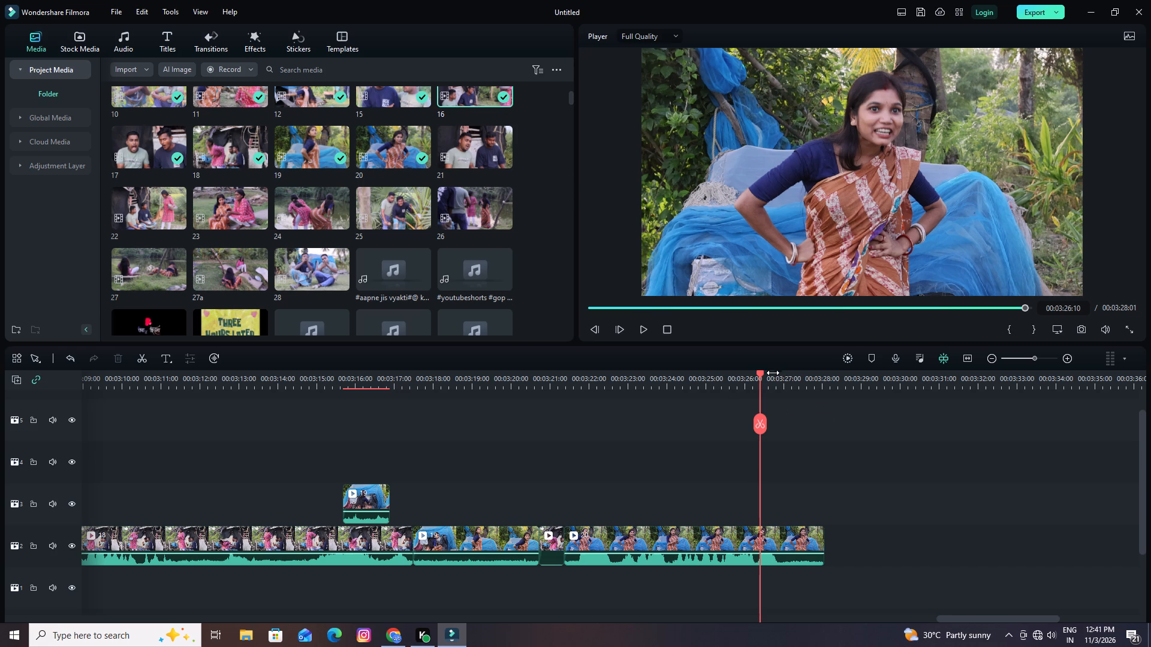
left_click_drag(763, 372, 577, 393)
key("space")
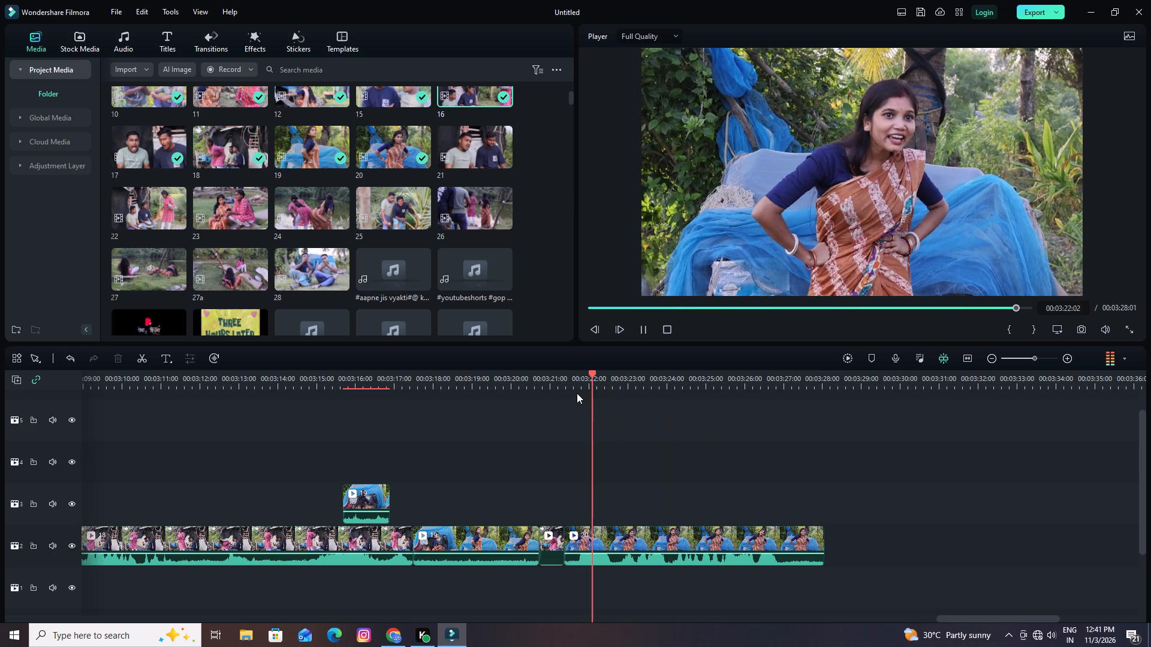
key("space")
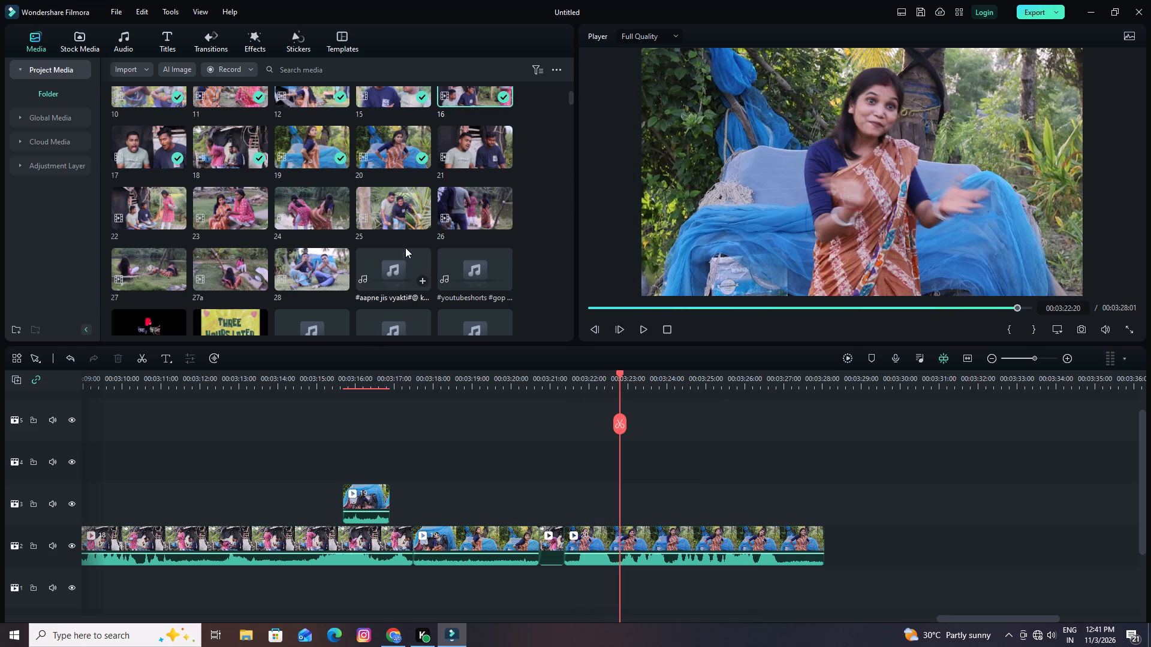
left_click(467, 147)
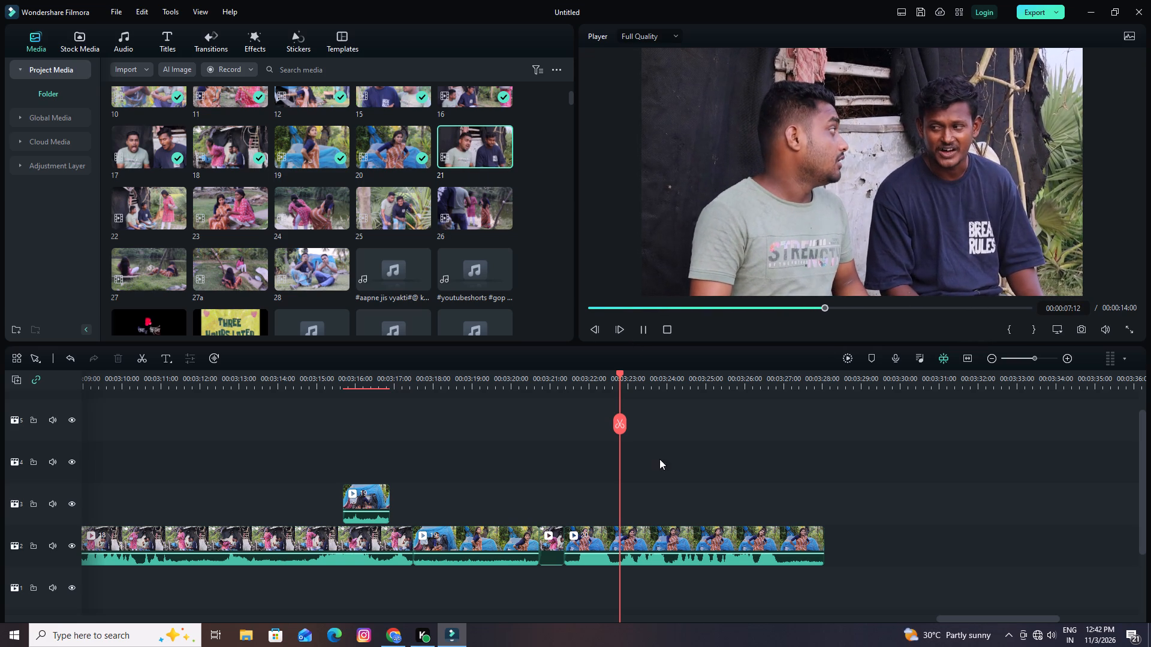
key("space")
left_click(669, 435)
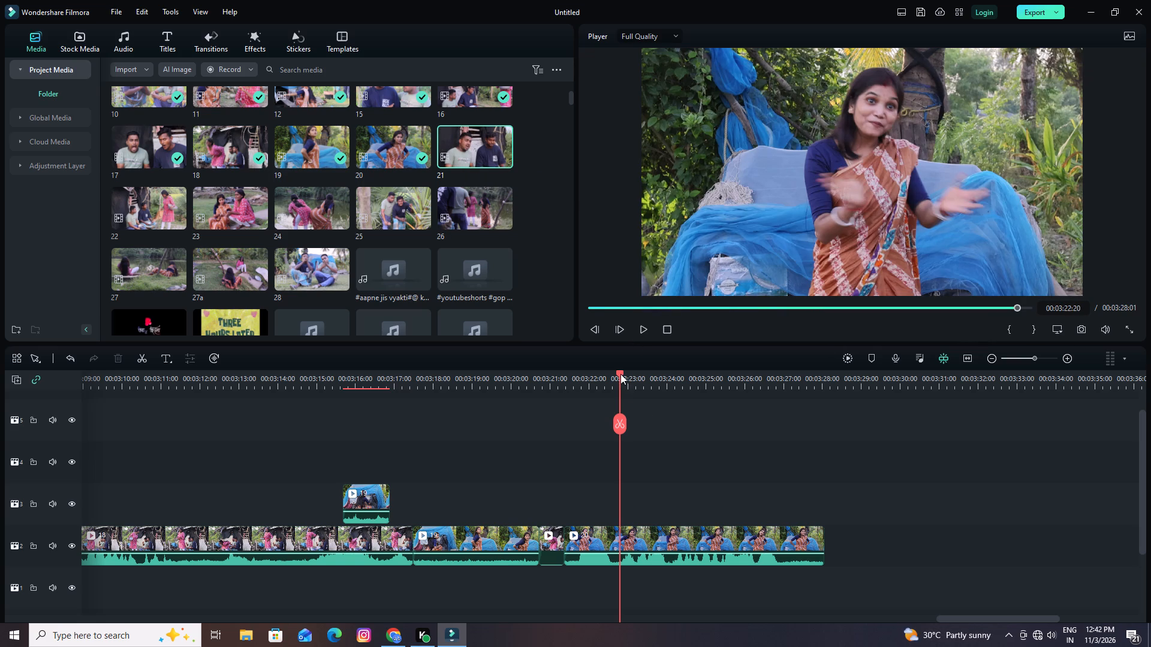
Review the sequence, split the clip 19 segment on track 3 at 00:03:16:00, and delete its opening part.
left_click_drag(620, 374, 267, 399)
key("space")
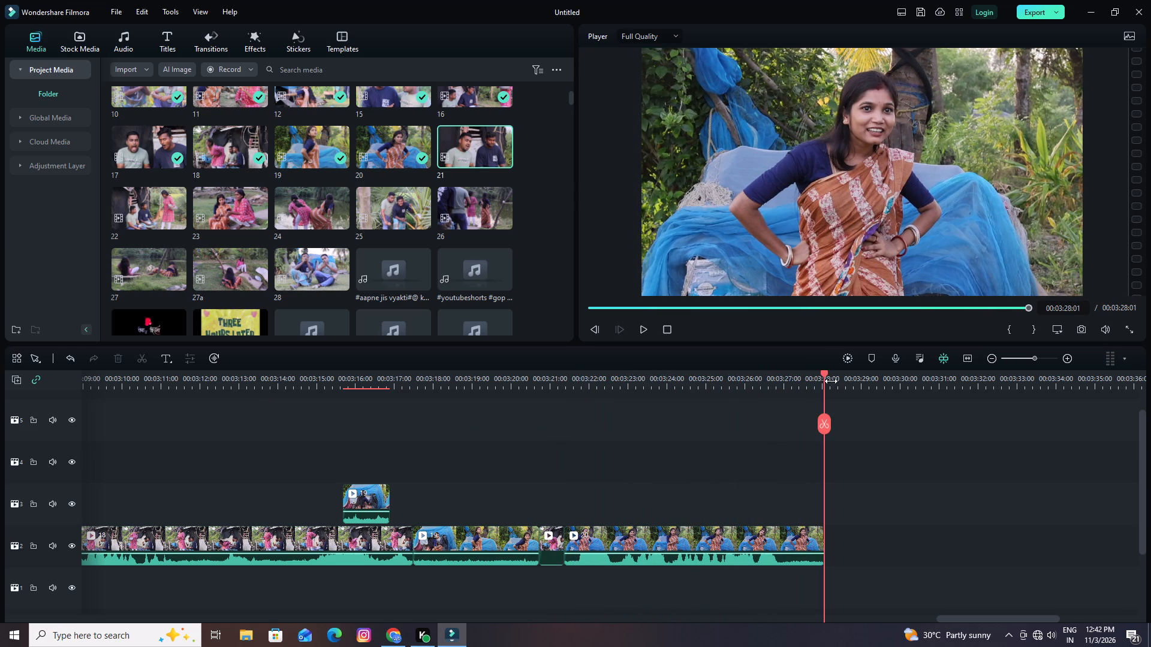
left_click_drag(824, 374, 376, 439)
key("space")
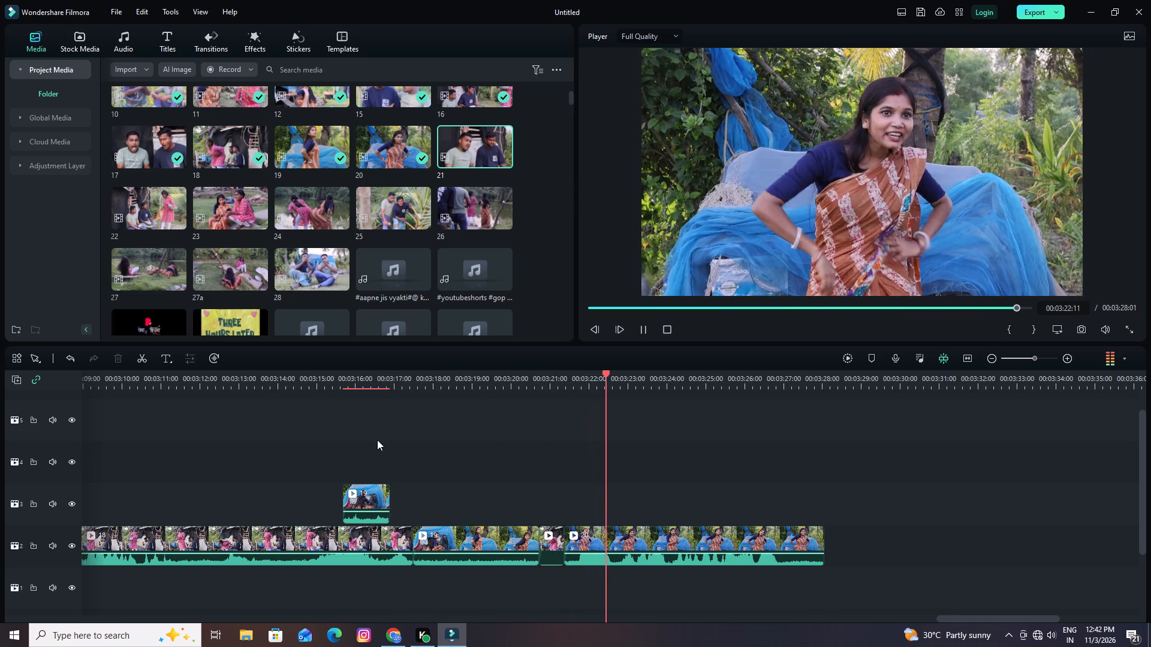
key("space")
left_click_drag(652, 374, 634, 376)
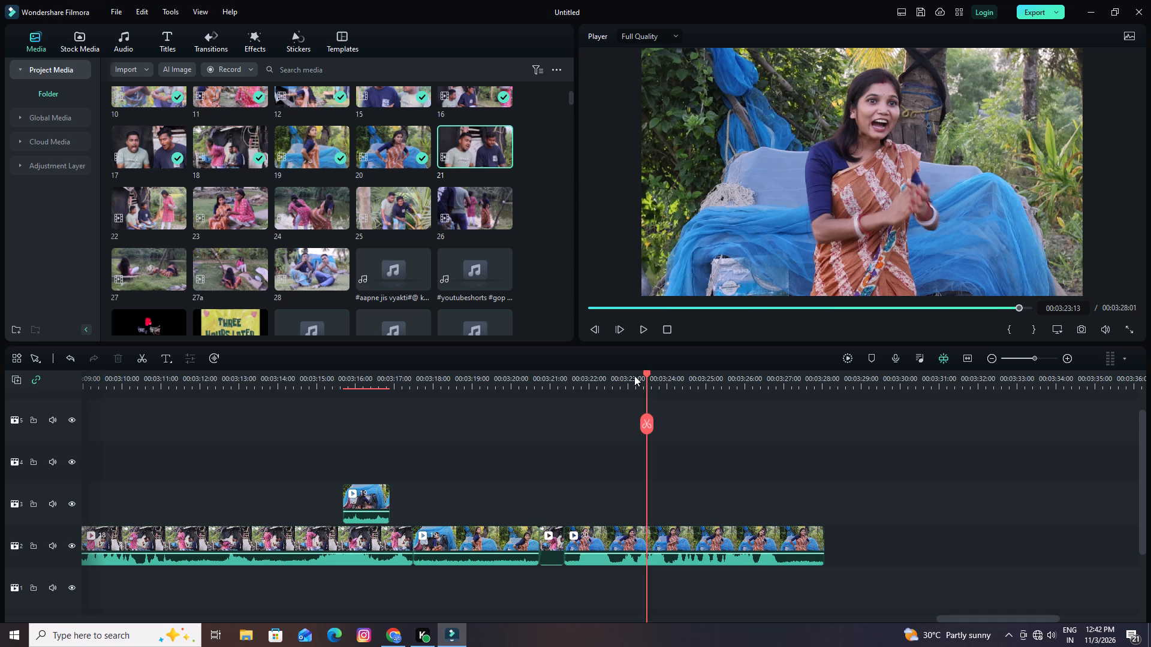
left_click_drag(634, 376, 352, 416)
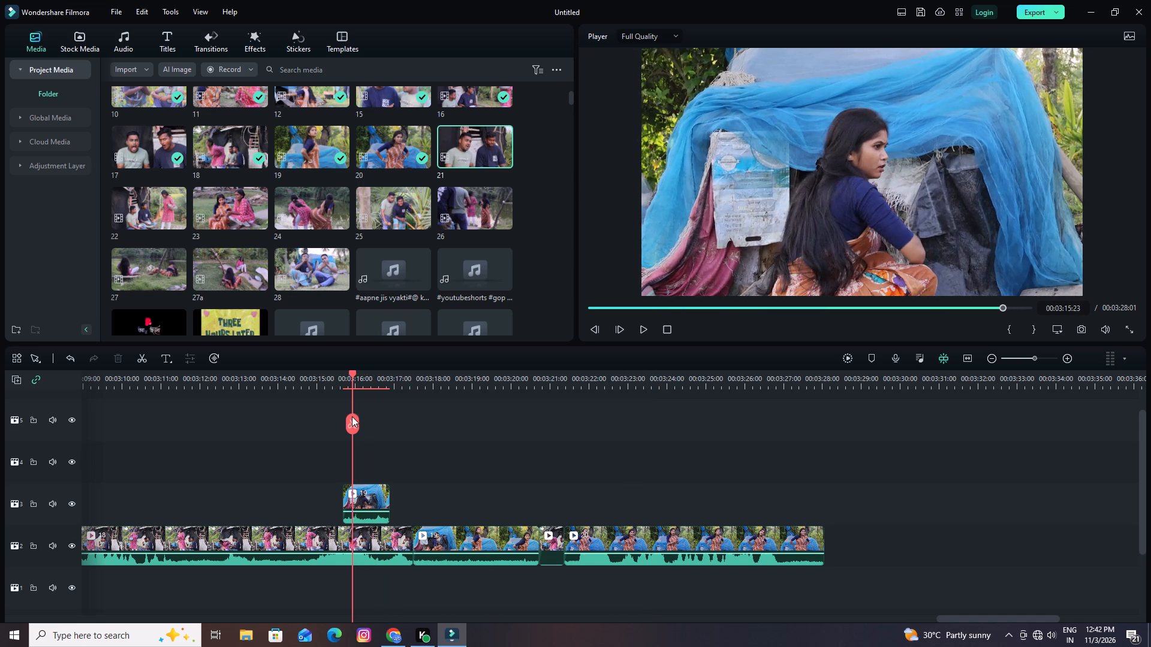
left_click_drag(352, 416, 357, 420)
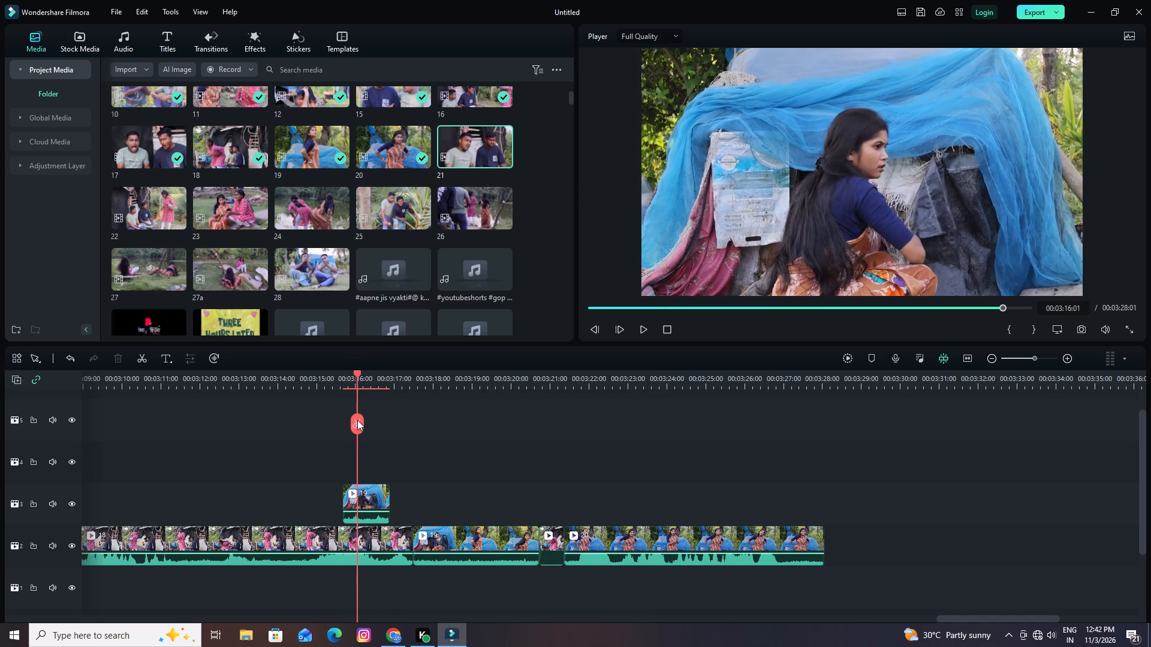
left_click_drag(357, 420, 360, 429)
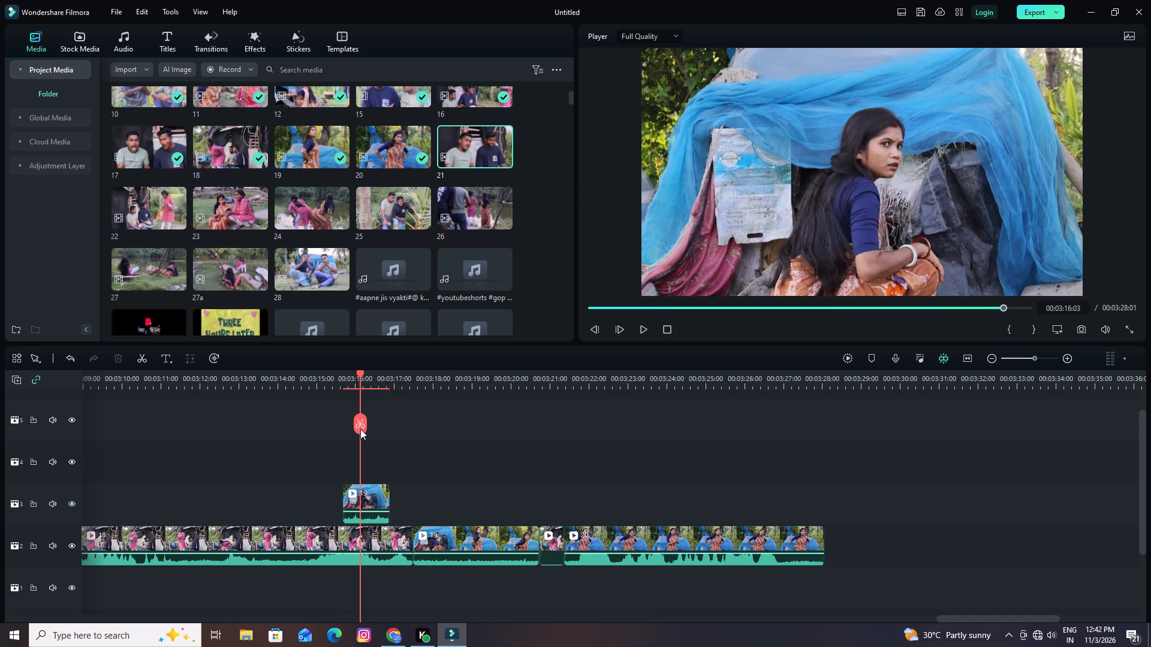
left_click_drag(360, 429, 356, 430)
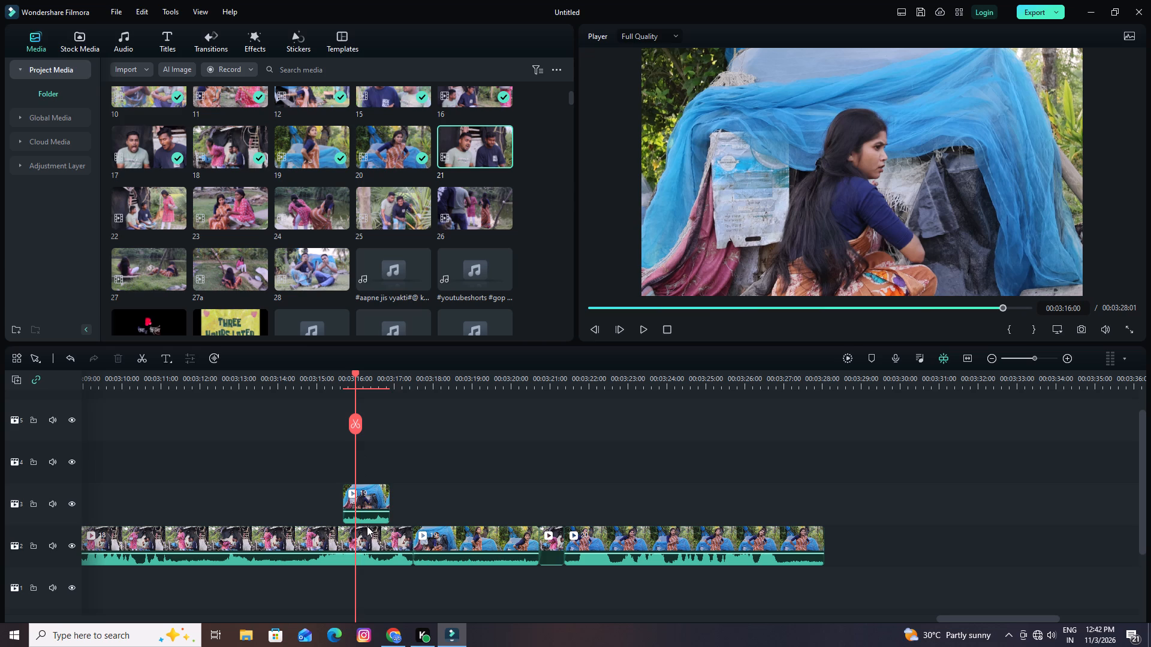
left_click(366, 500)
left_click(354, 421)
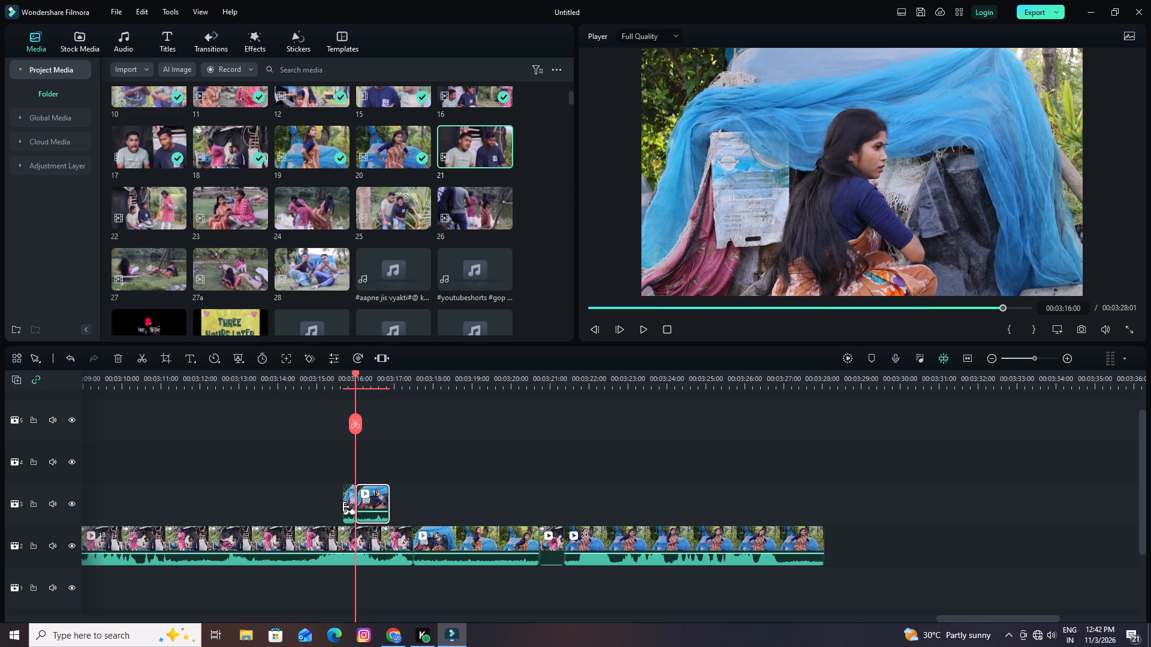
left_click(349, 504)
left_click(118, 359)
Move the remaining clip 19 segment on track 3 to start at 00:03:15:17 and play back the cut.
left_click_drag(367, 506, 351, 506)
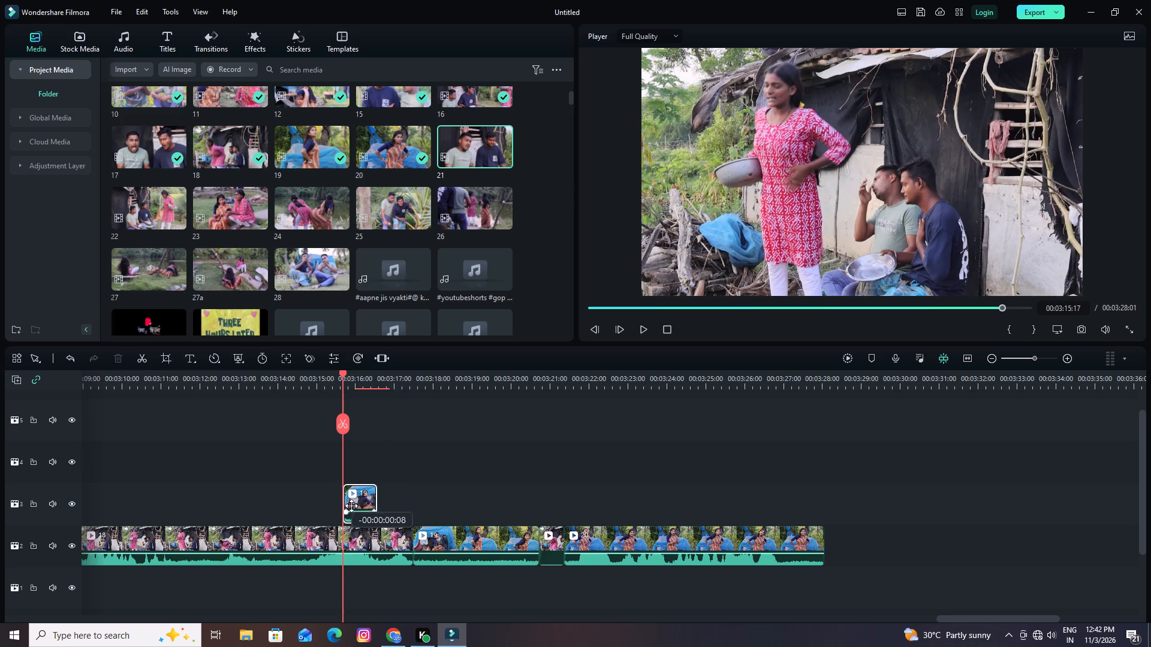
left_click_drag(351, 506, 345, 507)
left_click_drag(342, 374, 322, 383)
key("space")
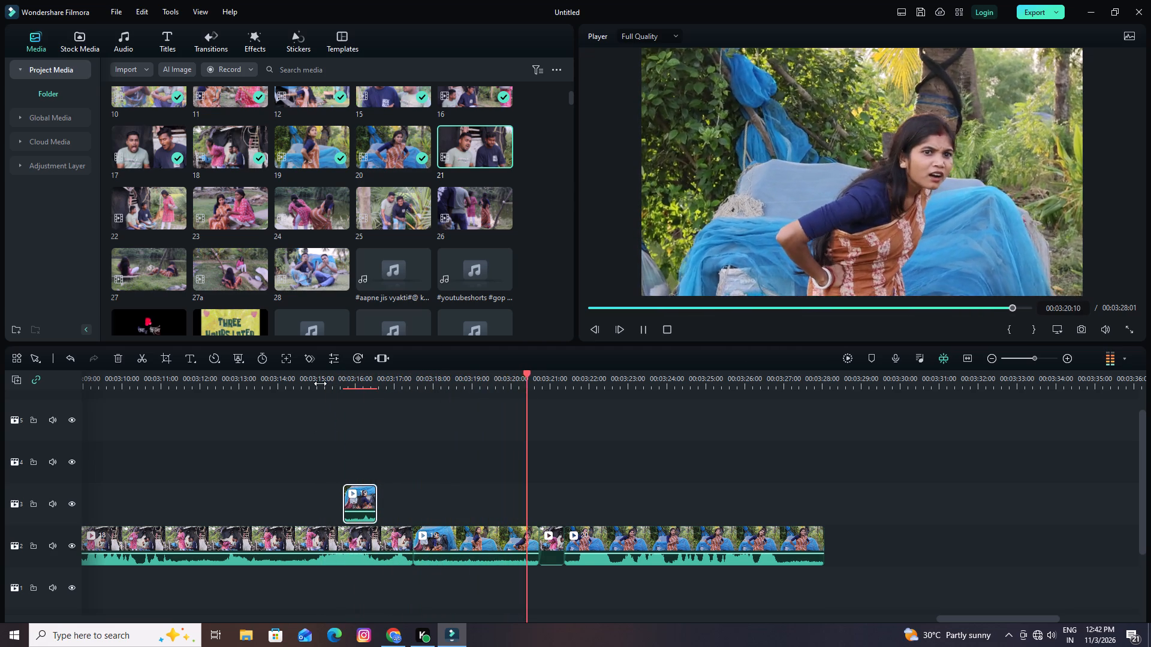
key("space")
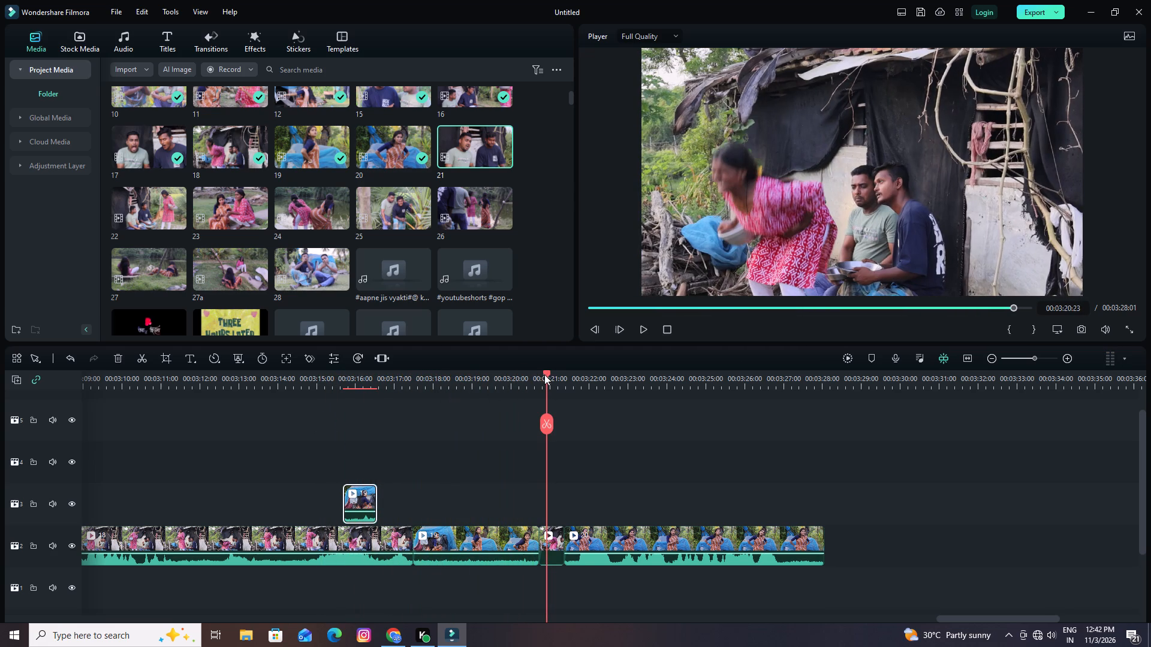
Review the earlier sequence and play the passage from clip 17 into clip 18, examining the woman's movements up to about 00:03:05:00.
left_click_drag(521, 376, 214, 418)
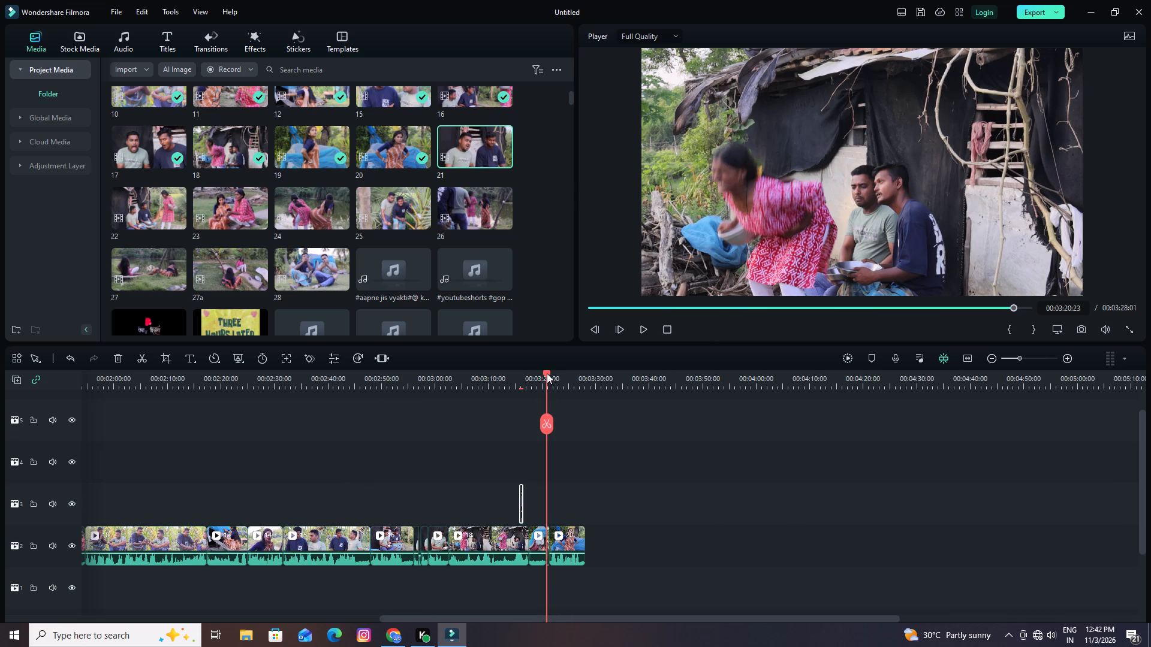
left_click_drag(547, 373, 71, 443)
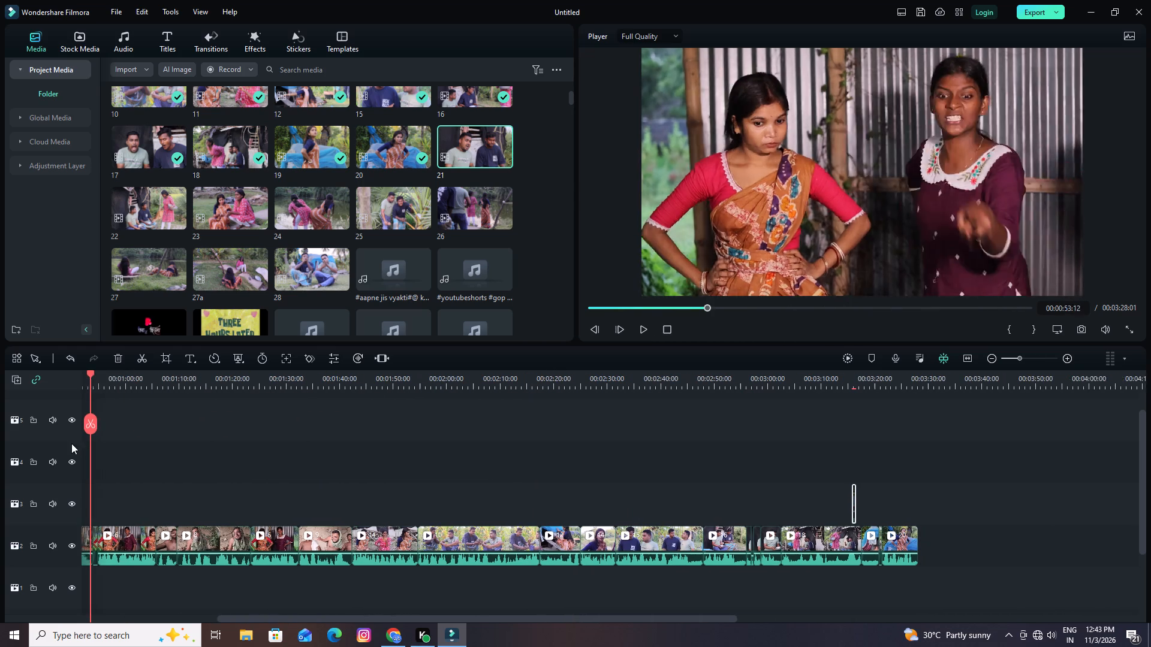
left_click_drag(71, 443, 449, 474)
left_click_drag(717, 382, 607, 394)
left_click_drag(382, 379, 858, 383)
left_click_drag(360, 373, 745, 371)
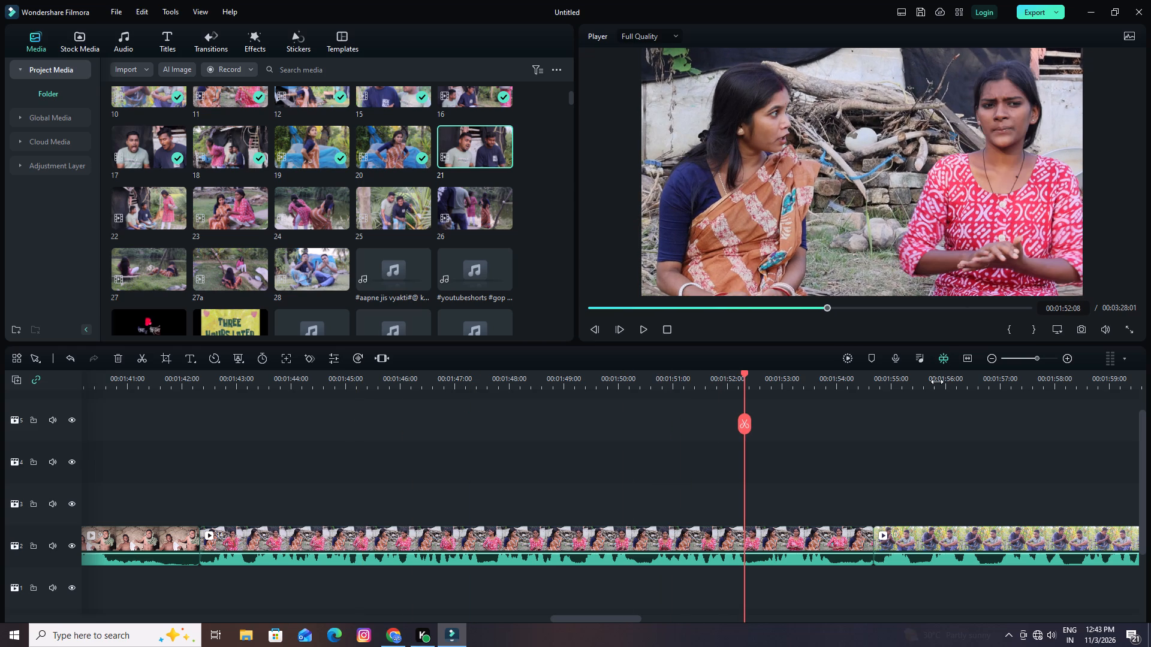
left_click_drag(937, 383, 501, 406)
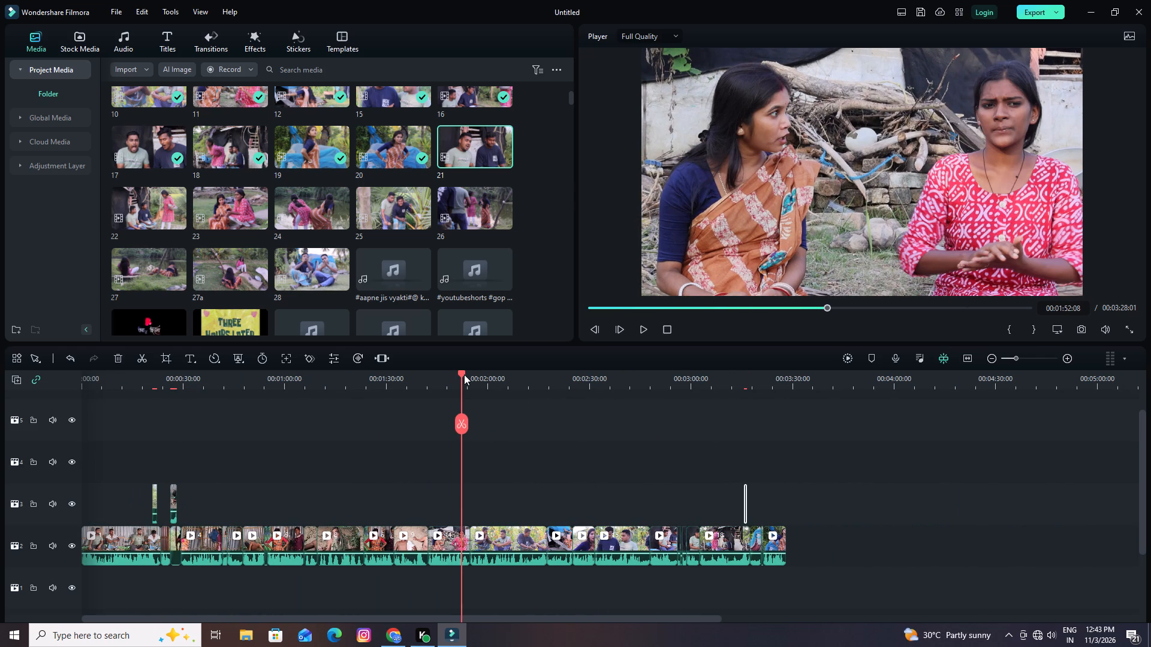
left_click_drag(460, 371, 652, 385)
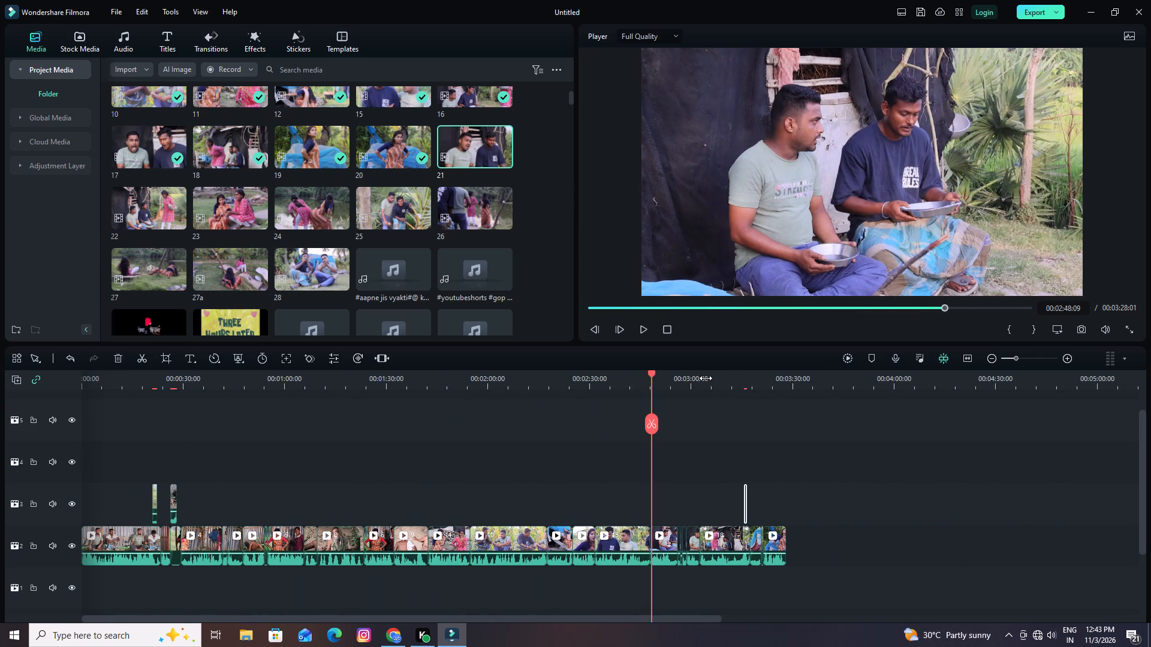
left_click_drag(706, 378, 1121, 378)
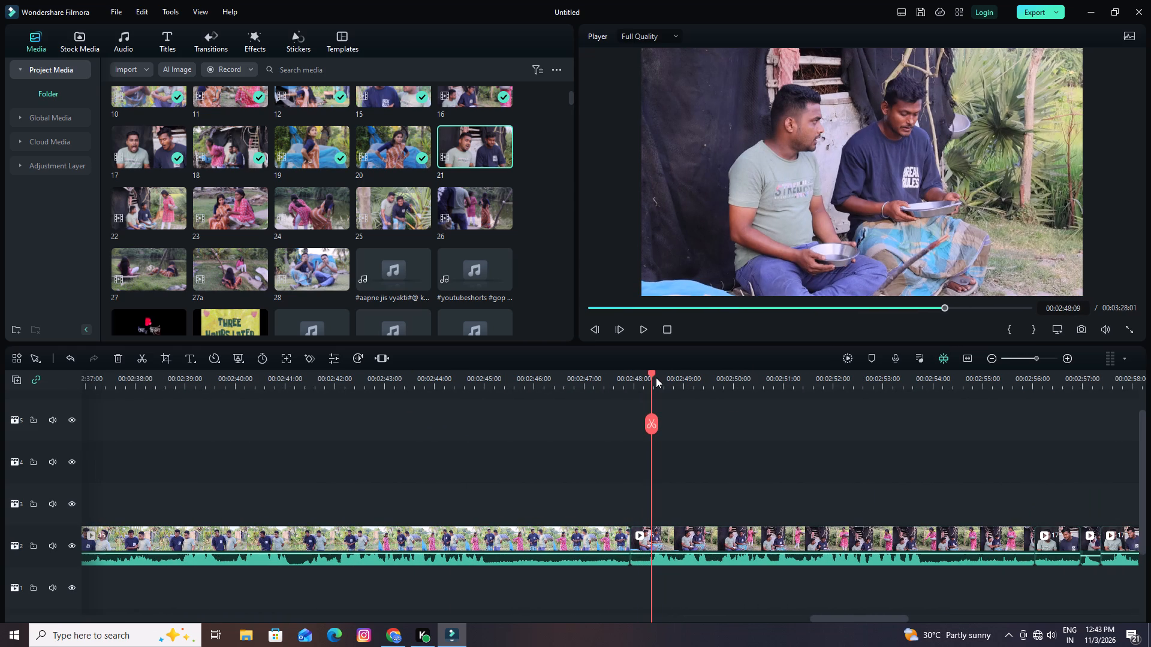
left_click_drag(652, 372, 1150, 404)
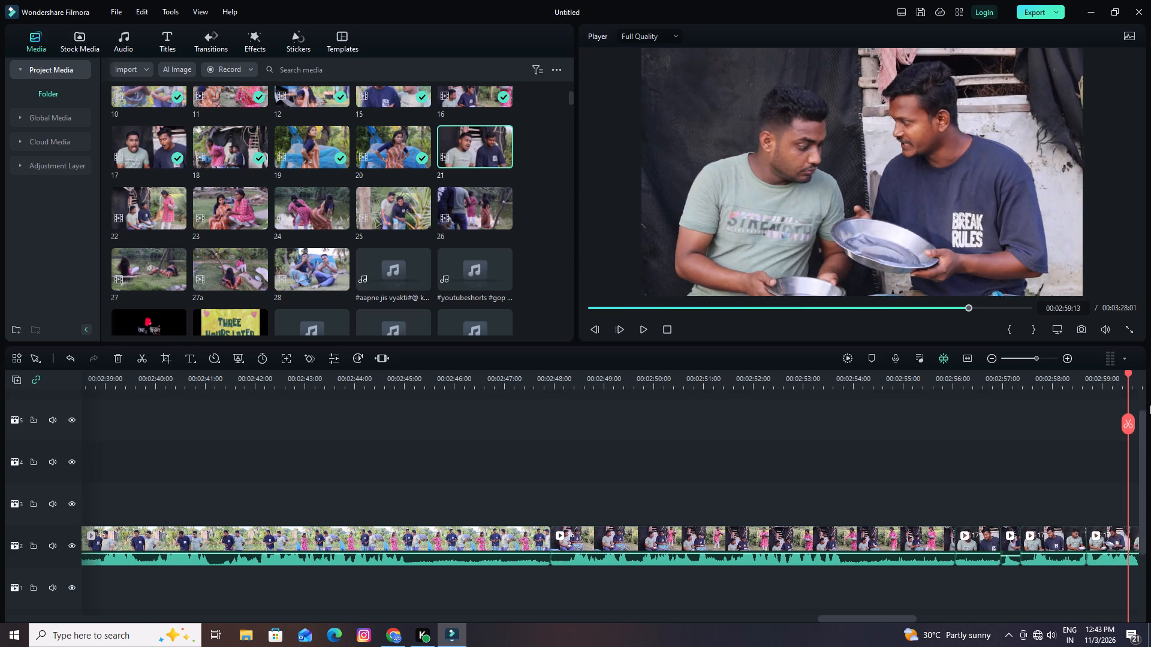
left_click_drag(1150, 404, 1150, 426)
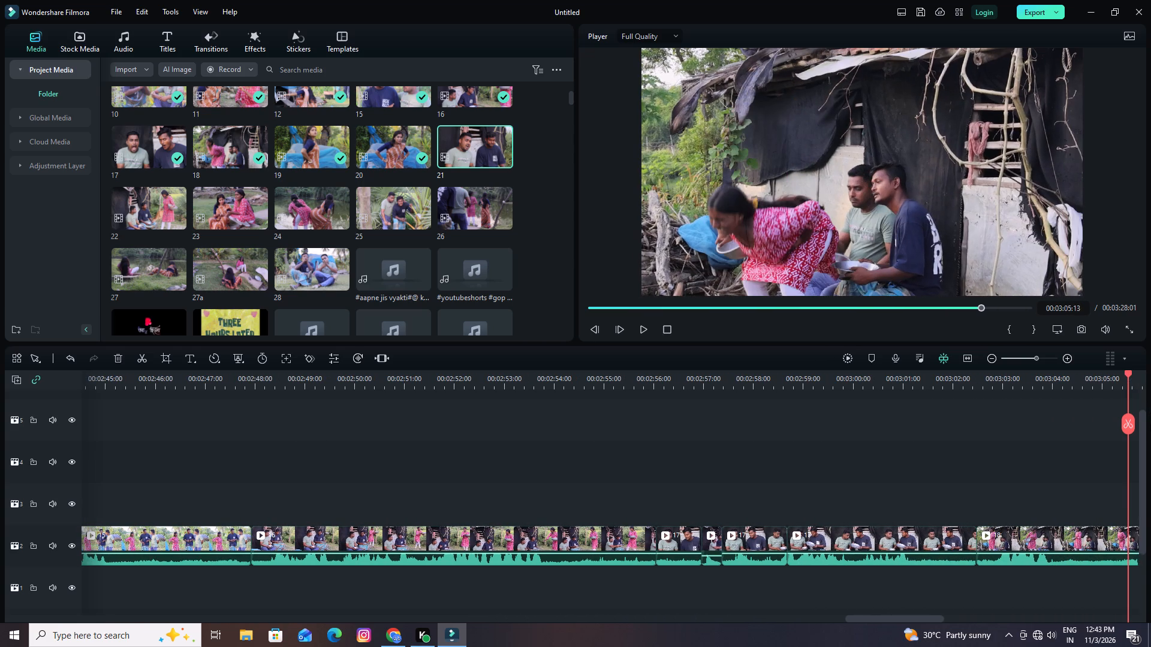
left_click_drag(1150, 426, 746, 417)
key("space")
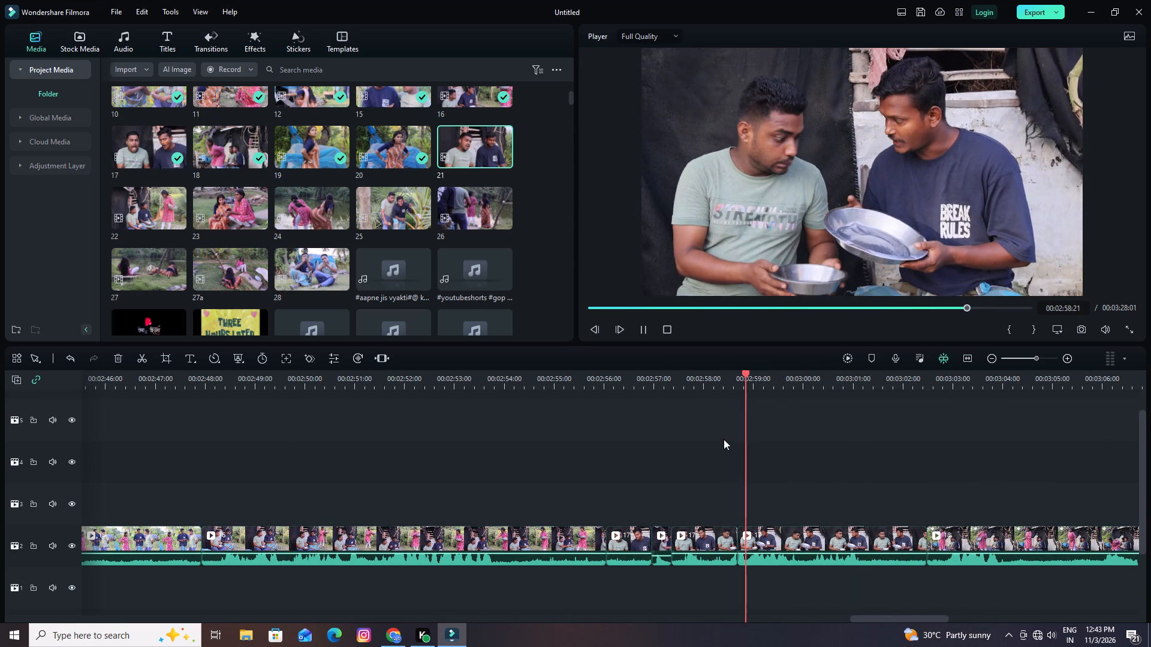
left_click_drag(892, 383, 827, 387)
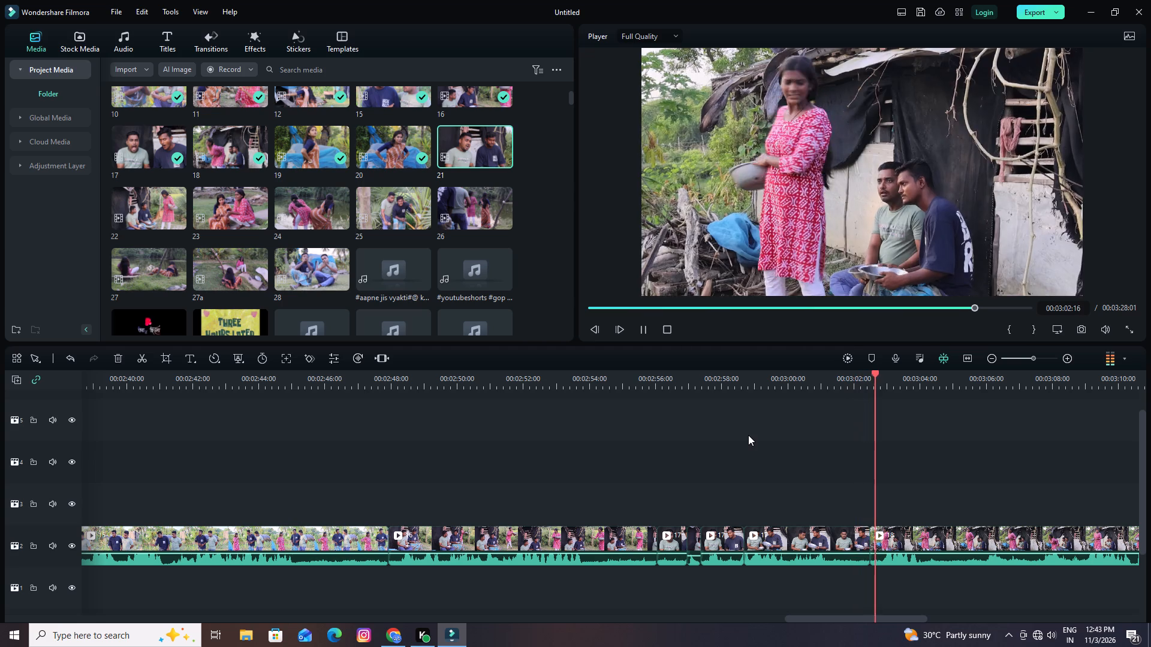
key("space")
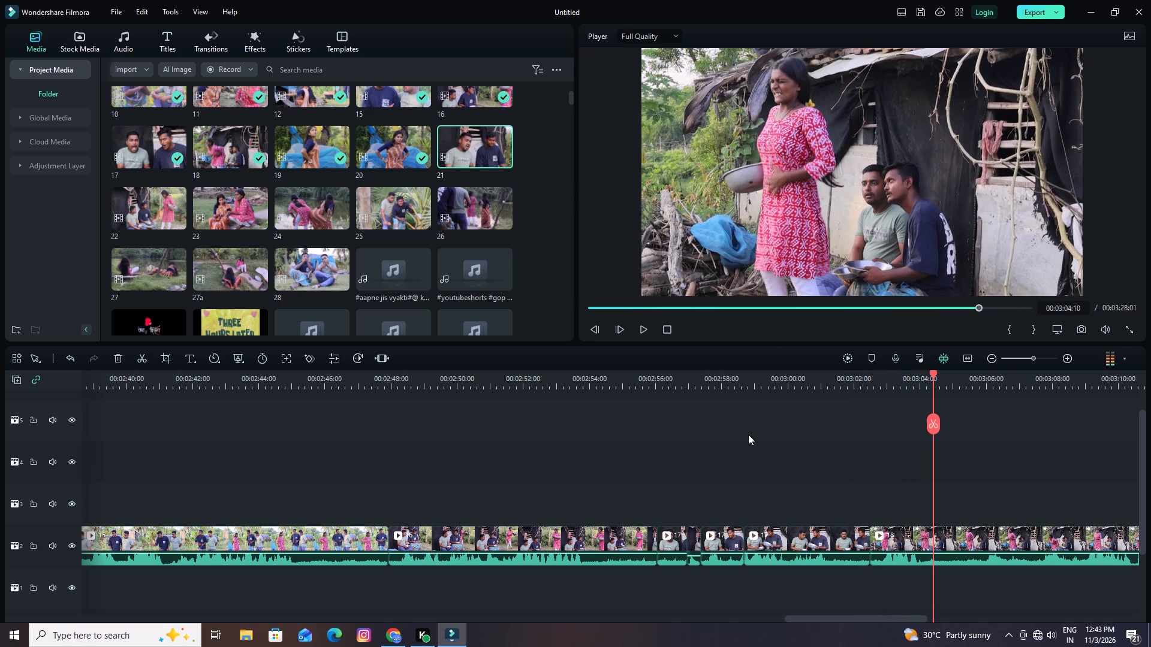
key("space")
key("space")
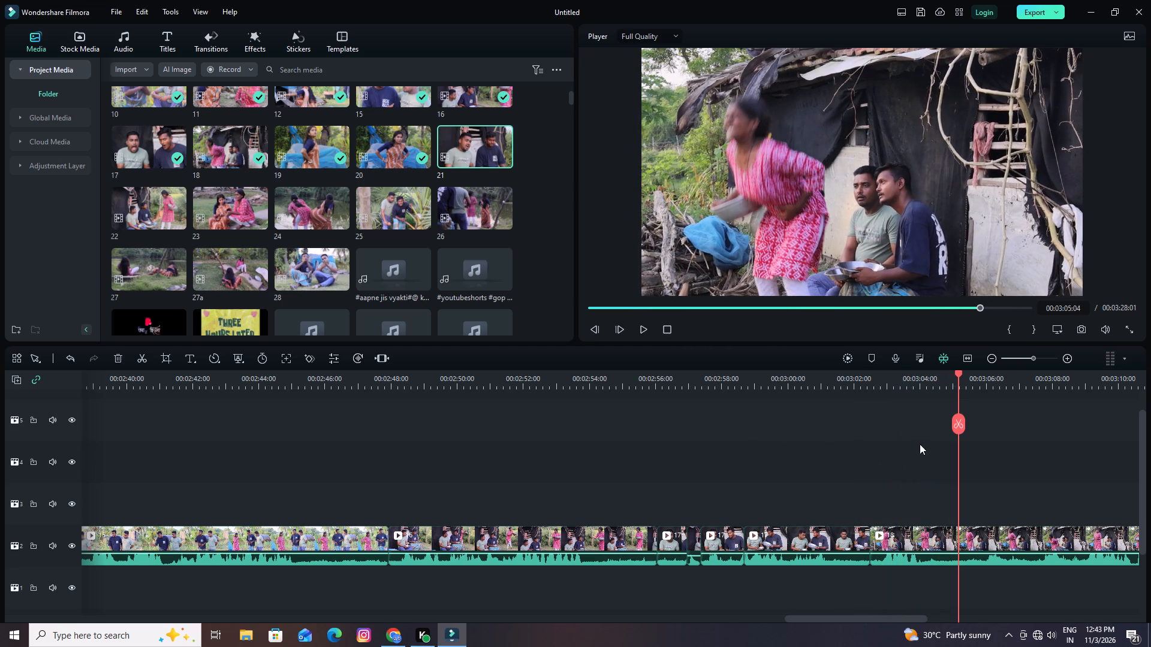
left_click(958, 371)
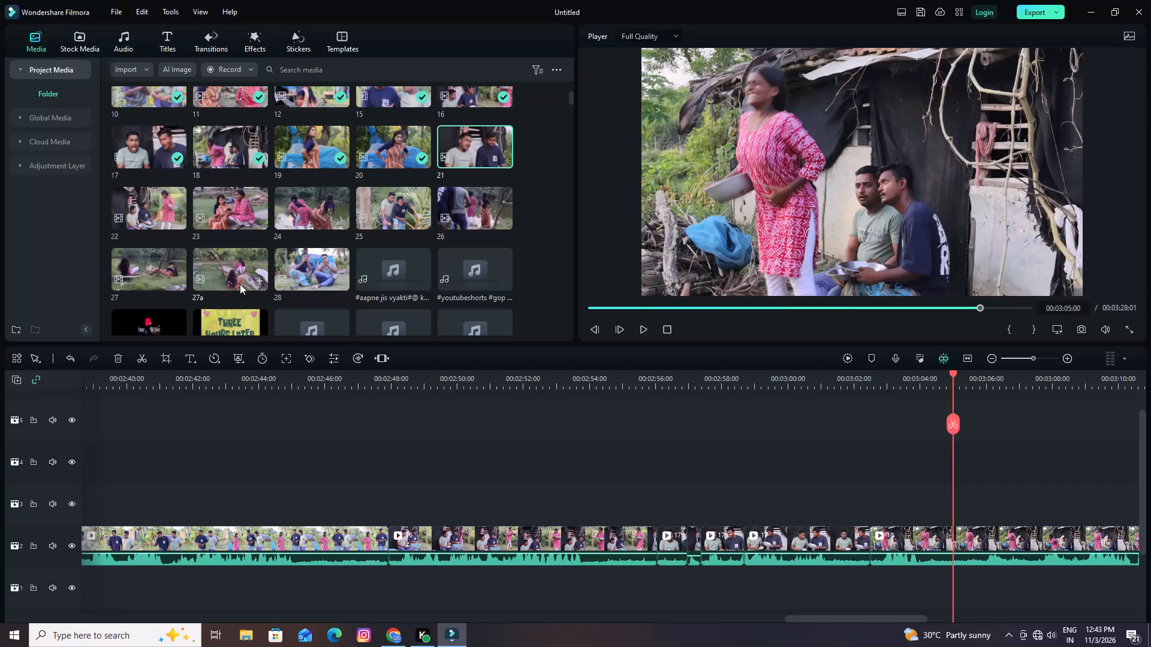
Place source clip 18 on track 4 starting at about 00:02:56:01 and split it at 00:03:01:08.
left_click_drag(220, 141, 617, 431)
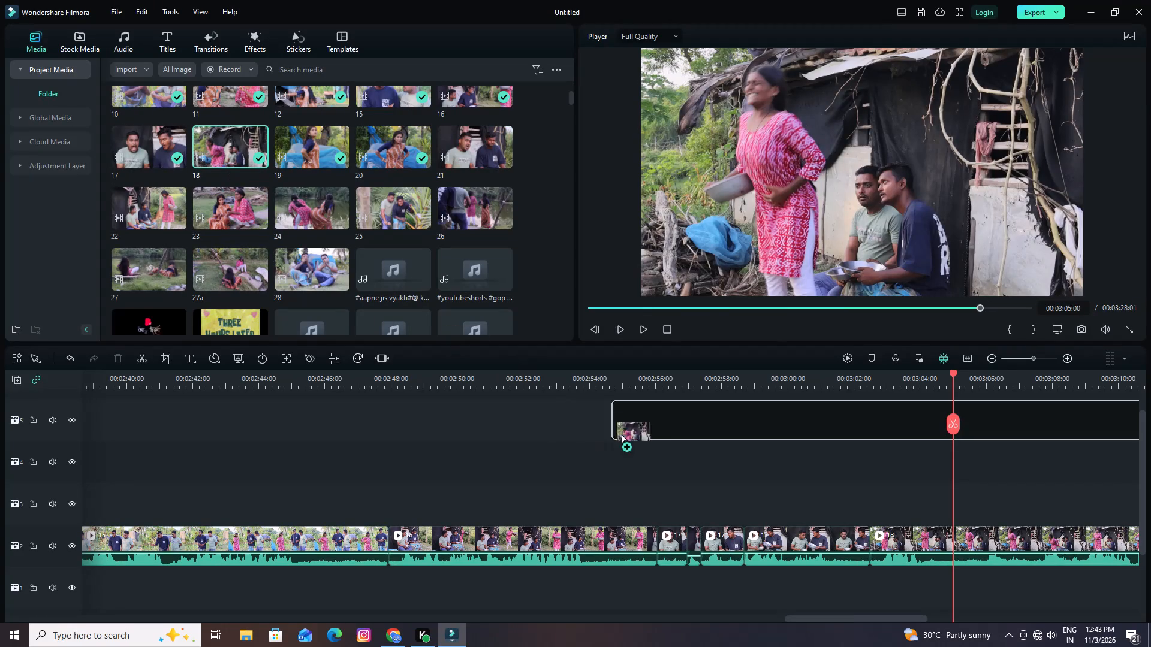
left_click_drag(617, 431, 649, 442)
left_click_drag(953, 372, 816, 425)
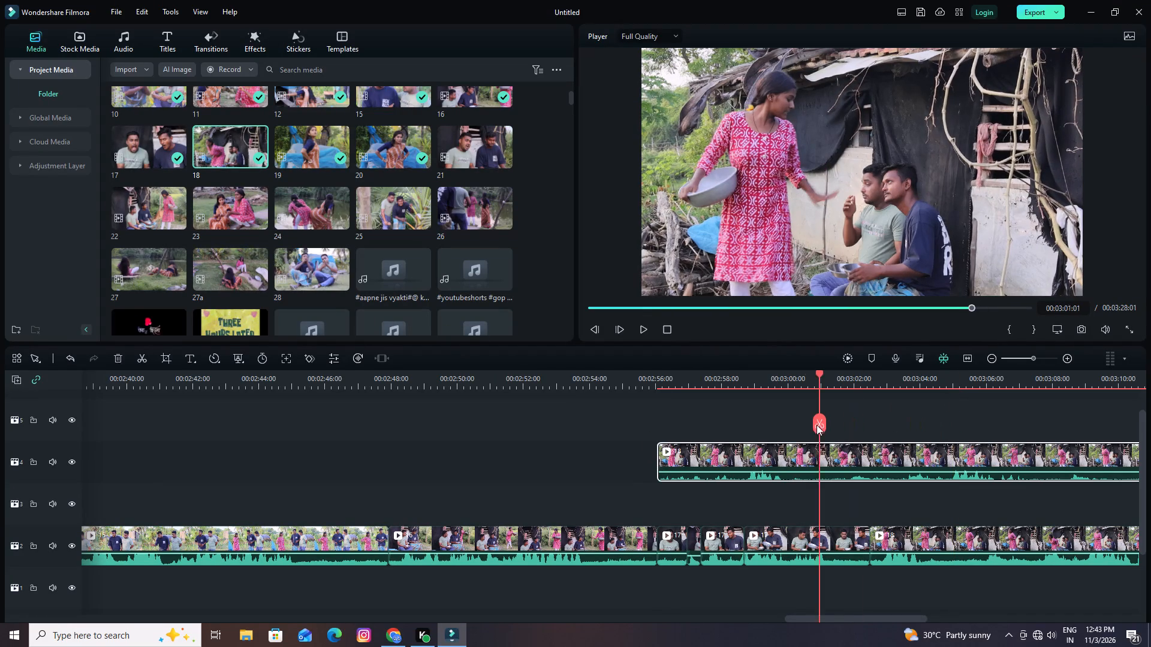
left_click_drag(816, 425, 827, 428)
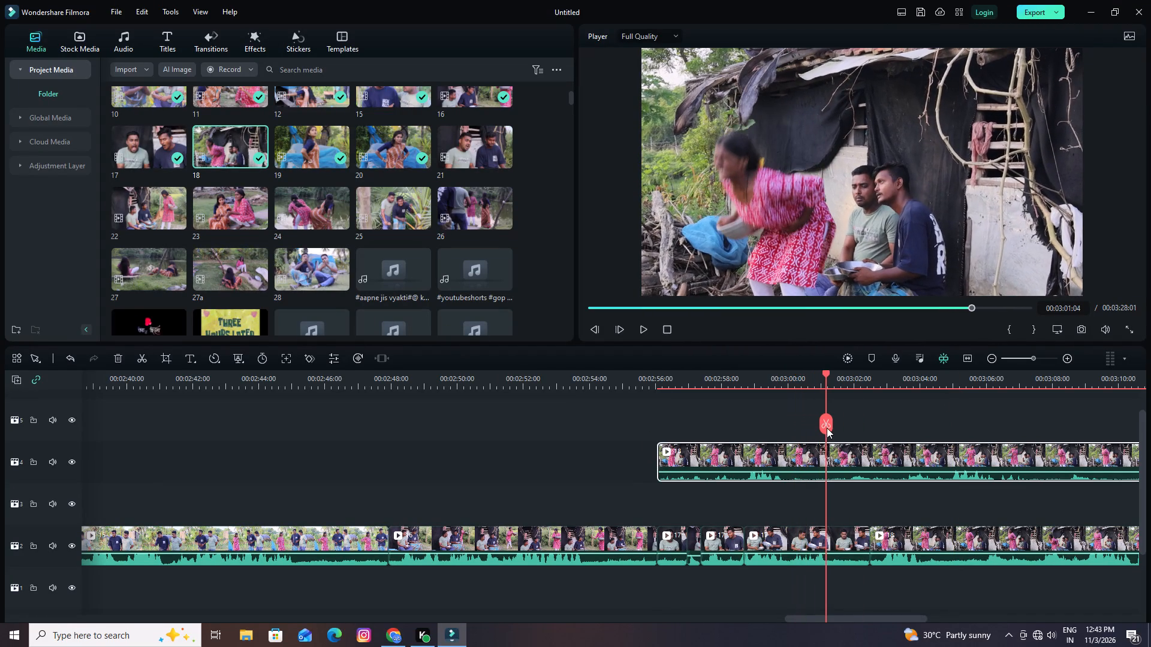
left_click_drag(827, 428, 831, 428)
left_click(831, 426)
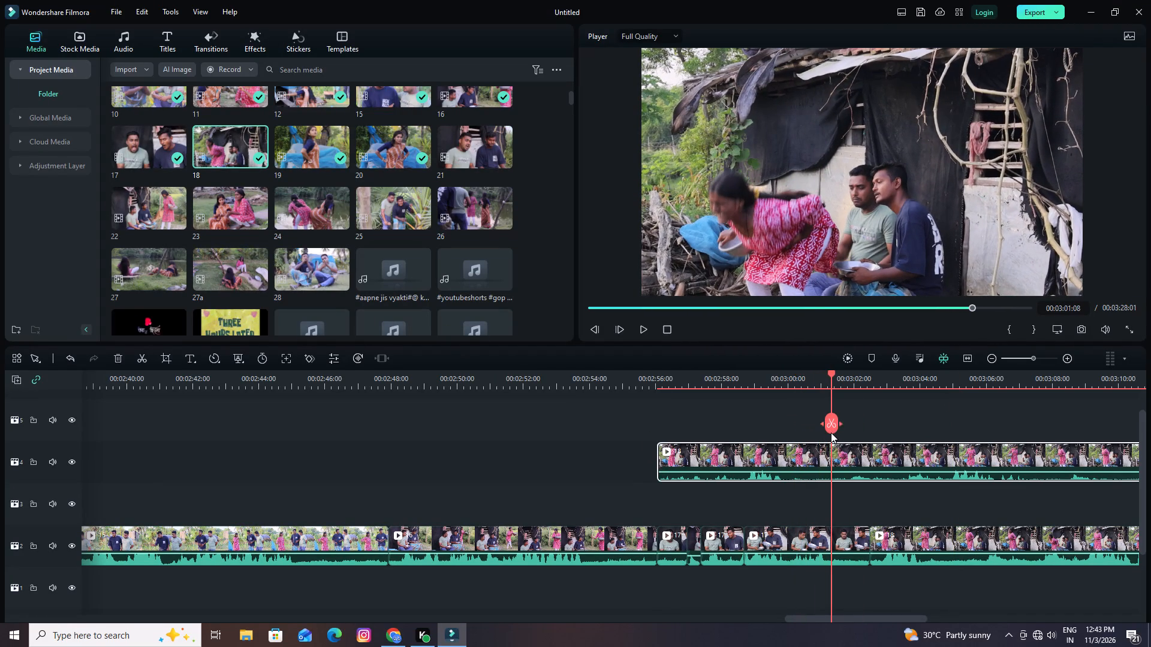
left_click(817, 461)
left_click(831, 419)
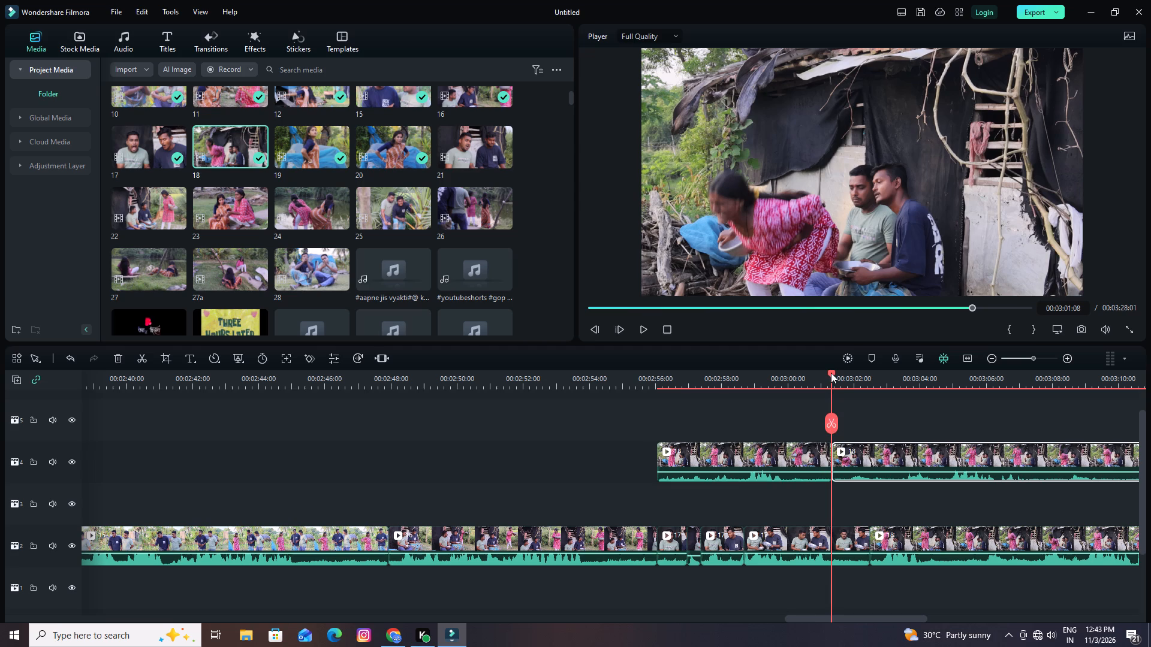
Split clip 18 on track 4 at 00:03:00:06 and delete its portions before that cut and after 00:03:01:08.
left_click_drag(831, 373, 796, 391)
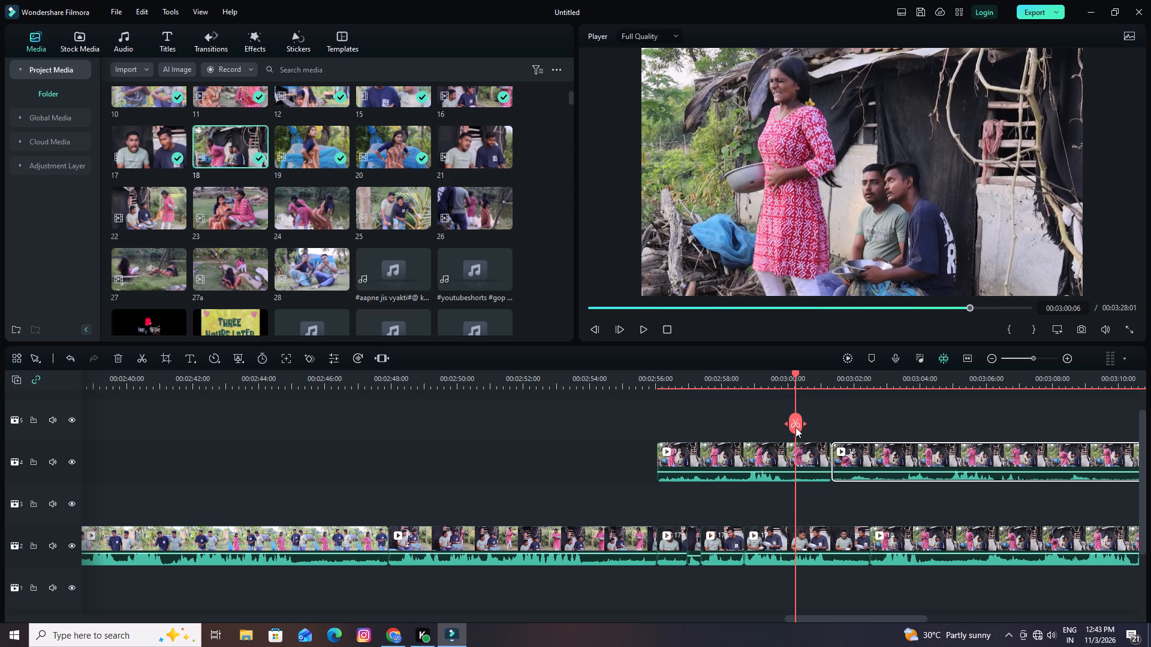
left_click(796, 423)
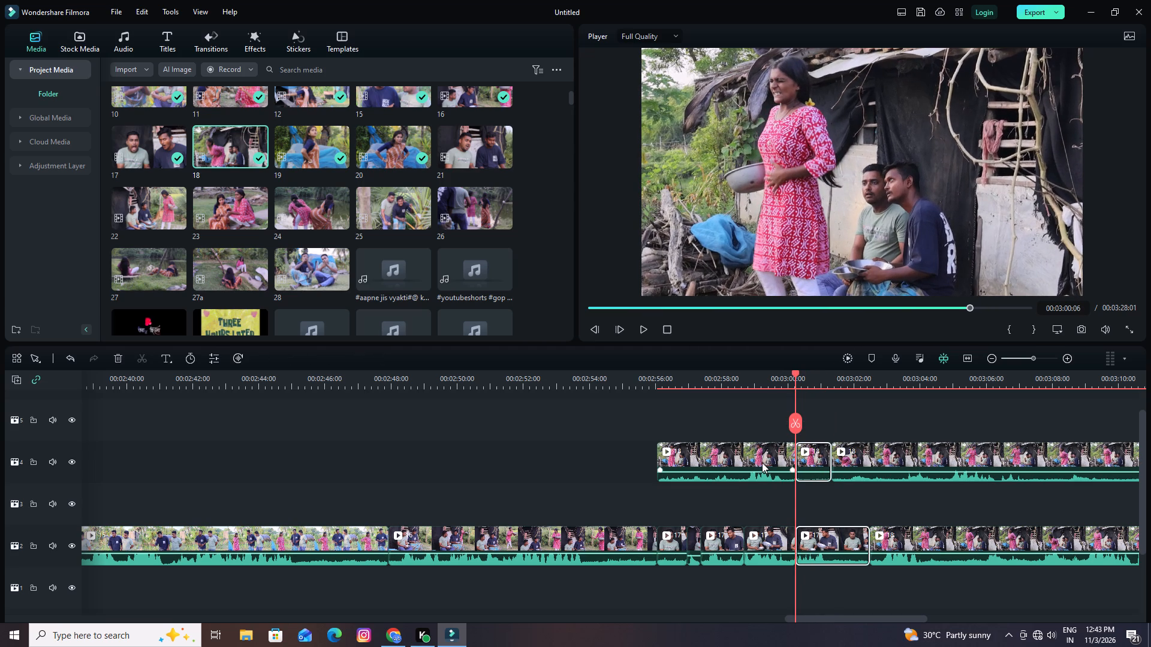
key("ctrl+z")
left_click(755, 458)
left_click(797, 421)
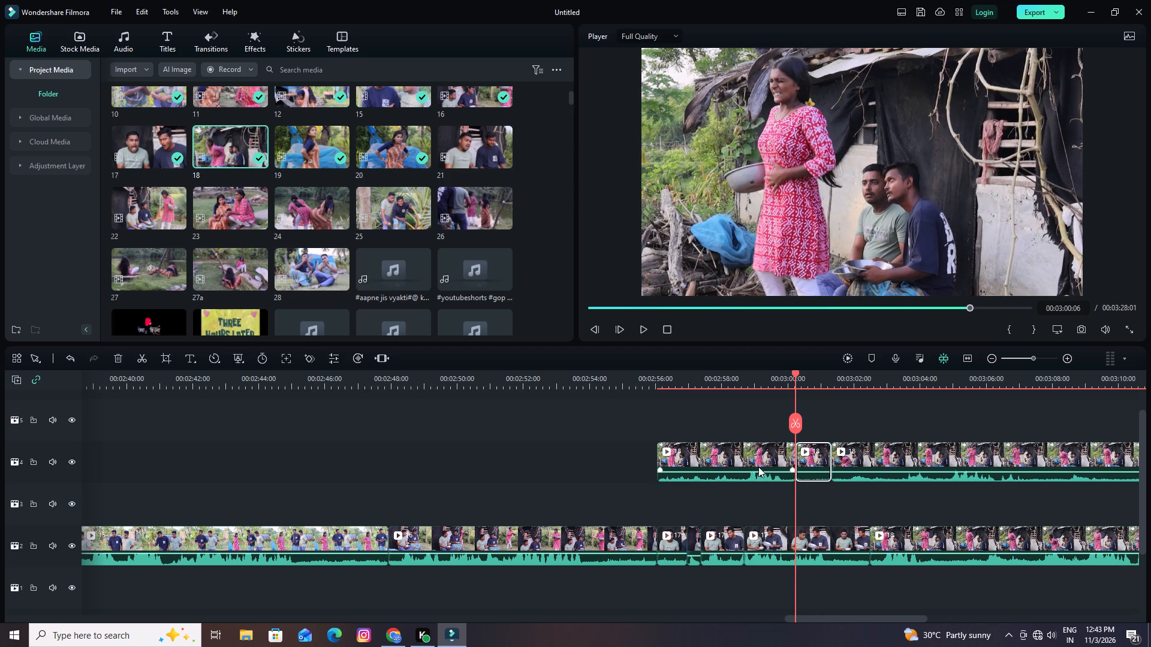
left_click(751, 462)
left_click(119, 353)
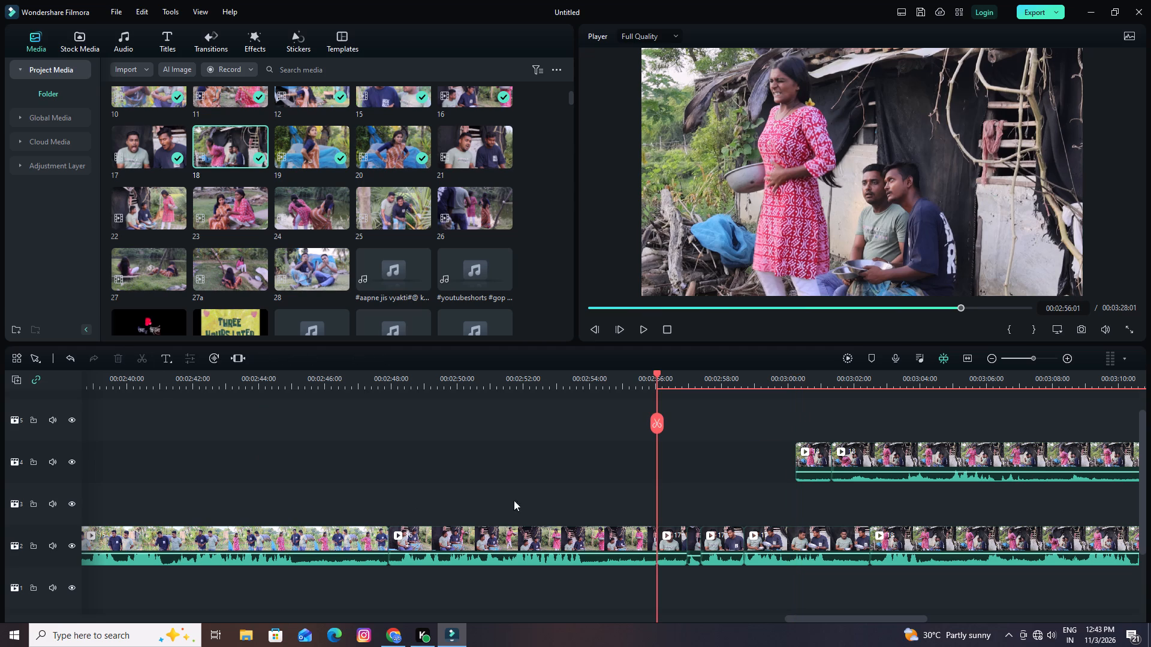
left_click(920, 457)
left_click(117, 364)
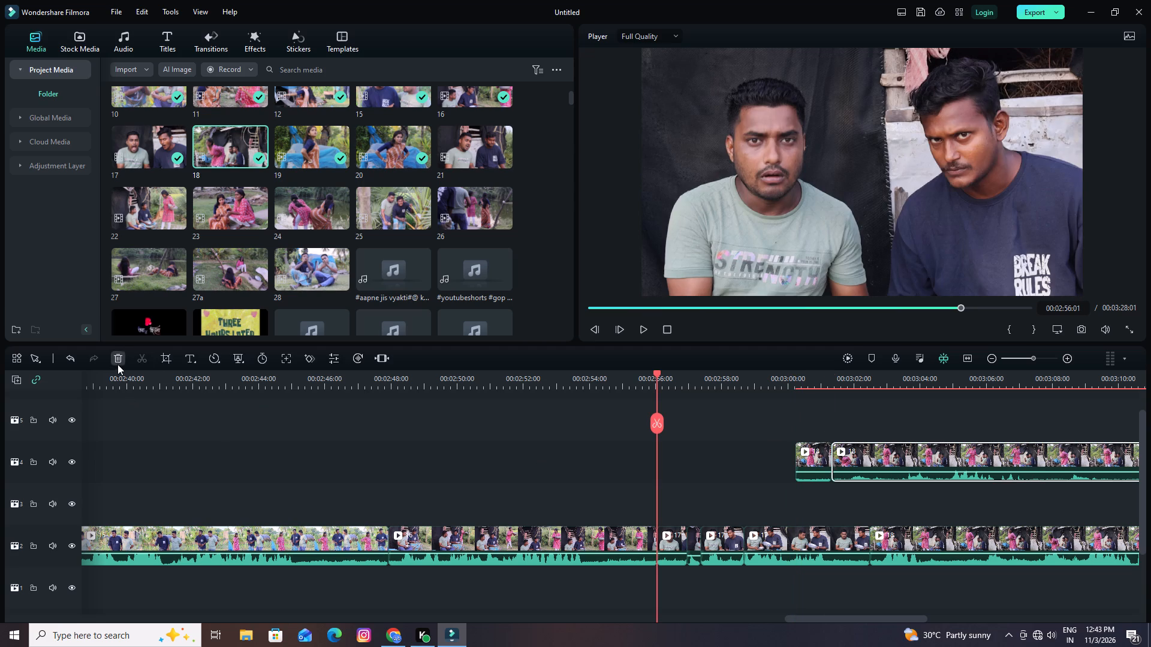
Move the short clip 18 segment to track 5 at about 00:03:20:07, ending where clip 20 starts on track 2.
left_click_drag(968, 382, 796, 403)
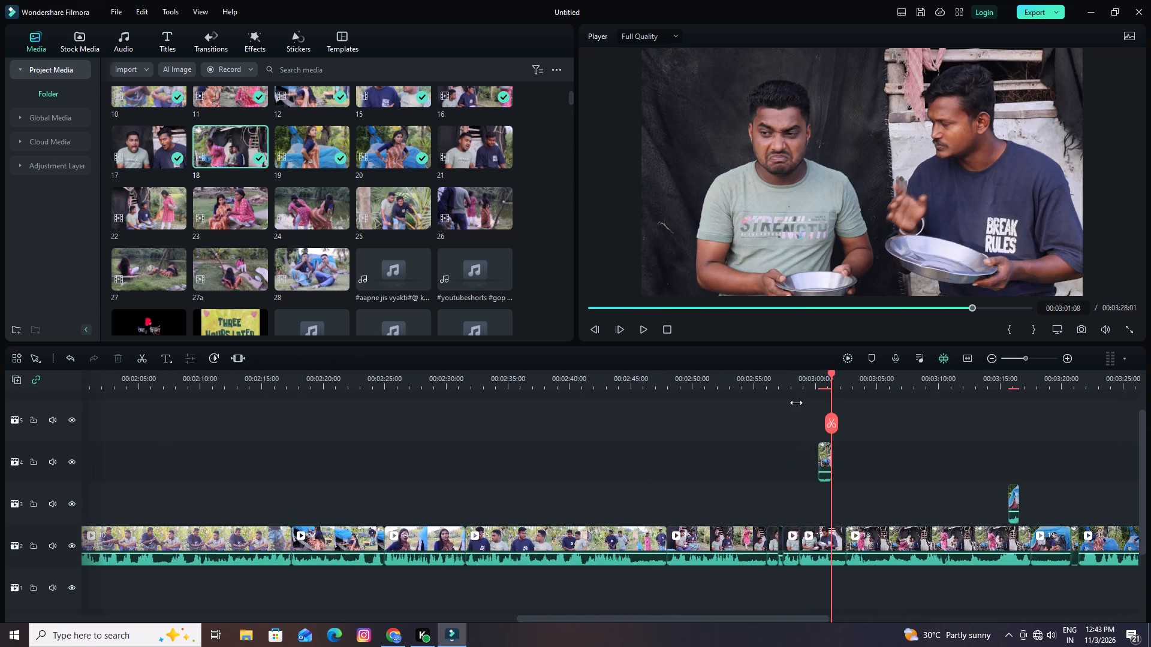
left_click_drag(796, 403, 504, 428)
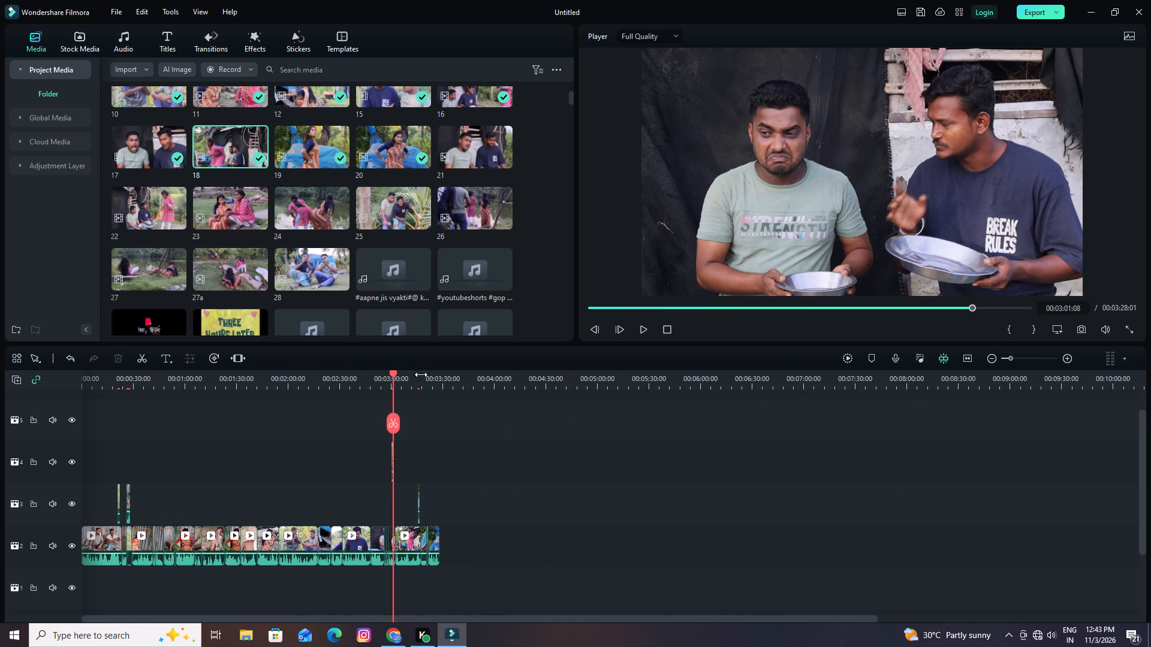
left_click_drag(426, 380, 811, 376)
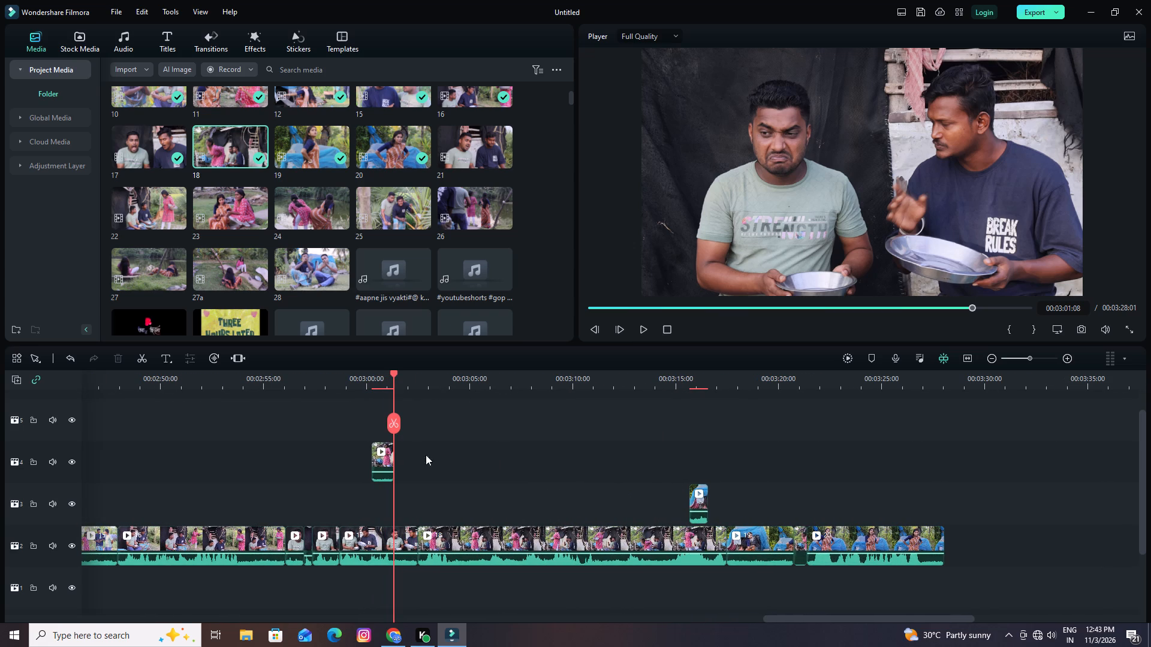
left_click_drag(383, 455, 815, 440)
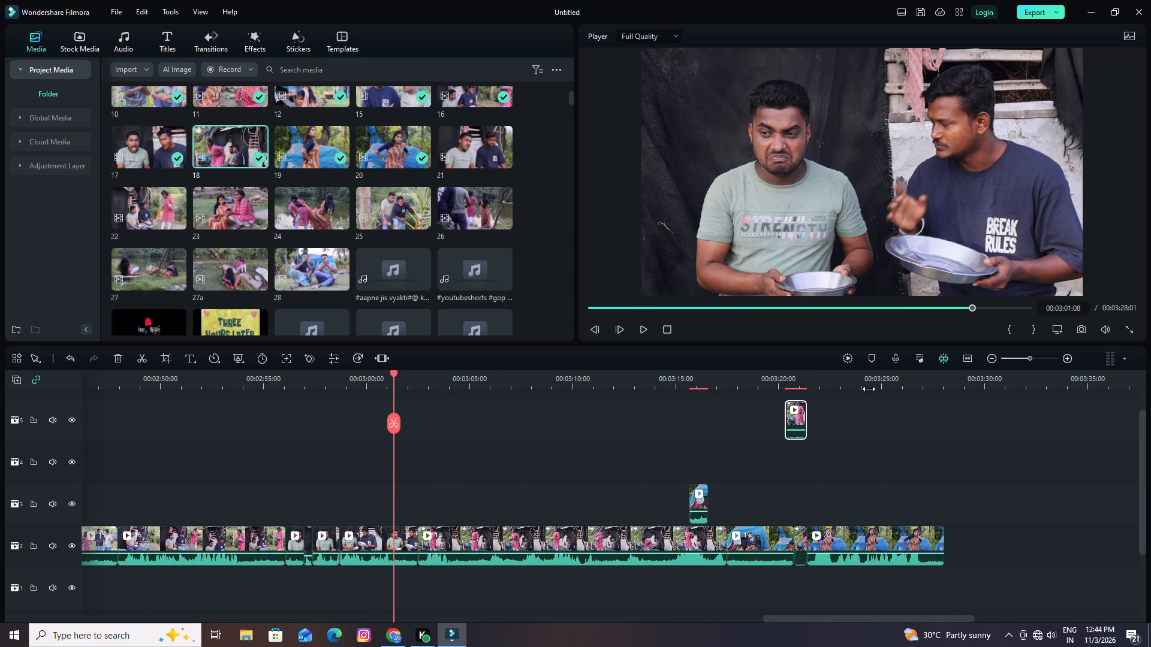
Play the sequence from about 00:03:15:09 through clip 19 to 00:03:20:00 to check the lead-in to the moved segment.
left_click_drag(845, 378, 956, 379)
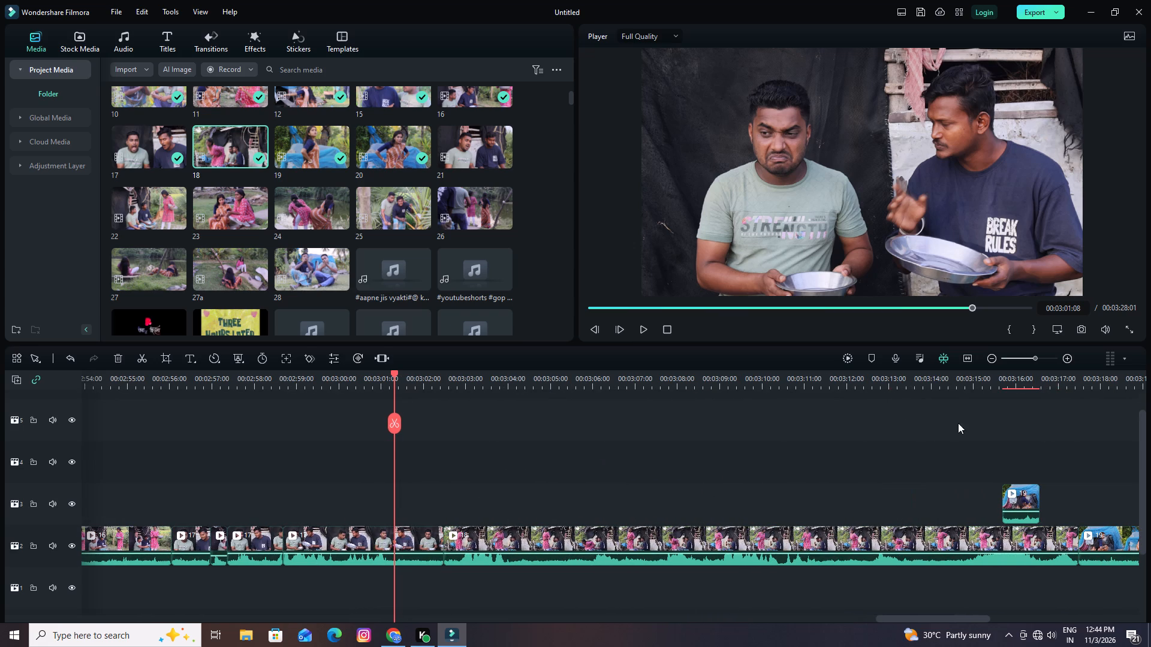
left_click_drag(391, 370, 988, 376)
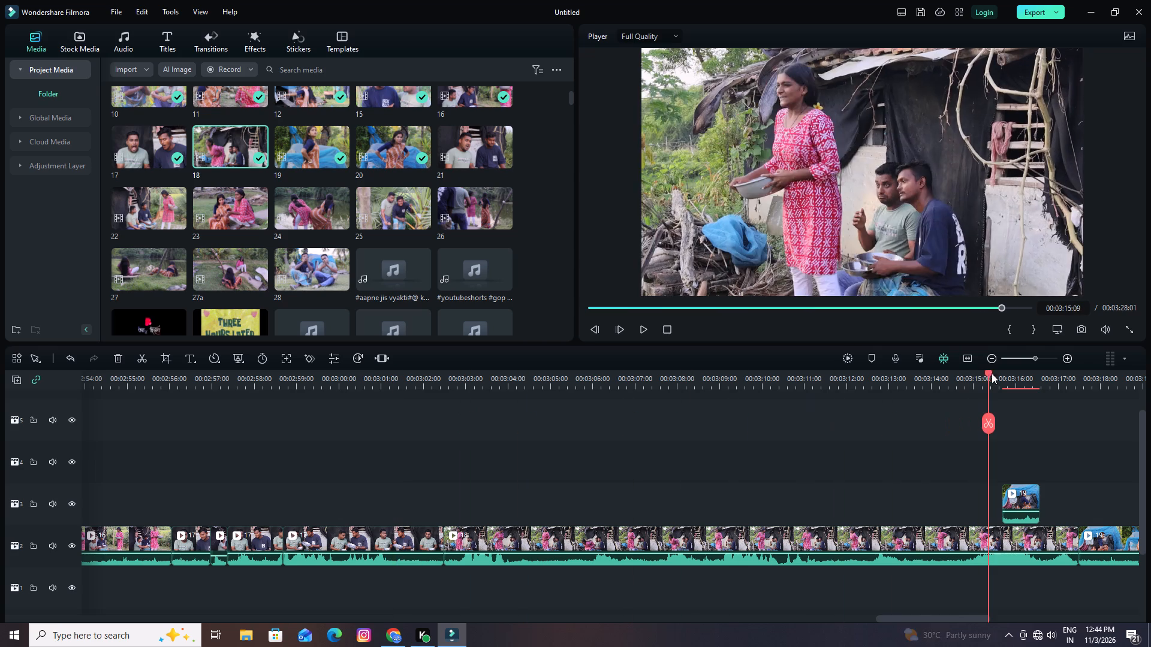
left_click_drag(937, 380, 450, 418)
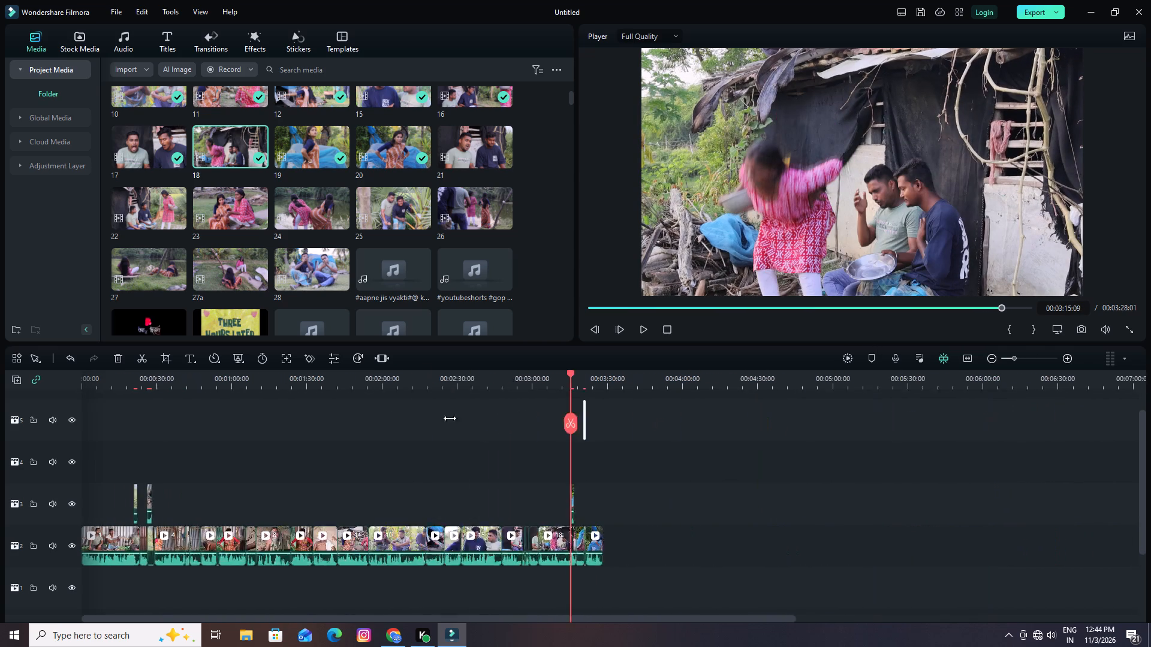
left_click_drag(450, 418, 373, 422)
left_click_drag(345, 385, 776, 382)
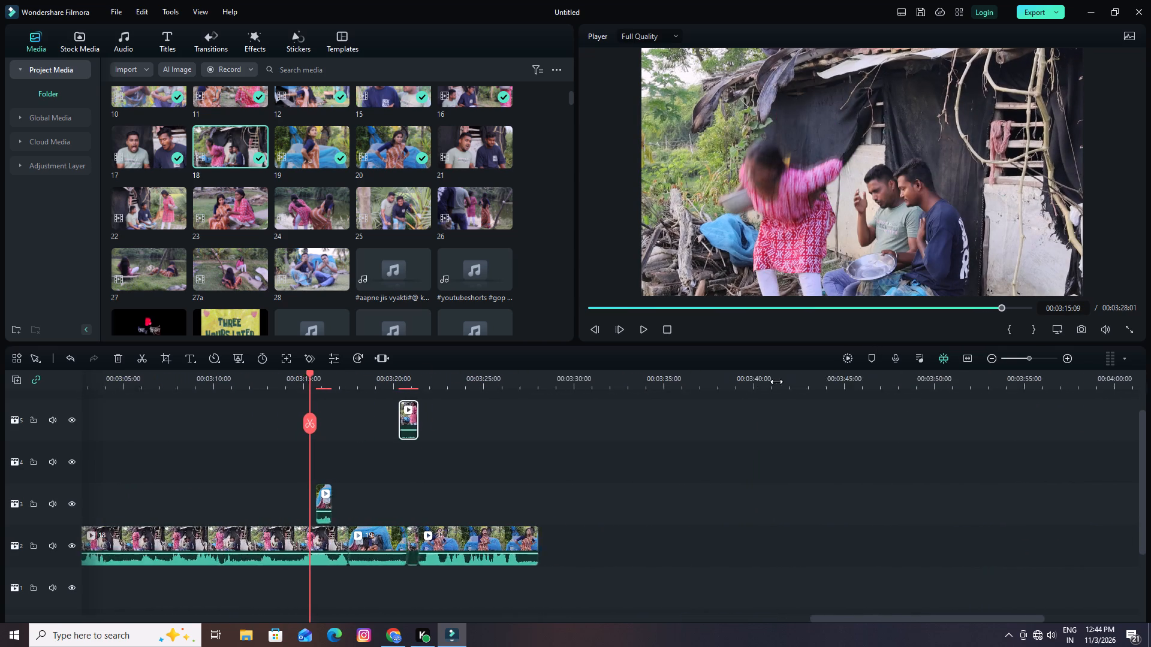
left_click_drag(776, 382, 876, 382)
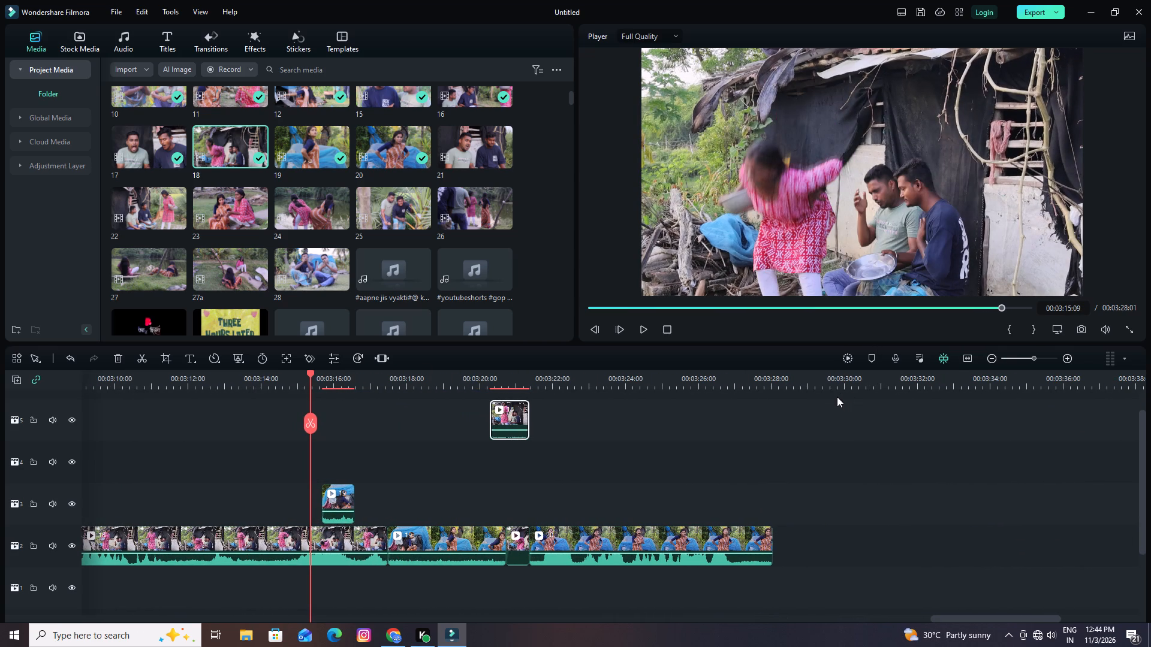
key("space")
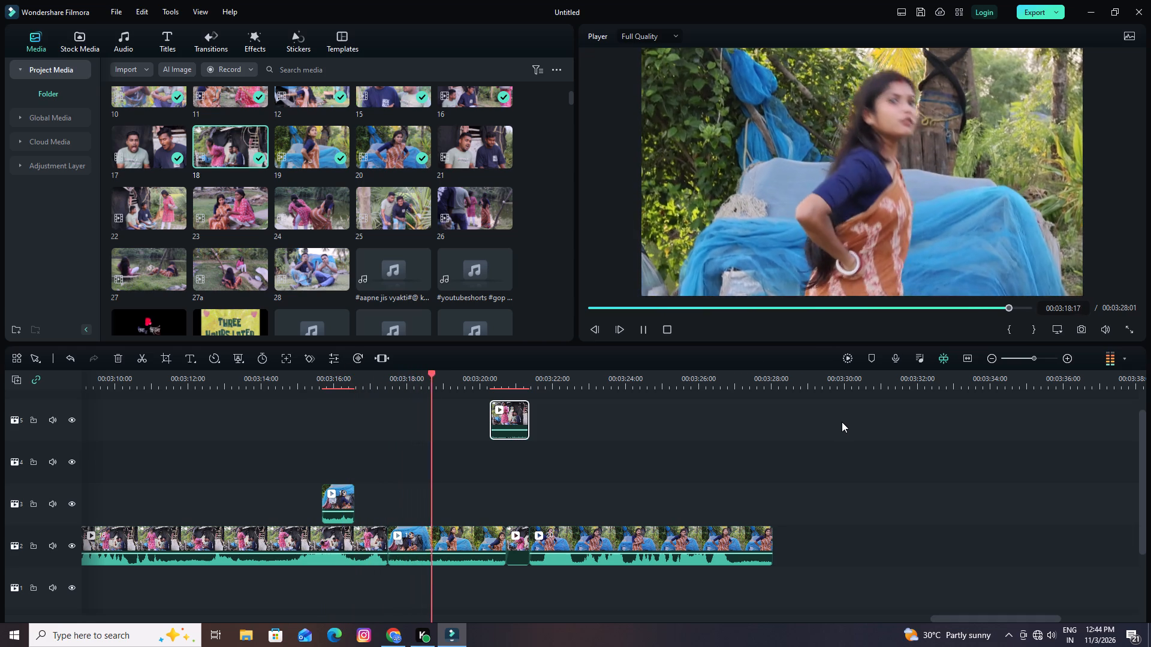
key("space")
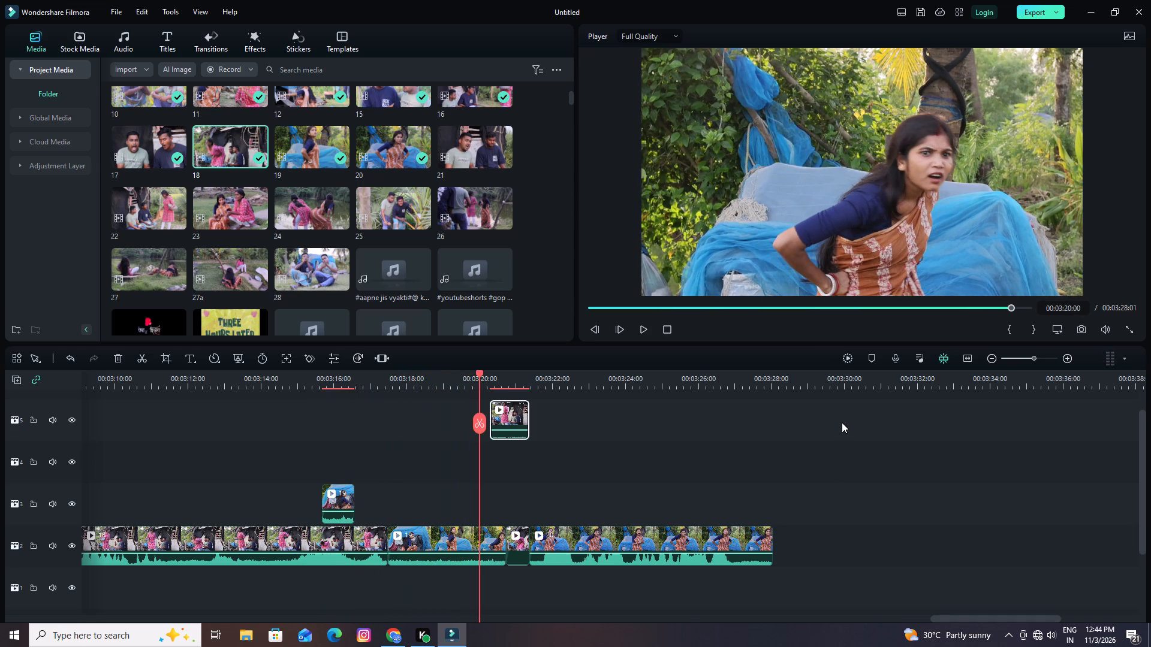
Replace the short segment between clips 19 and 20 on track 2 with track 5's clip 18 segment, inserted at 00:03:20:13.
left_click(518, 539)
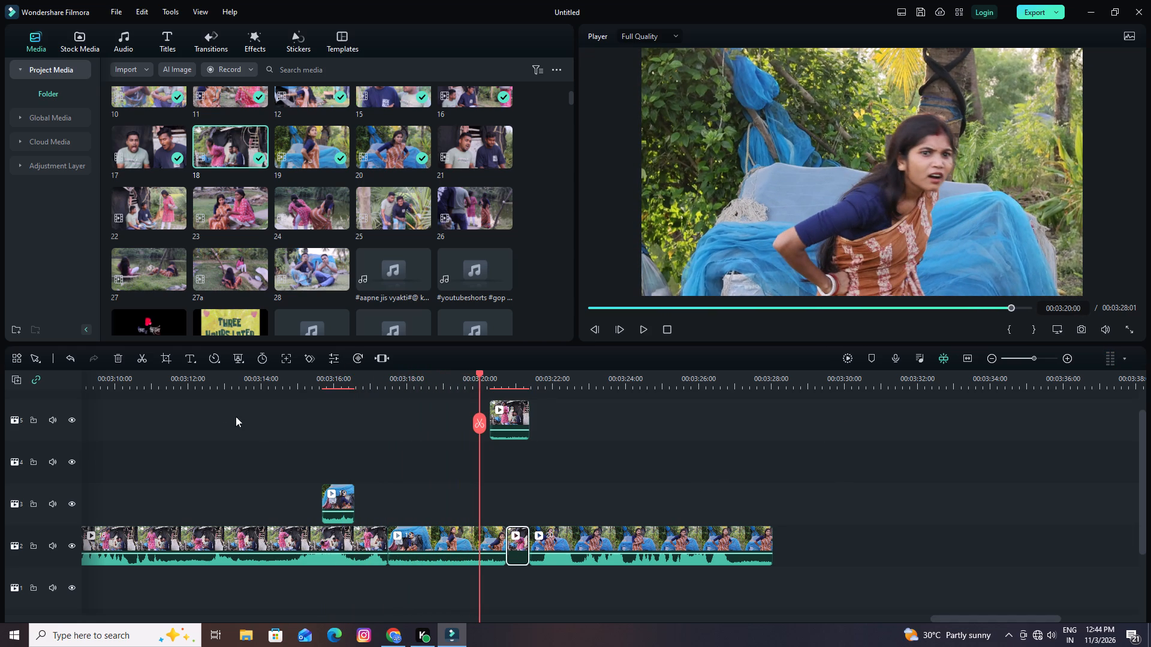
left_click(117, 356)
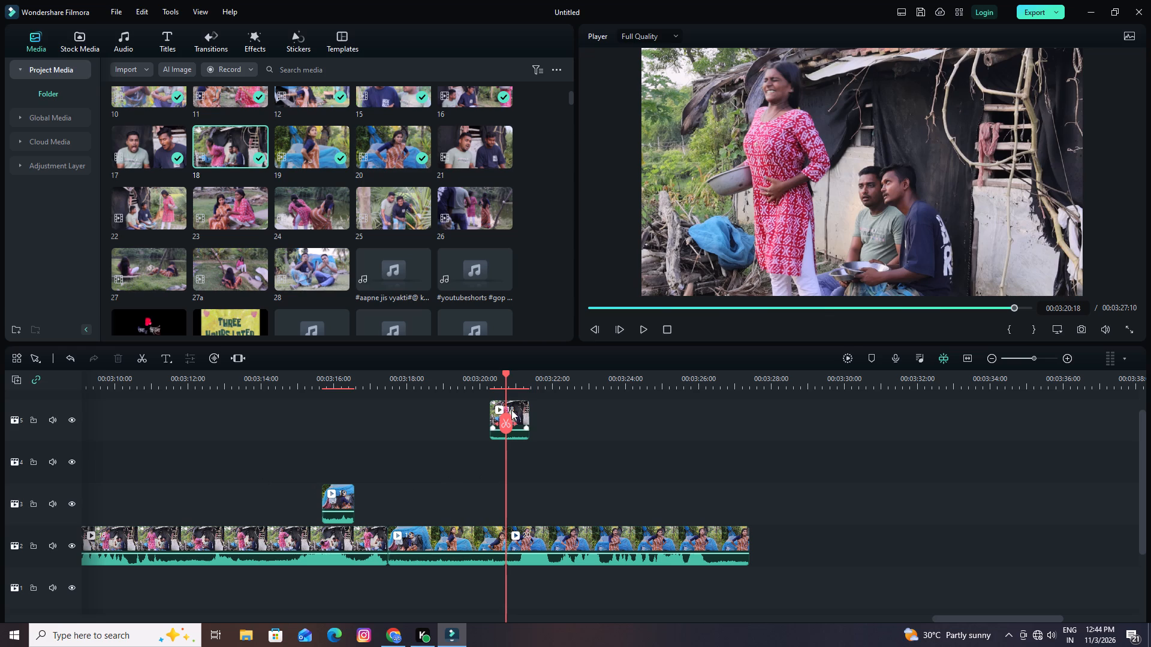
left_click_drag(505, 373, 498, 376)
left_click_drag(508, 416, 517, 536)
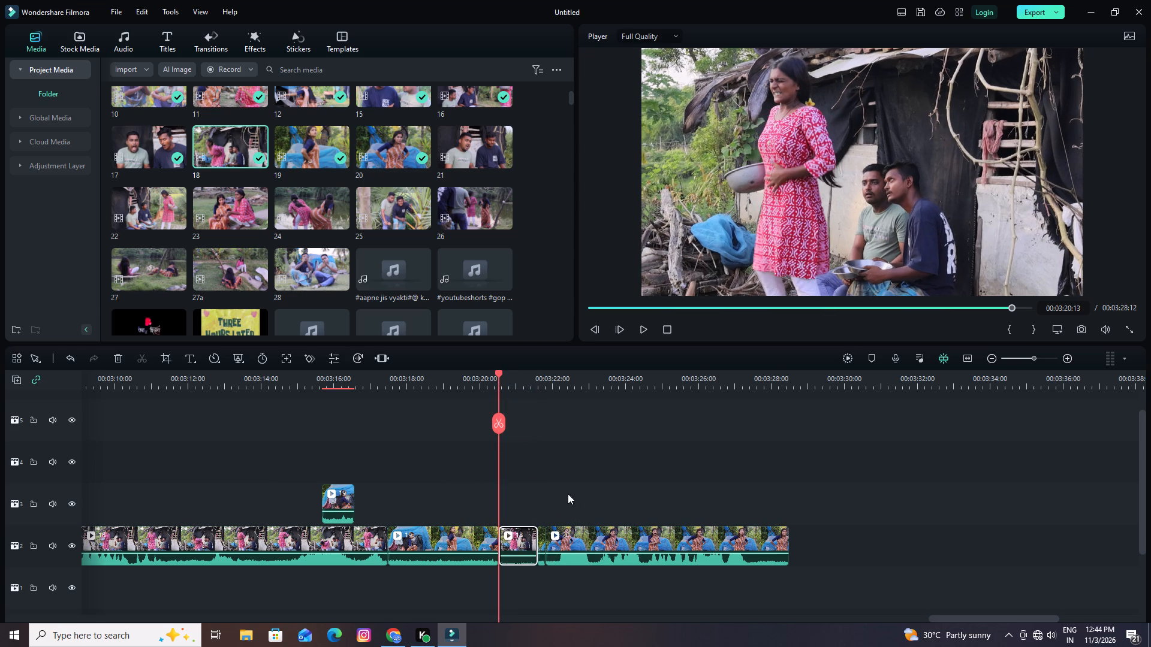
Play across the inserted clip 18 segment and delete the leftover sliver of clip 19 between it and clip 20.
left_click_drag(500, 373, 462, 382)
key("space")
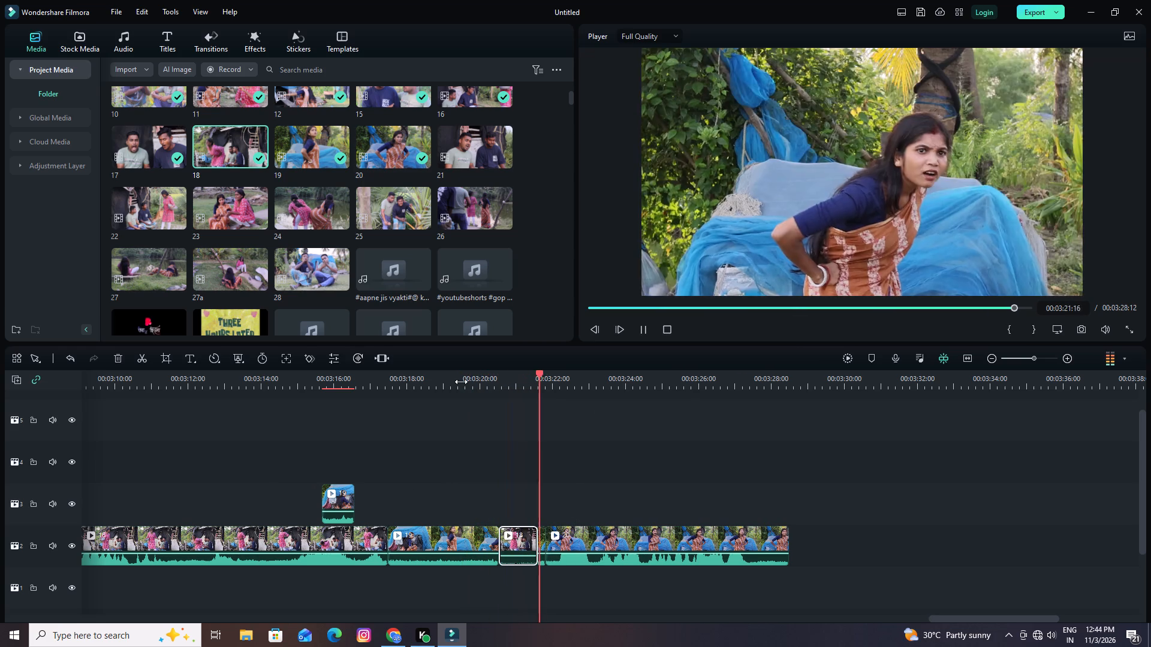
key("space")
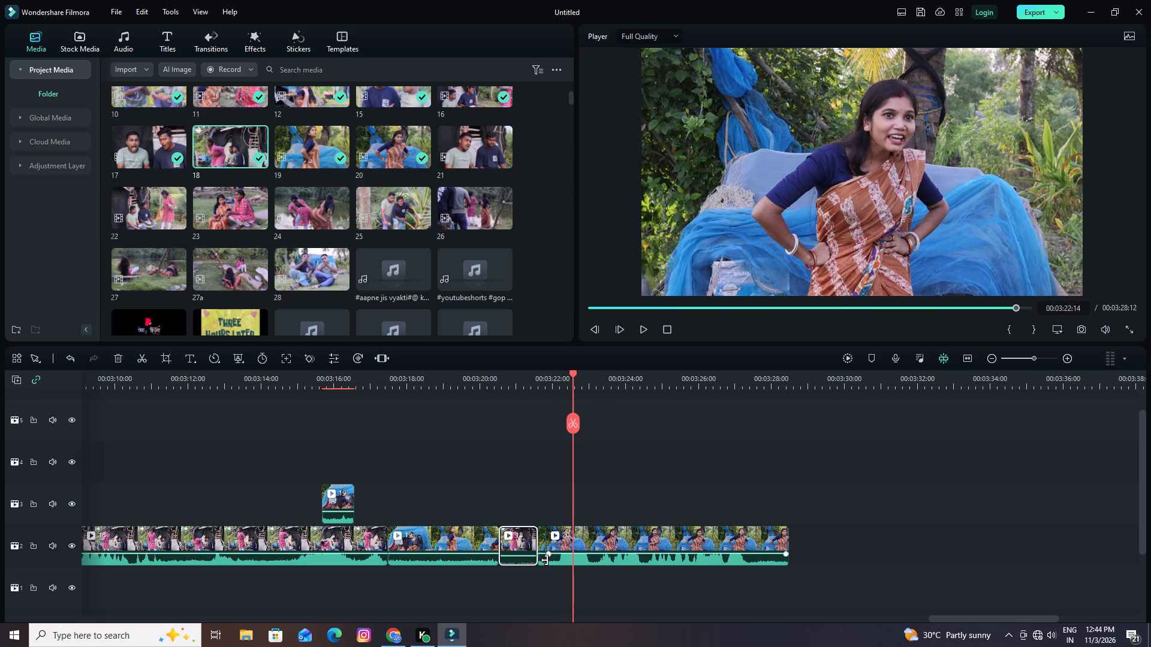
left_click(542, 541)
left_click(117, 356)
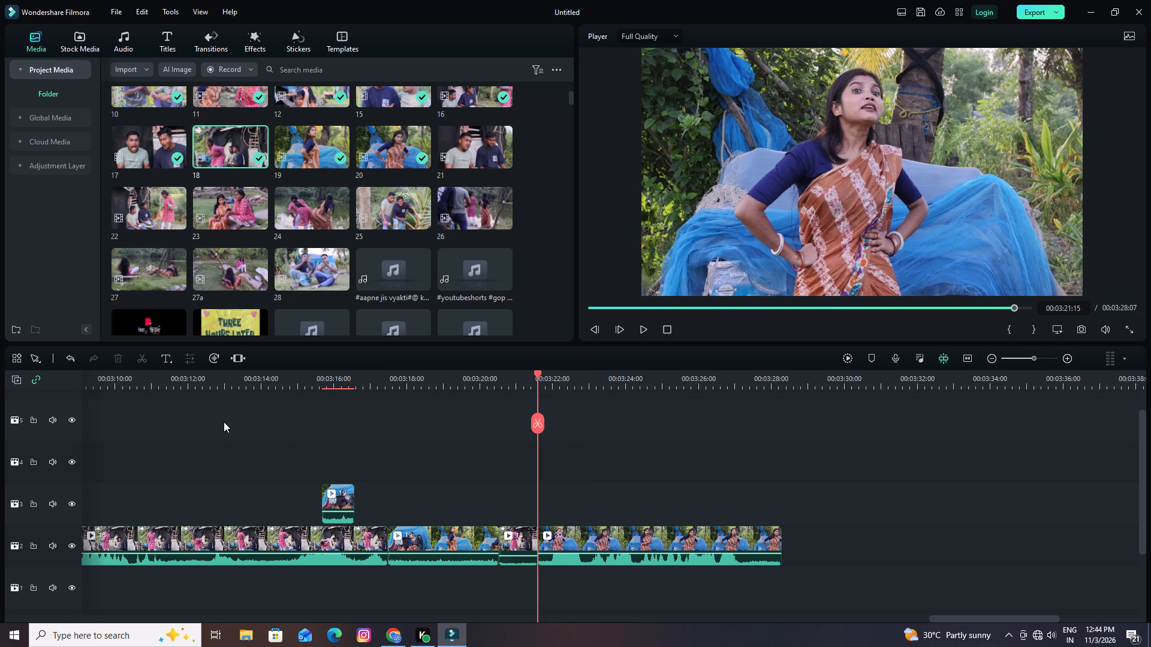
Review the sequence from about 00:03:15 through clip 20, split clip 20 at 00:03:27:04 and delete its remainder.
left_click_drag(538, 371, 420, 394)
key("space")
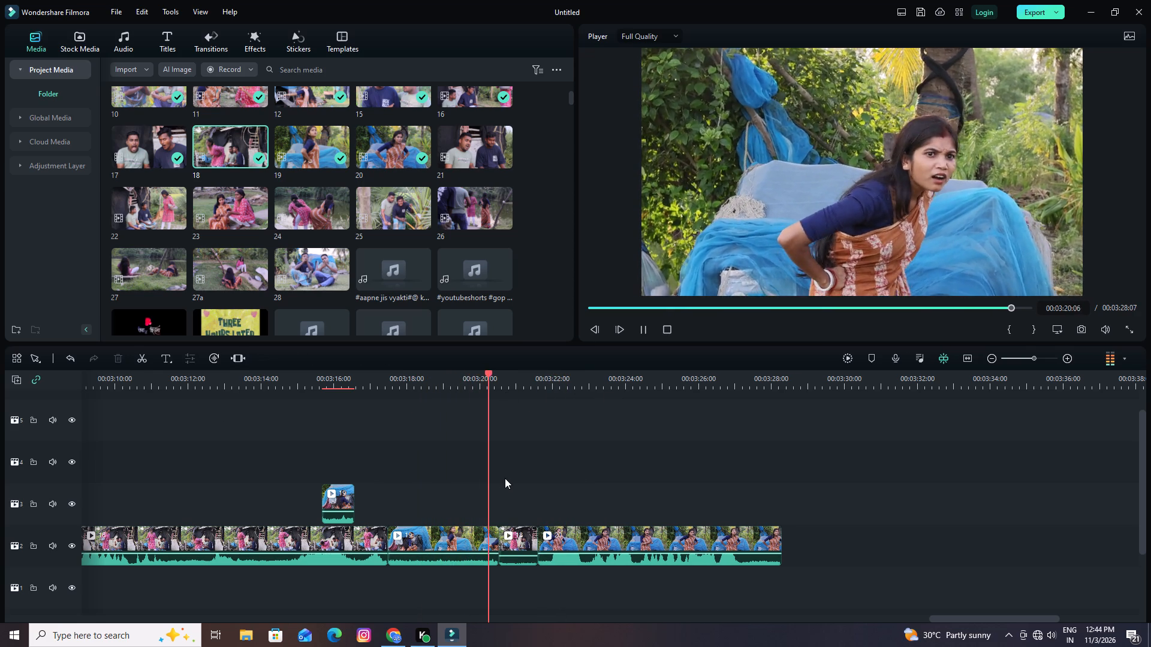
key("space")
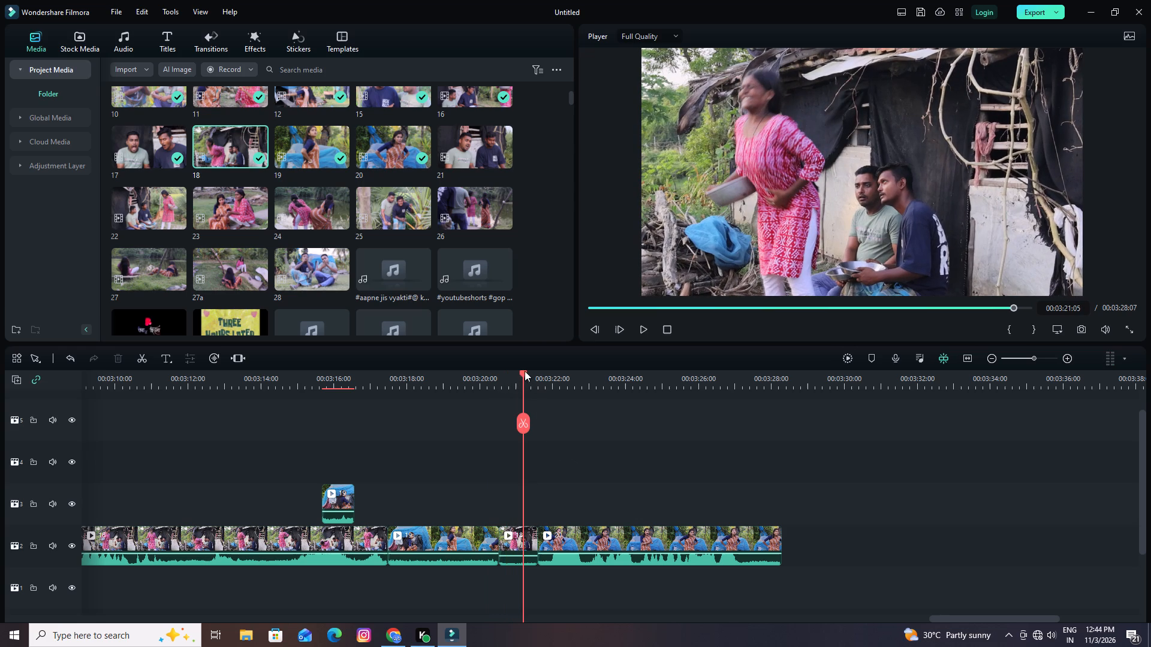
left_click_drag(524, 370, 316, 416)
key("space")
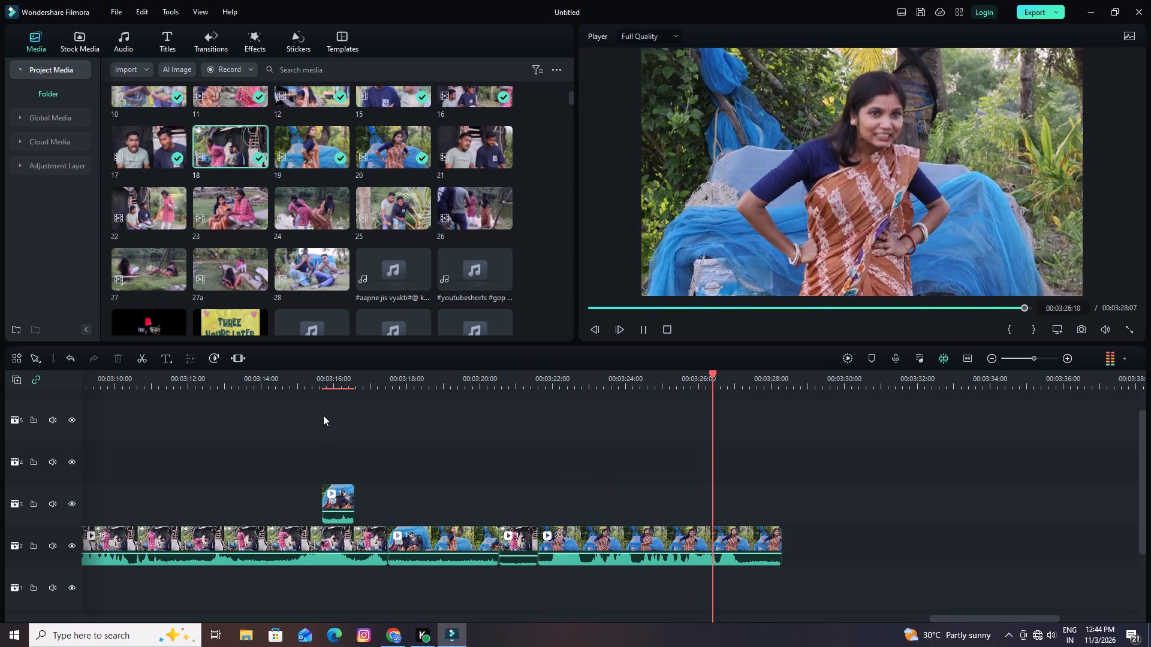
key("space")
key("space")
key("space")
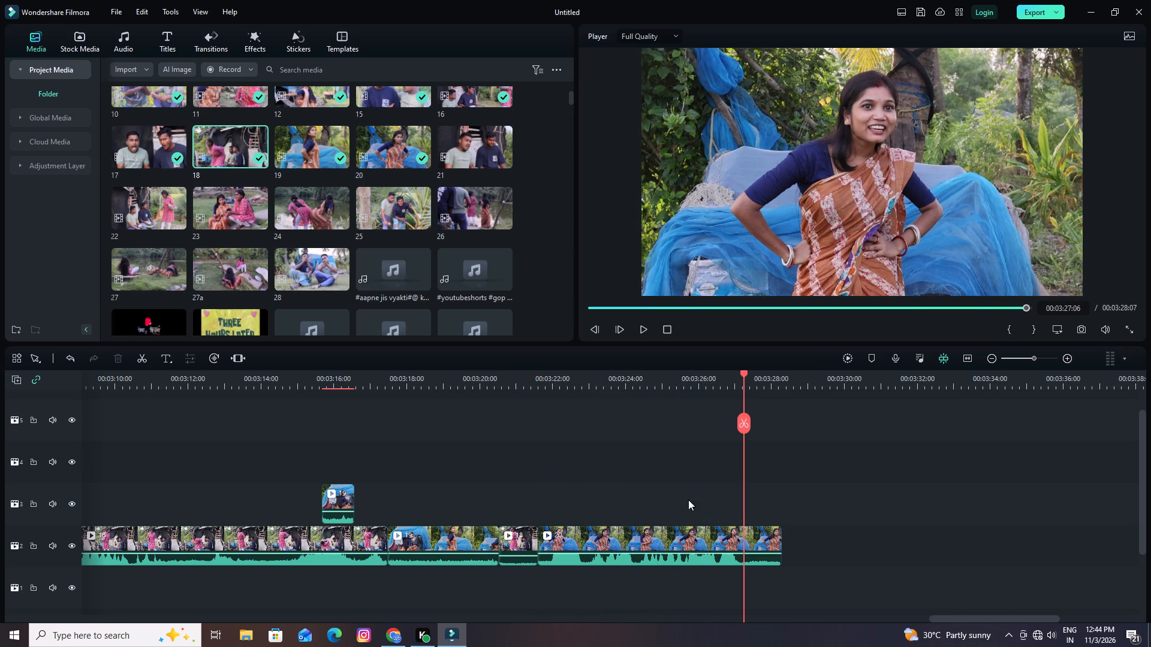
left_click(740, 420)
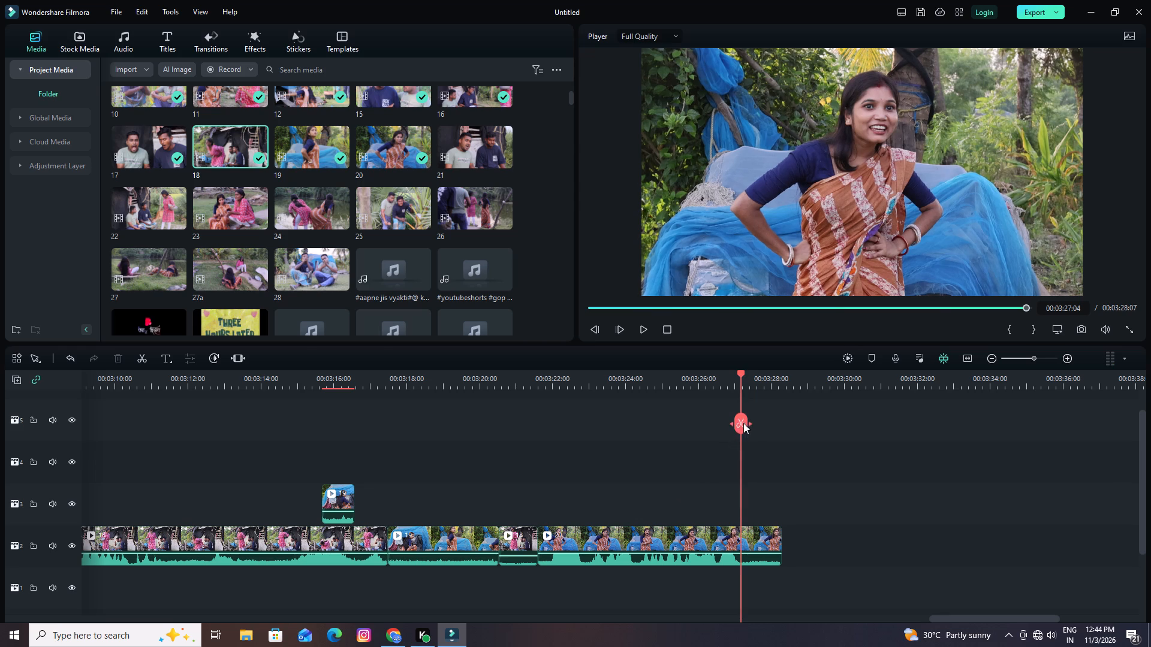
left_click(742, 421)
left_click(115, 356)
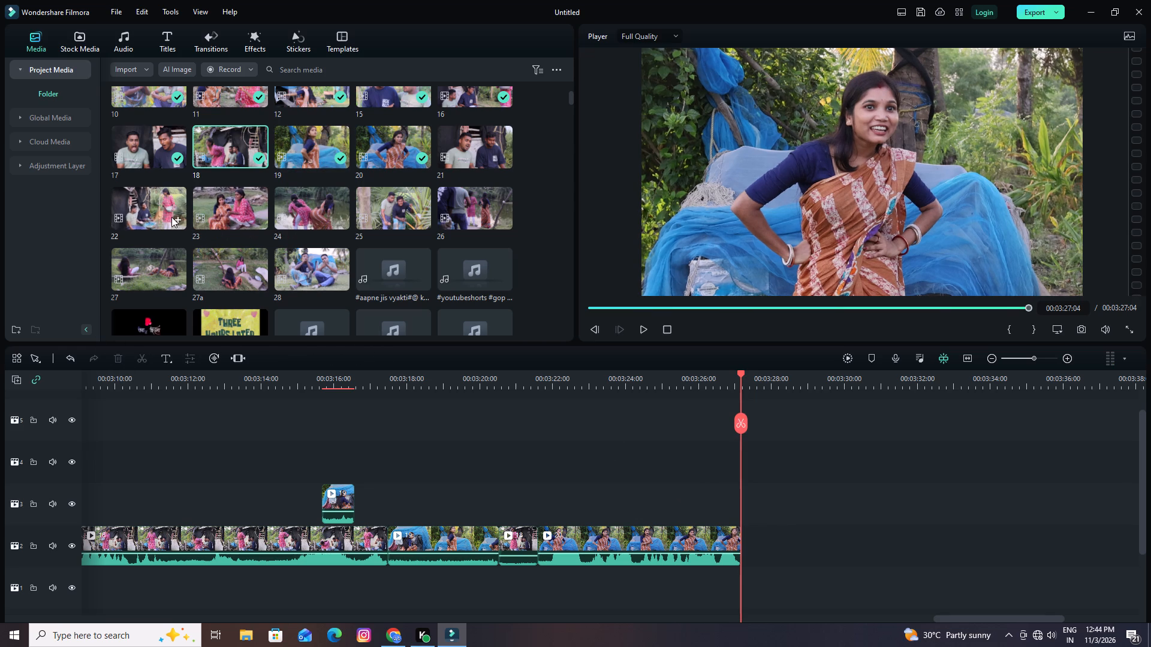
Append source clip 21 to track 2 at 00:03:27:04 and raise its volume to 12 dB.
left_click_drag(456, 150, 652, 399)
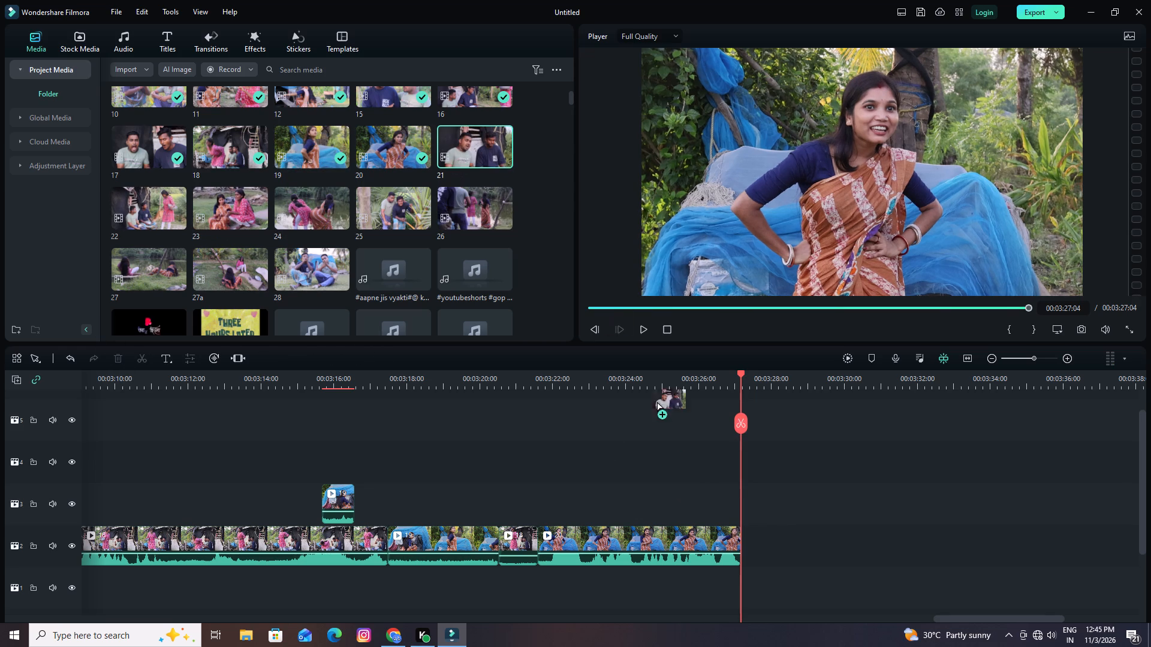
left_click_drag(652, 399, 745, 542)
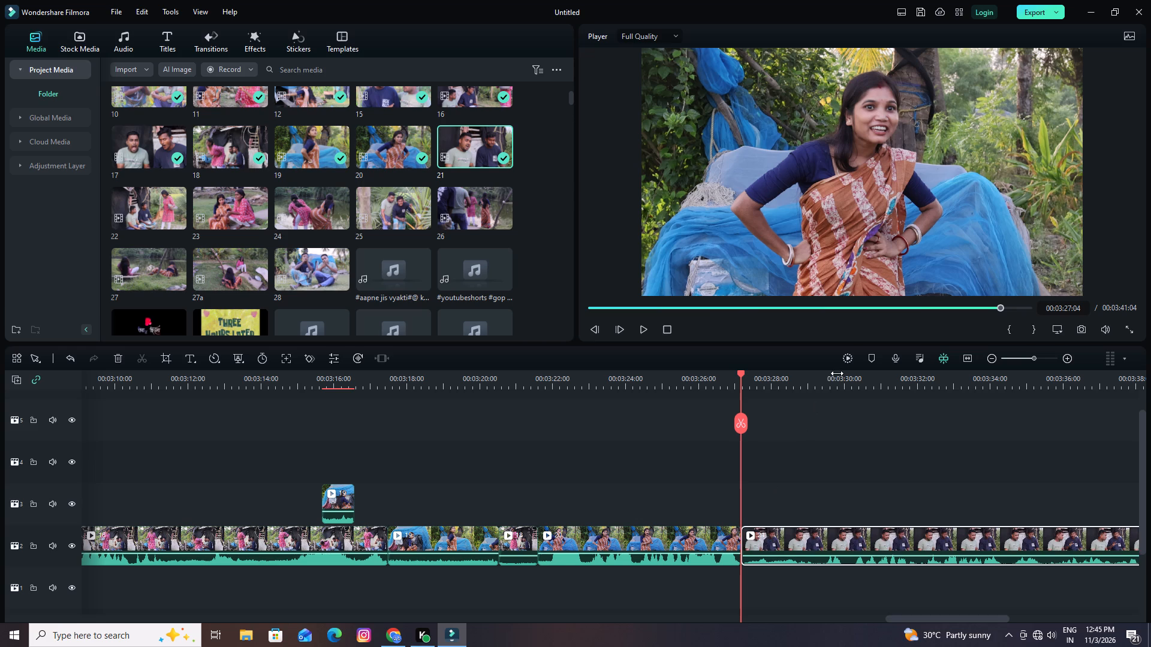
left_click_drag(833, 377, 427, 400)
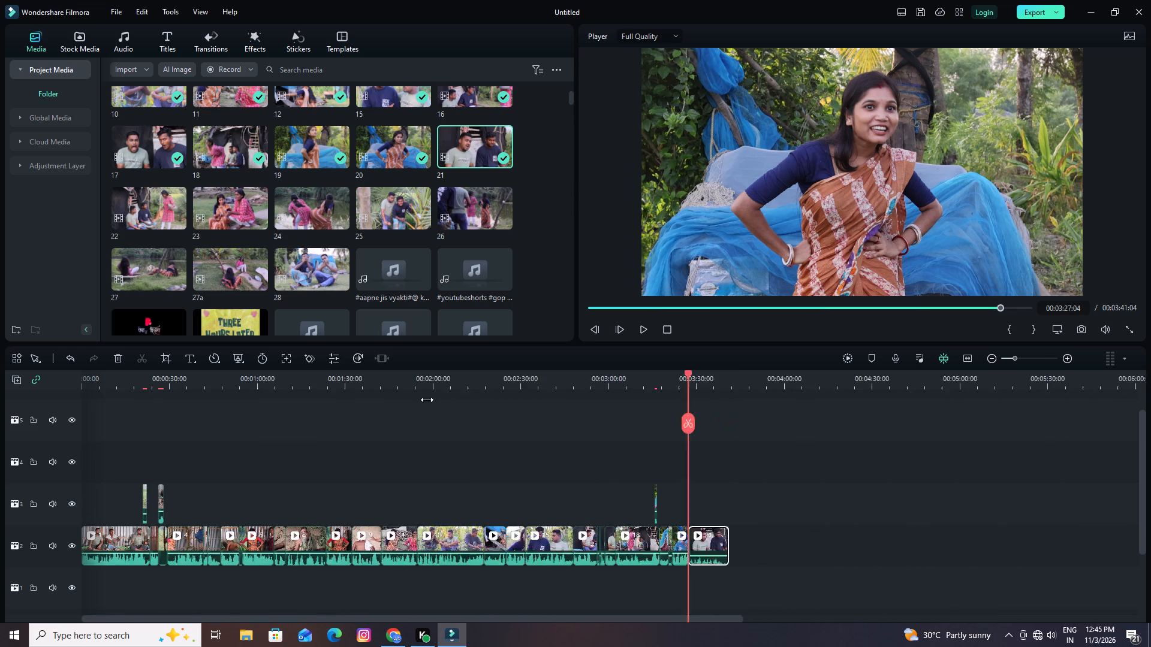
left_click_drag(427, 400, 414, 400)
left_click_drag(661, 377, 953, 377)
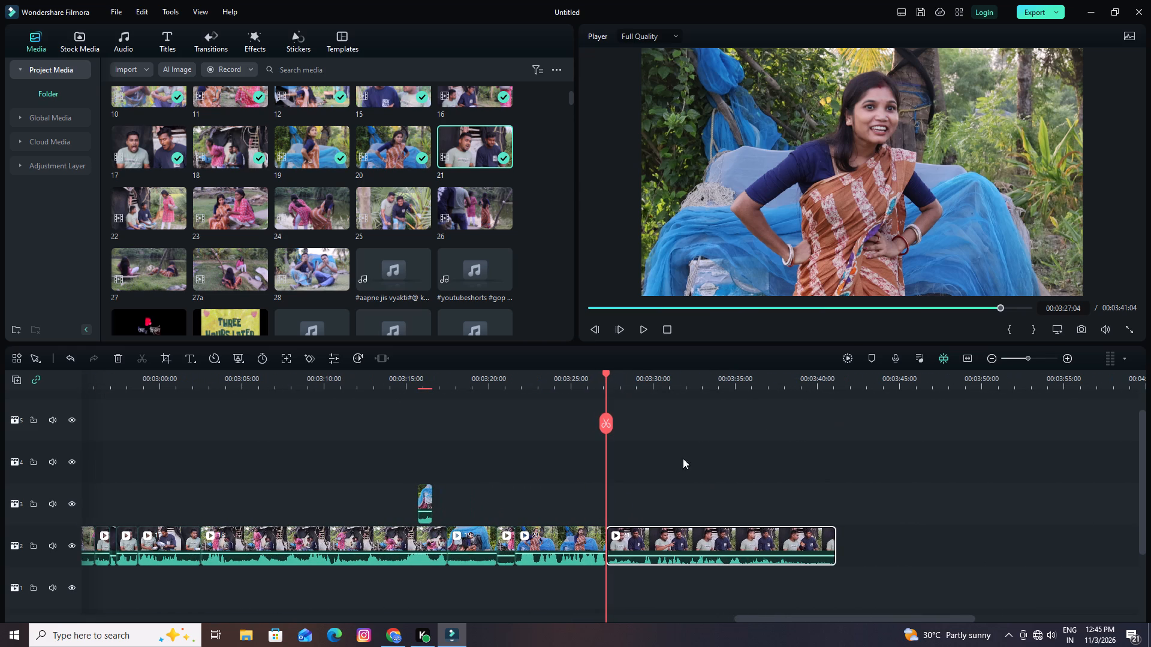
left_click_drag(694, 555, 675, 501)
Split clip 21 on track 2 at 00:03:29:08 and delete its opening portion, closing the gap.
left_click_drag(605, 373, 589, 378)
key("space")
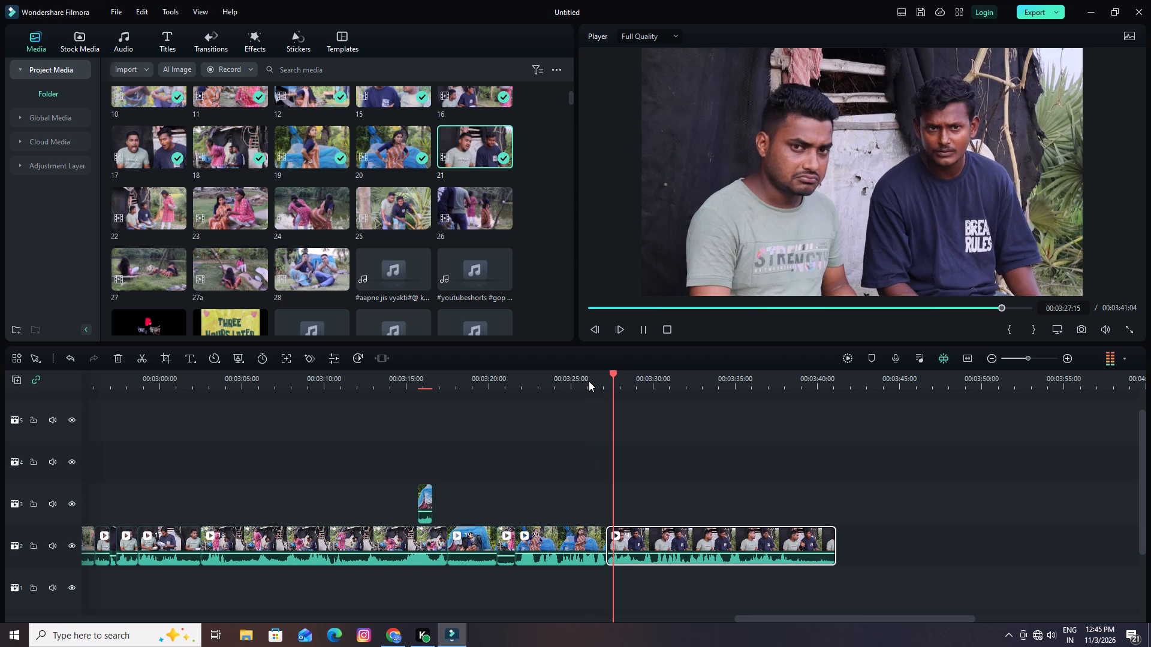
key("space")
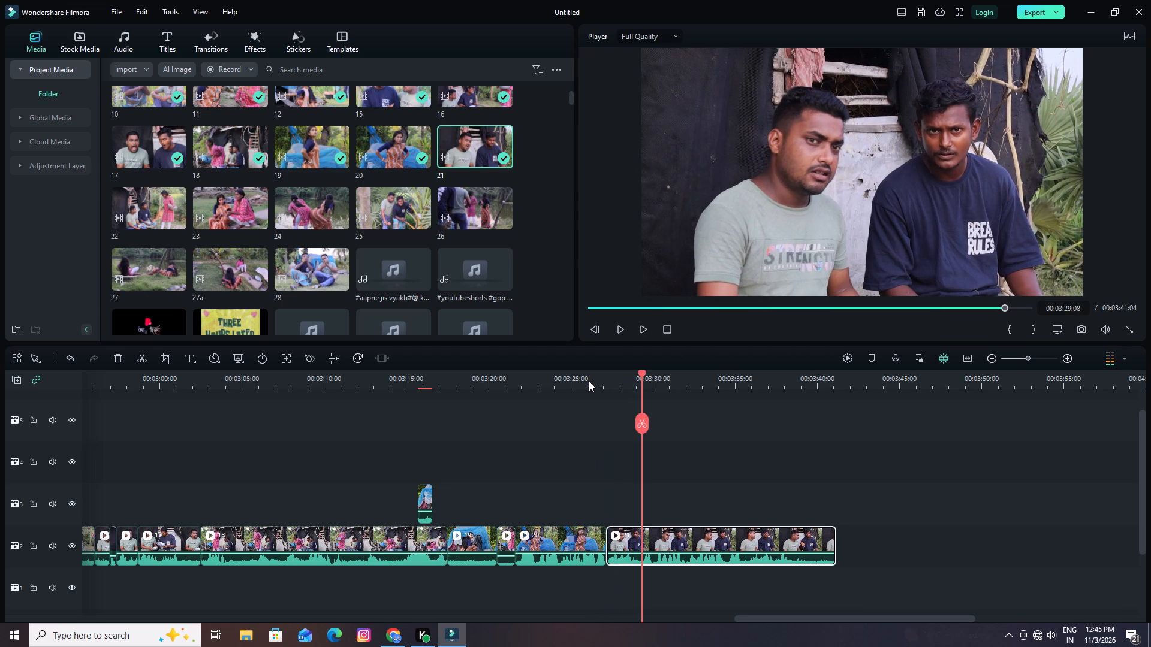
left_click(643, 422)
left_click(627, 535)
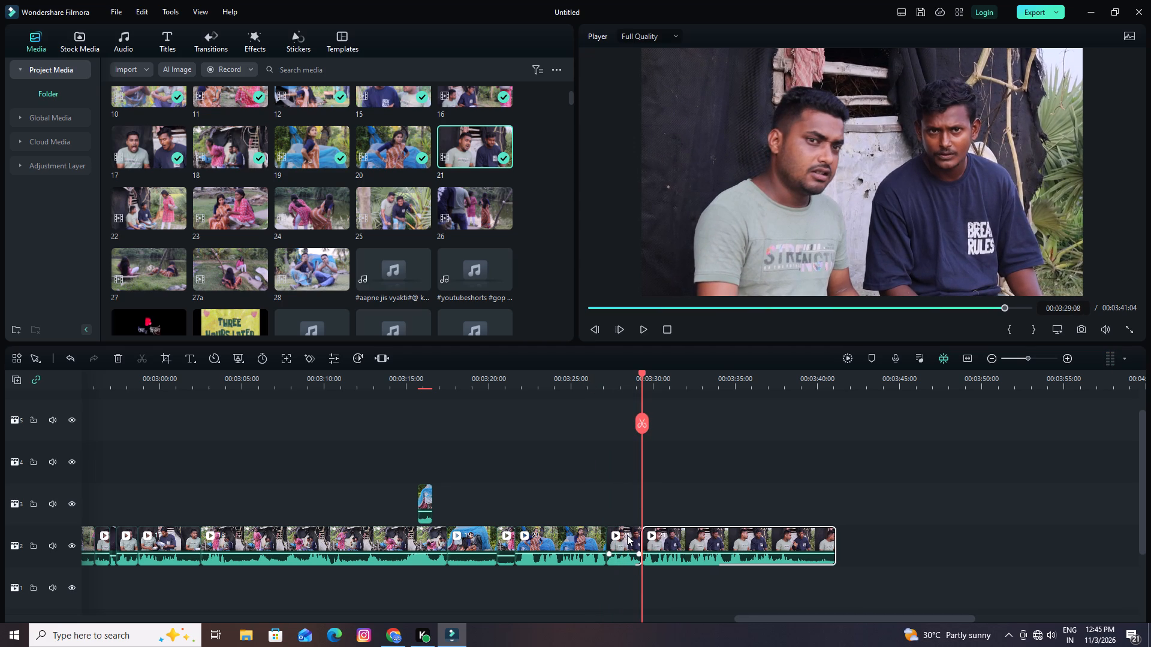
left_click(117, 356)
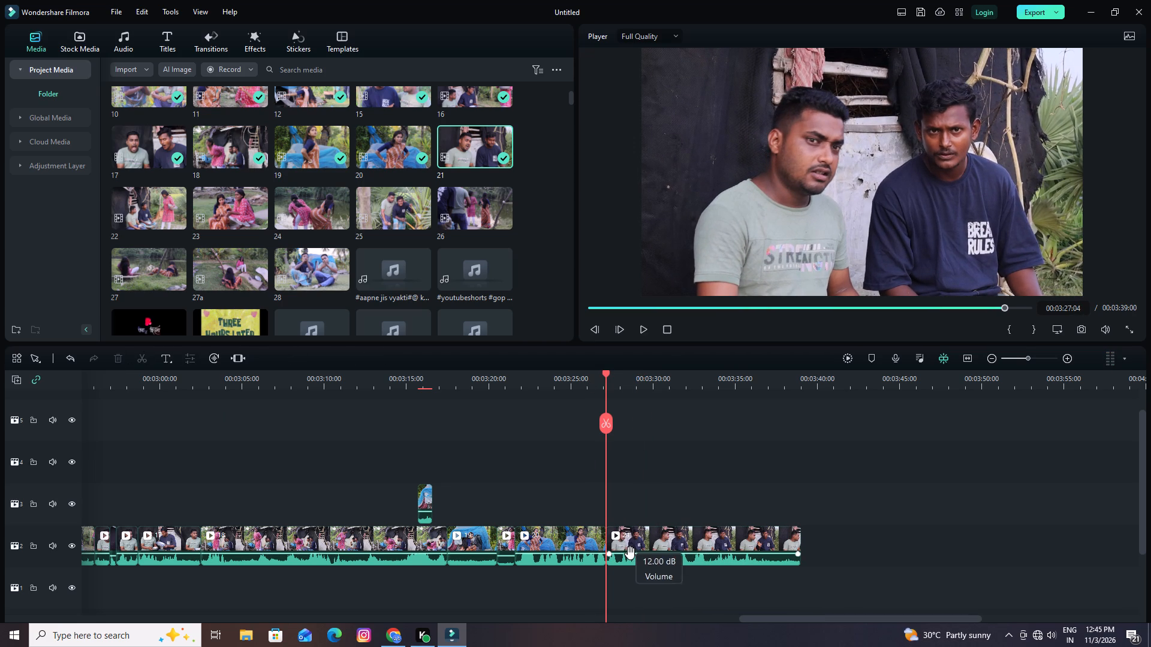
Play clip 21 from 00:03:27:04, split it at 00:03:37:06 and delete the portion after the cut.
key("space")
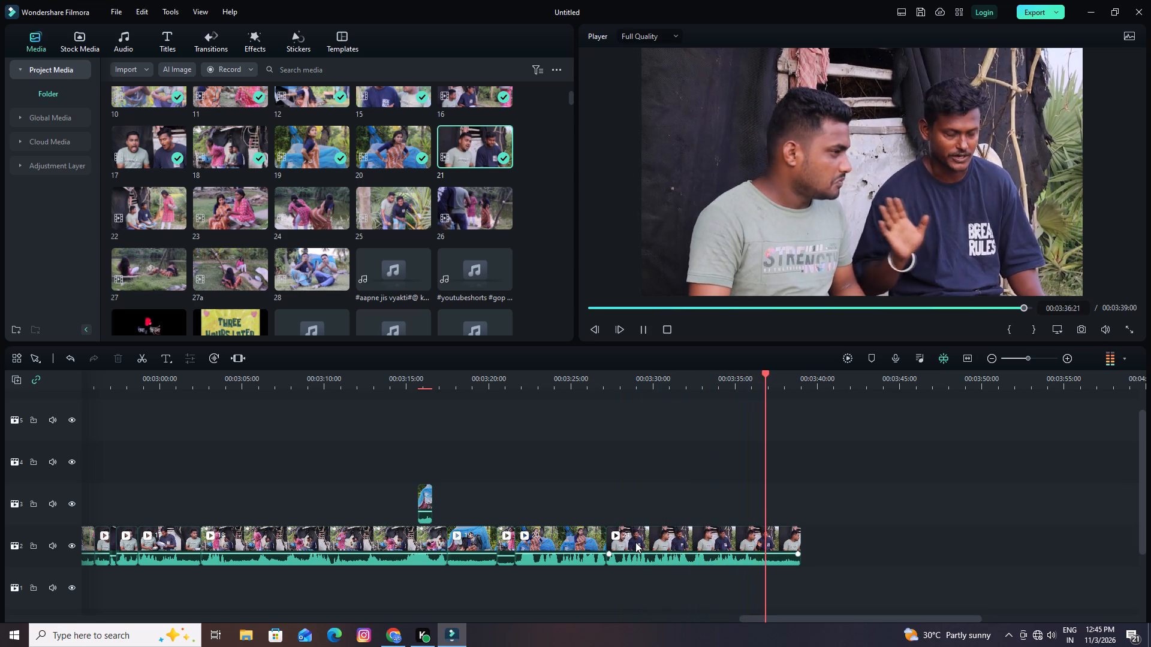
key("space")
left_click(773, 422)
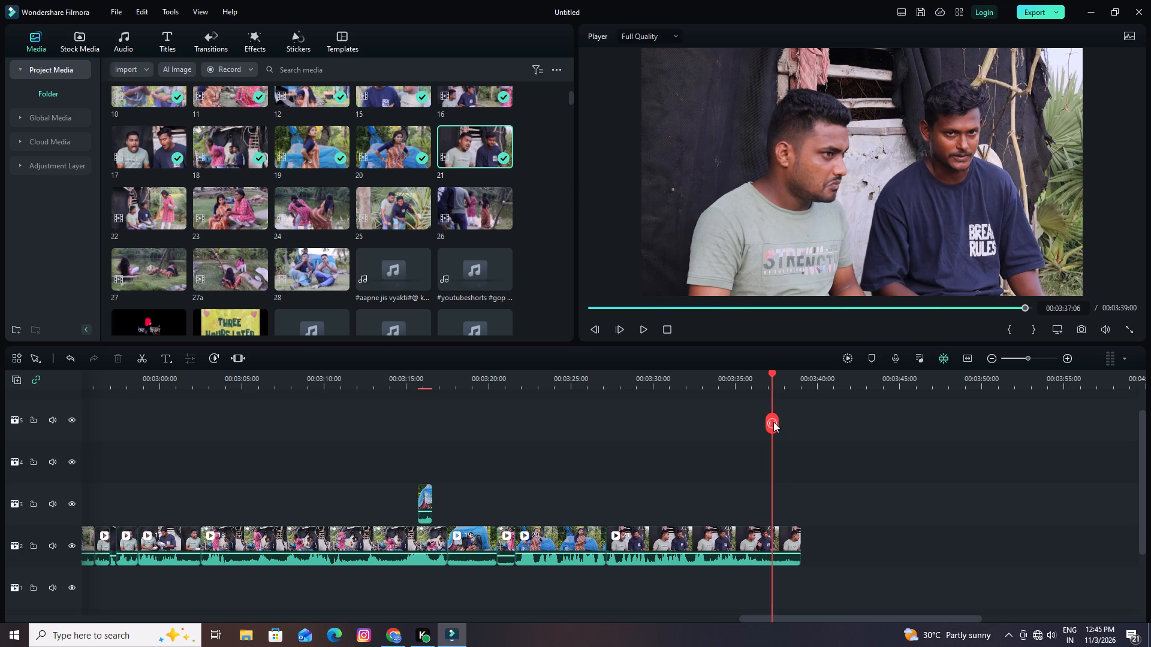
left_click(118, 357)
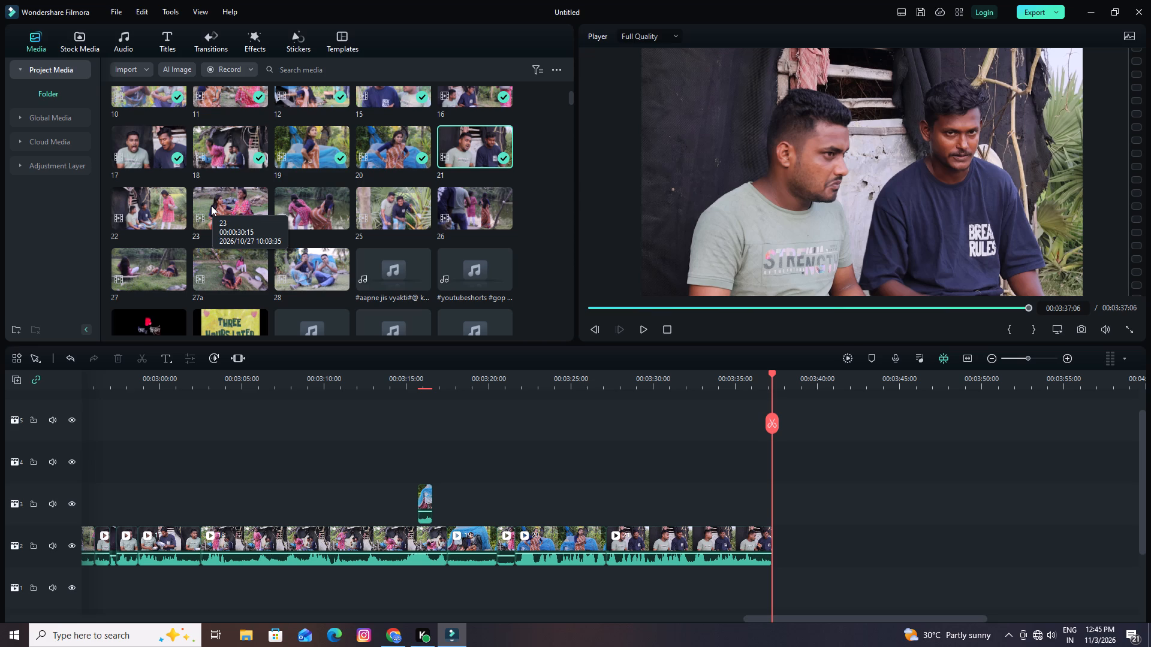
Append source clip 23 to track 2 at 00:03:37:06 and raise its volume.
left_click_drag(211, 205, 866, 533)
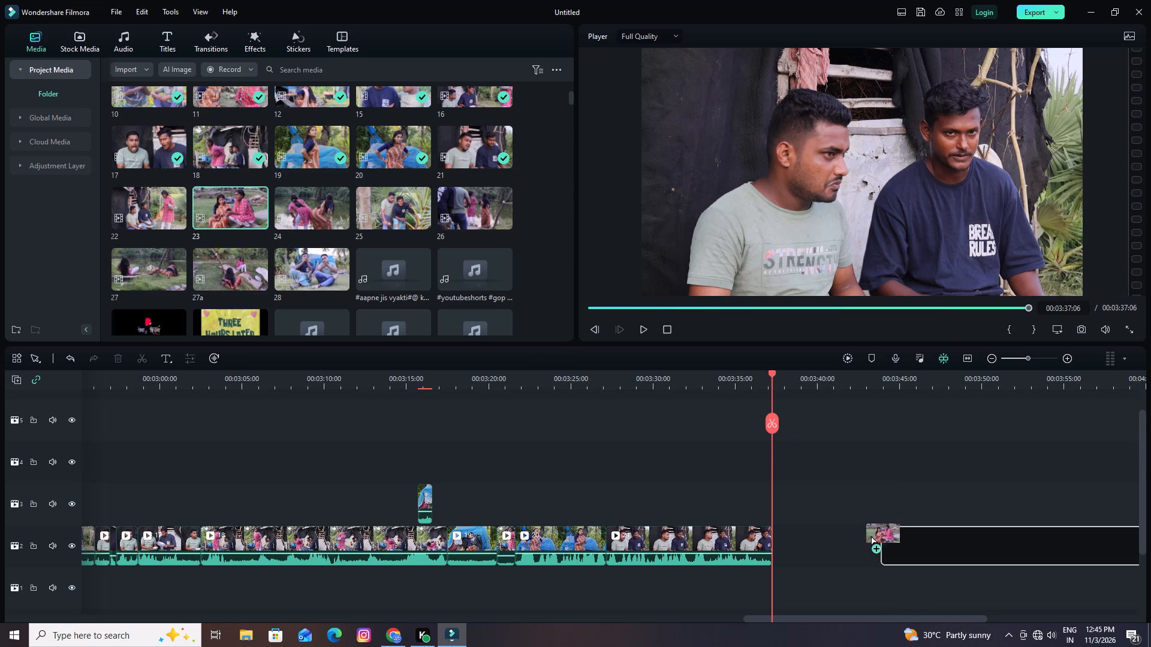
left_click_drag(866, 533, 779, 548)
left_click_drag(803, 557, 805, 538)
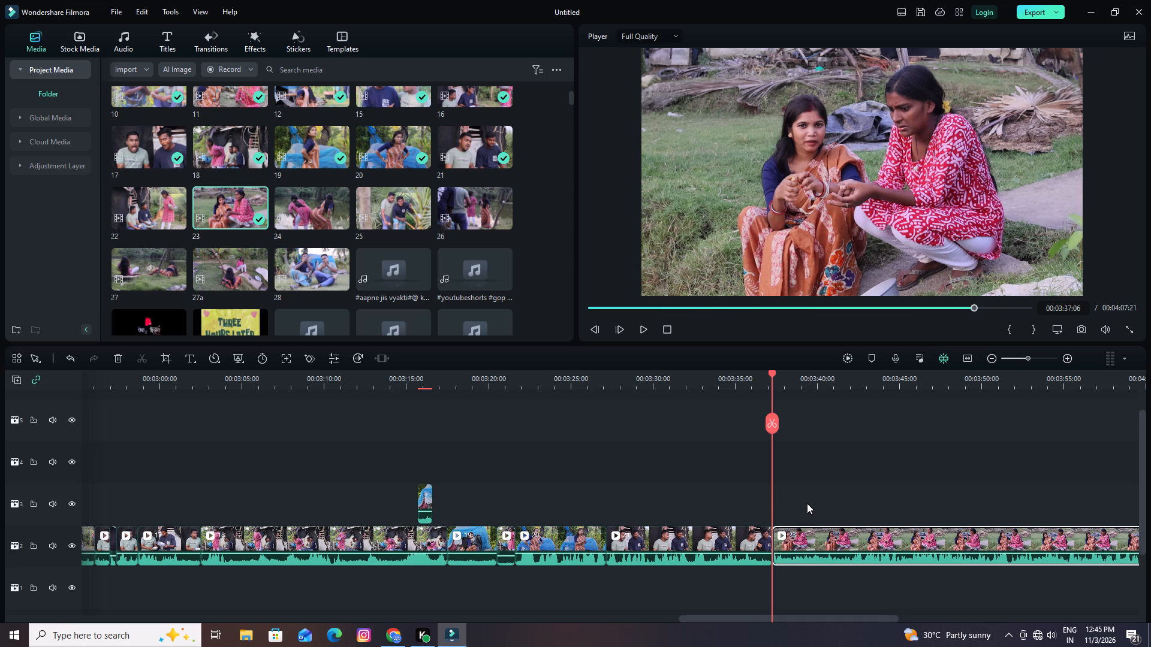
Split clip 23 on track 2 at 00:03:42:05 and delete its opening portion, closing the gap.
key("space")
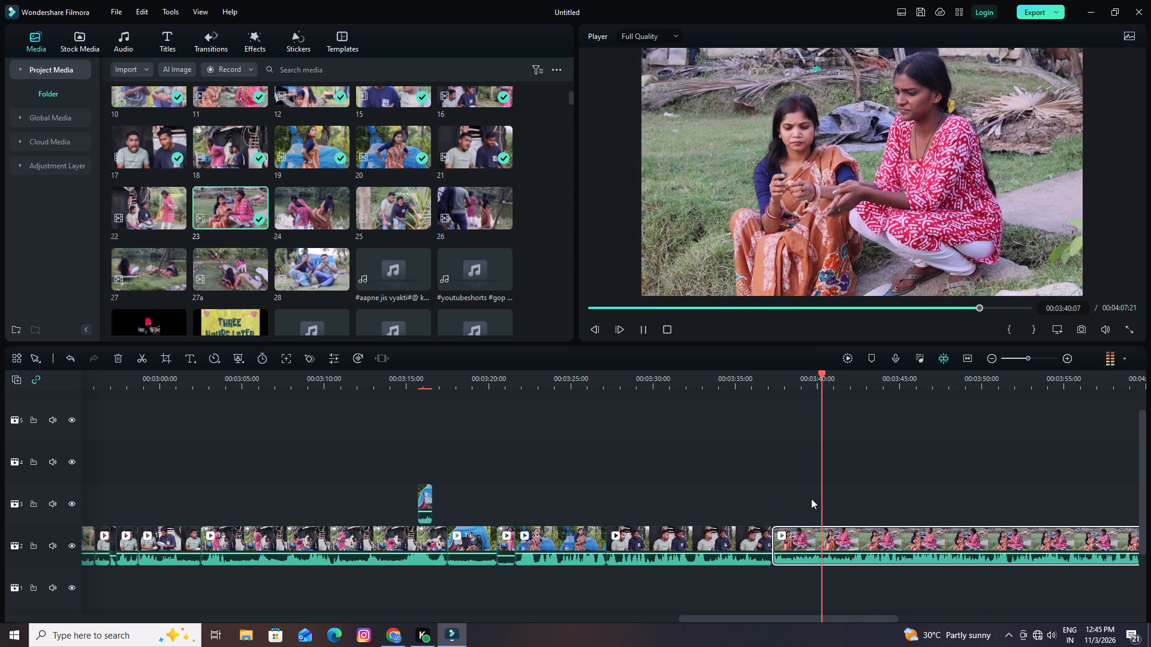
key("space")
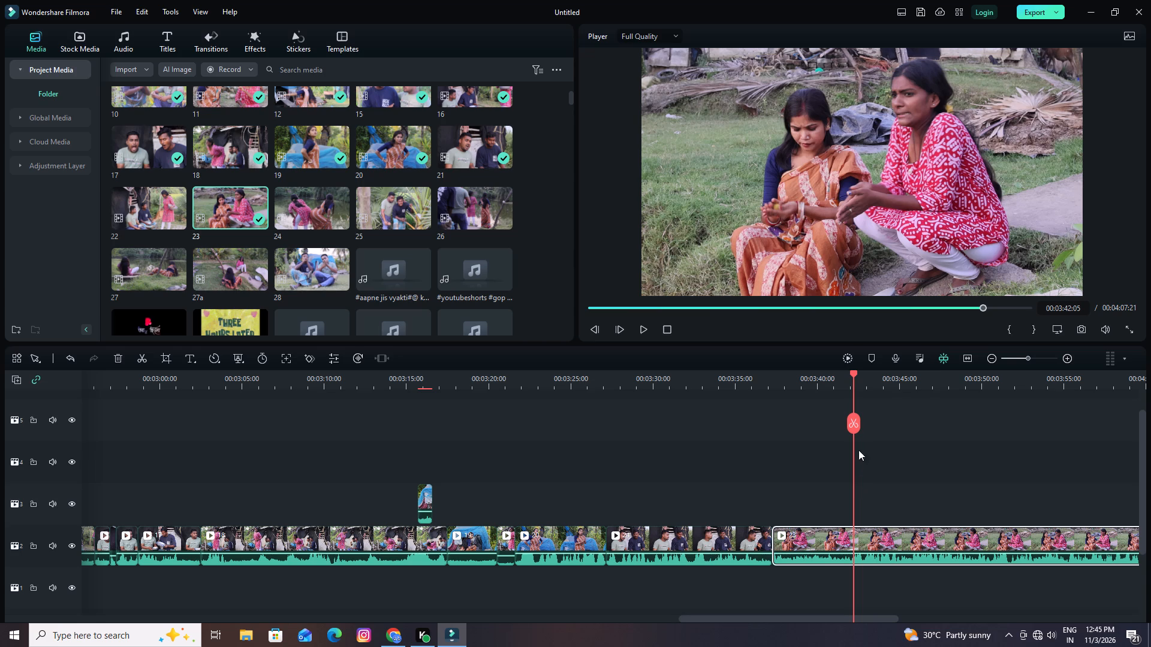
left_click(855, 425)
left_click(829, 534)
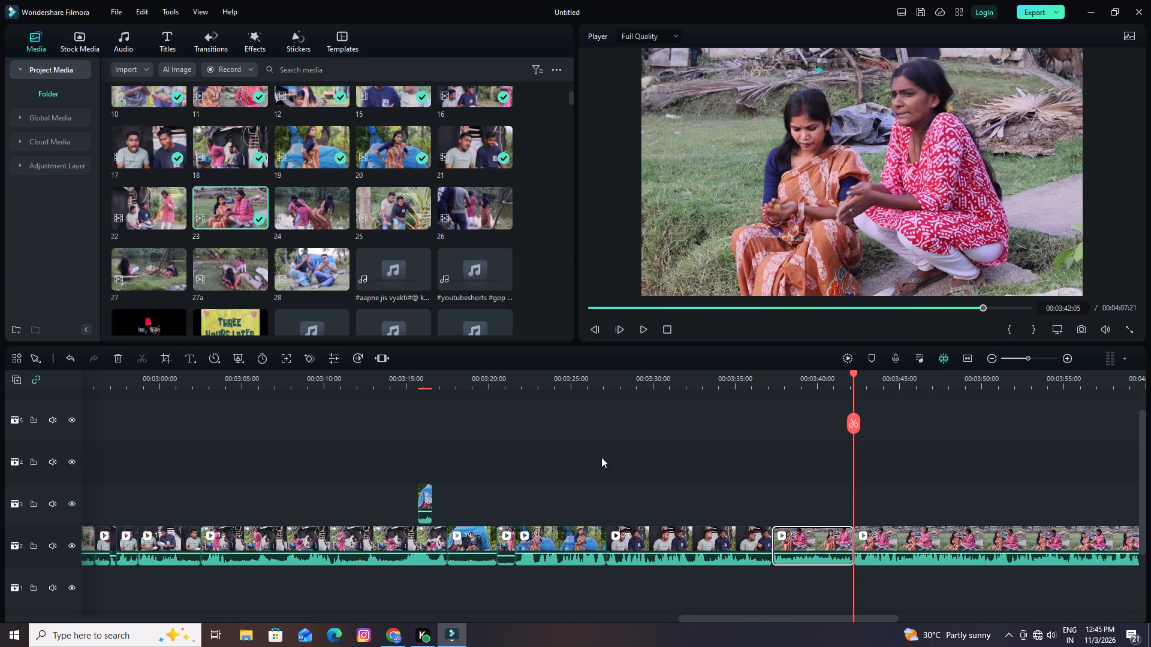
left_click(117, 355)
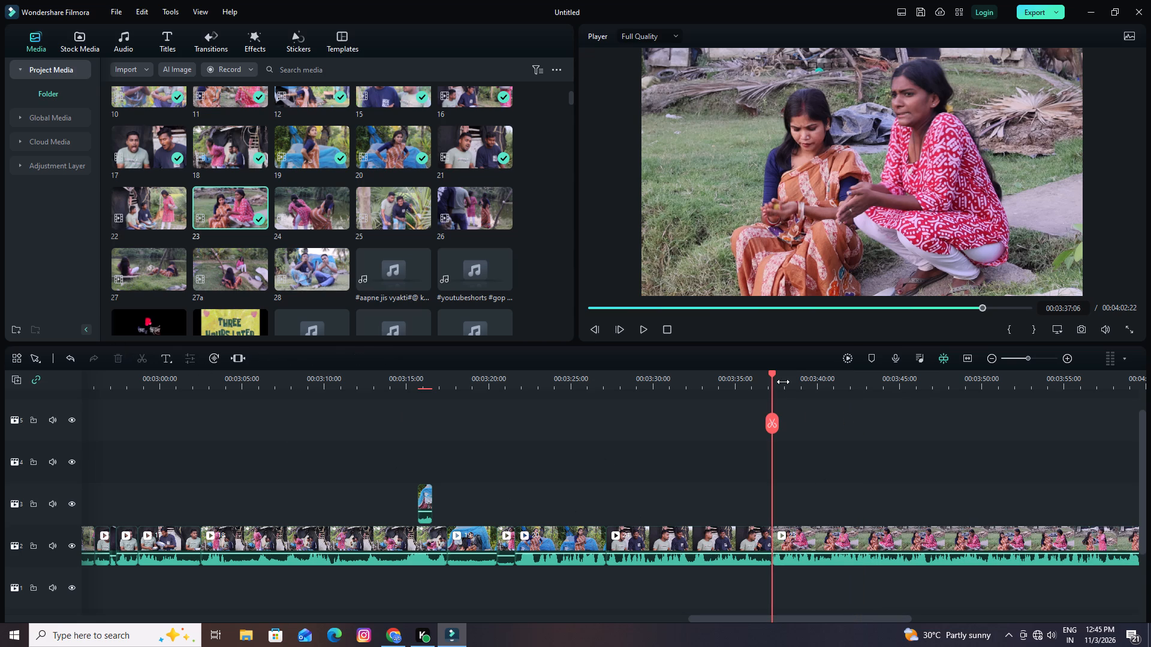
Play the cut from clip 21 to clip 23 and extend the end of clip 21 by about half a second.
left_click_drag(770, 371, 717, 386)
key("space")
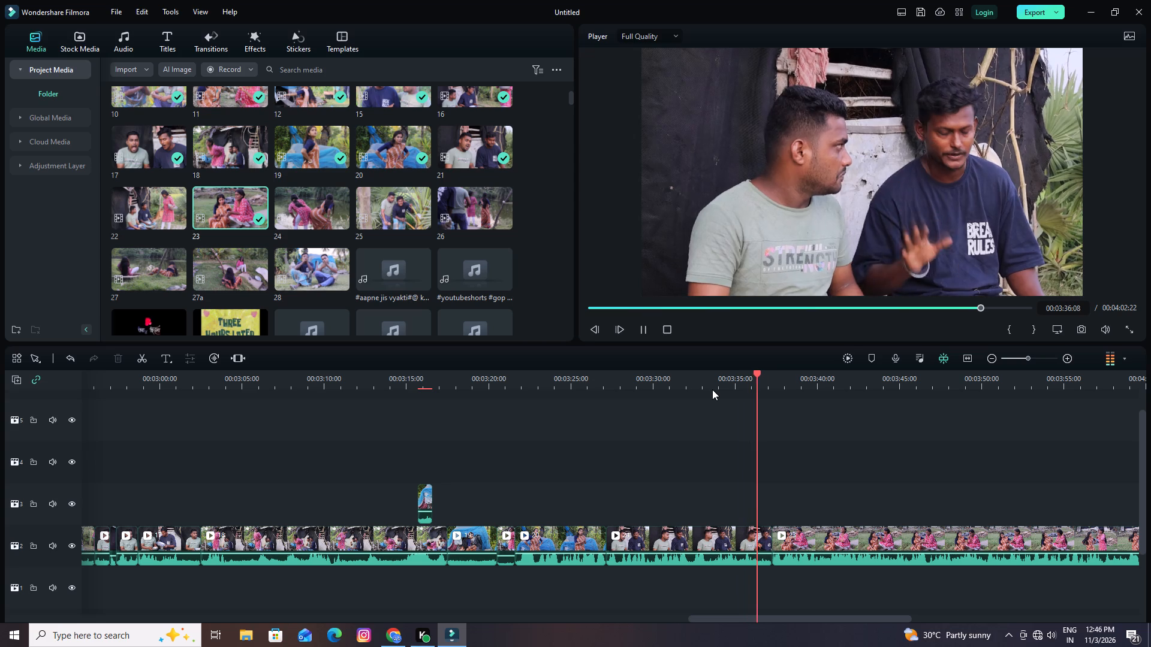
key("space")
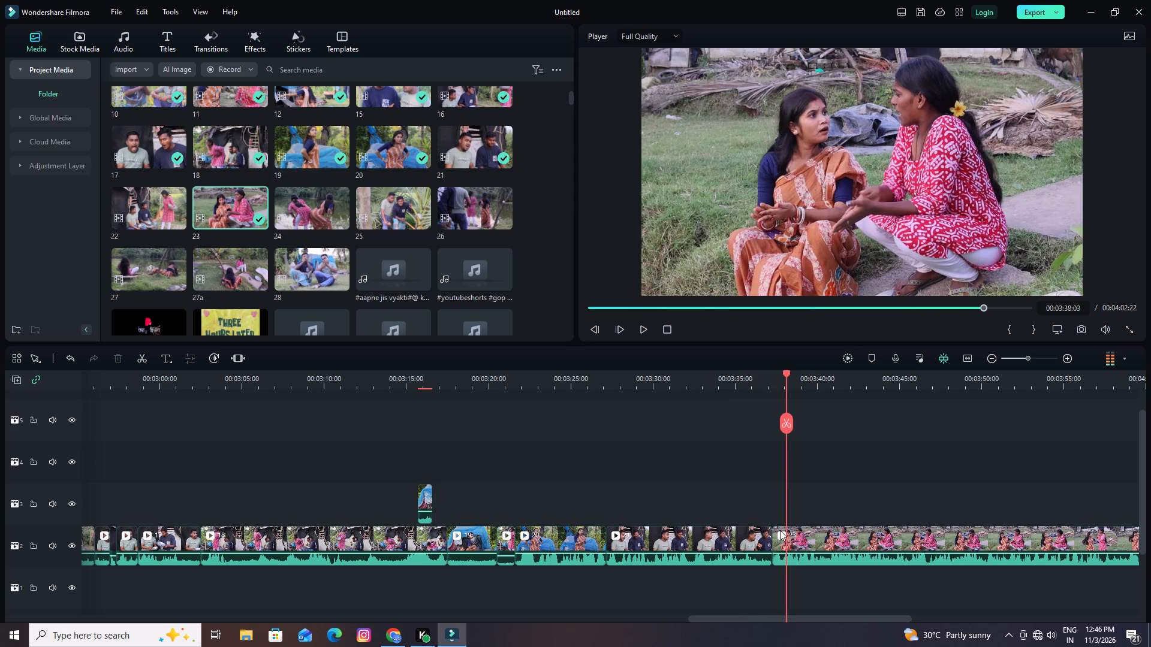
left_click_drag(771, 541, 778, 541)
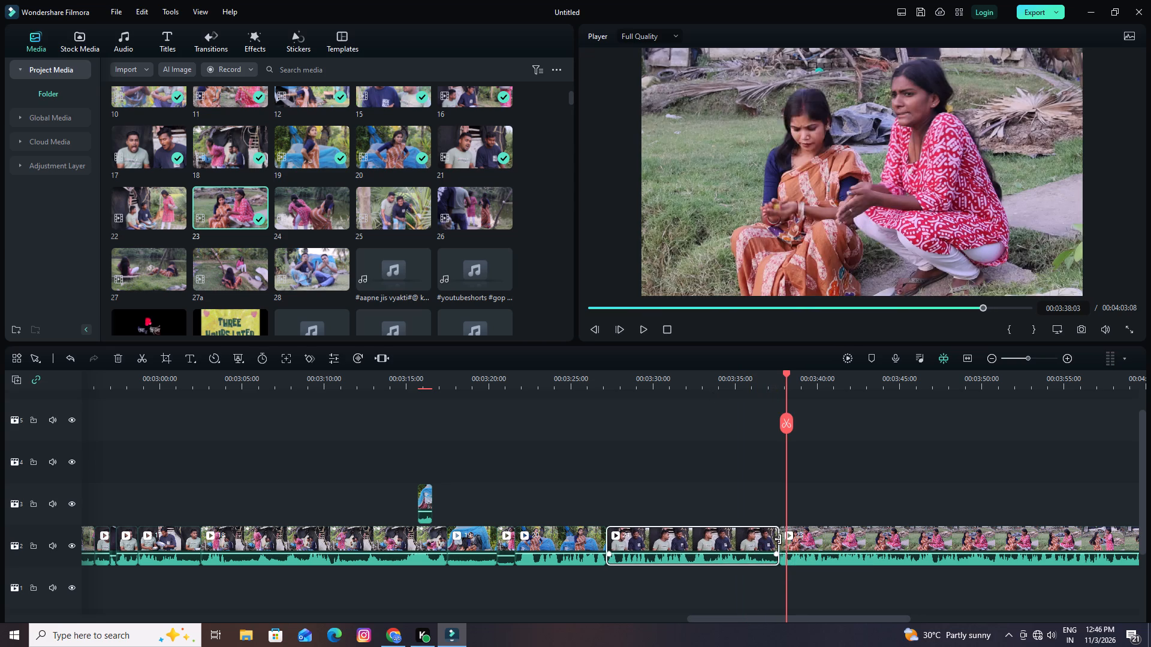
Play the cut from clip 21 into clip 23 on track 2.
left_click_drag(784, 370, 743, 391)
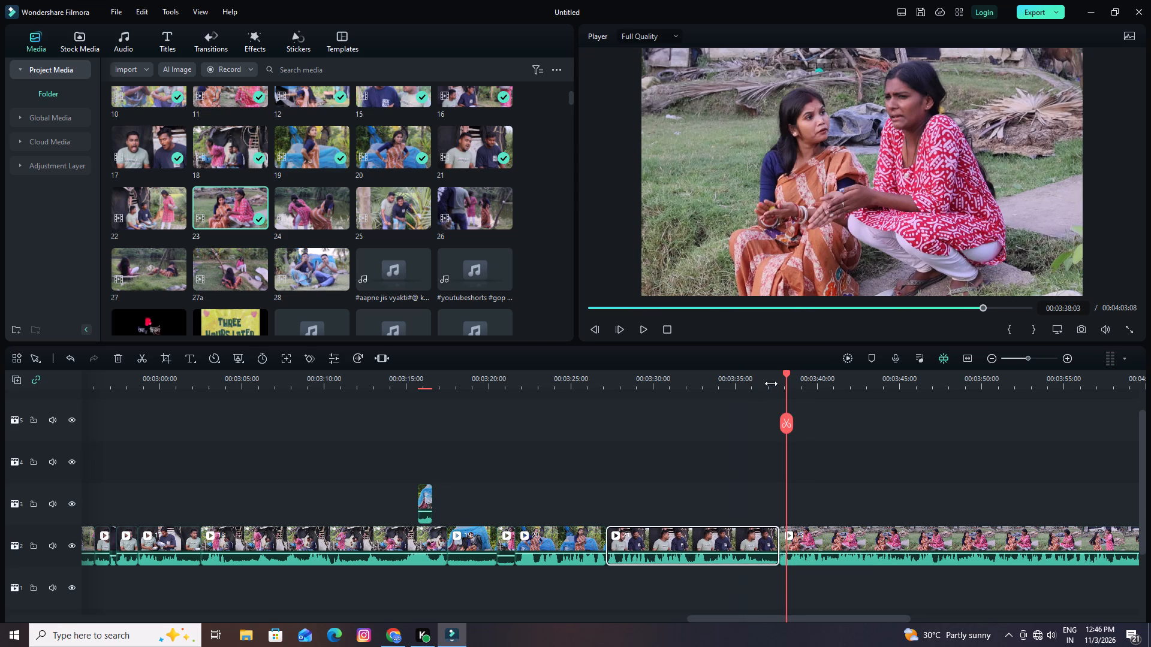
left_click_drag(785, 374, 759, 386)
key("space")
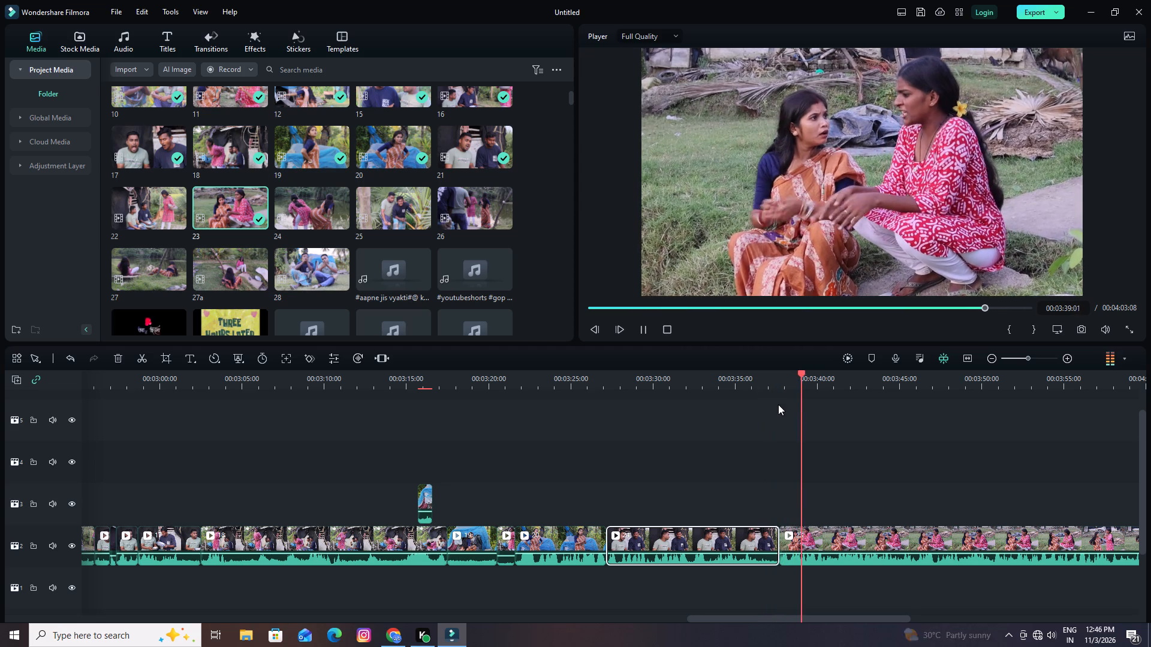
left_click_drag(963, 377, 793, 386)
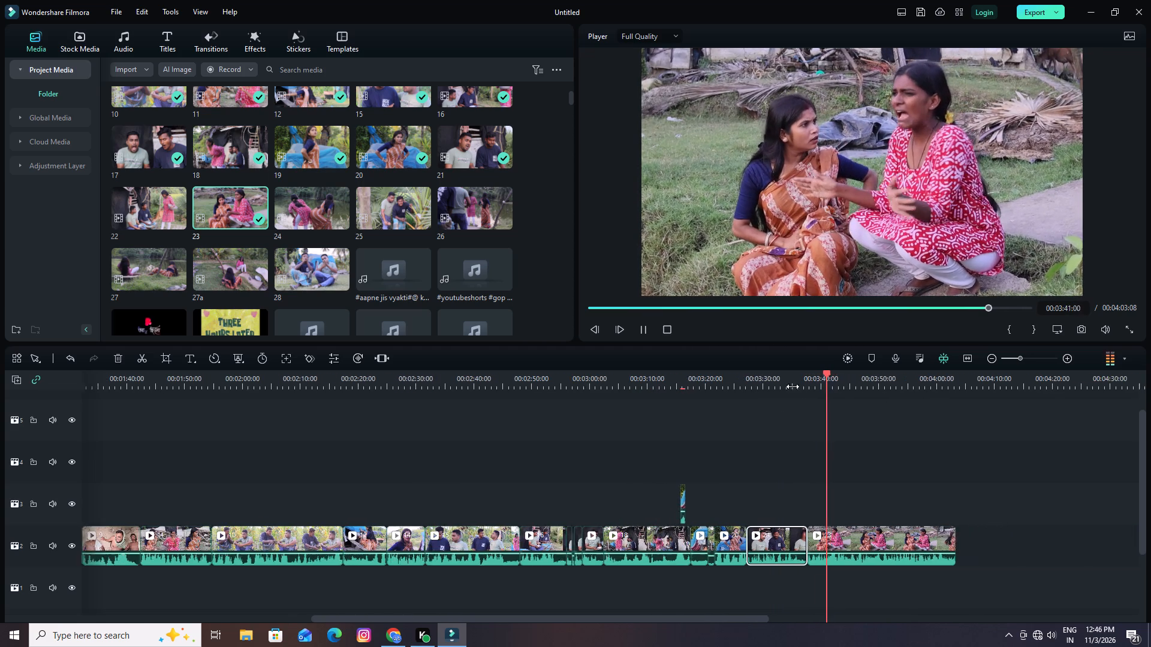
left_click_drag(793, 386, 787, 388)
key("space")
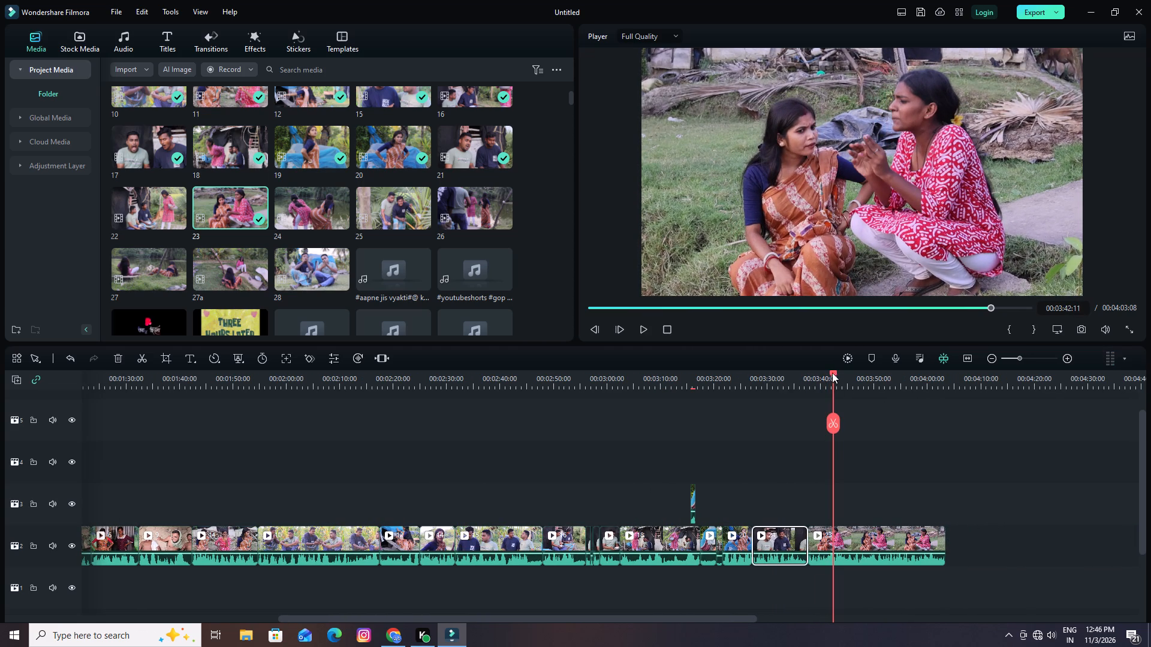
Play the short clip 17 cuts around 00:02:57 on track 2 and raise the volume of the brief quiet piece there.
left_click_drag(835, 372, 528, 424)
key("space")
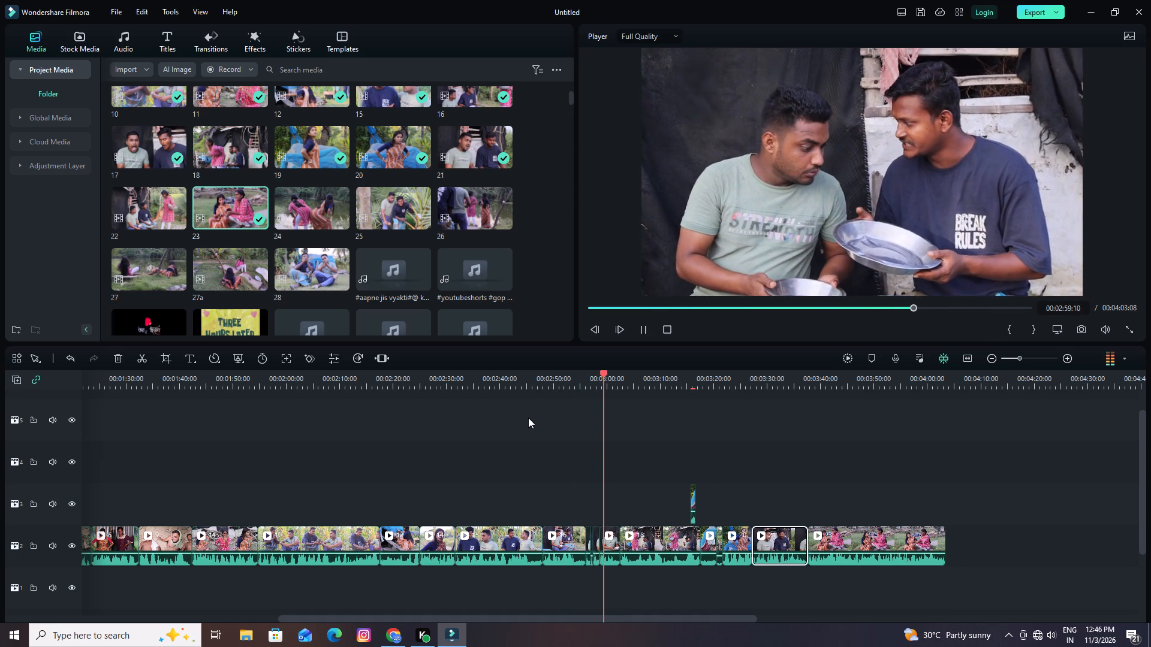
key("space")
left_click_drag(665, 380, 823, 390)
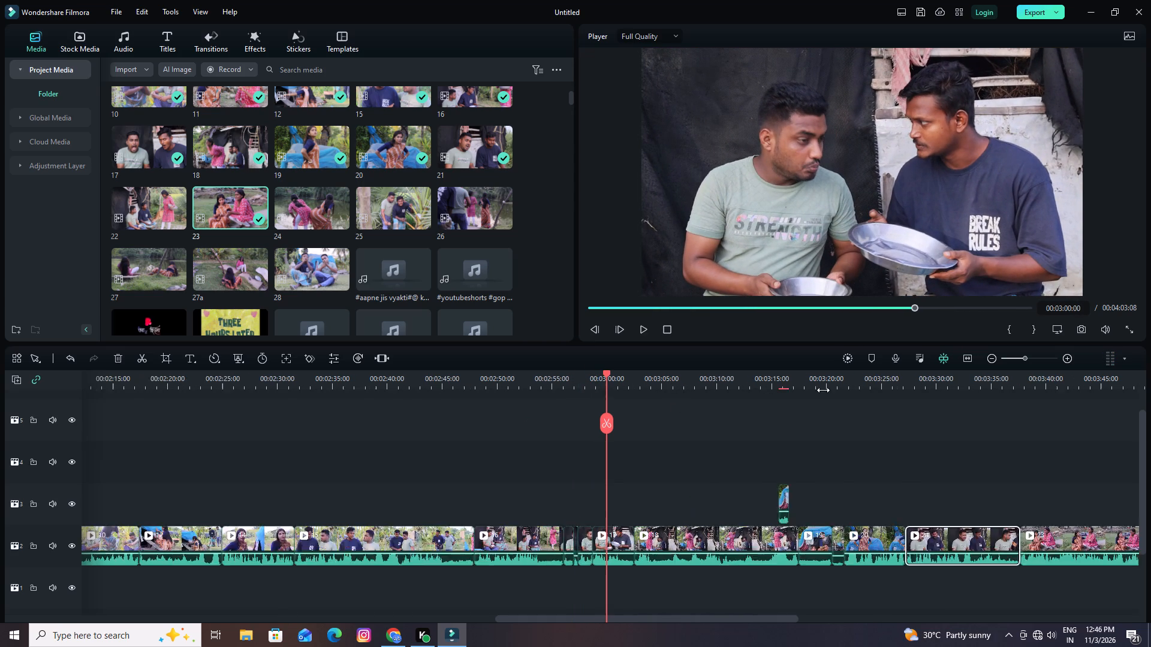
left_click_drag(823, 390, 910, 392)
left_click_drag(608, 373, 514, 392)
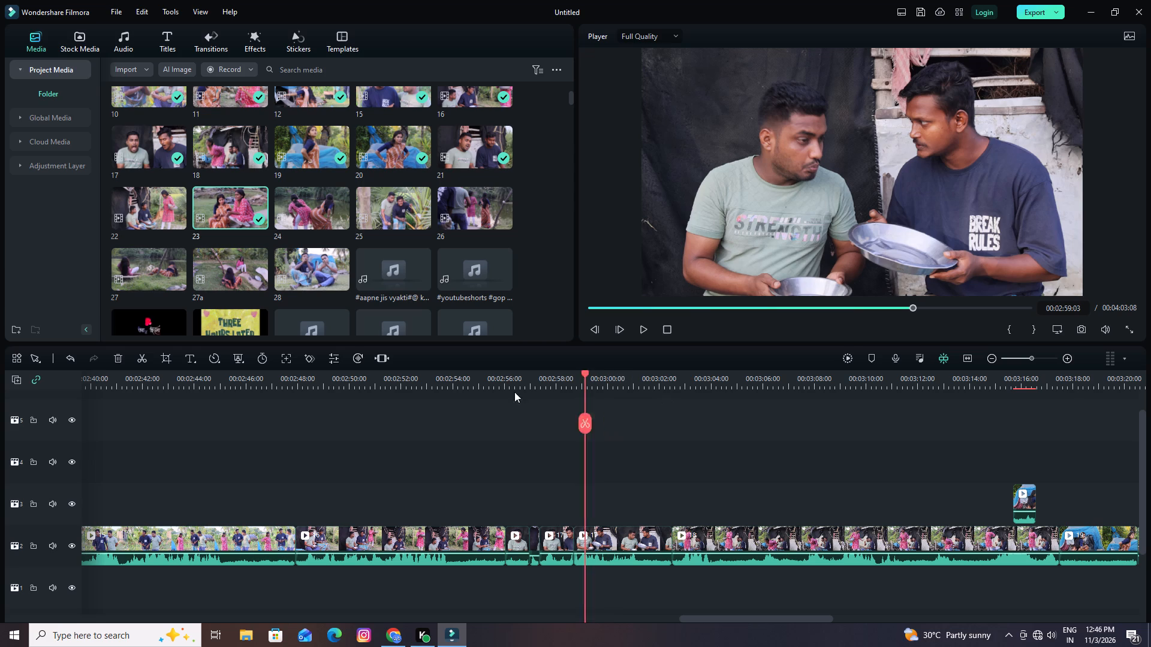
left_click_drag(514, 392, 474, 404)
key("space")
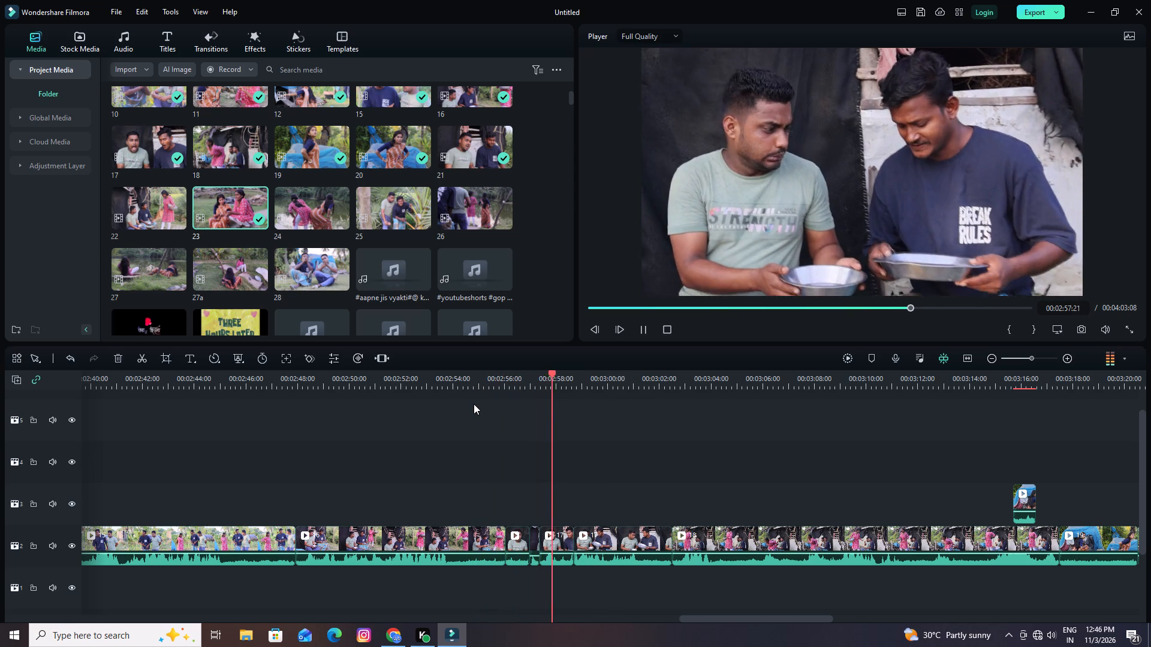
key("space")
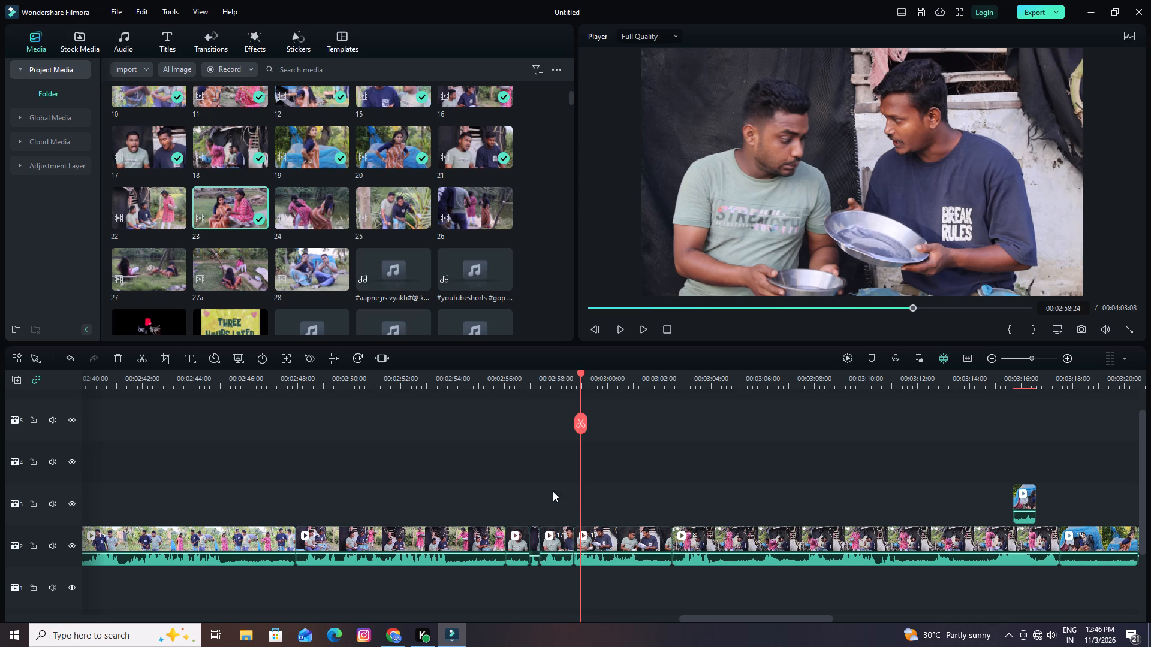
left_click_drag(607, 379, 729, 378)
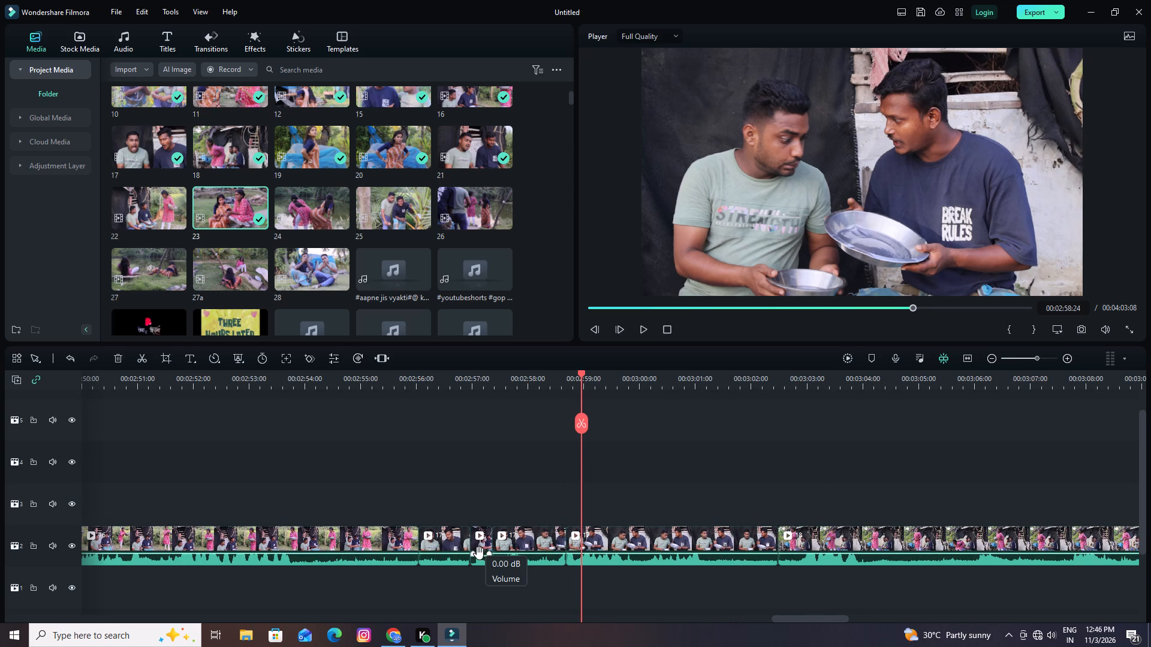
left_click_drag(479, 553, 500, 492)
Play the sequence from just before the adjusted piece near 00:02:57 through to the start of clip 21.
left_click_drag(583, 371, 457, 418)
key("space")
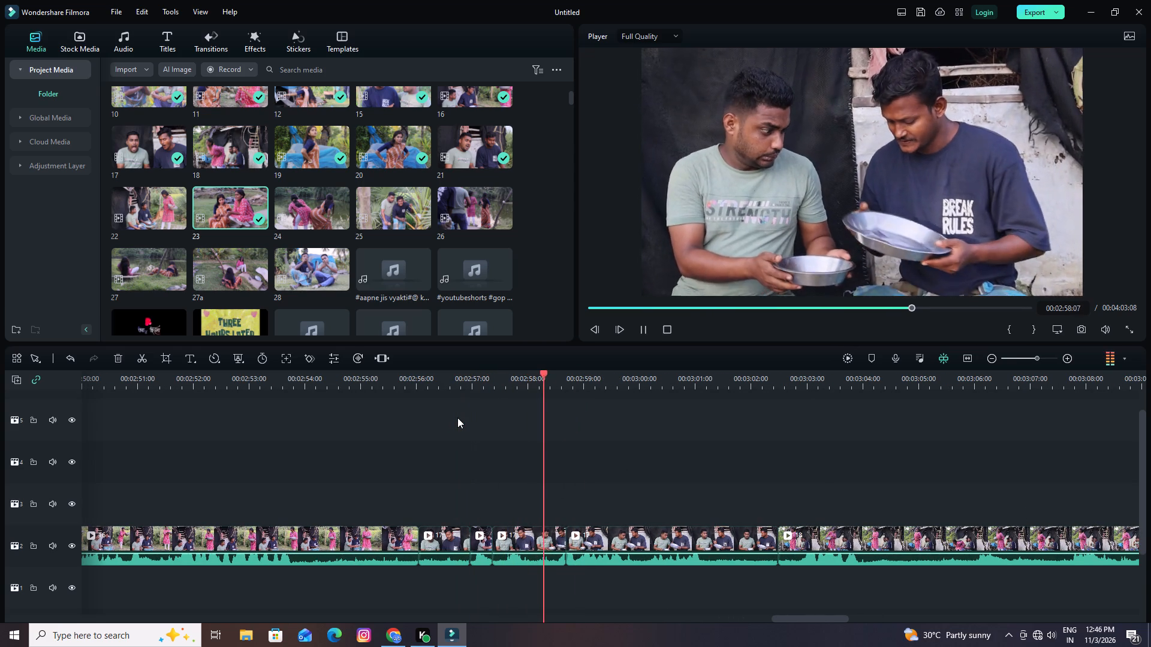
left_click_drag(767, 377, 667, 379)
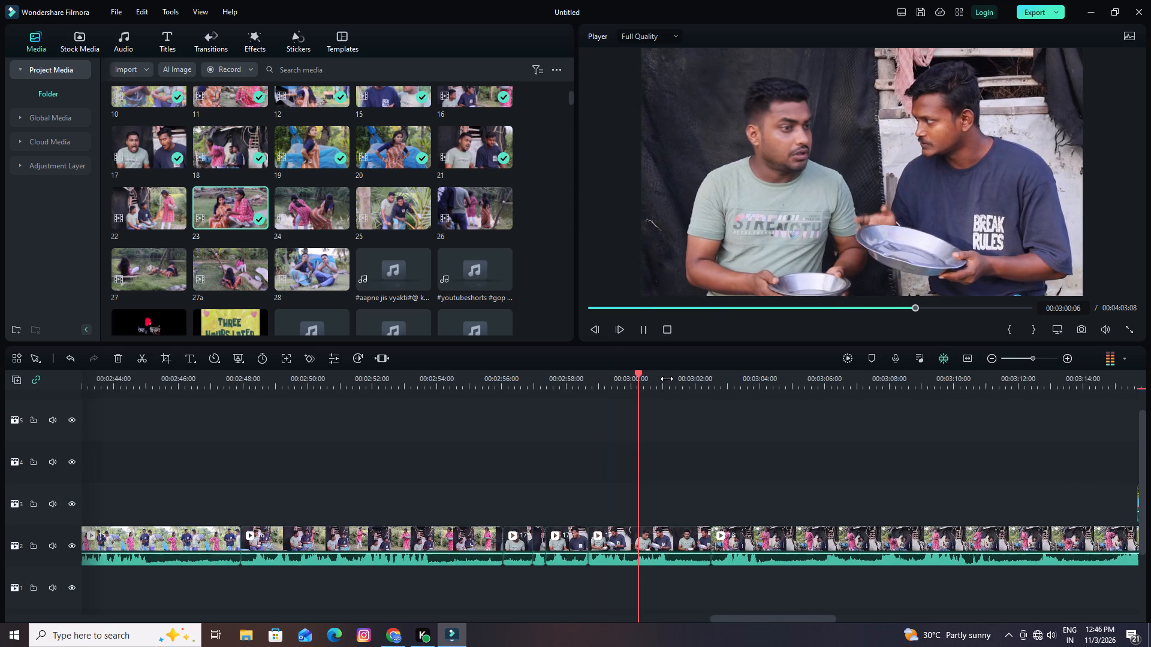
left_click_drag(667, 379, 614, 380)
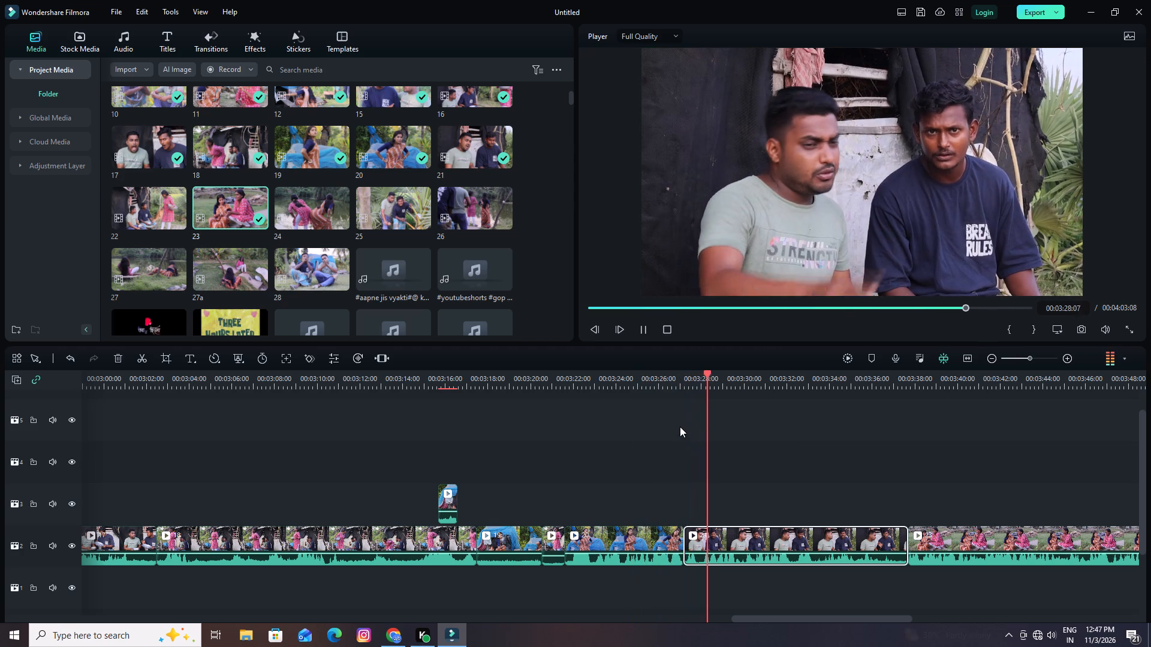
key("space")
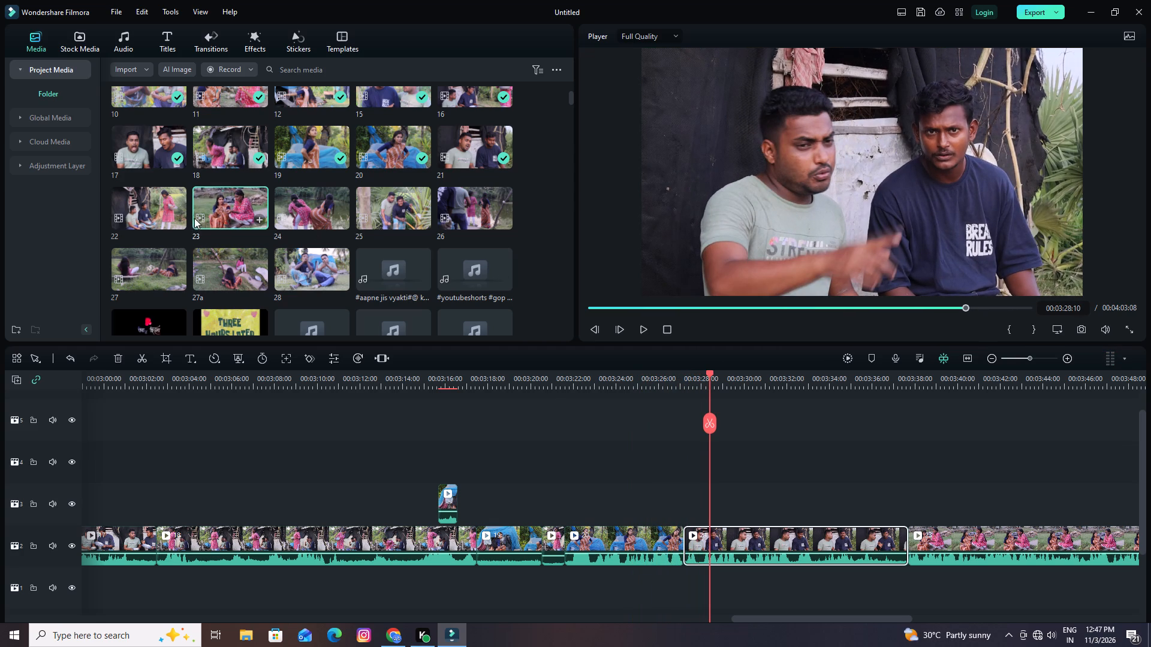
Preview source clip 22, shift clip 23 later on track 2, insert clip 22 directly after clip 21 and raise its volume.
left_click(158, 204)
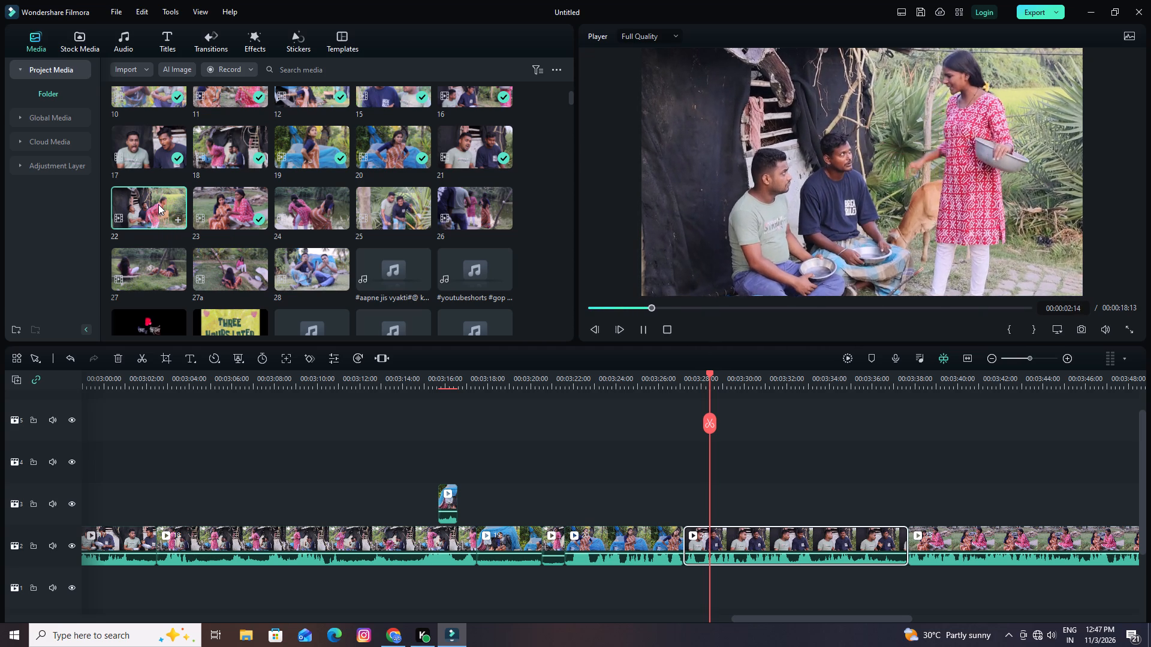
key("space")
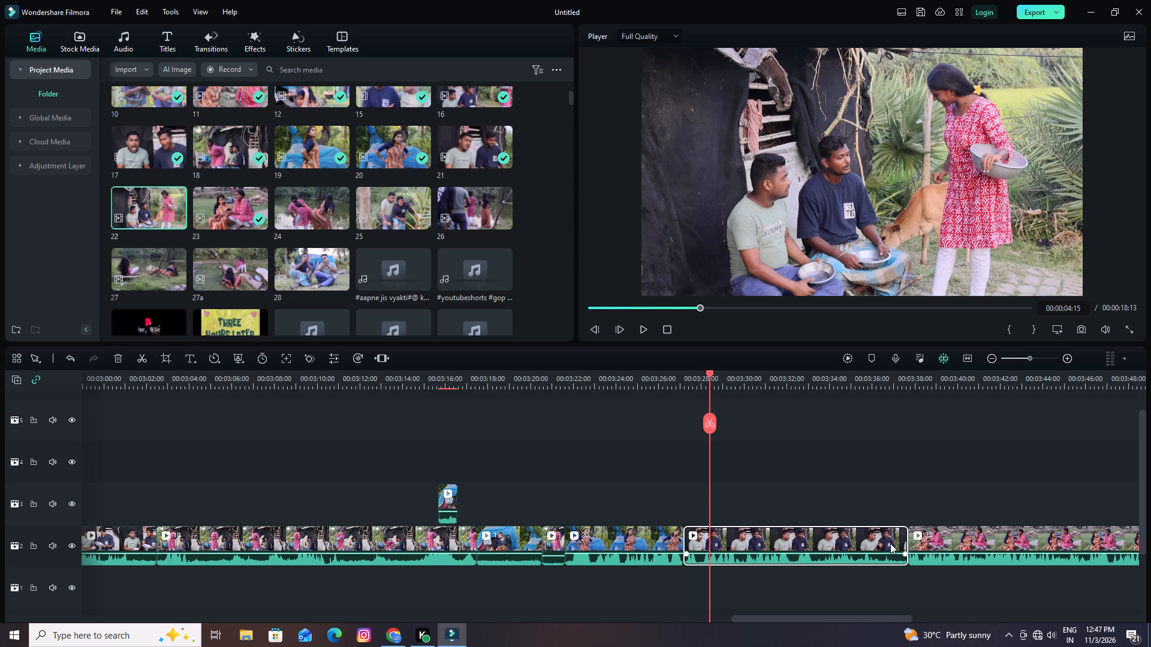
left_click_drag(966, 540, 1133, 534)
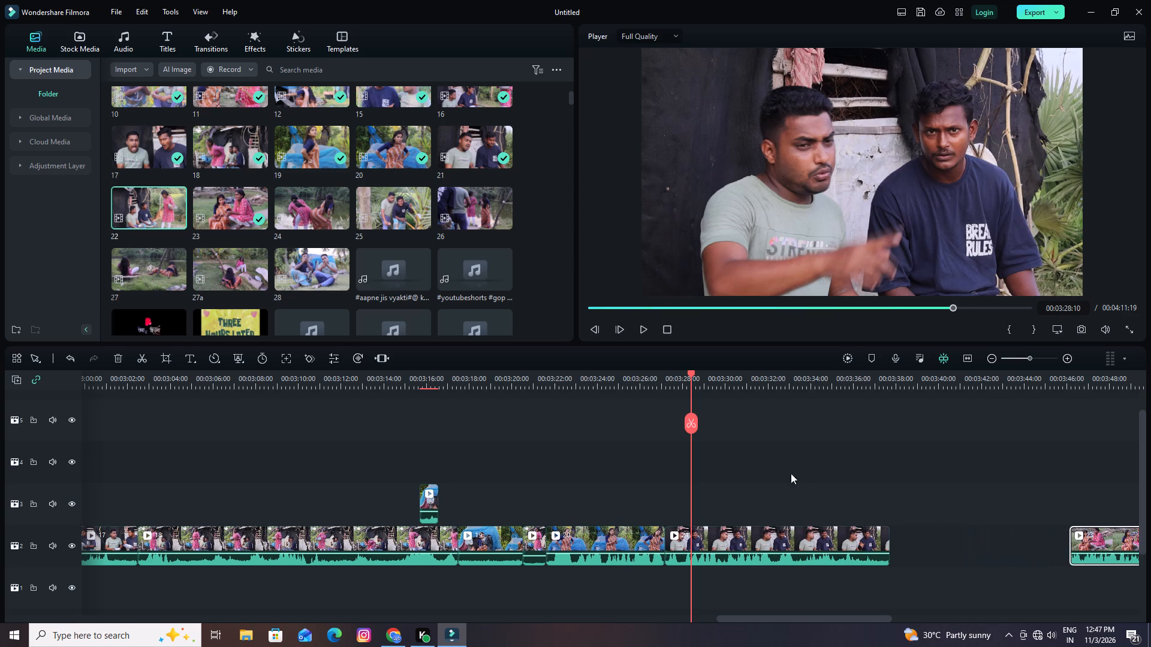
left_click_drag(128, 209, 836, 548)
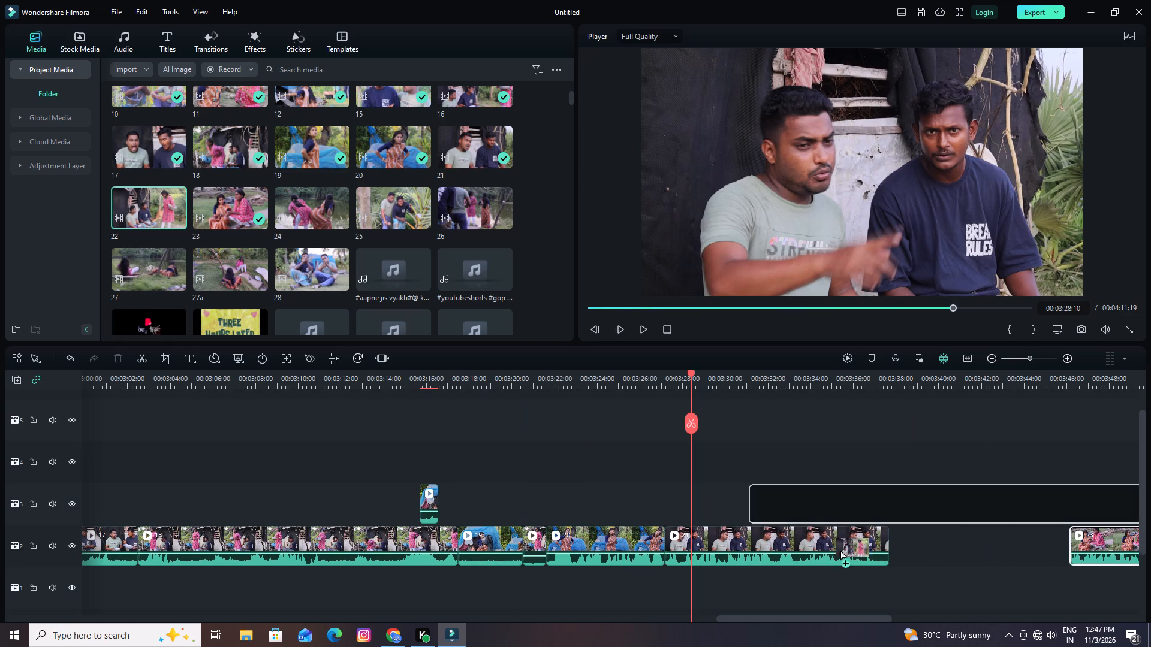
left_click_drag(836, 548, 893, 540)
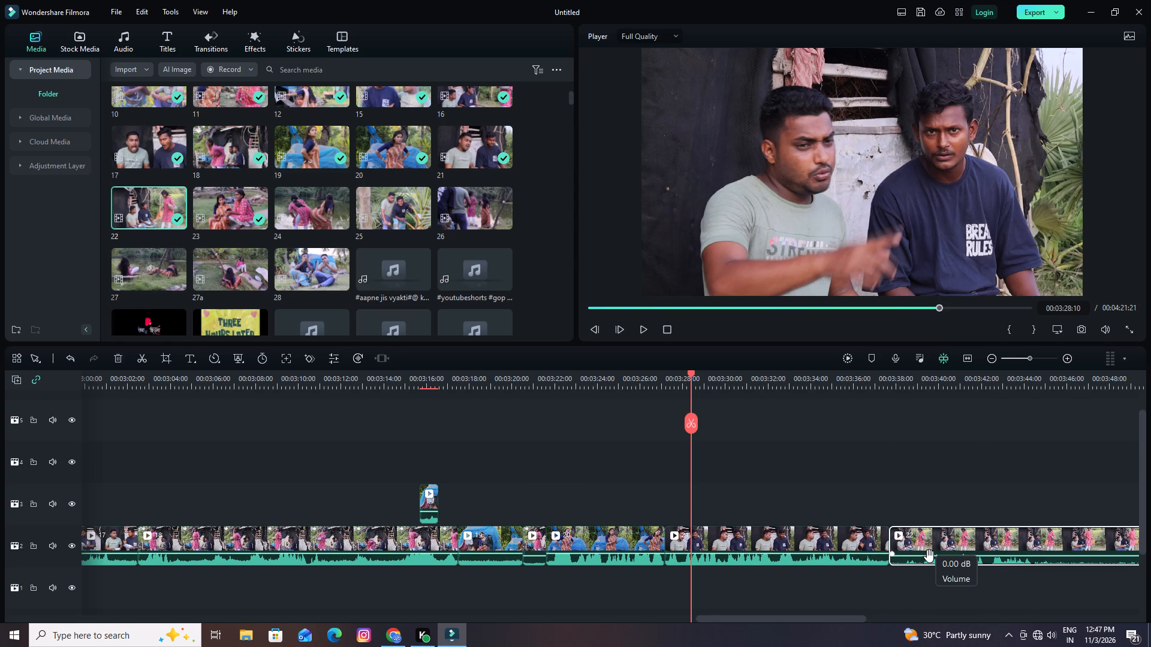
left_click_drag(929, 555, 924, 531)
Play clip 21 from its preceding cut through into the start of clip 22.
key("space")
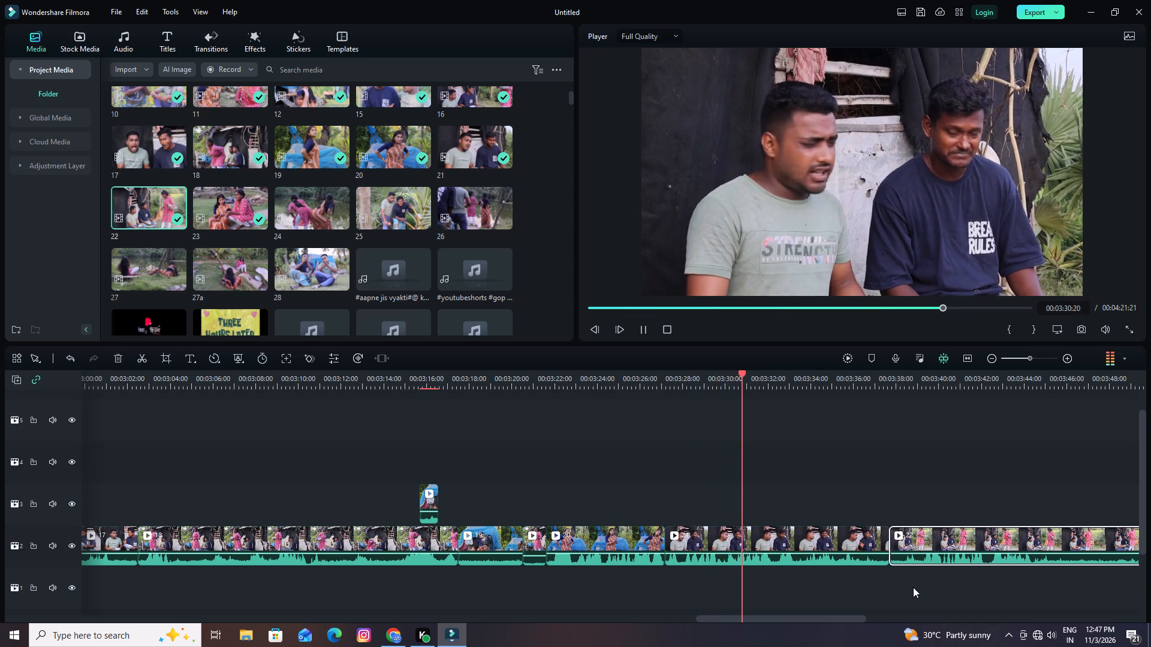
key("space")
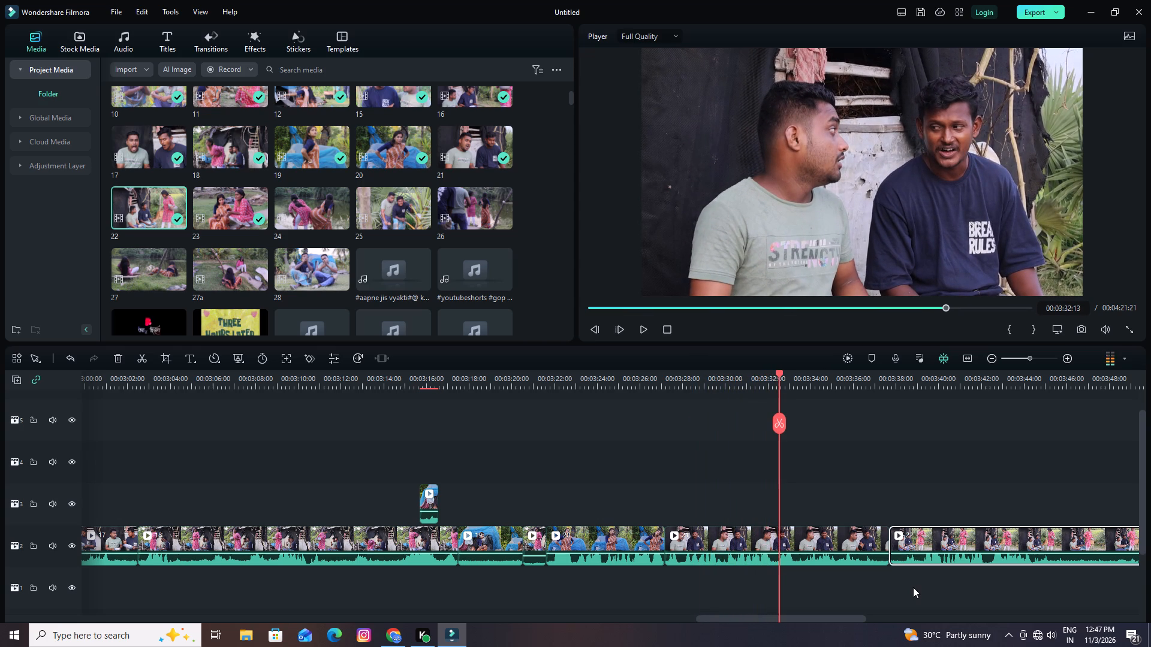
left_click_drag(778, 371, 637, 417)
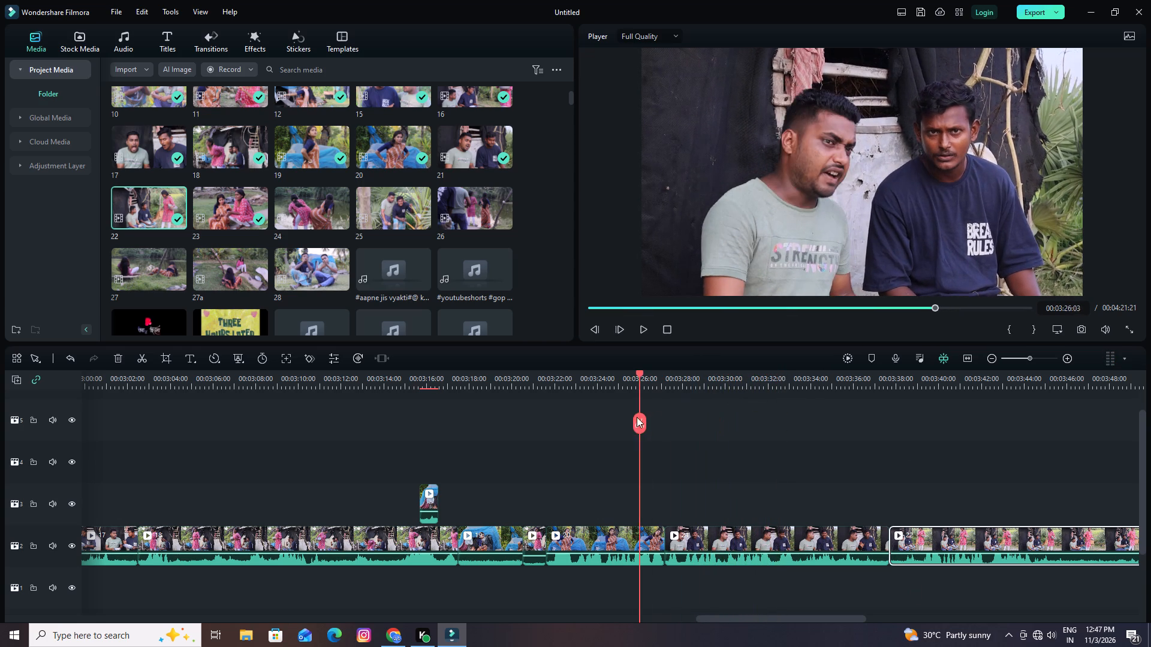
left_click_drag(637, 417, 632, 418)
key("space")
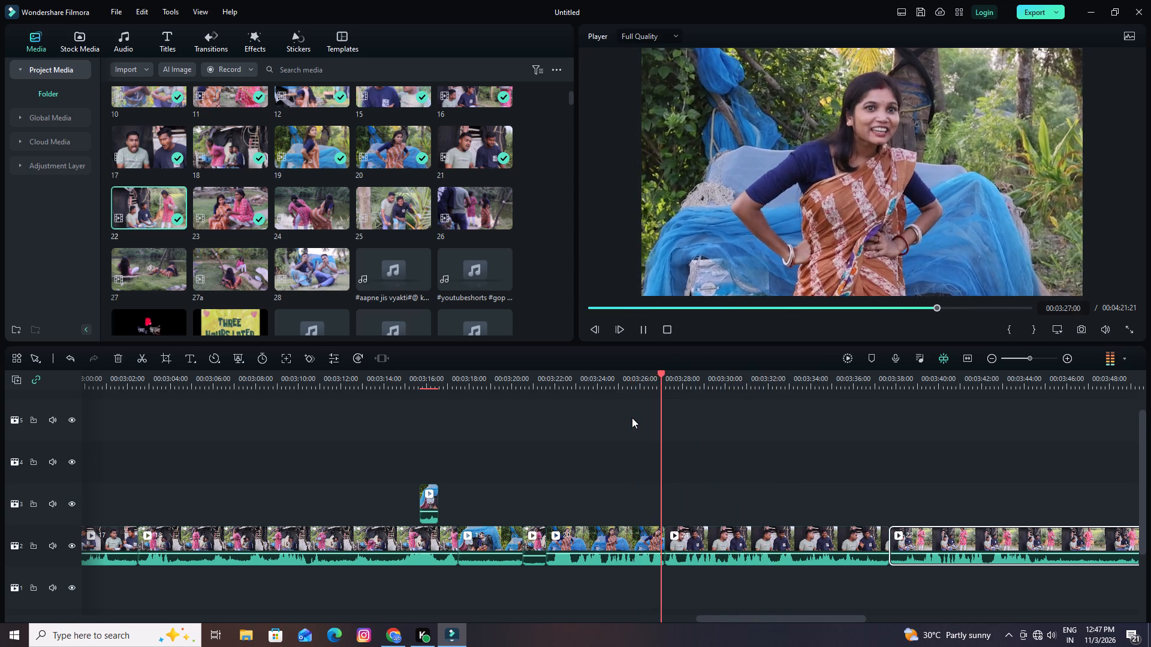
left_click_drag(917, 379, 789, 380)
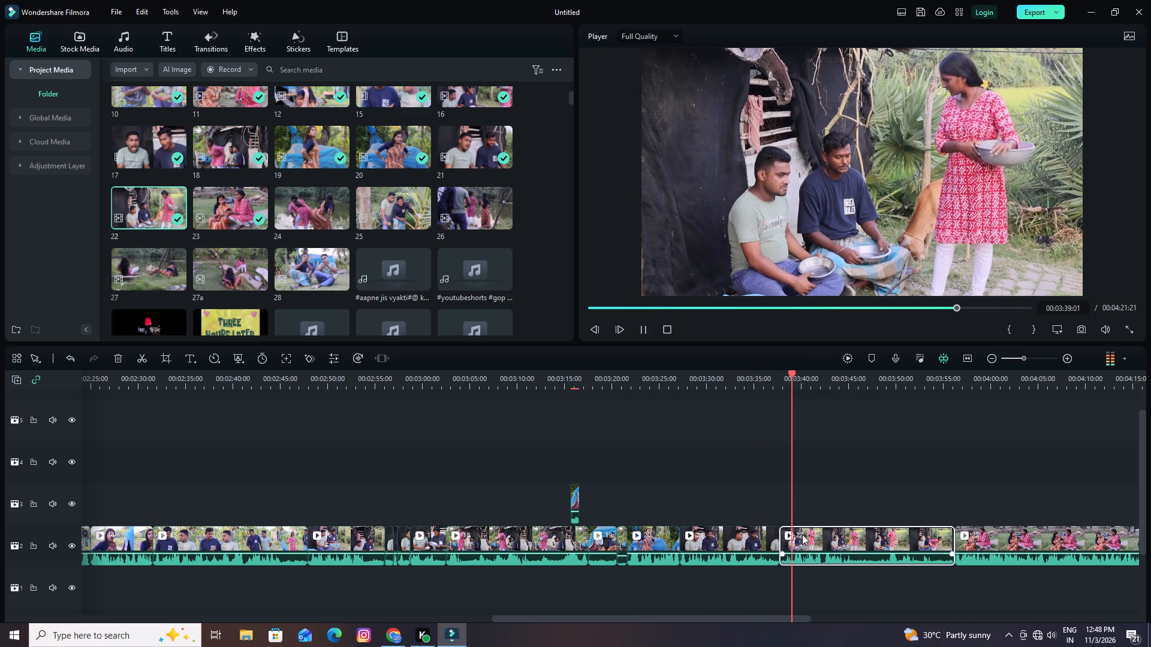
key("space")
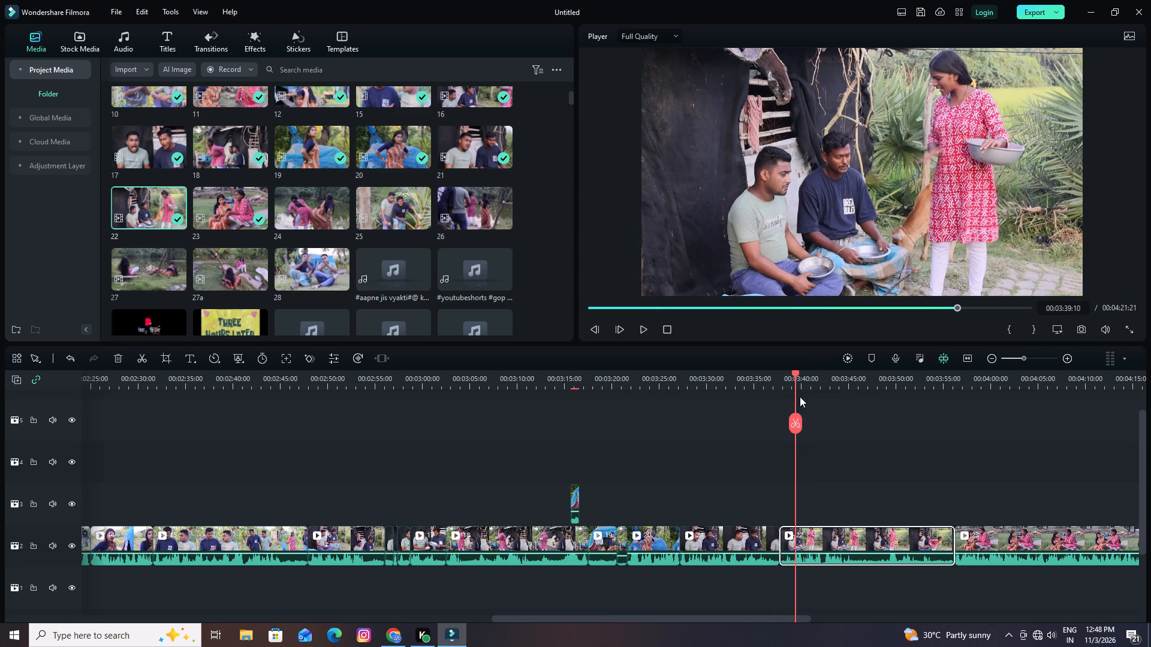
Replay the cut into clip 22, split it at 00:03:38:03 and delete its opening piece, closing the gap.
left_click_drag(797, 374, 769, 379)
key("space")
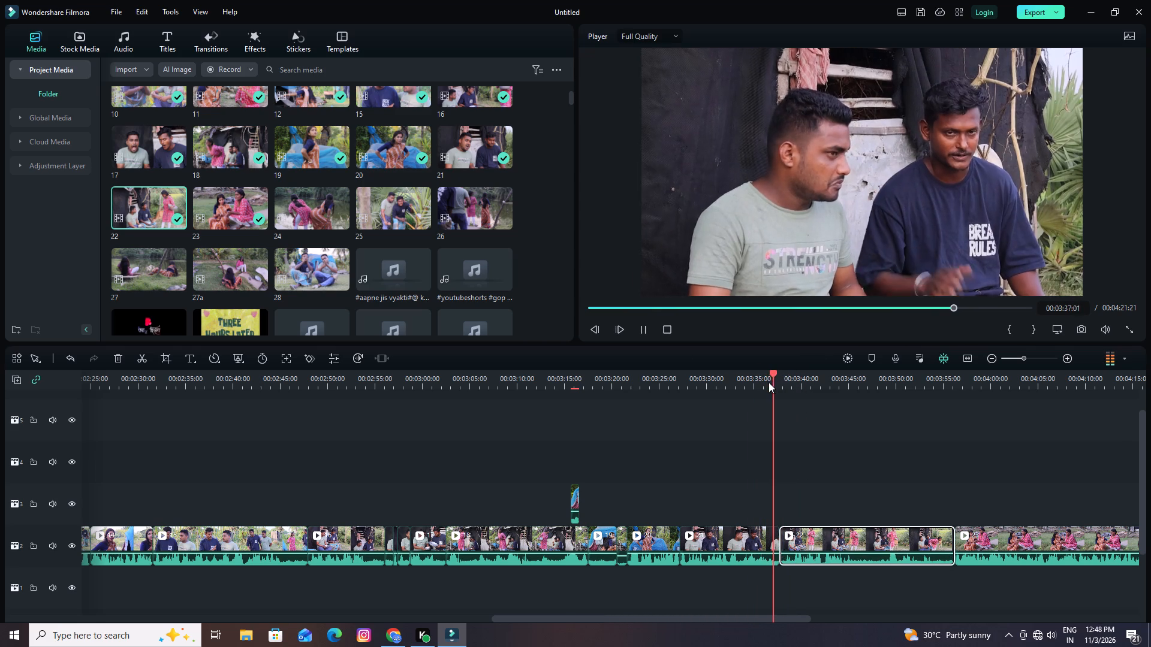
key("space")
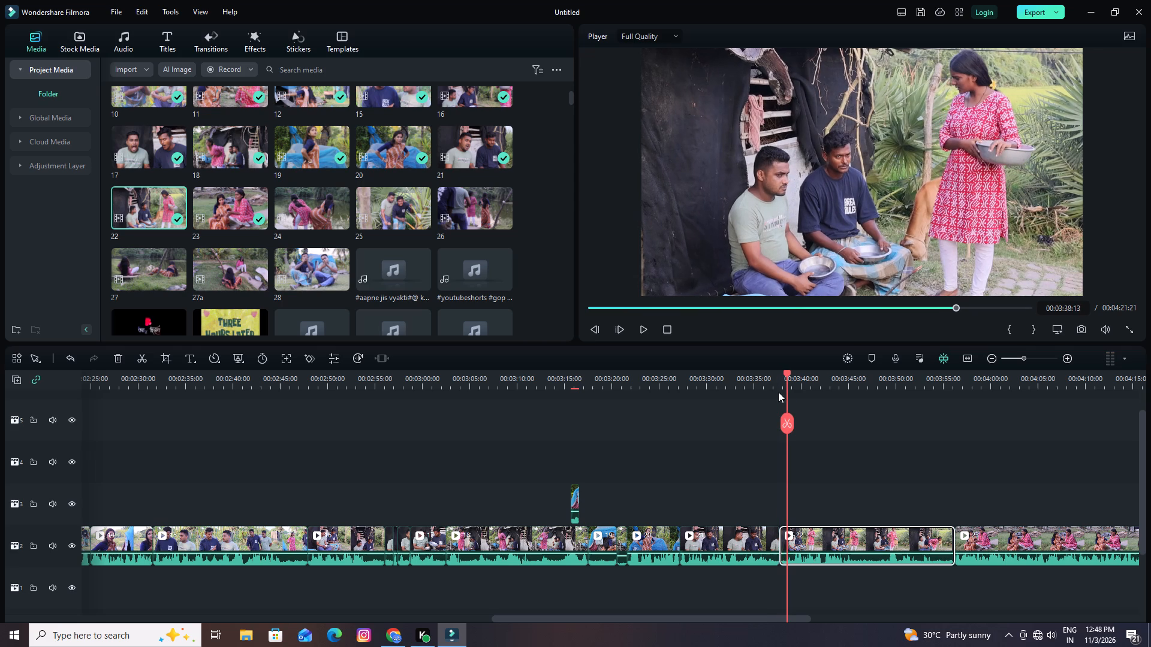
left_click(788, 373)
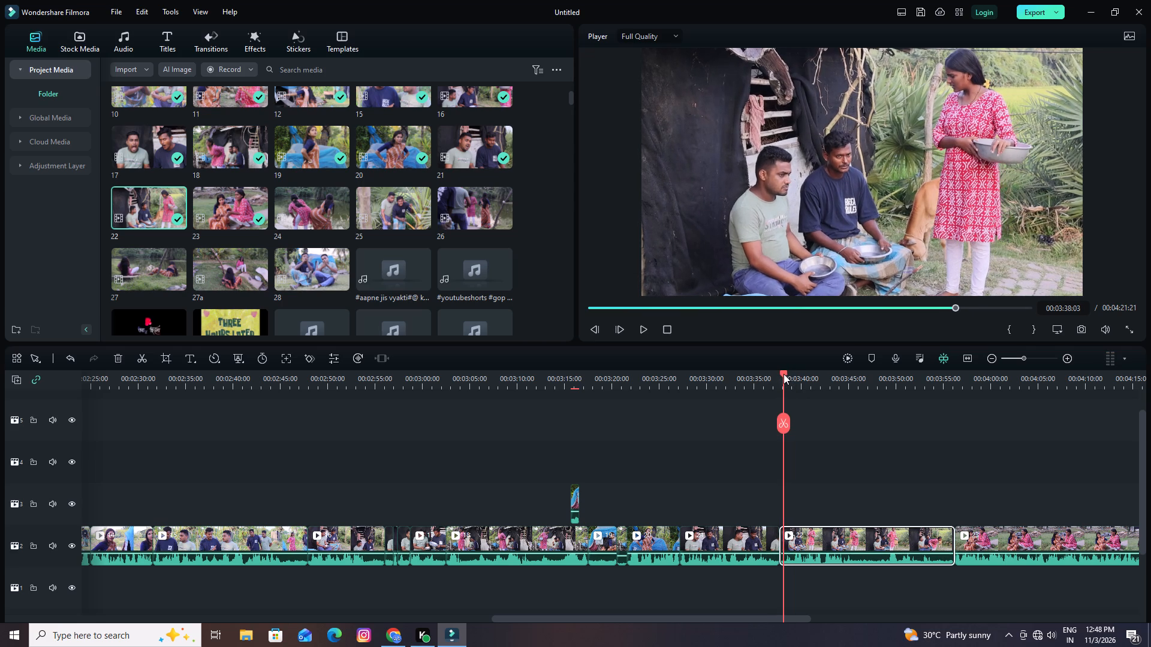
left_click_drag(798, 377, 890, 389)
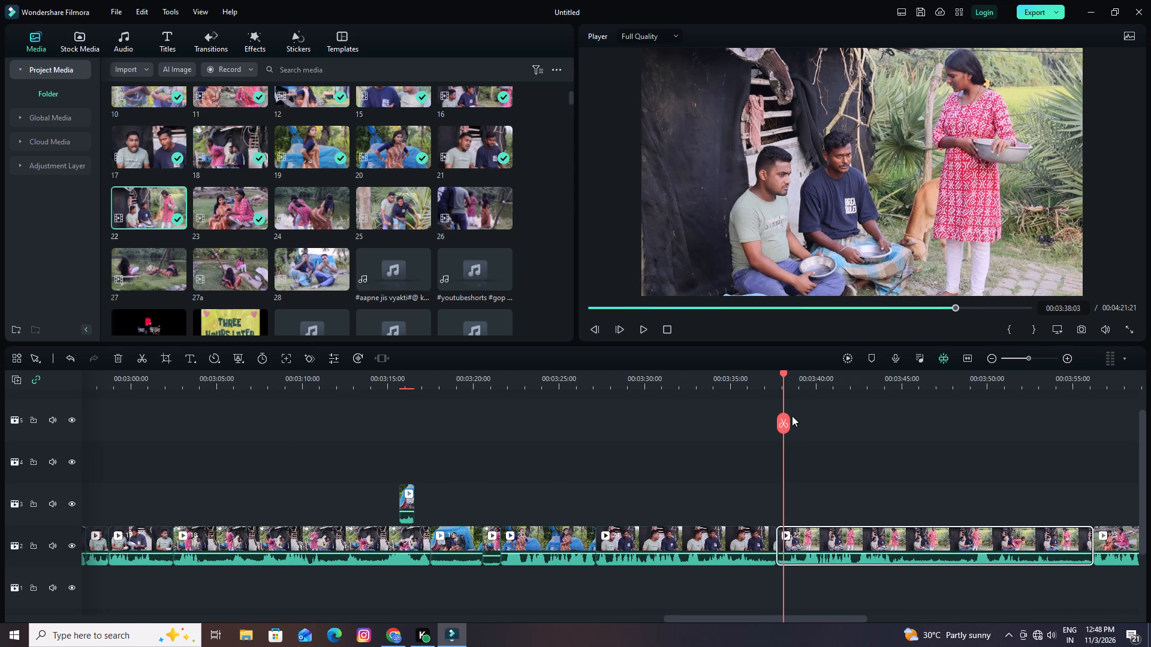
left_click(785, 422)
left_click(781, 545)
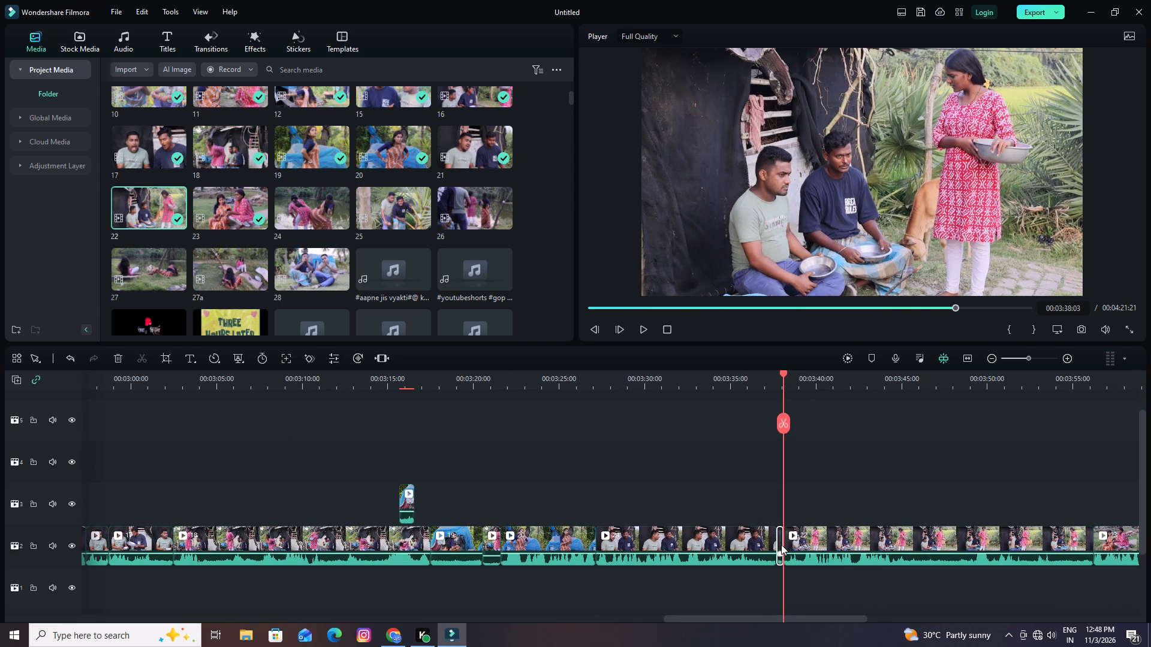
left_click(120, 356)
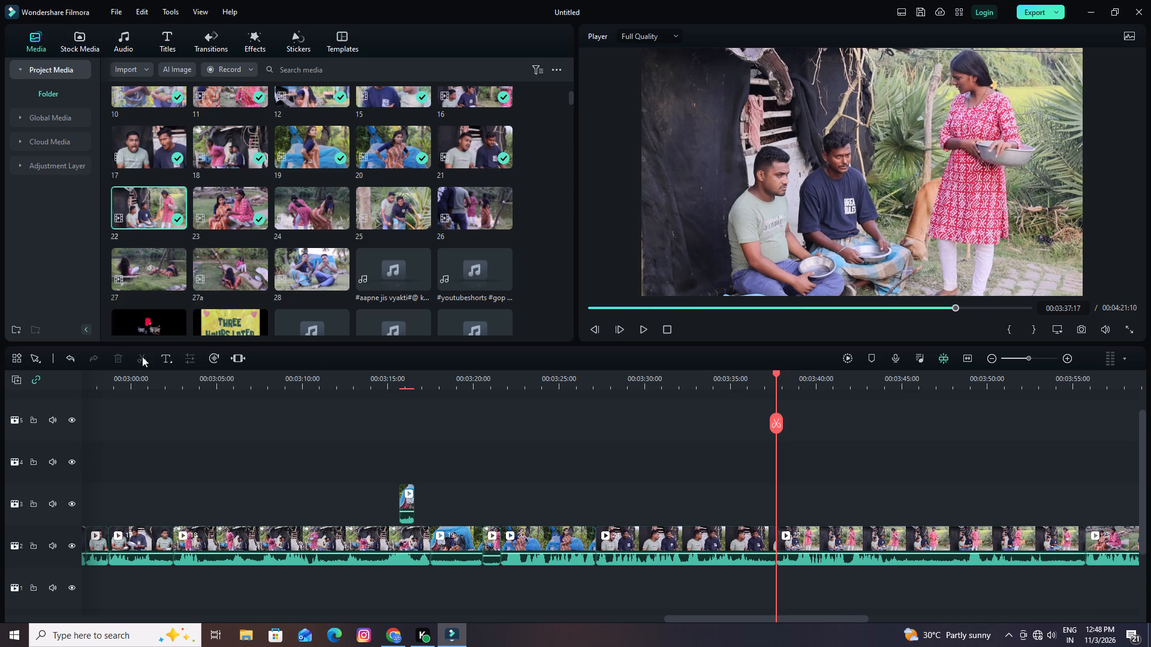
Play the start of clip 22, split it at 00:03:38:15 and lower the volume of the short piece before the split.
key("space")
key("space")
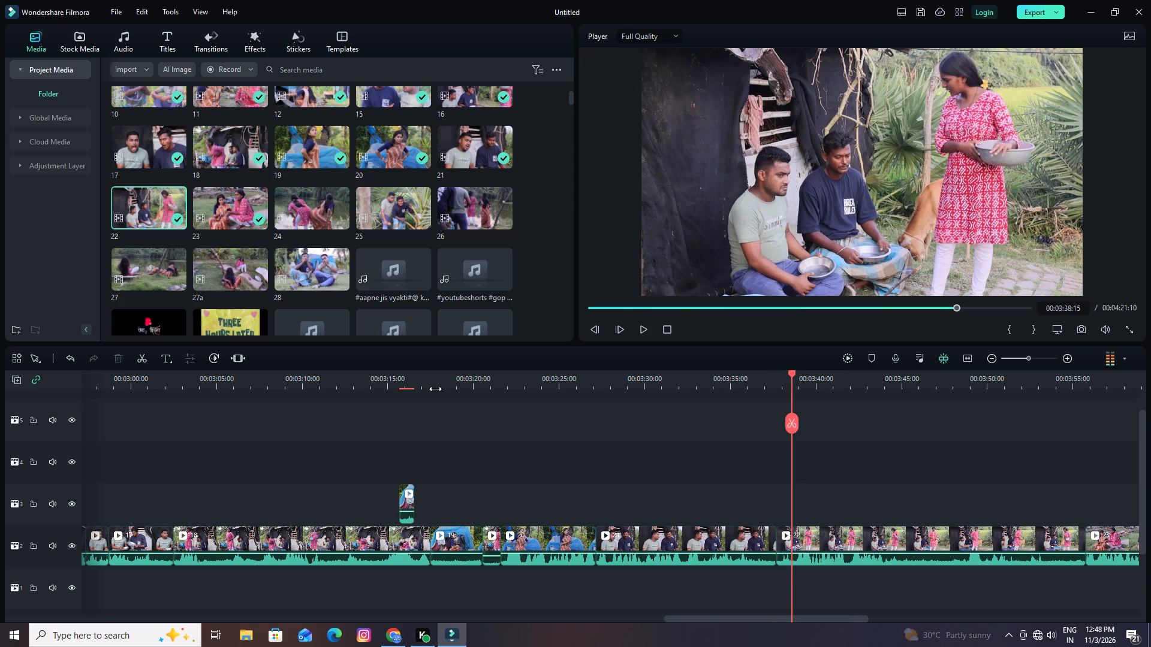
left_click(793, 424)
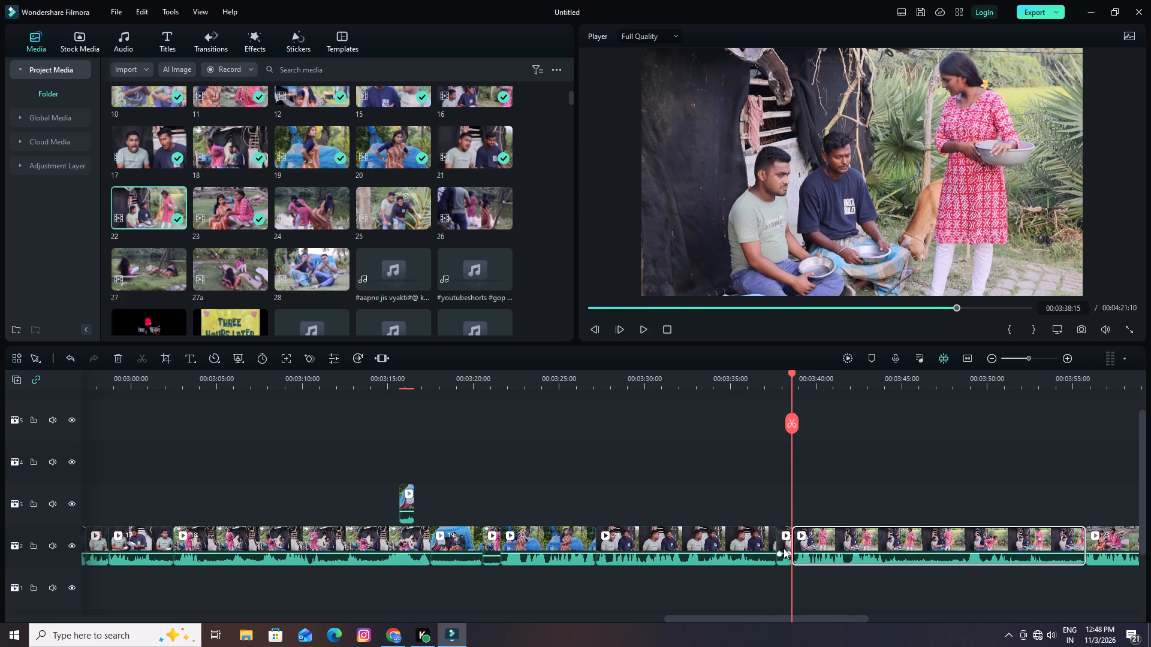
left_click_drag(782, 552, 784, 585)
Play clip 22 from just before 00:03:38:15 through its end into the start of clip 23.
left_click_drag(793, 371, 790, 371)
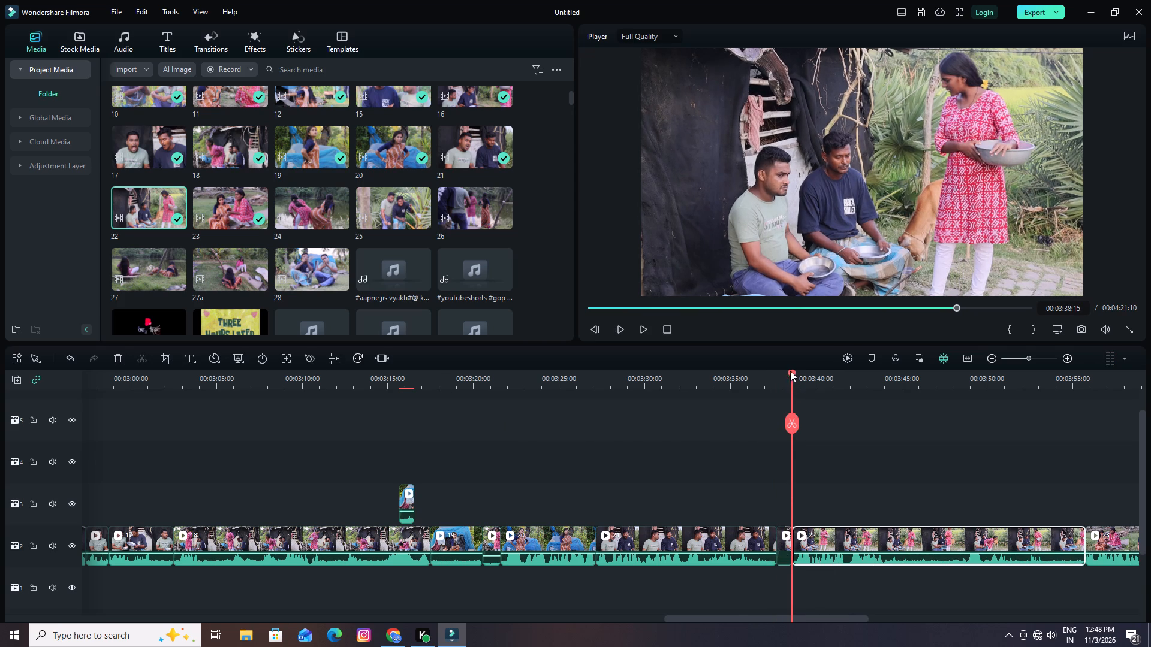
left_click_drag(790, 371, 738, 393)
key("space")
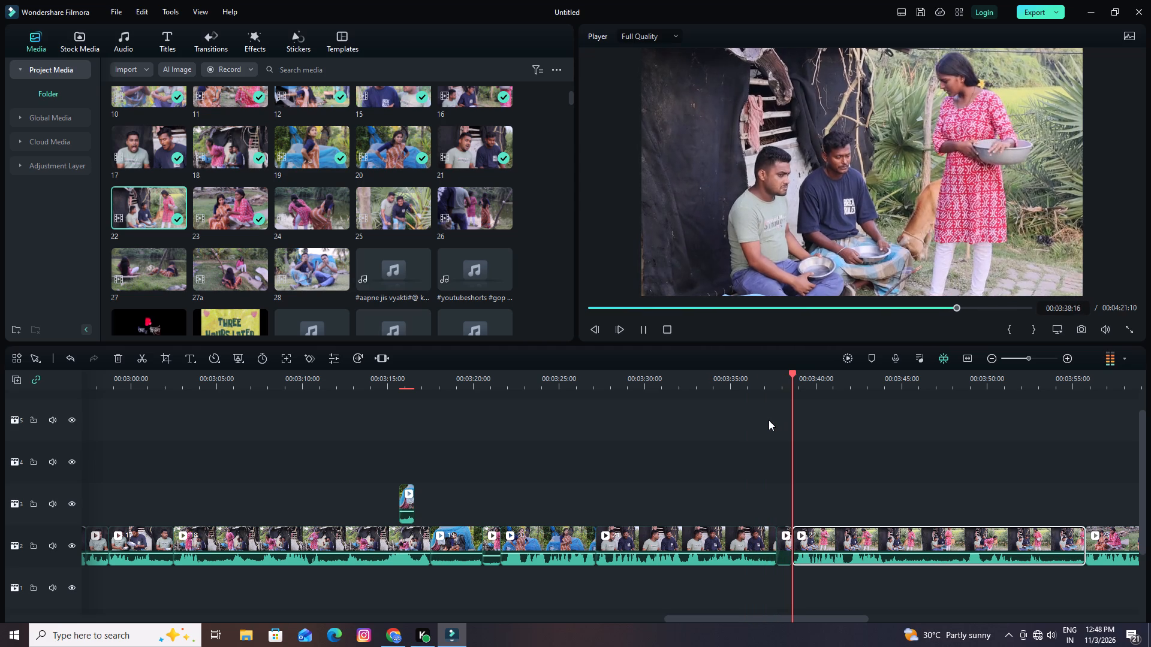
left_click_drag(889, 380, 819, 379)
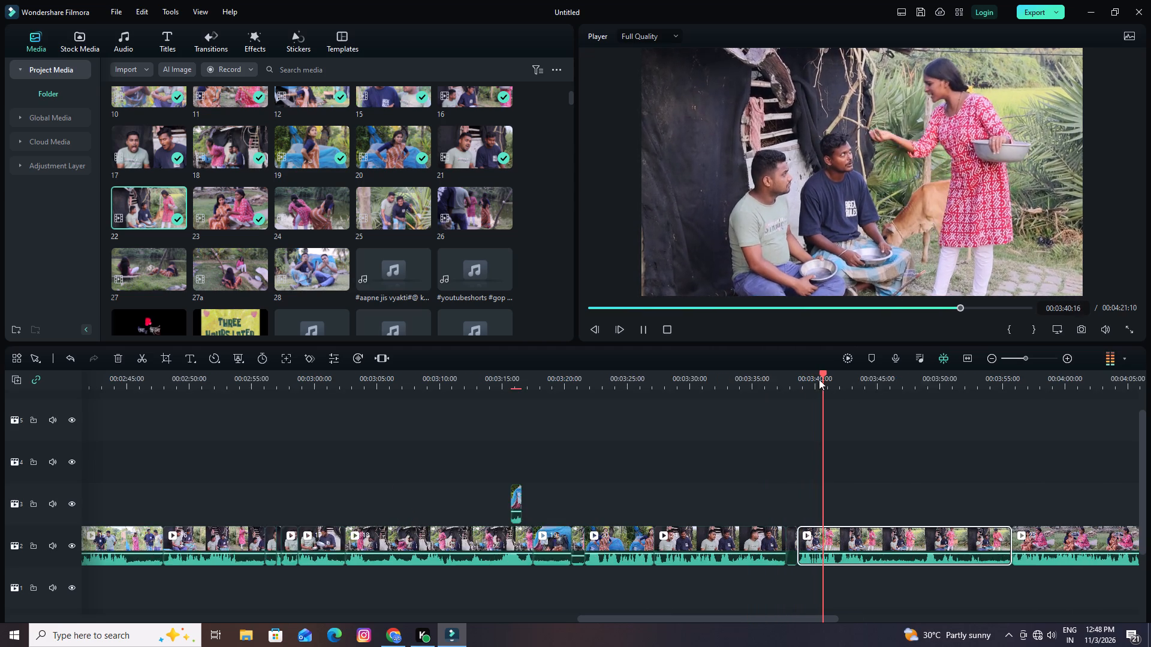
left_click_drag(819, 379, 778, 379)
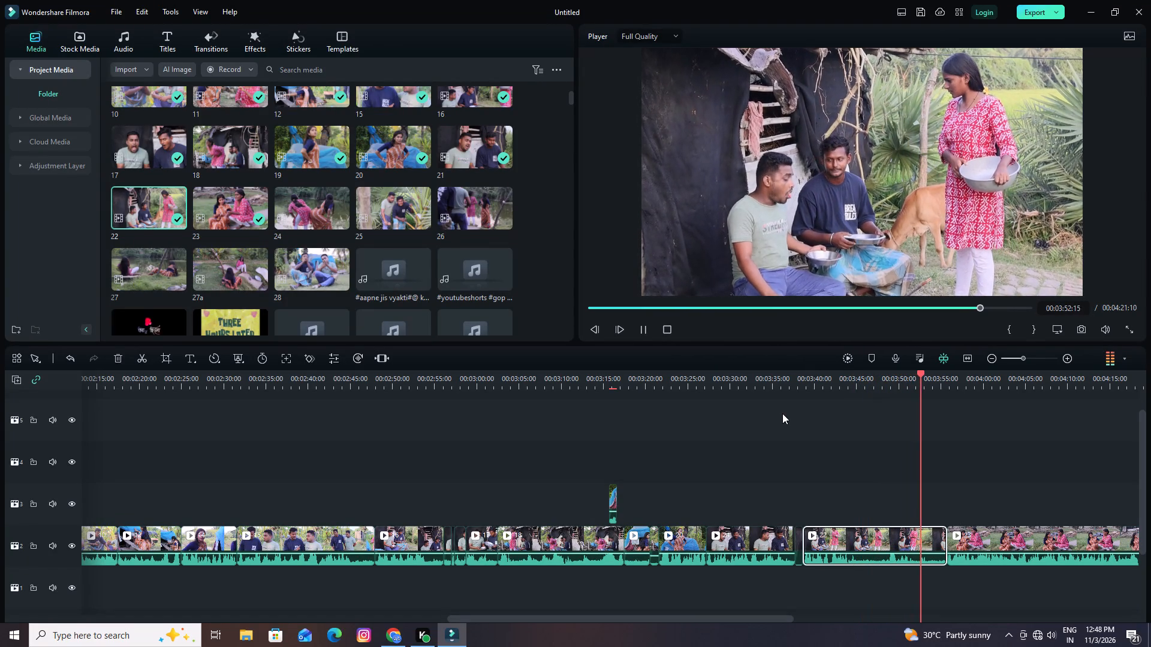
key("space")
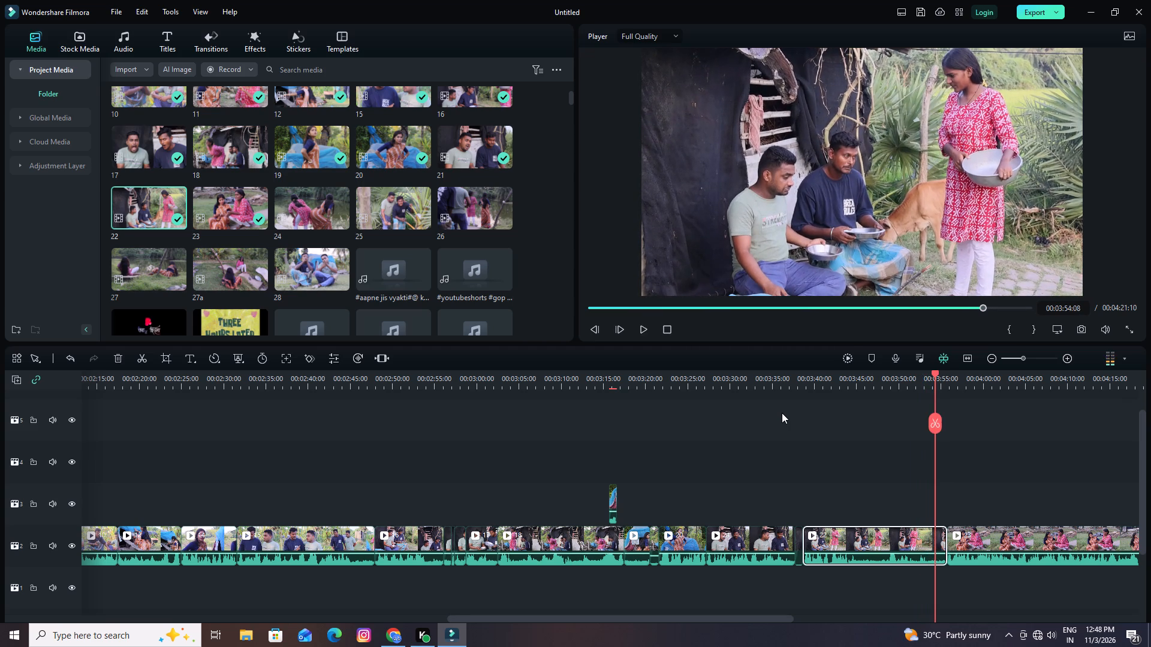
key("space")
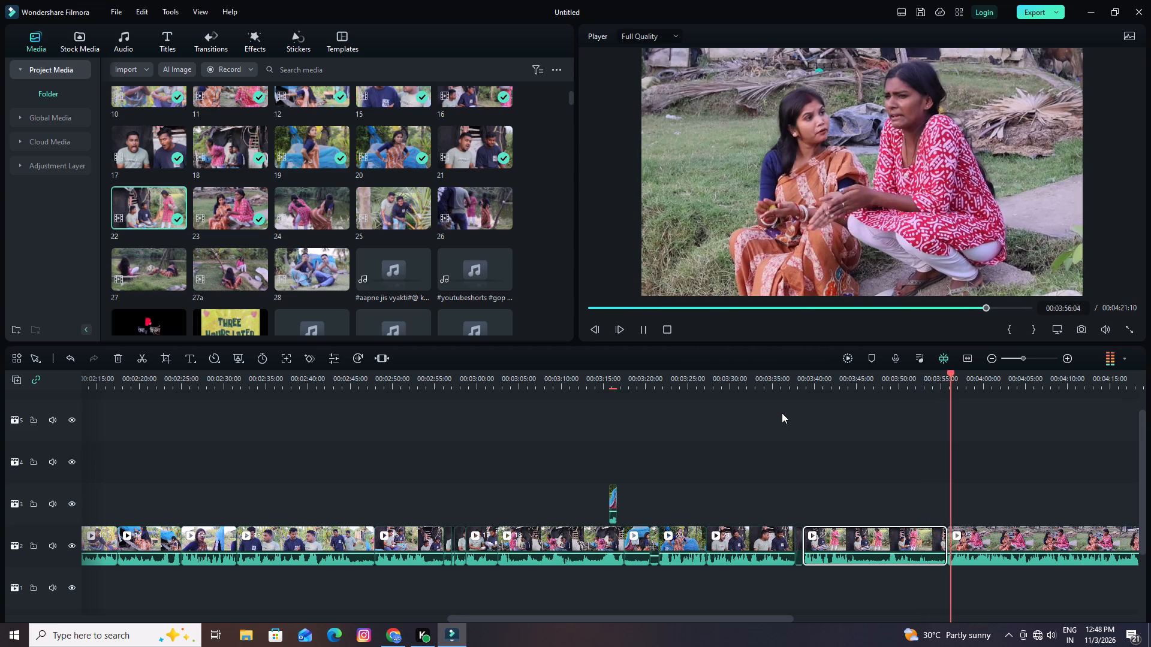
key("space")
Replay the end of clip 22, split it at 00:03:54:15 and delete its closing piece, closing the gap before clip 23.
left_click_drag(956, 371, 894, 390)
key("space")
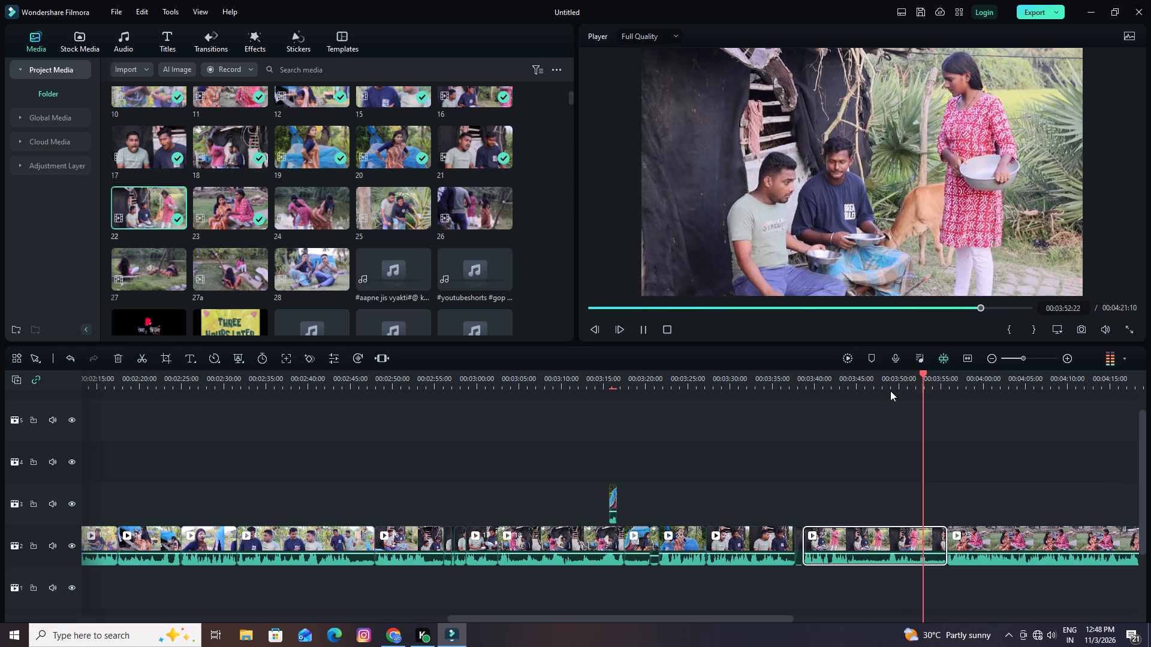
key("space")
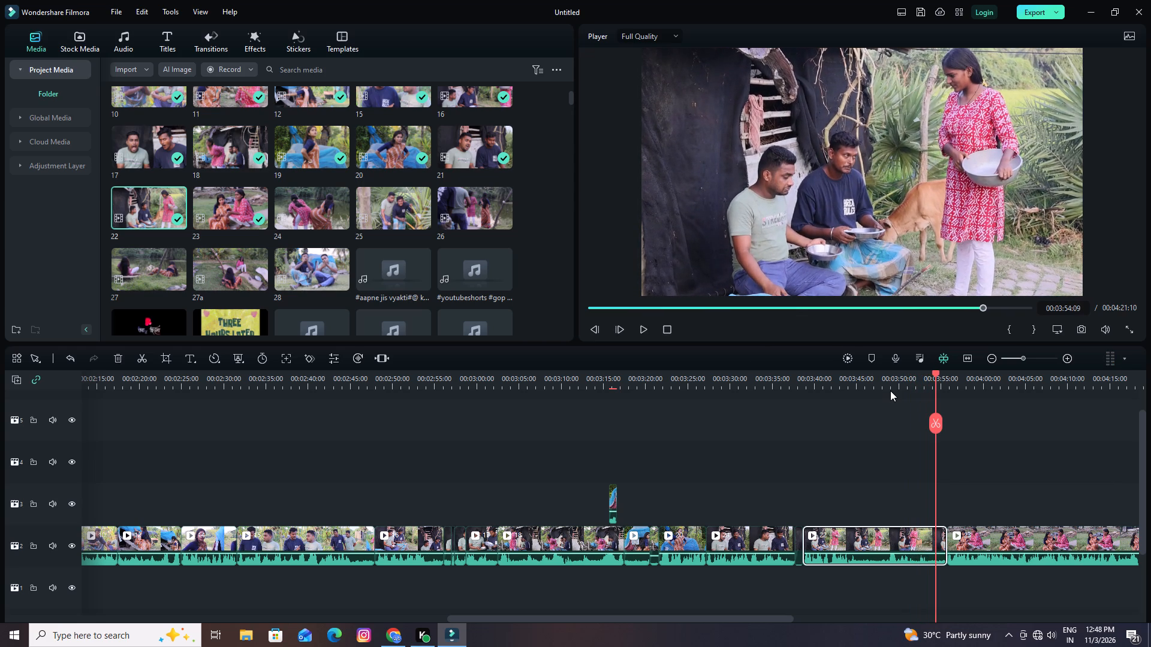
key("space")
key("space")
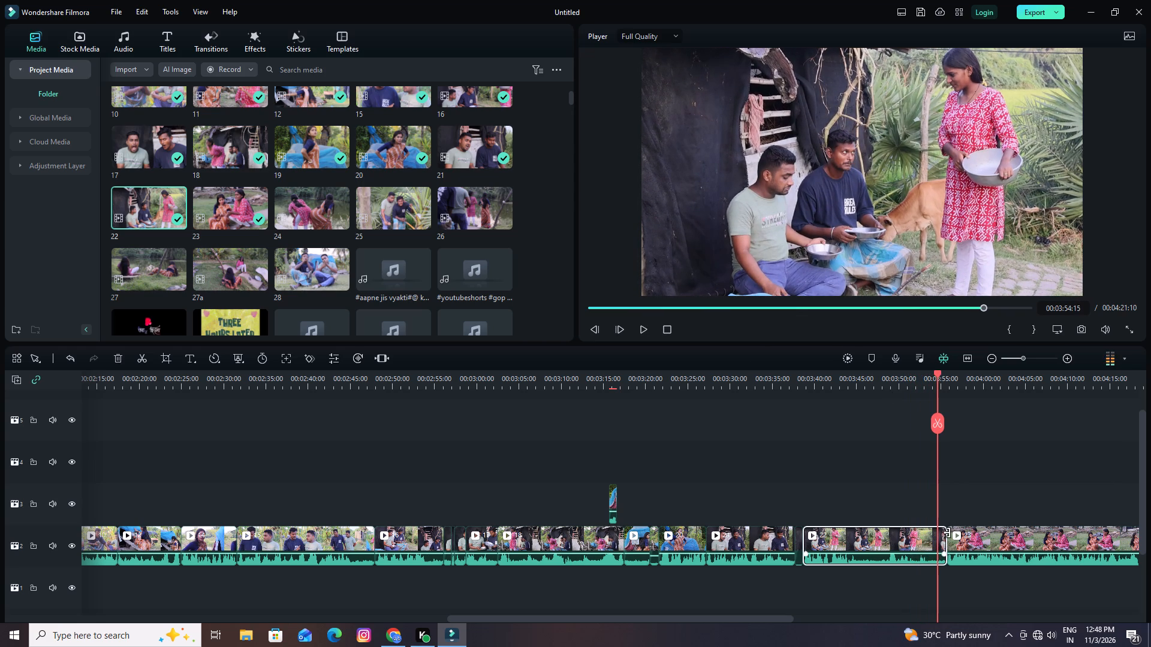
left_click(936, 423)
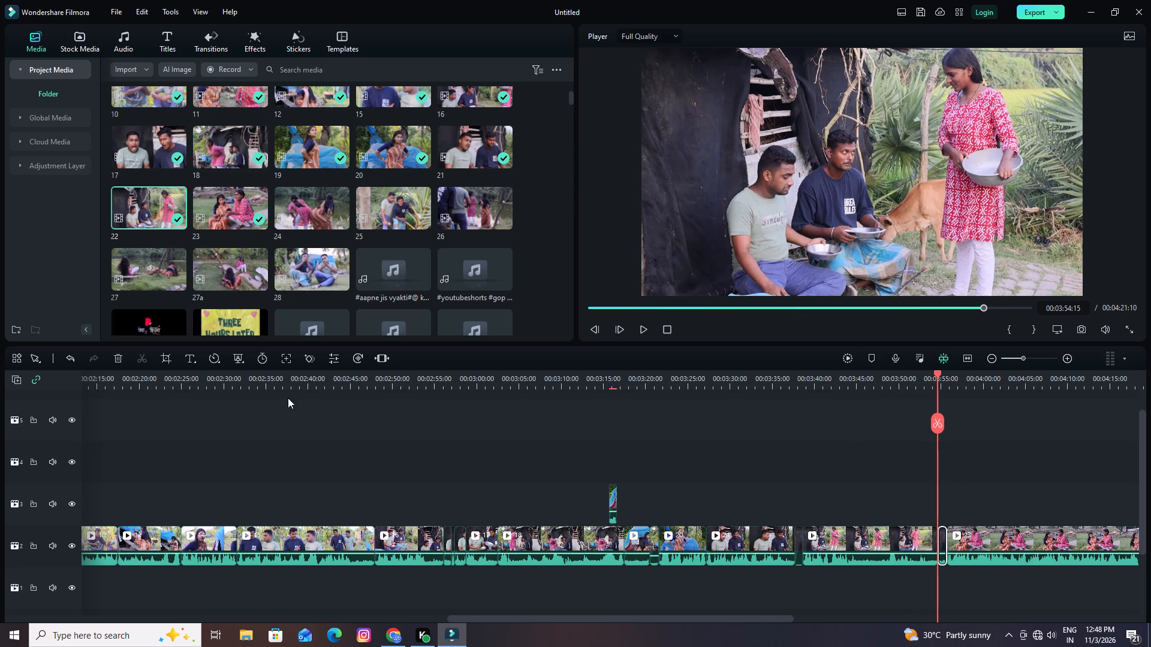
left_click(114, 358)
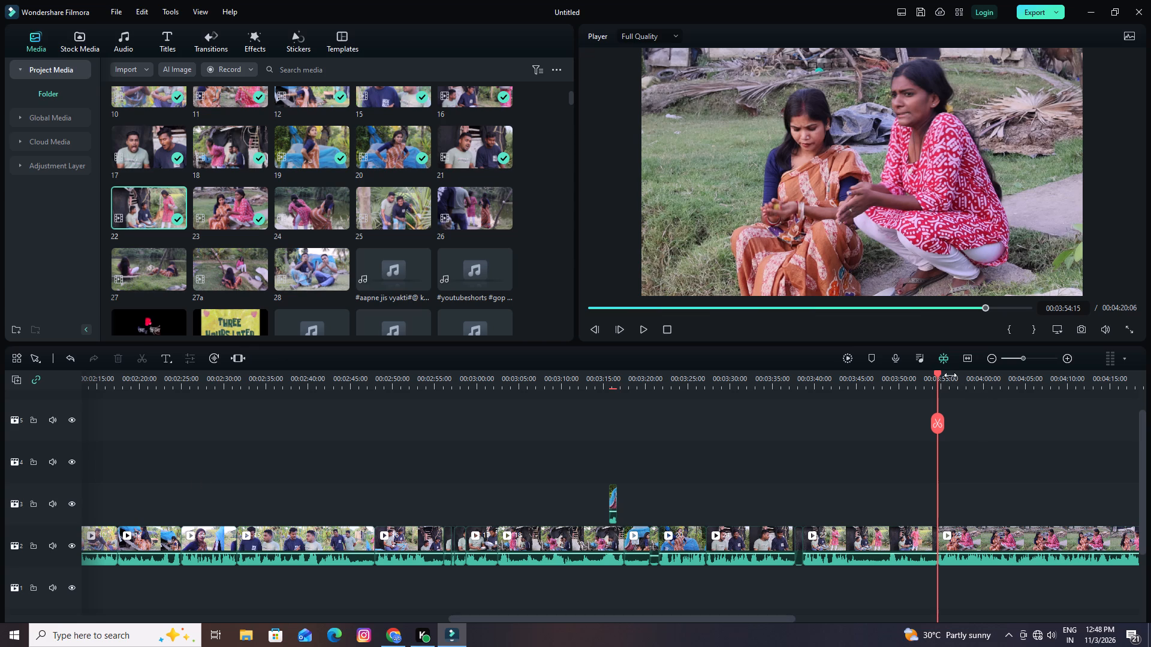
Replay the section from about 00:03:15 and delete the short quiet wide-shot piece at 00:03:20:13, directly ahead of clip 20, closing the gap.
left_click_drag(939, 373, 600, 409)
key("space")
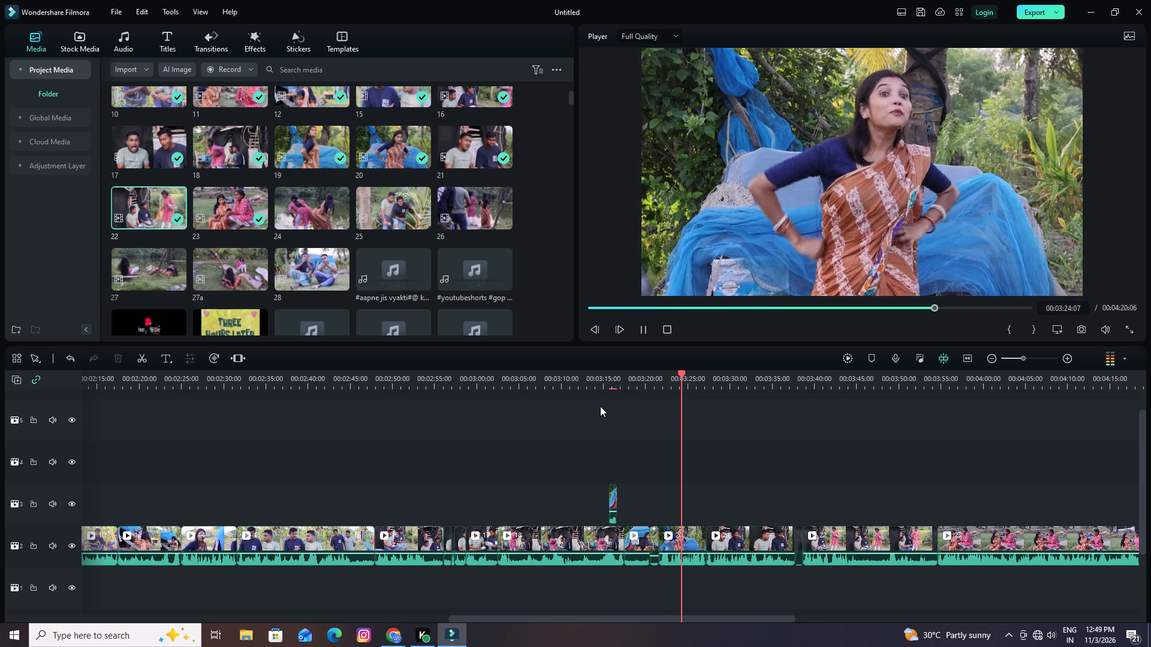
key("space")
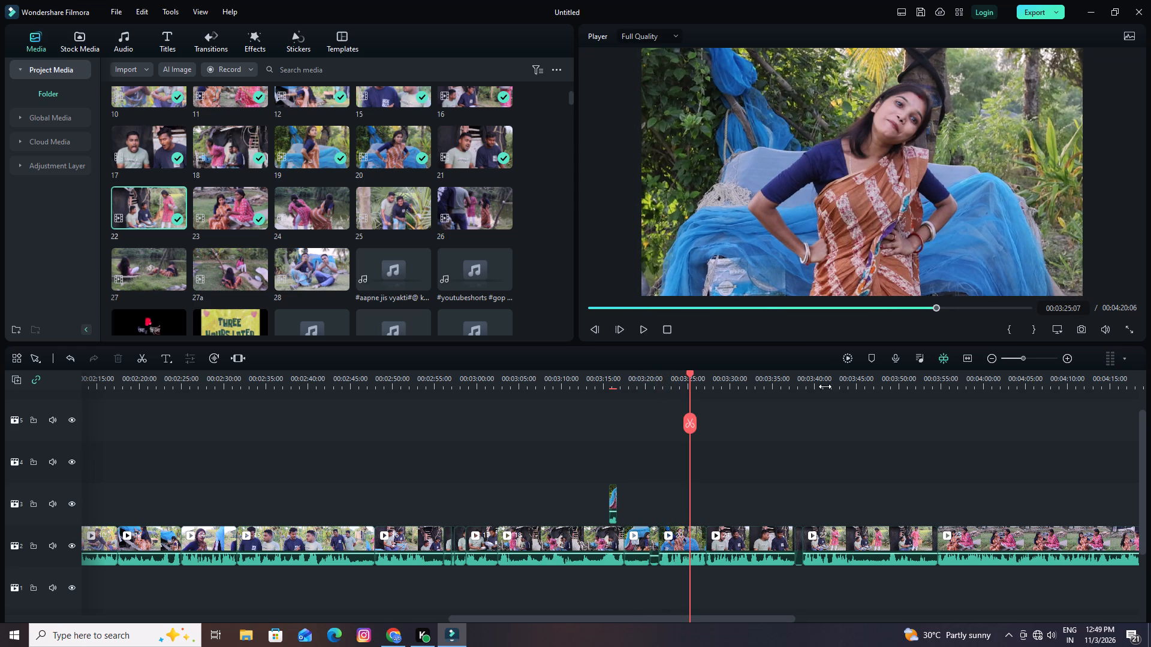
left_click_drag(824, 386, 525, 383)
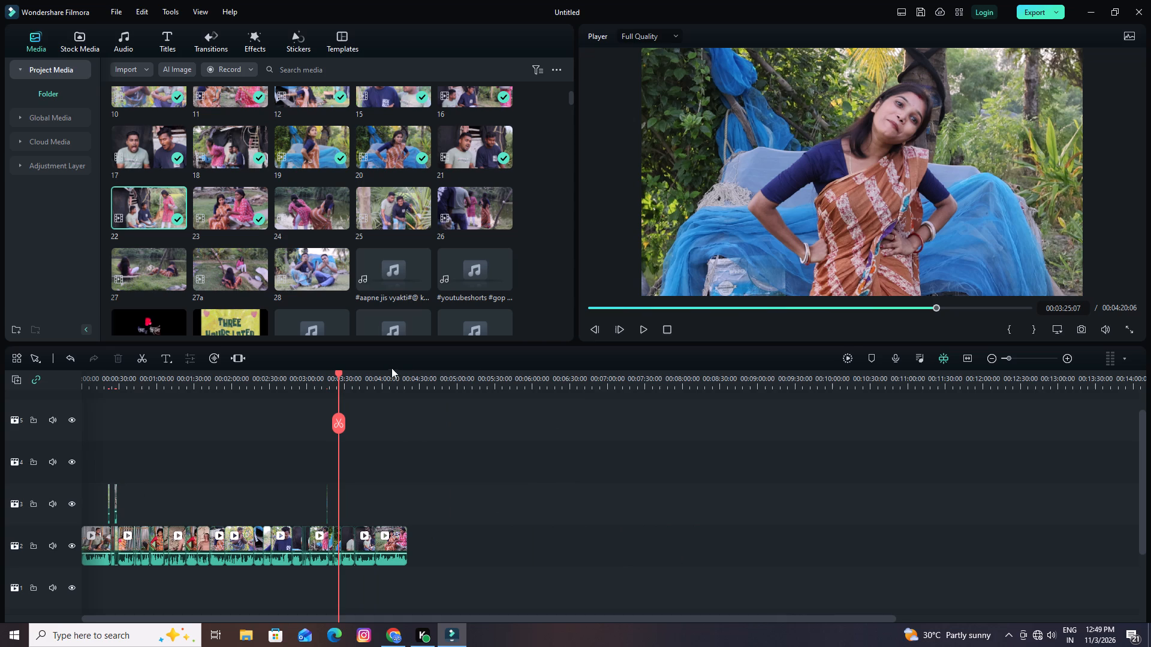
left_click_drag(374, 374, 716, 381)
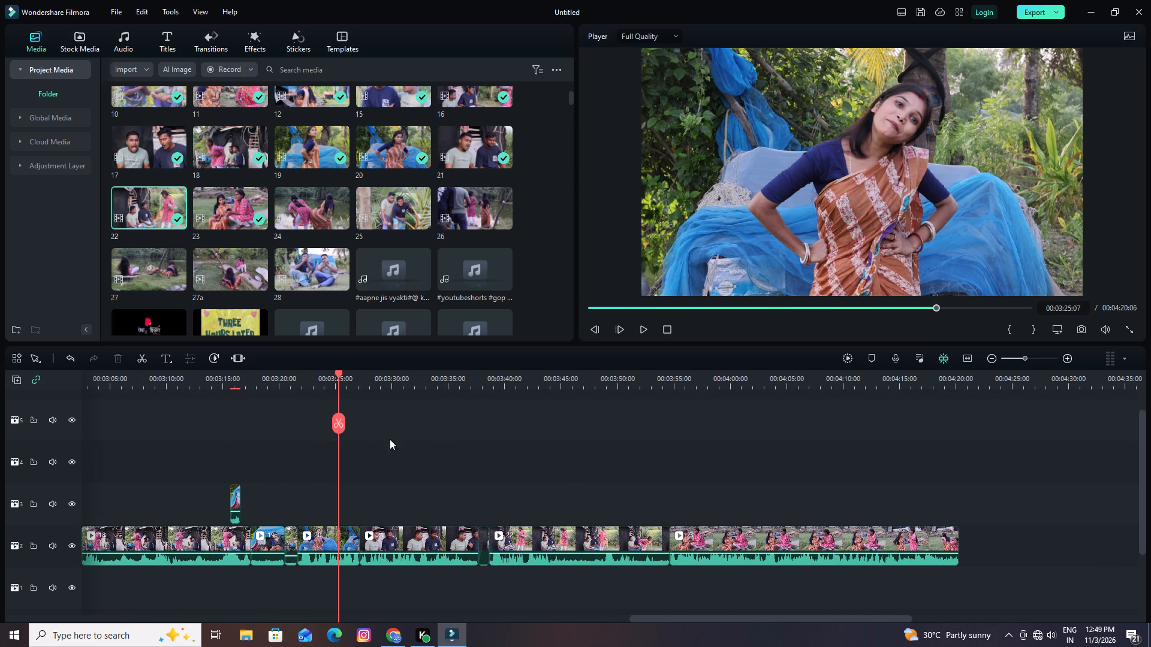
left_click_drag(336, 373, 221, 381)
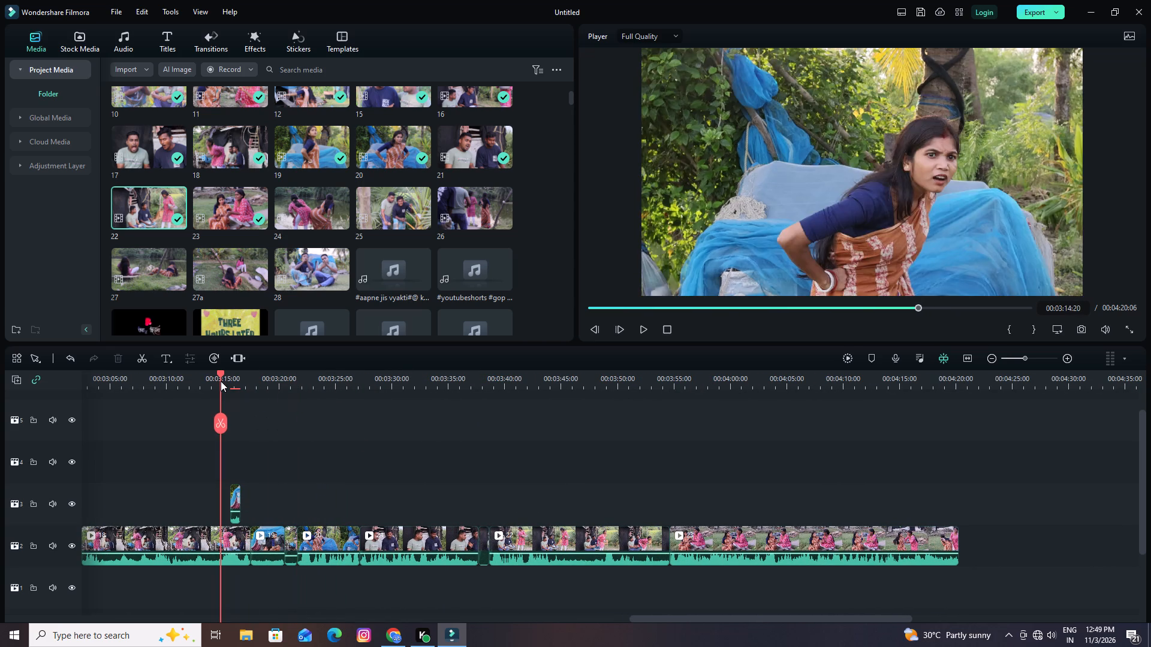
key("space")
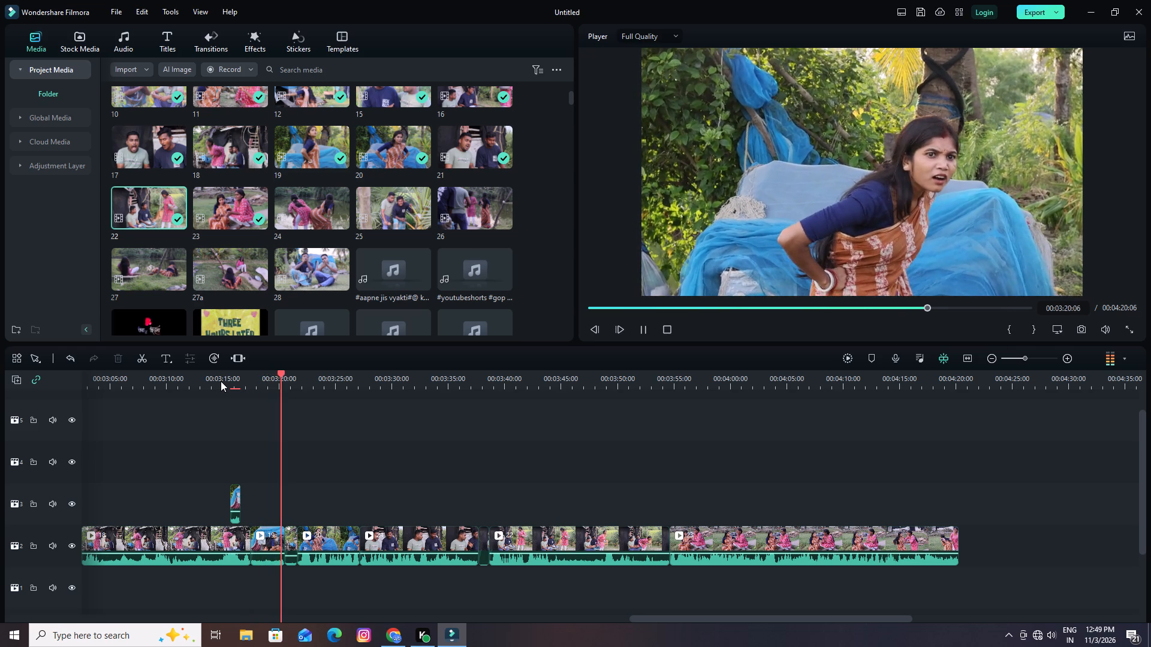
key("space")
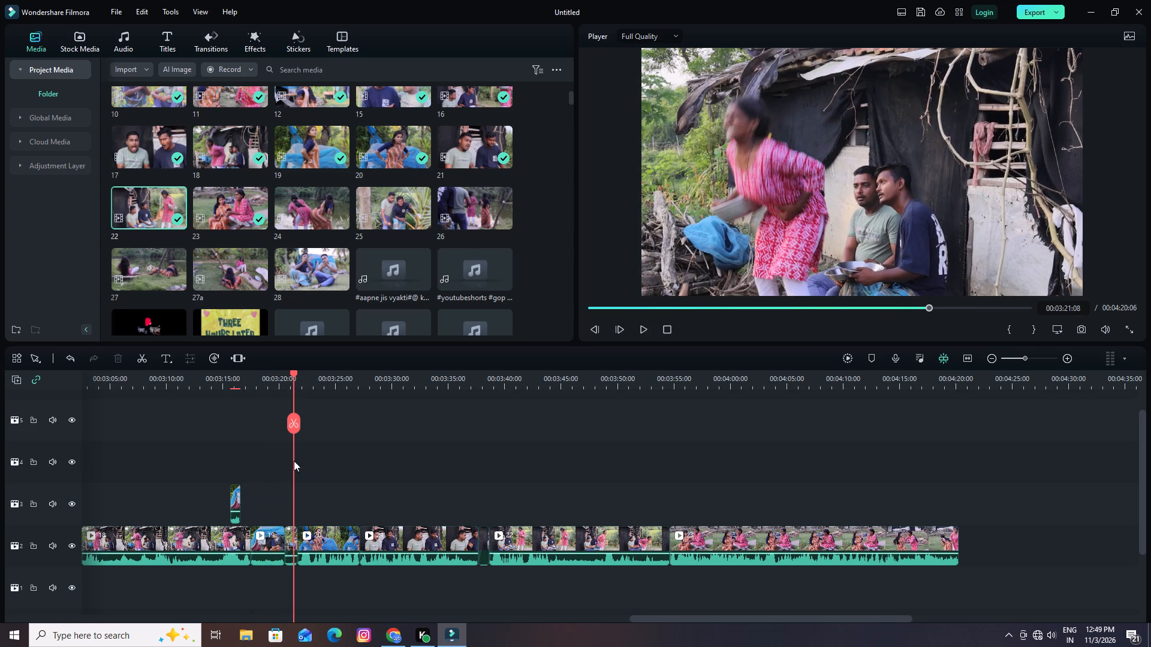
left_click(291, 545)
left_click(115, 356)
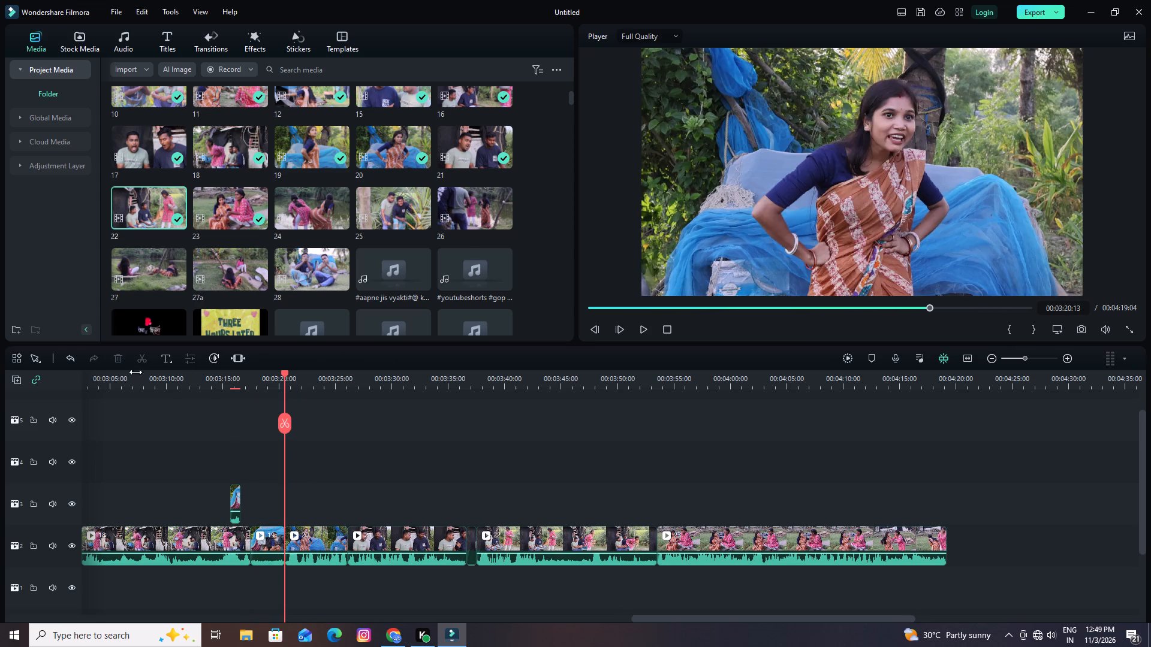
Move the main piece of clip 22 to 00:03:20:13 on track 2, inserting it directly ahead of clip 20.
left_click_drag(516, 542, 313, 546)
Play the rearranged sequence from before clip 22 into clip 21, and replay it from about 00:02:47.
left_click_drag(281, 373, 208, 388)
key("space")
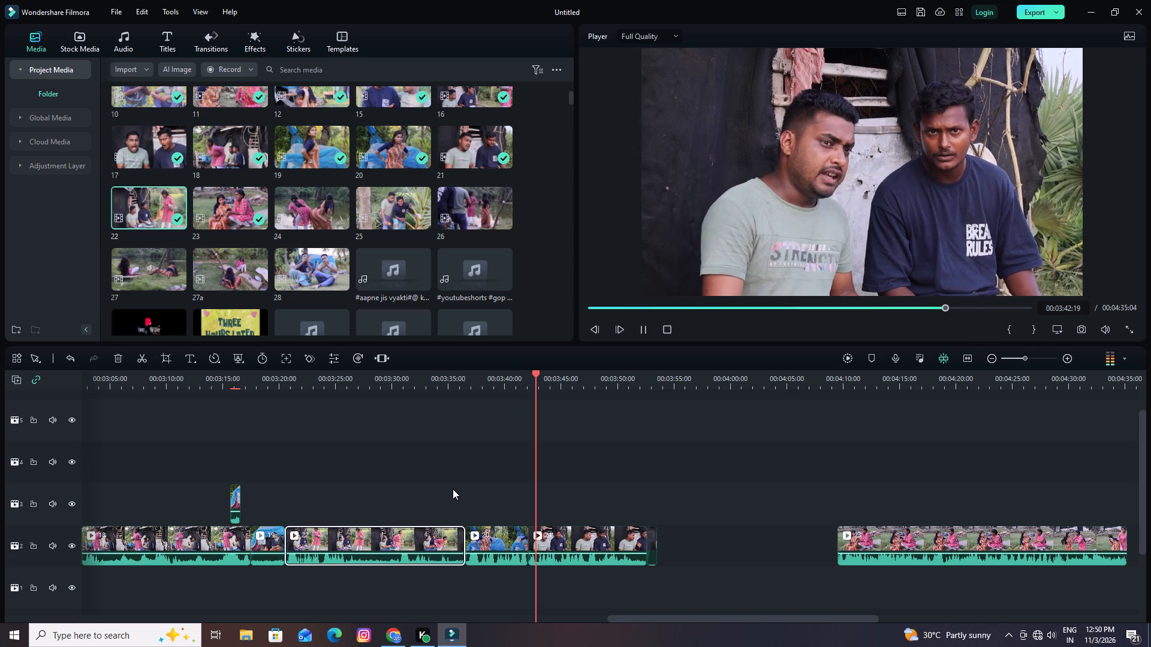
key("space")
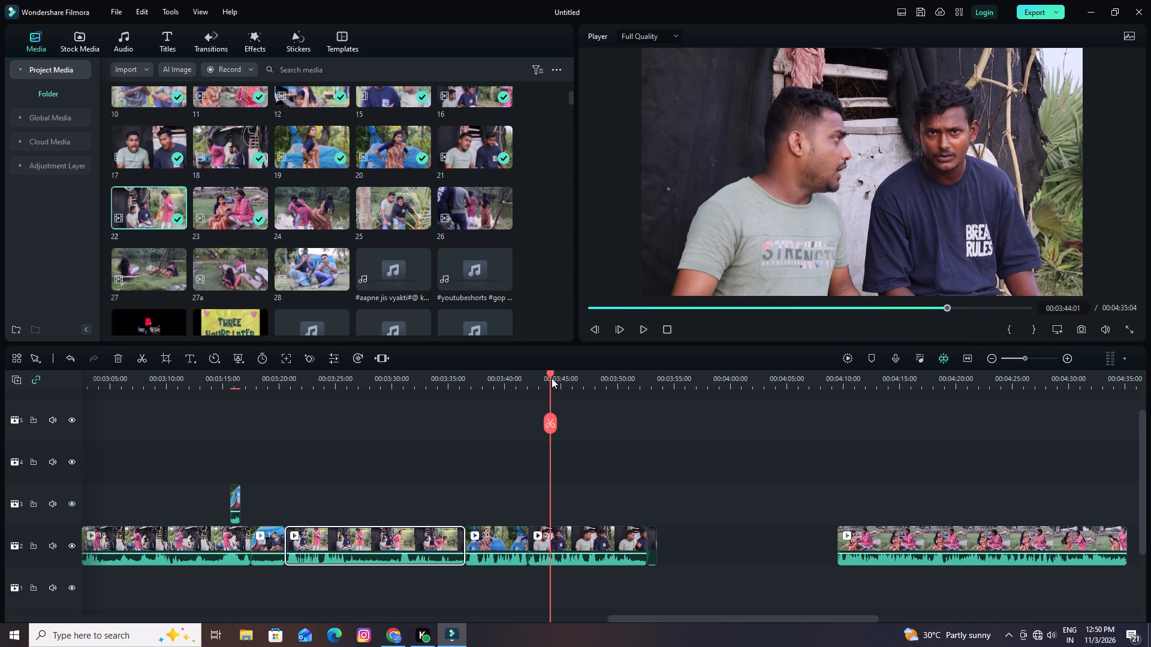
left_click_drag(549, 370, 51, 420)
key("space")
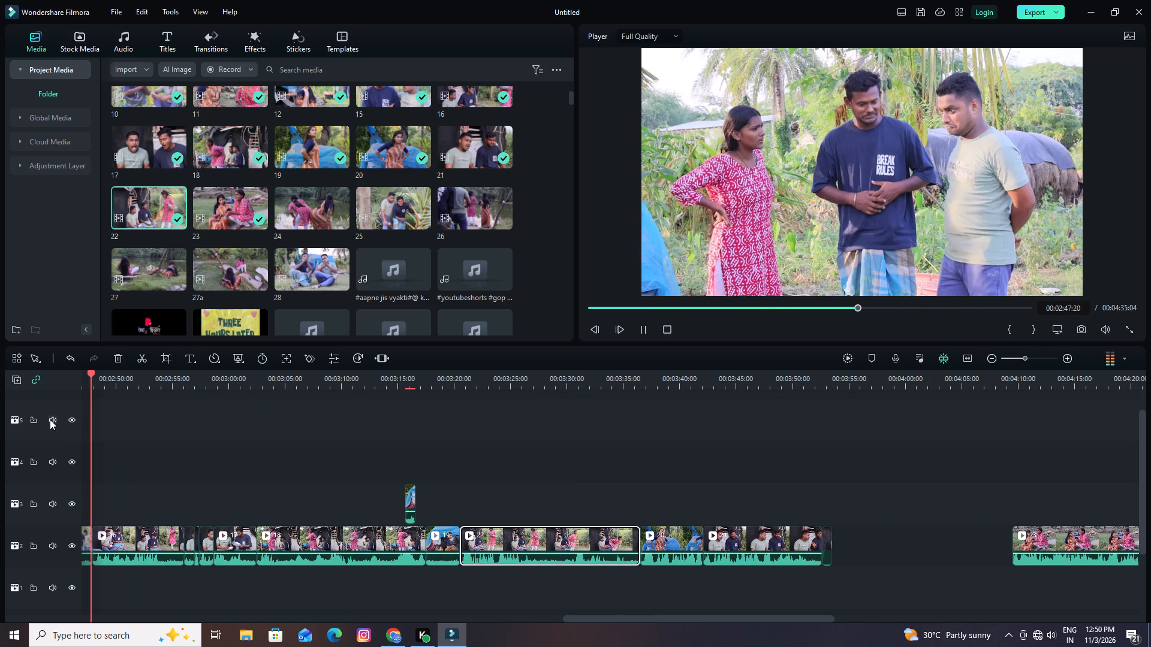
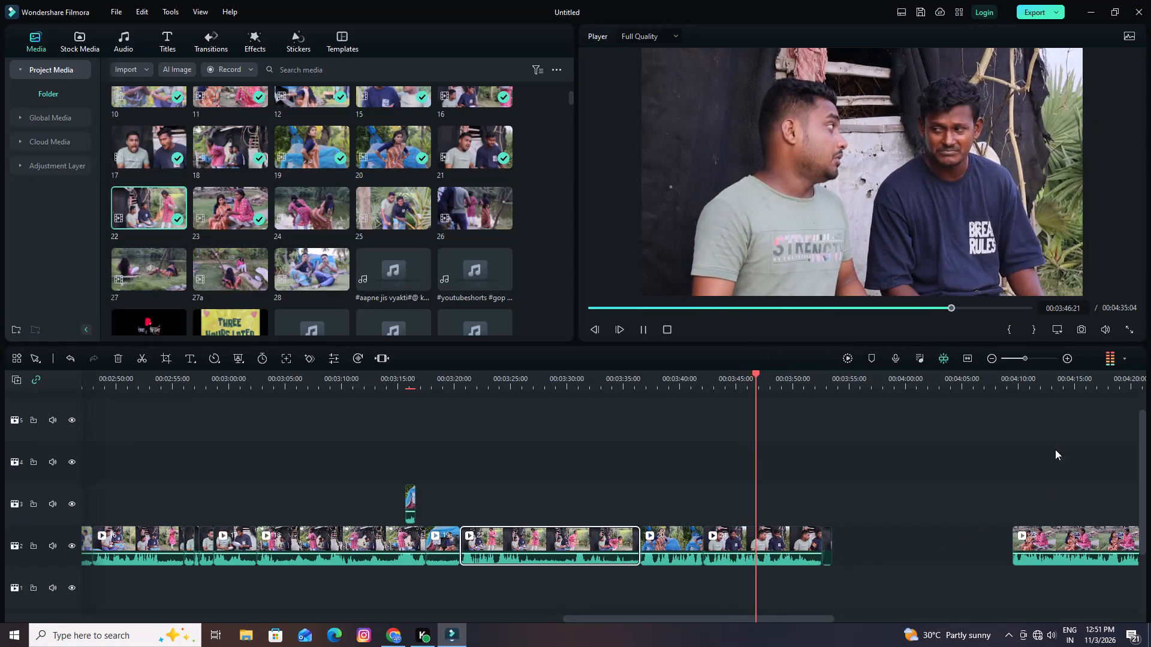
Play to the gap on video track 2 and delete the short leftover fragment just before it.
left_click(943, 418)
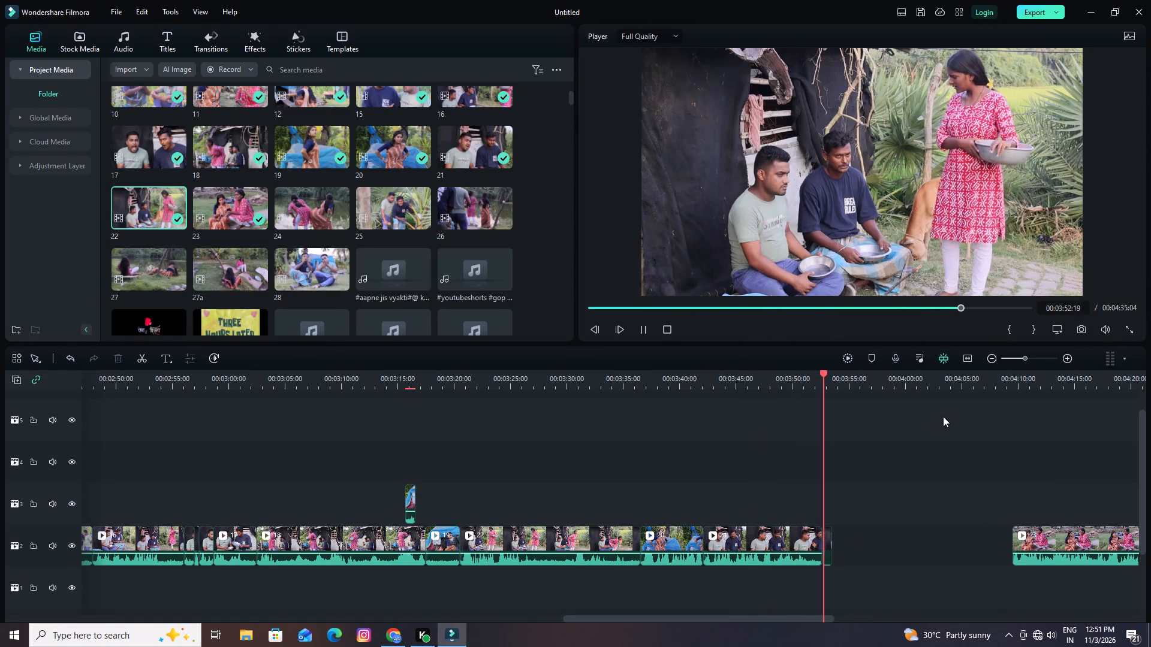
key("space")
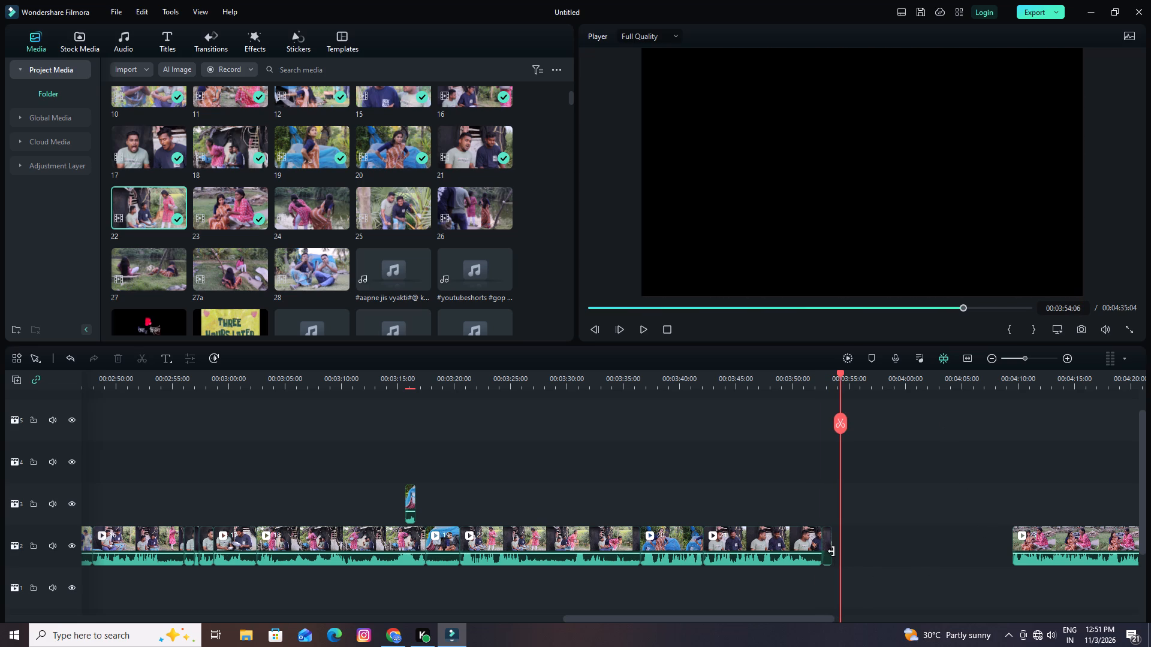
left_click(828, 542)
left_click(120, 354)
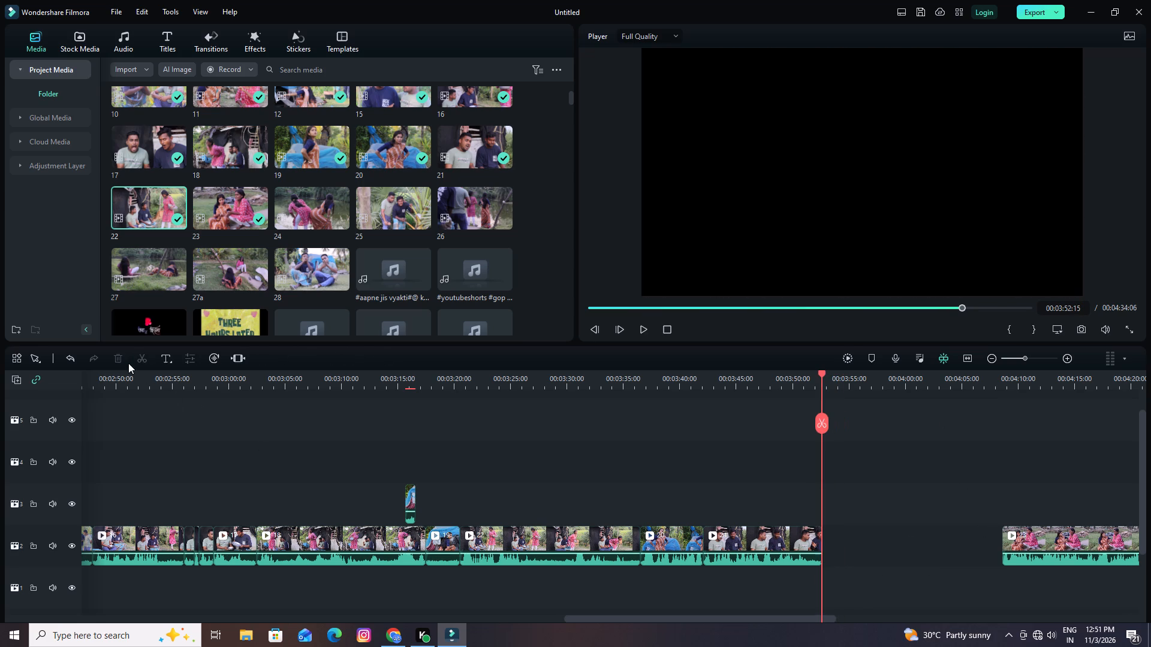
Move clip 23 earlier on video track 2 to close the gap, butting it against the preceding clip at 00:03:52:15.
left_click_drag(1042, 534, 856, 534)
Play the sequence from just before the join through to the end of clip 23, checking where its action should end.
left_click_drag(822, 369, 800, 380)
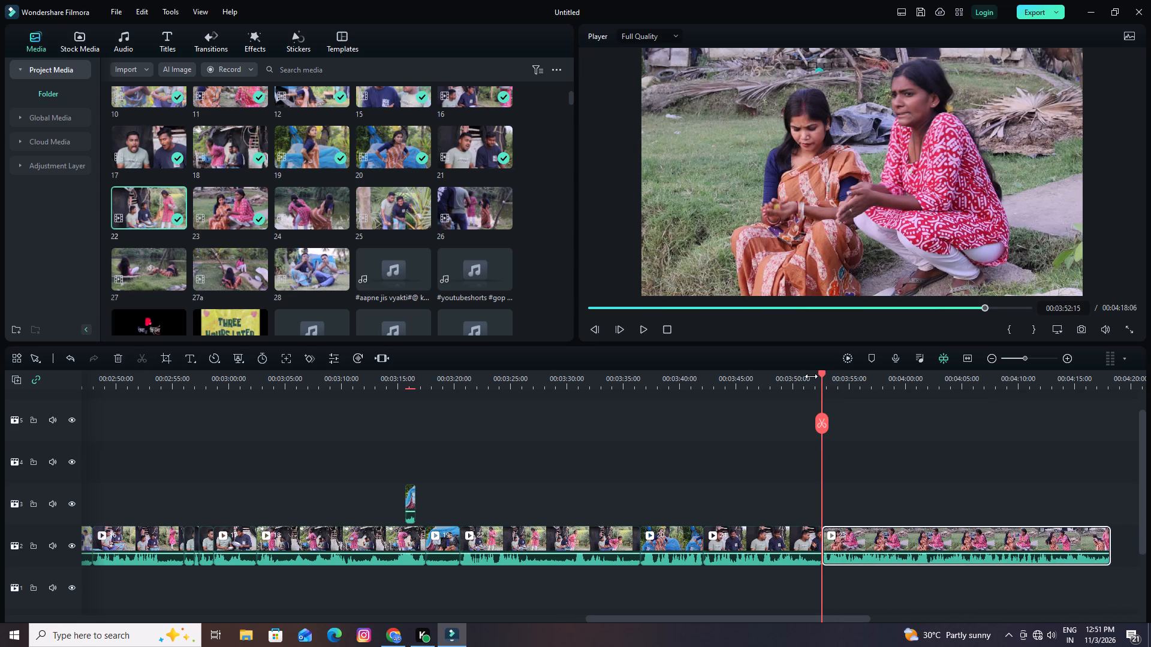
left_click_drag(824, 373, 790, 382)
key("space")
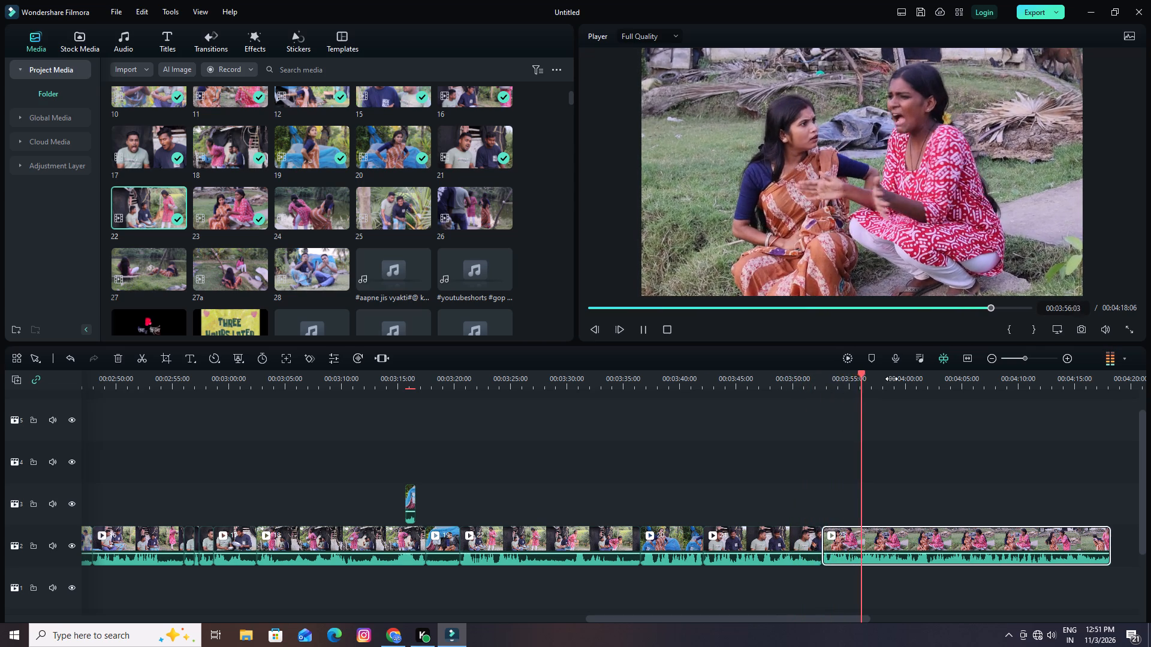
left_click_drag(892, 379, 605, 371)
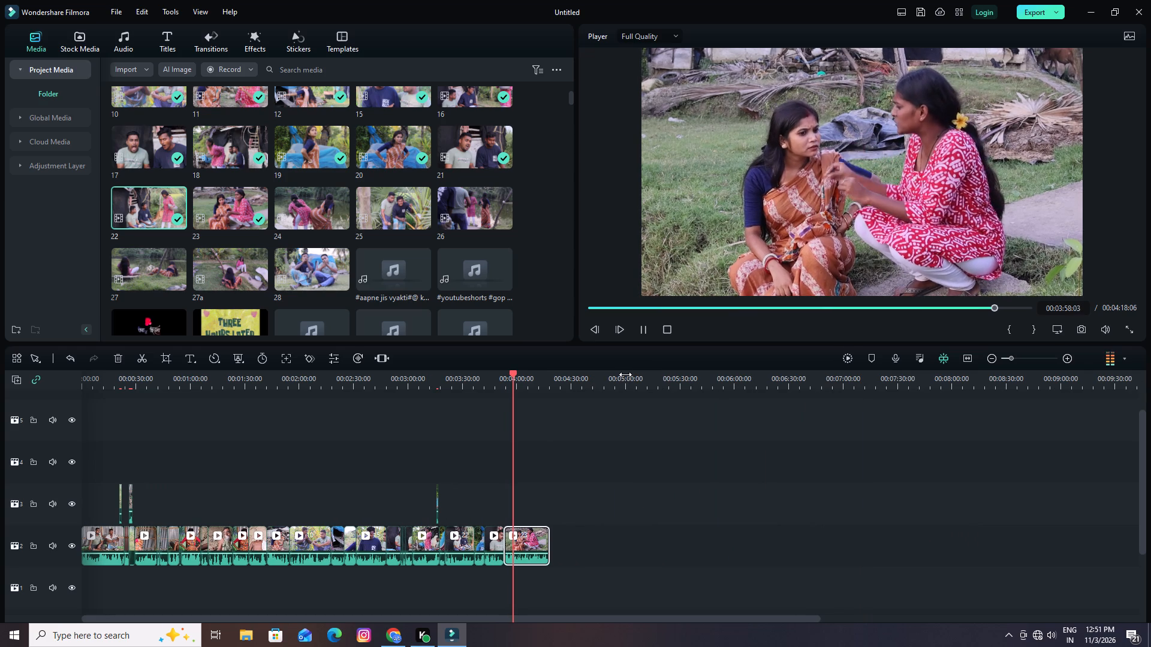
left_click_drag(548, 377, 676, 385)
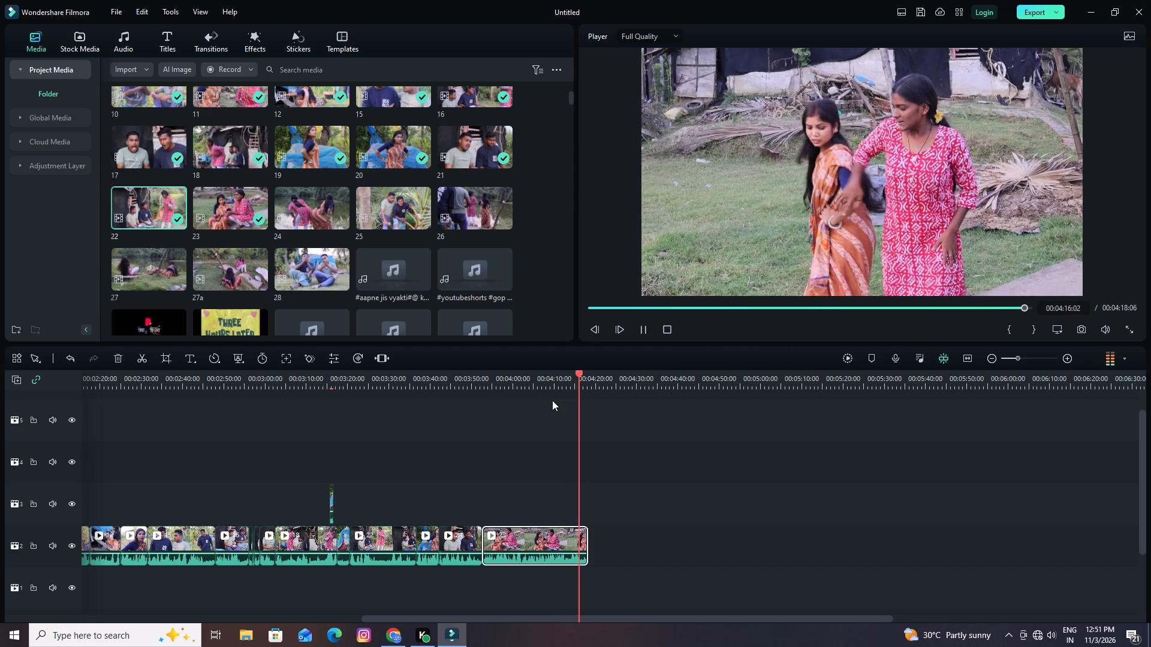
key("space")
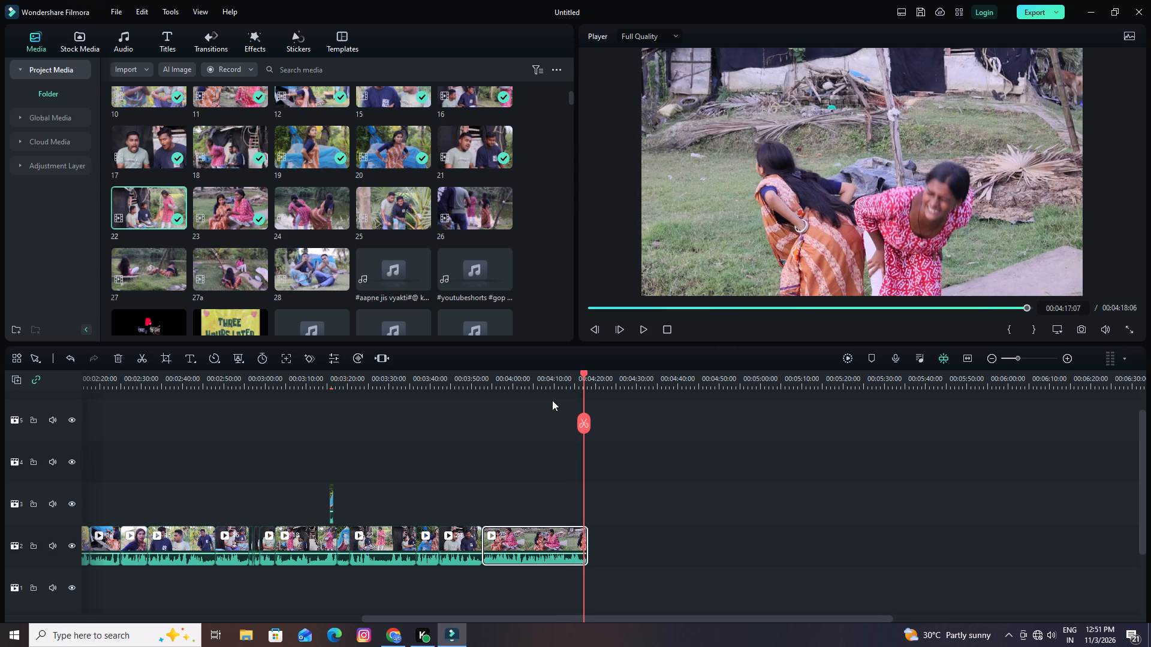
key("space")
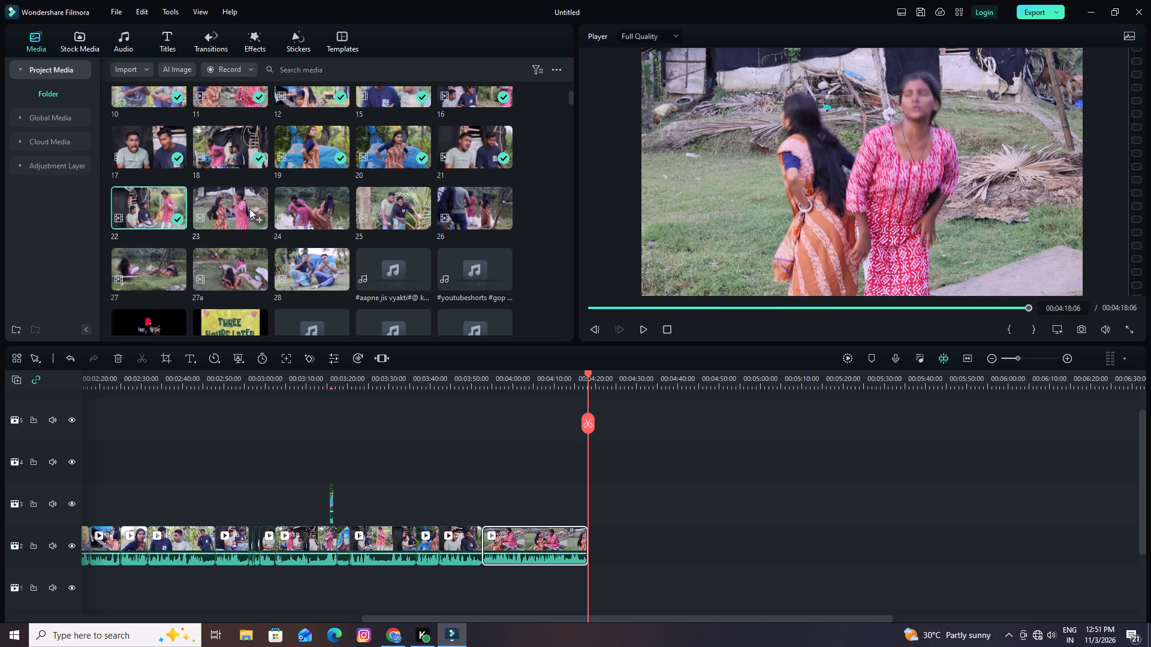
Add media clip 24 to video track 2, directly after clip 23.
left_click_drag(303, 208, 409, 289)
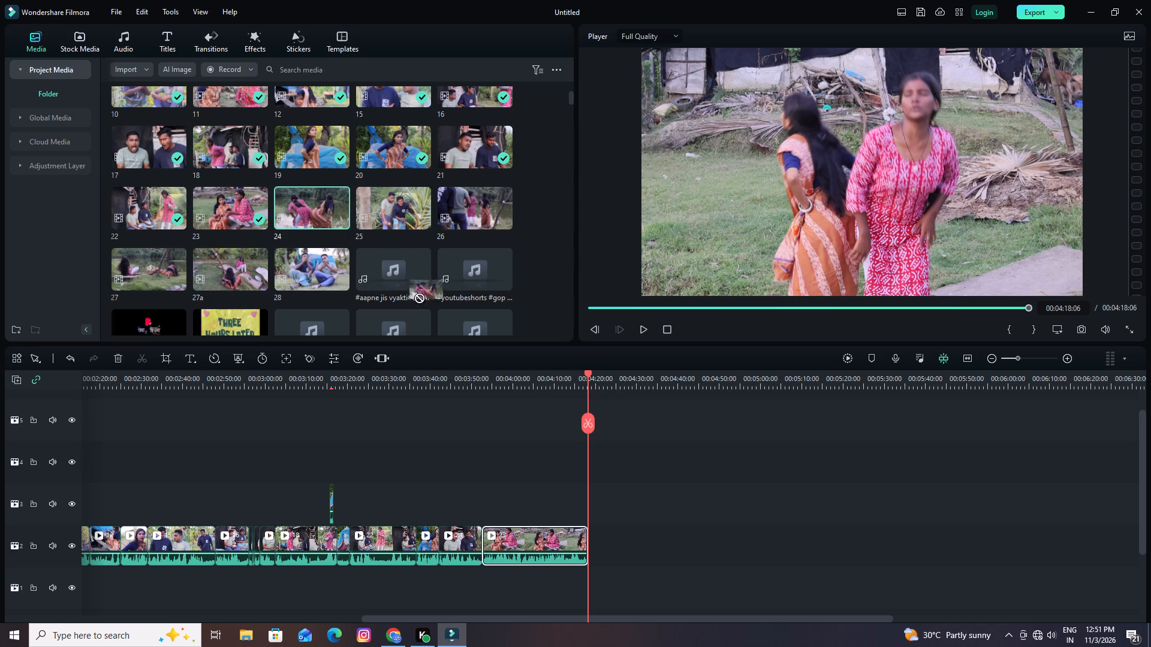
left_click_drag(409, 289, 594, 534)
Review the ending of clip 23, split it at 00:04:16:04 and delete the remaining tail so clip 24 follows directly.
left_click_drag(590, 371, 560, 377)
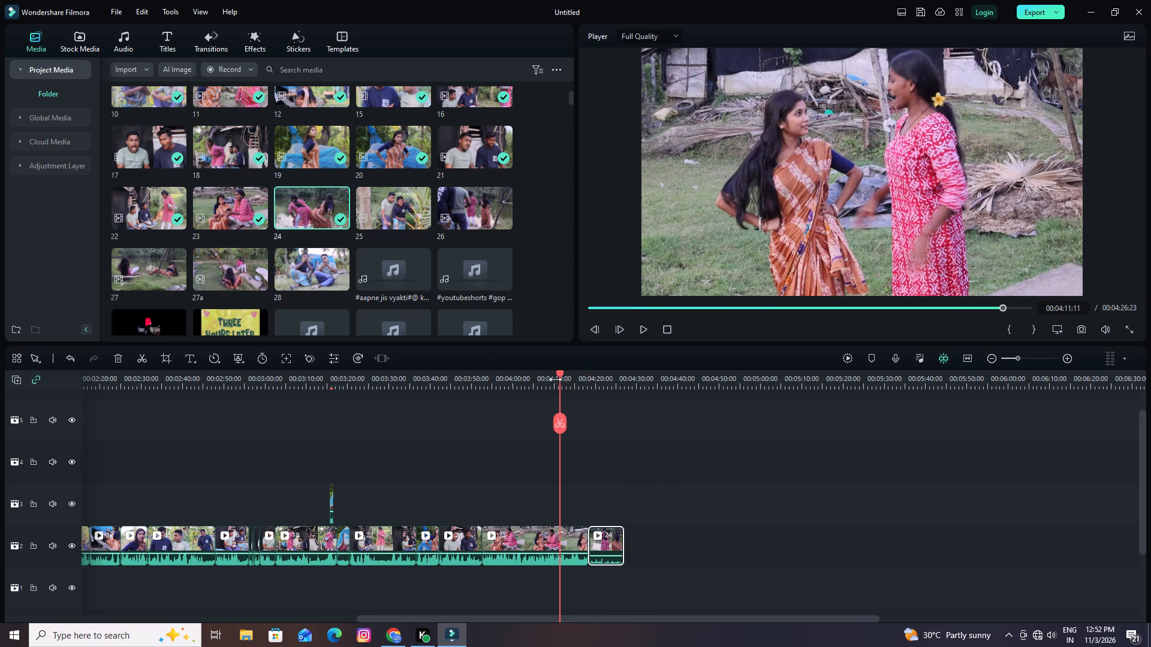
key("space")
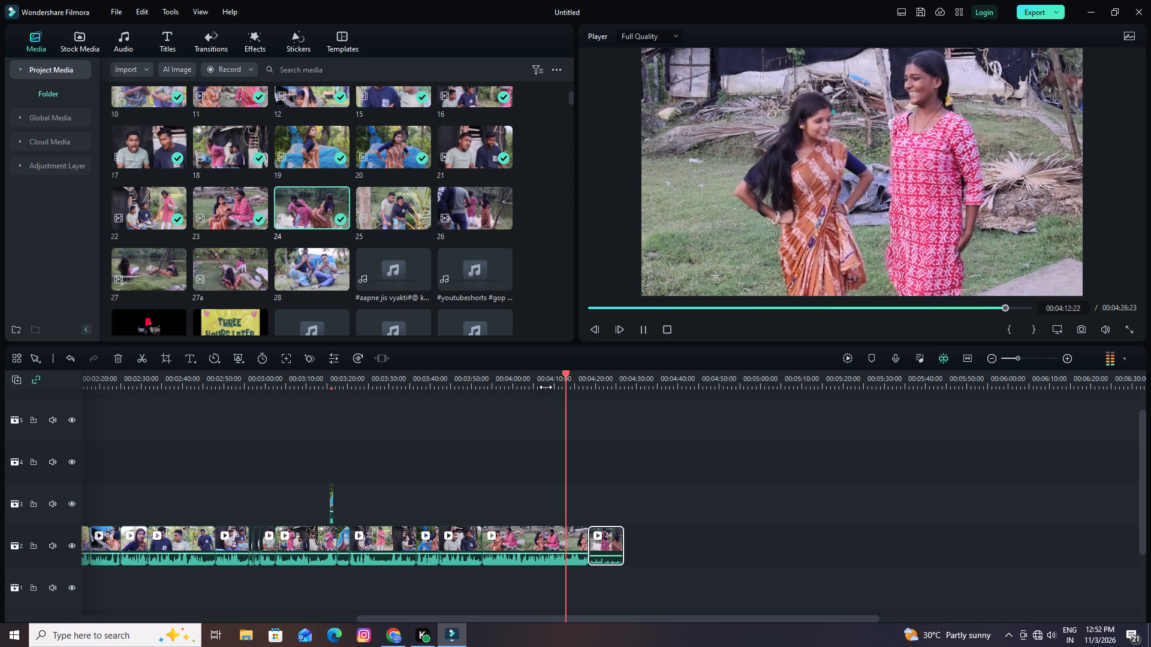
key("space")
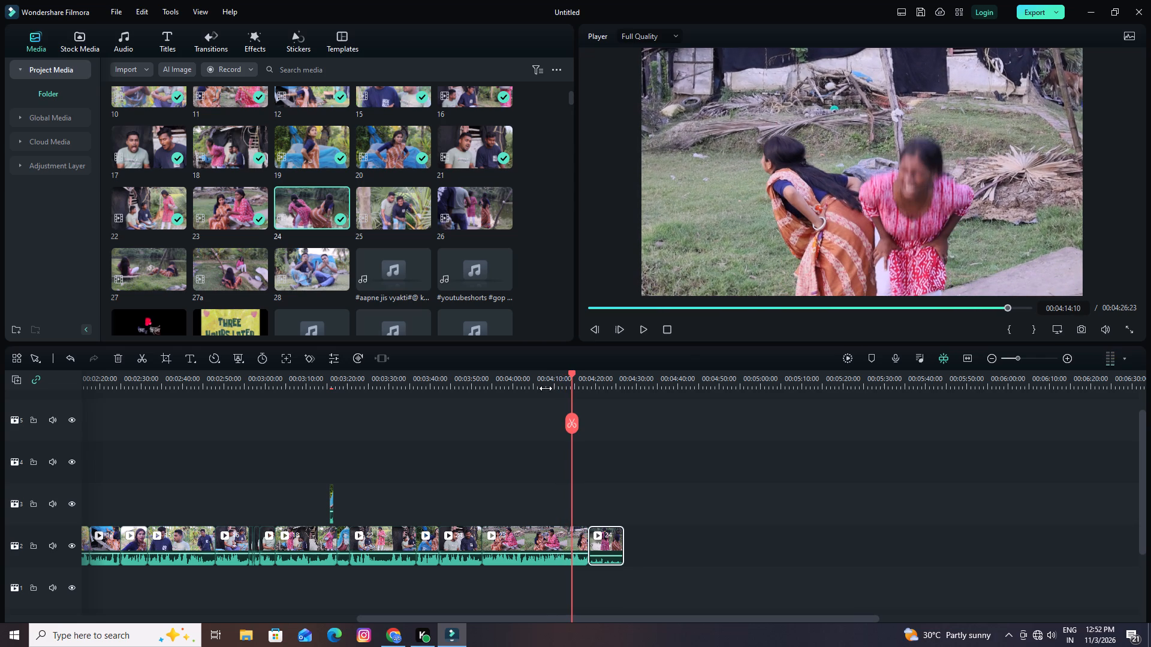
key("space")
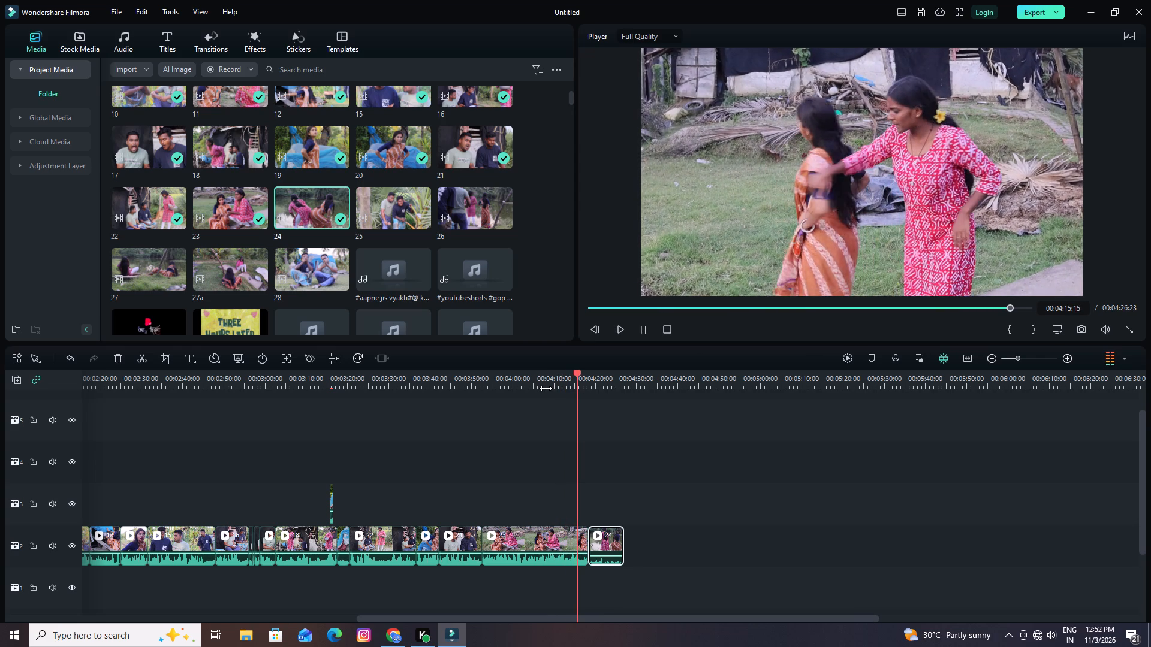
key("space")
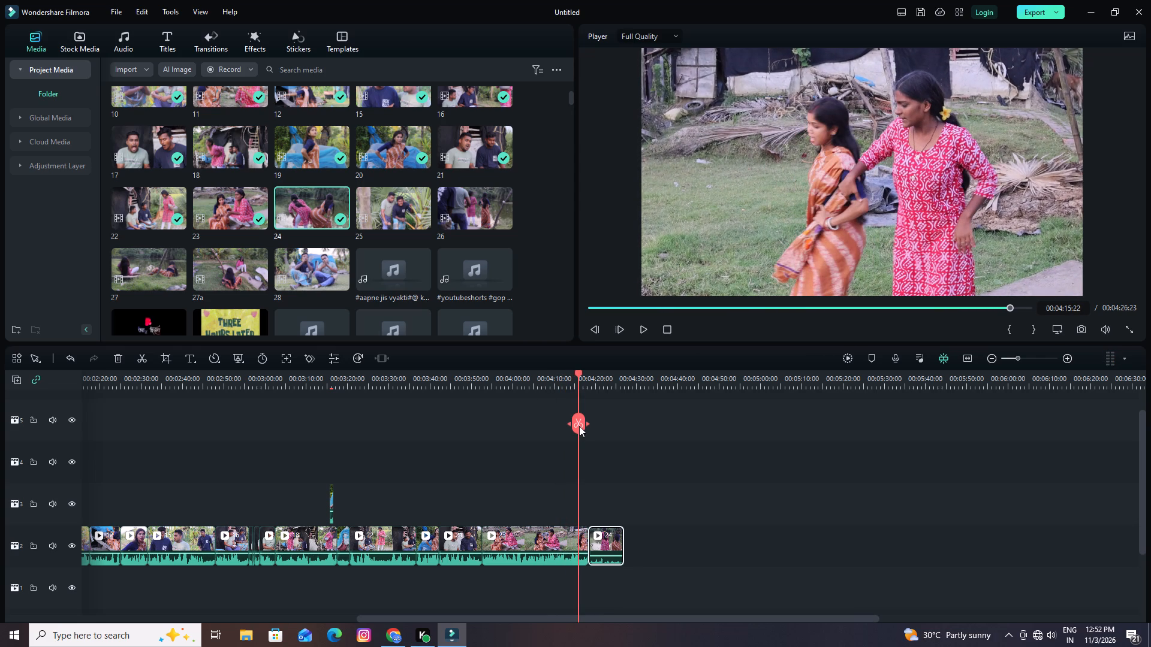
key("space")
key("space")
left_click(578, 423)
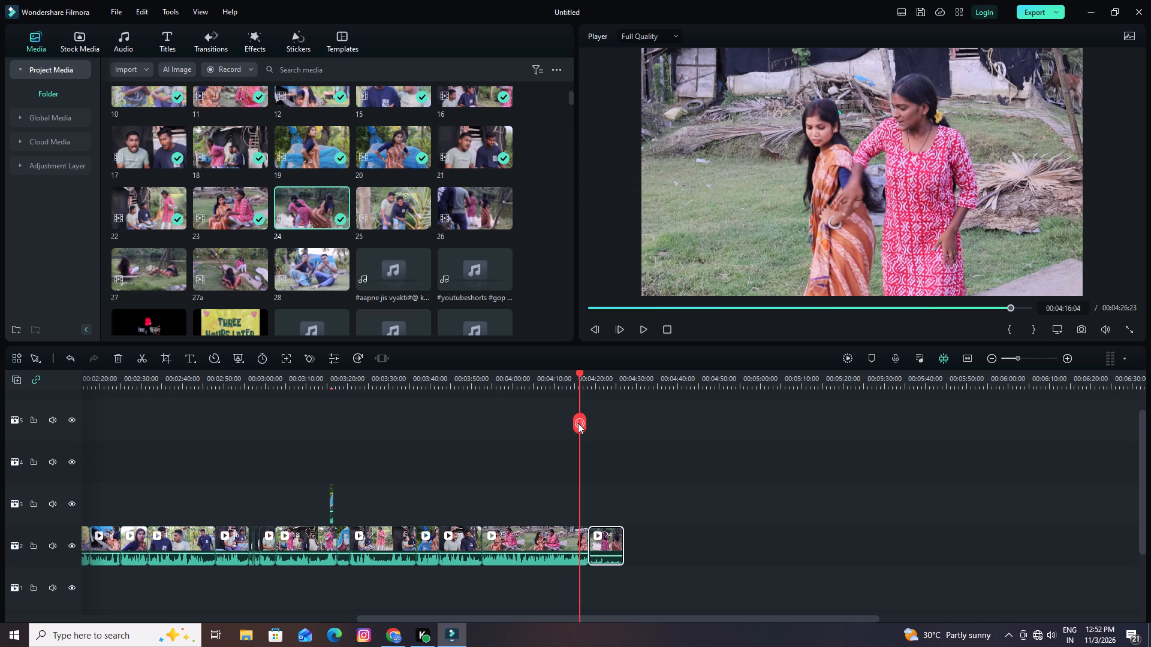
left_click(119, 354)
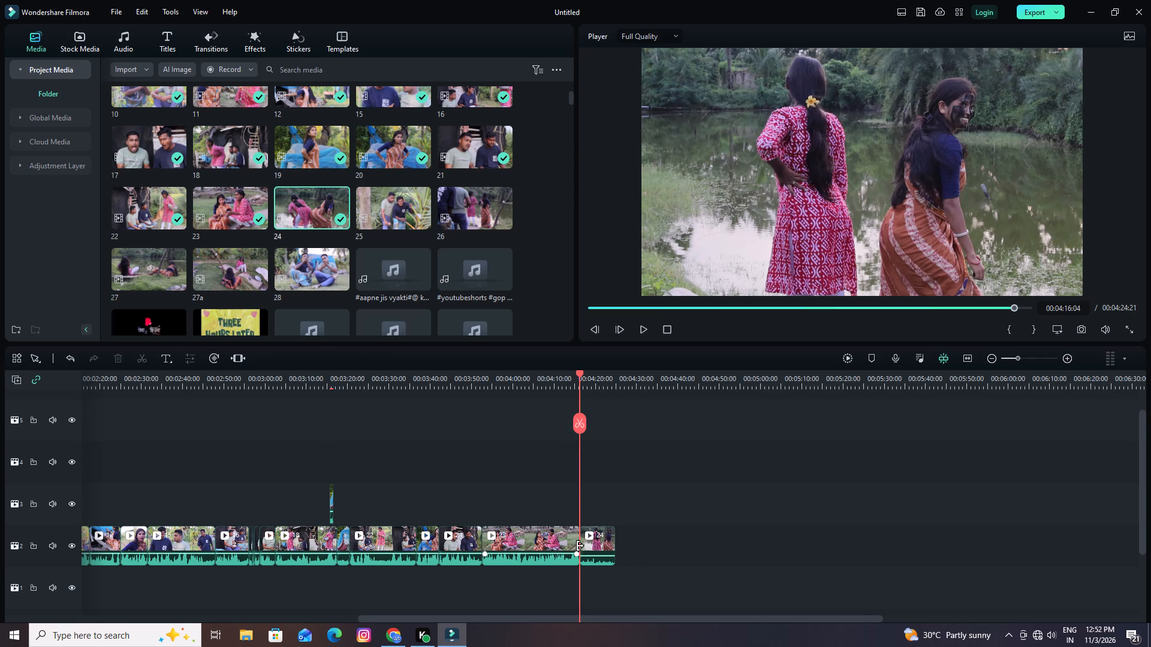
Raise the audio volume of clip 24 on the timeline and preview its opening.
left_click_drag(593, 557, 593, 522)
key("space")
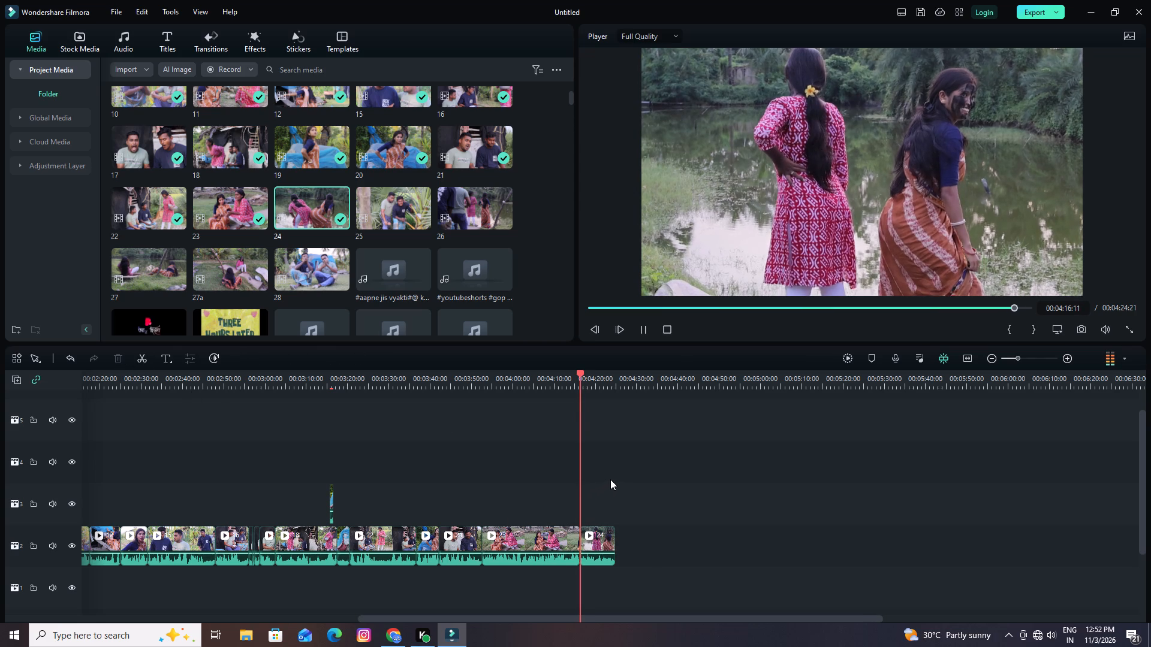
key("space")
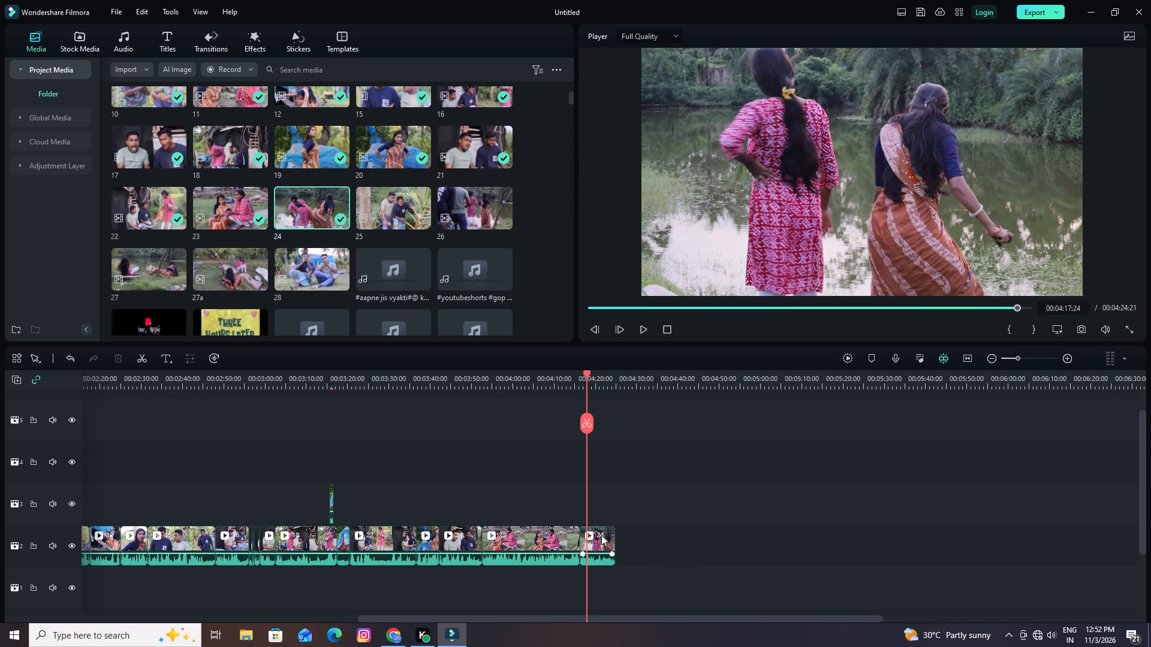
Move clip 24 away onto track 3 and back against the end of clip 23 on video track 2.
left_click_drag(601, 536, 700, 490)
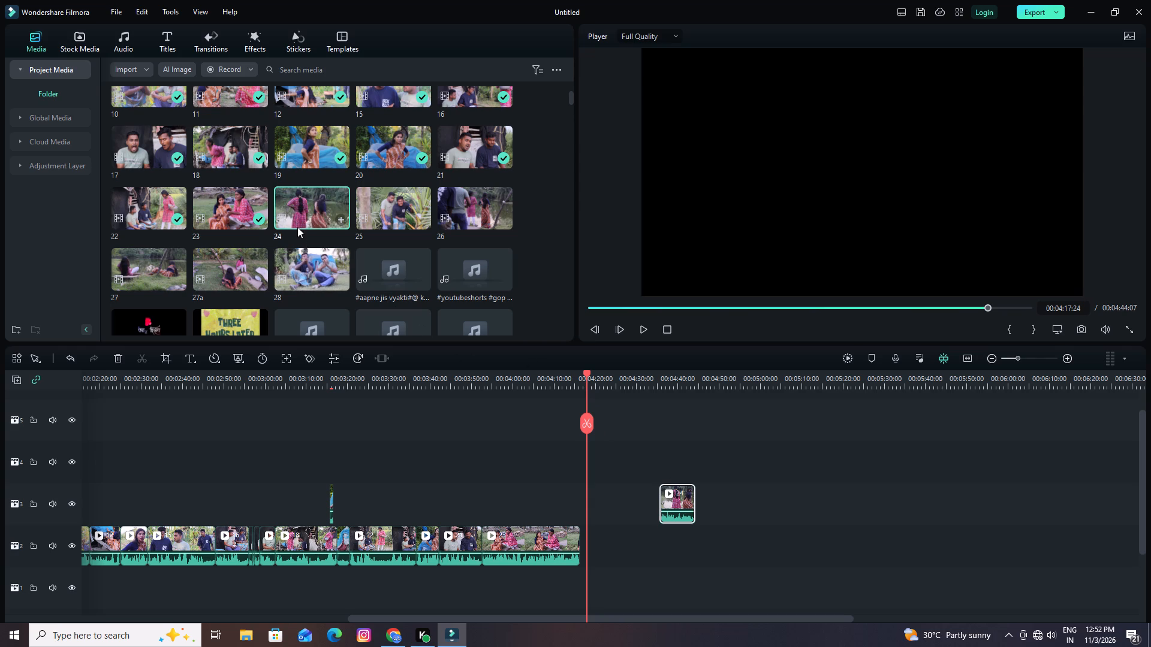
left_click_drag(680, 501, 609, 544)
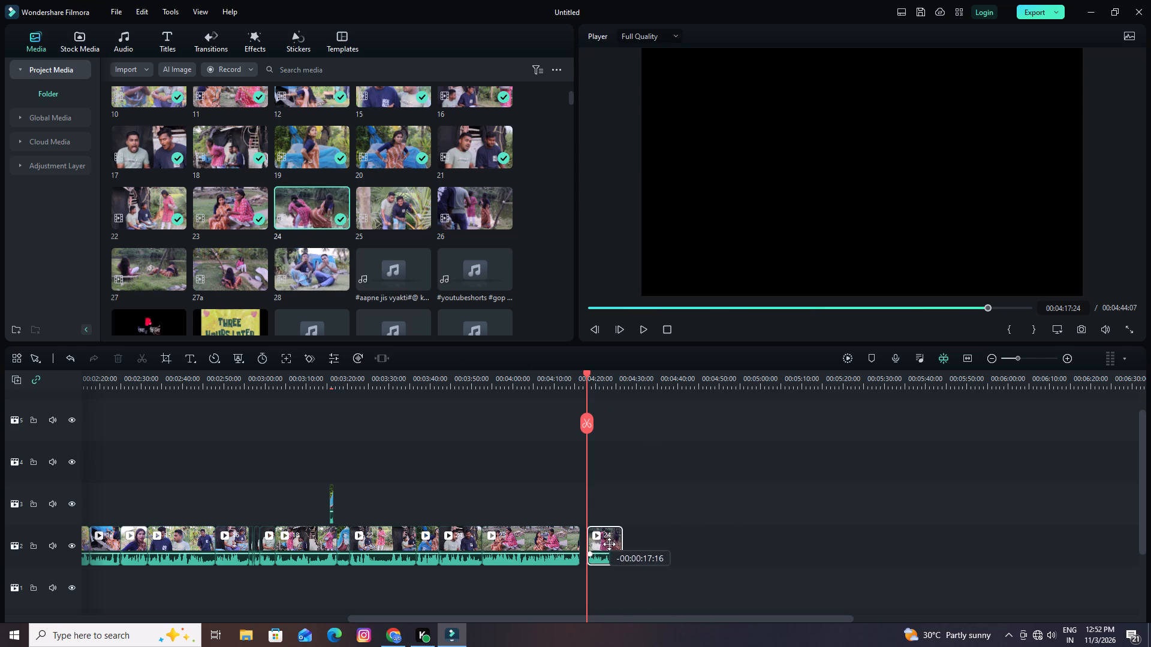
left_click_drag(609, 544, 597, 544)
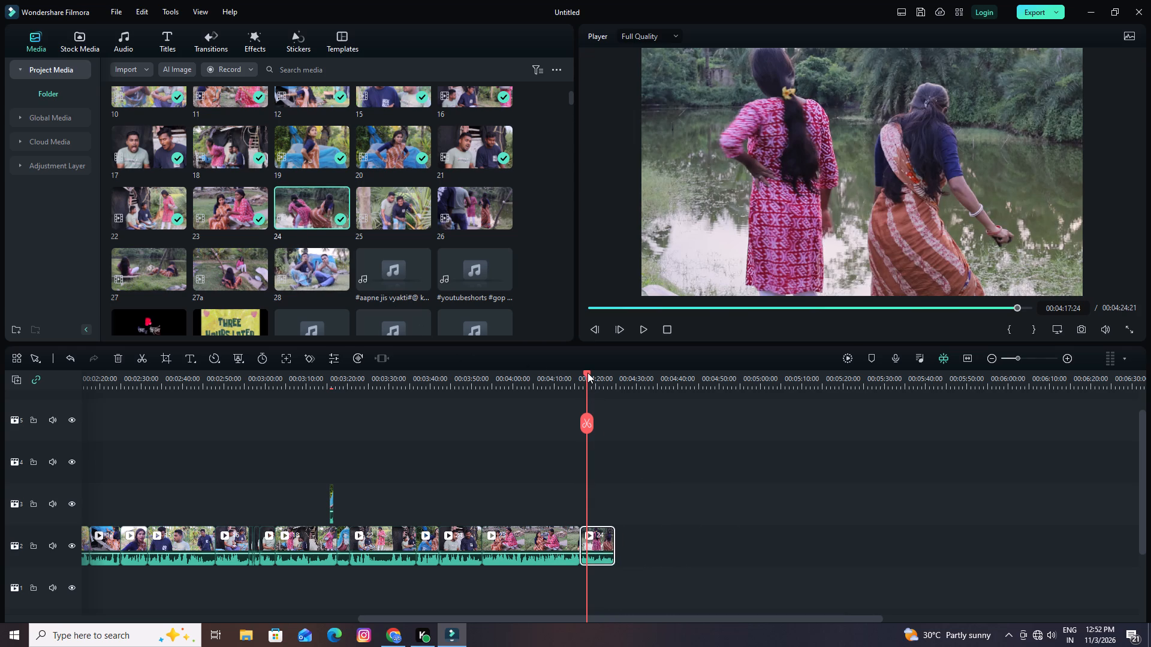
Play through the join into clip 24, split clip 24 at 00:04:20:08 and delete its opening part.
left_click_drag(587, 373, 537, 379)
key("space")
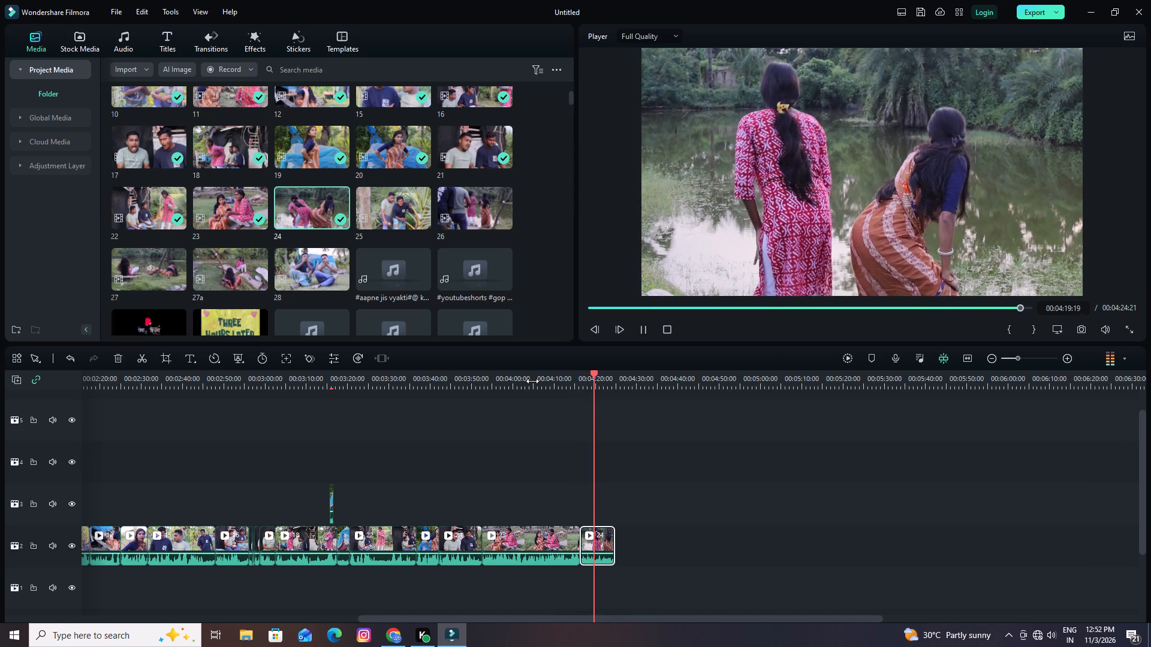
key("space")
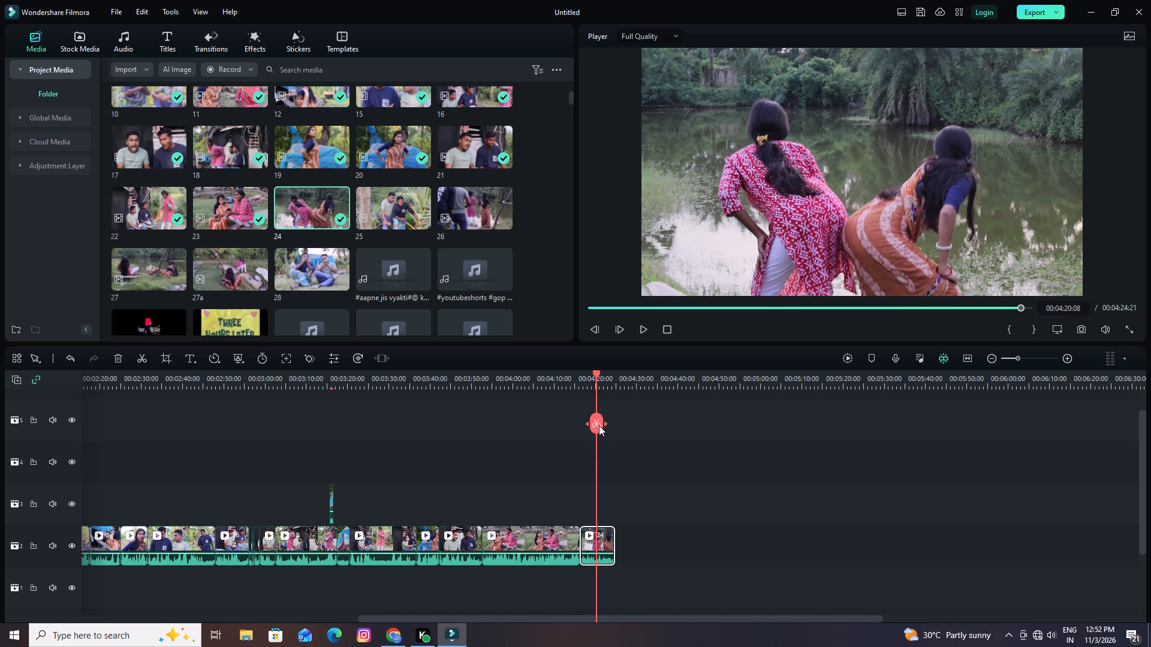
left_click(599, 425)
left_click(587, 546)
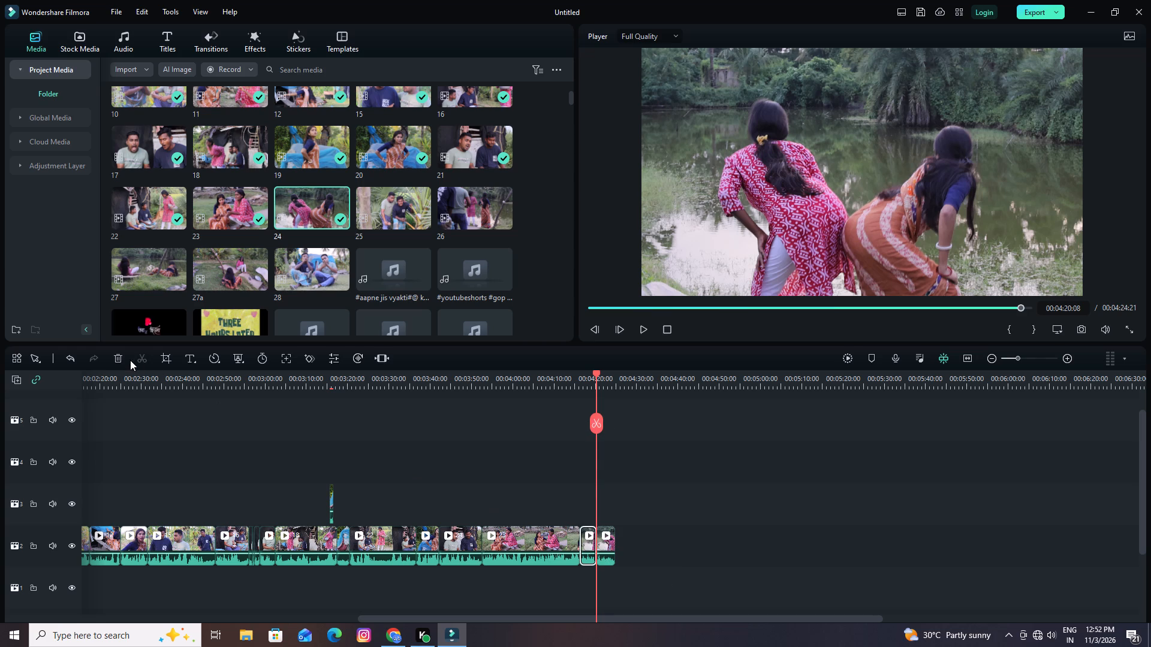
left_click(117, 359)
Preview the rest of clip 24, split it at 00:04:18:10 and delete the part after the cut.
key("space")
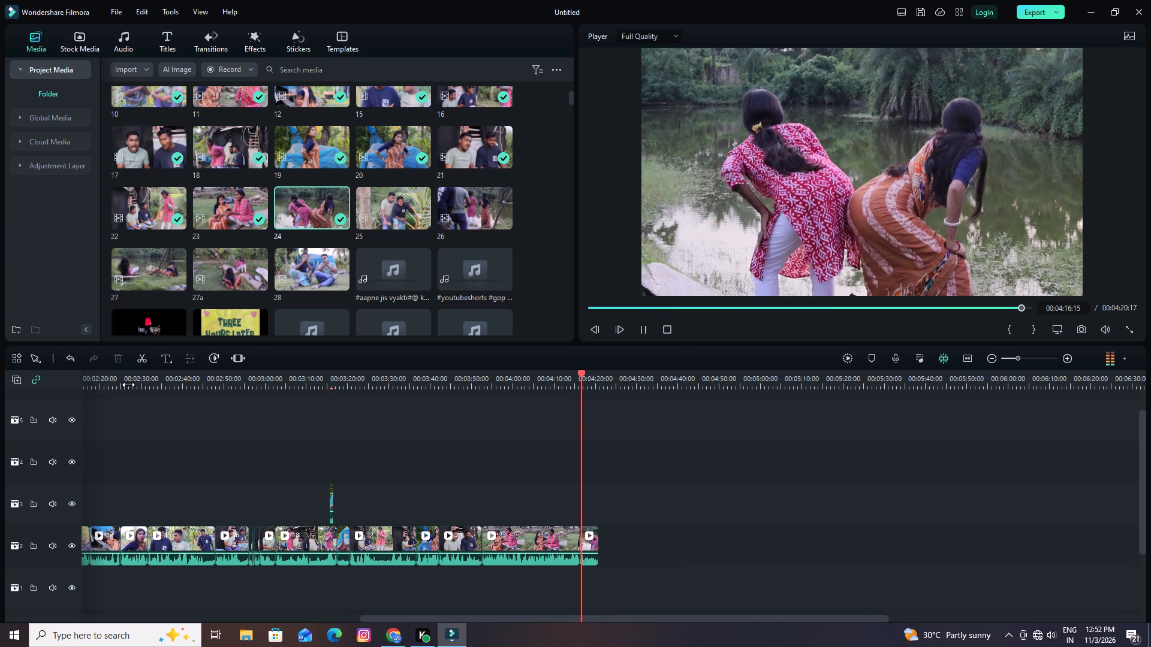
key("space")
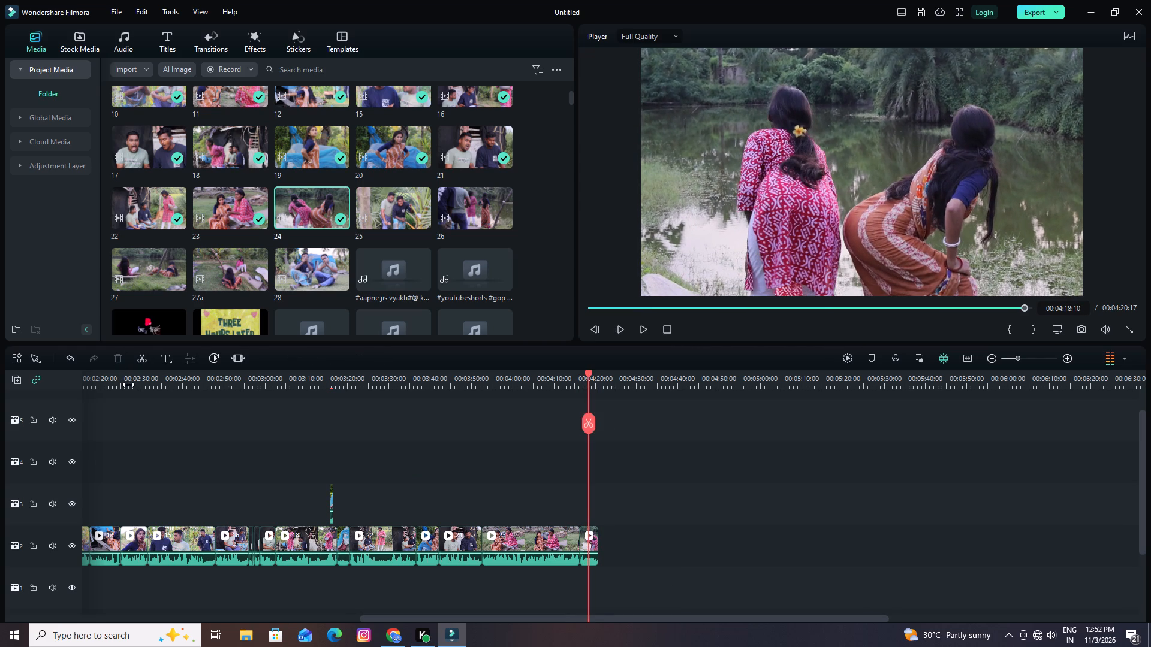
left_click(586, 421)
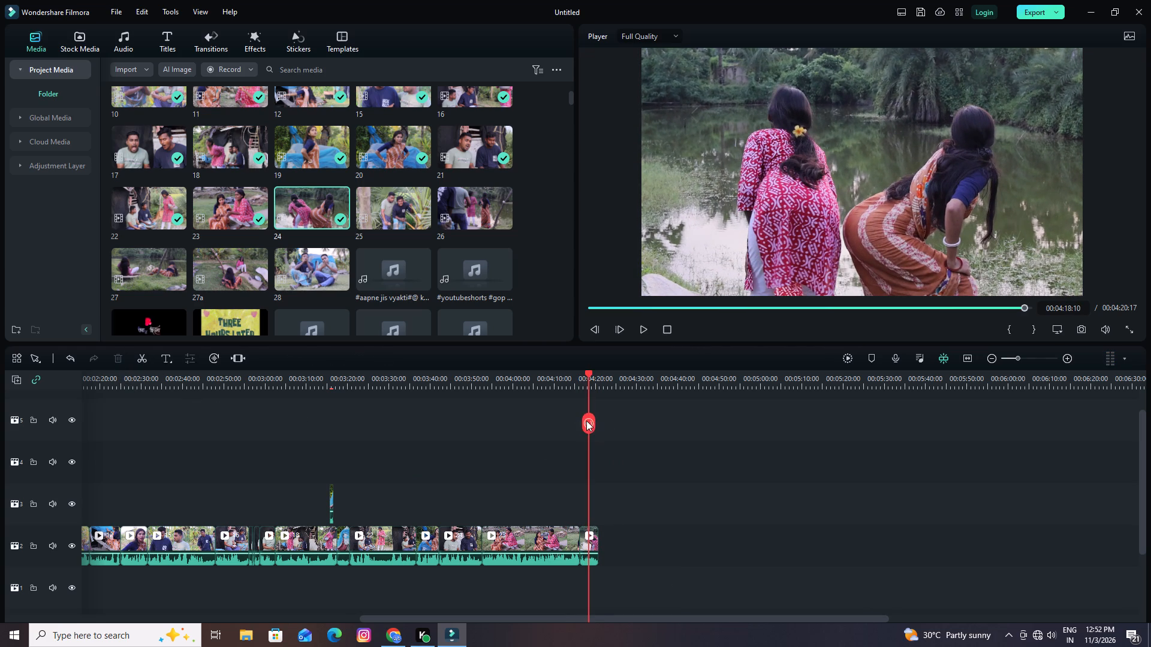
key("space")
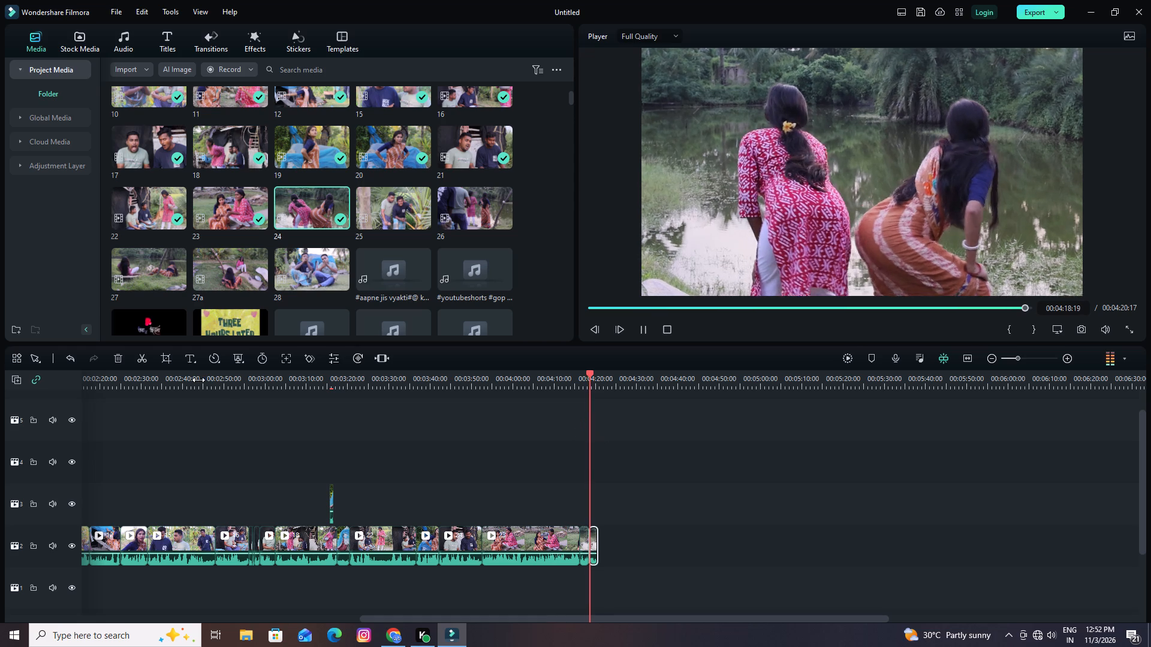
key("space")
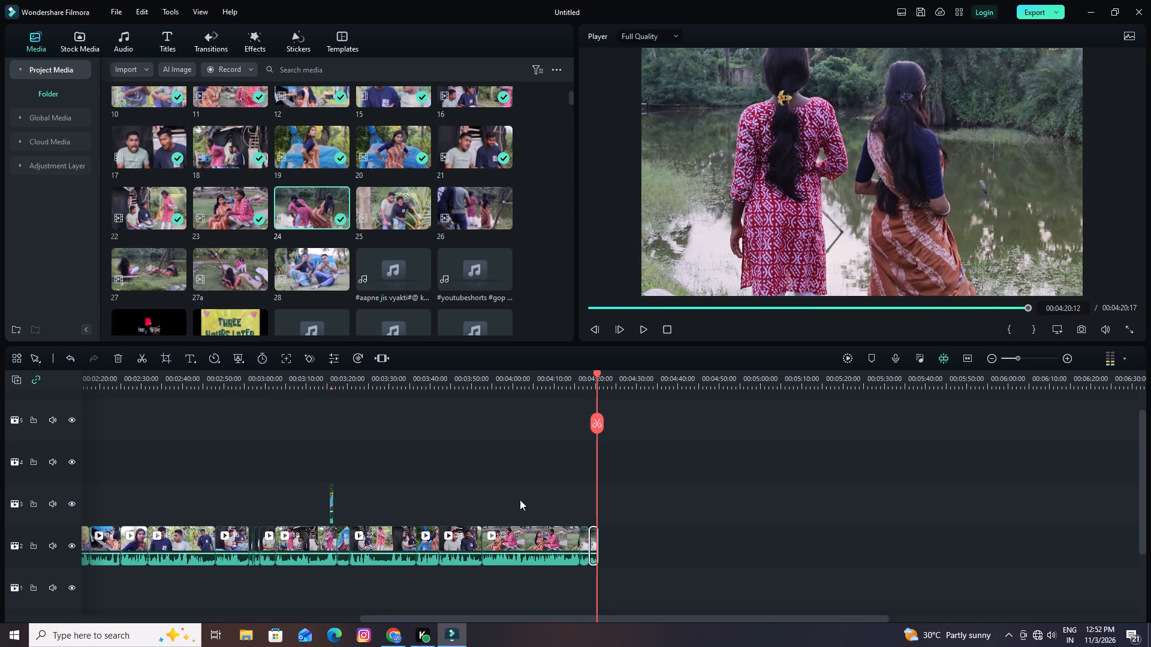
left_click_drag(596, 370, 595, 371)
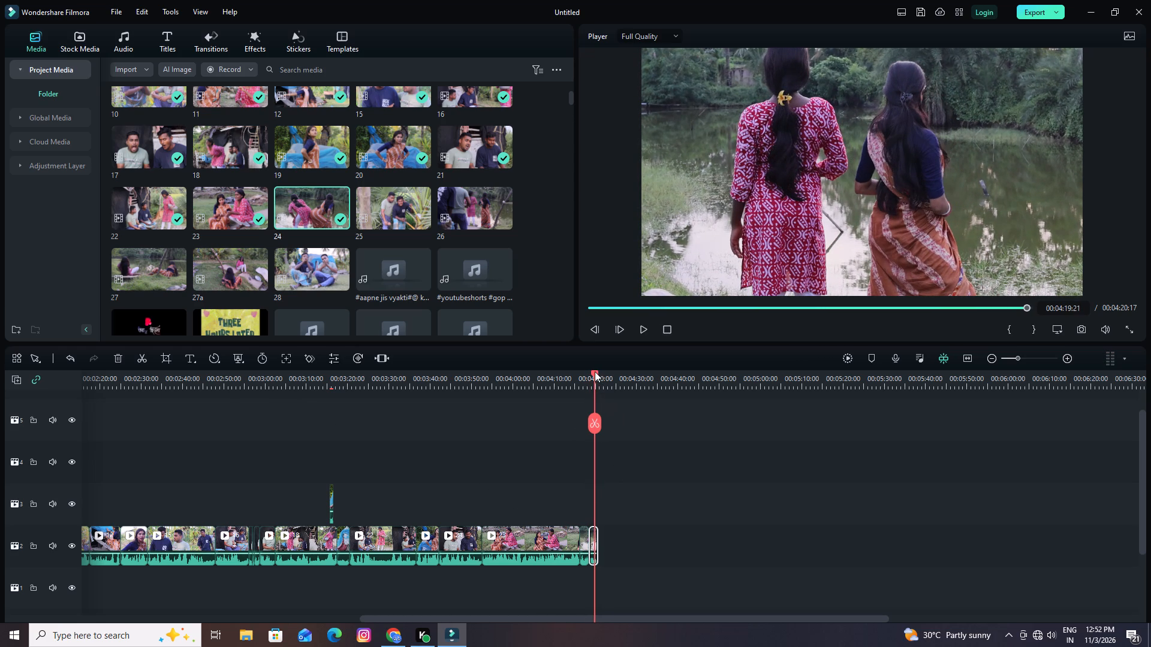
left_click_drag(595, 371, 589, 377)
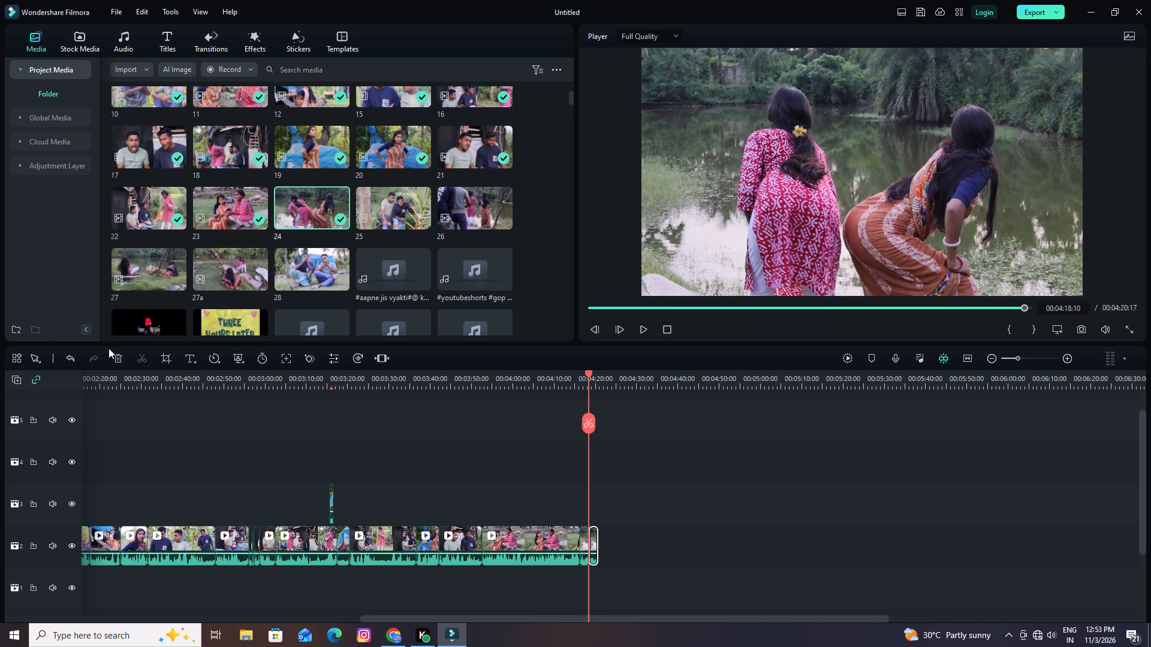
left_click(117, 357)
Add media clip 25 to the end of video track 2, directly after clip 24, and raise its audio volume.
left_click_drag(368, 210, 567, 578)
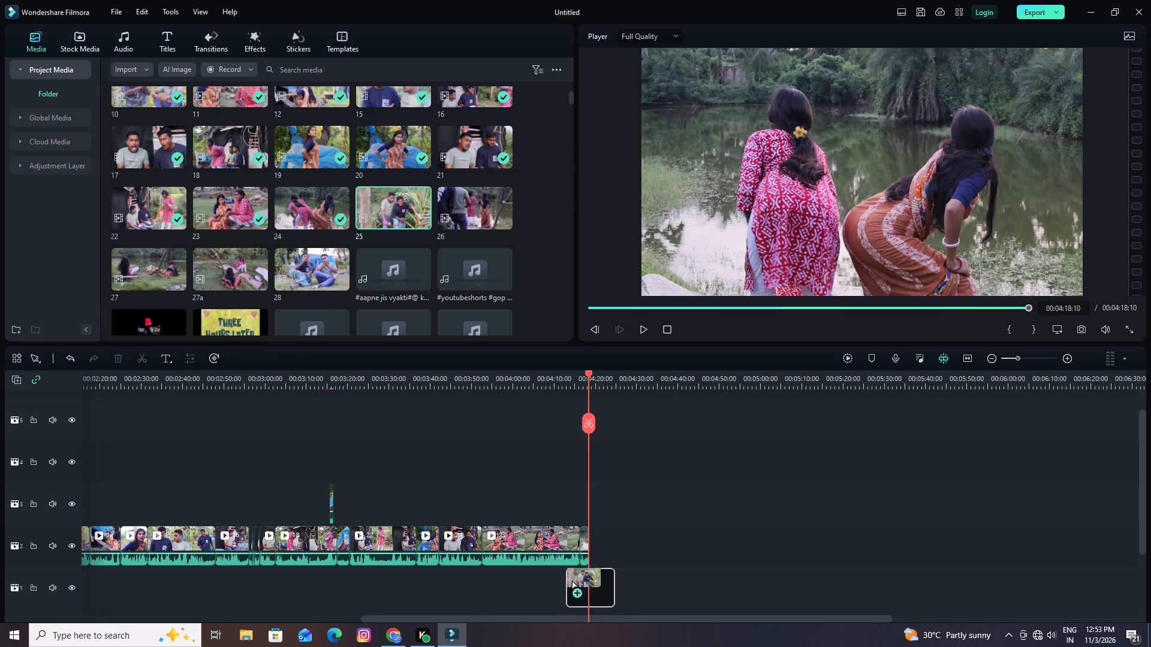
left_click_drag(567, 578, 590, 556)
left_click_drag(599, 557, 602, 517)
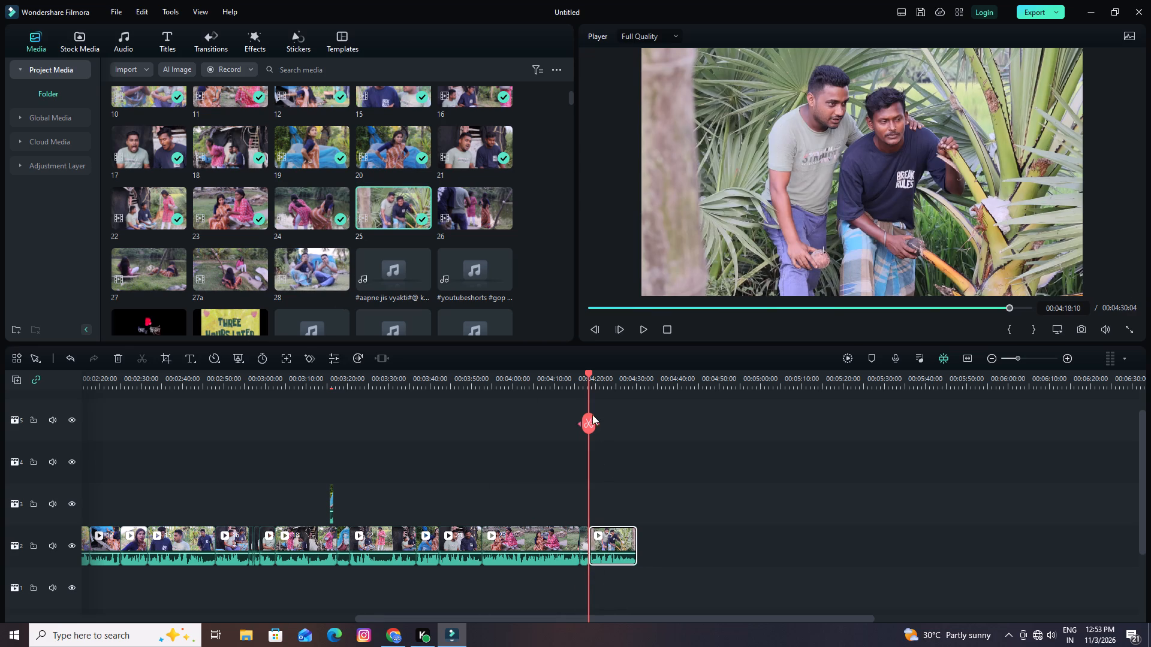
Play through the join into clip 25, split clip 25 at 00:04:19:16, delete its opening part and play the remainder.
left_click_drag(587, 373, 575, 378)
key("space")
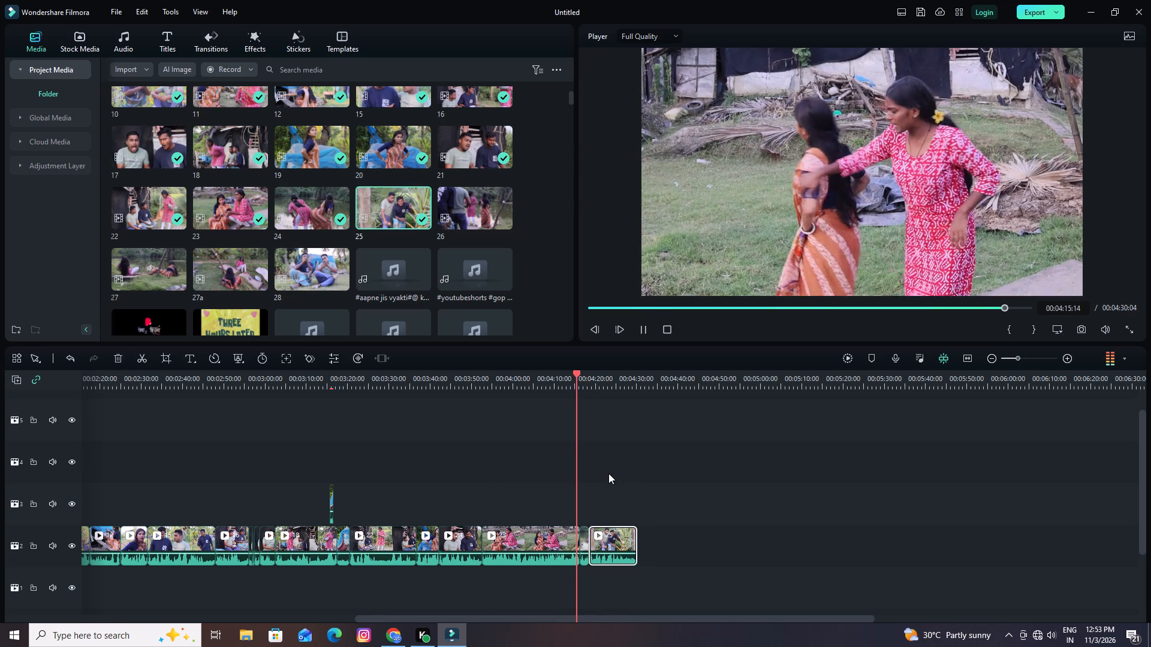
left_click_drag(638, 376, 687, 376)
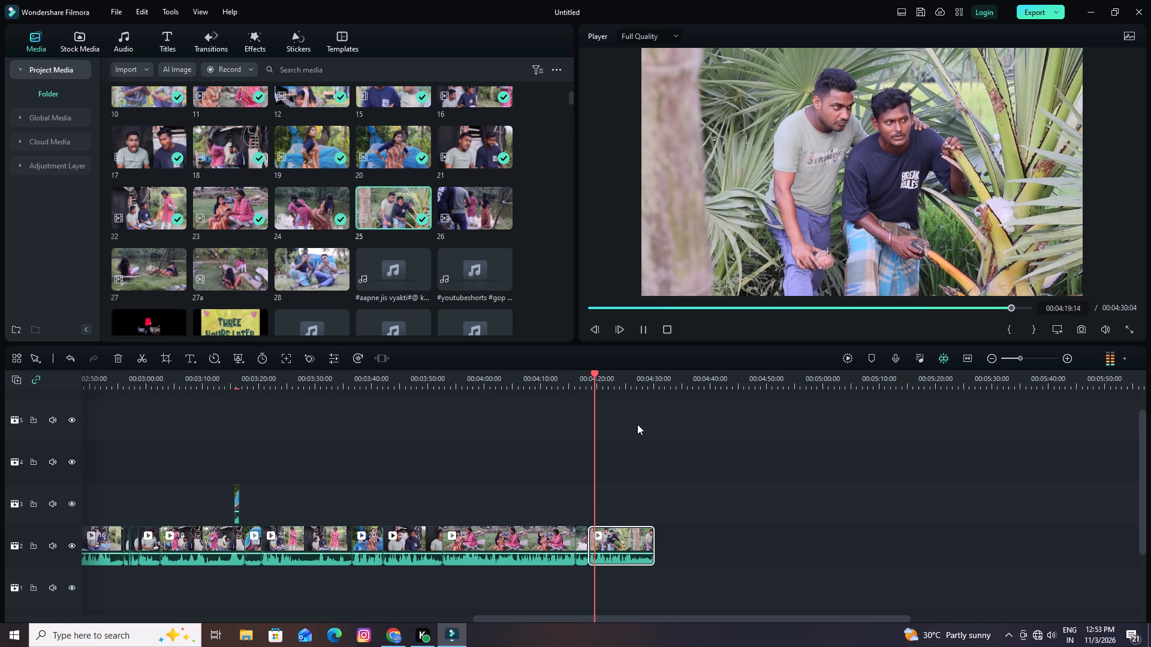
key("space")
left_click(595, 421)
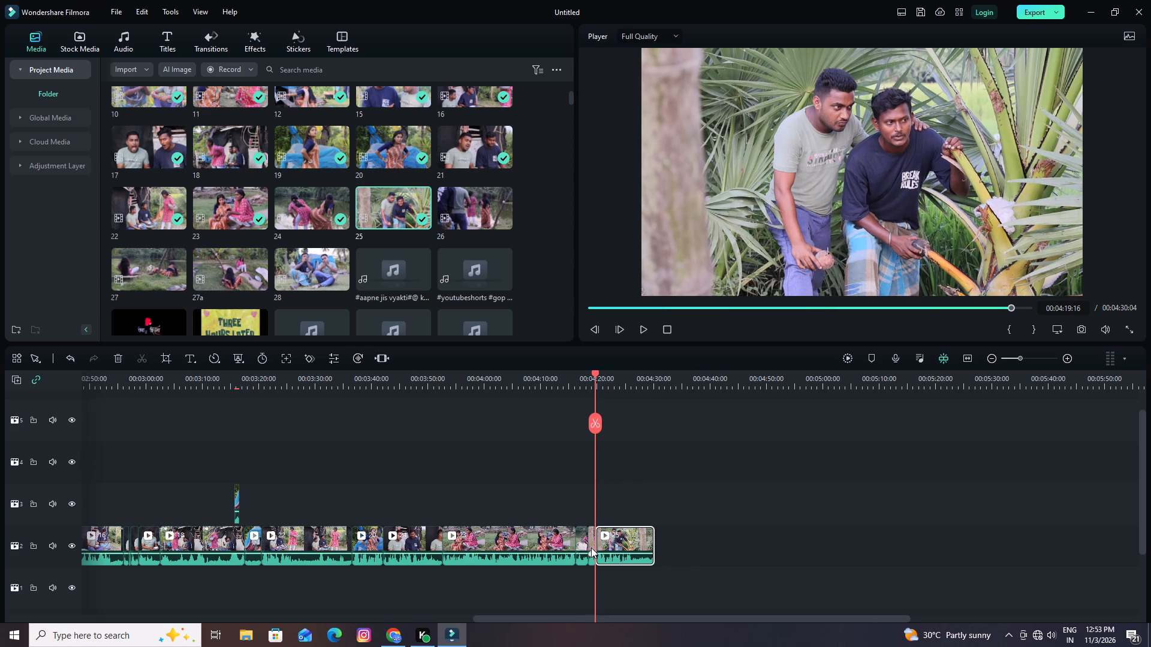
left_click(591, 548)
left_click(113, 355)
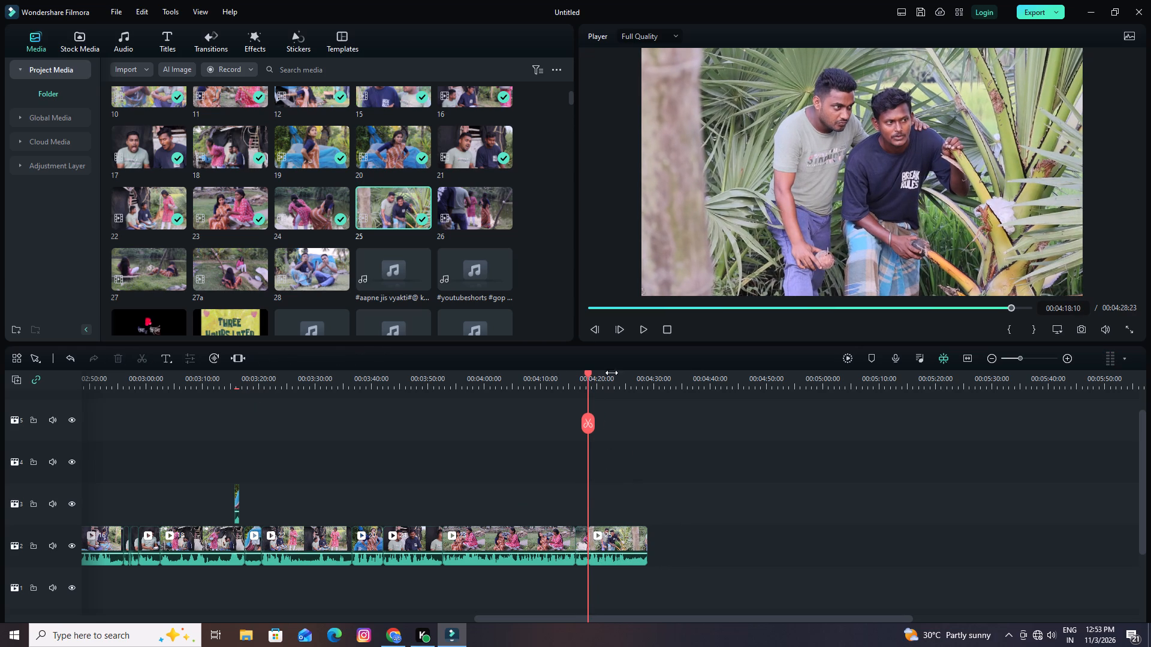
left_click_drag(619, 379, 732, 370)
key("space")
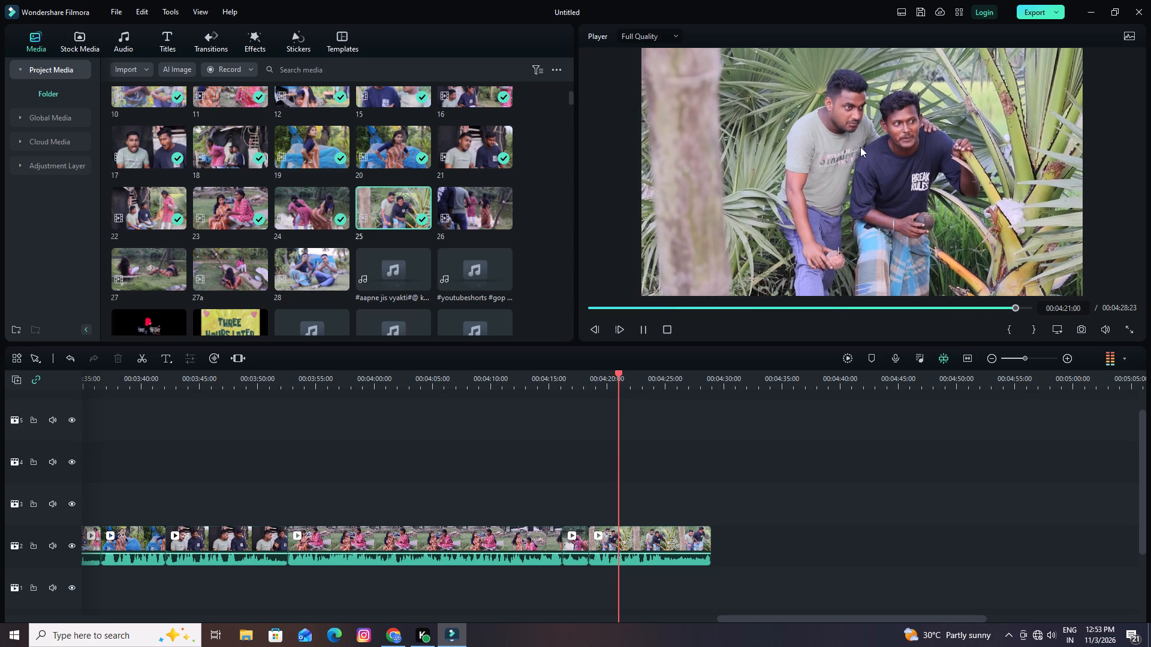
Save the project as "pader sali 2" in the BSB SHART folder on New Volume (D:).
left_click(918, 14)
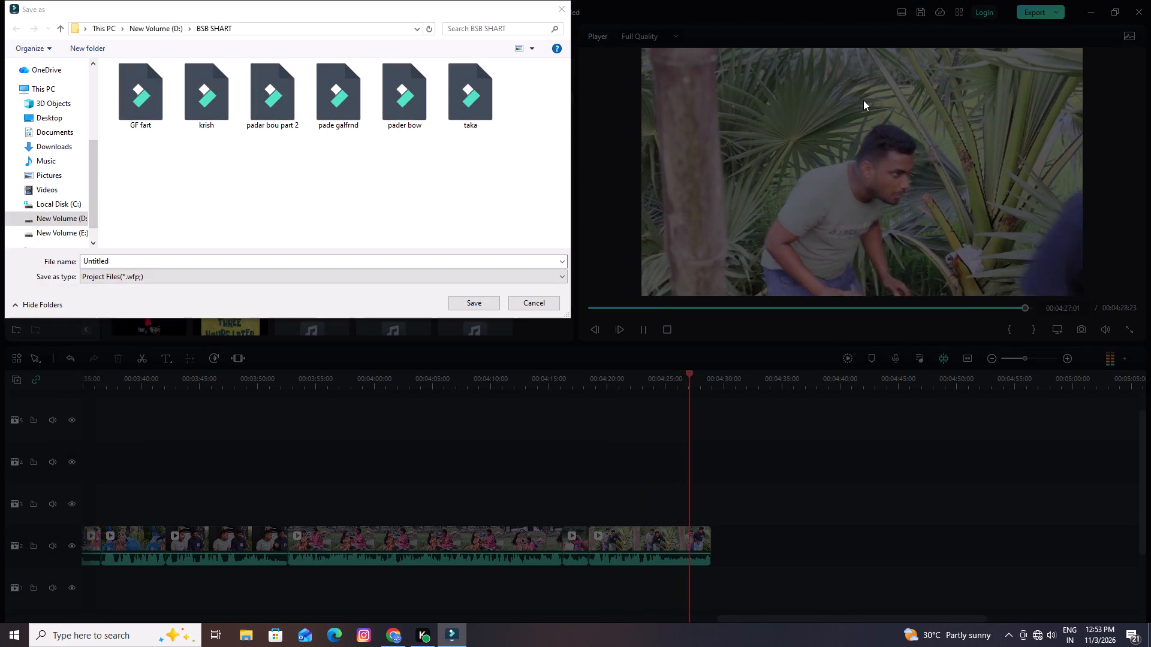
key("space")
key("space")
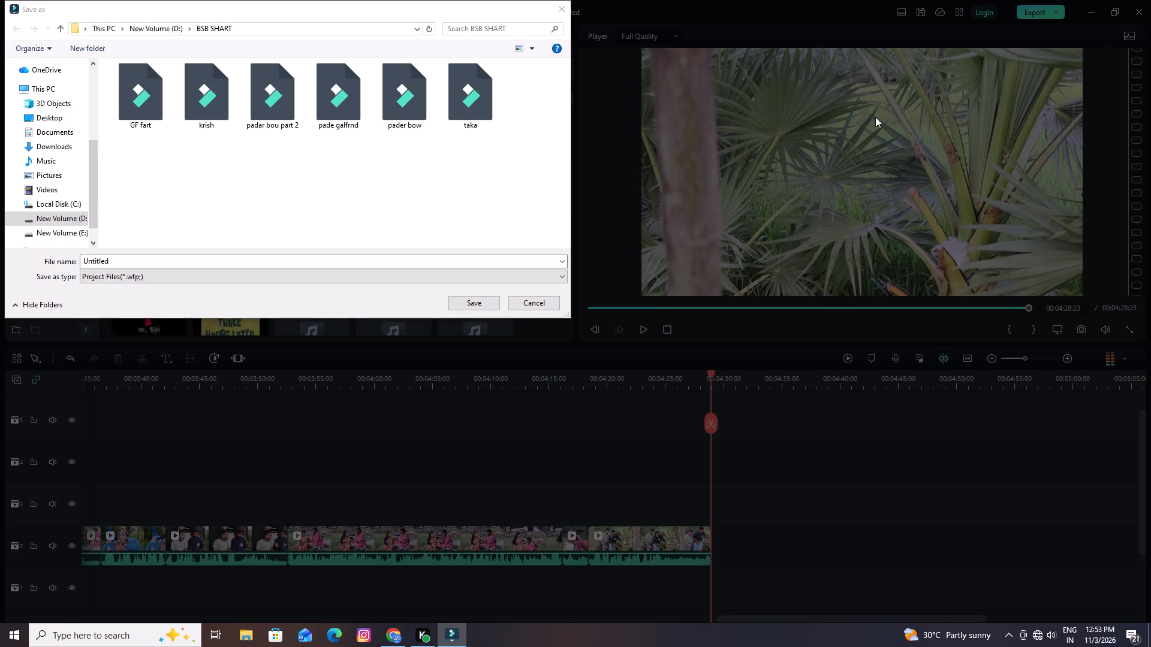
left_click(129, 262)
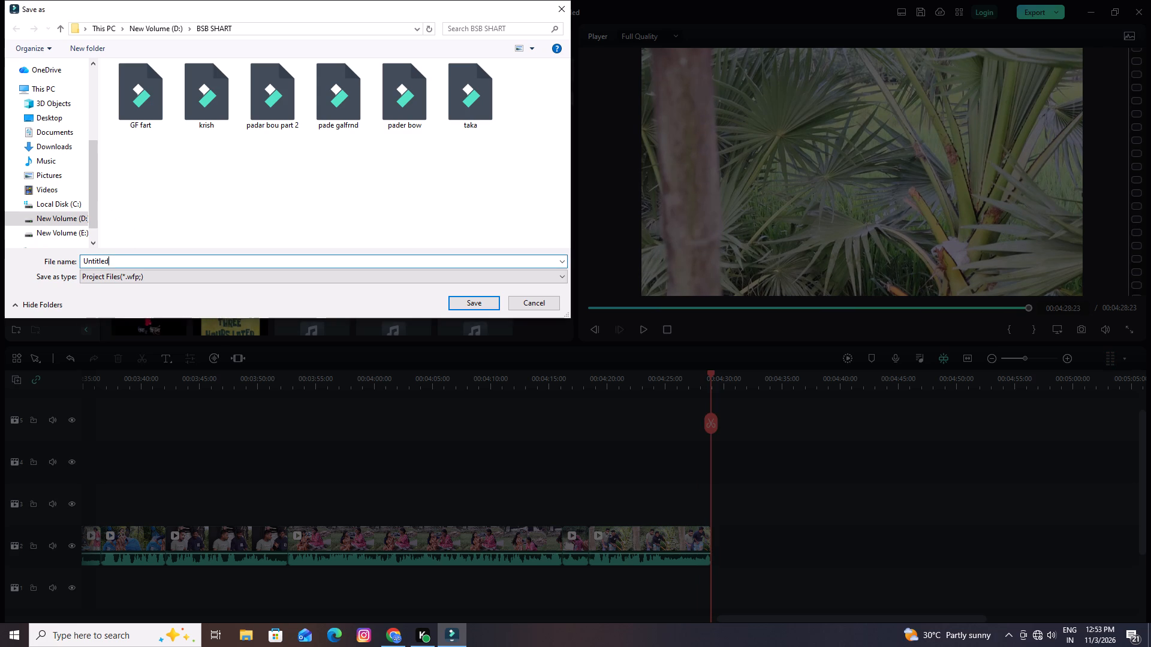
key("BackSpace")
key("BackSpace")
key("BackSpace")
key("BackSpace")
key("BackSpace")
key("BackSpace")
key("BackSpace")
key("BackSpace")
key("BackSpace")
key("BackSpace")
key("BackSpace")
key("BackSpace")
key("BackSpace")
key("BackSpace")
key("BackSpace")
key("BackSpace")
key("BackSpace")
key("BackSpace")
key("BackSpace")
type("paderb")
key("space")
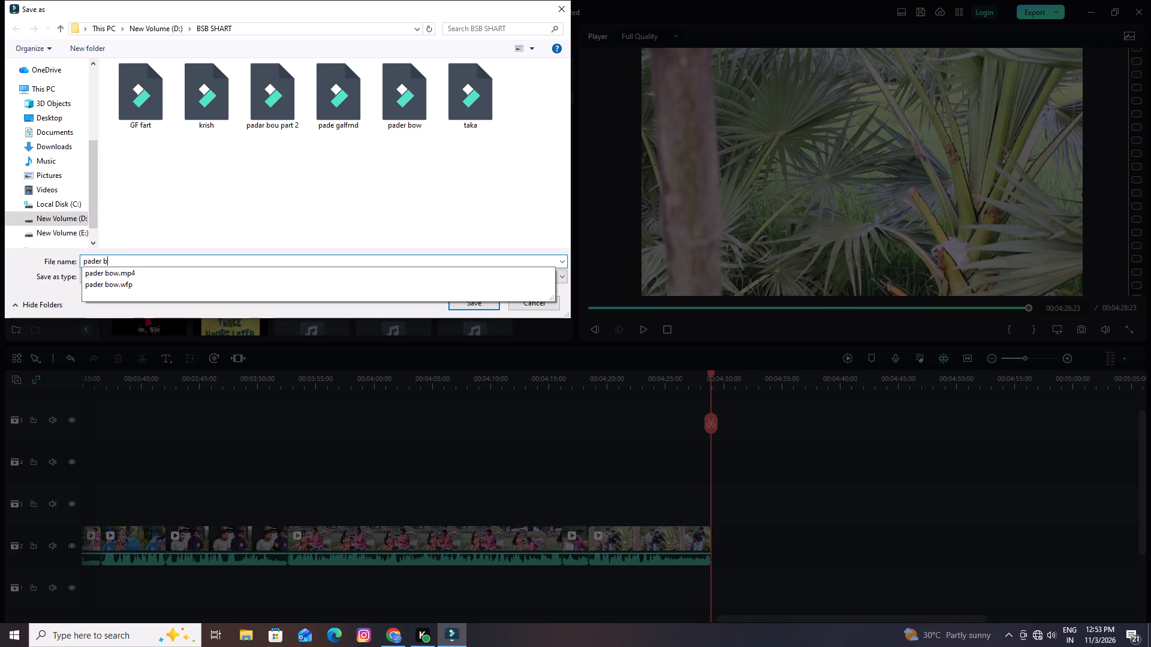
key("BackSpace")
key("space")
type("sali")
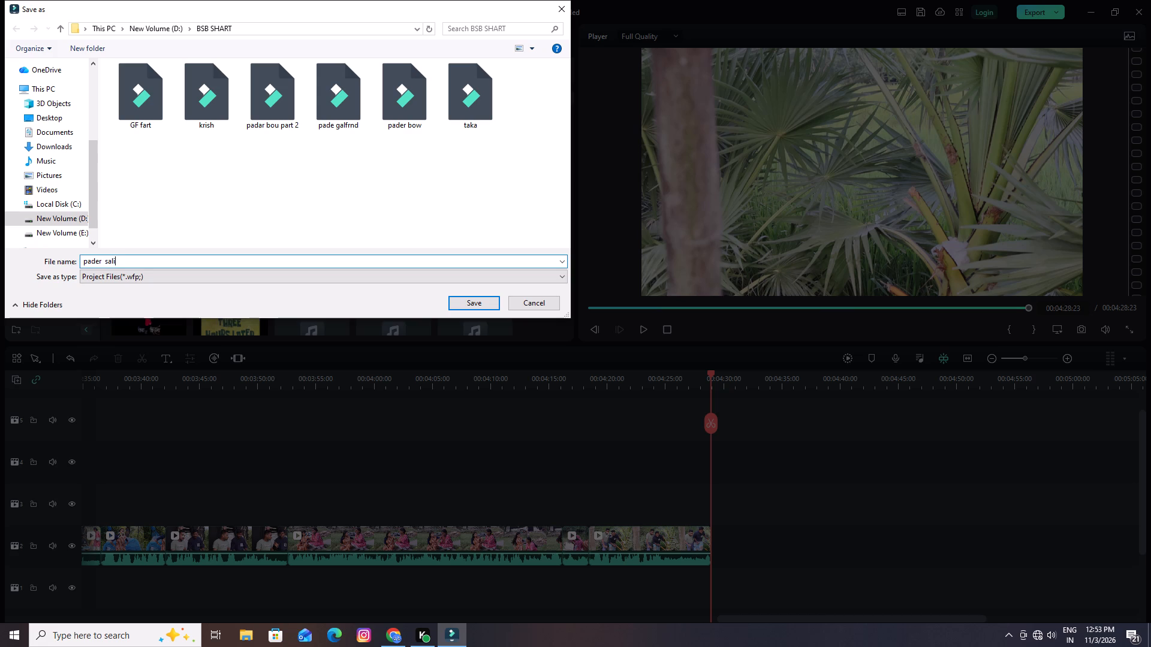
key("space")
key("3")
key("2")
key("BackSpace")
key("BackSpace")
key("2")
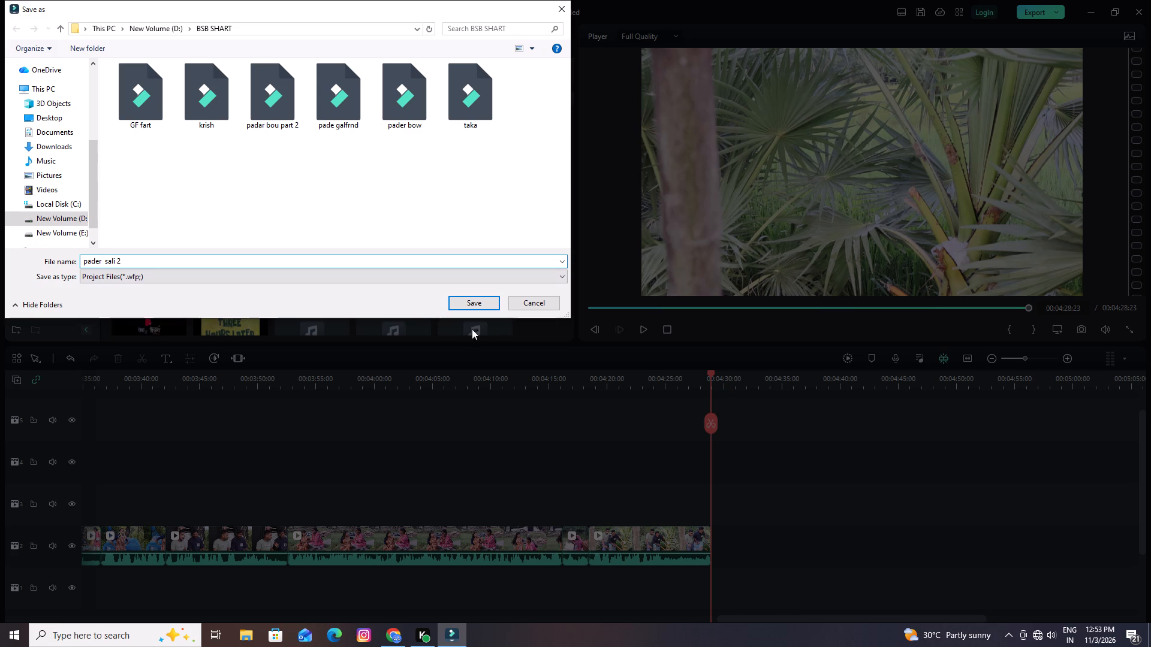
left_click(478, 302)
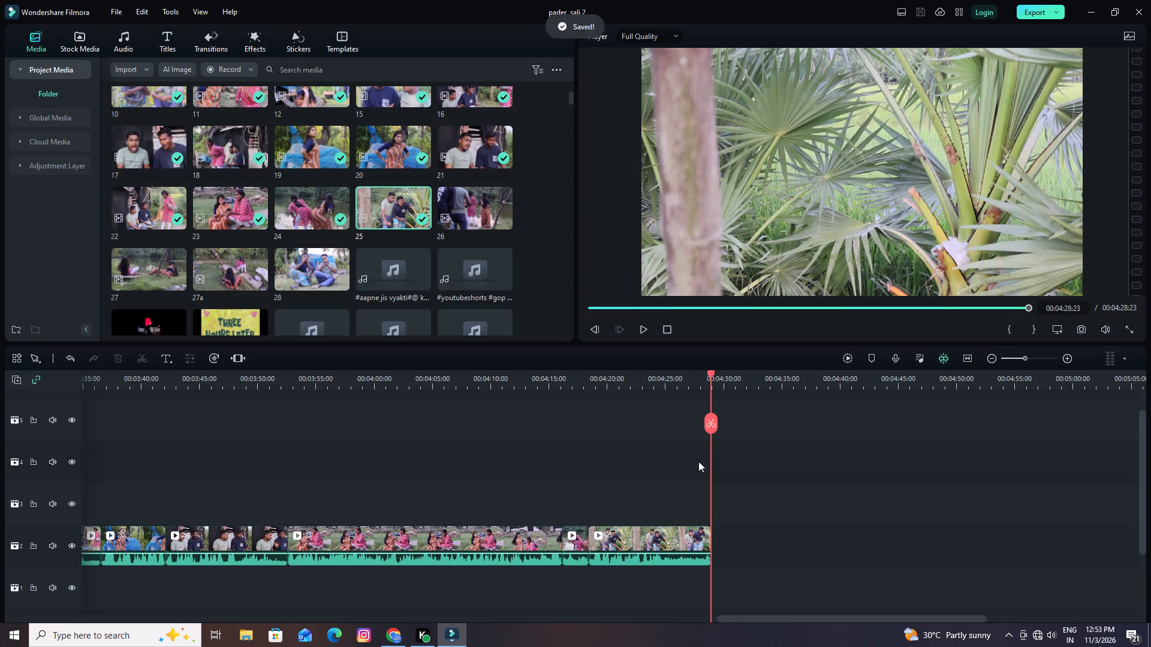
Replay the end of clip 25, add media clip 26 directly after it on video track 2 and raise its audio volume.
left_click_drag(710, 371, 683, 386)
key("space")
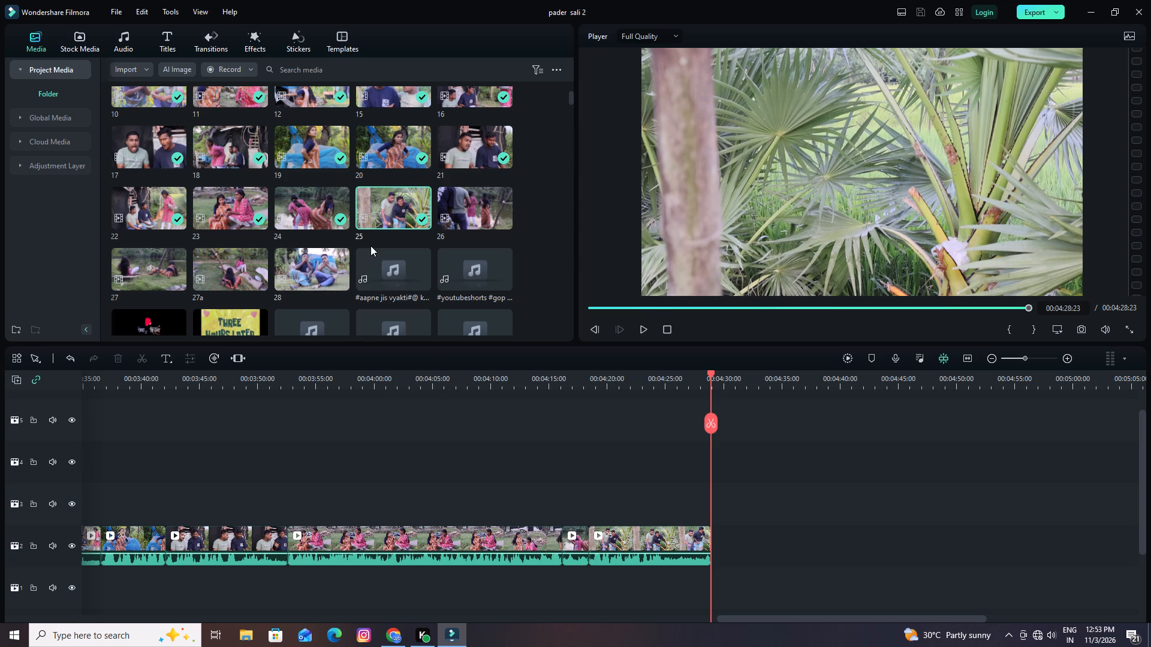
left_click_drag(457, 205, 718, 540)
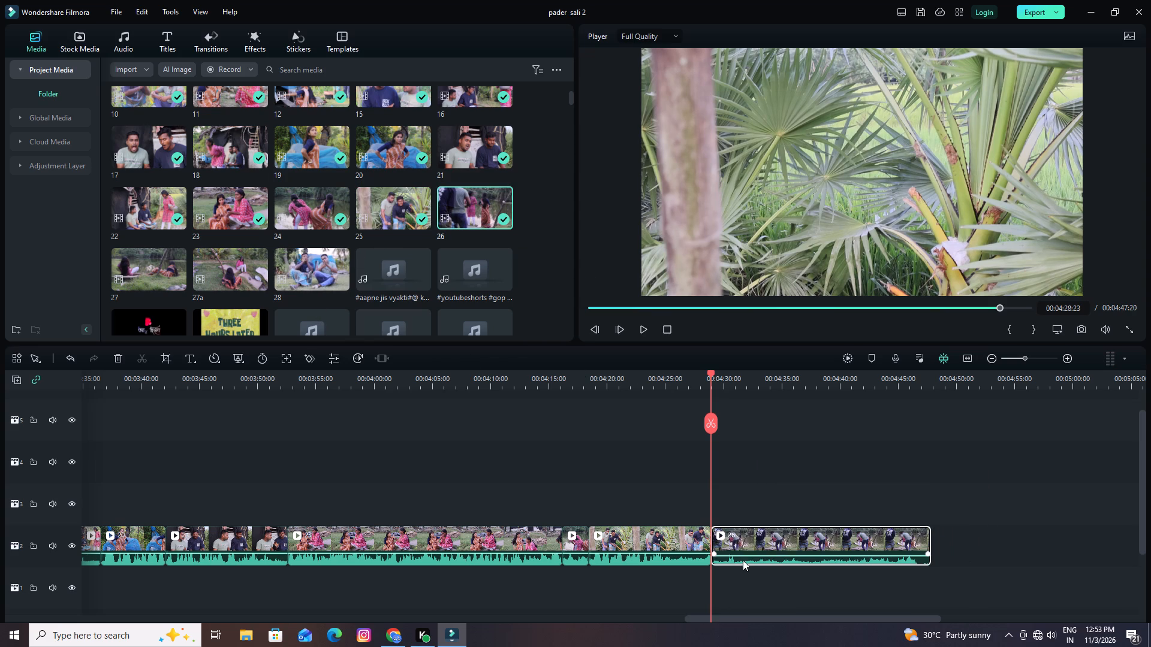
left_click_drag(743, 553, 745, 530)
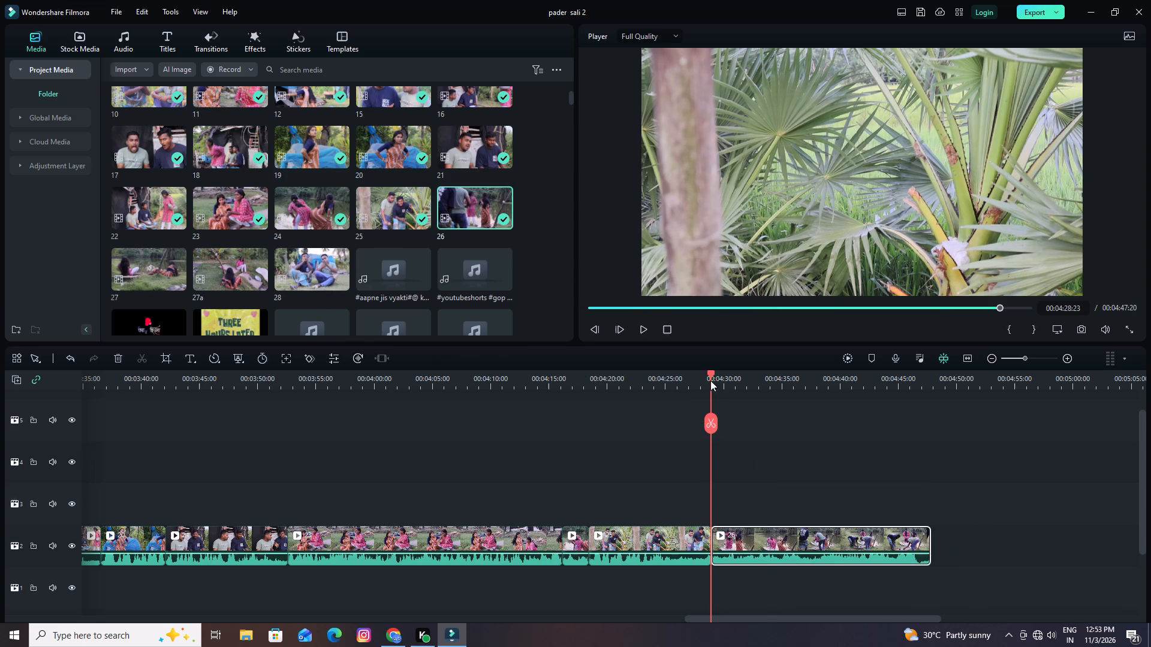
Play through the join into clip 26, split clip 26 at 00:04:31:02 and delete its opening part.
left_click_drag(708, 372, 699, 373)
key("space")
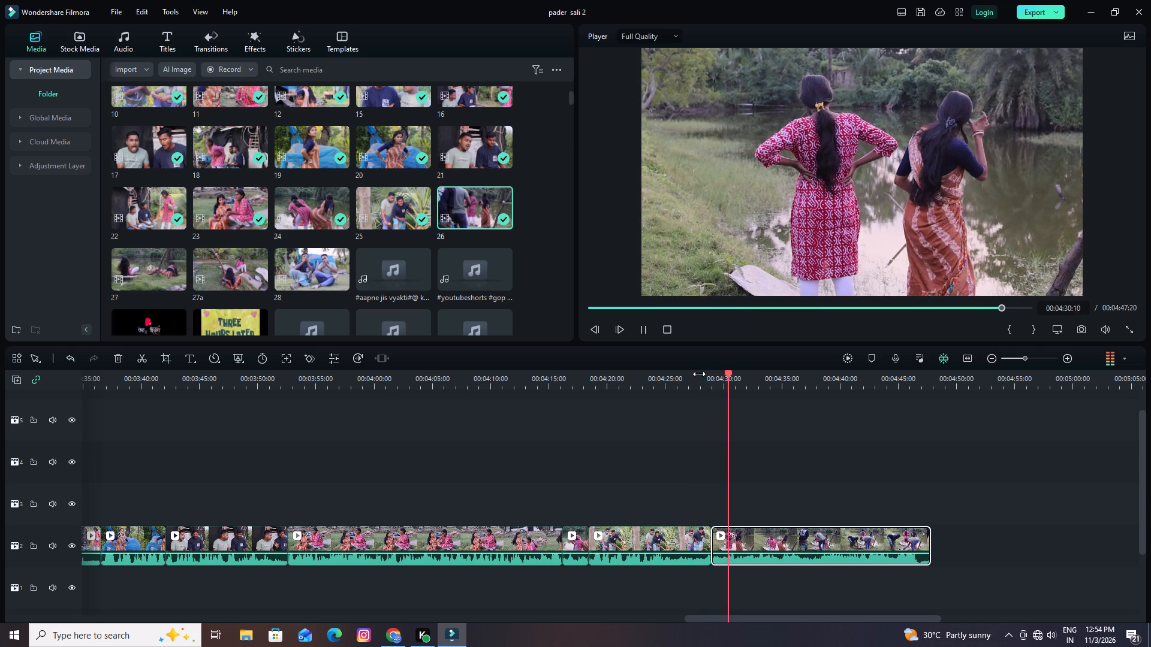
key("space")
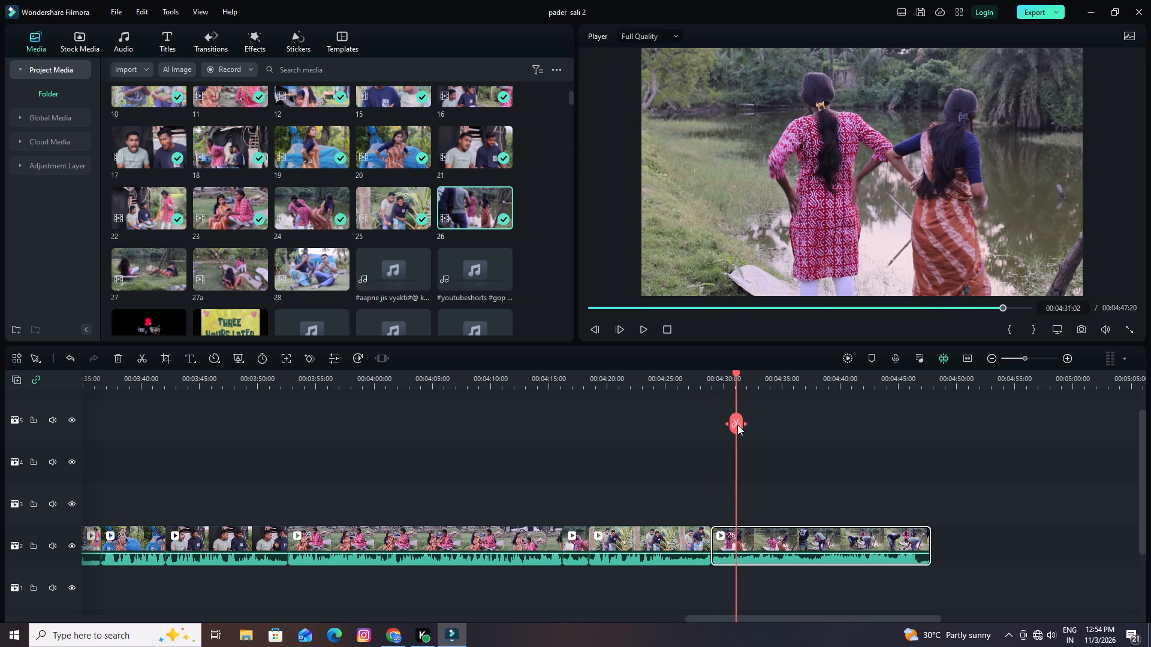
left_click(737, 425)
left_click(729, 546)
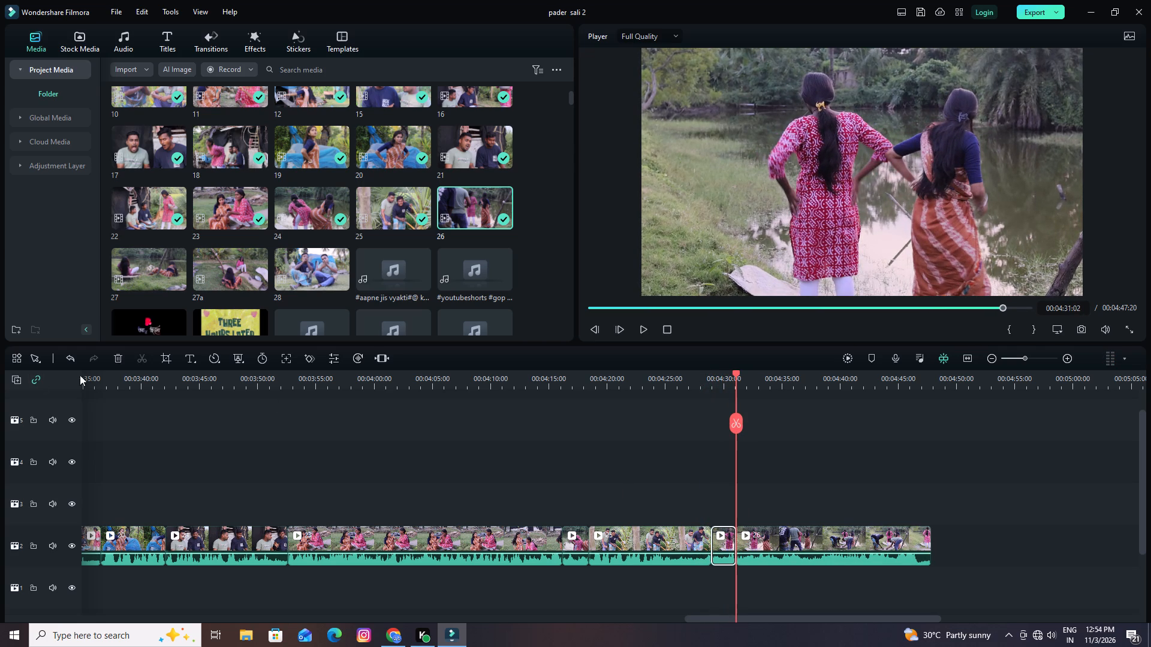
left_click(120, 356)
Preview the rest of clip 26, split it at 00:04:44:10 and delete the part after the cut.
key("space")
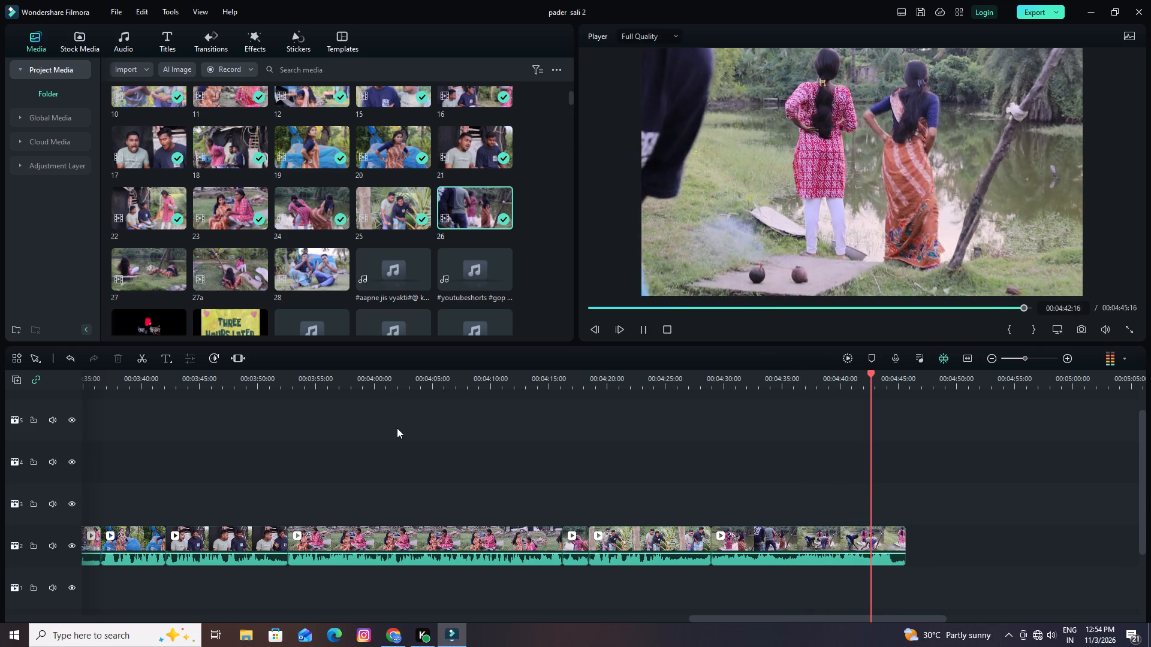
key("space")
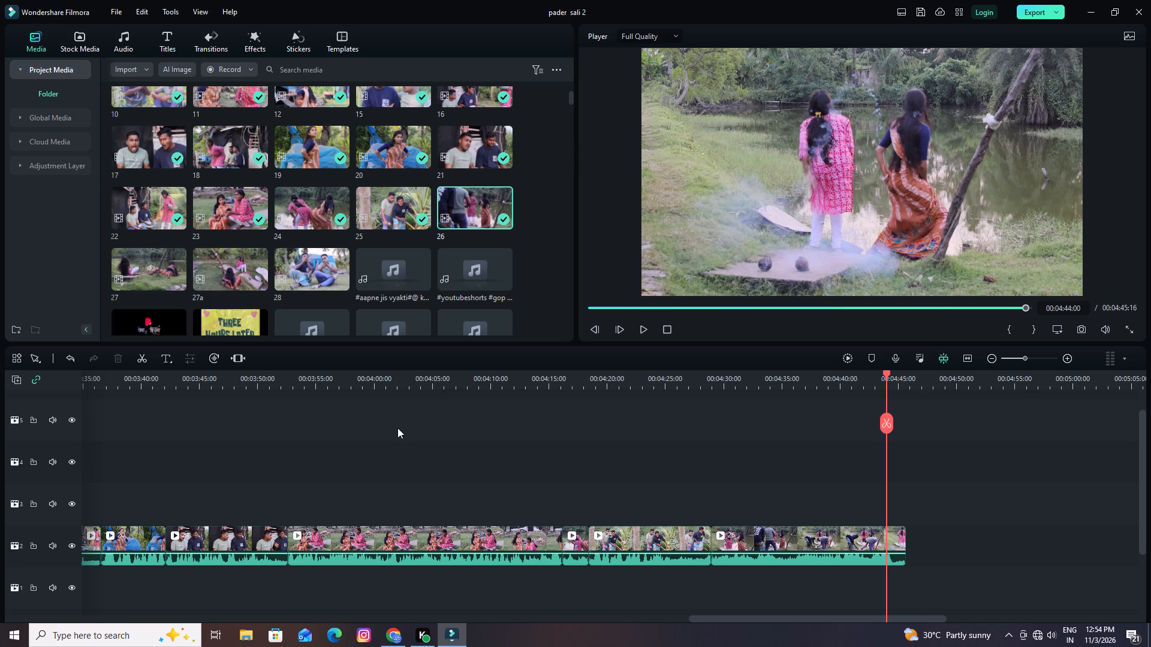
key("space")
key("space")
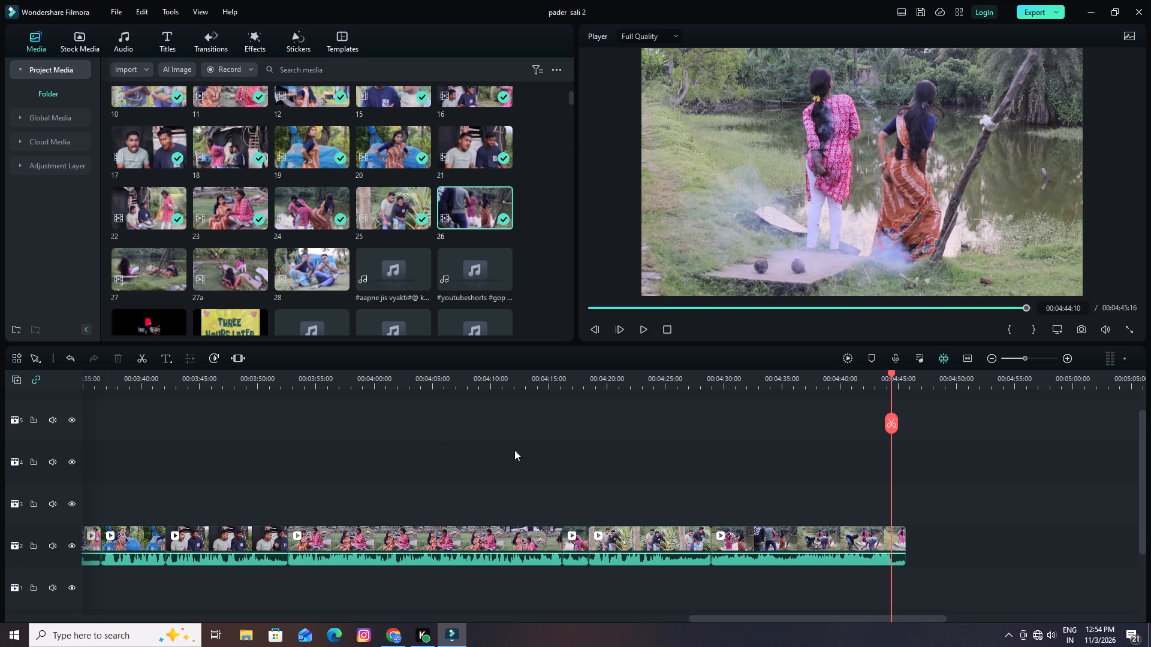
left_click(894, 419)
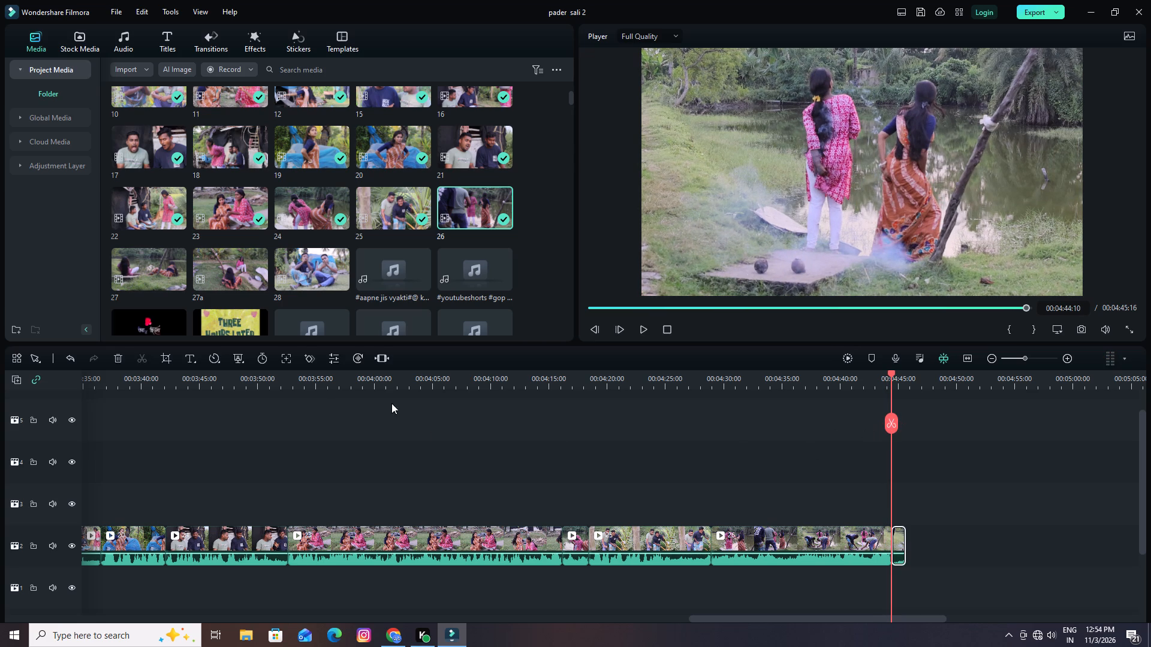
left_click(115, 359)
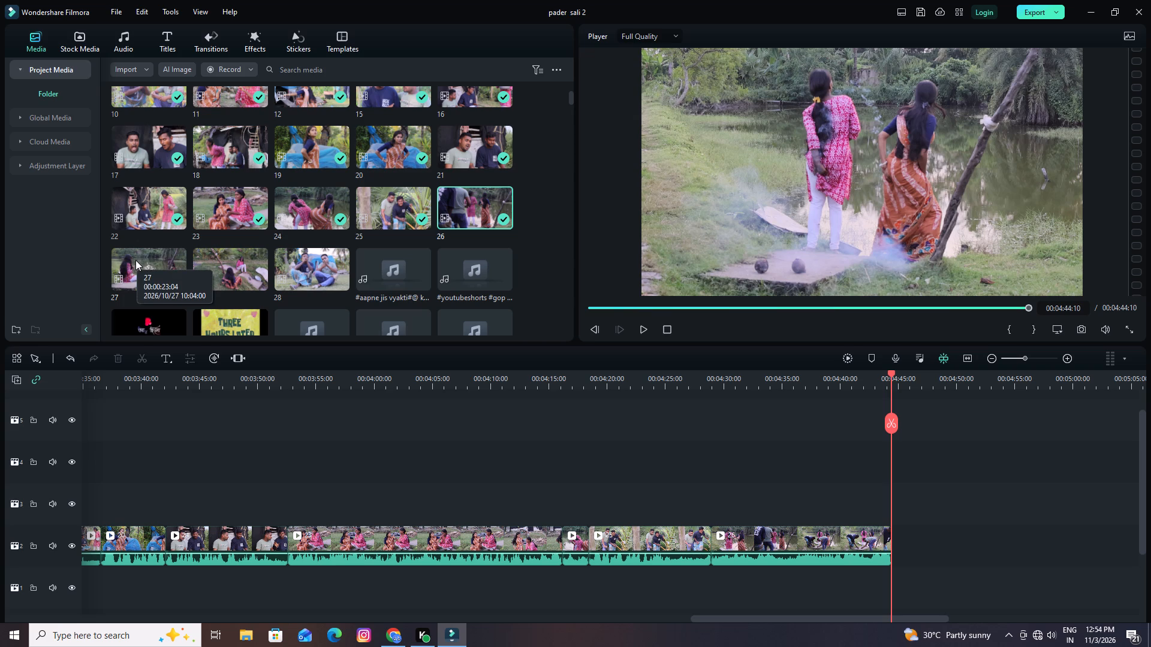
Add media clip 27 to the end of video track 2, directly after clip 26, and raise its audio volume.
left_click_drag(135, 260, 896, 546)
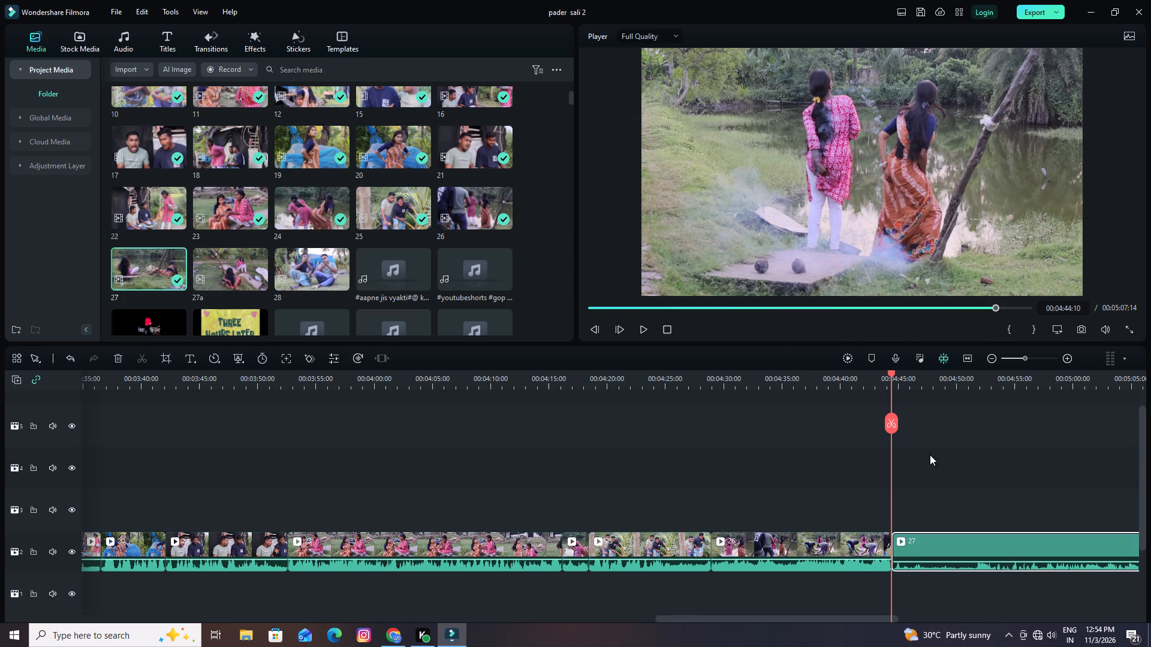
left_click_drag(932, 380, 797, 380)
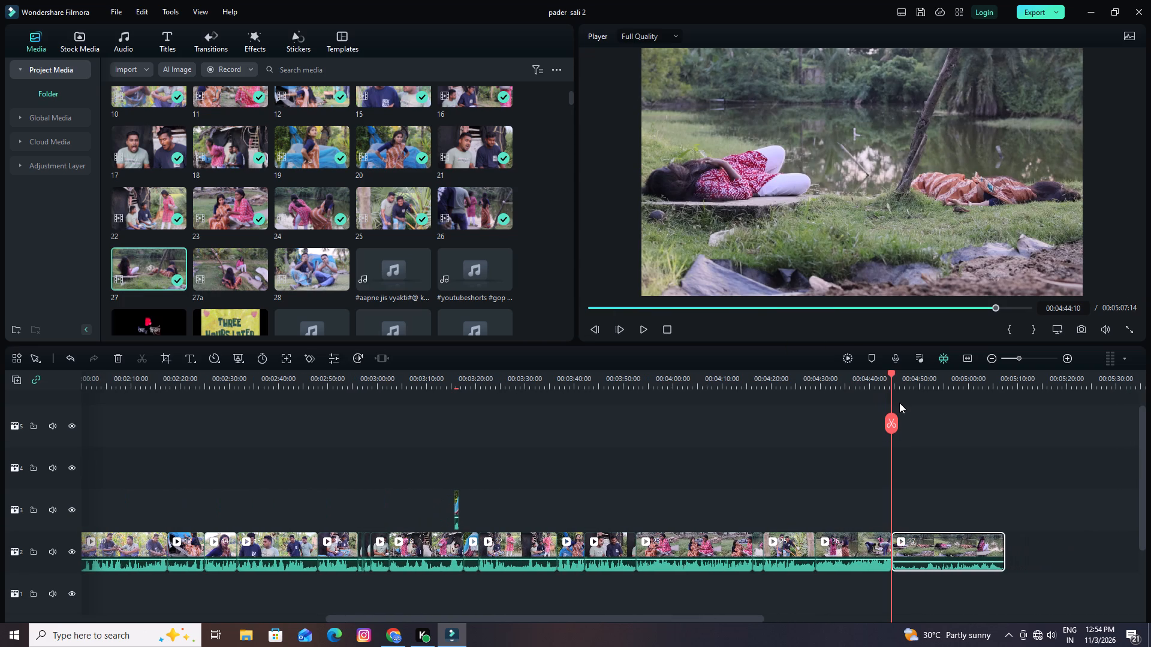
left_click(890, 373)
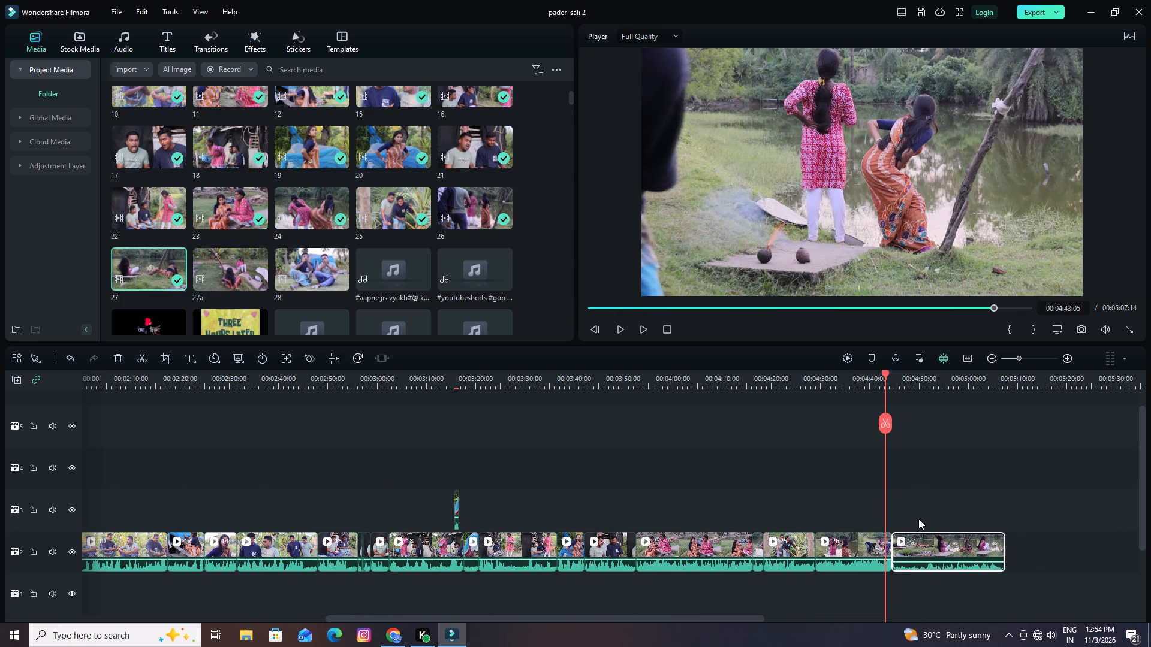
left_click_drag(926, 559, 927, 537)
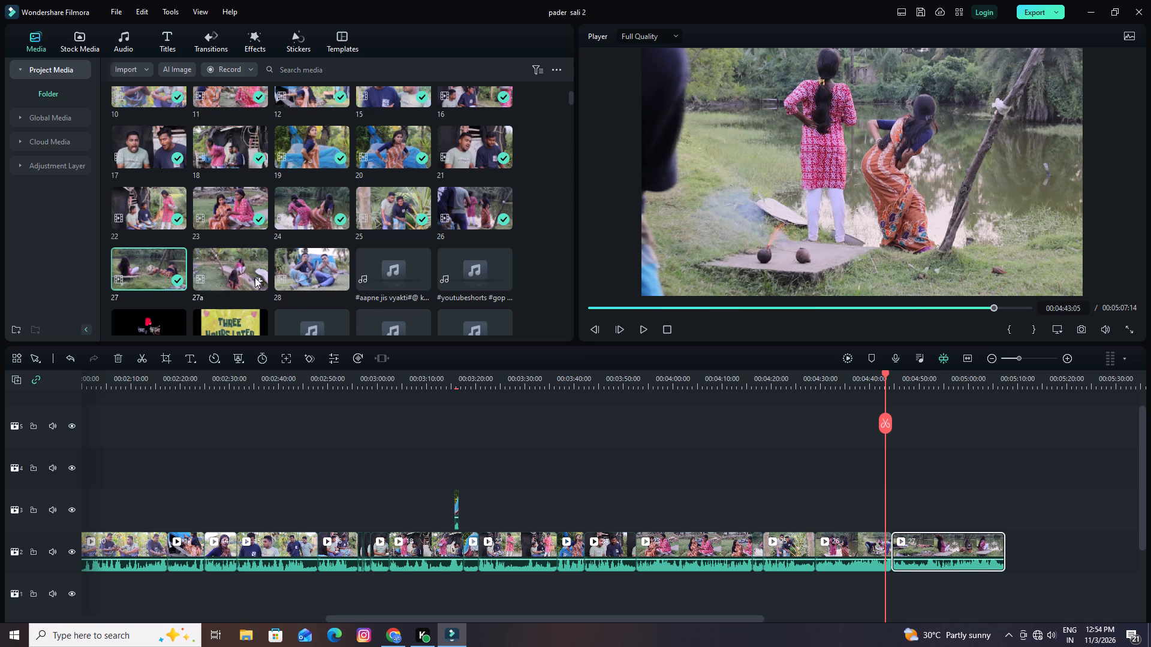
Place media clip 27a on video track 3, aligned with the start of clip 27, raise its audio volume and play it.
left_click_drag(227, 262, 892, 503)
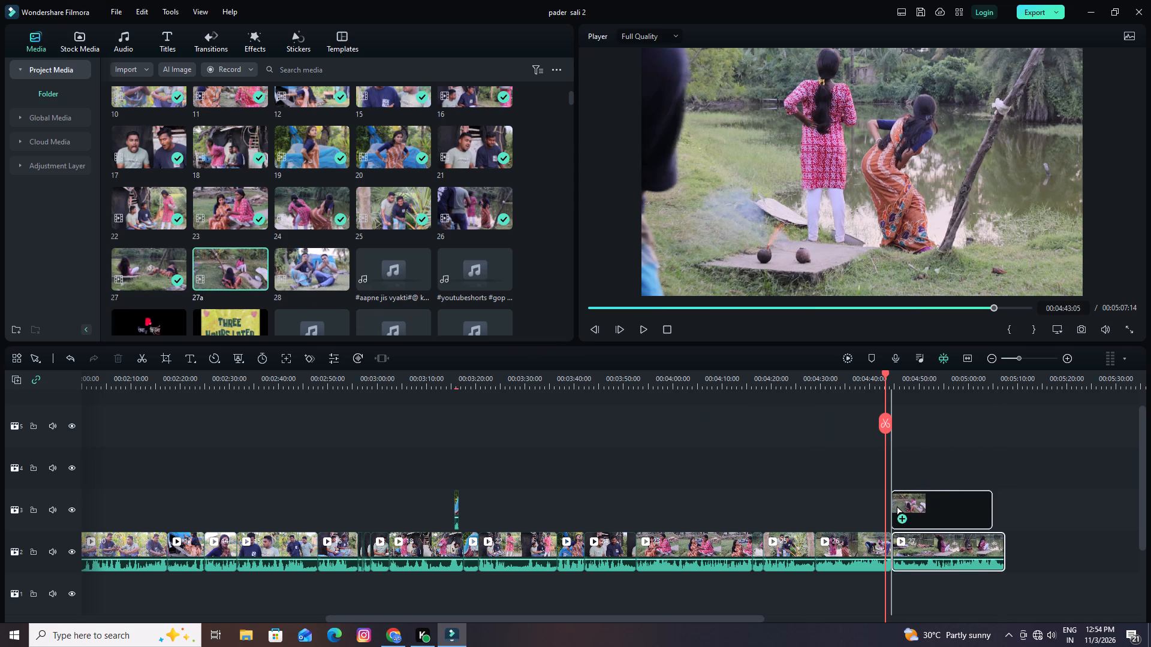
left_click_drag(892, 503, 896, 506)
left_click_drag(936, 518, 938, 503)
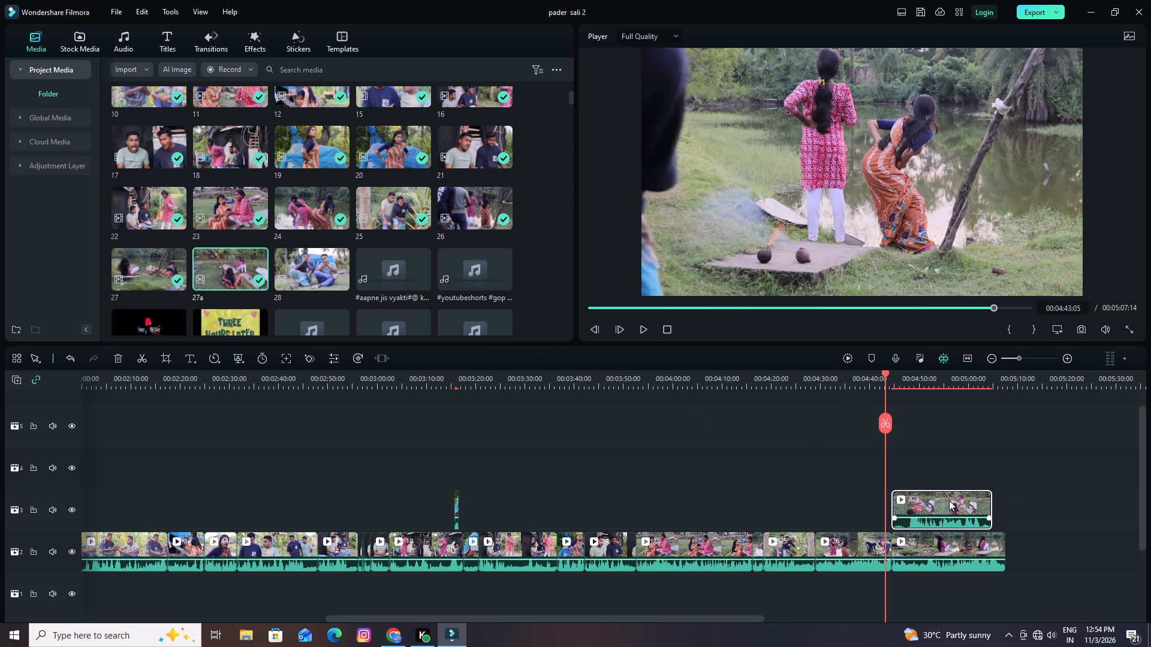
key("space")
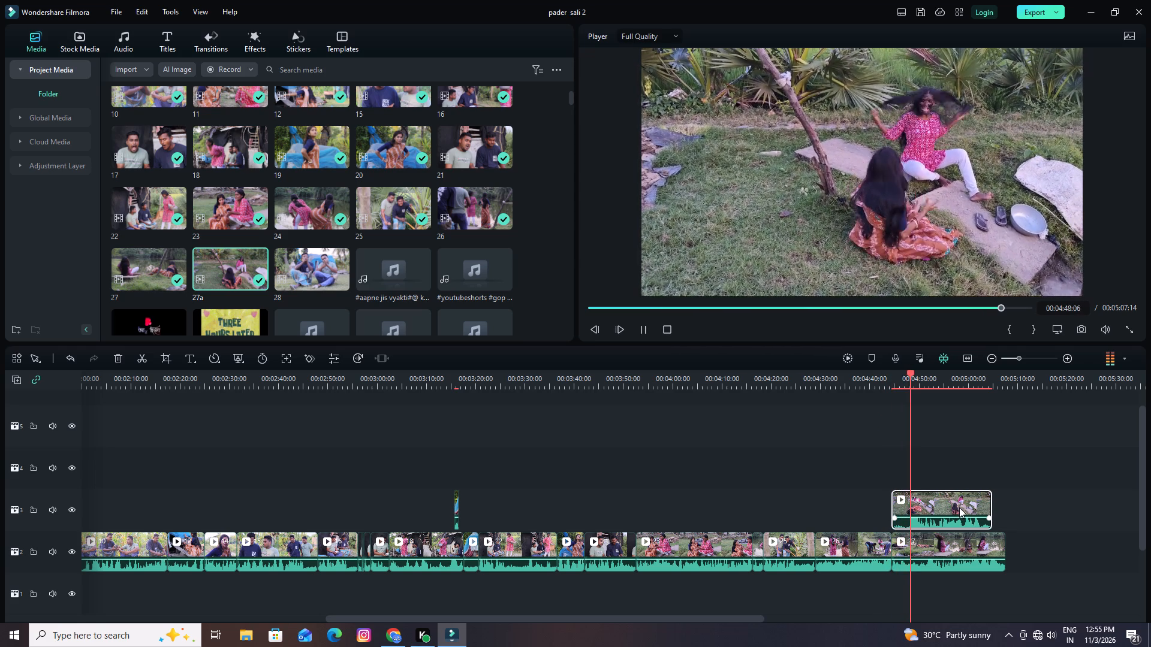
Play and scrub across the join from clip 26 into clips 27 and 27a to find where their opening should be cut.
key("space")
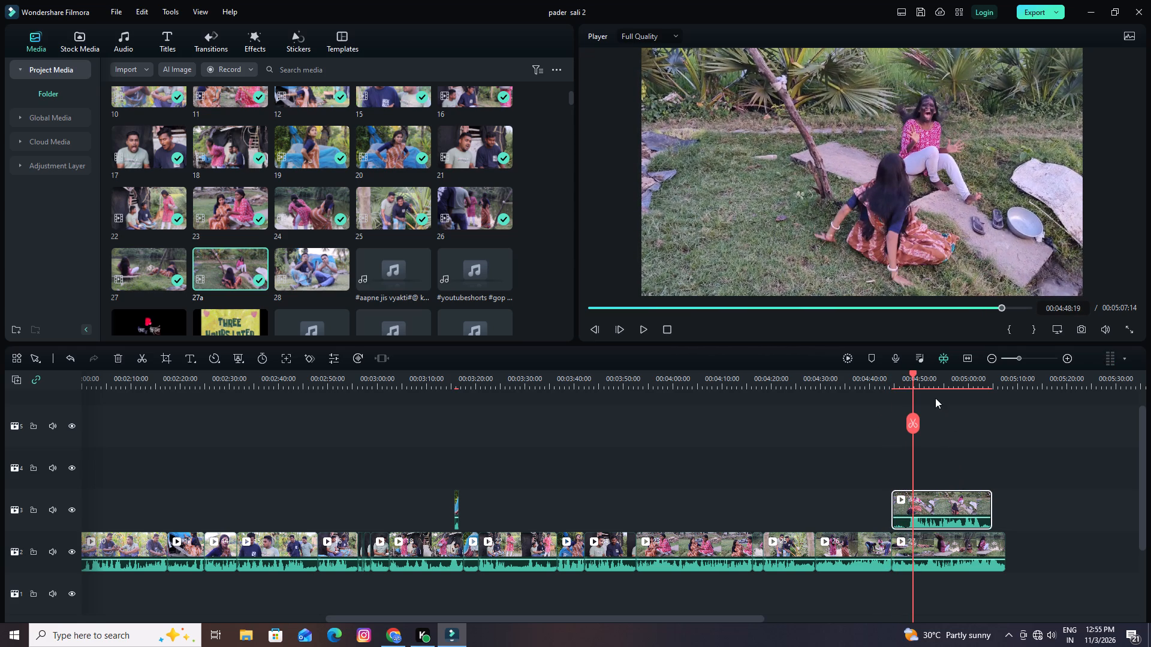
left_click_drag(911, 371, 860, 375)
key("space")
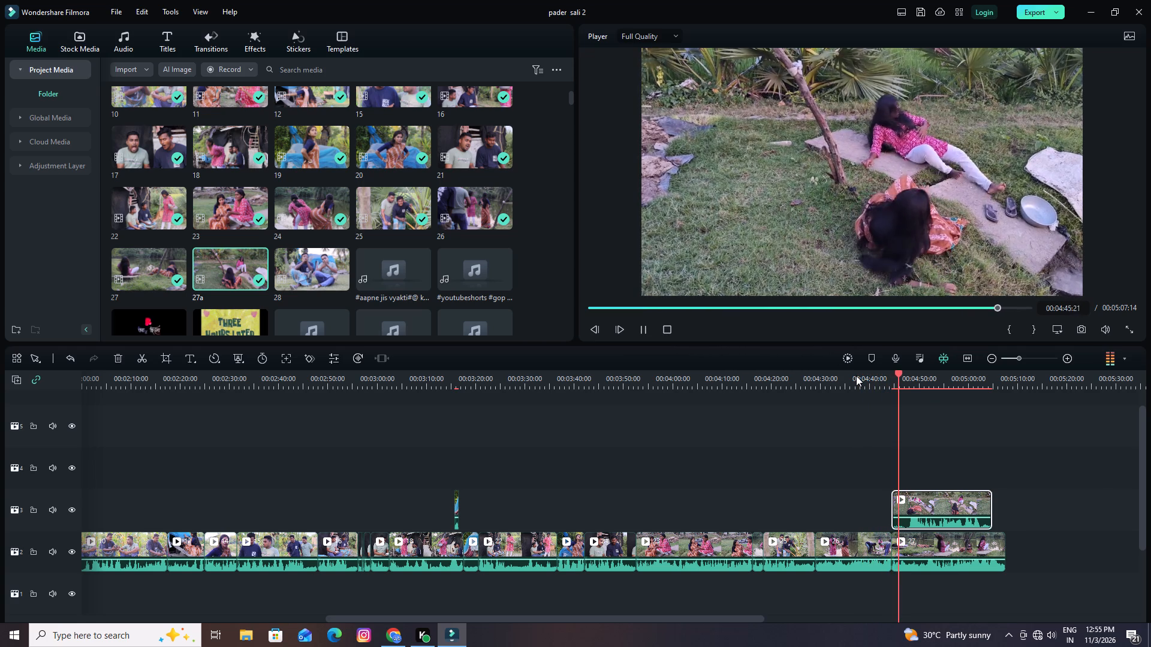
key("space")
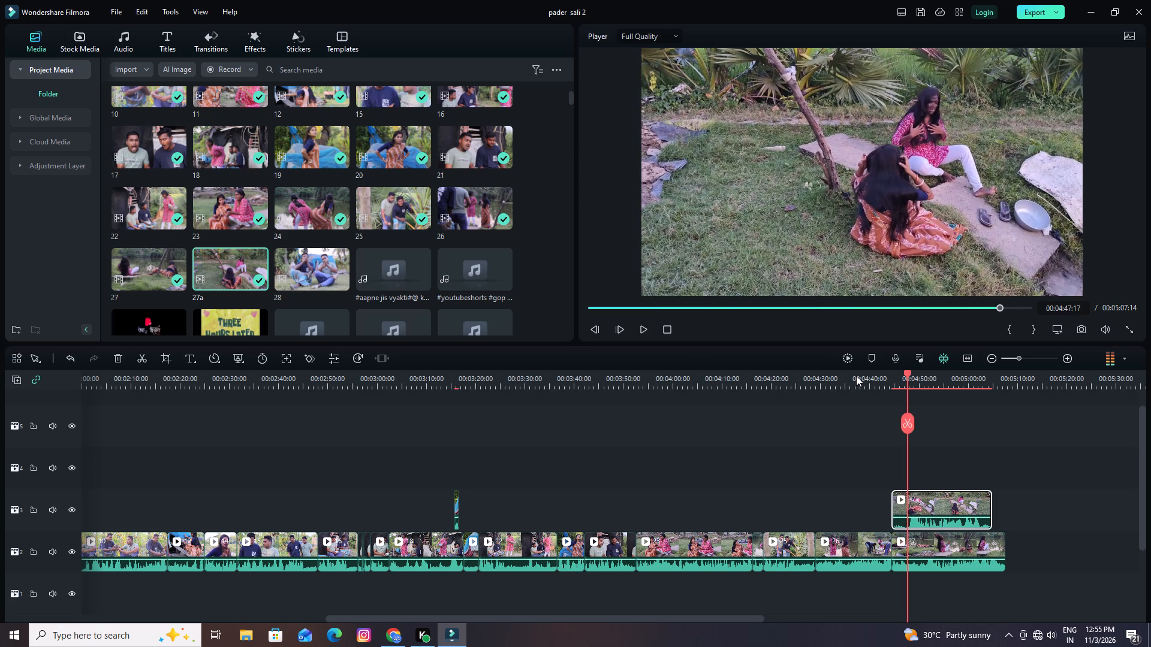
left_click_drag(906, 373, 904, 373)
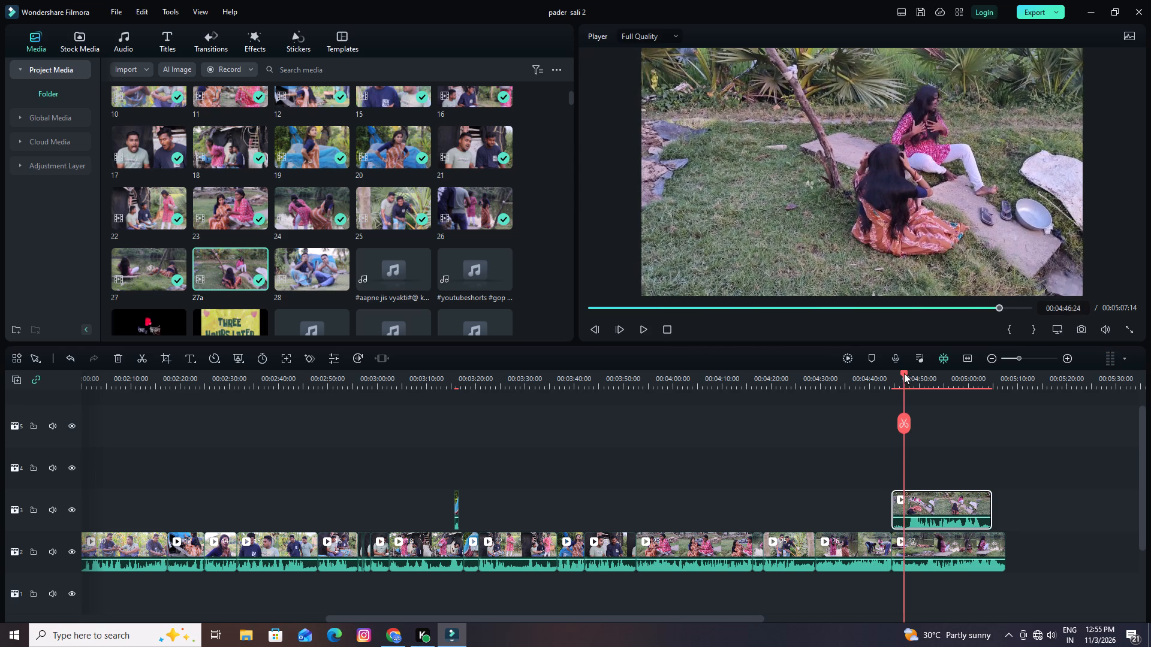
left_click_drag(904, 373, 897, 377)
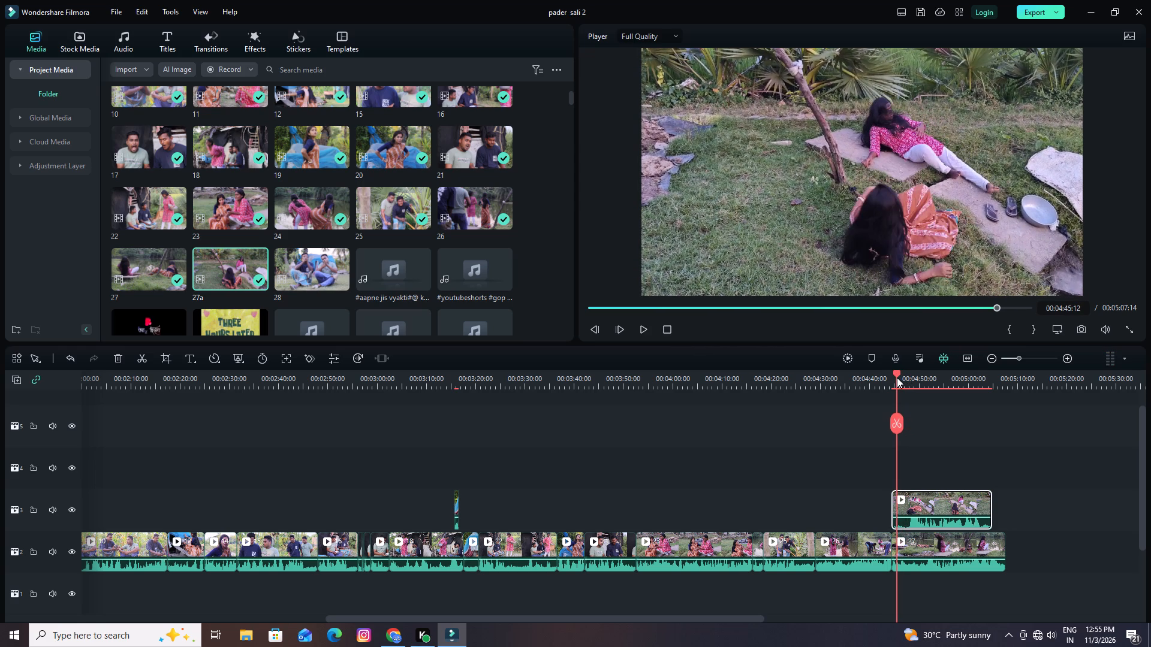
left_click_drag(897, 377, 902, 377)
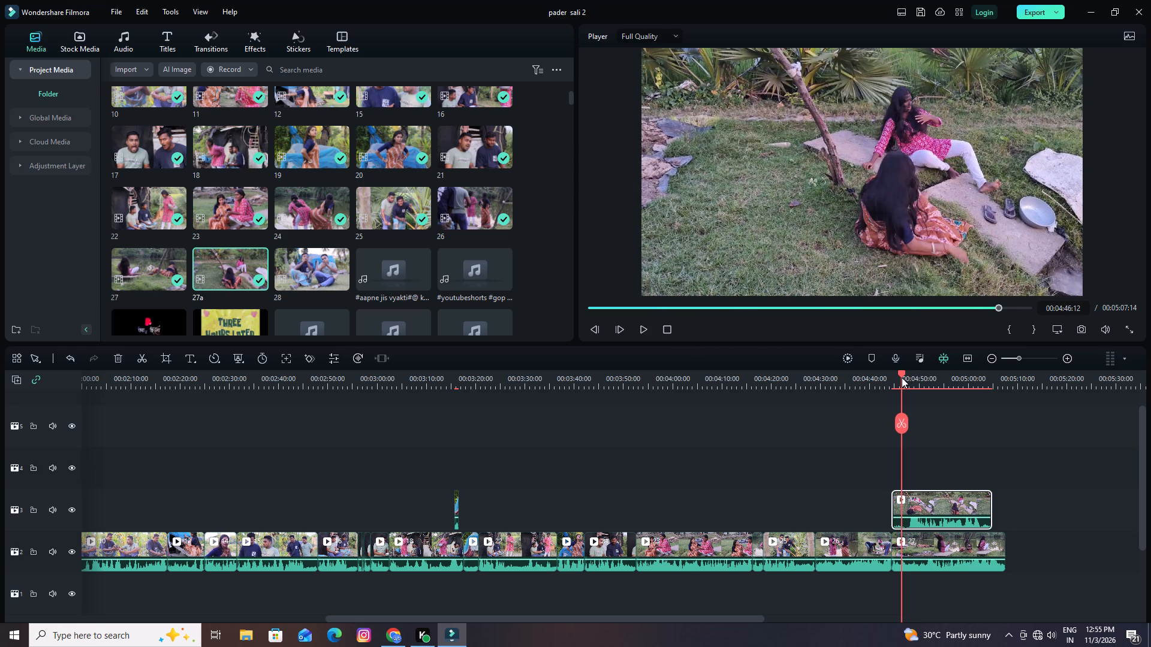
left_click_drag(902, 377, 885, 381)
key("space")
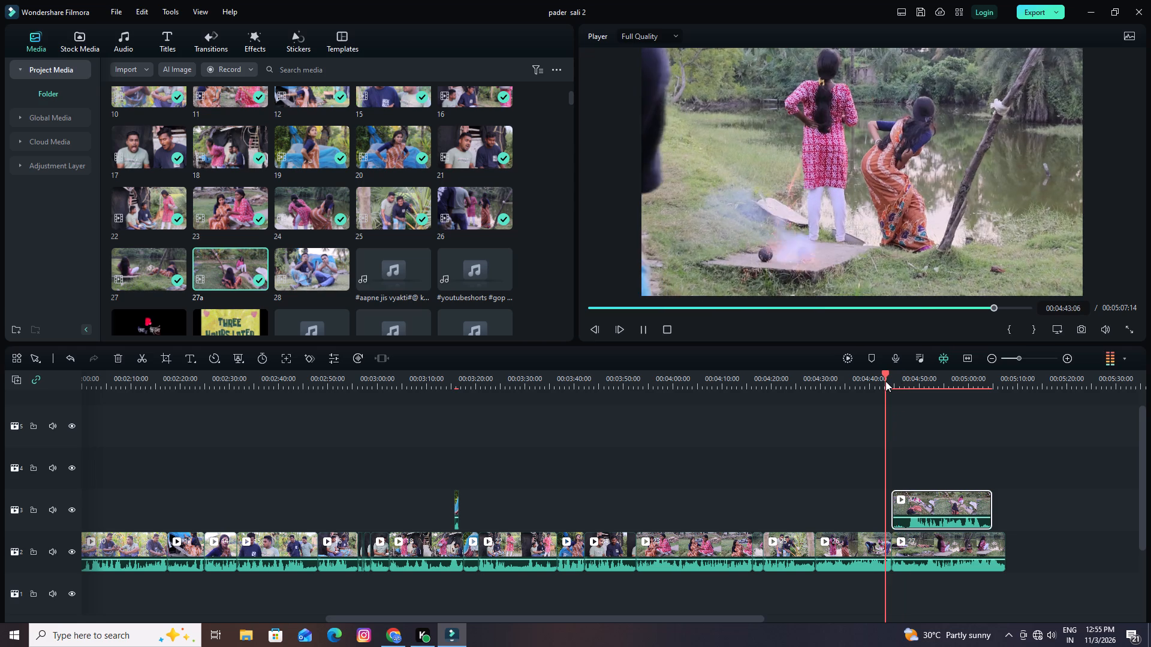
key("space")
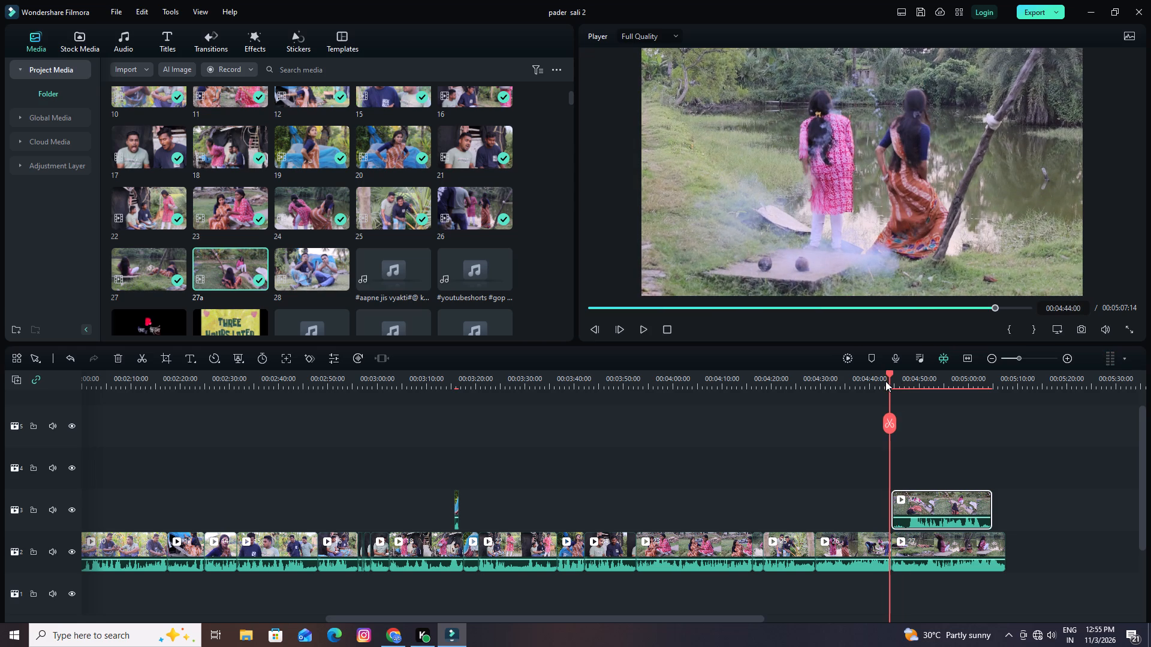
key("space")
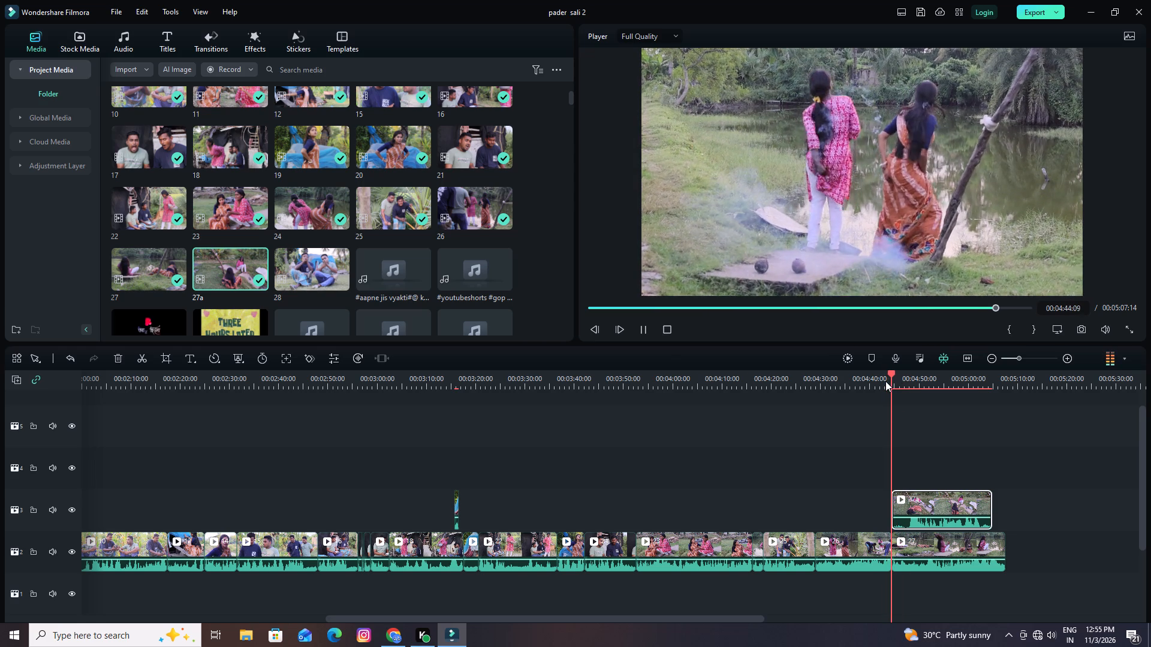
key("space")
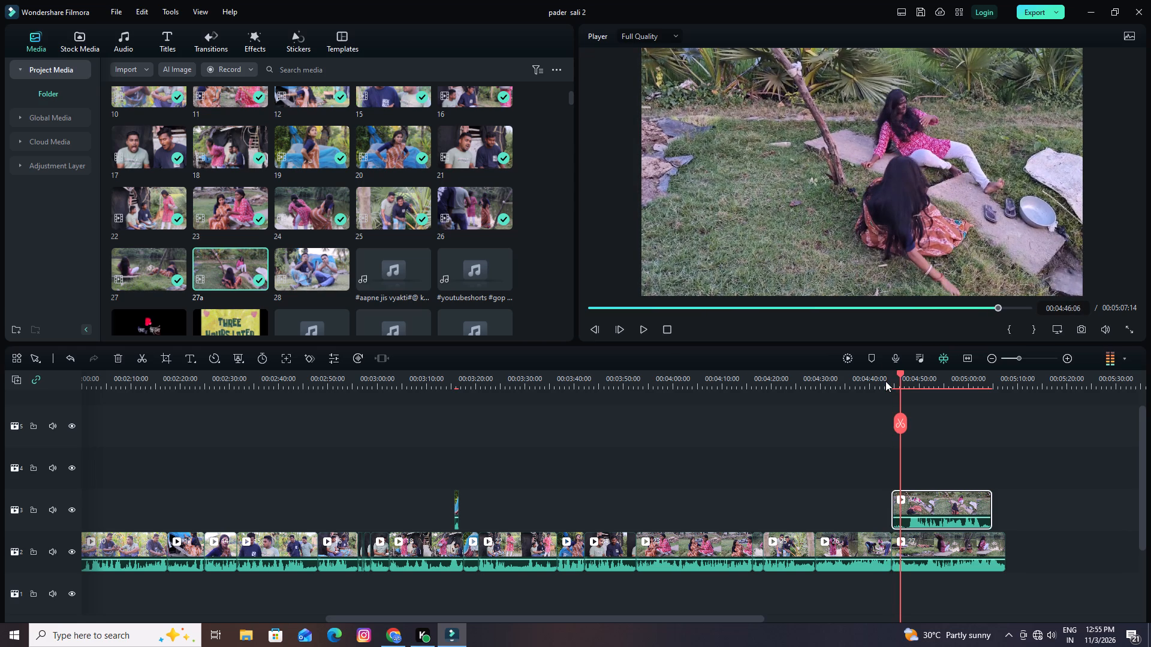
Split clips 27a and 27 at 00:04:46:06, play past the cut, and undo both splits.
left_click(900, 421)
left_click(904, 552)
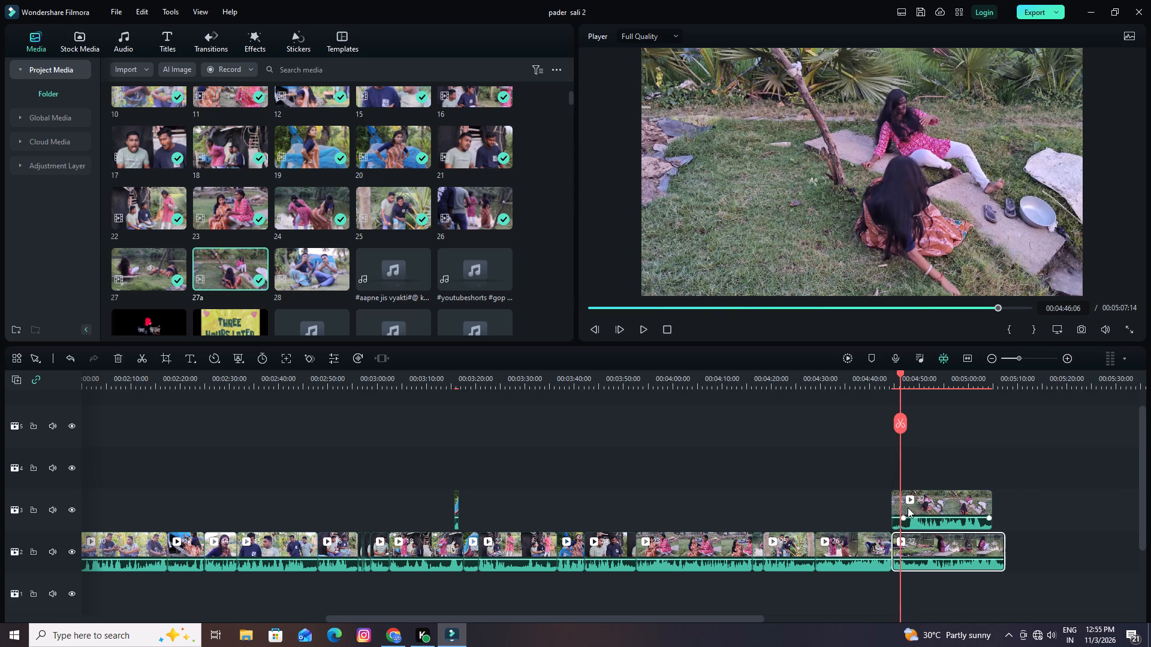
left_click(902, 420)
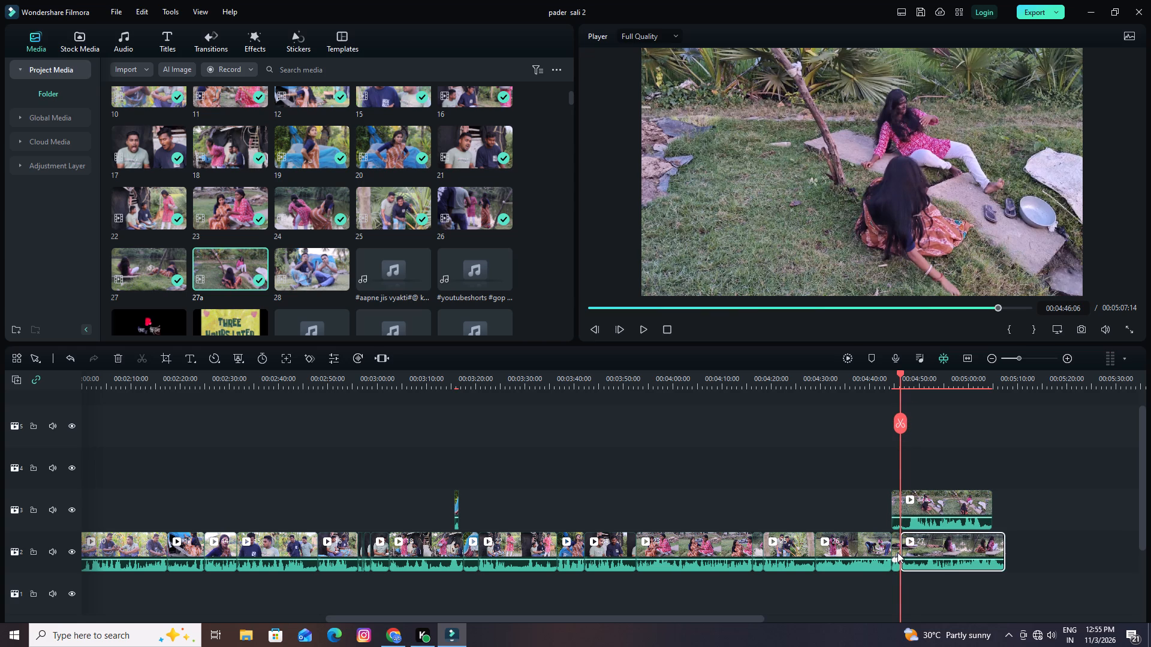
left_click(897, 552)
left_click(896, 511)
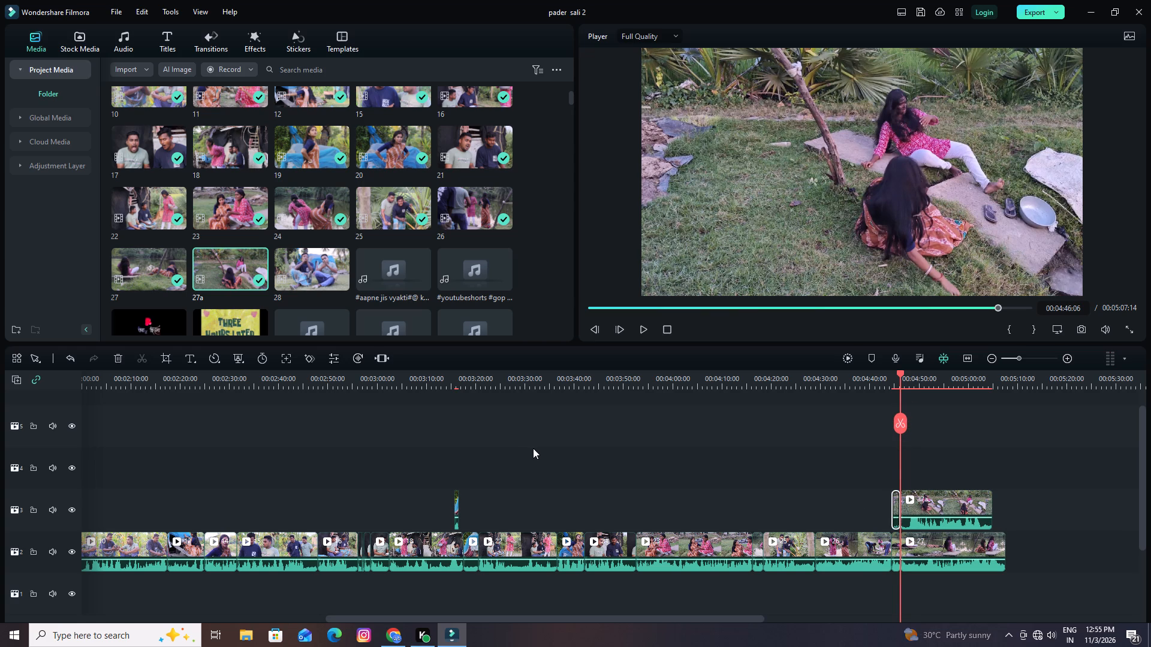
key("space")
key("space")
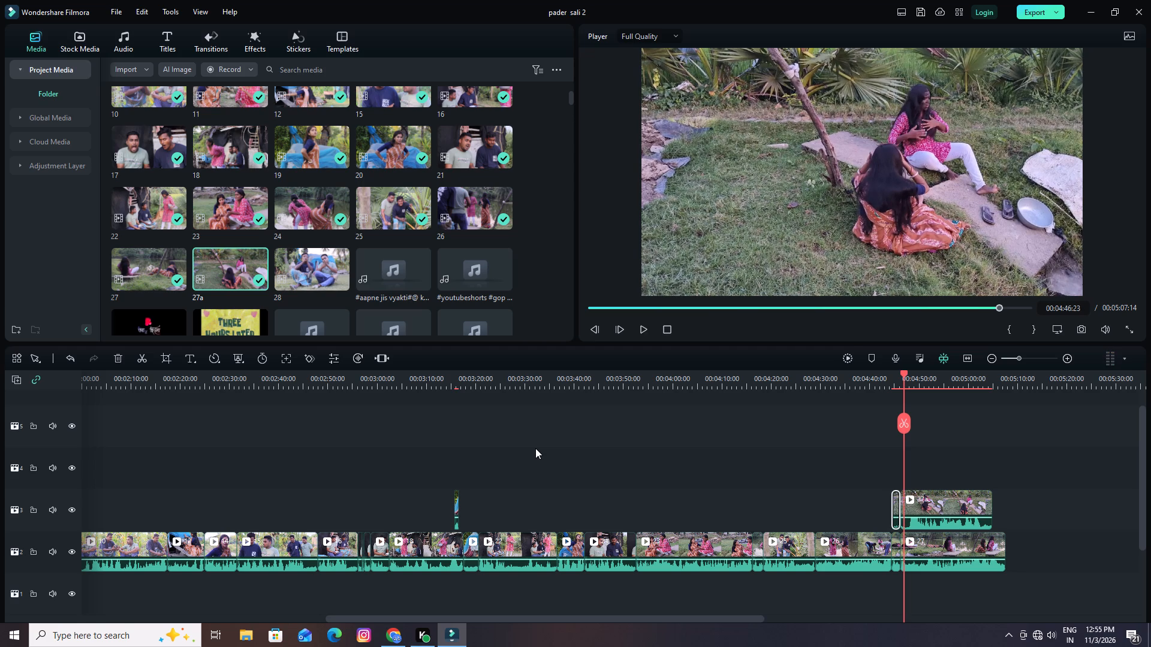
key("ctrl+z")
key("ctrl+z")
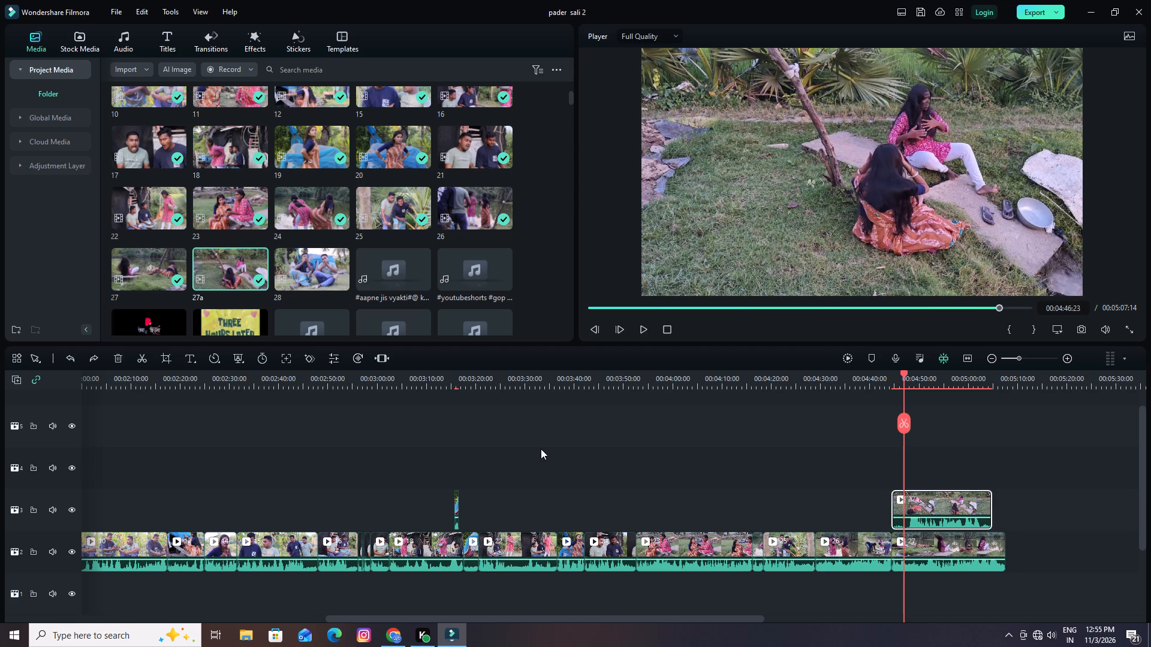
Replay the opening of clips 27 and 27a, split both at 00:04:47:06 and delete the parts before the cut.
key("space")
key("space")
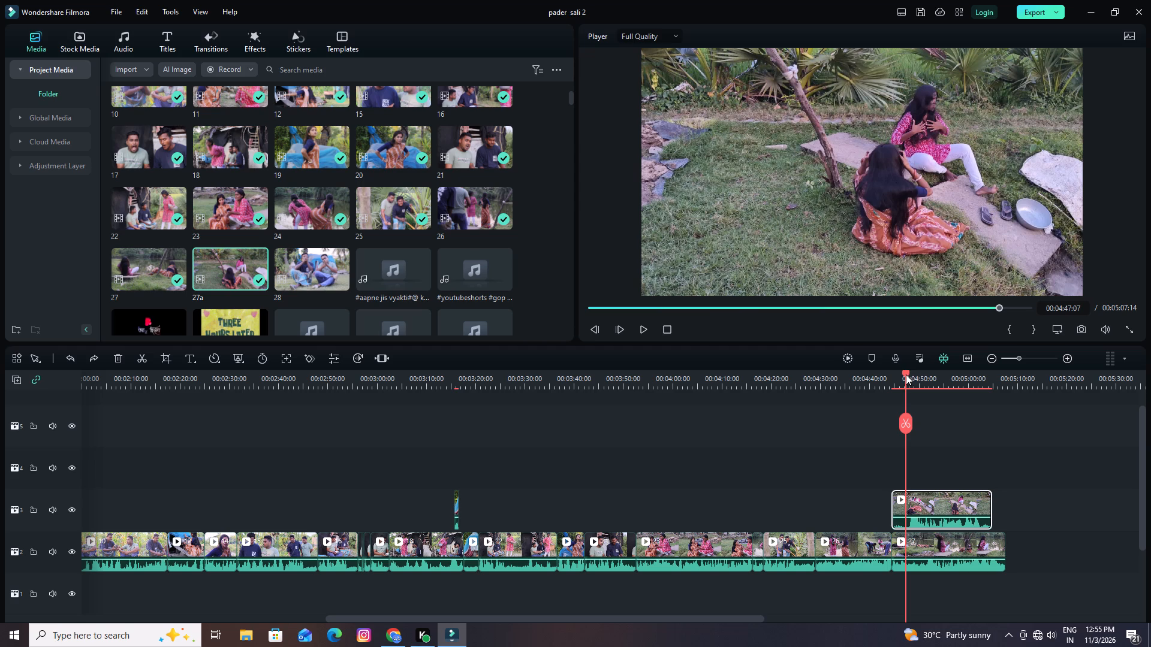
left_click_drag(906, 374, 882, 380)
key("space")
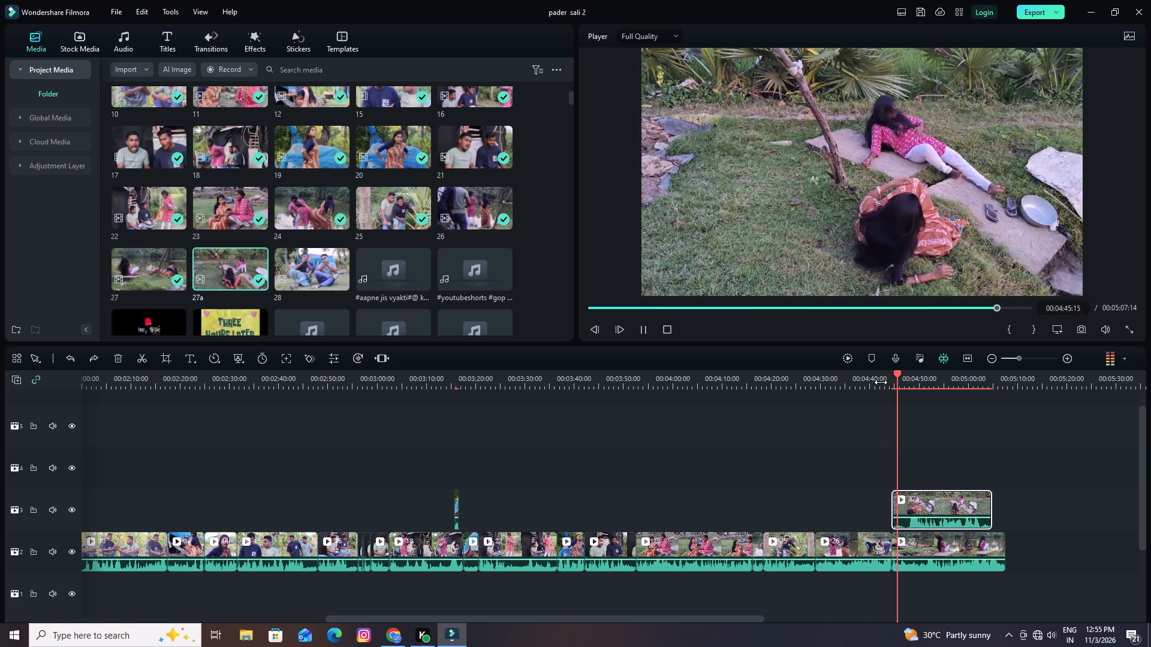
key("space")
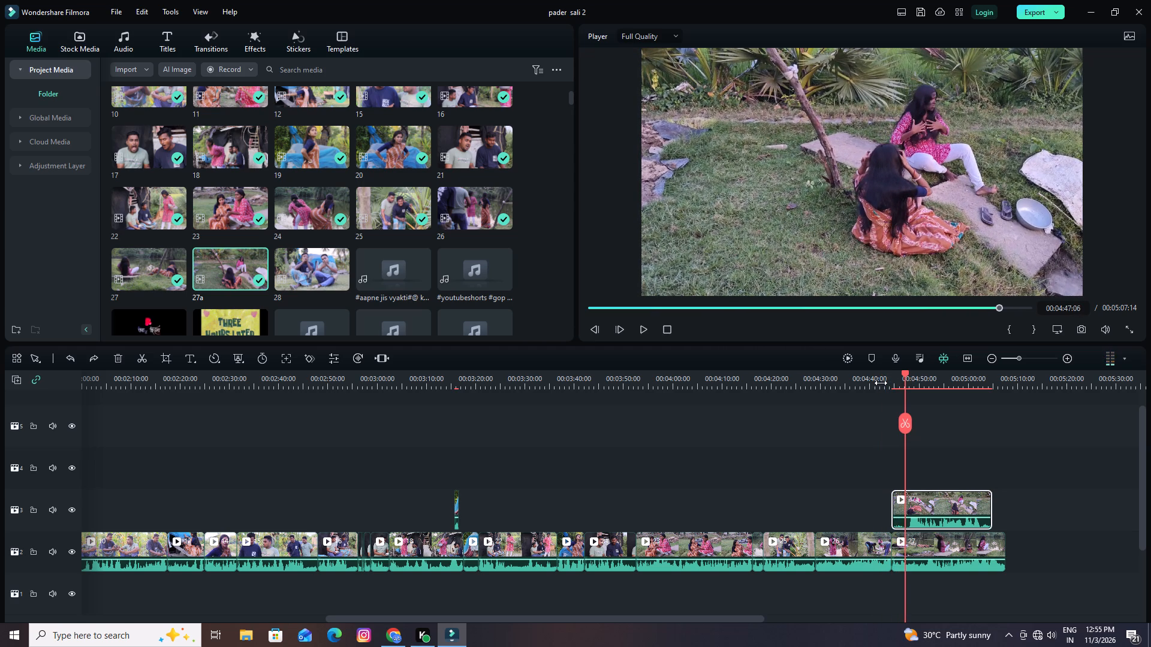
left_click(905, 421)
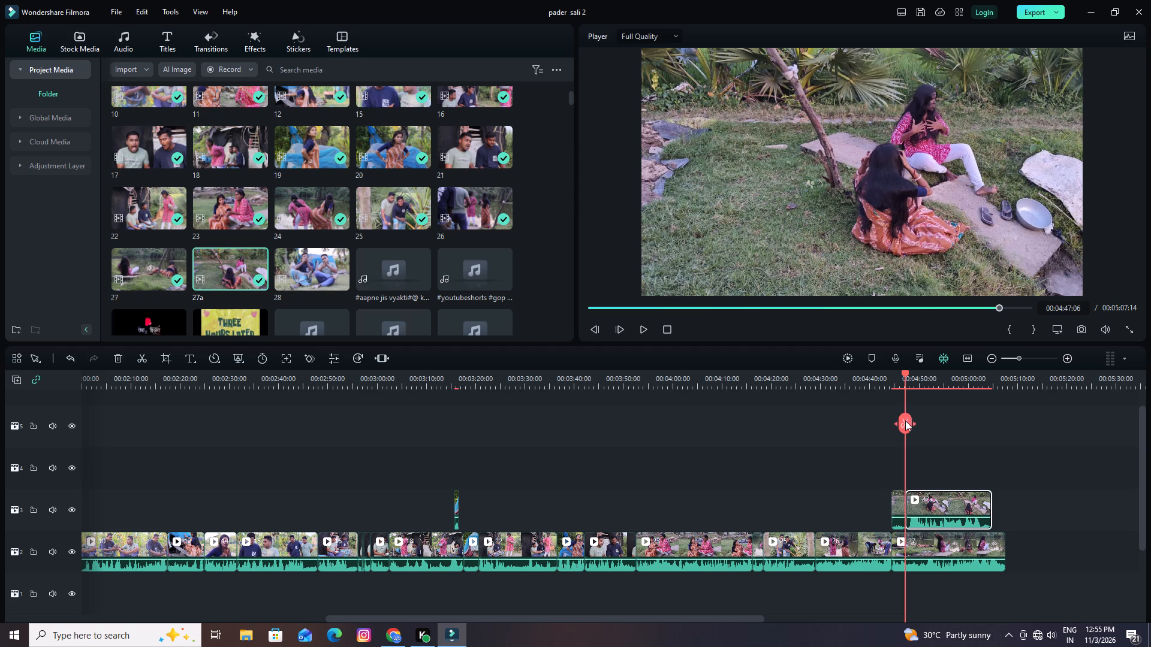
left_click(898, 552)
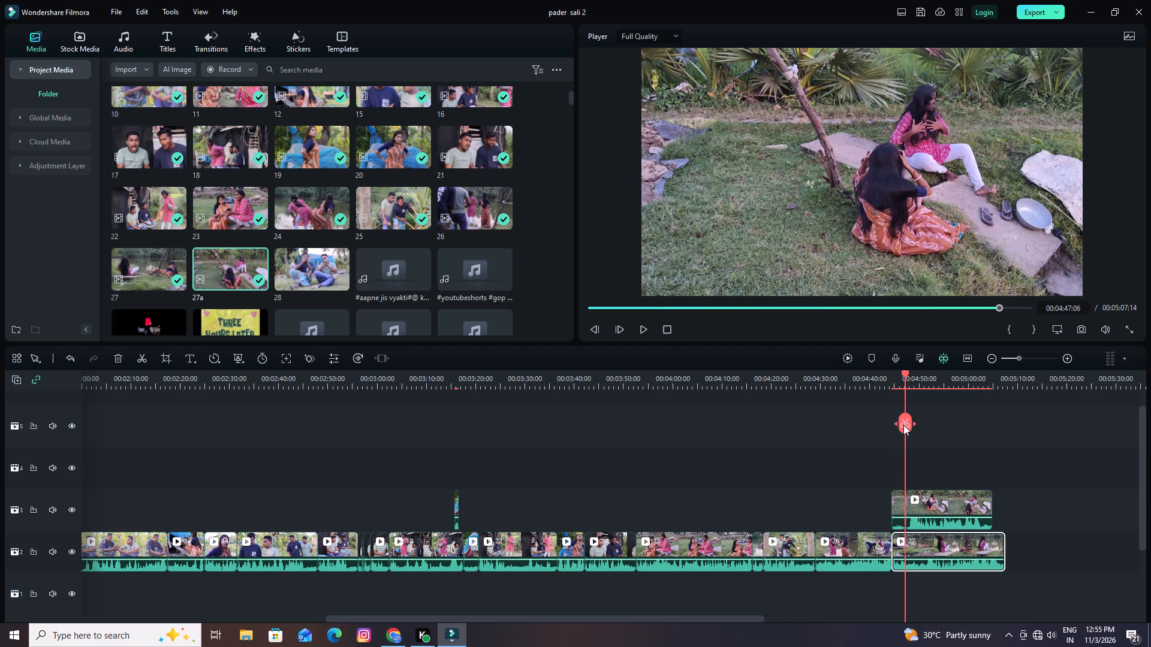
left_click(903, 425)
left_click(902, 547)
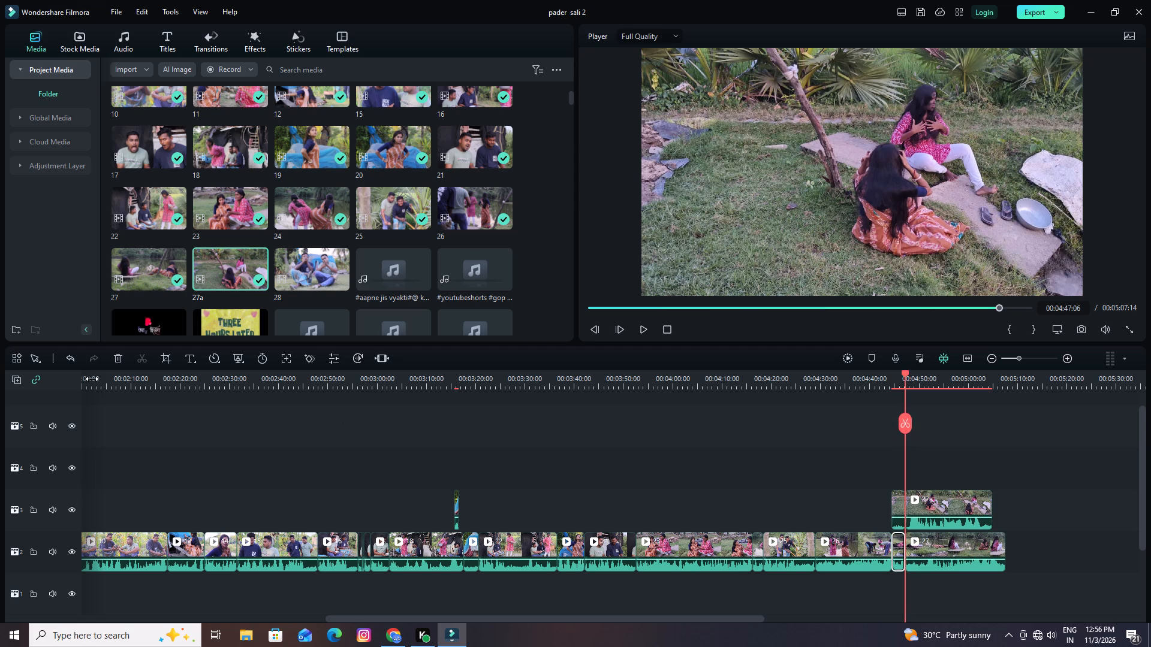
left_click(115, 355)
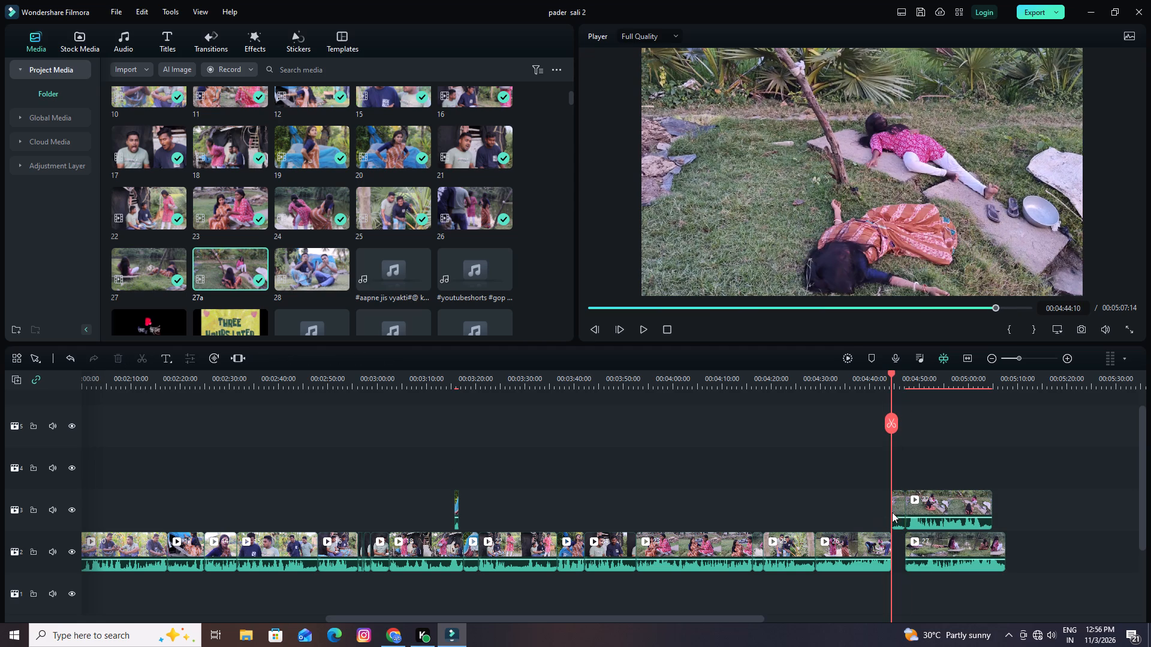
left_click(899, 511)
left_click(118, 359)
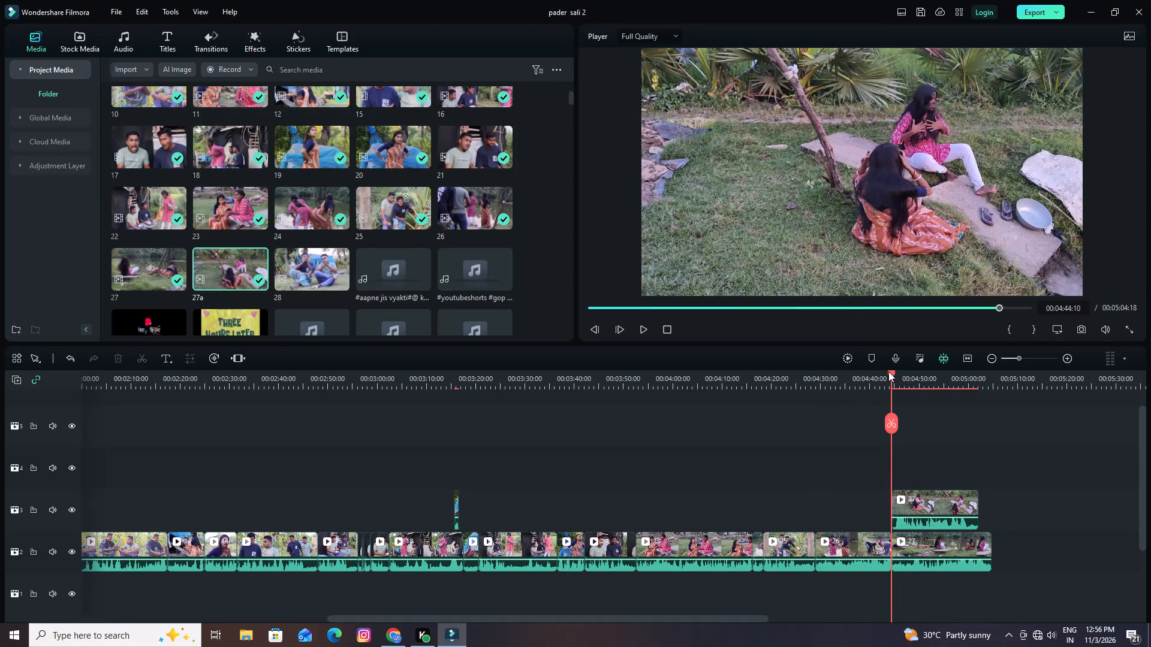
Play through the join after clip 26 and split clip 27a on track 3 at 00:04:48:11.
left_click_drag(888, 371, 854, 384)
key("space")
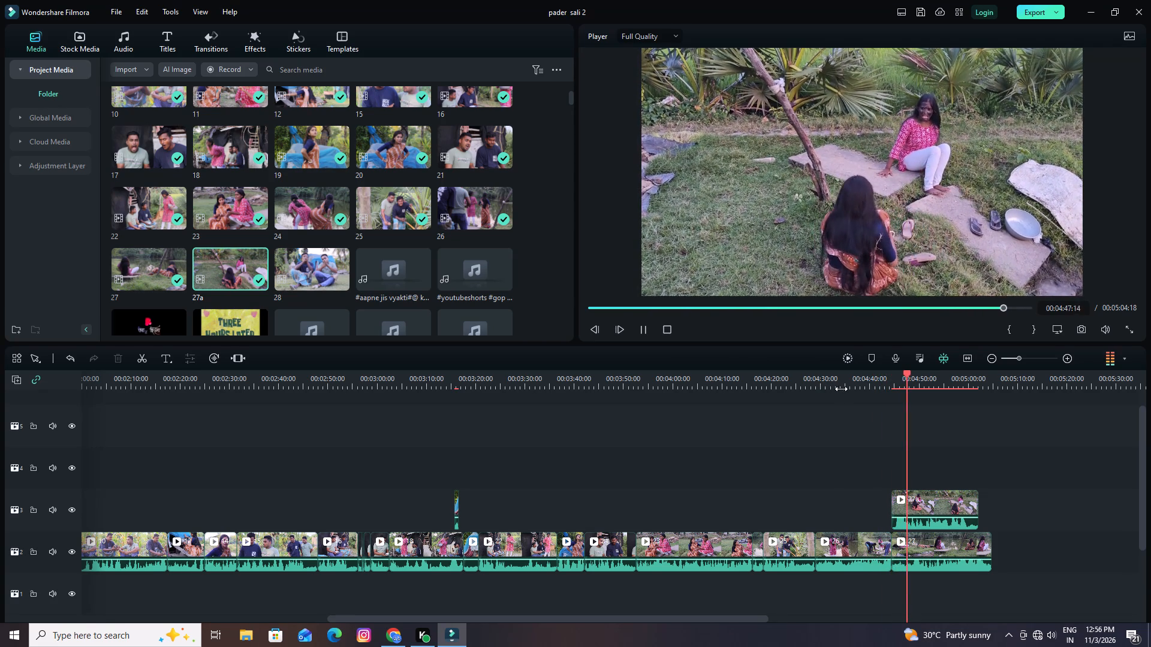
key("space")
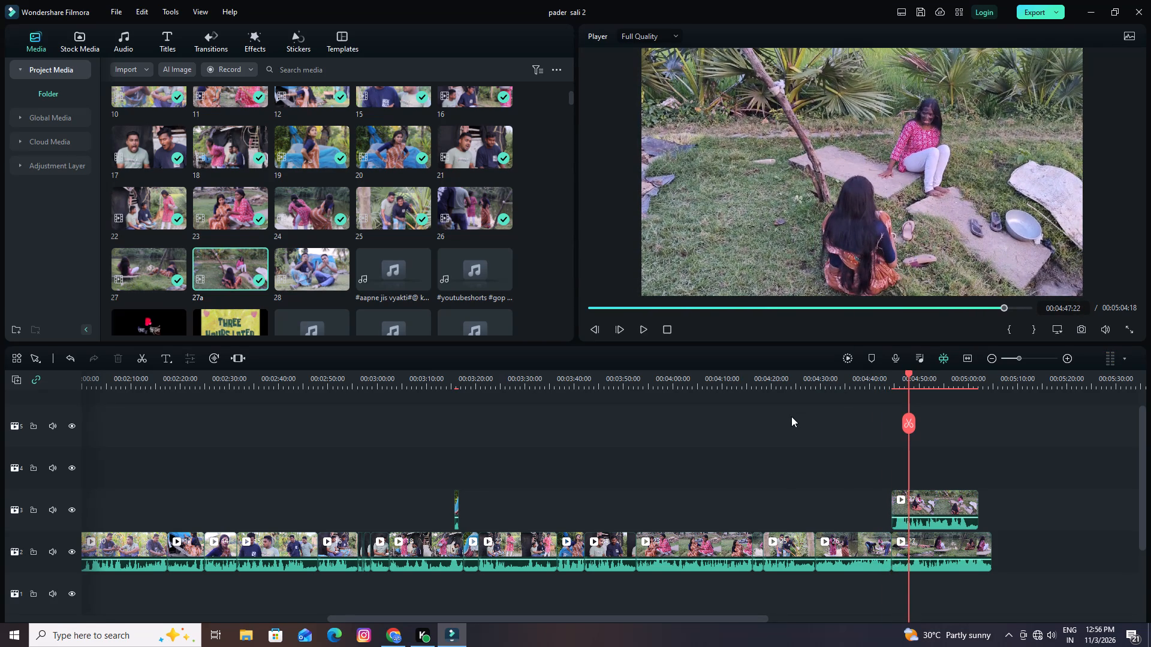
key("space")
key("space")
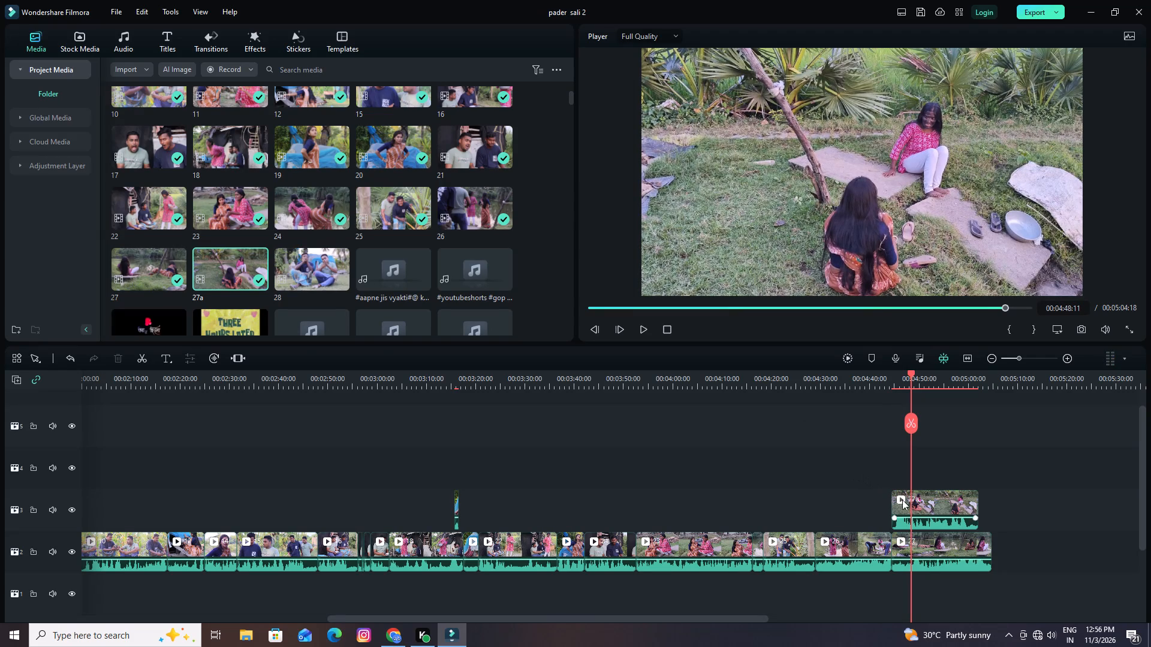
left_click(905, 503)
left_click(909, 422)
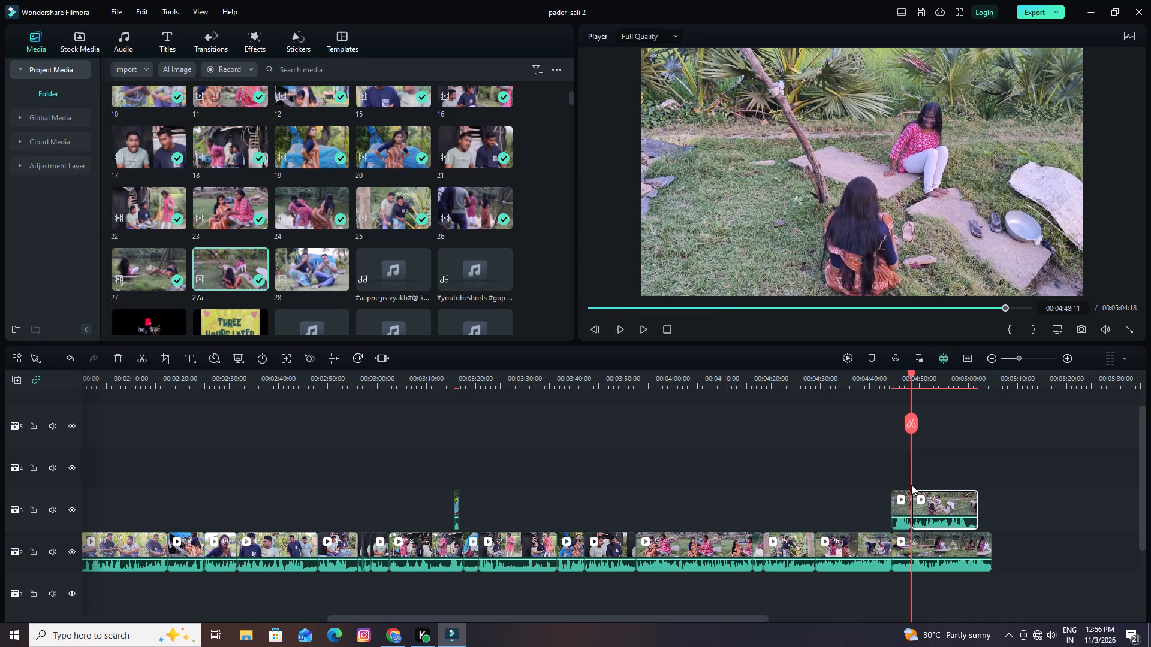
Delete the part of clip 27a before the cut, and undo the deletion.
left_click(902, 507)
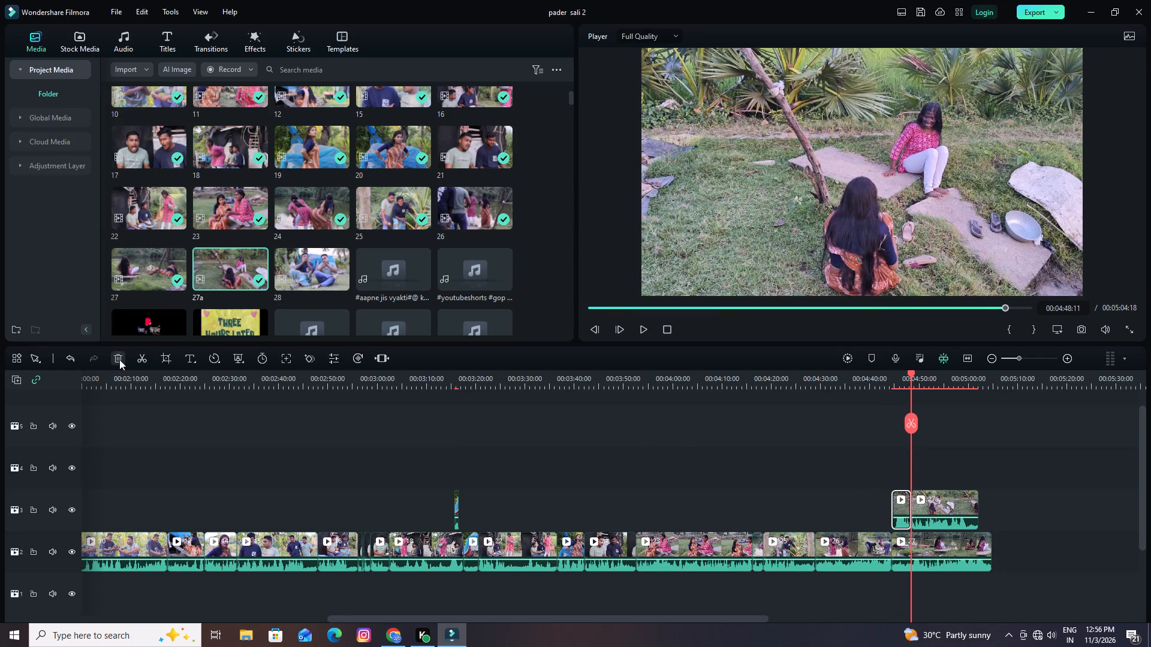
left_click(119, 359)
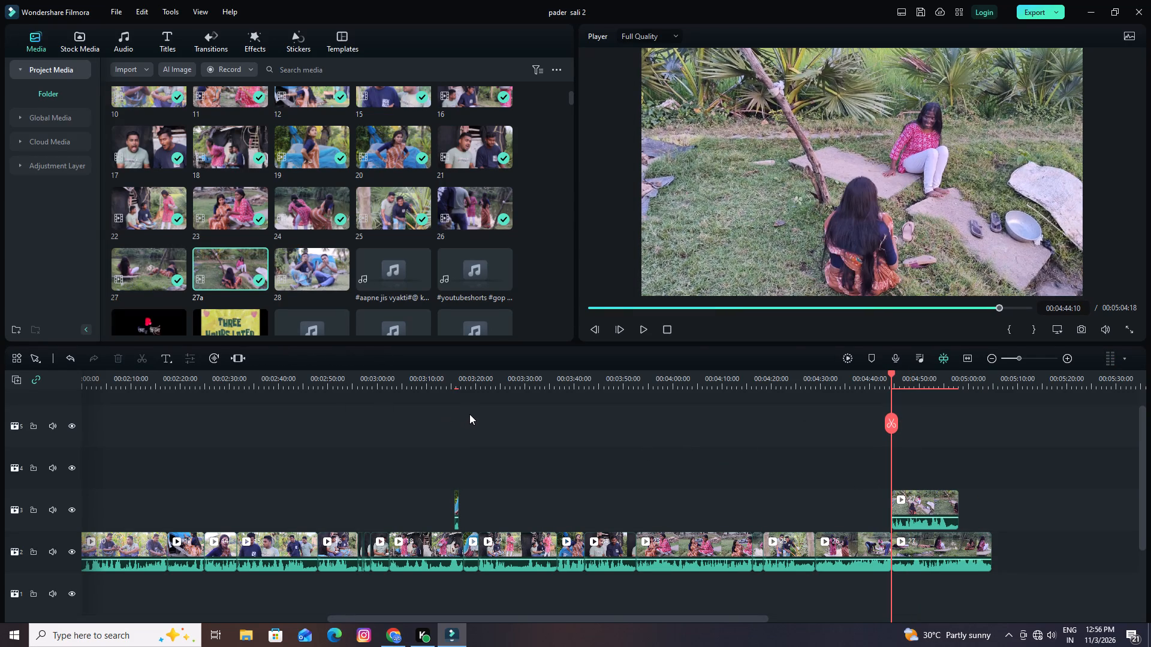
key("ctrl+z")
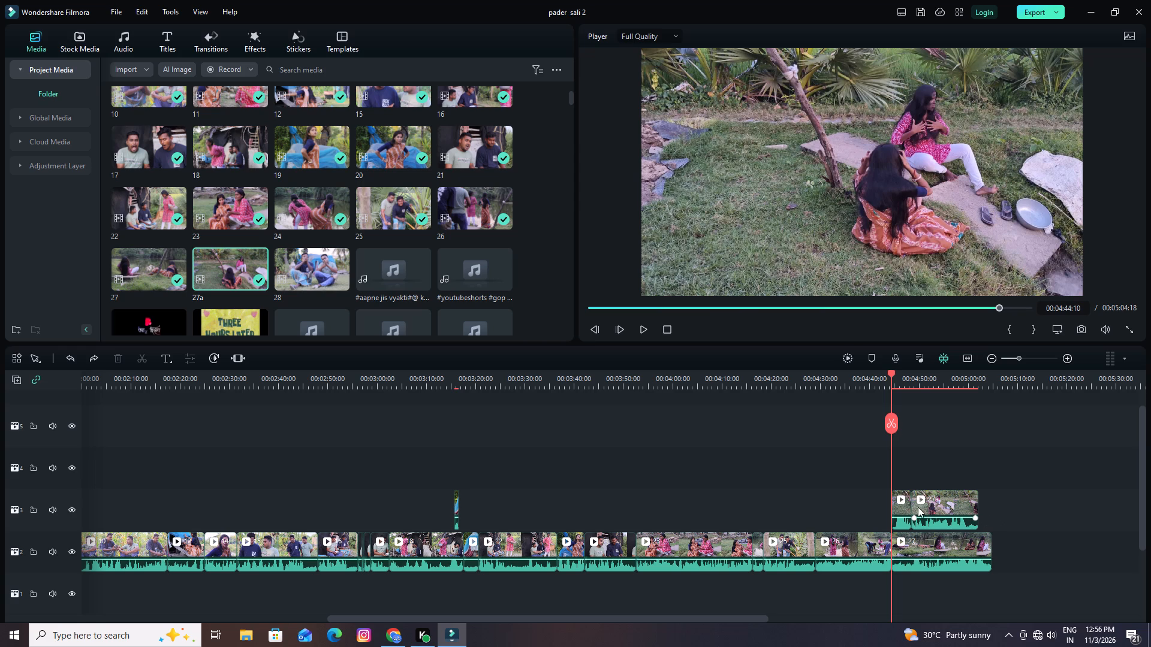
Move the opening piece of clip 27a from track 3 to track 4, beyond the other clips at about 00:05:16.
left_click_drag(903, 509, 1060, 455)
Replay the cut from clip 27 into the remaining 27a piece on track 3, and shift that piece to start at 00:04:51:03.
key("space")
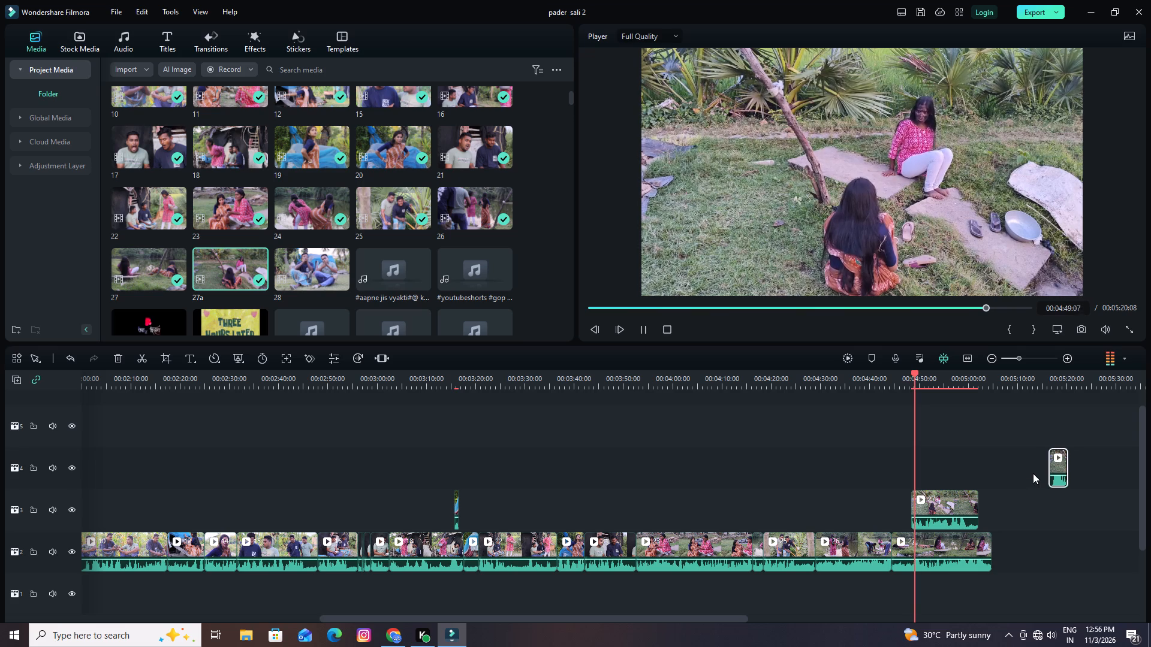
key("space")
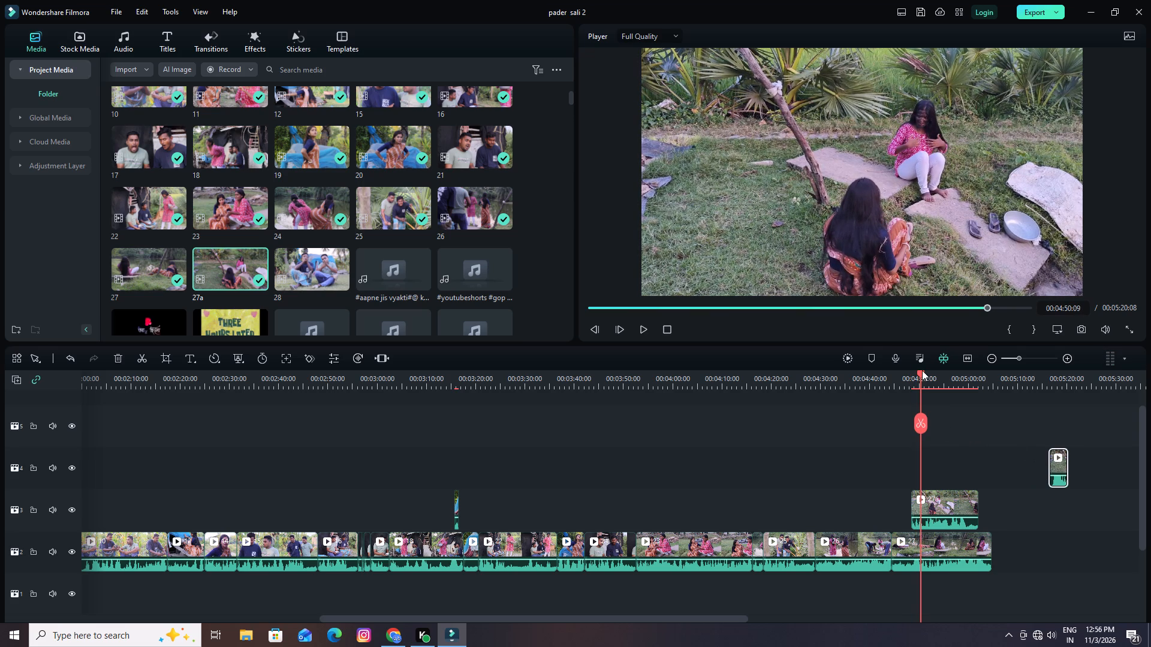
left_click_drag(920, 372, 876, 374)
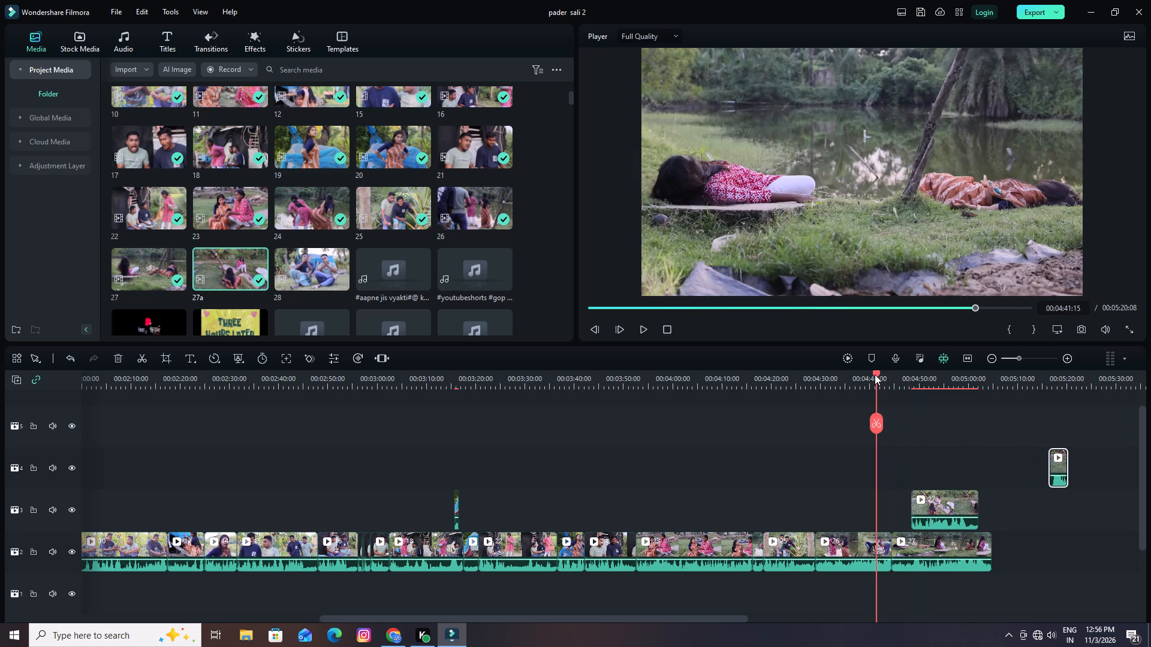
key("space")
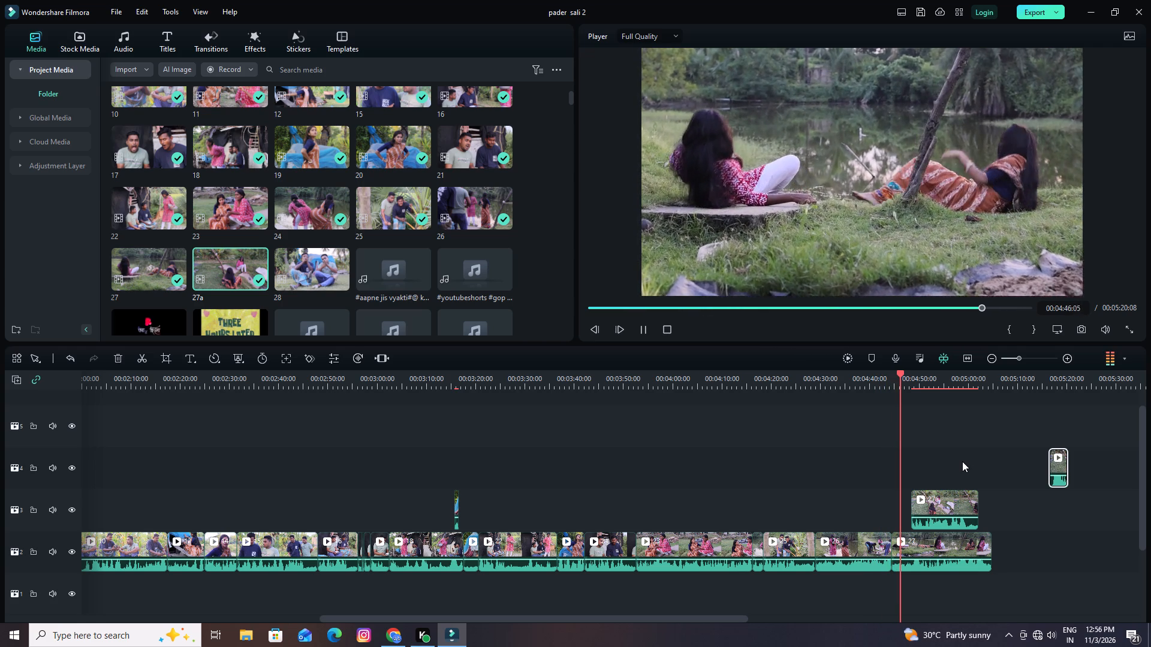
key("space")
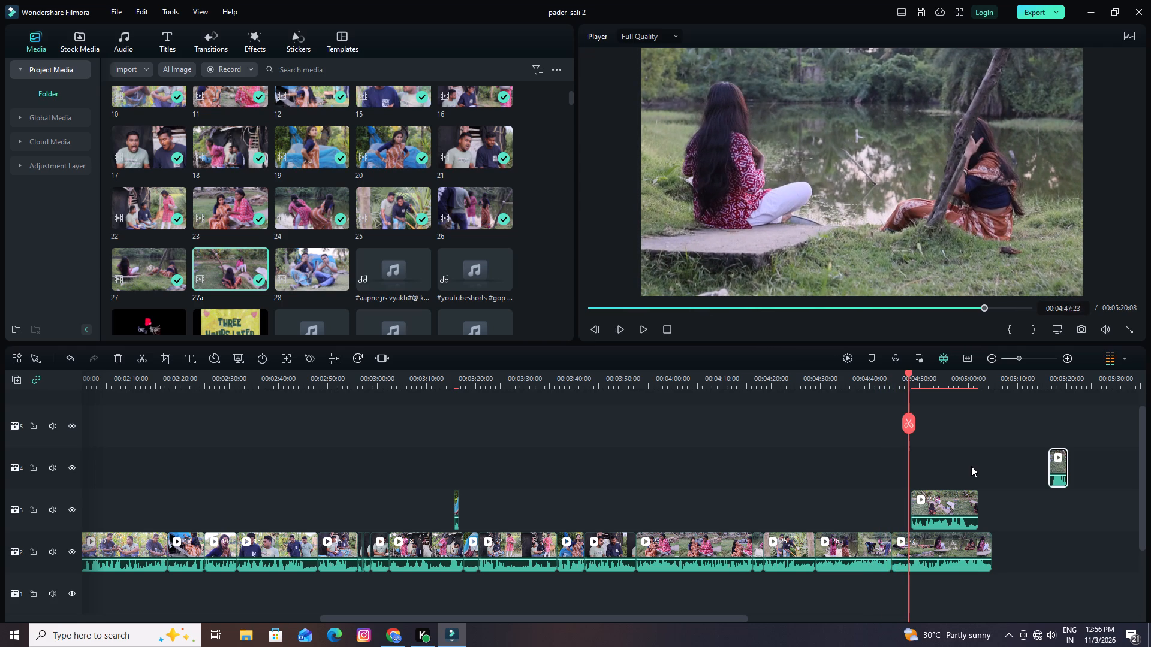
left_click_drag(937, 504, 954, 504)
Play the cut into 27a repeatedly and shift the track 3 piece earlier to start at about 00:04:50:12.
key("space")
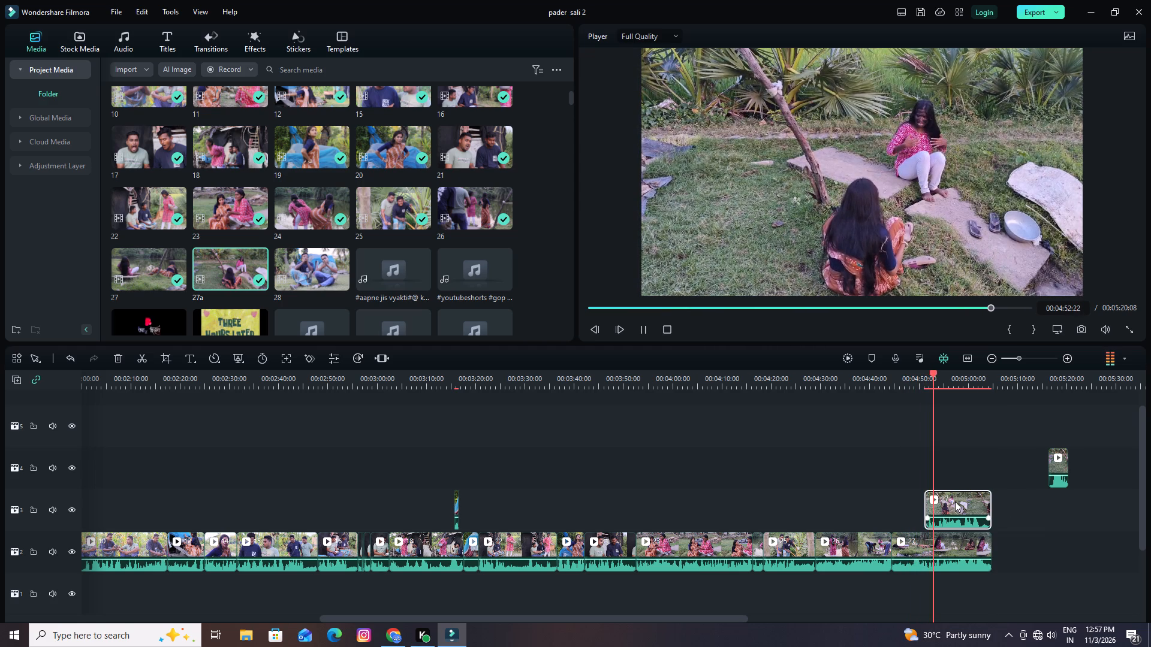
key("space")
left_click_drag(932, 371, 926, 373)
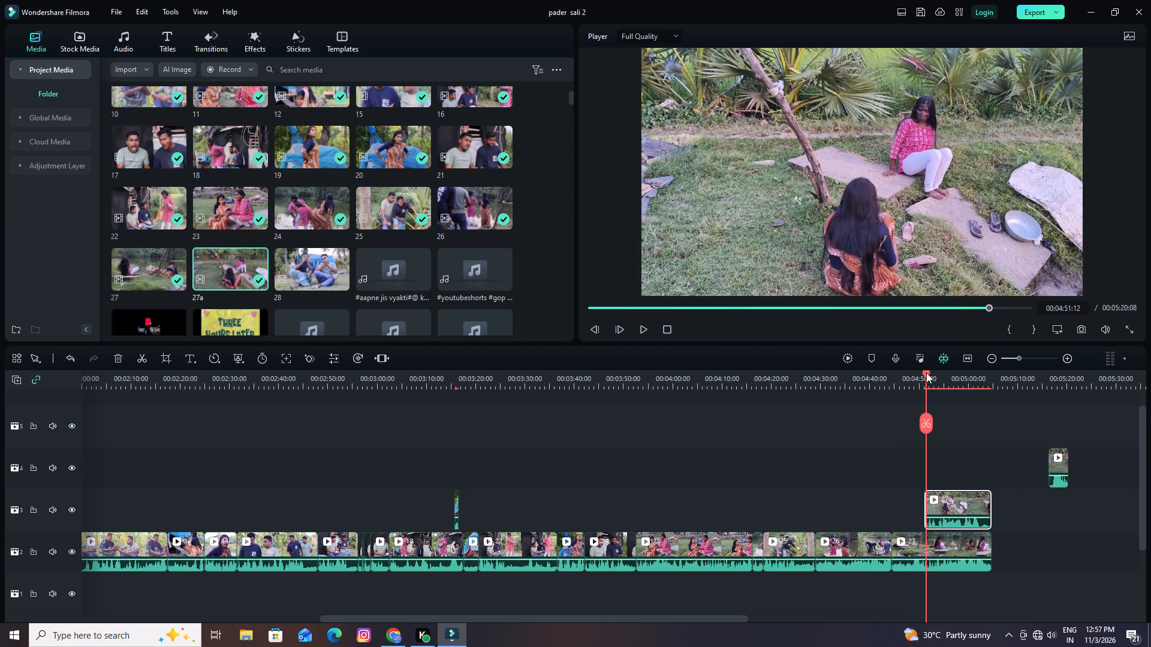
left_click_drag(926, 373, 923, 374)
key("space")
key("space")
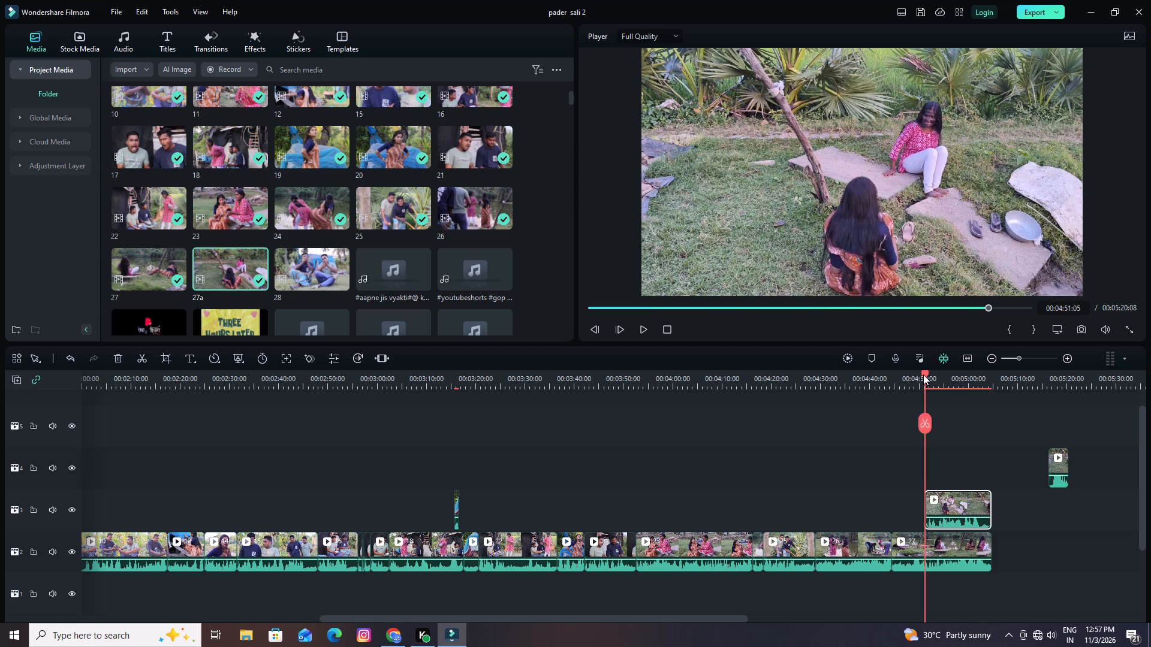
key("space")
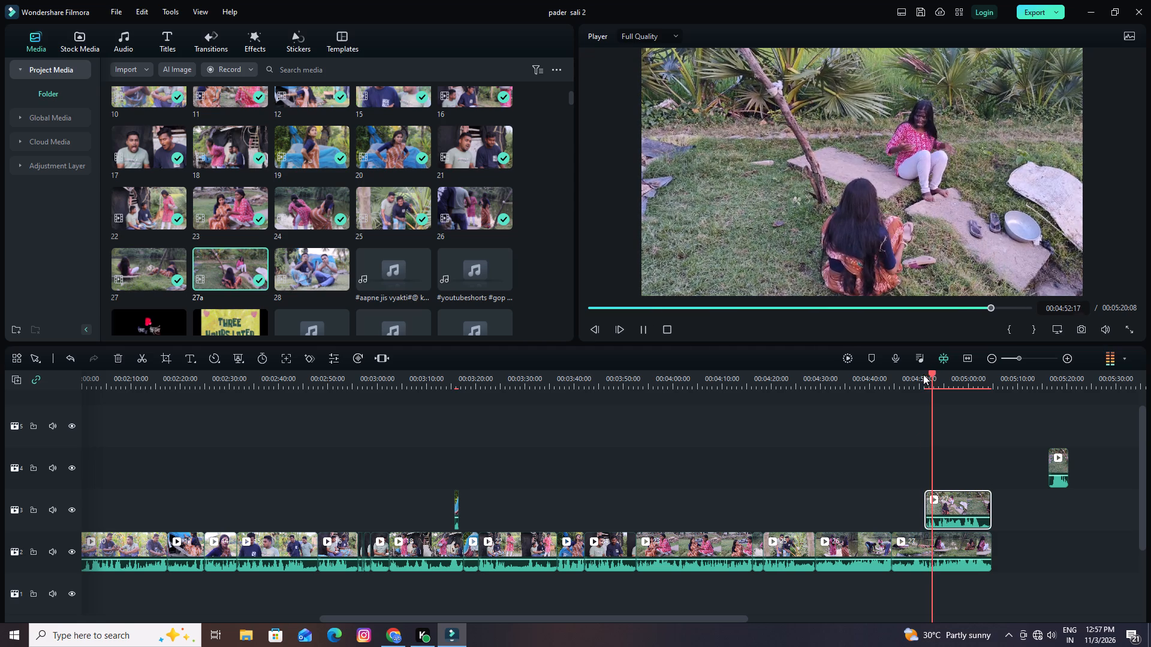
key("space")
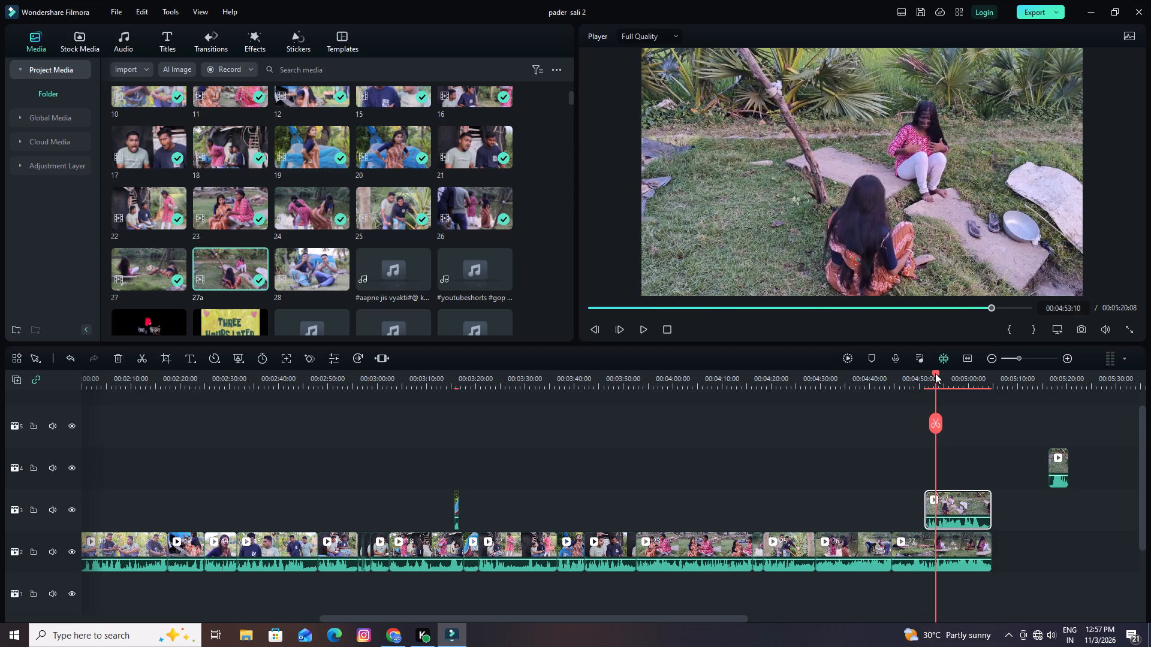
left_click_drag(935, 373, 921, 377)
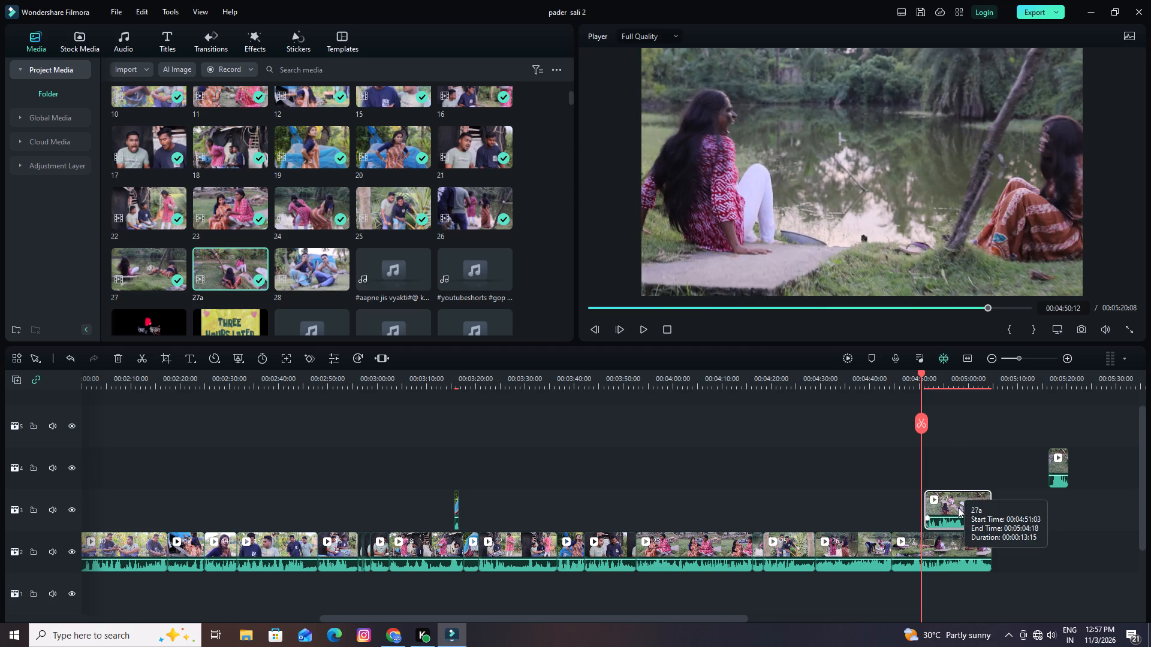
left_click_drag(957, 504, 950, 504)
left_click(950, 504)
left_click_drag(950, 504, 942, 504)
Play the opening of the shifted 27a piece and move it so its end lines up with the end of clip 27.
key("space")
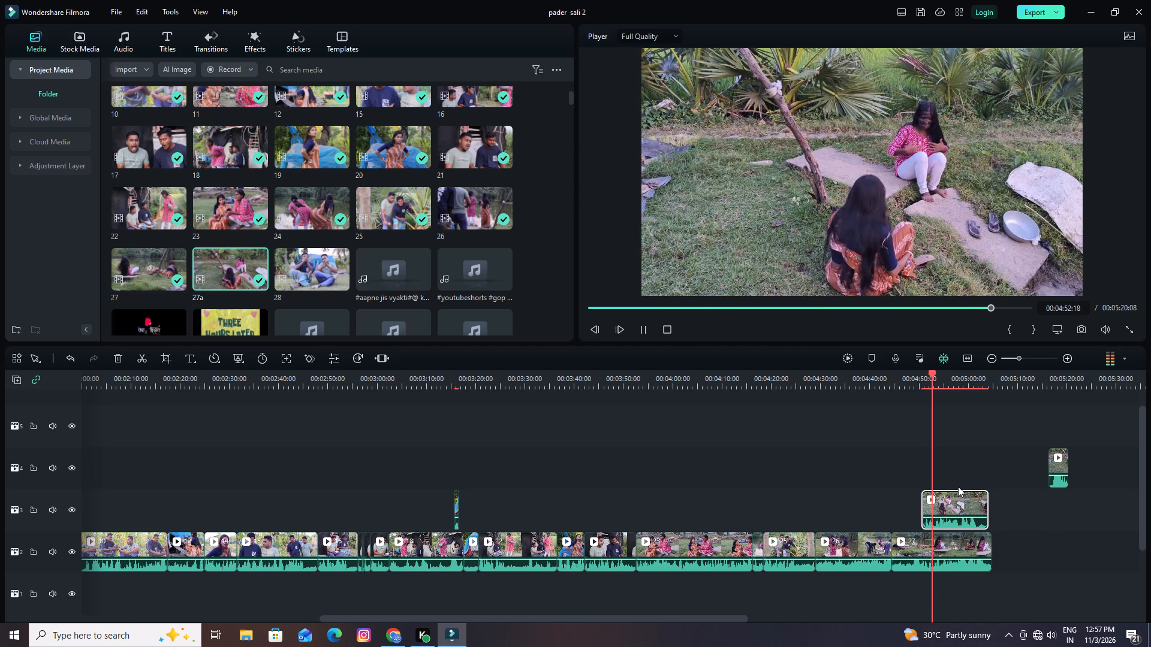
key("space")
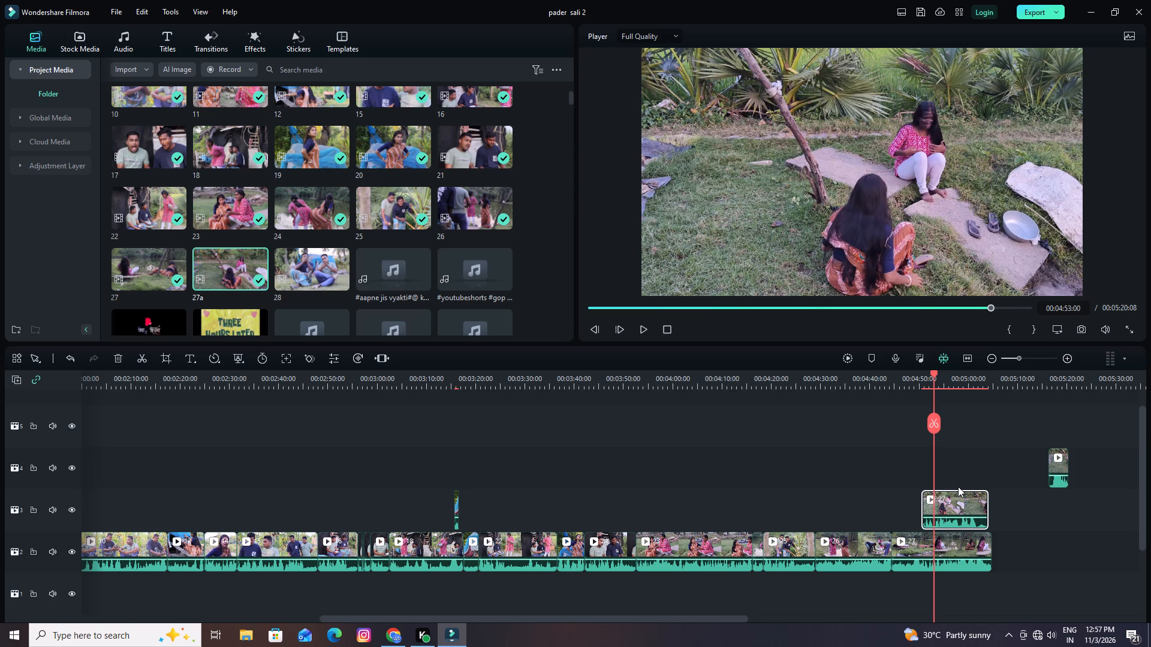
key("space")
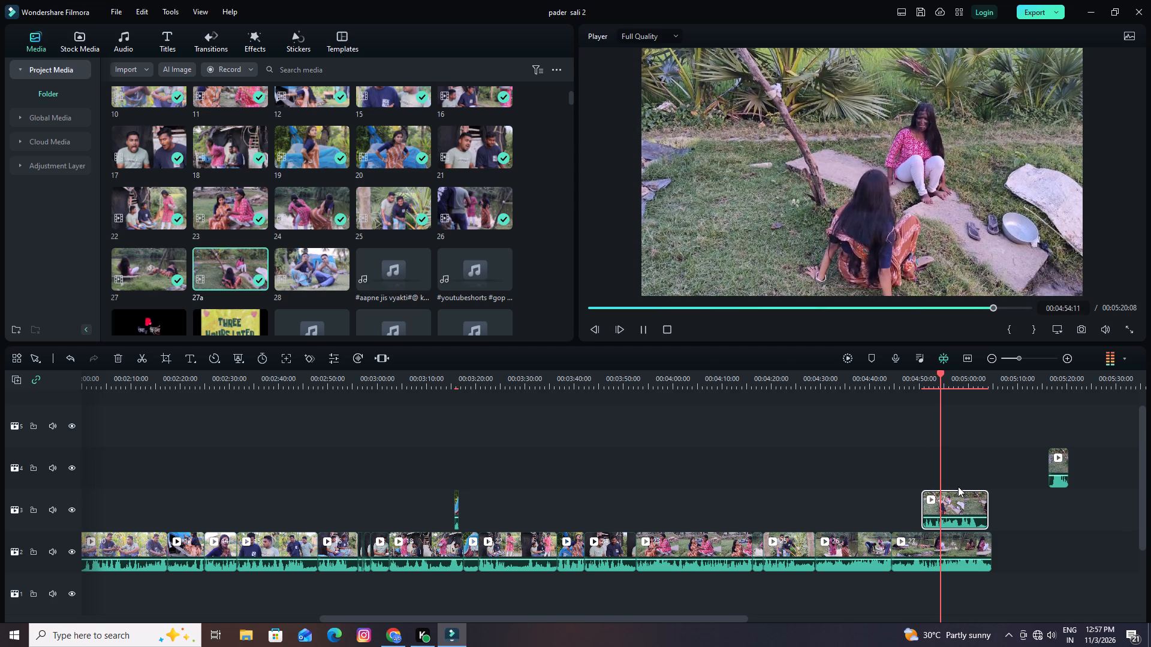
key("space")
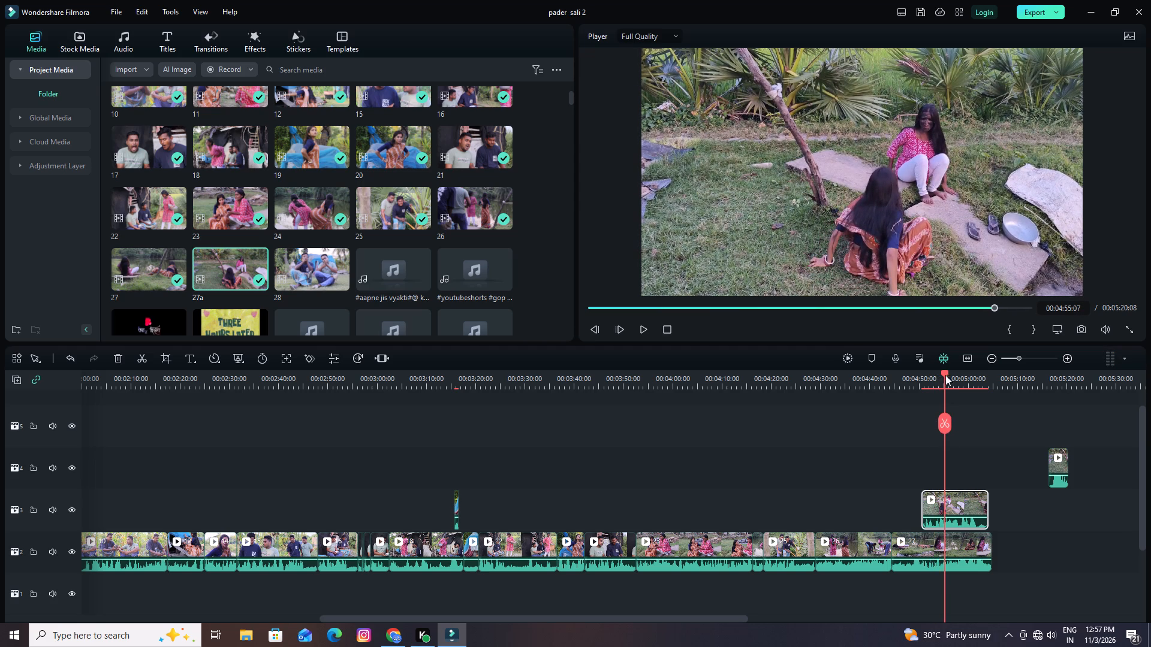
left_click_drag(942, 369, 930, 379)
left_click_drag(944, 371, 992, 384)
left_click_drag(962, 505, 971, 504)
Play clip 27 into 27a and lower the audio volume of the 27a piece on track 3 to silence.
left_click_drag(990, 373, 908, 392)
key("space")
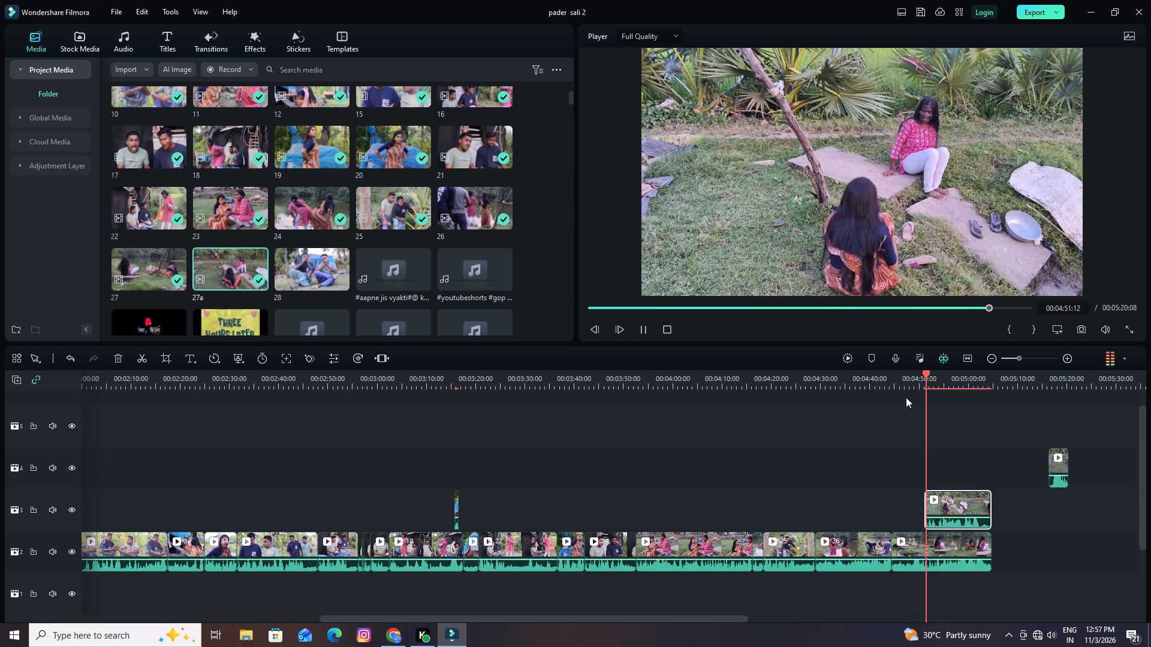
key("space")
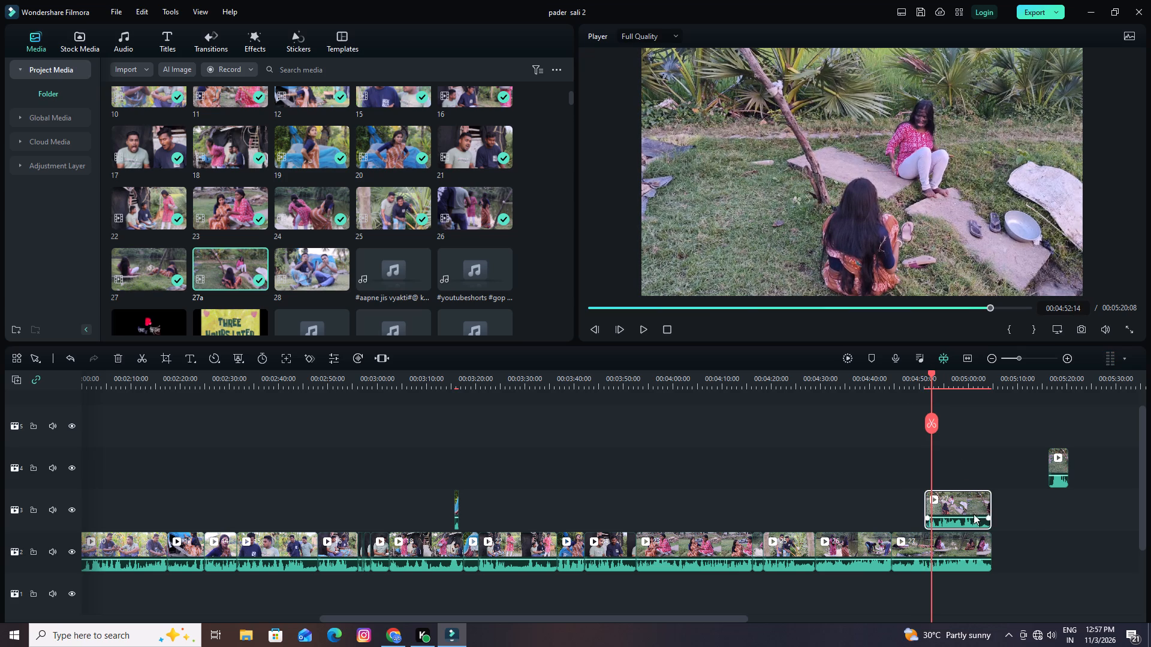
left_click_drag(962, 515, 961, 527)
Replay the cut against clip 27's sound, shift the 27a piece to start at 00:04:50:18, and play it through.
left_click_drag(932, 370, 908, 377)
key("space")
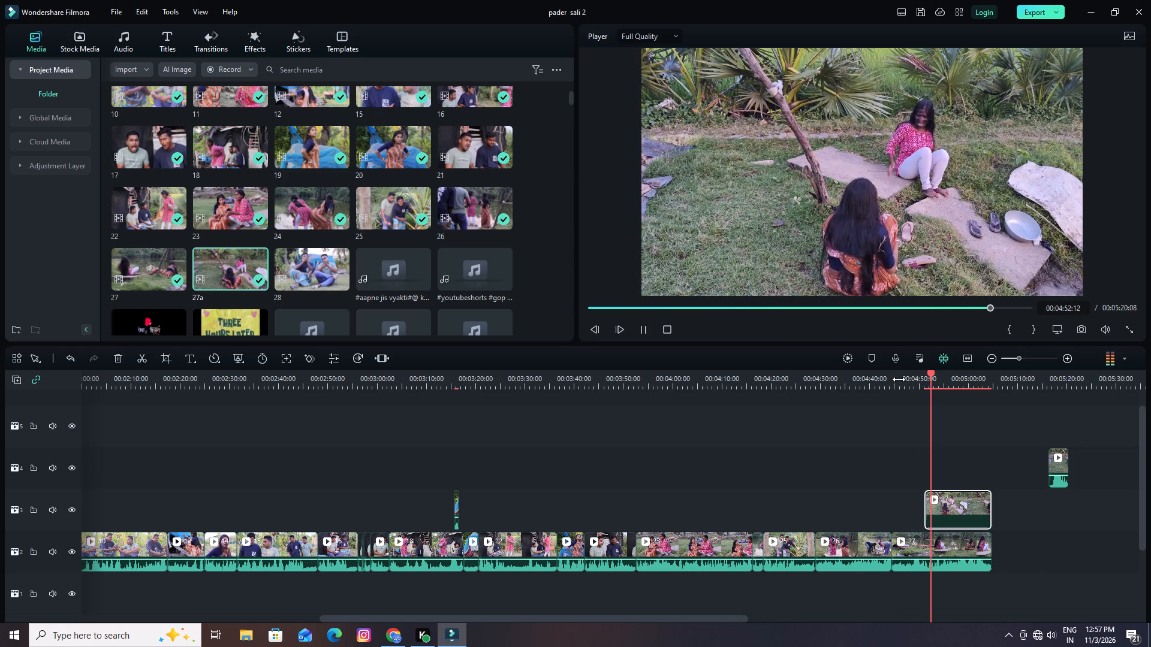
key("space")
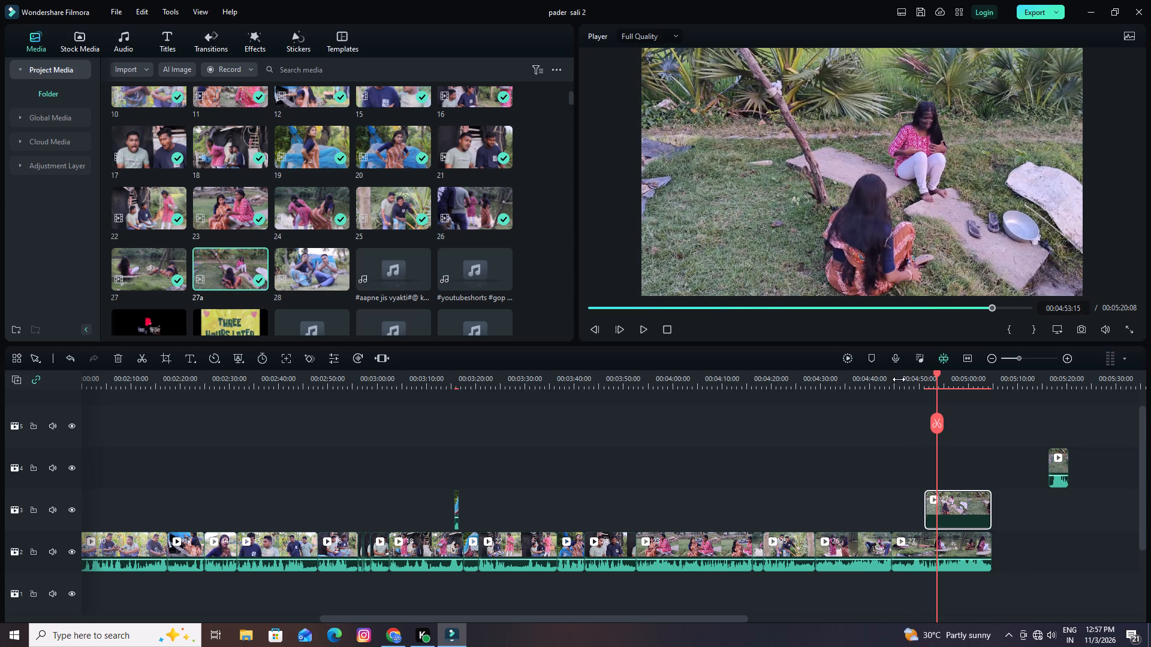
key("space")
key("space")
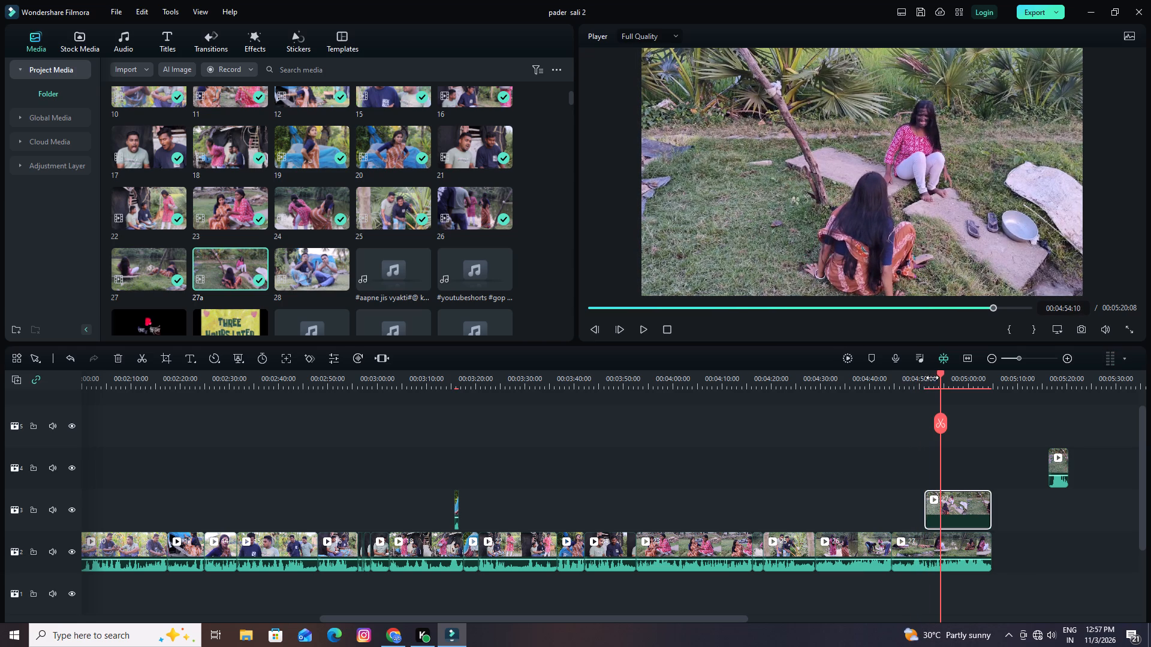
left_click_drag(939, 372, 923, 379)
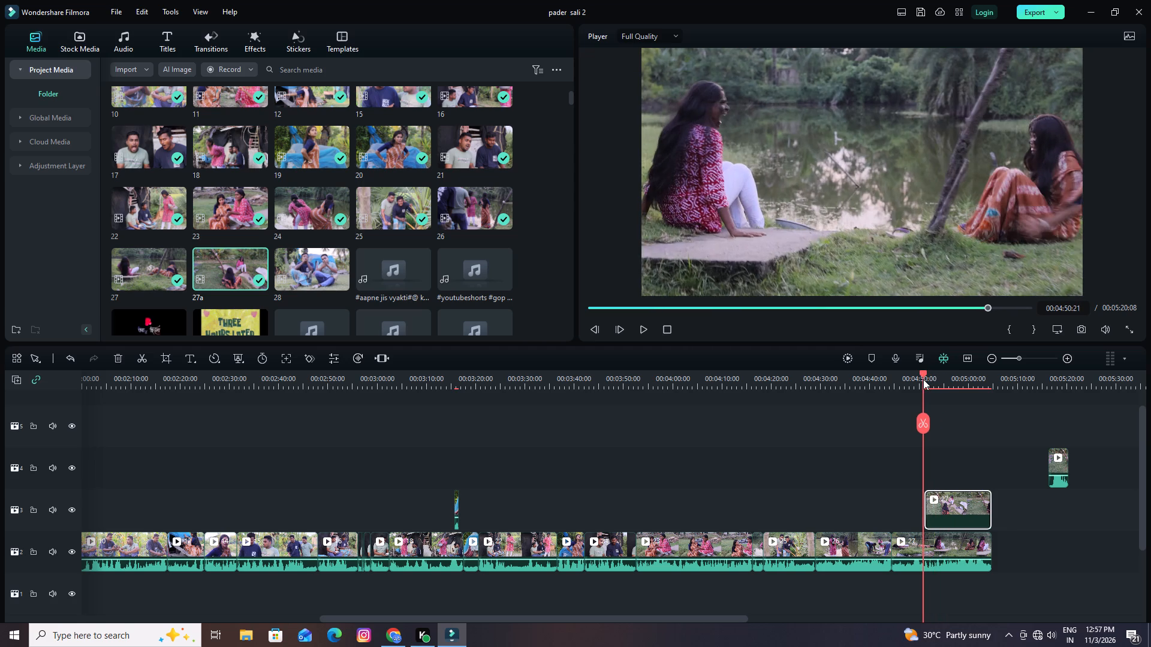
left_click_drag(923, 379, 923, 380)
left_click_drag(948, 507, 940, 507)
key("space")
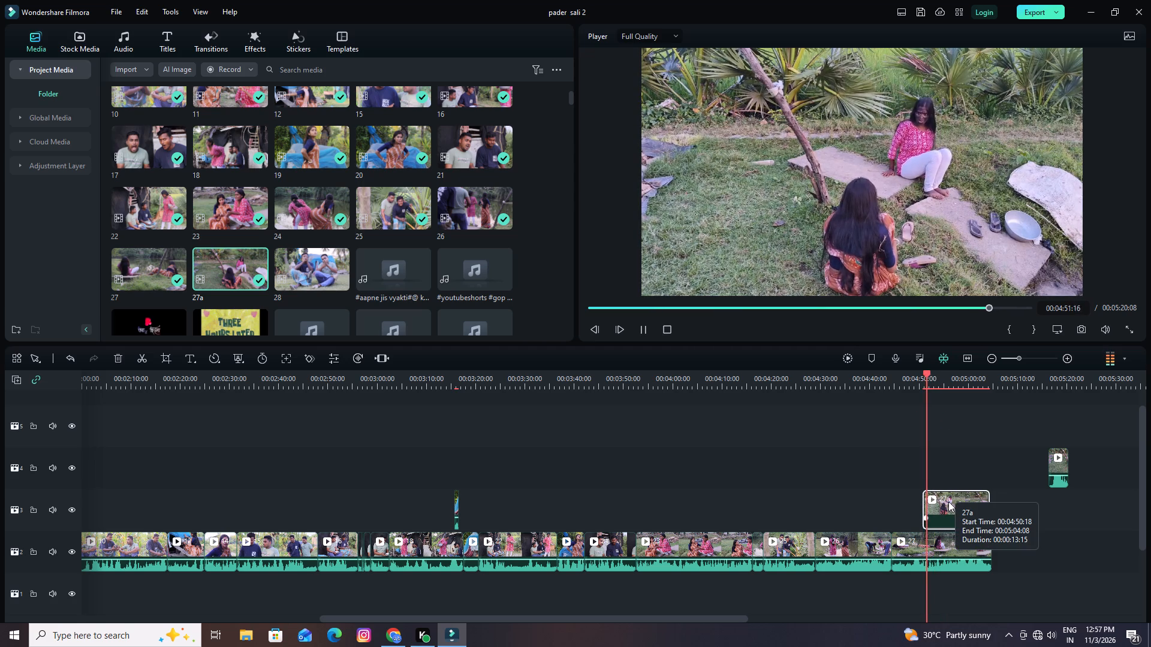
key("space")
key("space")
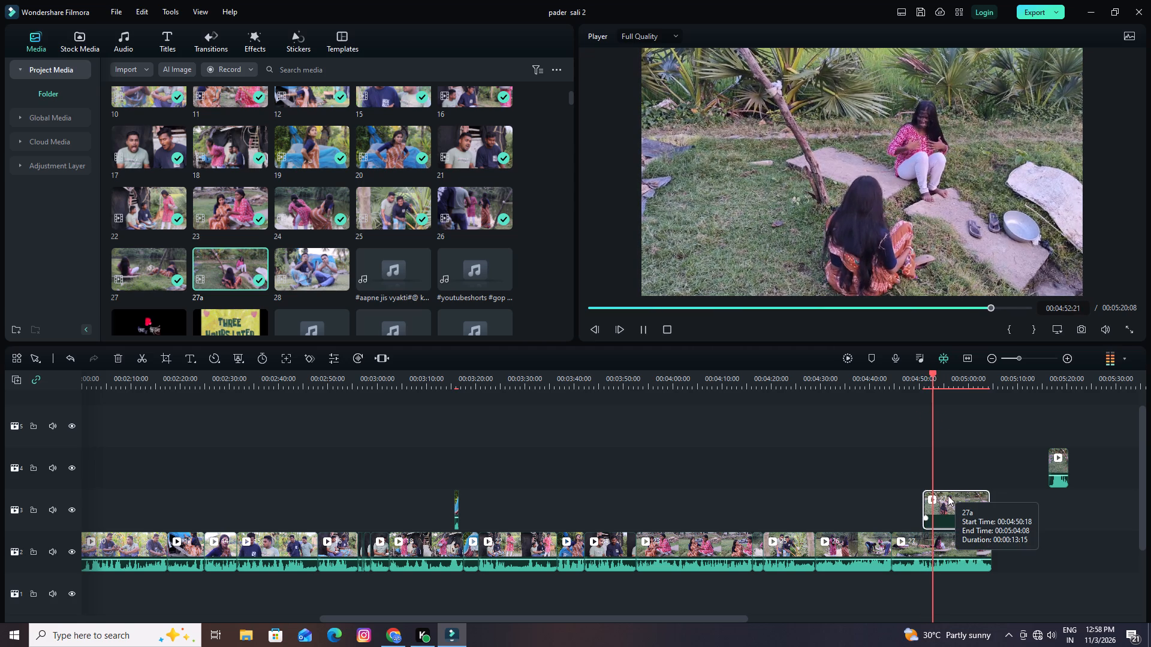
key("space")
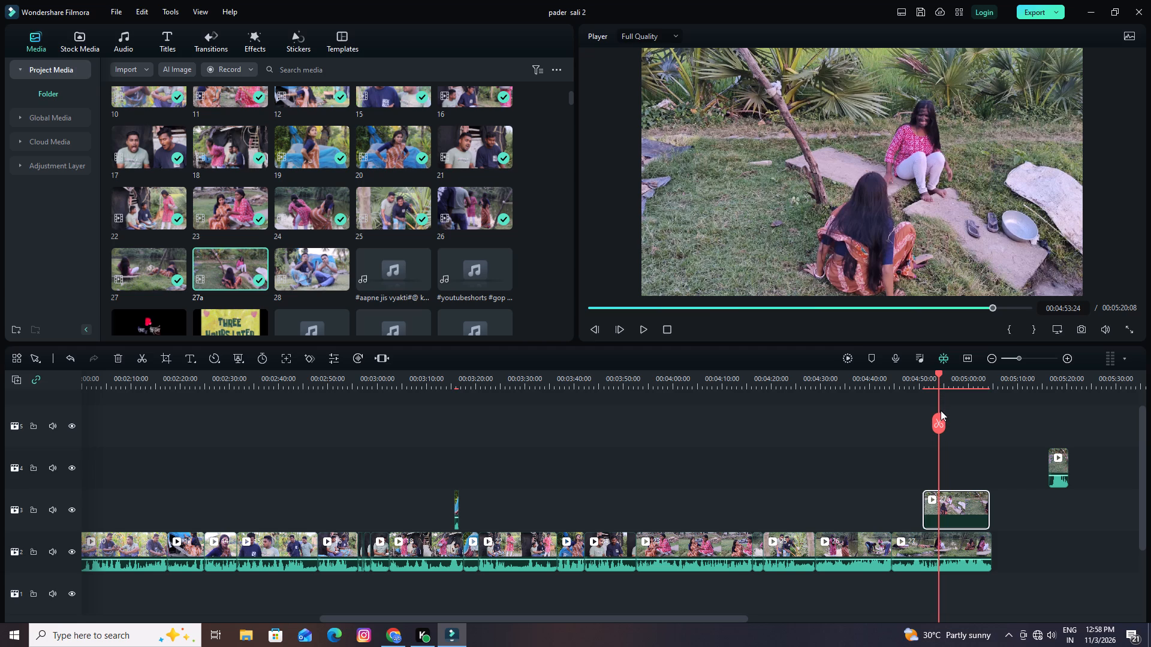
Replay the cut from about 00:04:50:09, move the 27a piece on track 3 to start at 00:04:53:23, and play it.
left_click_drag(939, 373, 921, 380)
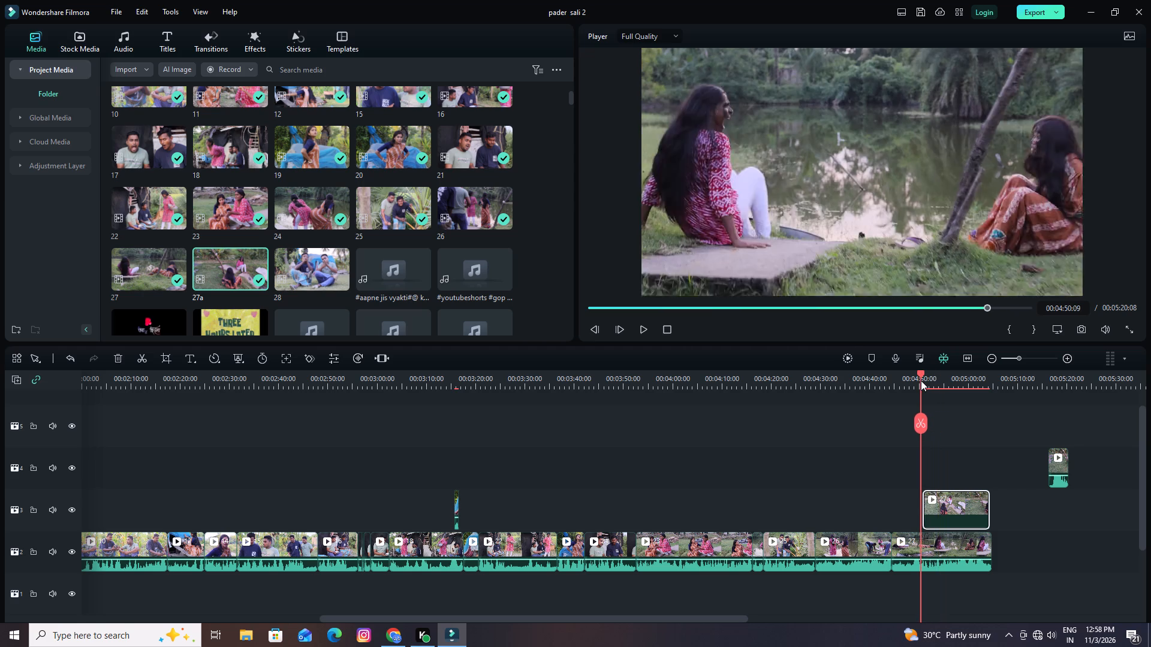
left_click_drag(921, 380, 920, 381)
key("space")
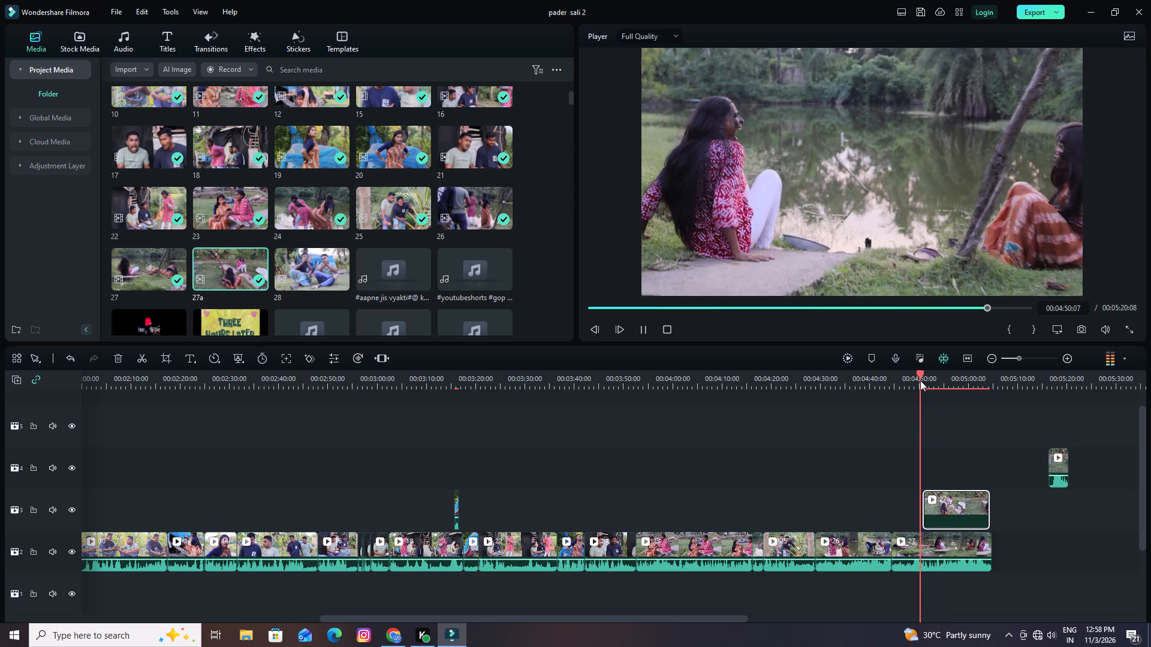
key("space")
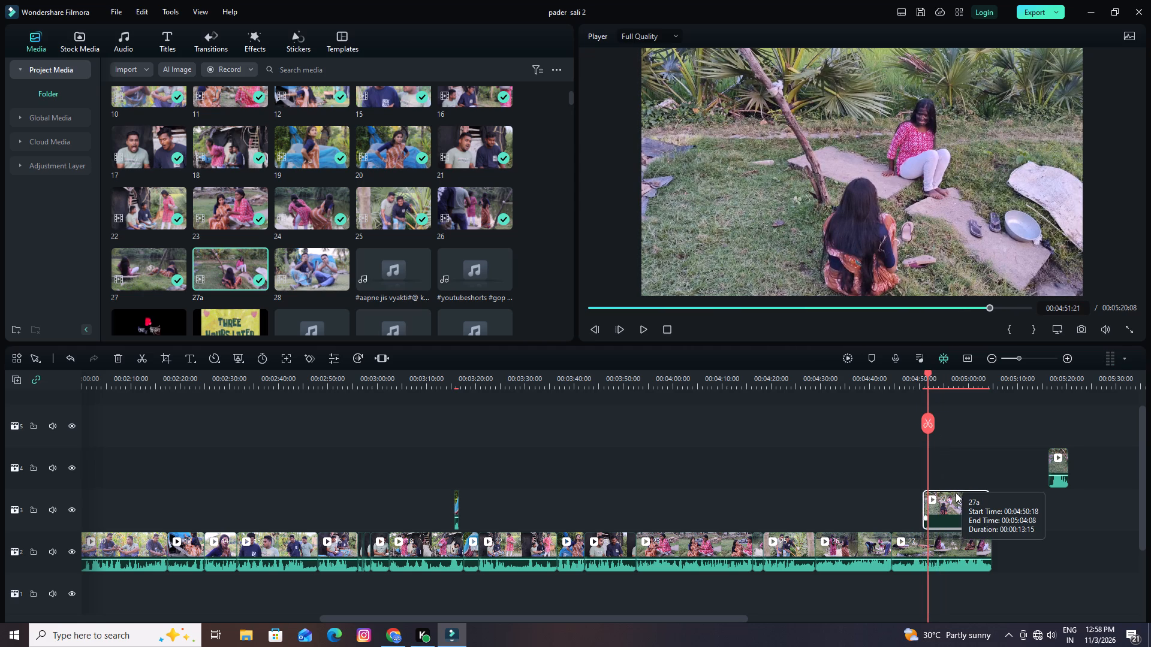
key("space")
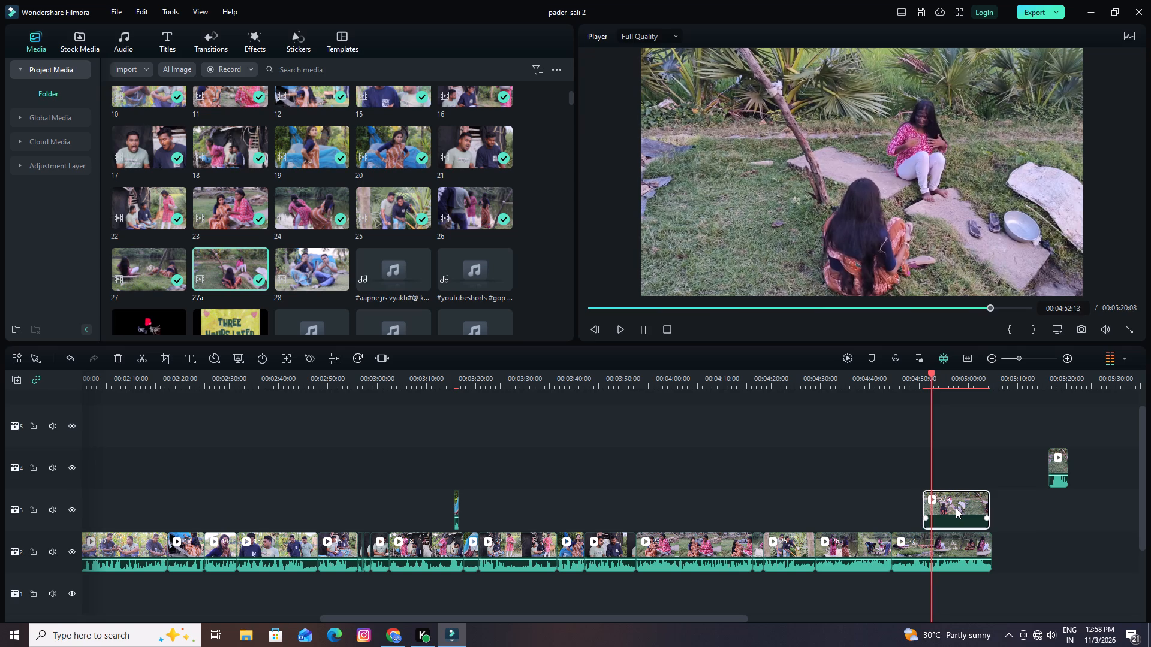
key("space")
key("space")
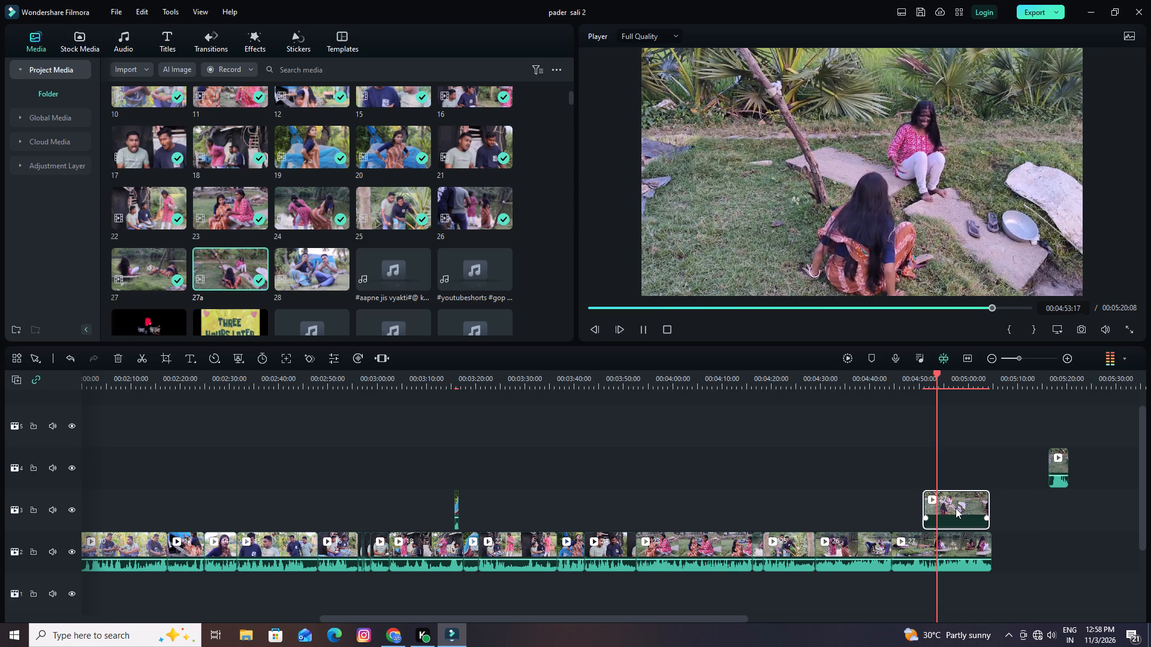
key("space")
left_click_drag(950, 514, 966, 513)
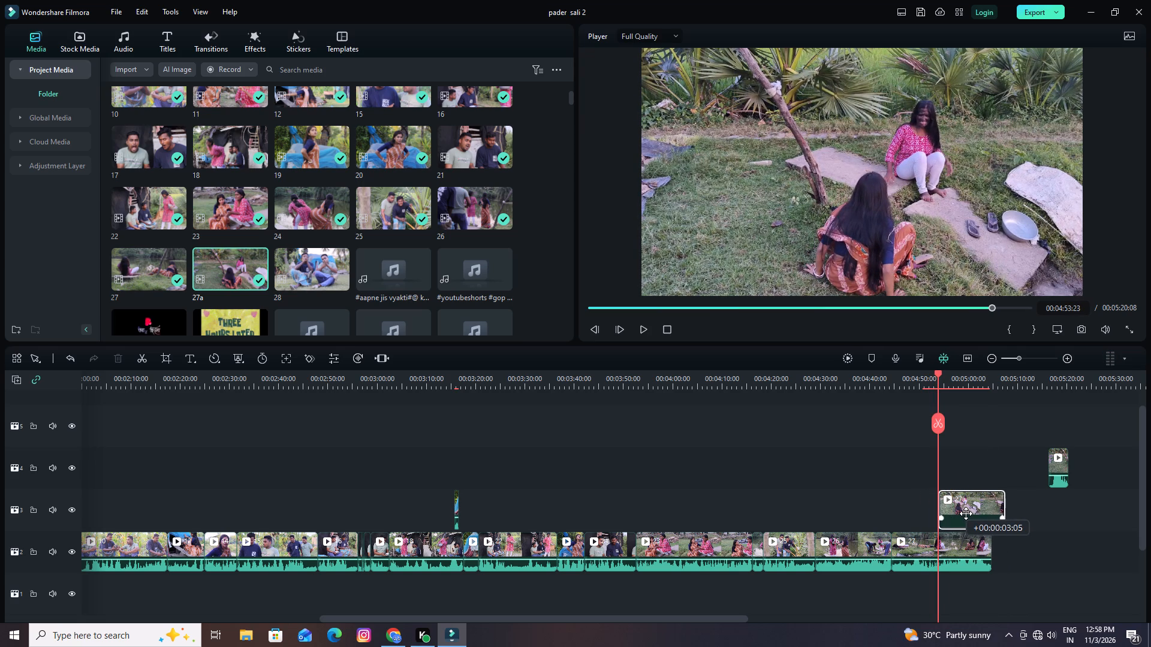
left_click_drag(966, 513, 965, 515)
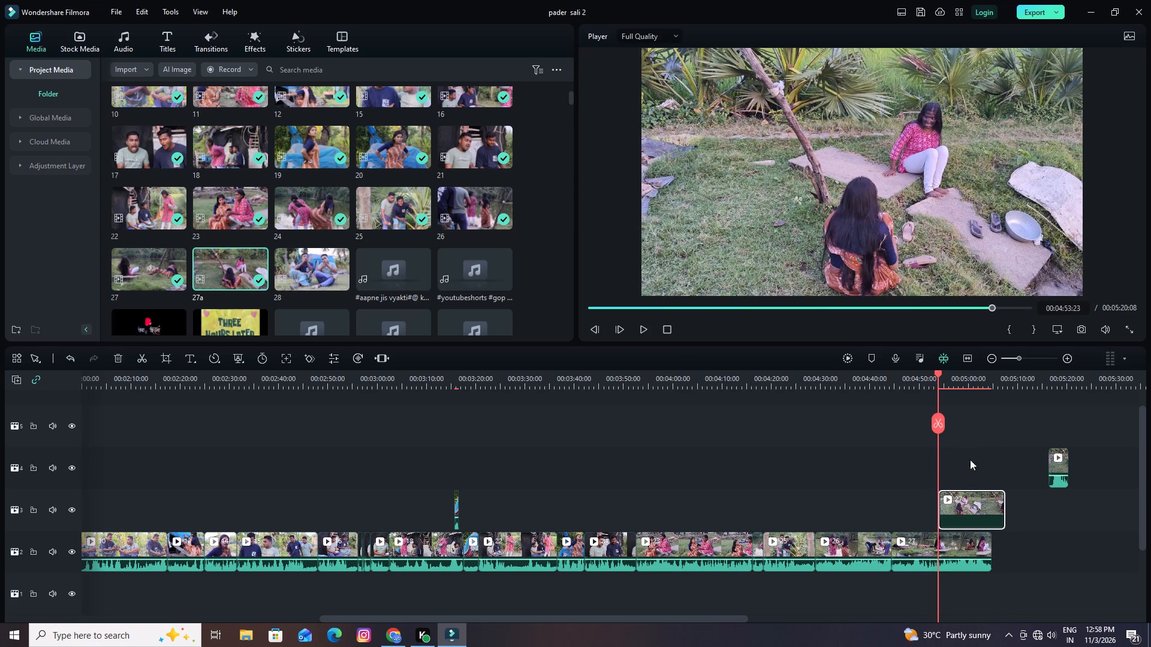
key("space")
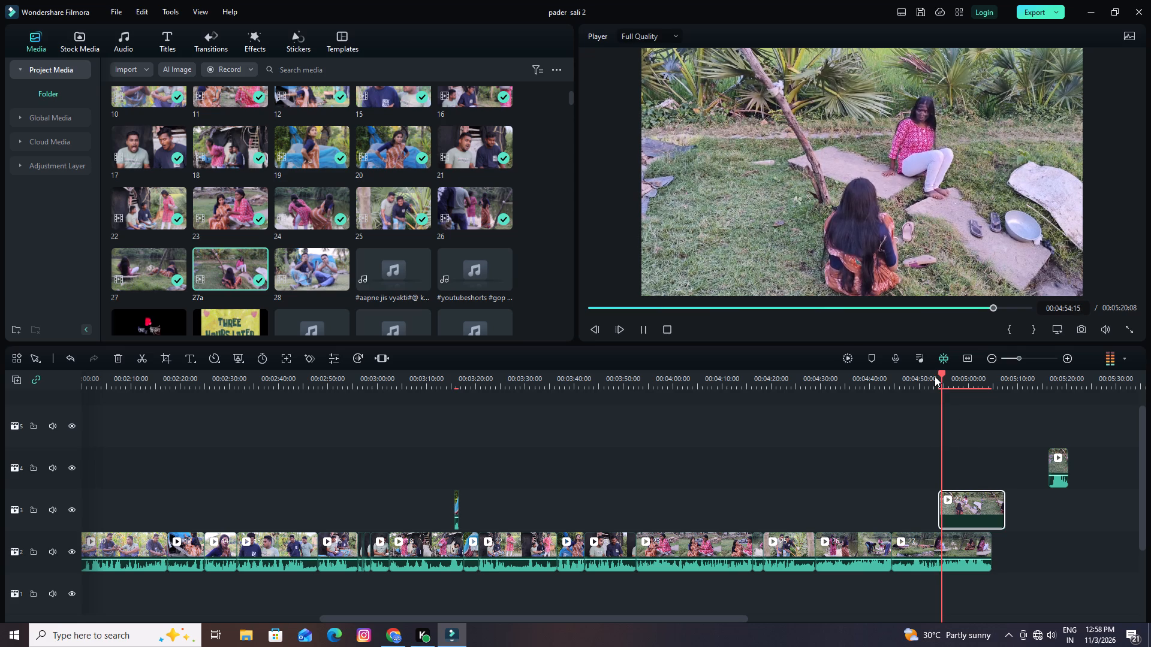
key("space")
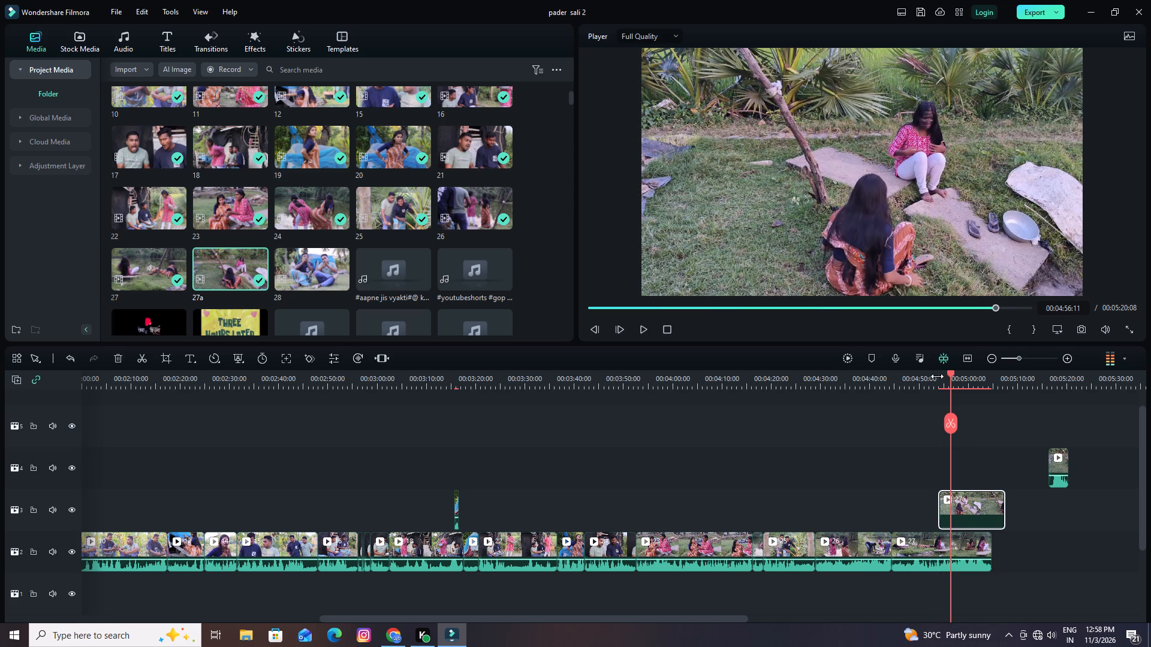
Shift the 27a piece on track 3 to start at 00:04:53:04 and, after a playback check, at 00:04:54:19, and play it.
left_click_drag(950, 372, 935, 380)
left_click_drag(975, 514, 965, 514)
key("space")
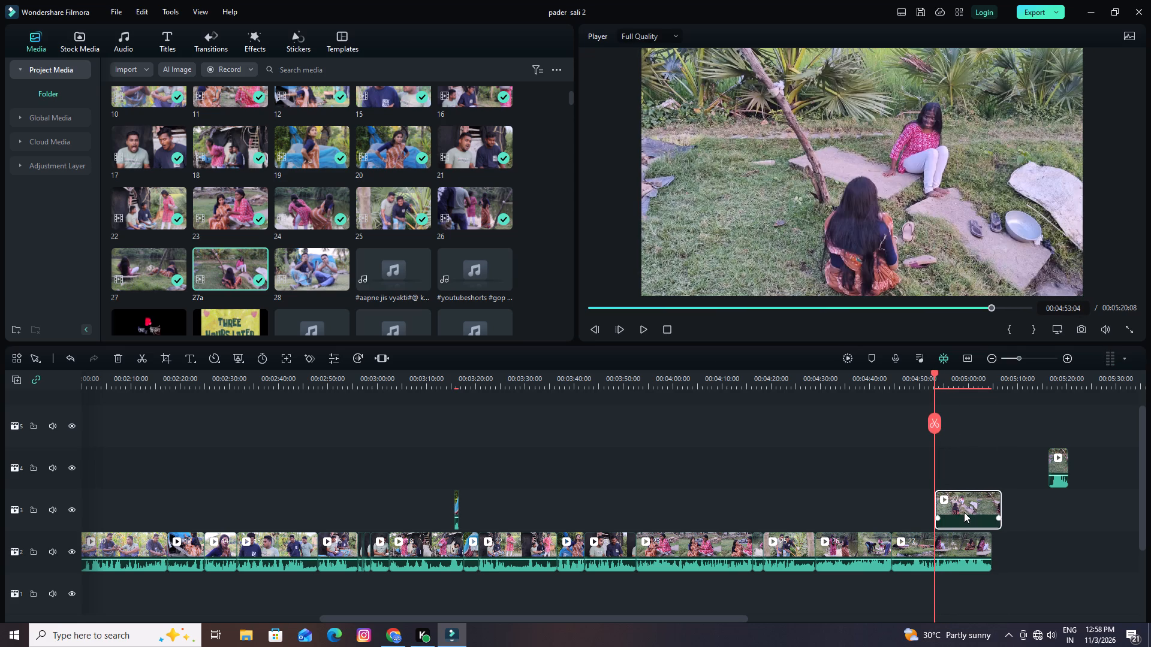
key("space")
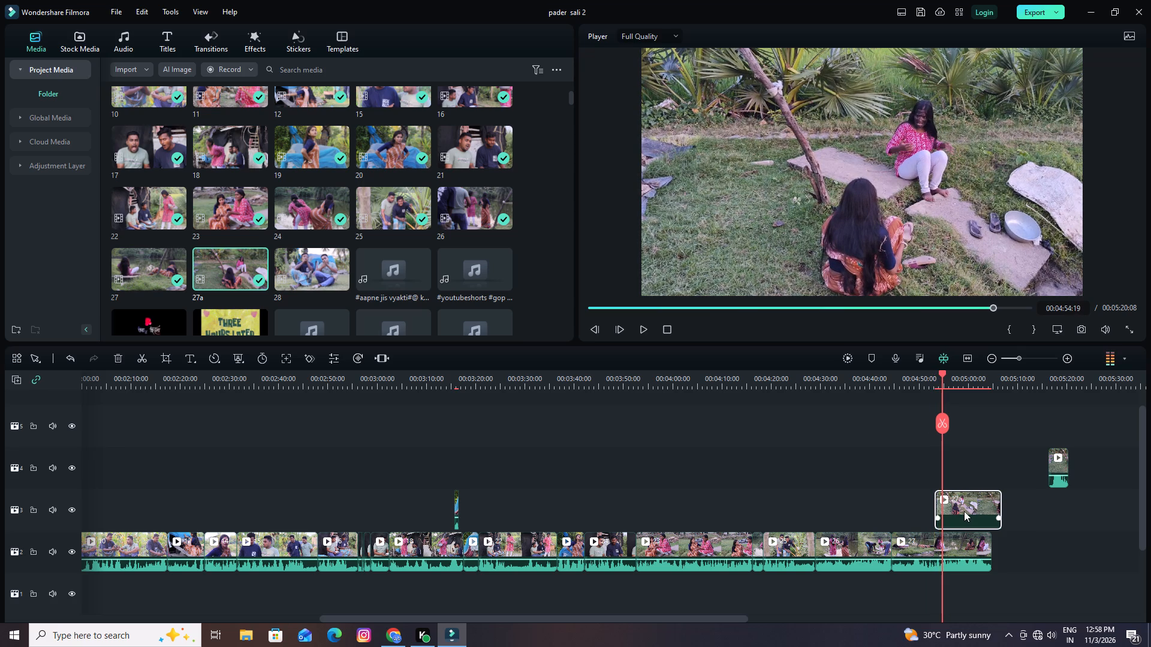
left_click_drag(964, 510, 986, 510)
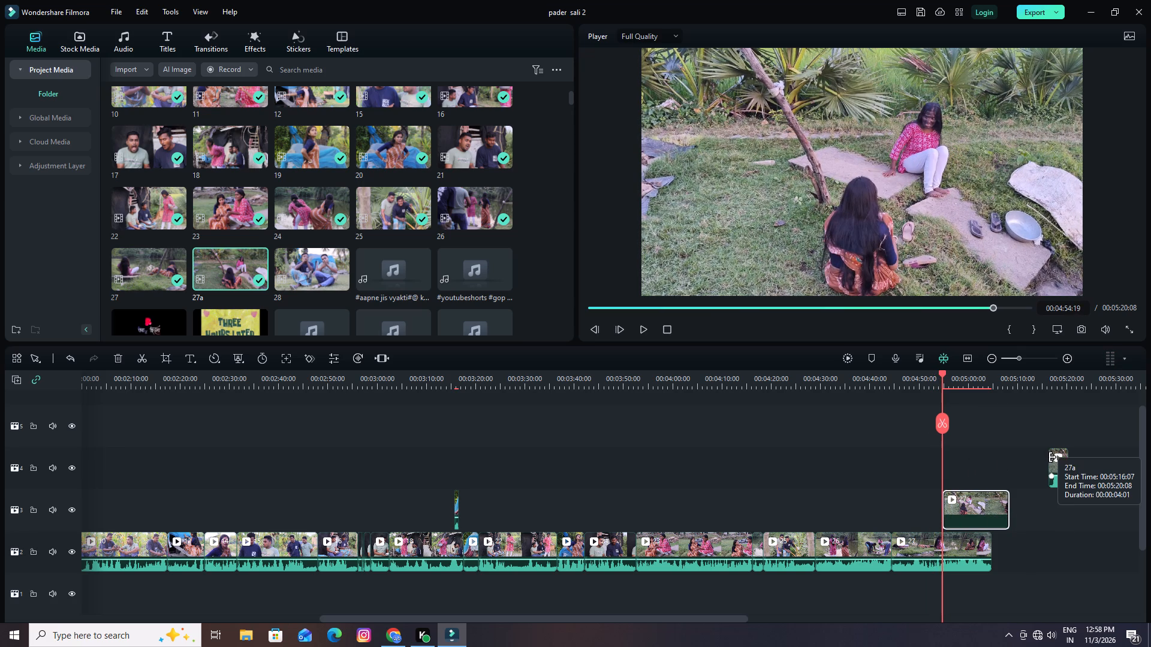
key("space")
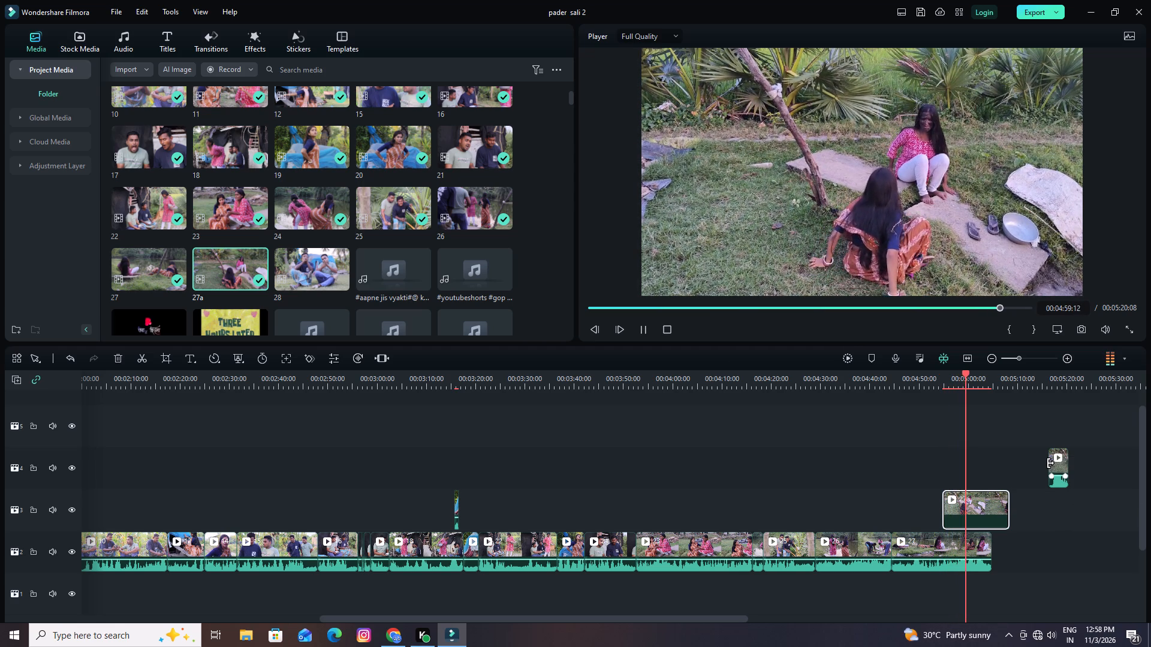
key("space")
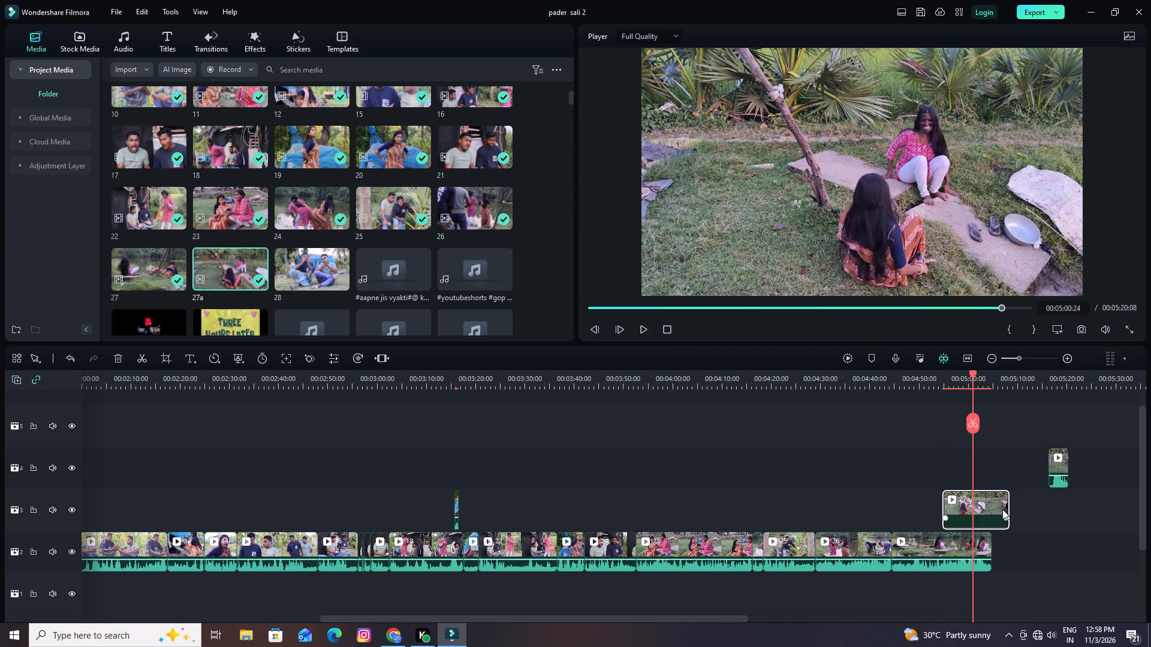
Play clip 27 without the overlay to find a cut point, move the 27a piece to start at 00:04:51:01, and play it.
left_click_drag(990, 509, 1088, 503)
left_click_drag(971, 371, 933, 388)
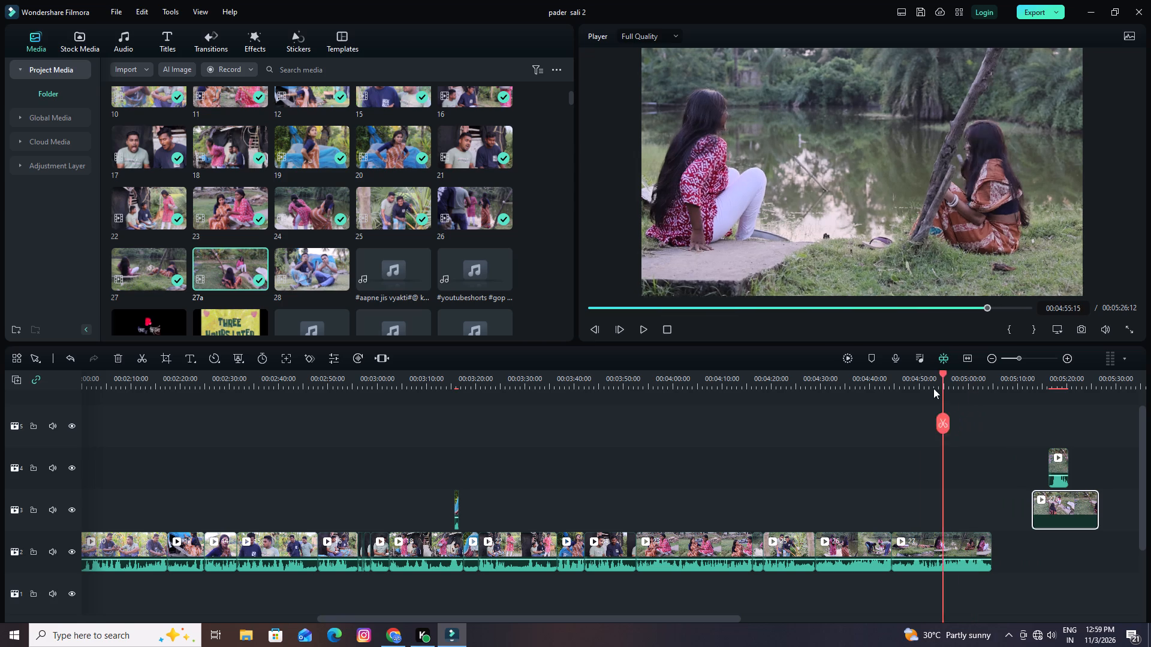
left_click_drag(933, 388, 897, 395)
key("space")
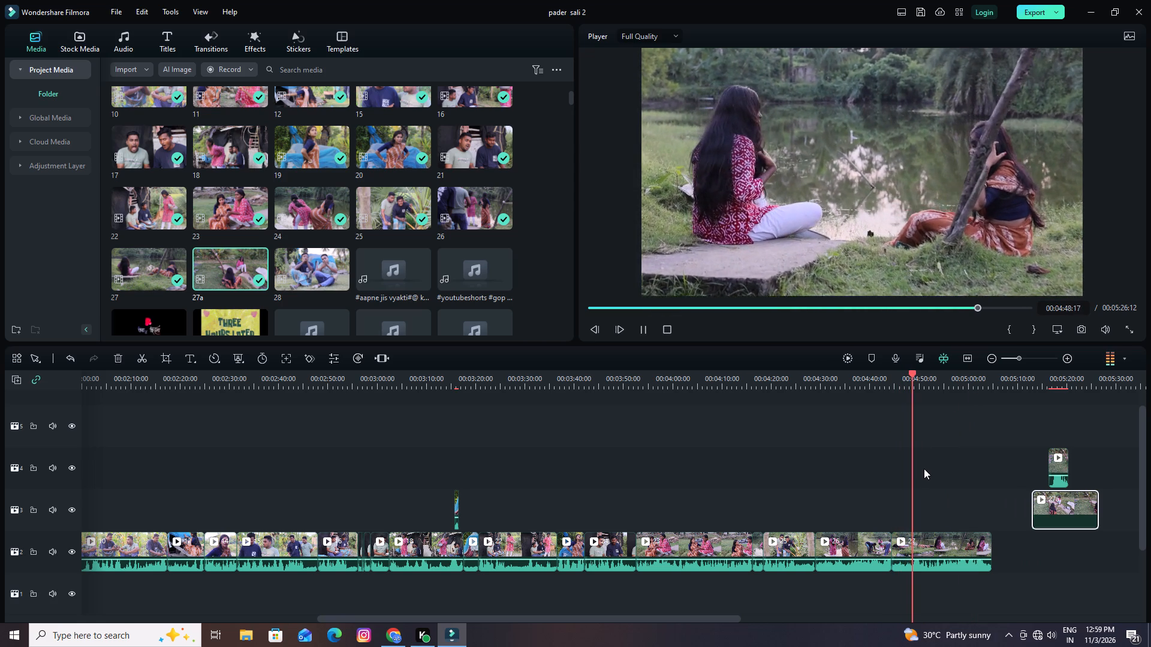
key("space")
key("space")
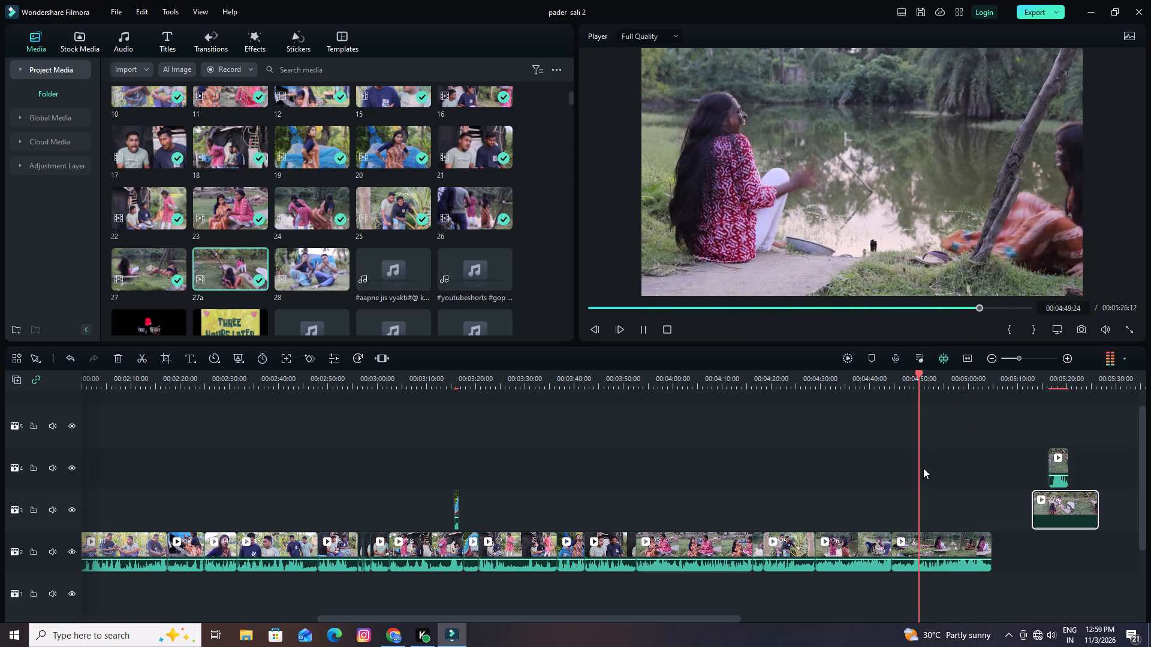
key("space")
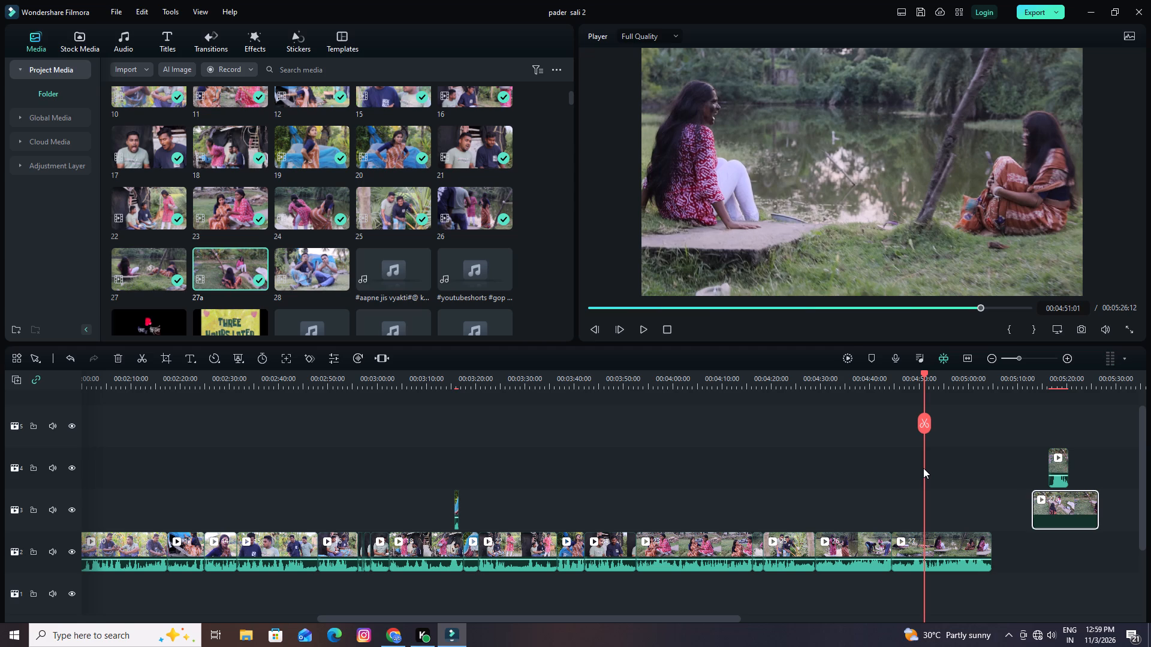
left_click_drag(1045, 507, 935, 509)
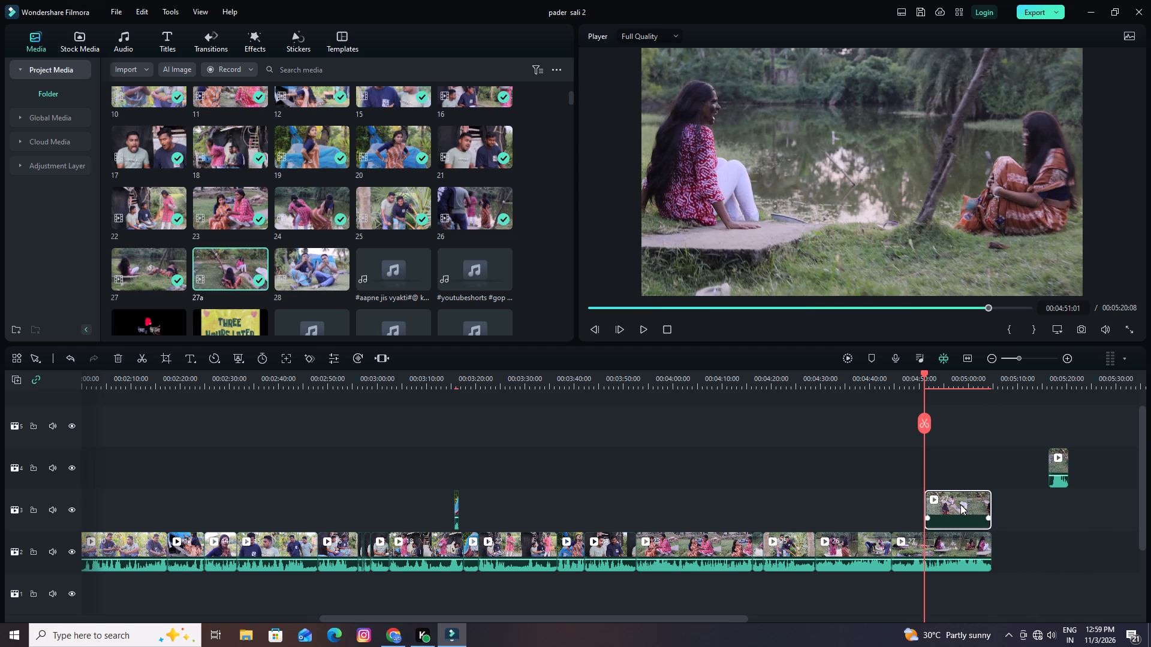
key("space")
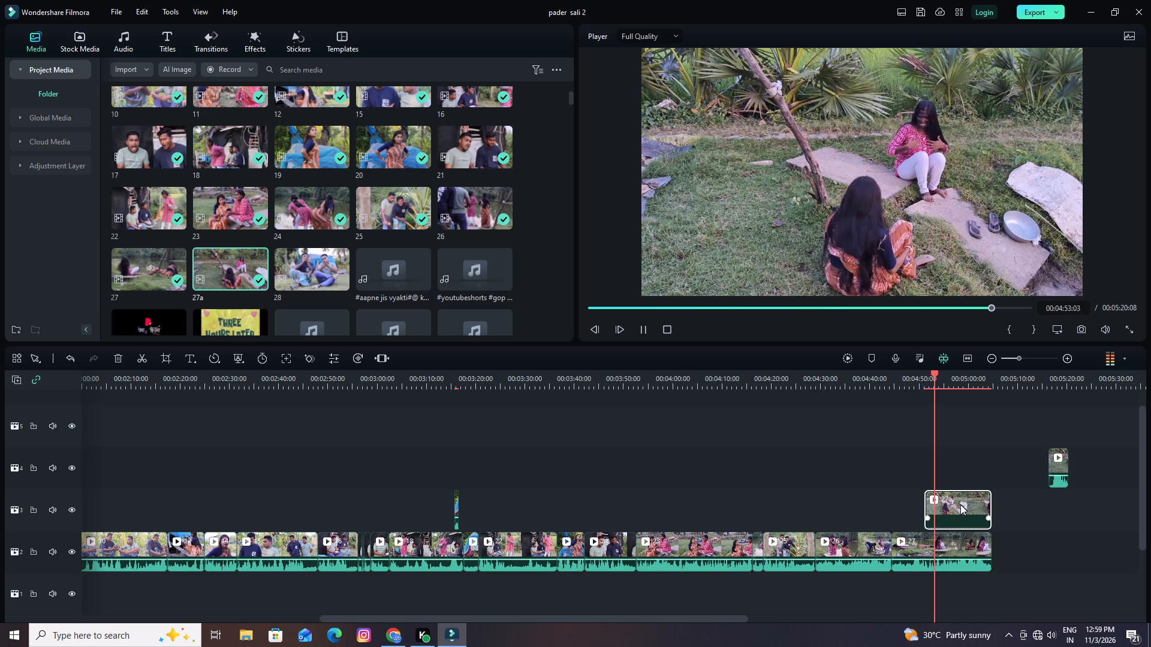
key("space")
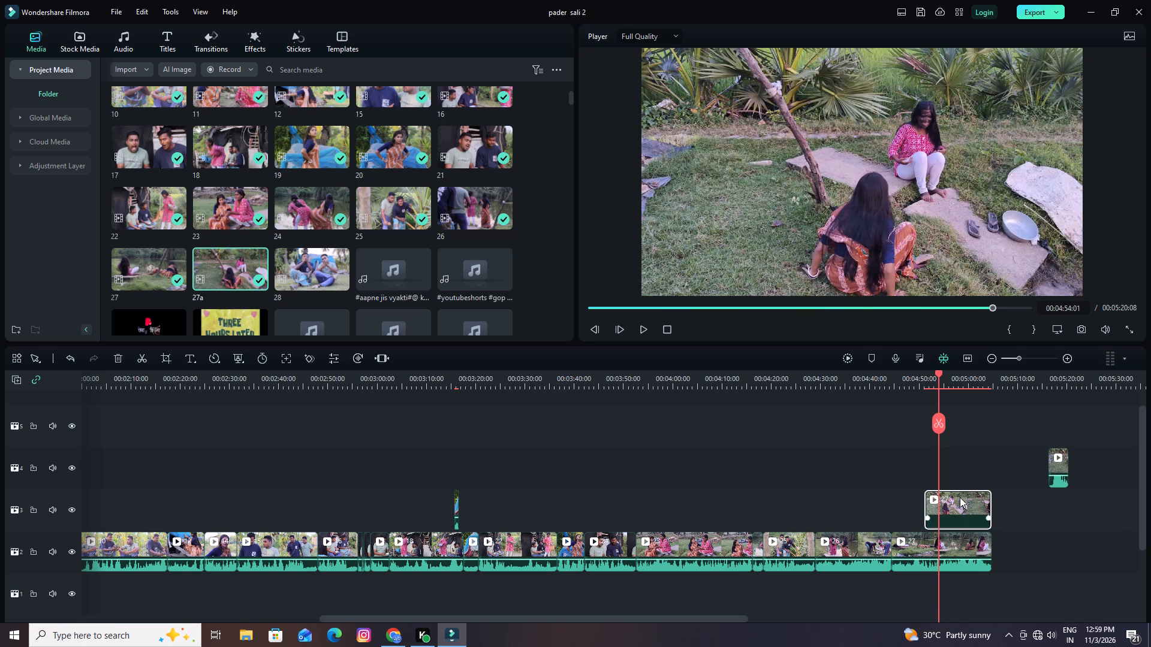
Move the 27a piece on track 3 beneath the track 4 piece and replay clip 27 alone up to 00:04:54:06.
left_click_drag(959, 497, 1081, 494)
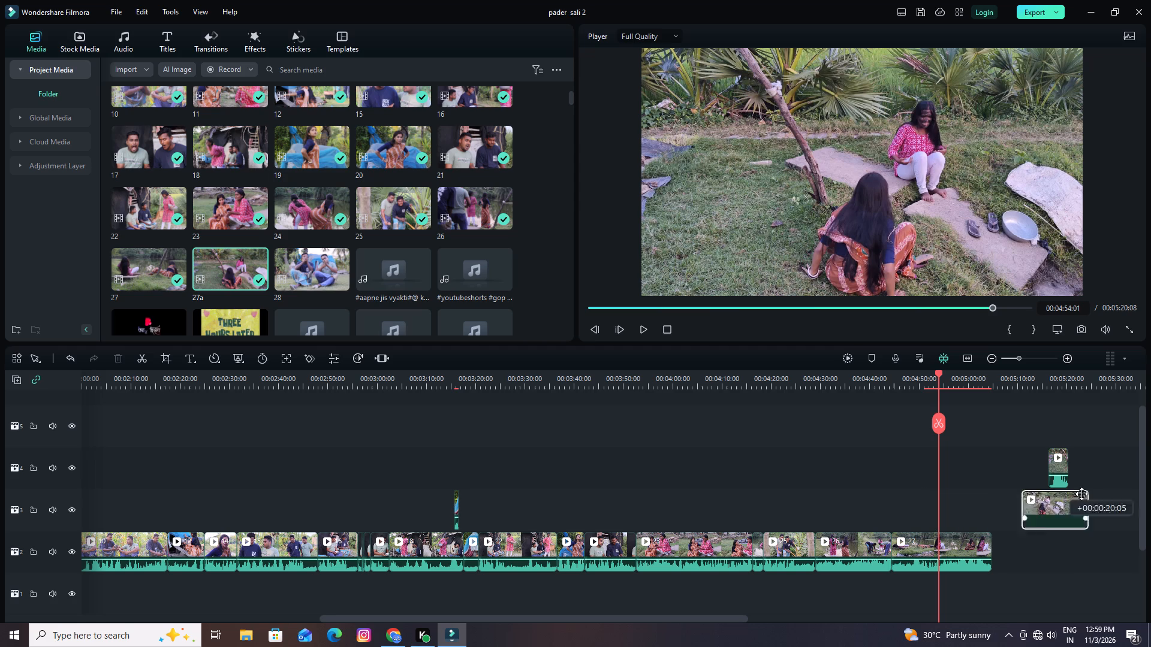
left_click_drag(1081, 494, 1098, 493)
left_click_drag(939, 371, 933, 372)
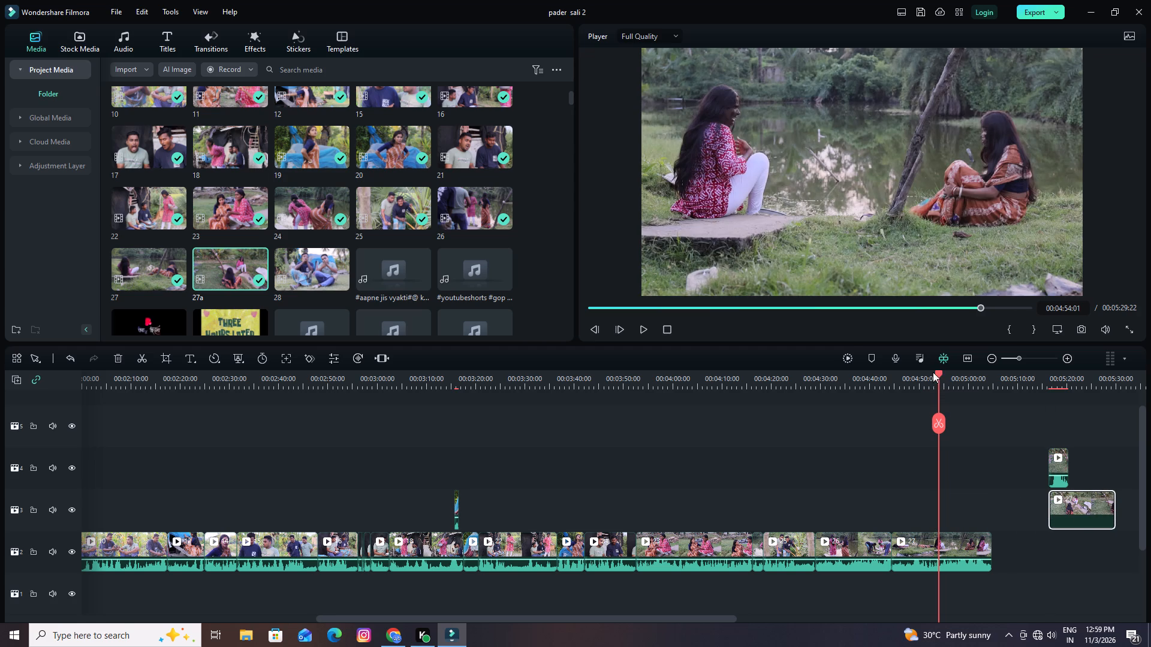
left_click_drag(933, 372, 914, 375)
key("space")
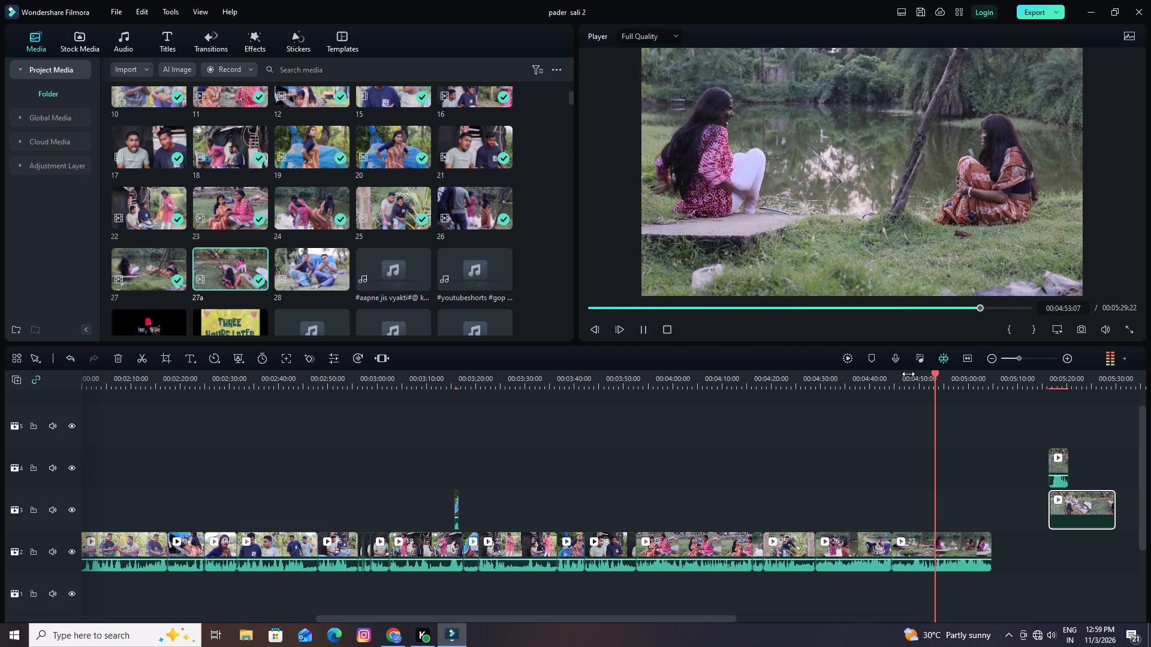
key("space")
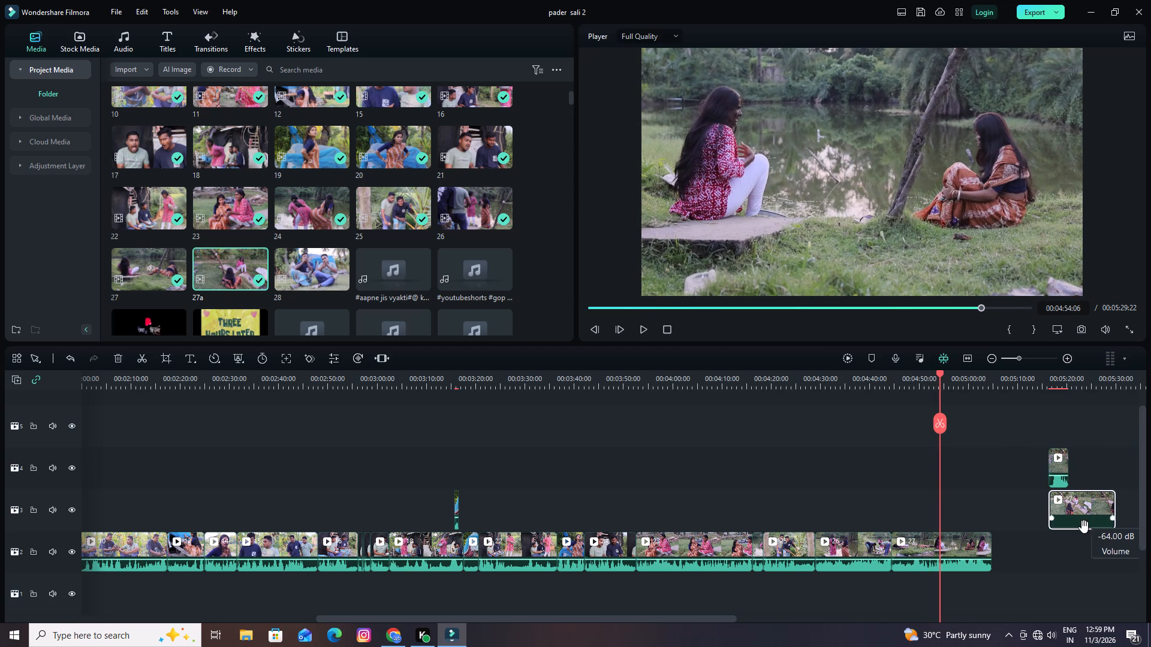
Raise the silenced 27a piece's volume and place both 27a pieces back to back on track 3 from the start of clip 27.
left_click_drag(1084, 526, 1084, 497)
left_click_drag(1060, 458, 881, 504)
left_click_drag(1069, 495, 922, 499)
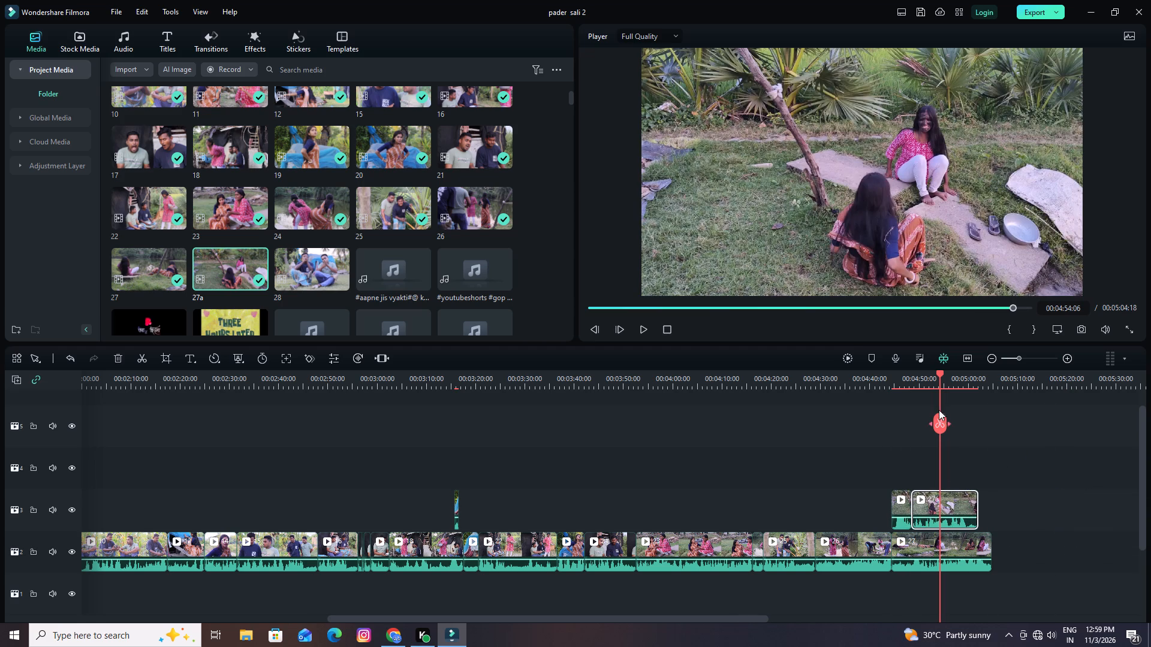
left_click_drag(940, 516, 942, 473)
Play the rejoined 27a pieces from just before clip 27 through to about 00:04:57:16.
left_click_drag(940, 373, 876, 391)
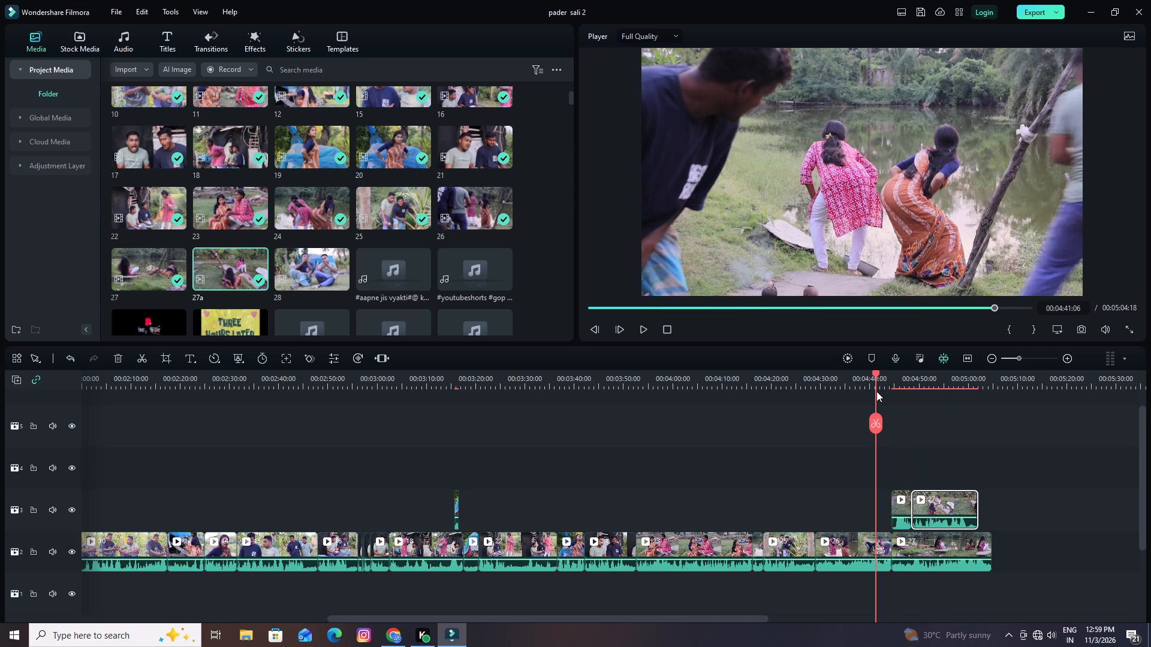
key("space")
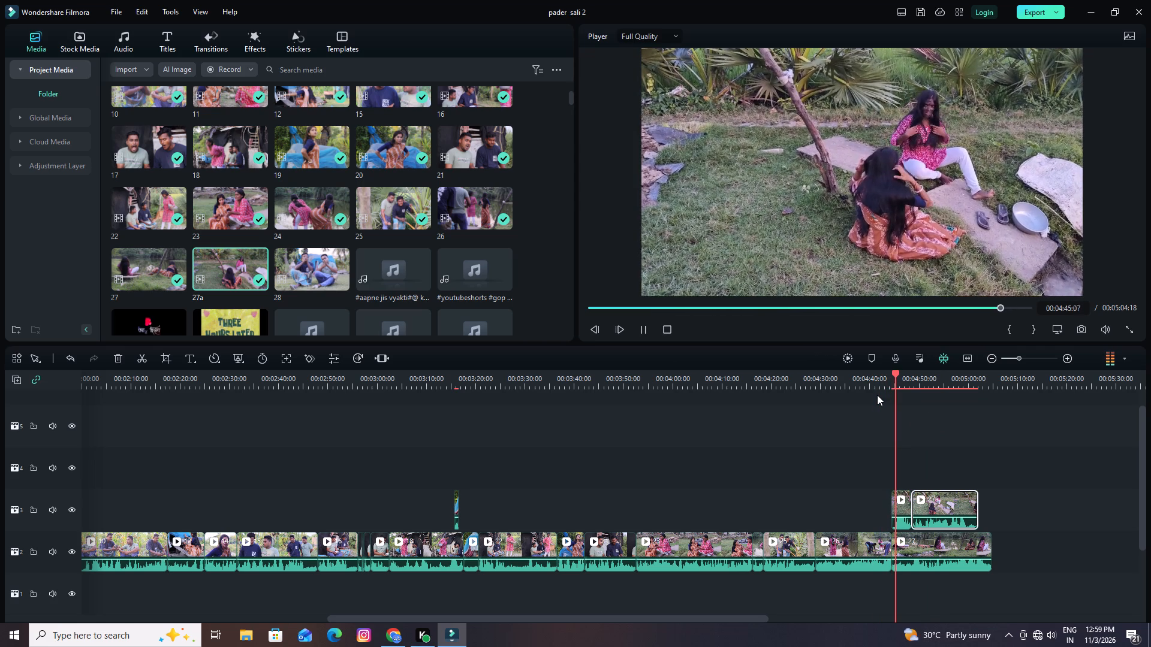
key("space")
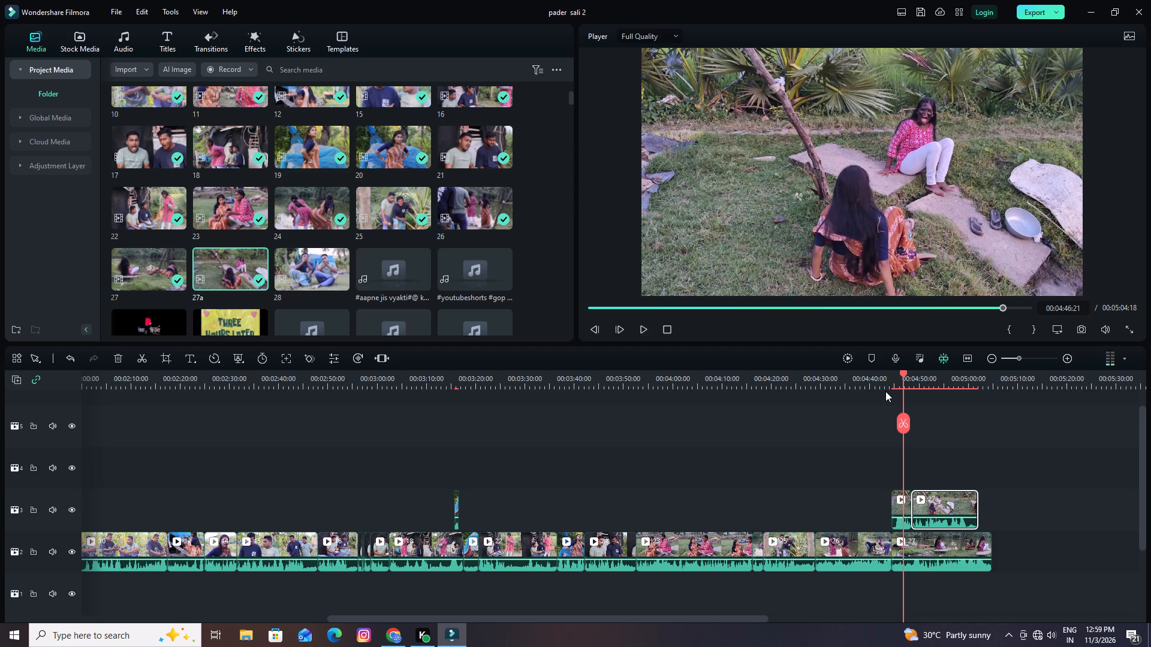
left_click_drag(902, 373, 891, 378)
key("space")
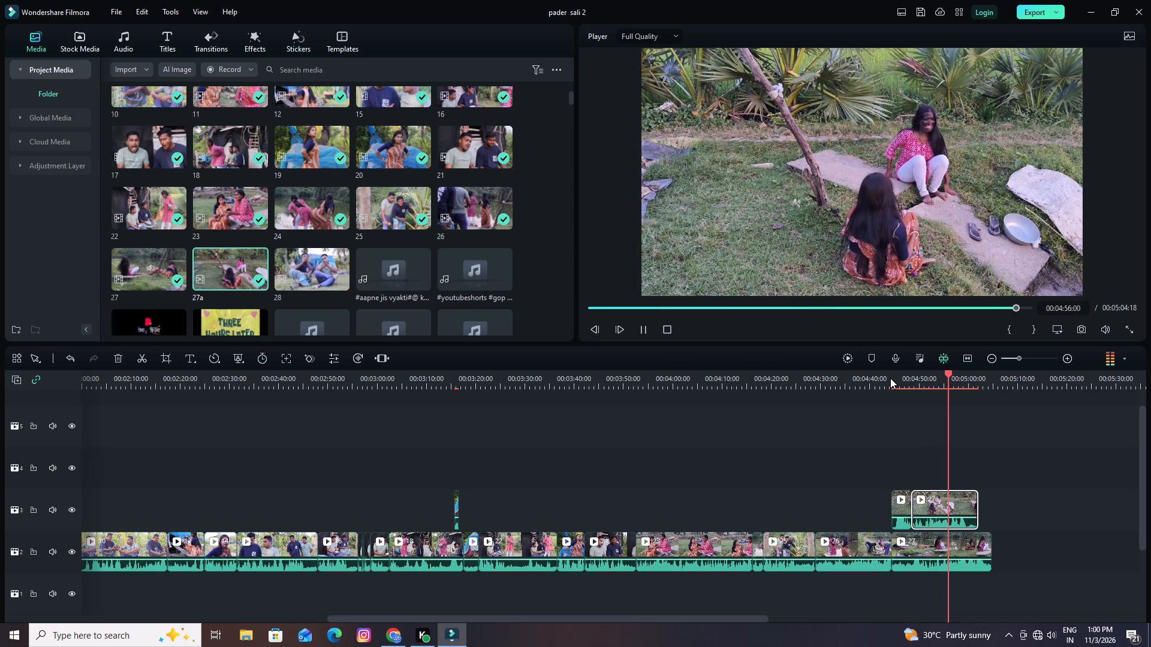
key("space")
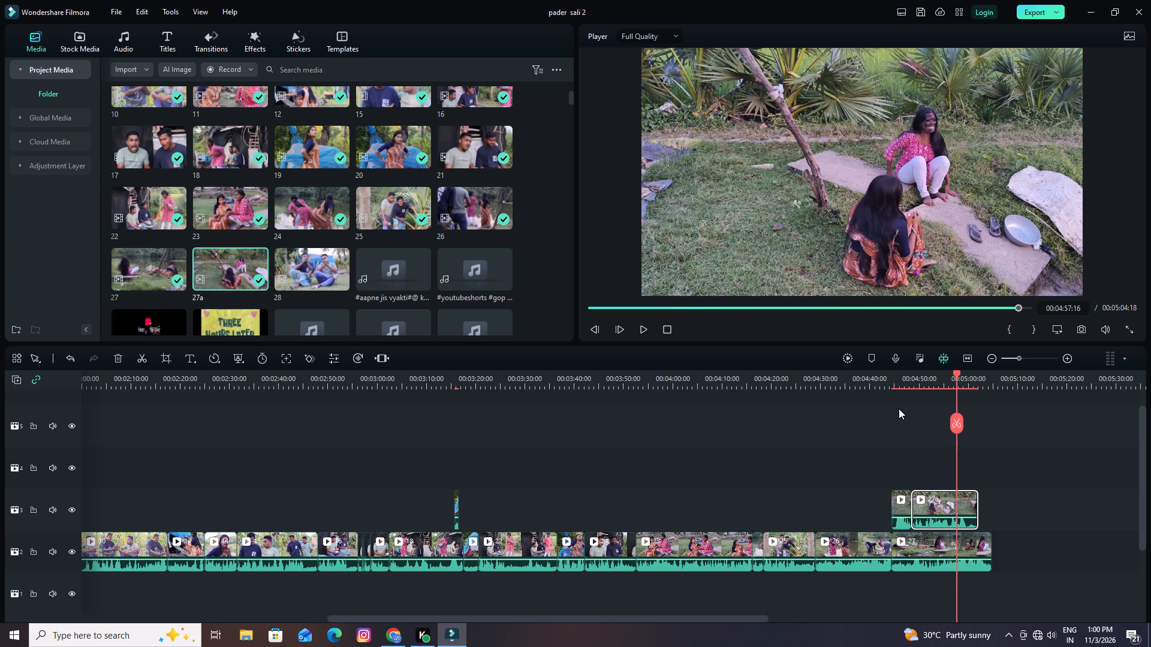
Delete trimmed clip 27 from track 2 and both 27a pieces from track 3.
left_click(931, 548)
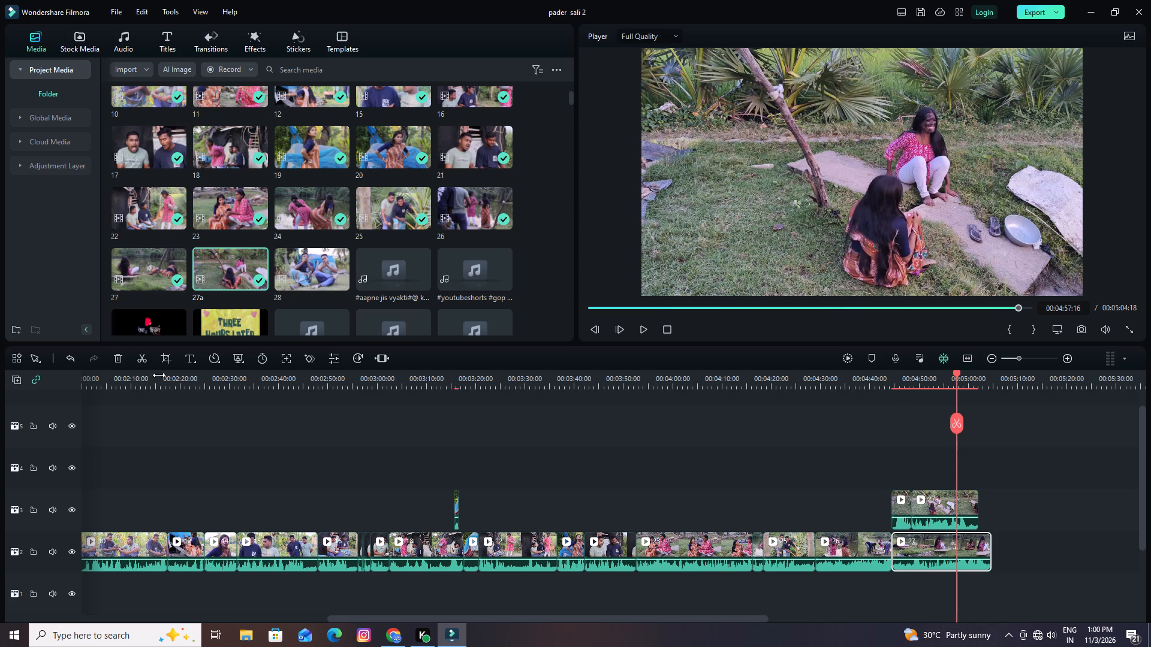
left_click(116, 358)
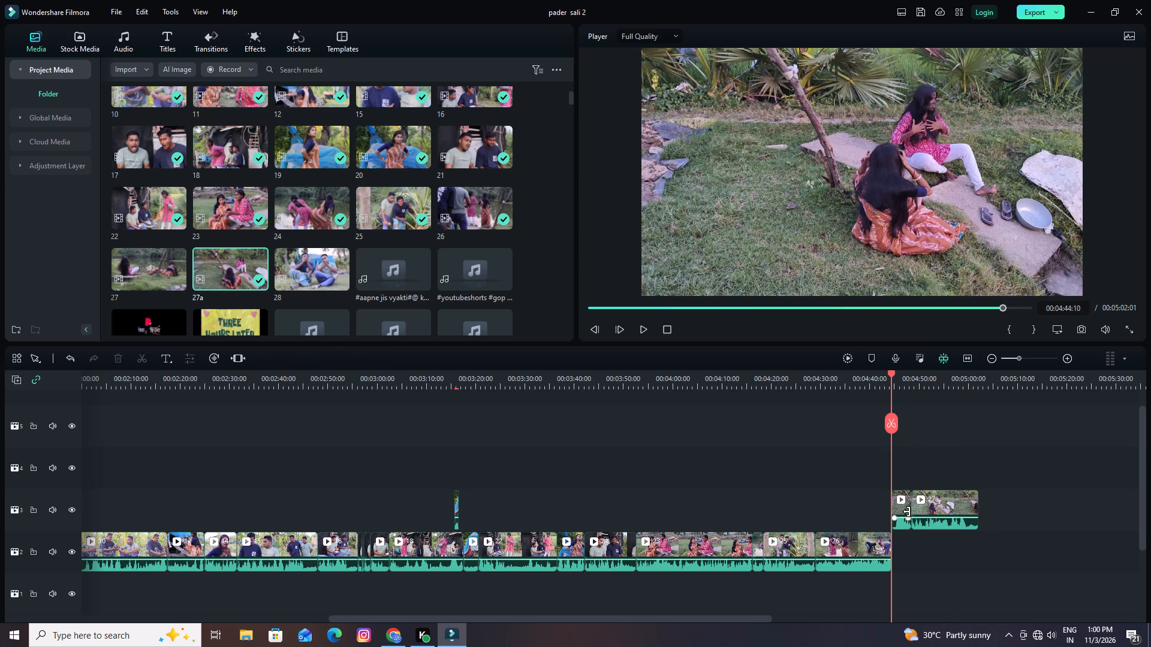
left_click(902, 511)
left_click(115, 354)
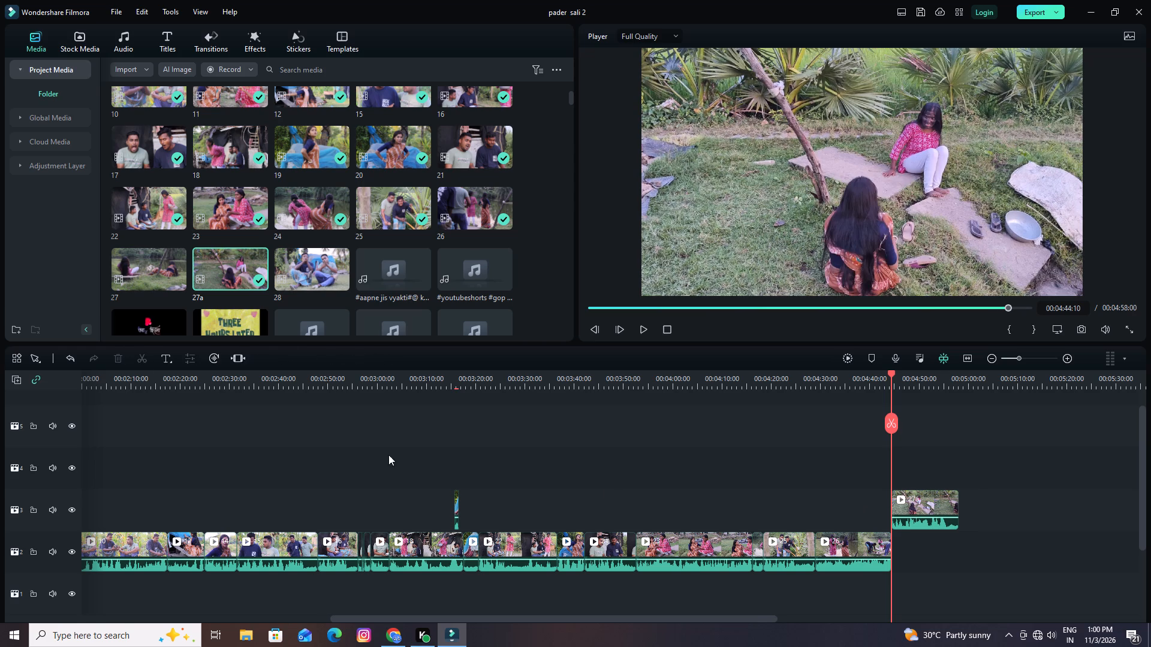
left_click(913, 507)
left_click(120, 356)
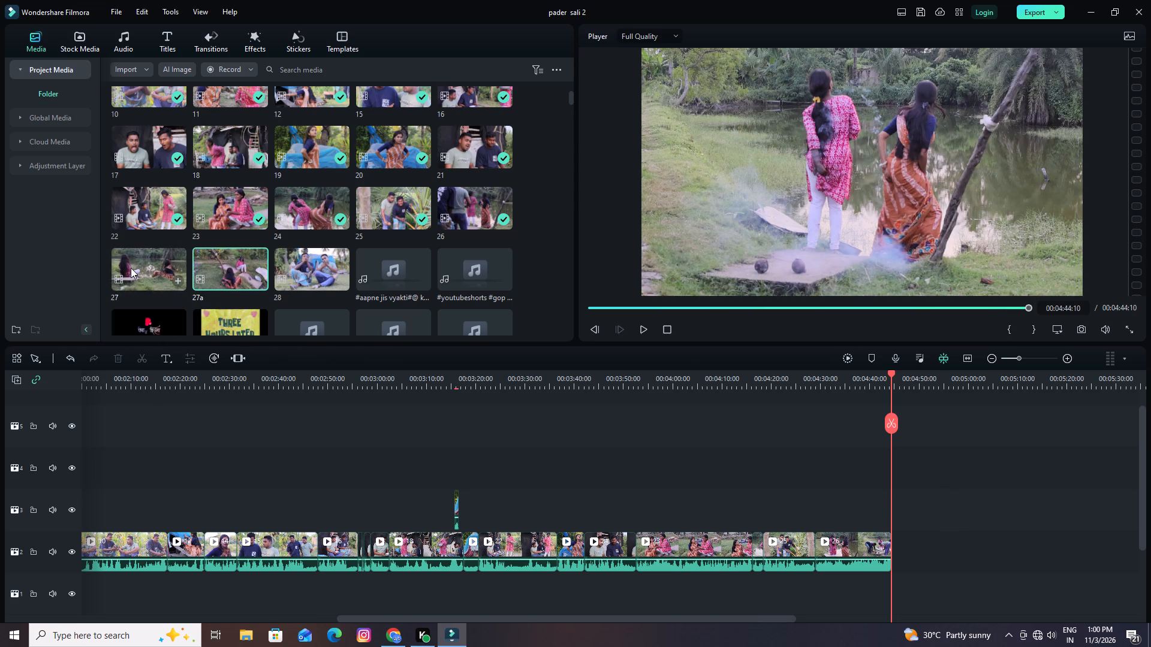
Add the full clip 27 at 00:04:44:10 on track 2 and put the full clip 27a on track 3, beyond clip 27's end.
left_click_drag(131, 268, 900, 561)
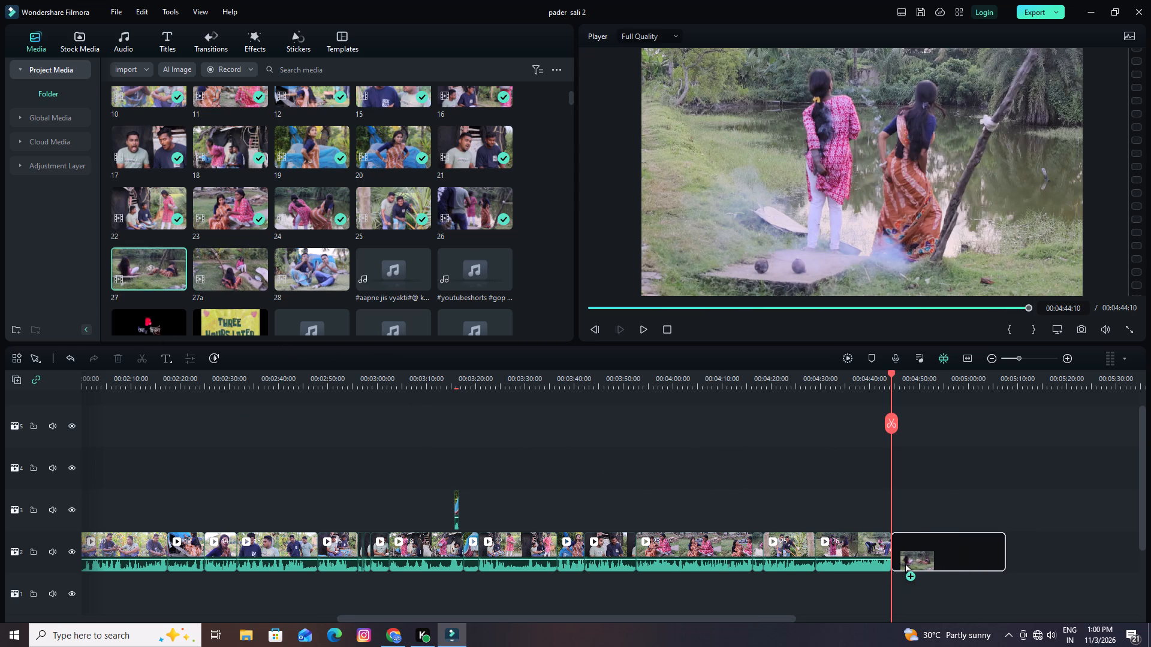
left_click_drag(900, 561, 900, 561)
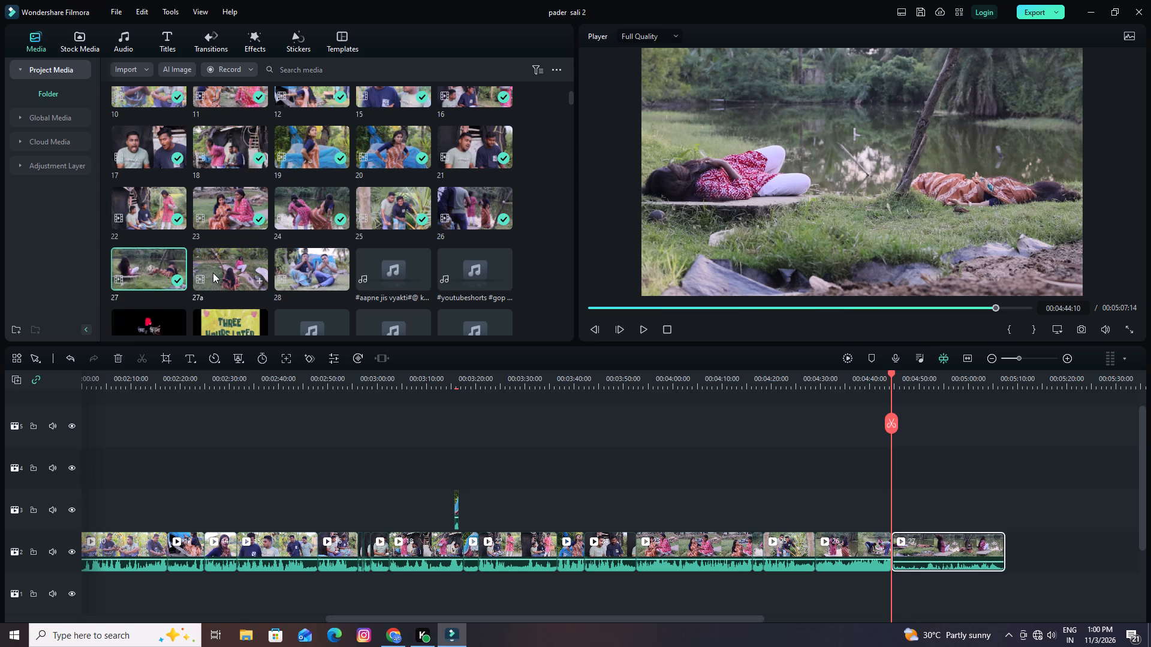
left_click_drag(213, 273, 893, 503)
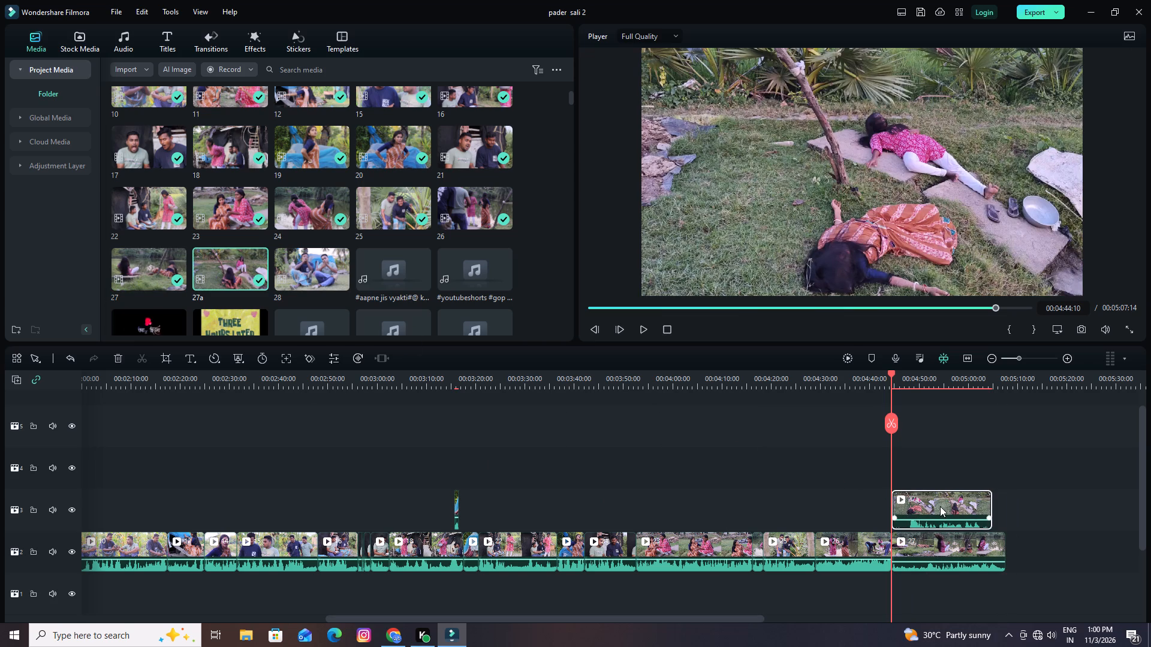
left_click_drag(940, 506, 998, 504)
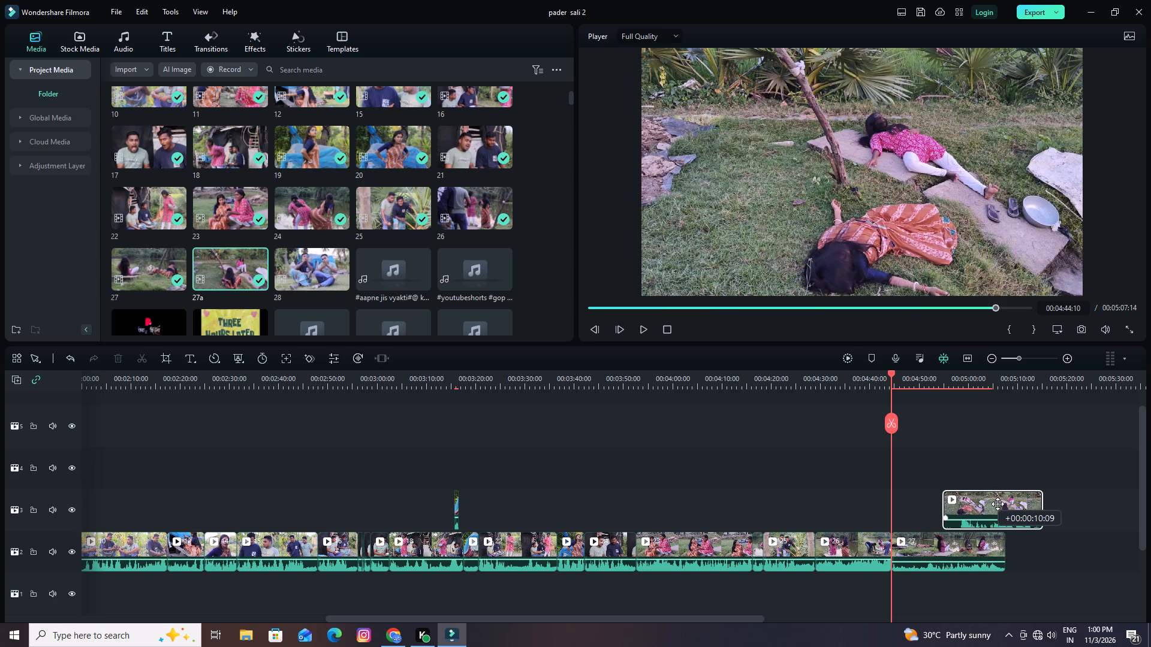
left_click_drag(998, 504, 1086, 501)
Play the newly added clip 27 from its start and stop at 00:05:06:03.
key("space")
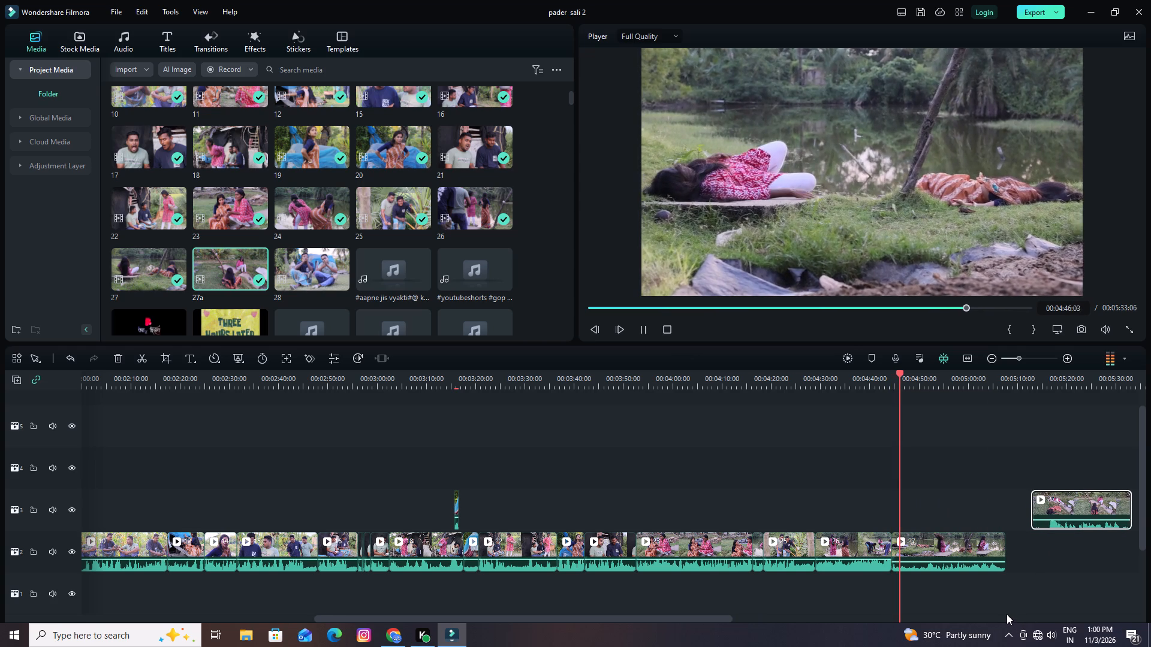
key("space")
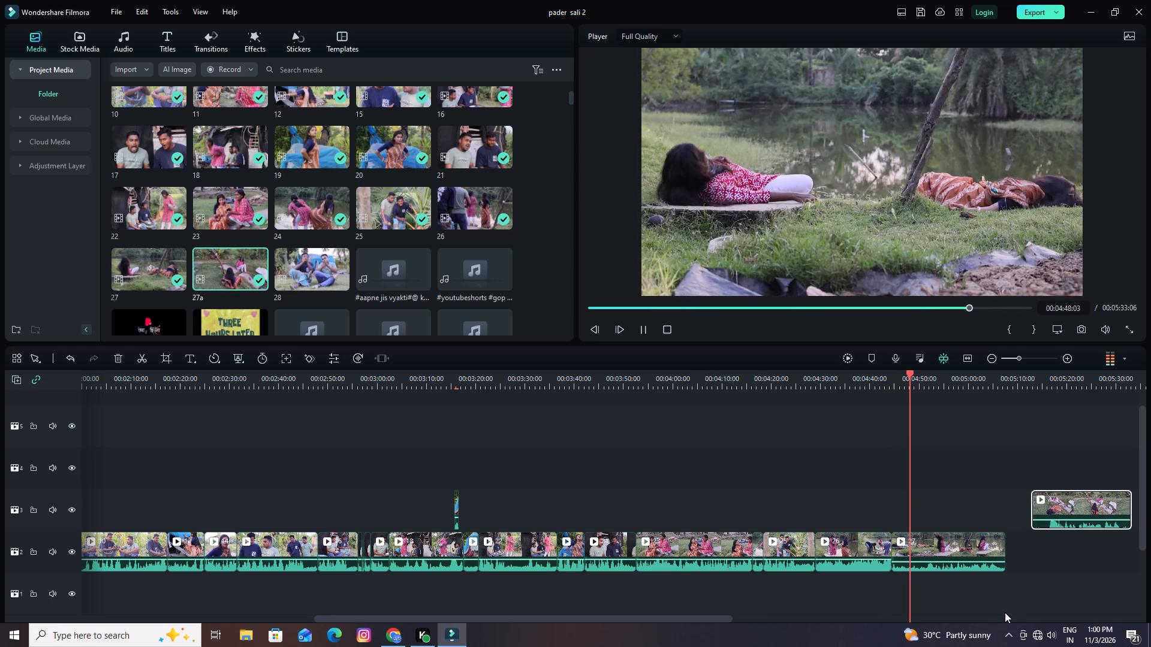
key("space")
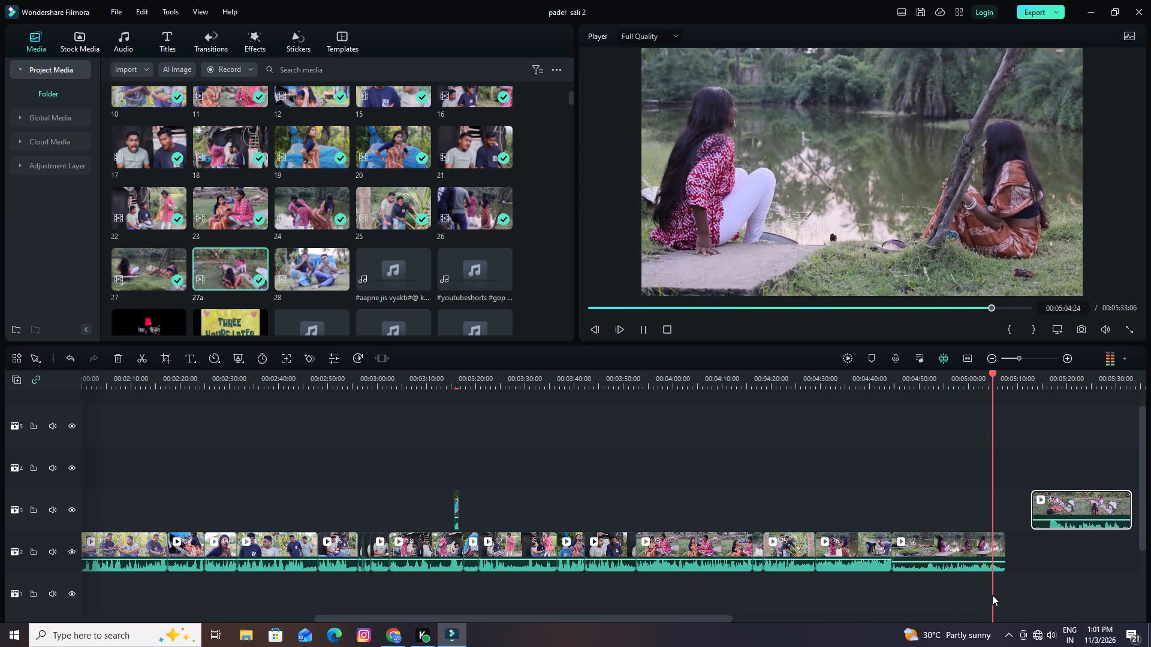
key("space")
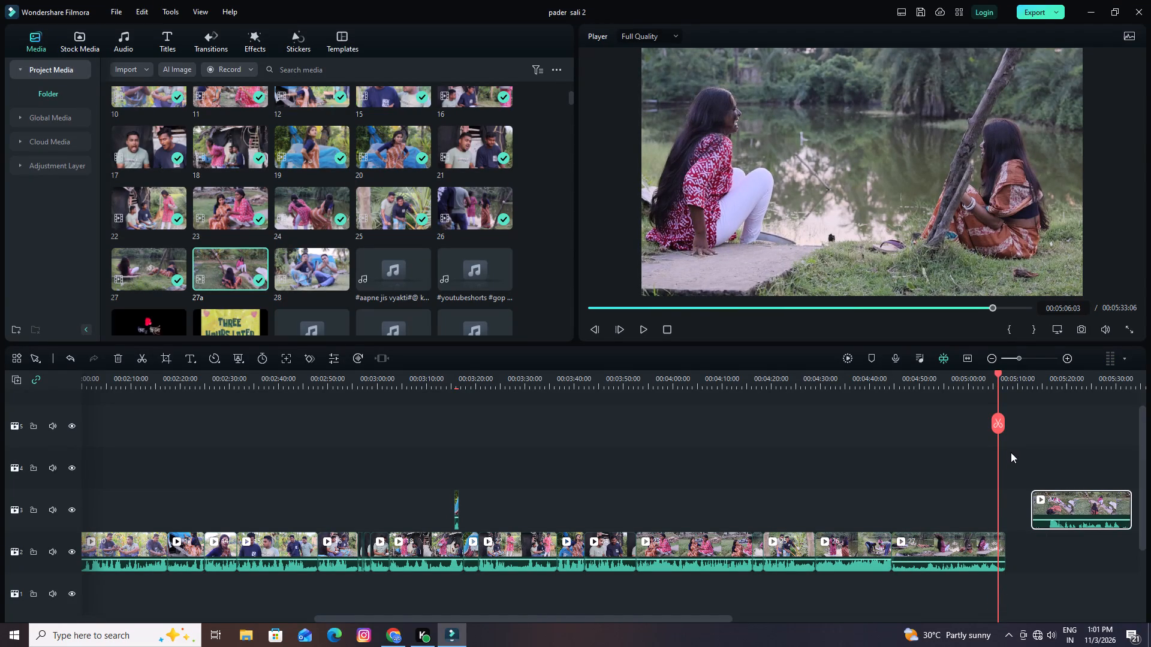
Play the full clip 27a on track 3 from its start through to its end.
left_click_drag(998, 371, 1039, 385)
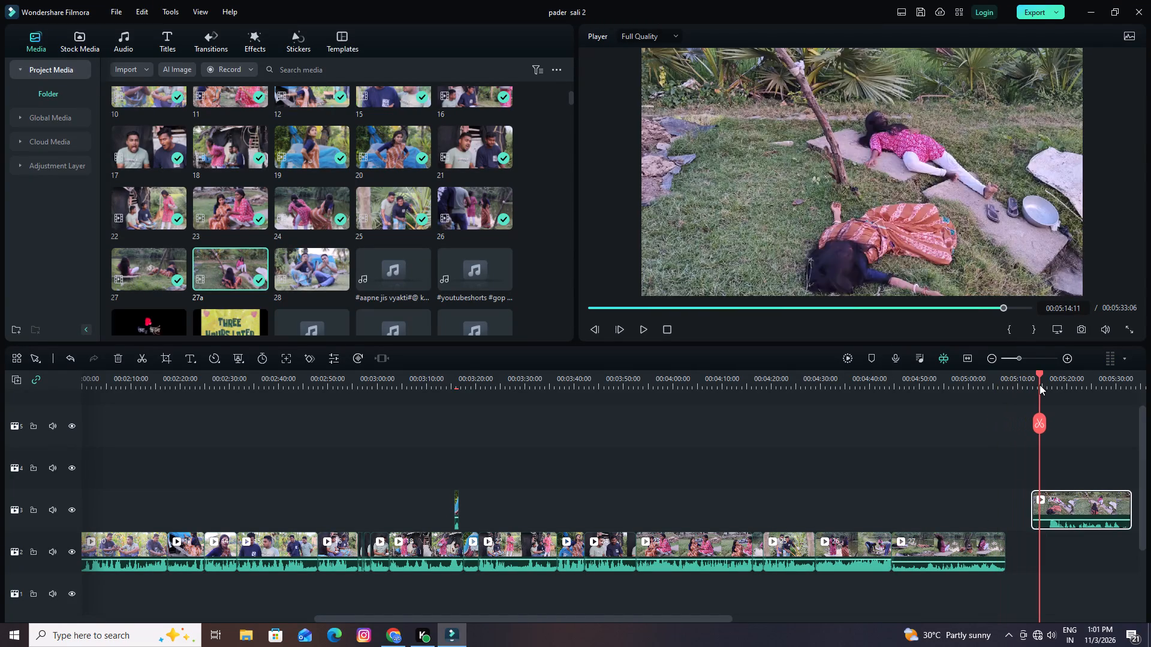
left_click_drag(1039, 385, 1034, 386)
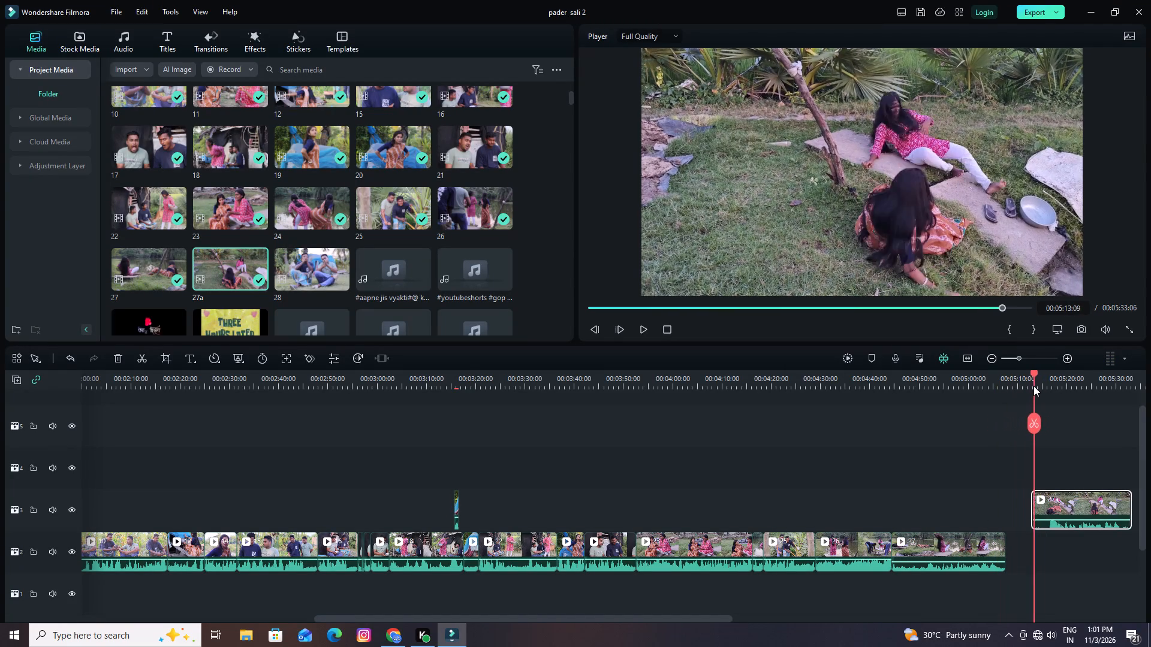
left_click_drag(1034, 386, 1029, 388)
key("space")
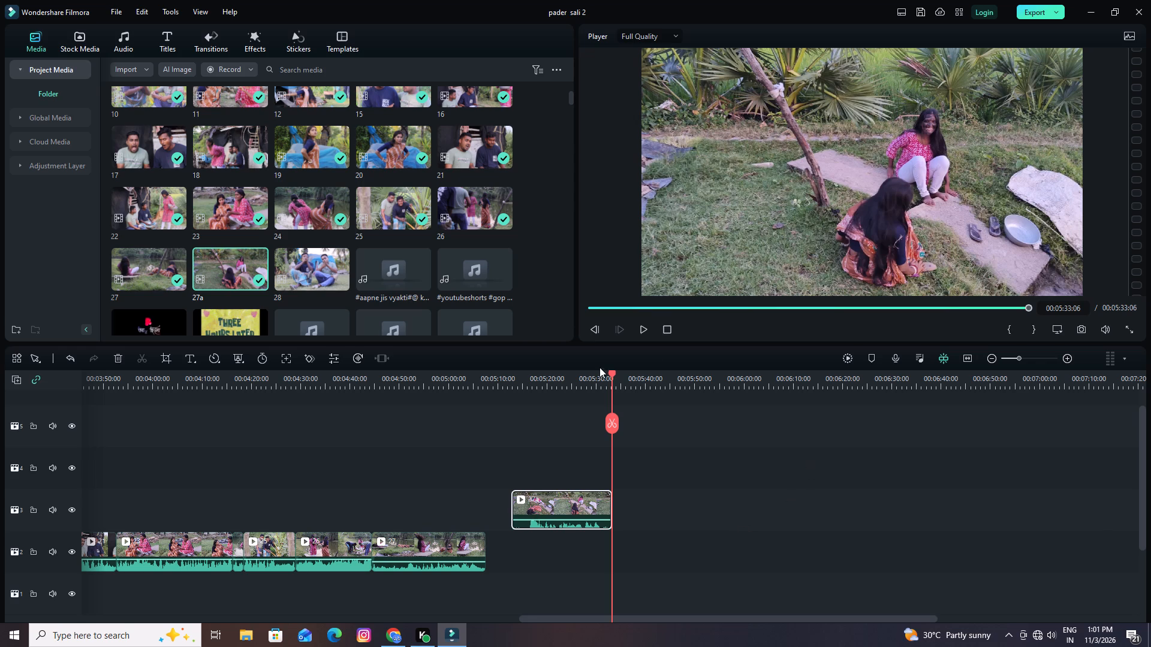
Move clip 27a earlier on track 3 so it overlaps clip 27 and ends level with it at 00:05:07:17.
left_click_drag(612, 373, 483, 402)
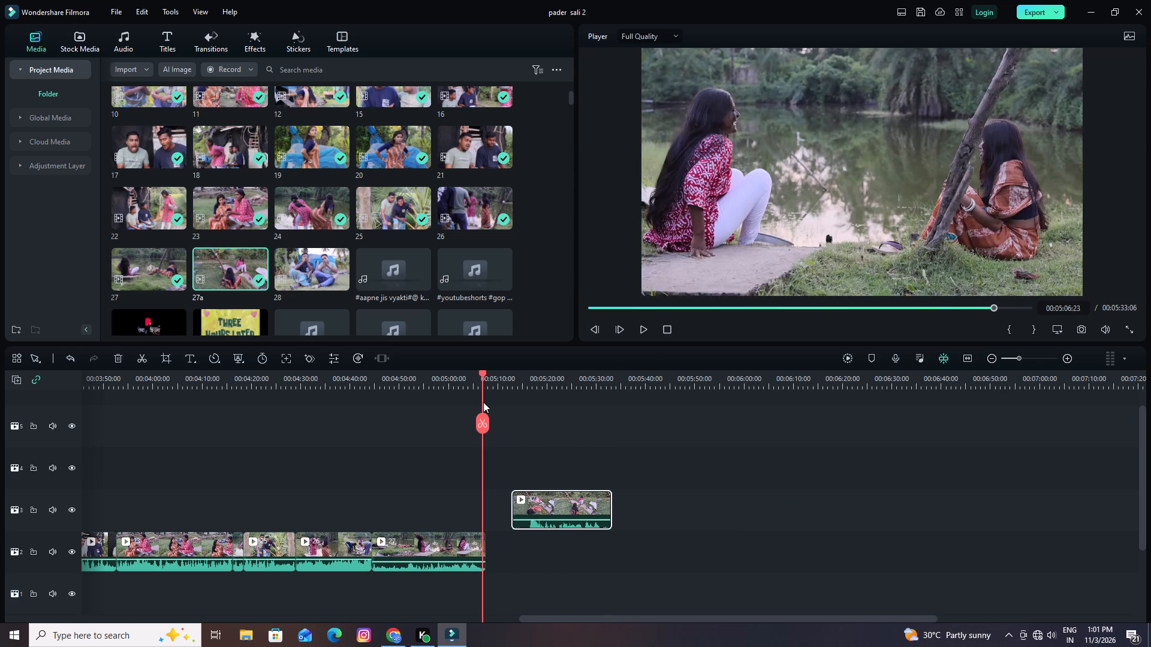
left_click_drag(483, 402, 486, 403)
left_click_drag(553, 503, 477, 503)
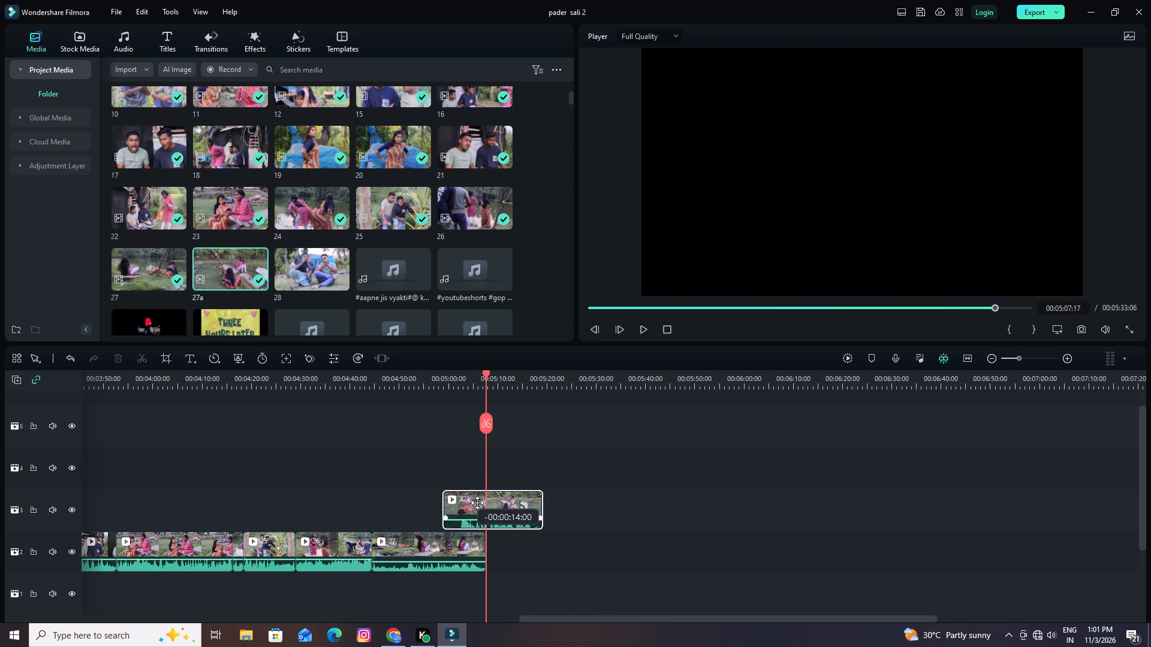
left_click_drag(477, 503, 427, 505)
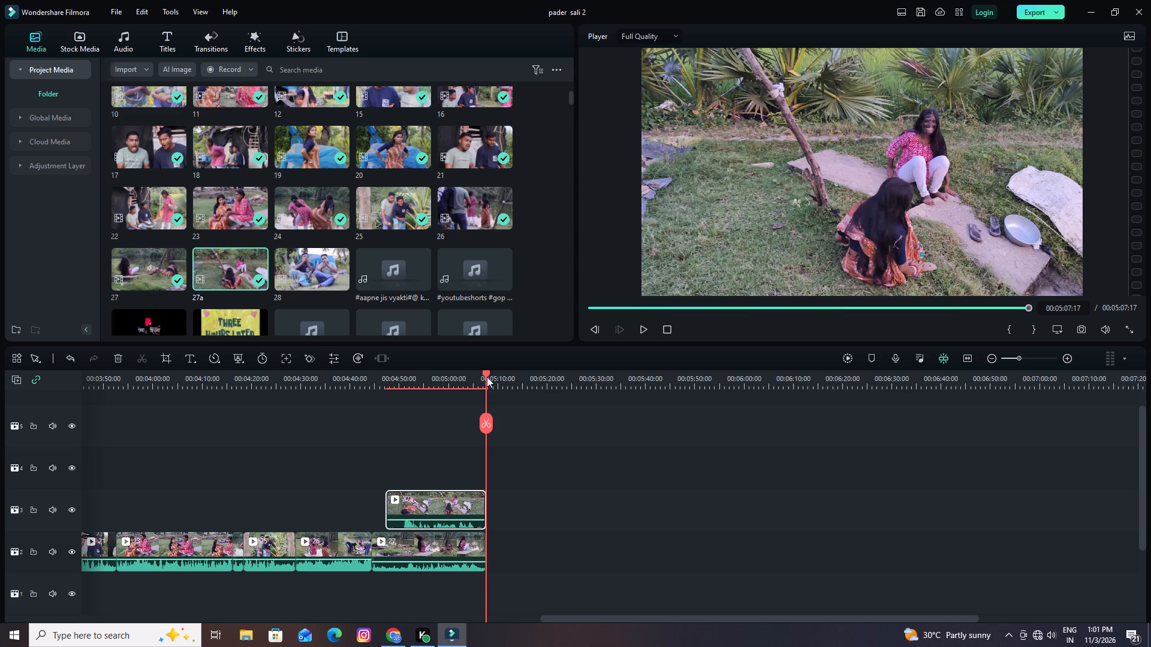
Play the overlap from before clip 27 to the end, then replay it from 27a's start to 00:04:59:10.
left_click_drag(485, 372, 332, 403)
key("space")
left_click_drag(488, 373, 388, 391)
key("space")
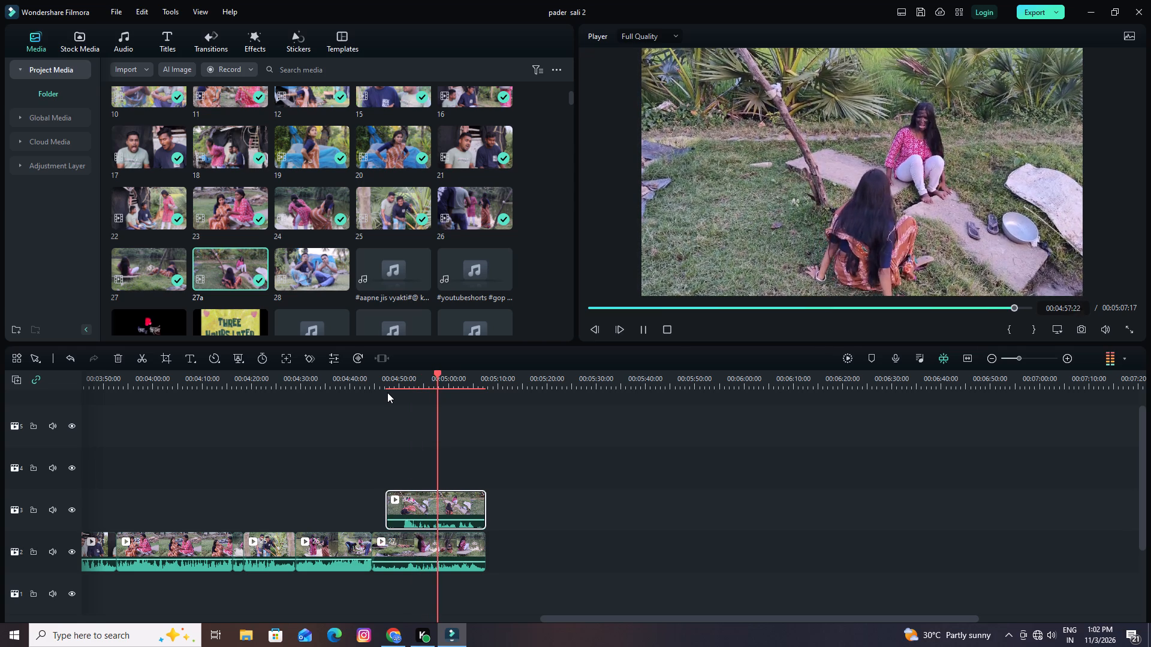
key("space")
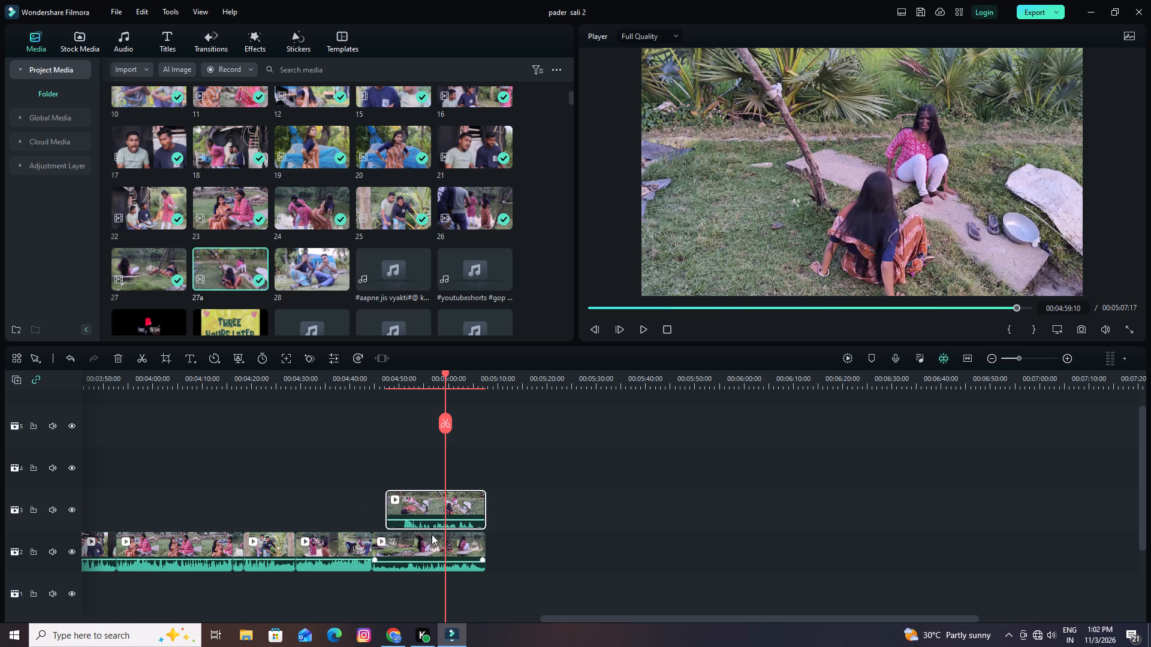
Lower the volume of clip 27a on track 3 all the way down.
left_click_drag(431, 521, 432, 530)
Play the overlap twice from around clip 27's start with 27a silenced, stopping at 00:04:53:07.
left_click_drag(444, 373, 369, 392)
key("space")
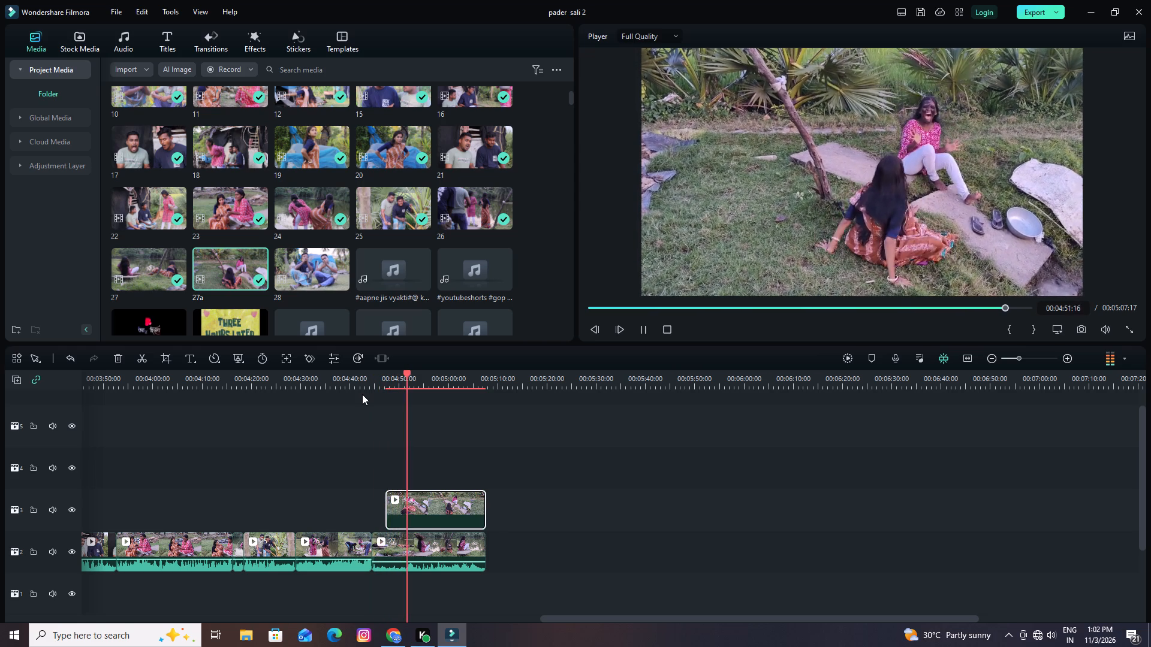
key("space")
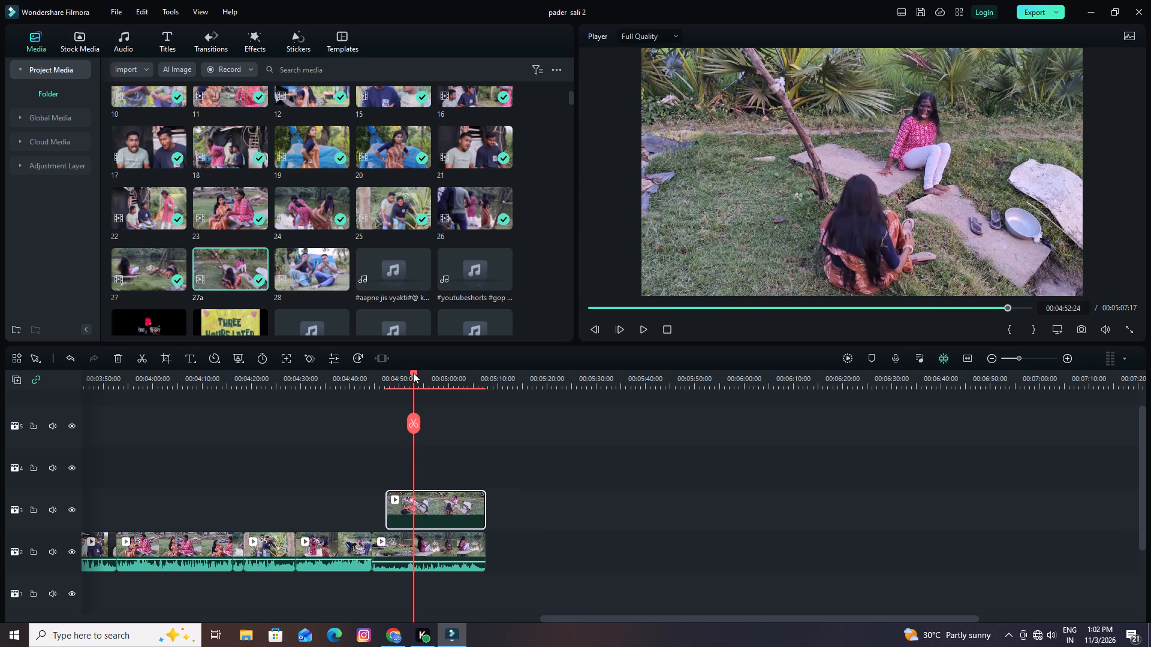
left_click_drag(413, 373, 405, 376)
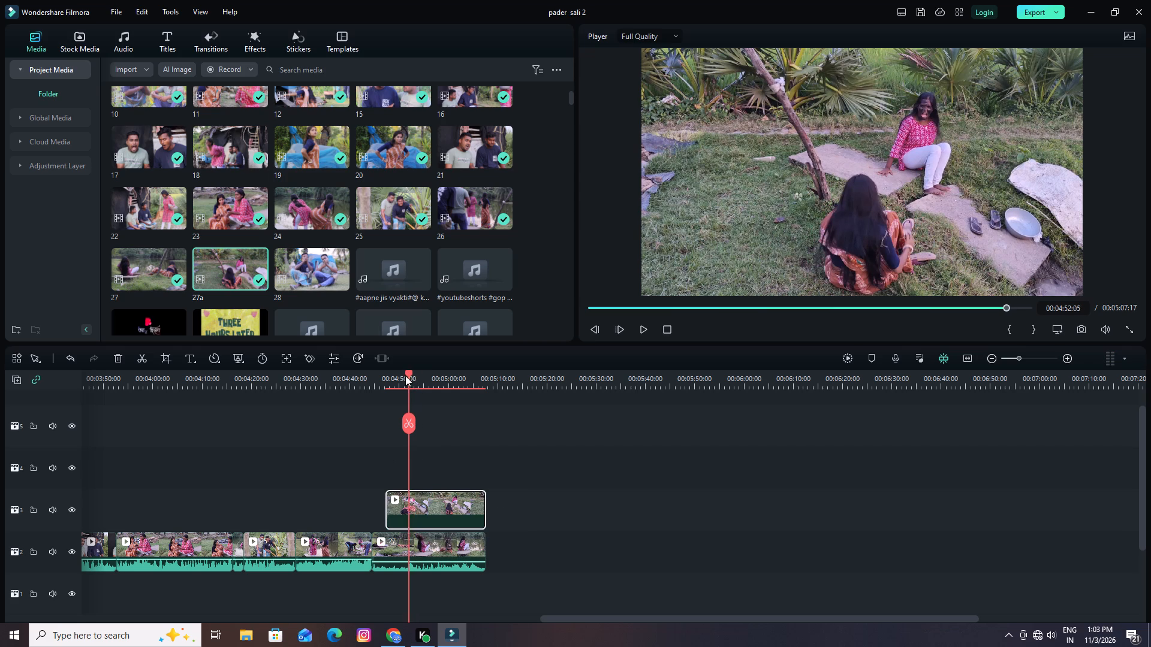
left_click_drag(405, 376, 377, 388)
key("space")
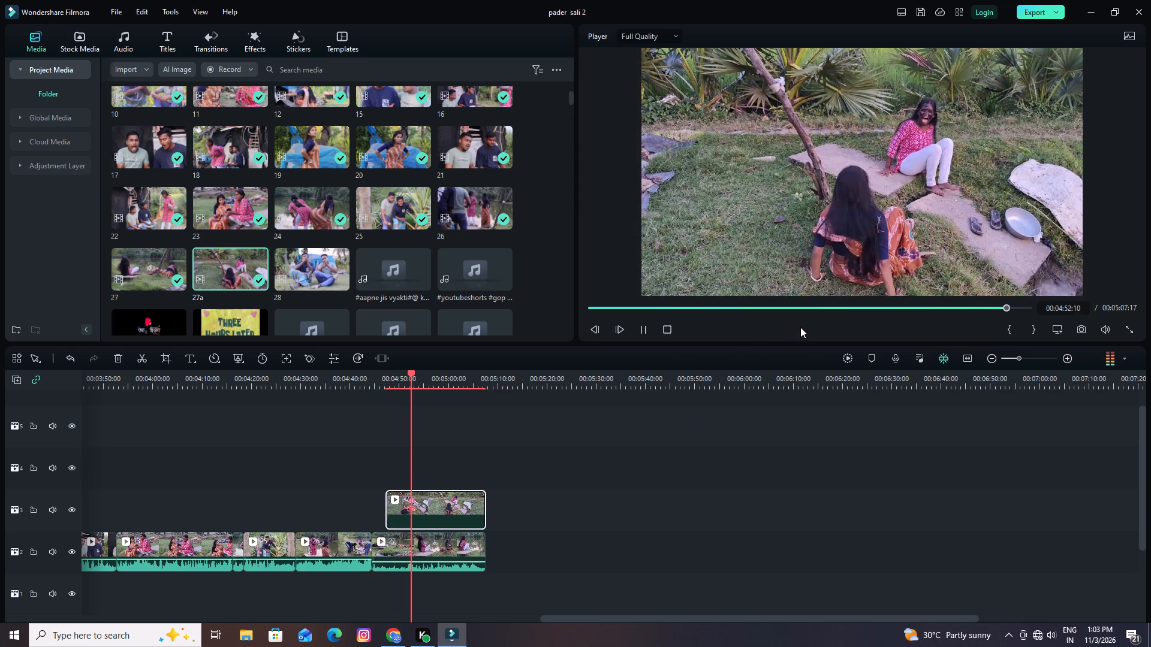
key("space")
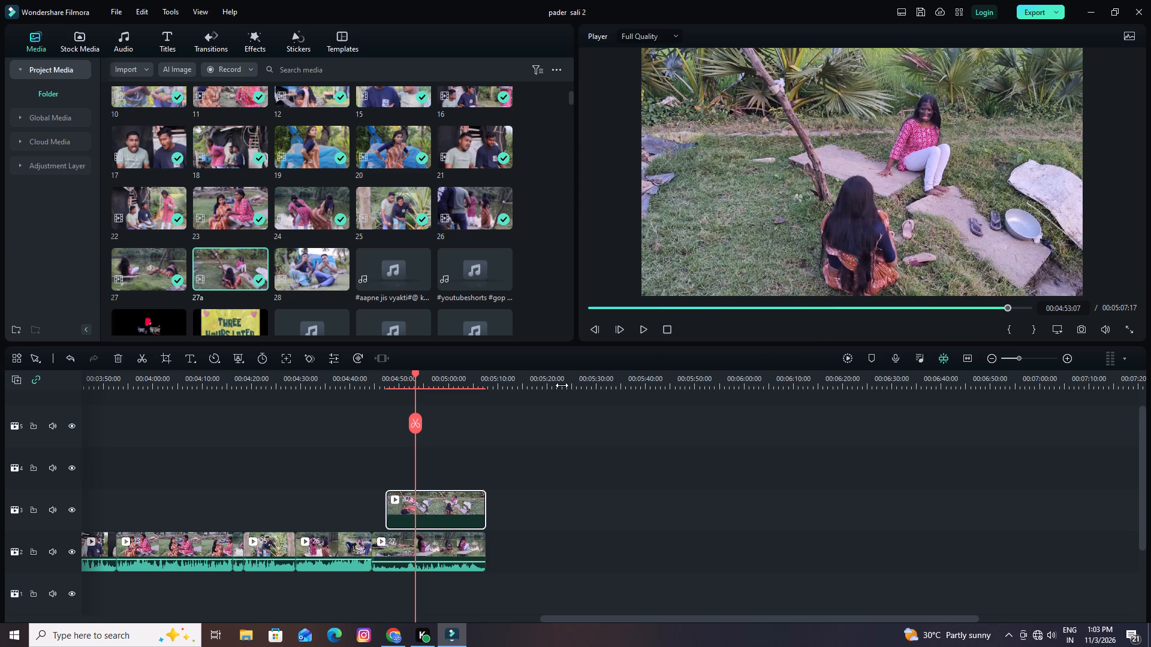
Shift clip 27a slightly later on track 3 so it ends at 00:05:08:07, just past clip 27's end.
left_click_drag(415, 373, 489, 385)
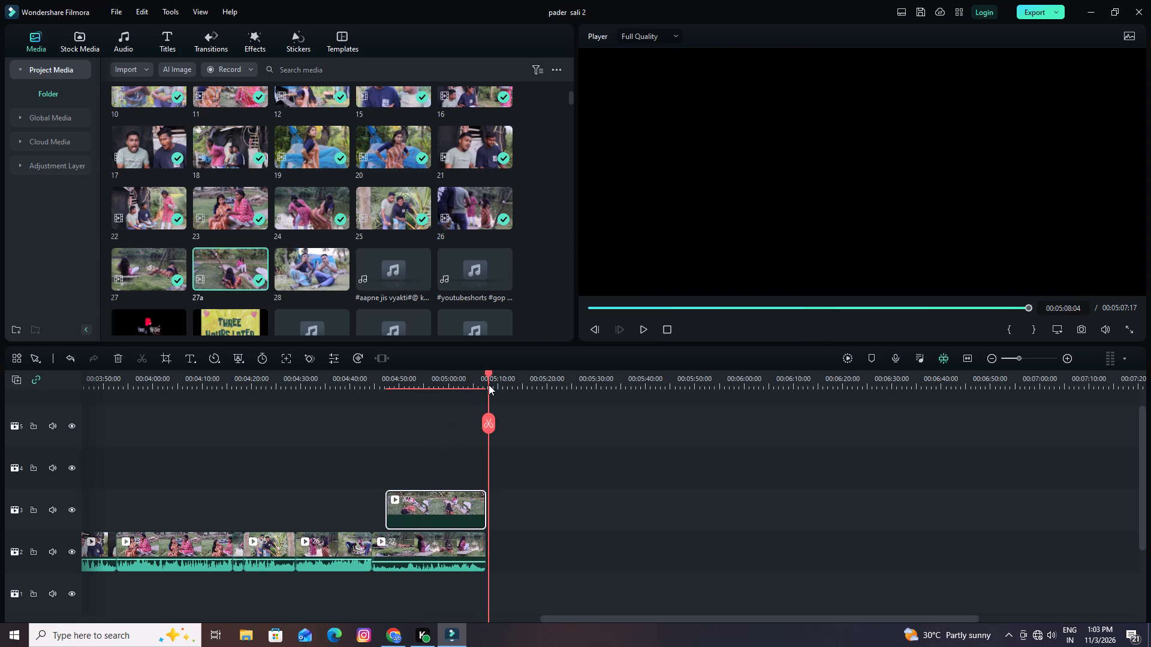
left_click_drag(489, 385, 489, 385)
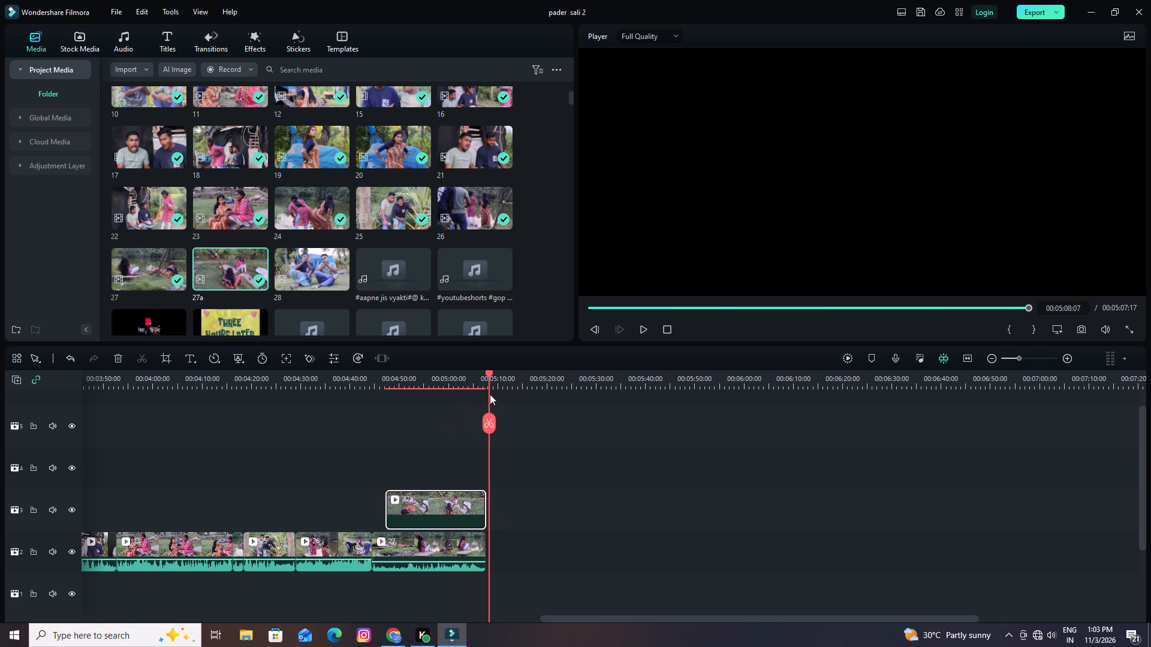
left_click_drag(453, 503, 467, 503)
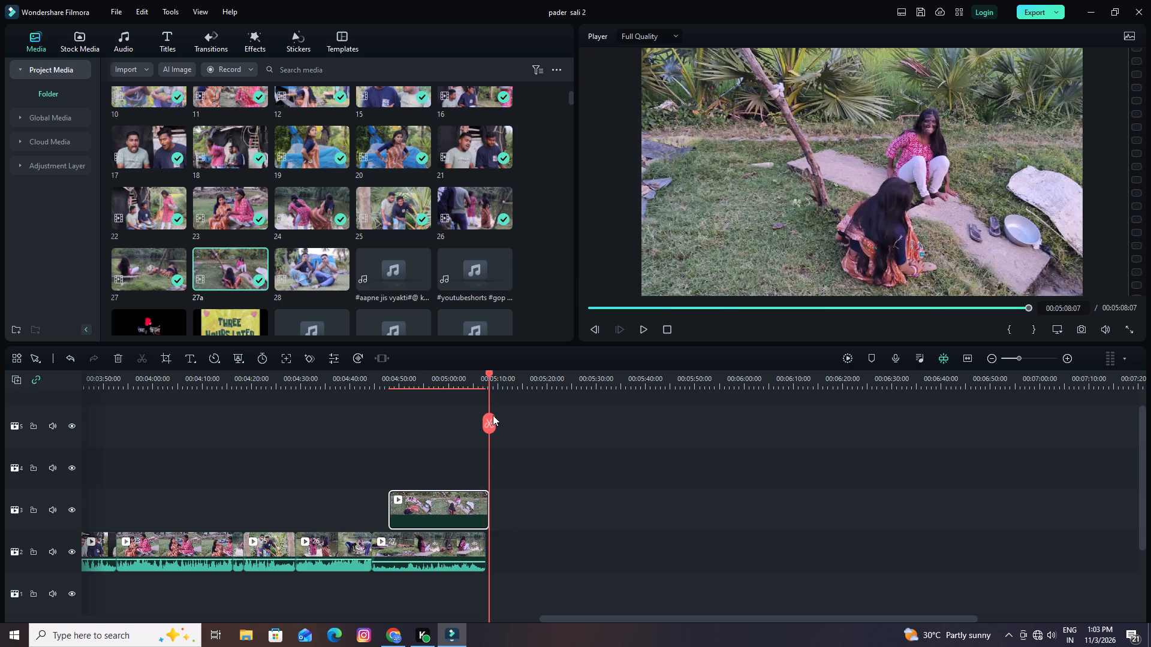
Play the shifted 27a from about 00:04:48:14 to just past 00:04:58:04.
left_click_drag(489, 370, 392, 401)
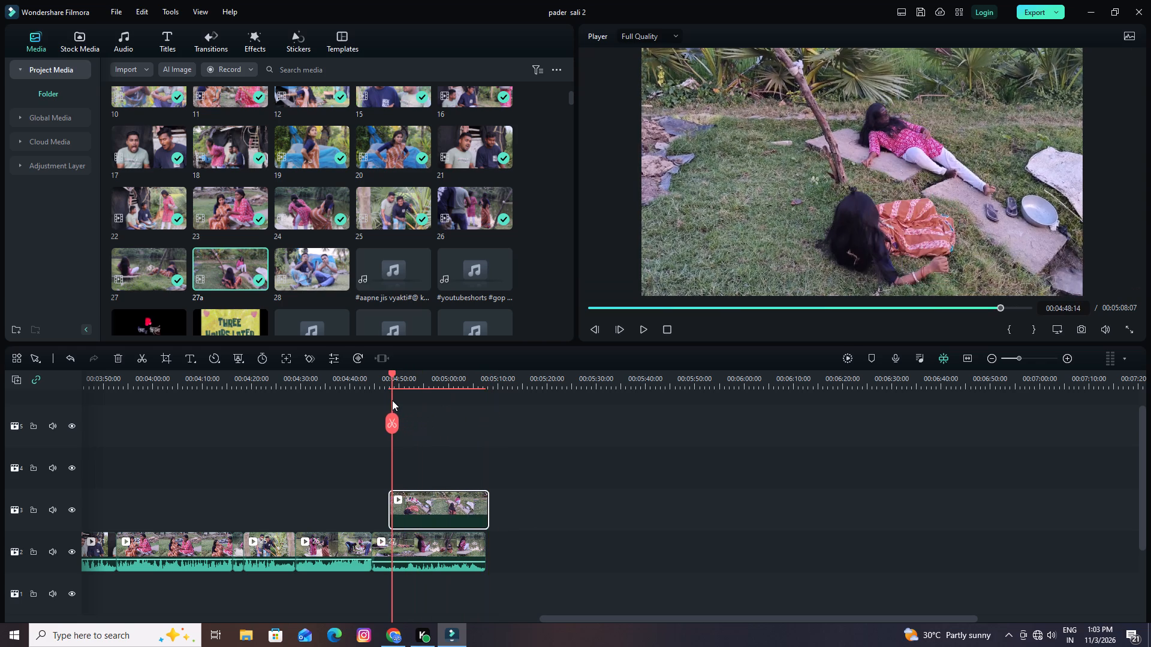
key("space")
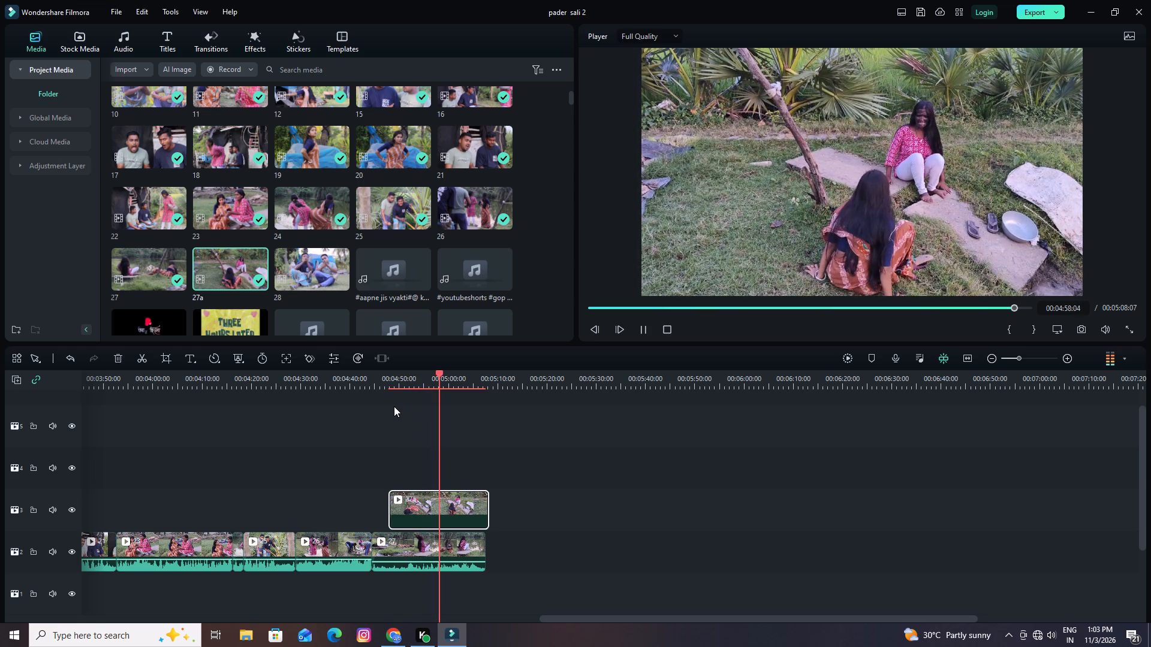
key("space")
Raise the volume of clip 27a on track 3 back up from silence.
left_click_drag(426, 527, 430, 501)
Play the overlapping clips 27 and 27a with both soundtracks from 00:04:51:09 to the end of the timeline.
left_click_drag(445, 372, 406, 394)
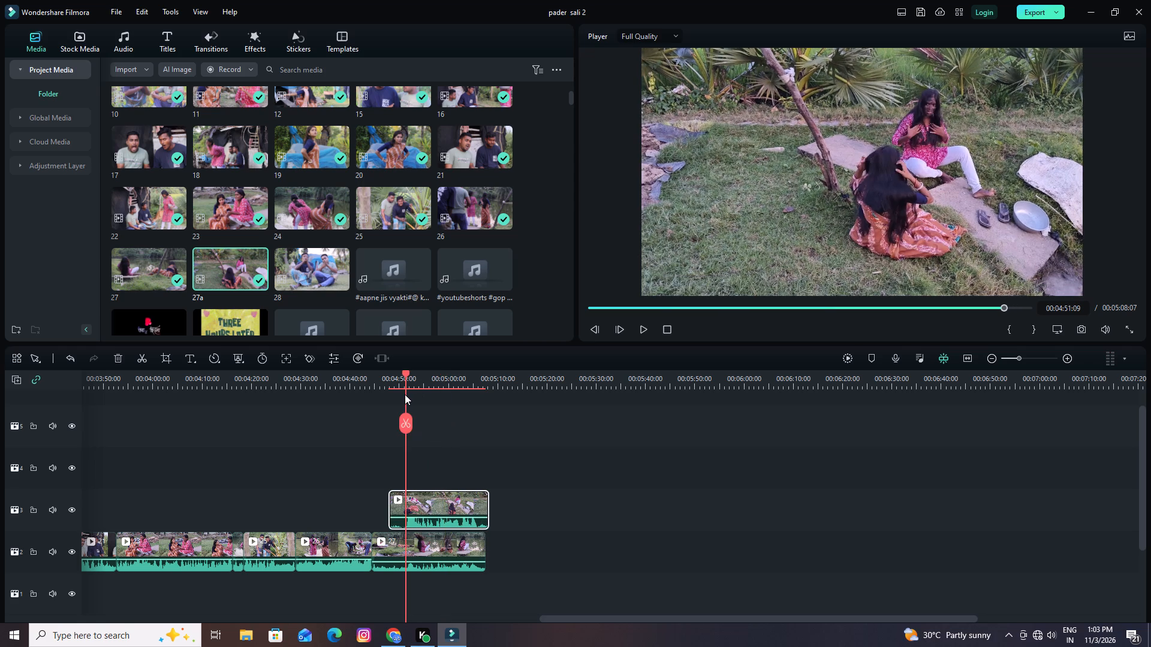
key("space")
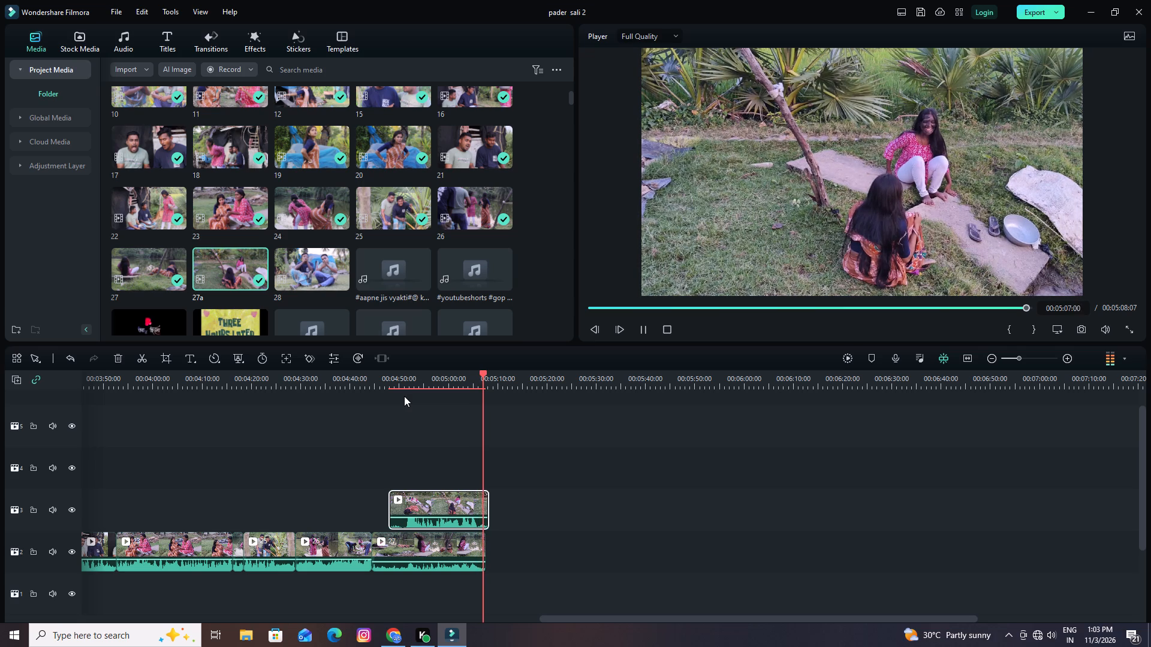
key("space")
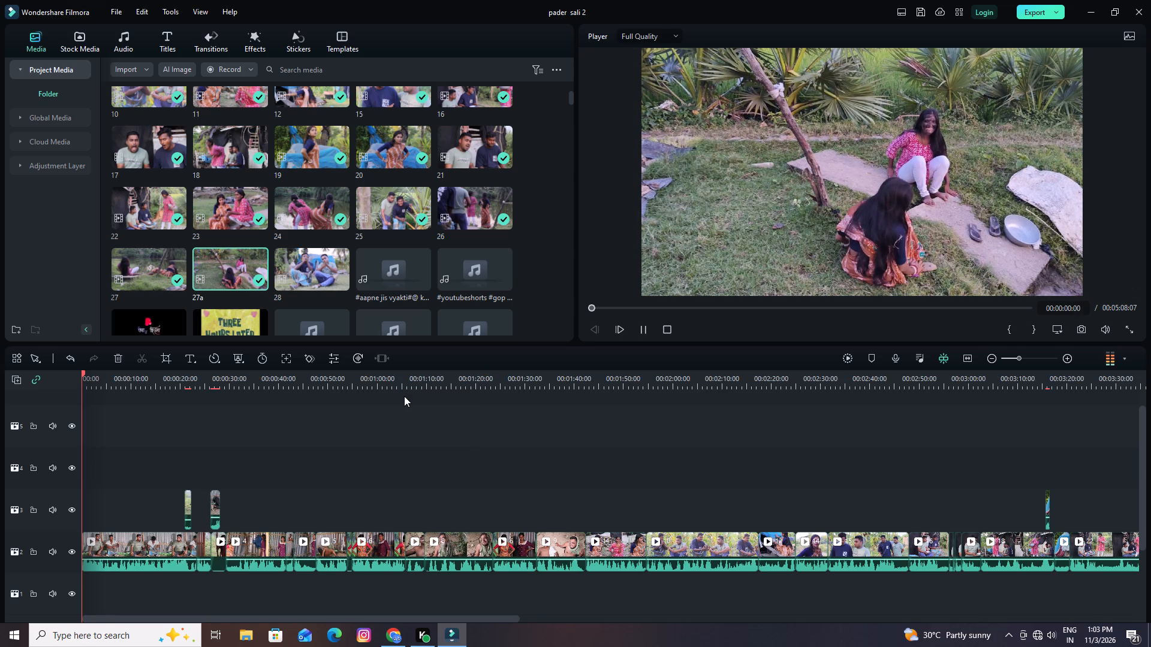
key("space")
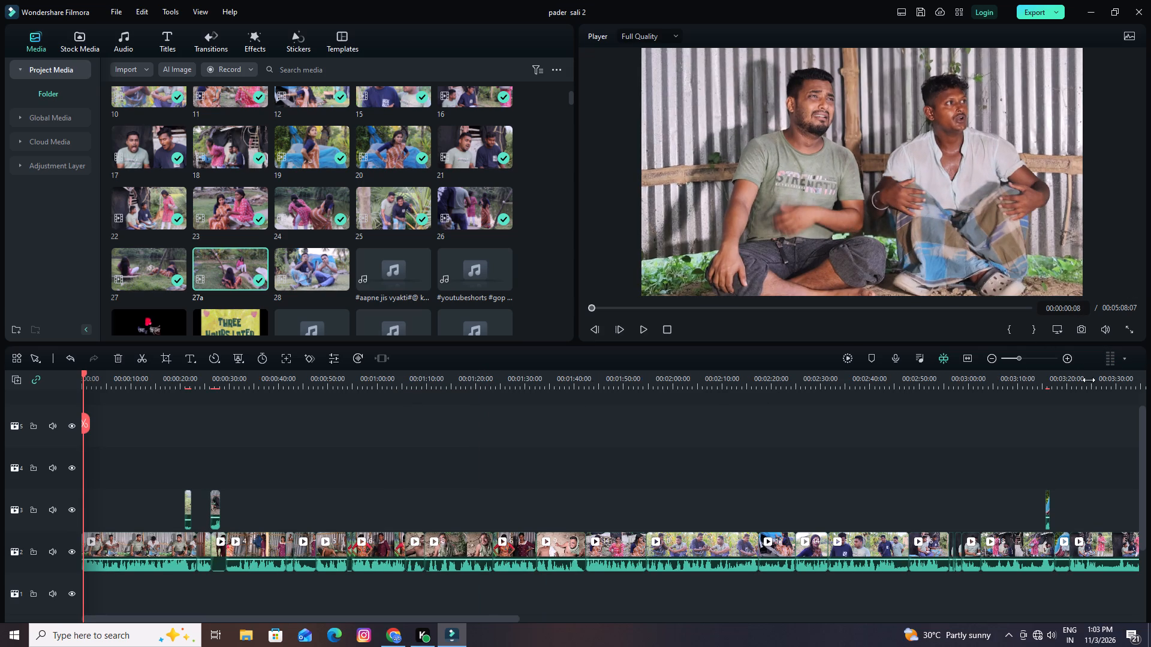
Shift clip 27a on track 3 a few frames later so it ends at 00:05:08:15.
left_click_drag(1086, 384, 486, 419)
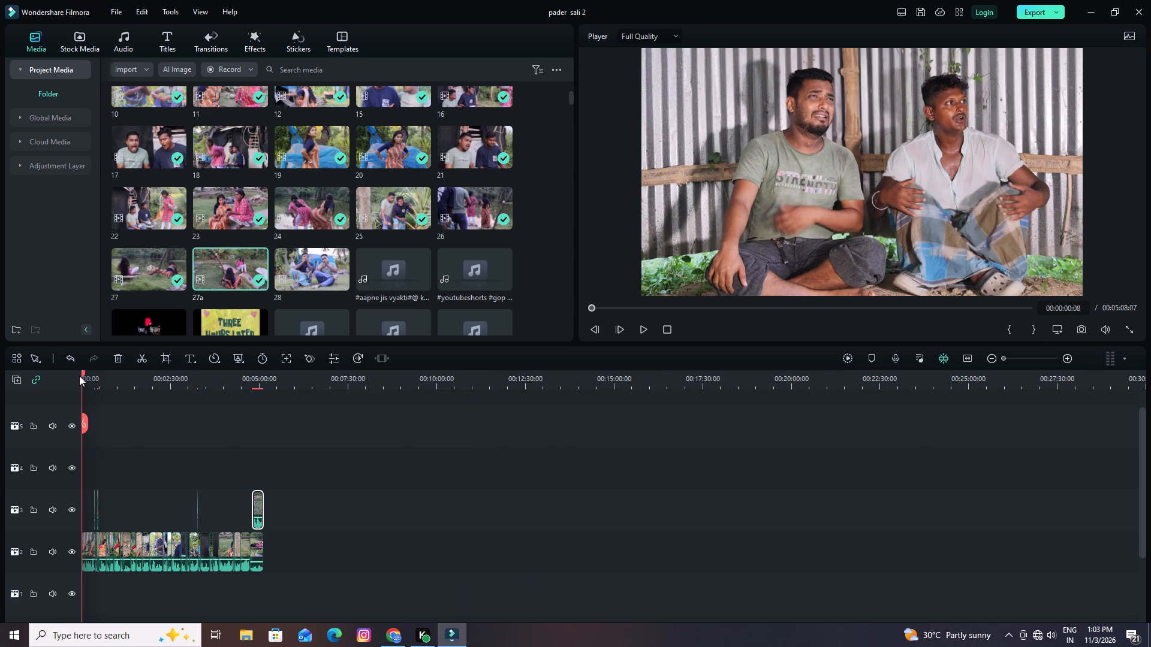
left_click_drag(82, 371, 264, 381)
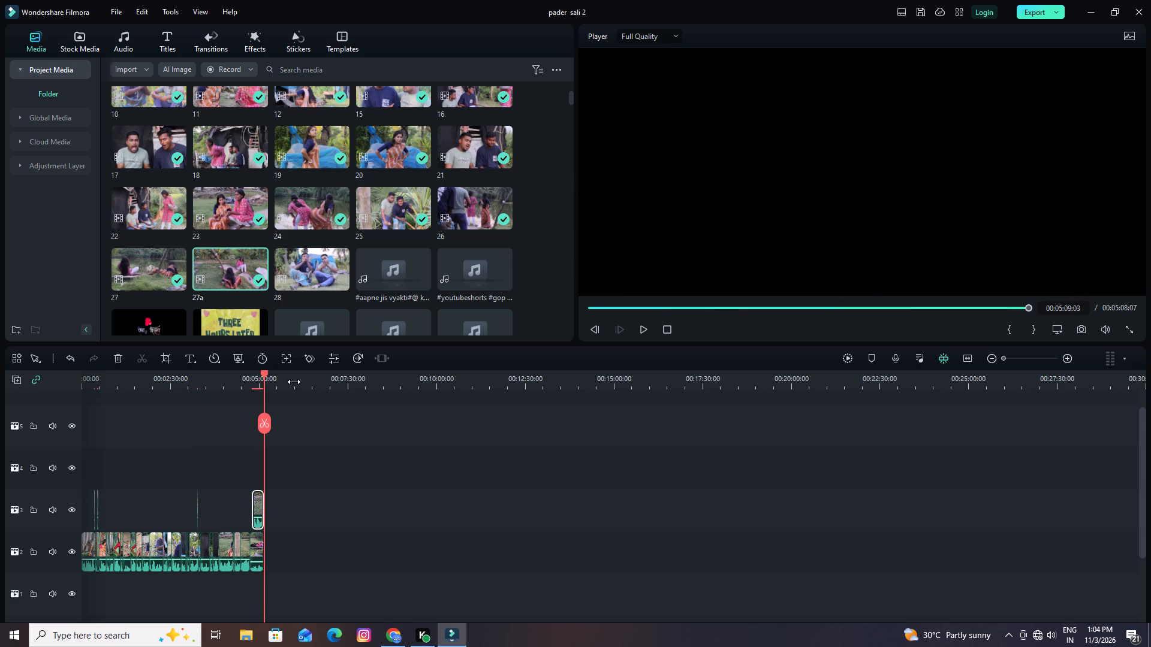
left_click_drag(296, 385, 573, 384)
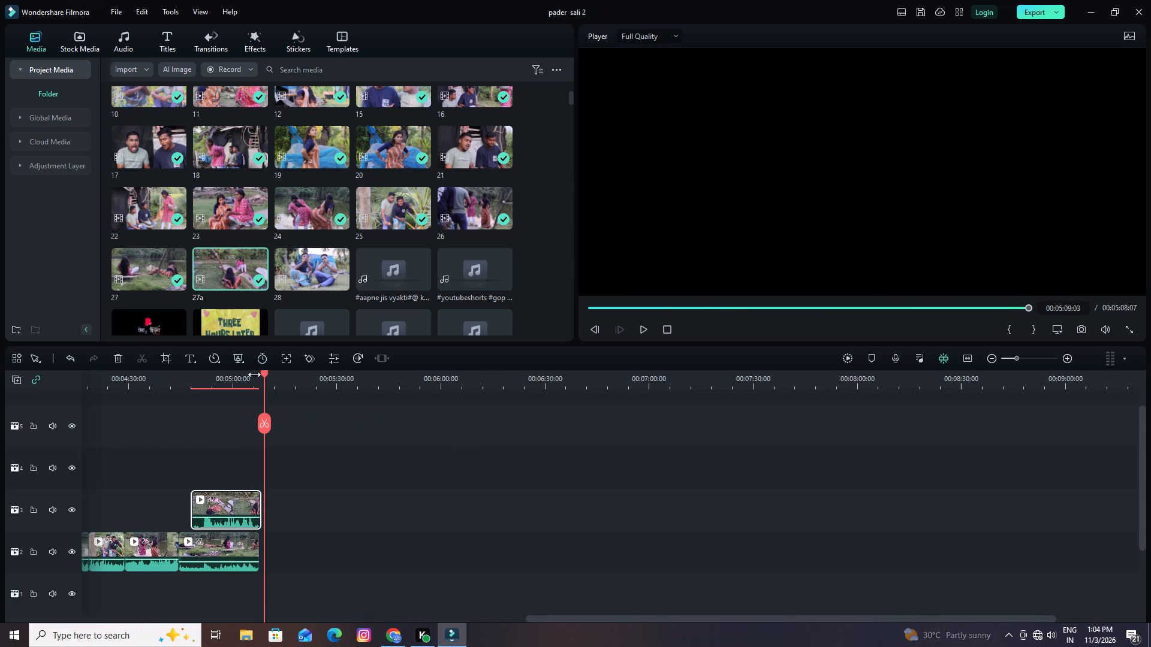
left_click(265, 374)
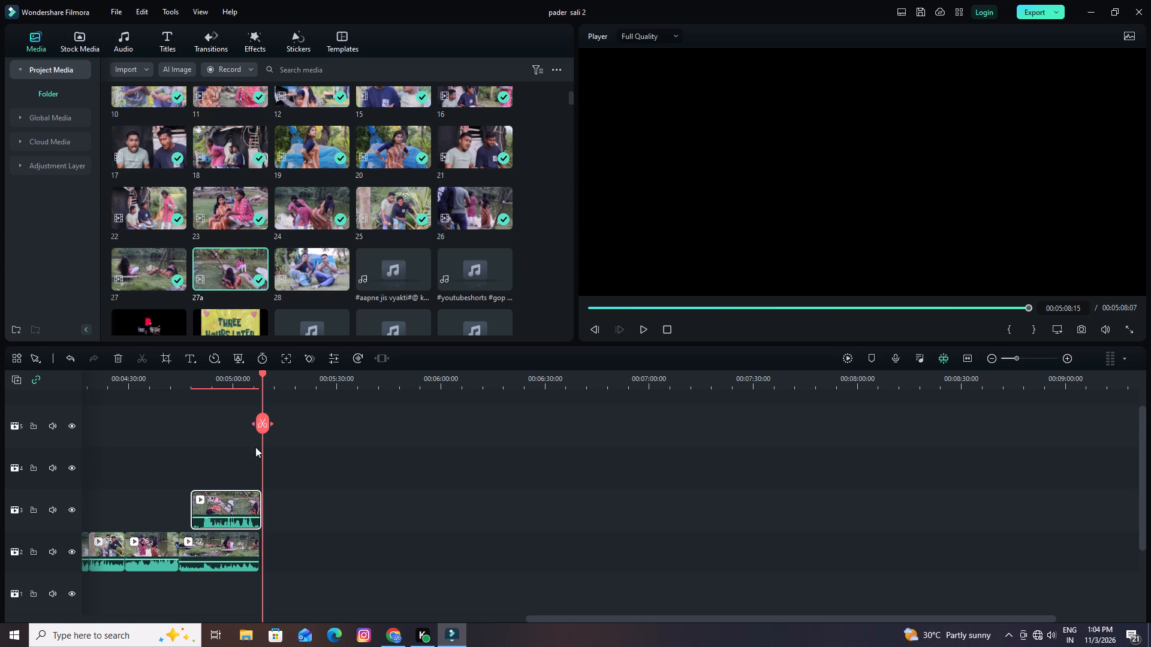
left_click_drag(231, 501, 232, 501)
left_click_drag(232, 501, 236, 503)
left_click_drag(224, 503, 233, 504)
Play the shifted 27a overlap from 00:04:48:13 to the end, and replay the stretch from about 00:05:00 to 00:05:02:21.
left_click_drag(263, 373, 193, 398)
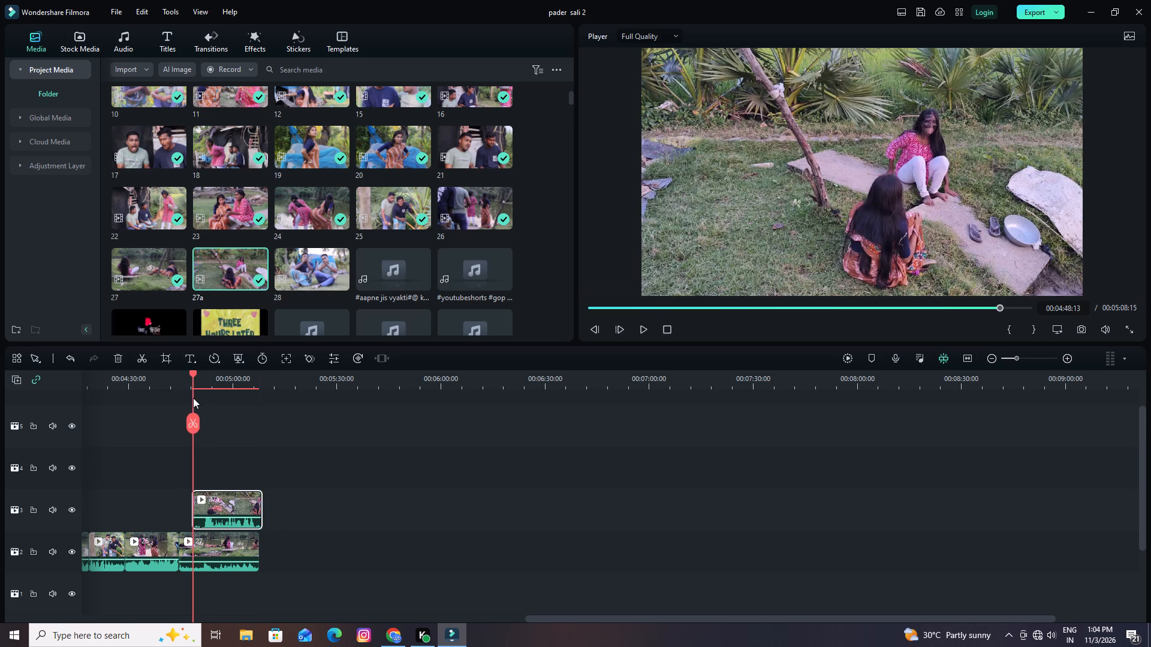
key("space")
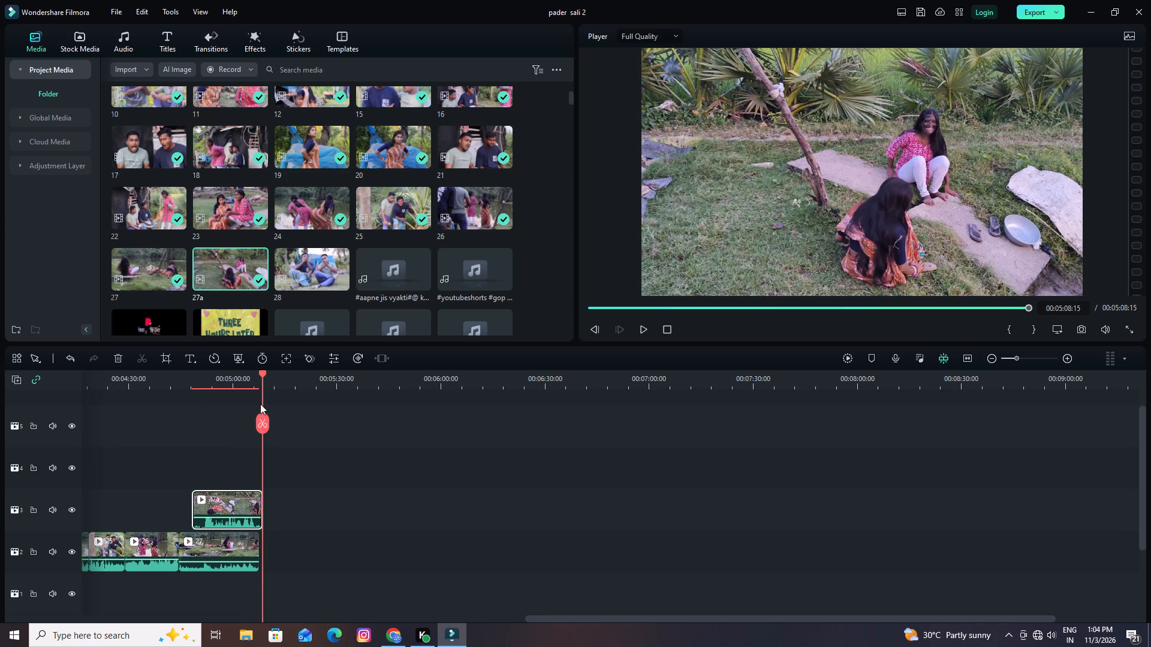
left_click_drag(263, 376, 261, 377)
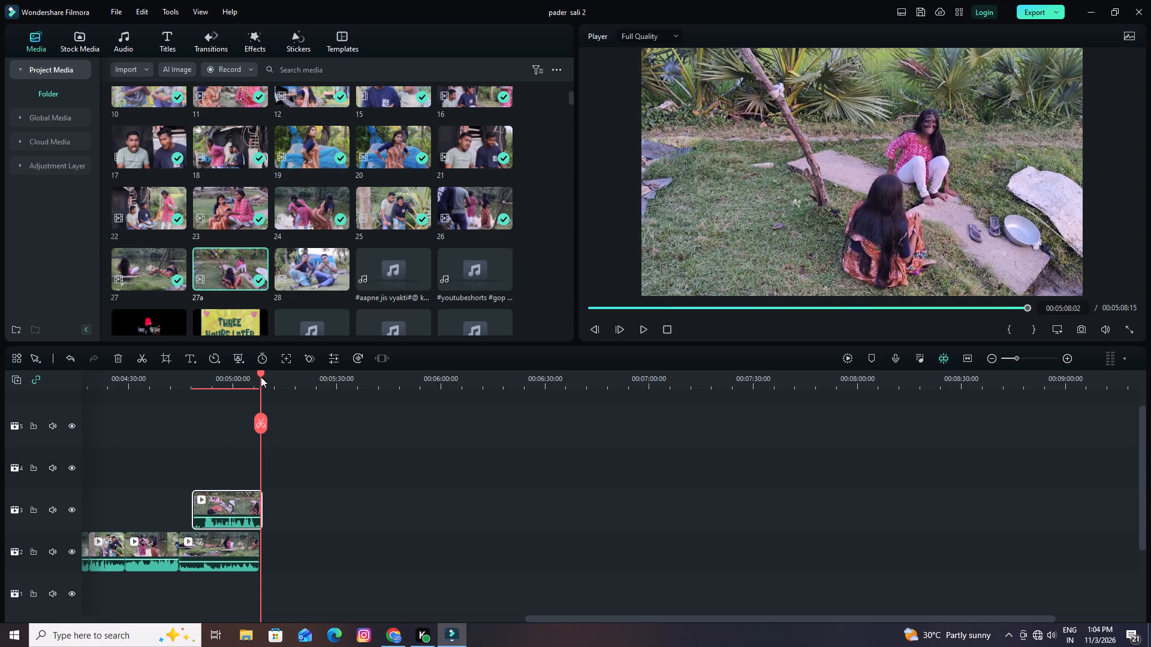
left_click_drag(261, 377, 234, 383)
key("space")
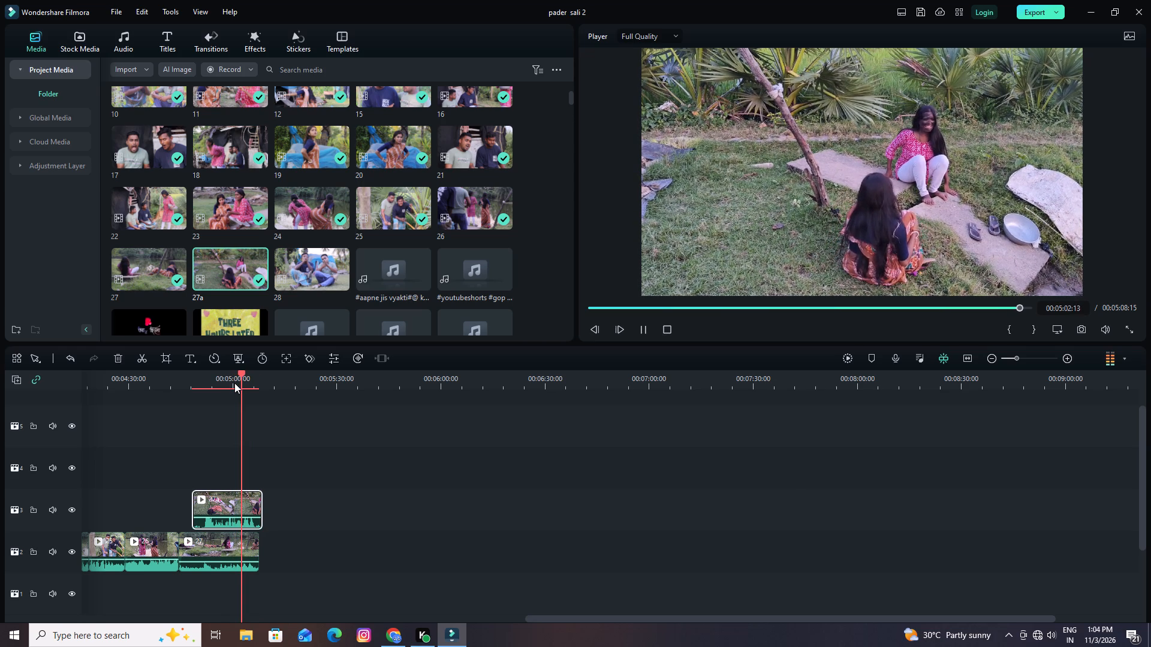
key("space")
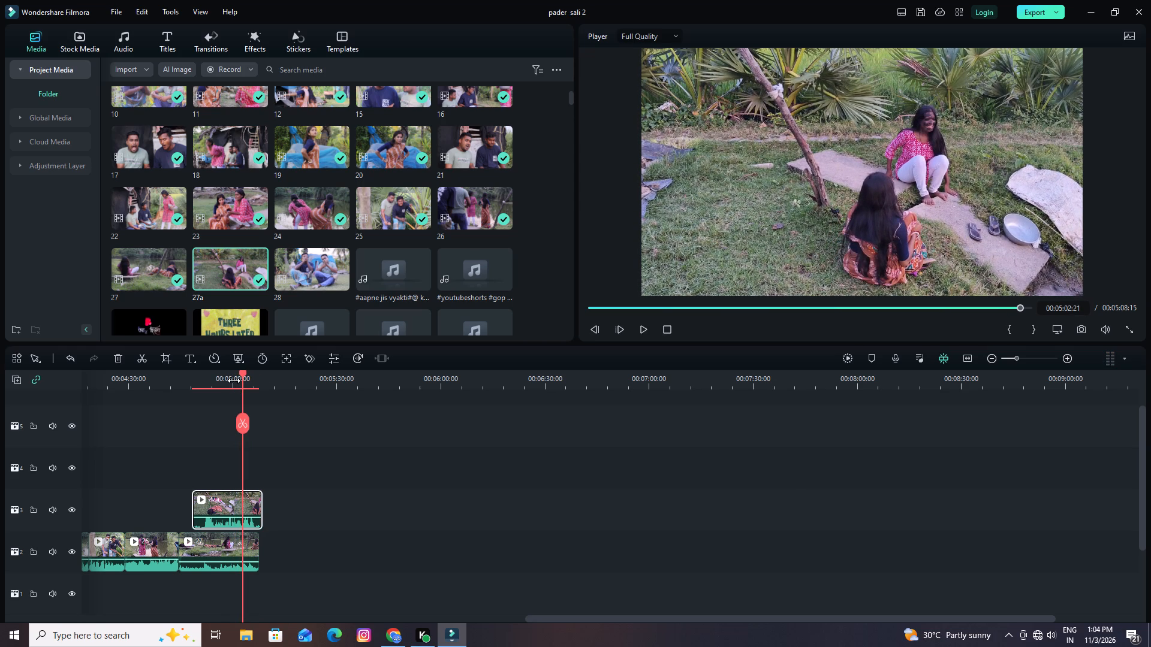
Shift clip 27a on track 3 back 7 frames so it ends at 00:05:08:08.
left_click_drag(241, 373, 194, 388)
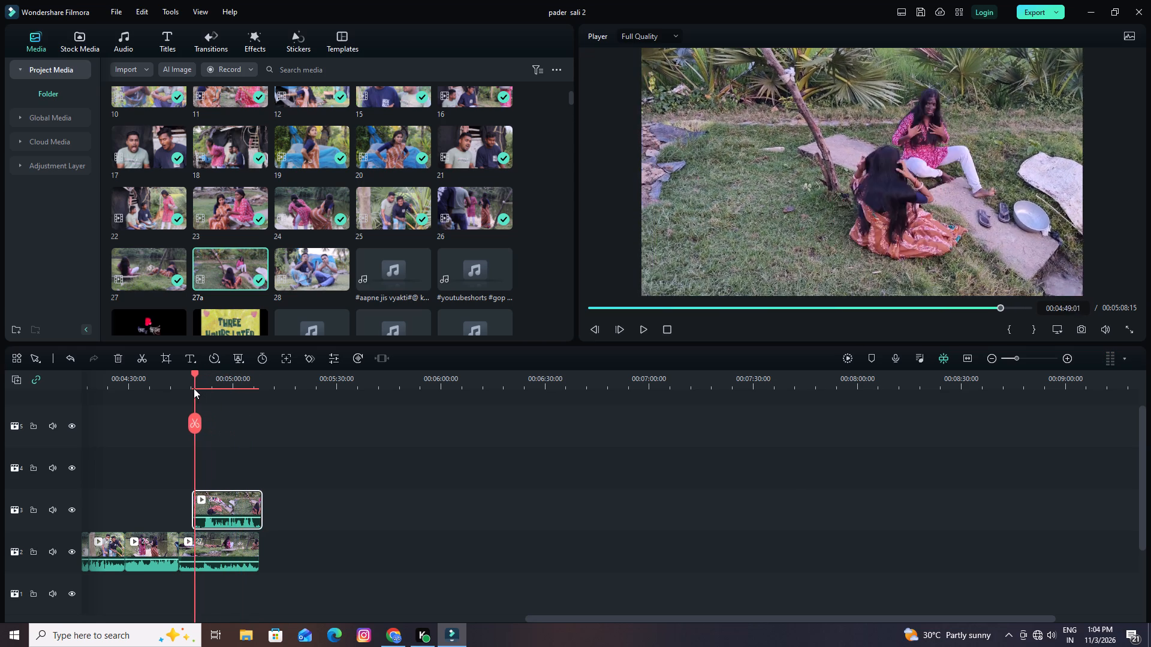
left_click_drag(194, 388, 191, 389)
left_click_drag(223, 501, 215, 501)
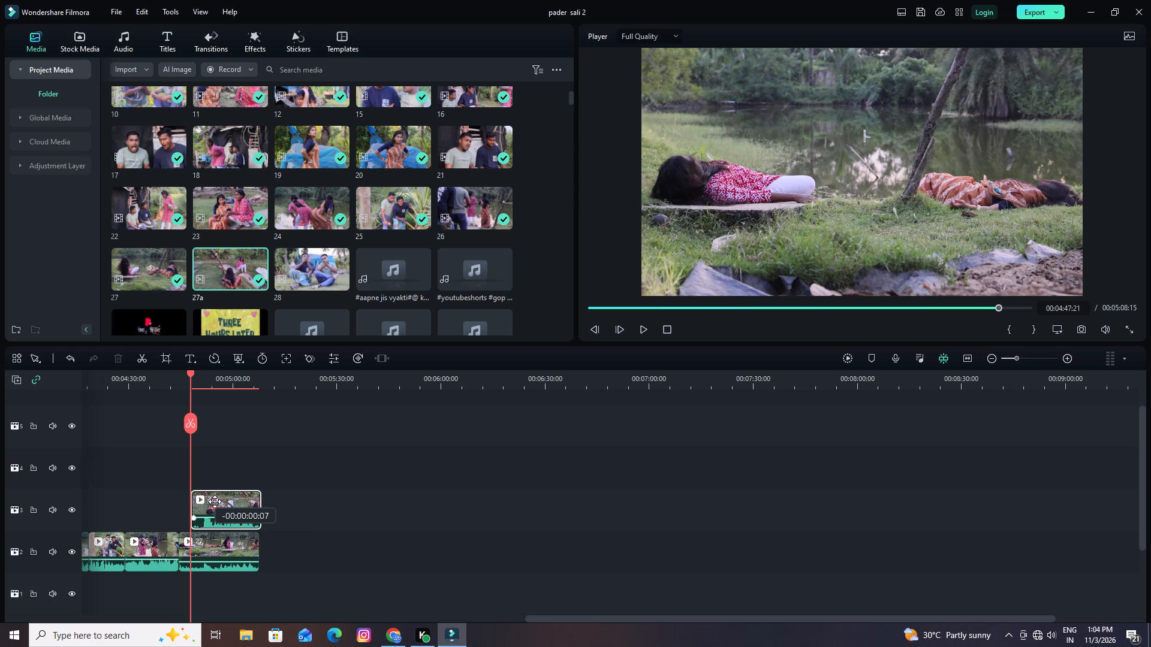
left_click_drag(215, 501, 217, 503)
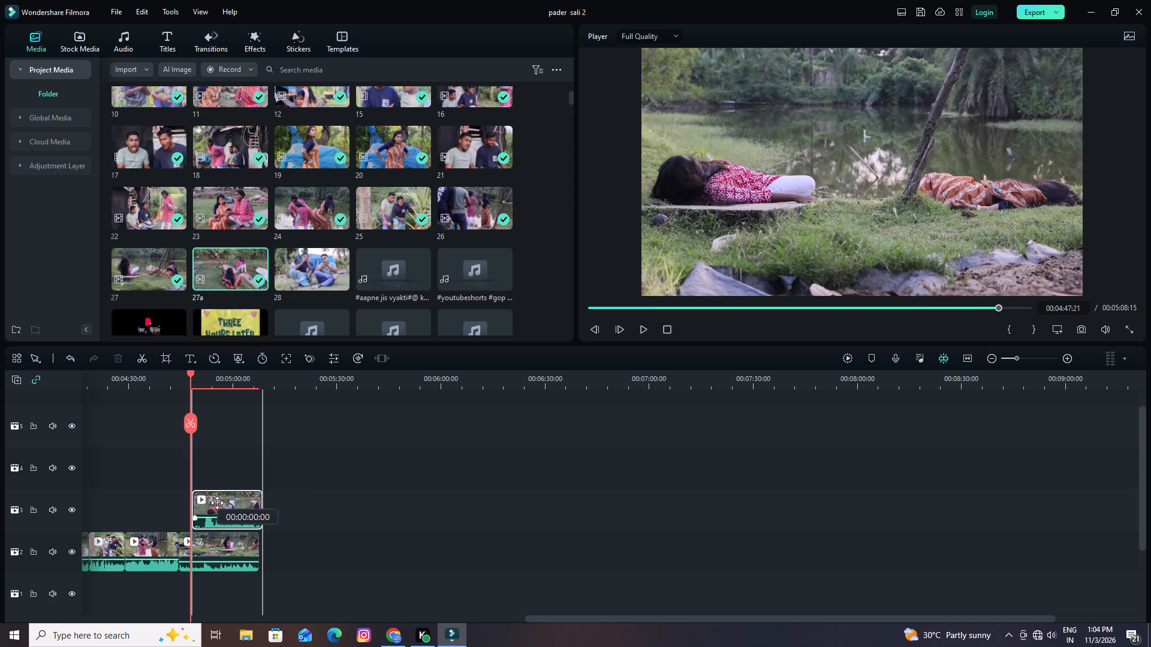
left_click_drag(217, 503, 215, 503)
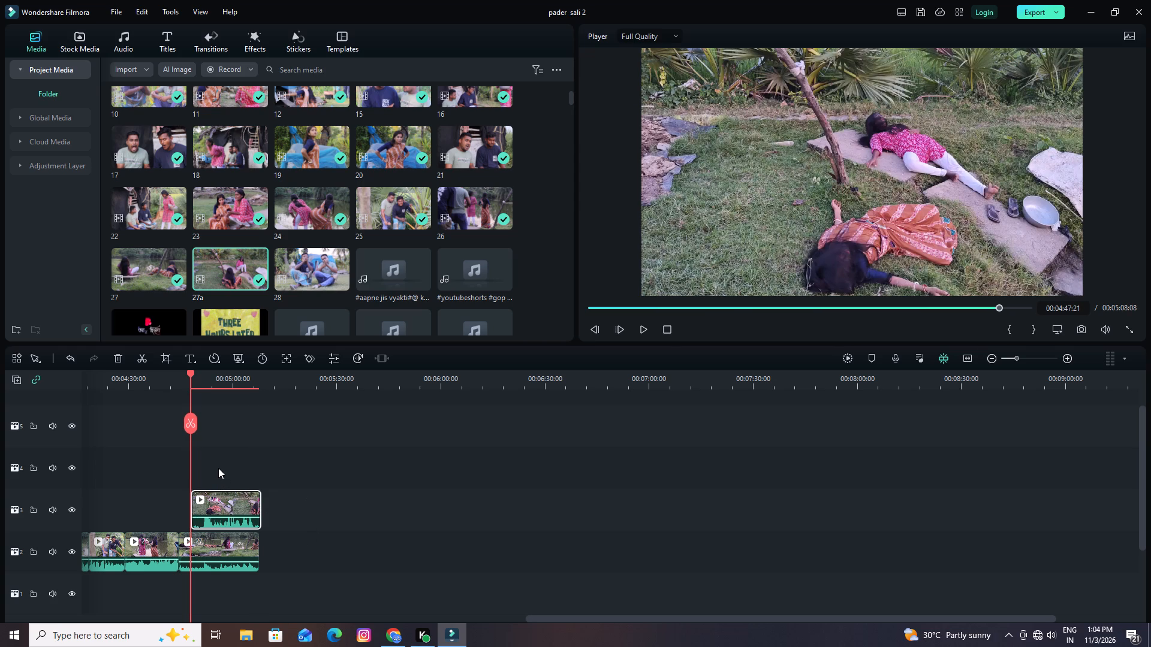
Play the overlap from 00:04:47:21 and raise the volume of clip 27 on track 2 during playback.
key("space")
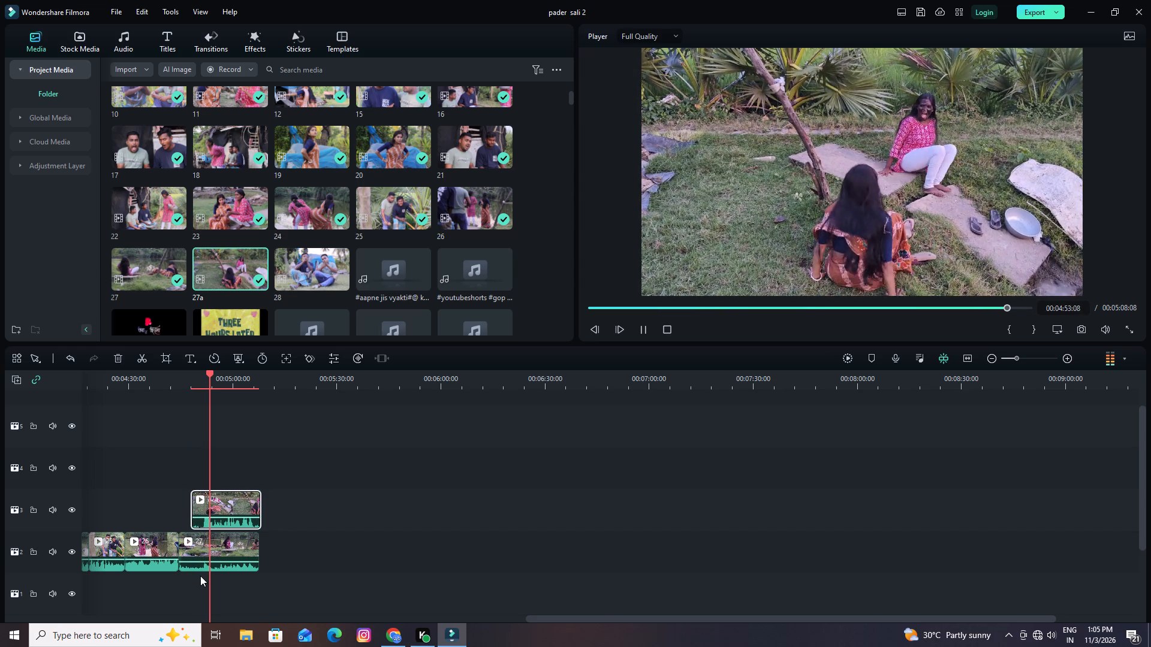
left_click_drag(199, 561, 203, 552)
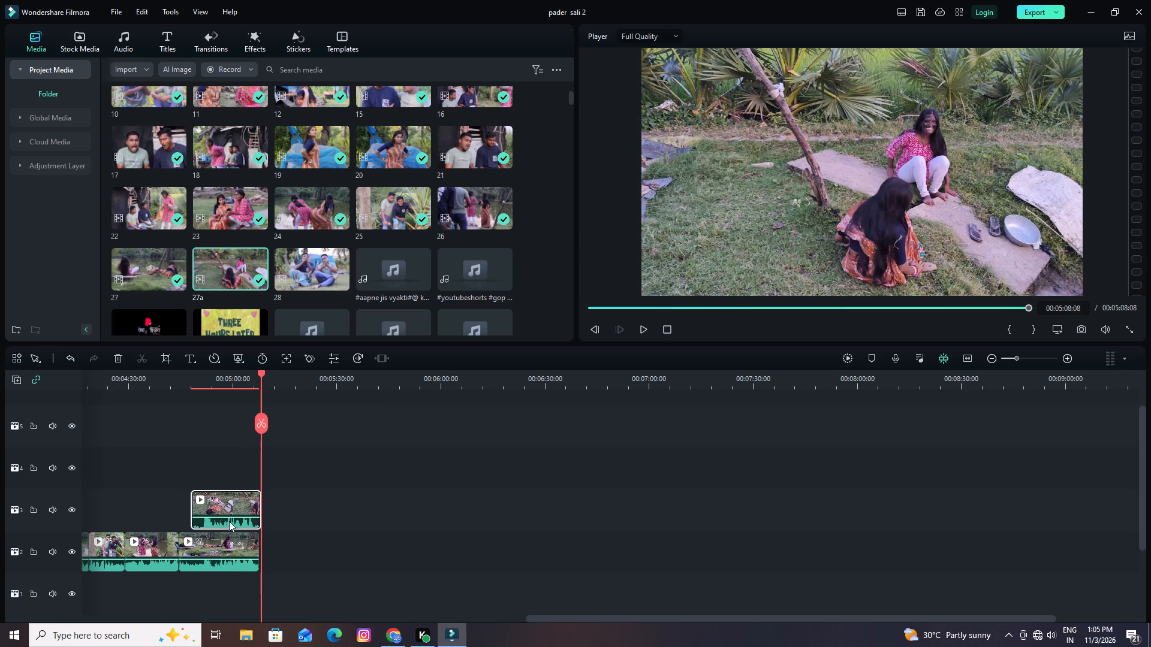
Lower the volume of clip 27a on track 3 to silence.
left_click_drag(229, 517, 229, 538)
Play the overlap with only clip 27's soundtrack to check sync, and restart playback from clip 27's beginning.
left_click_drag(261, 374, 185, 397)
key("space")
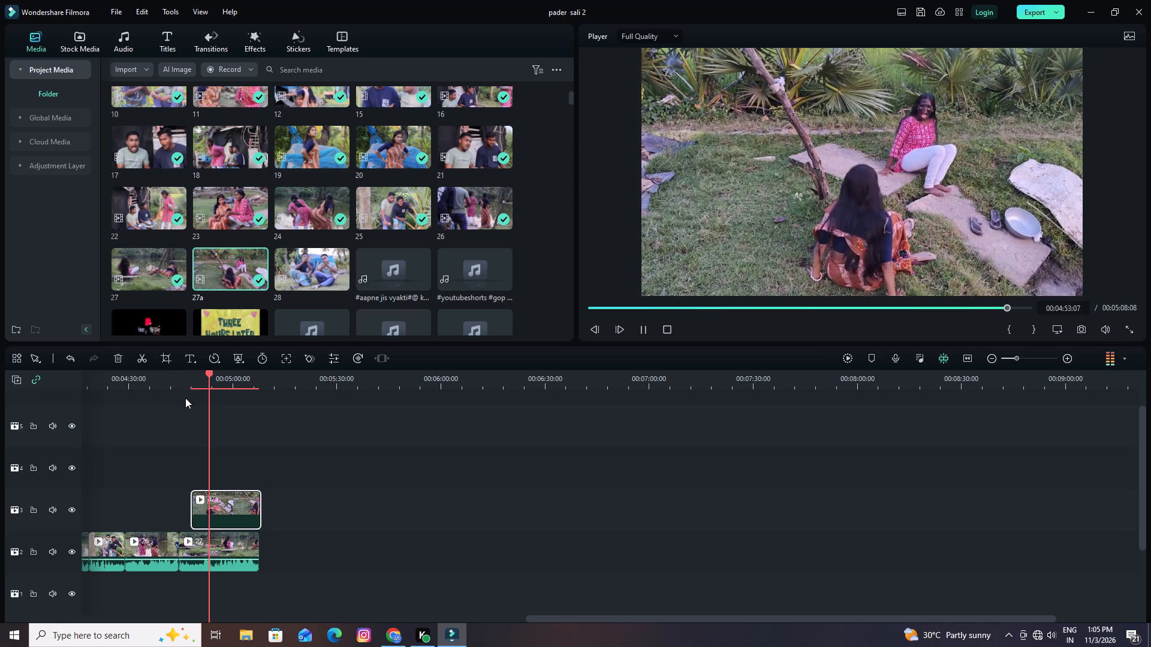
key("space")
key("space")
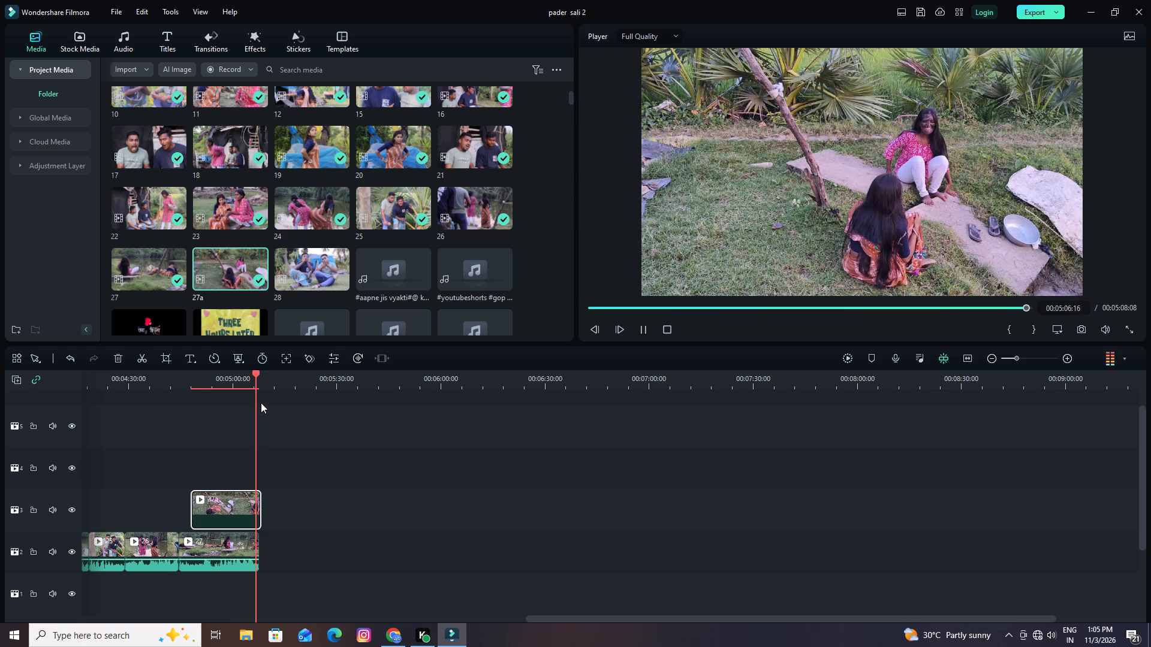
left_click(257, 374)
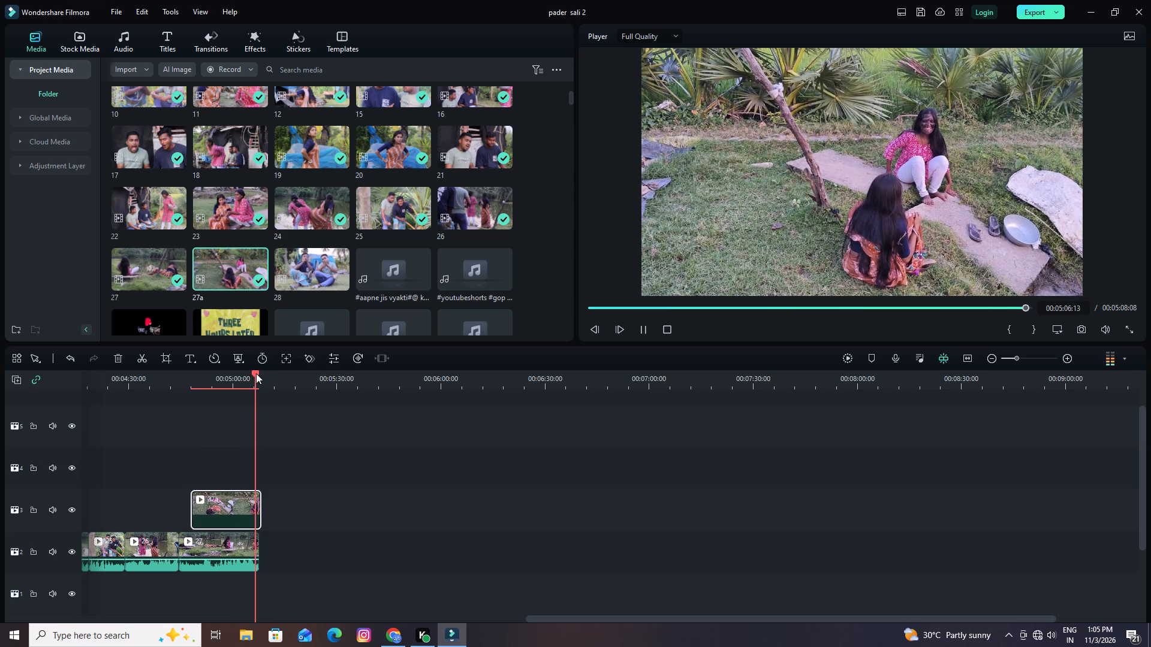
left_click_drag(256, 373, 179, 395)
key("space")
key("space")
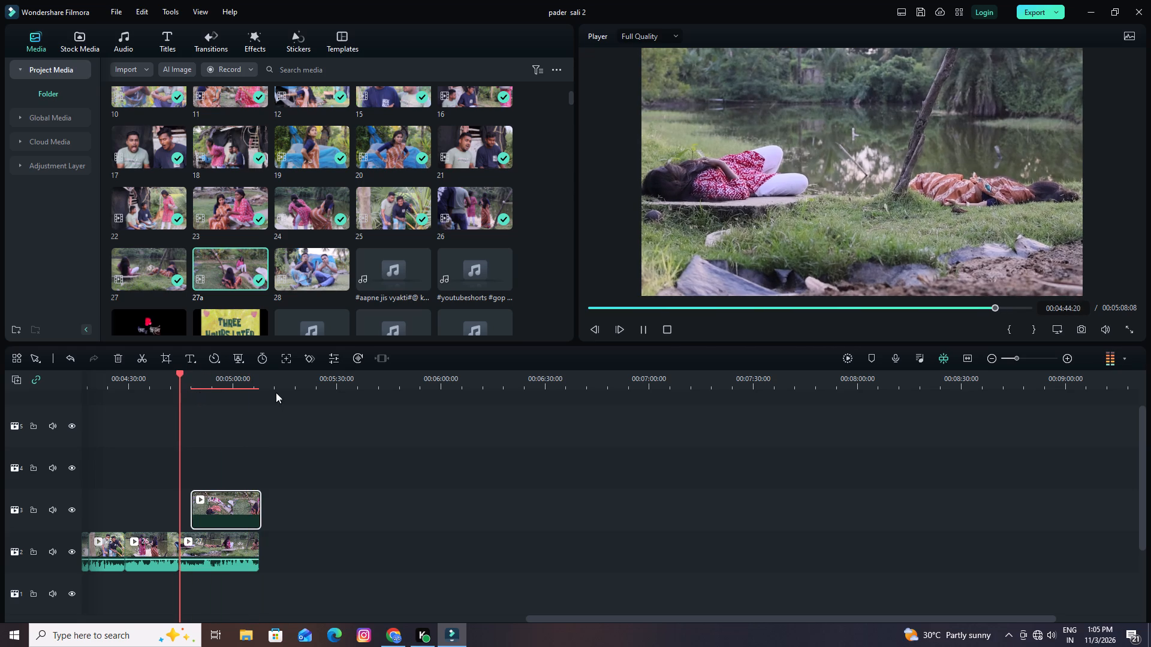
Save the project.
left_click(920, 9)
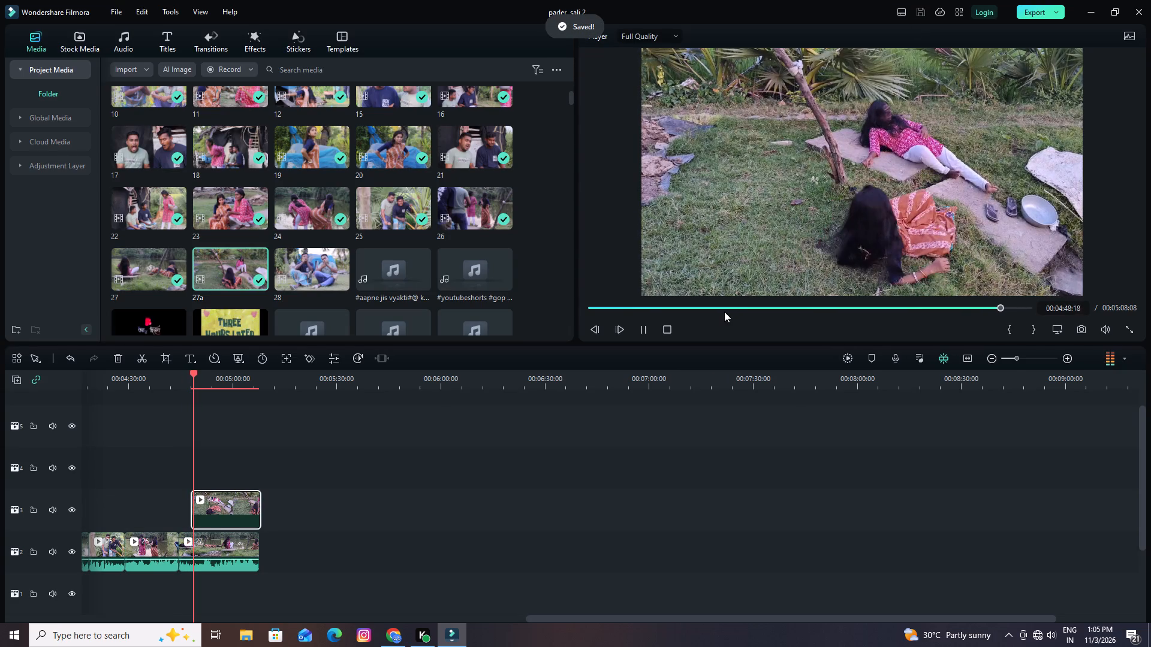
Find the first cut point in the overlap and split clip 27a on track 3 at 00:04:50:20.
key("space")
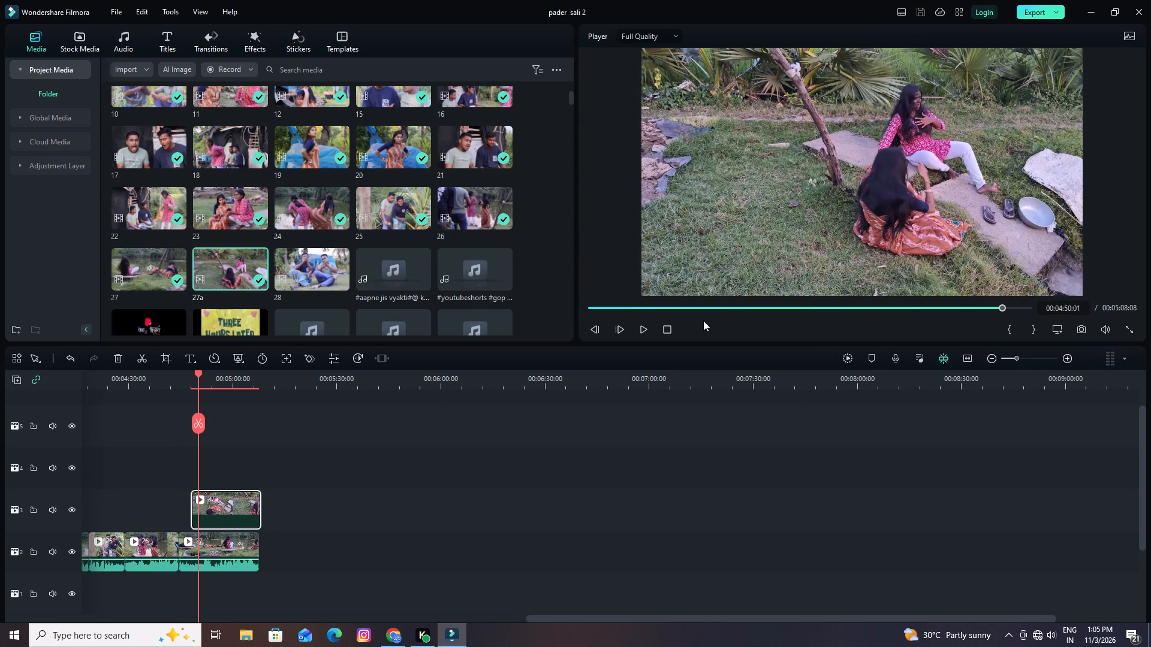
key("space")
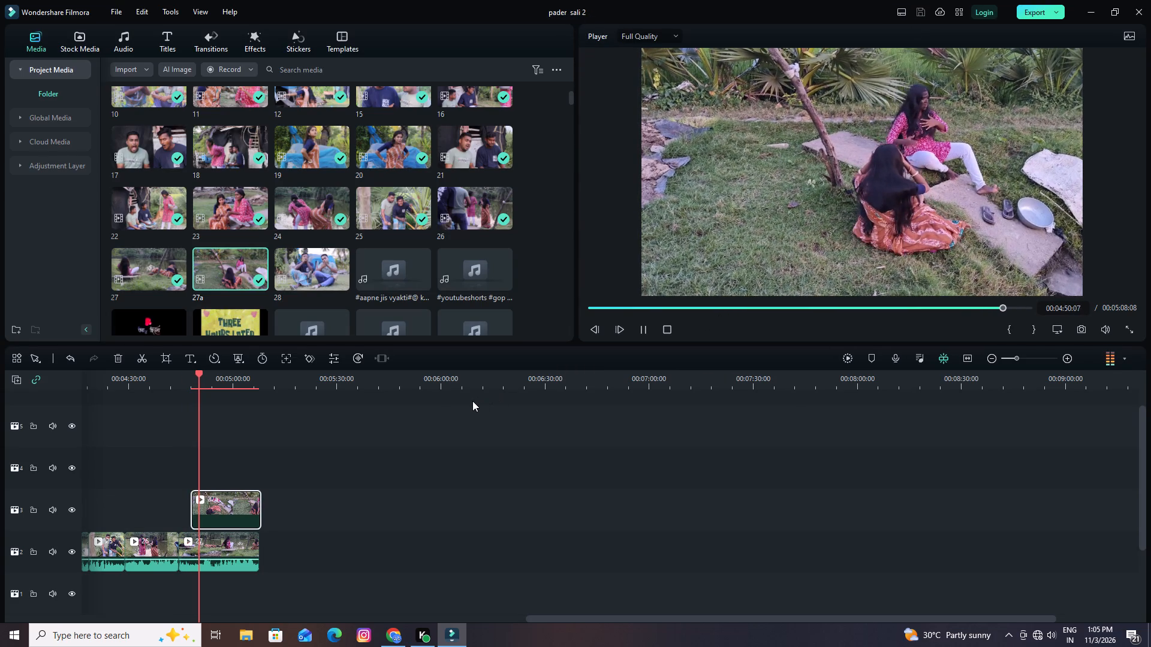
key("space")
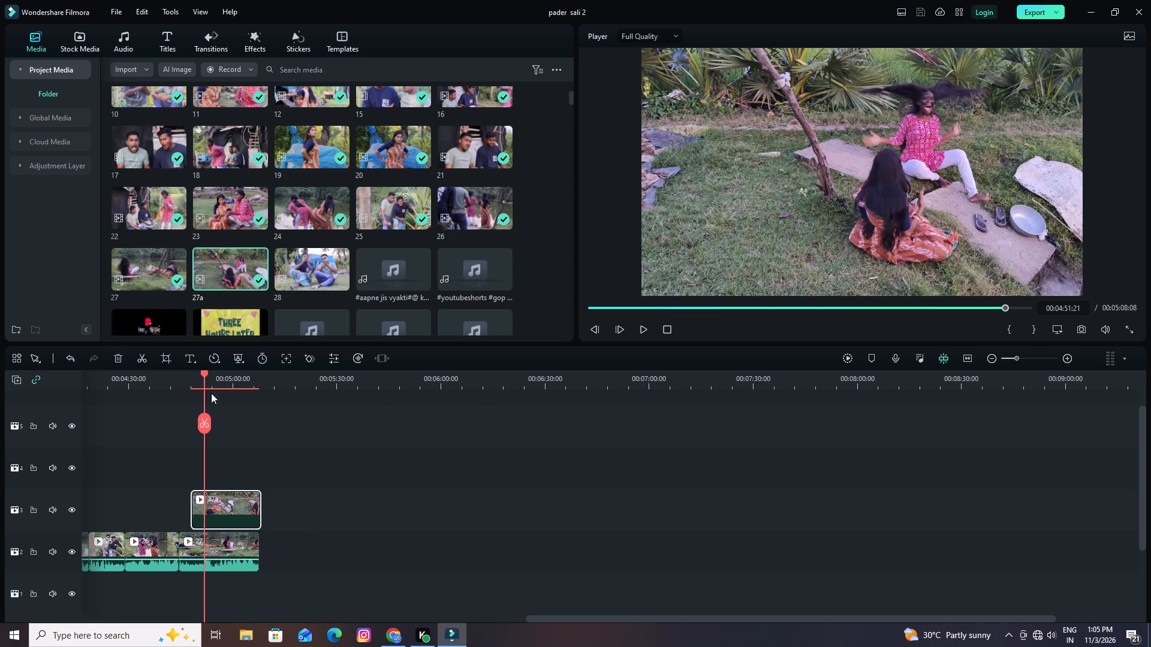
left_click(204, 374)
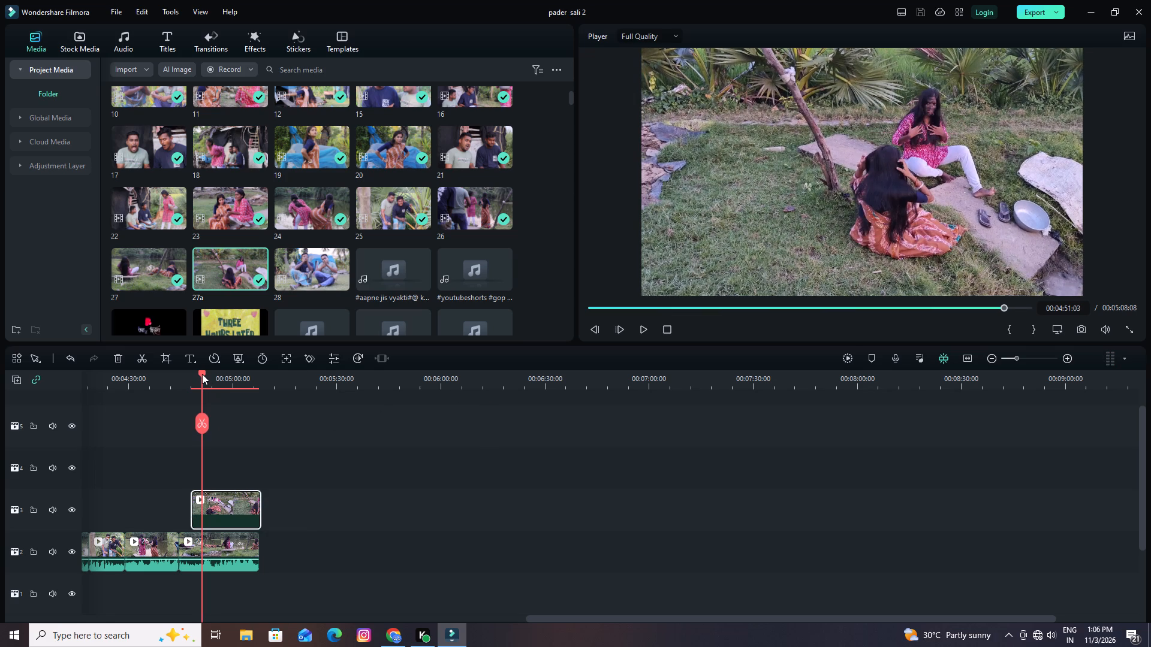
left_click(218, 506)
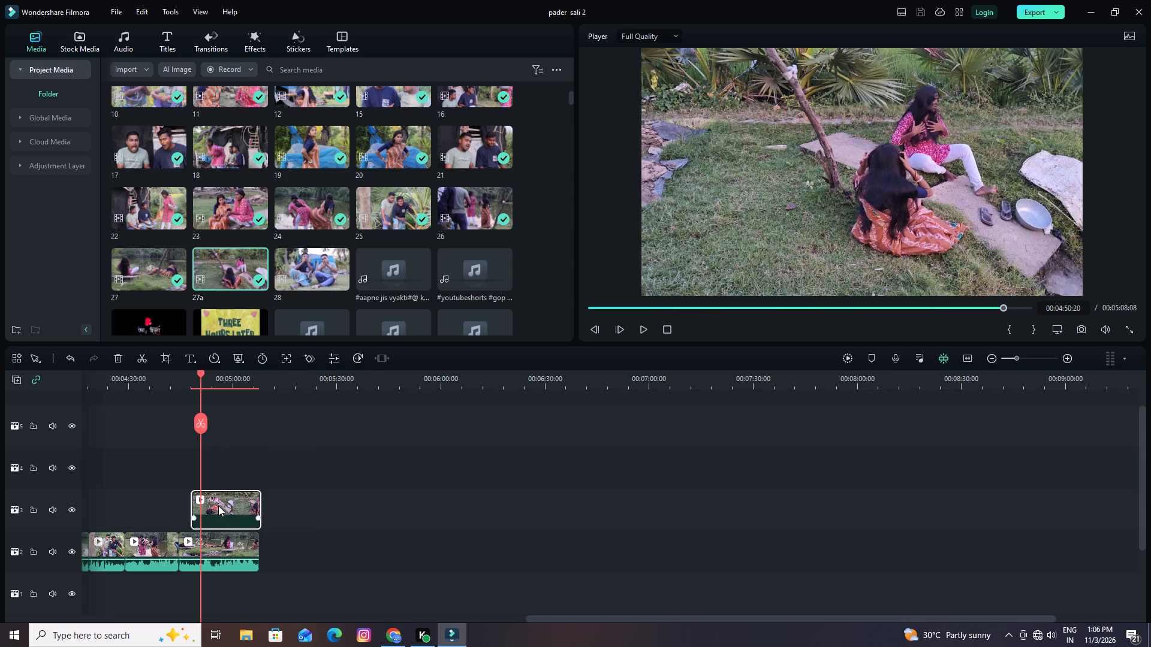
left_click(201, 423)
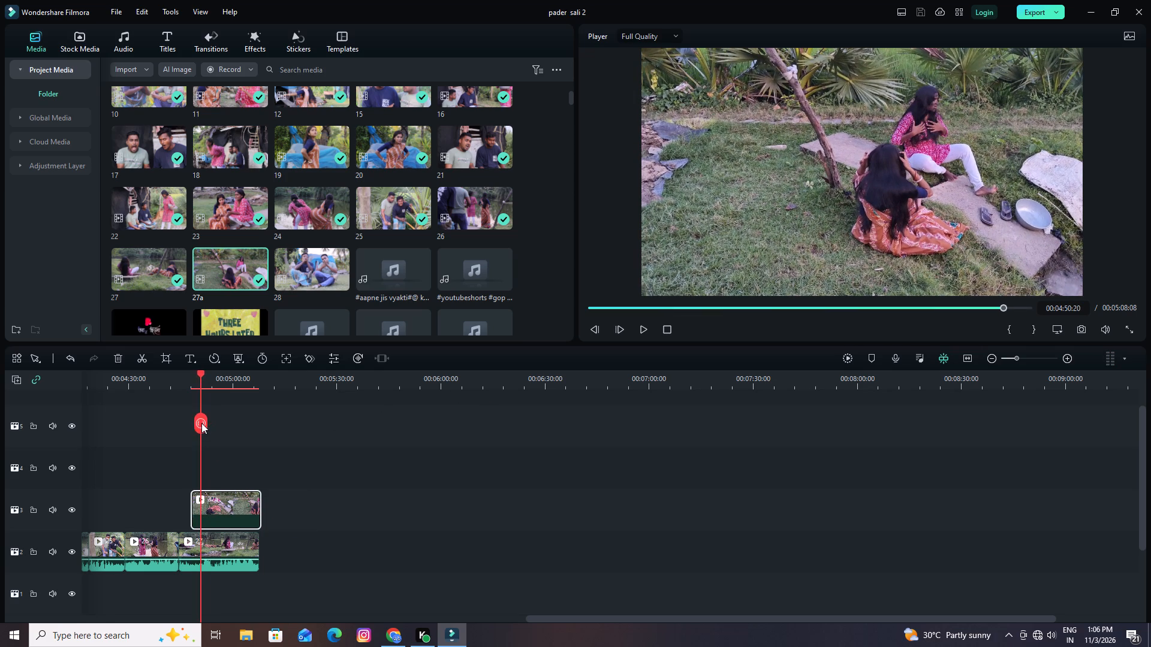
Move the split-off opening piece of 27a aside to track 5, ending at 00:05:54:14.
left_click_drag(195, 503, 282, 451)
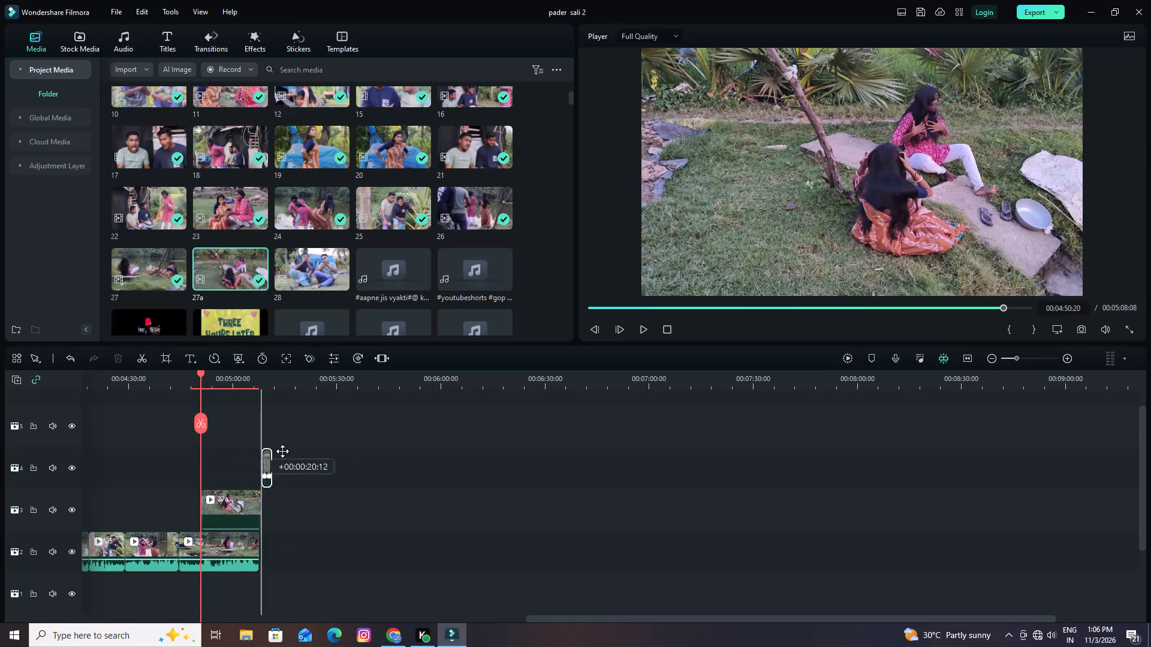
left_click_drag(282, 451, 418, 443)
Play the remaining 27a to the next cut point and split it on track 3 at 00:04:53:13.
key("space")
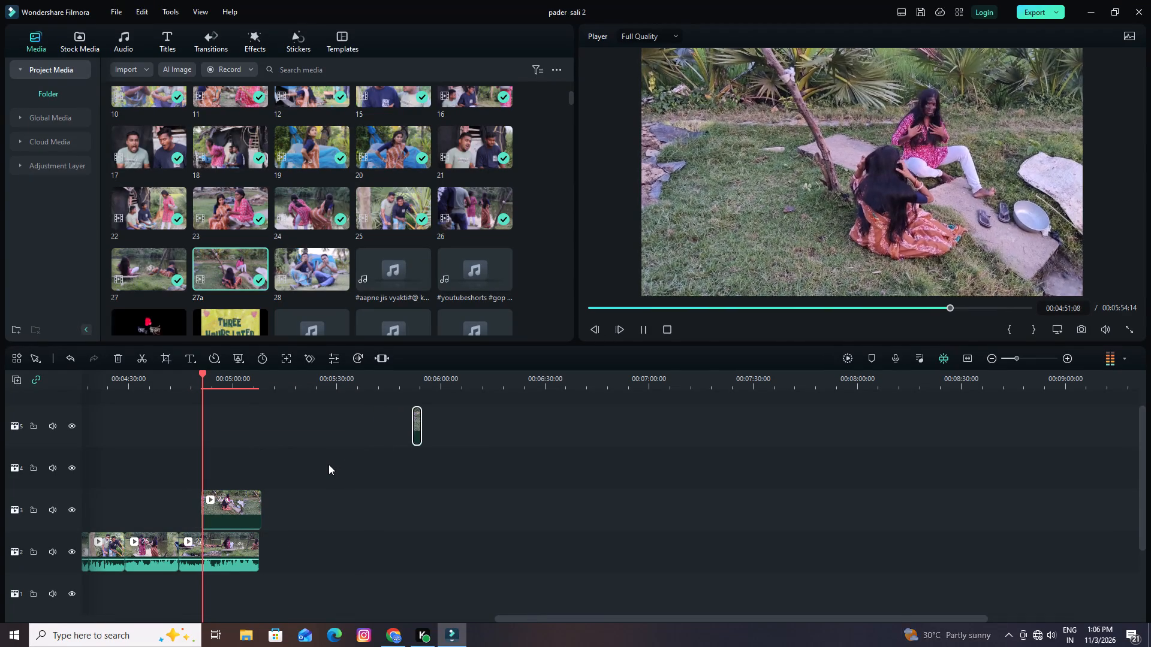
key("space")
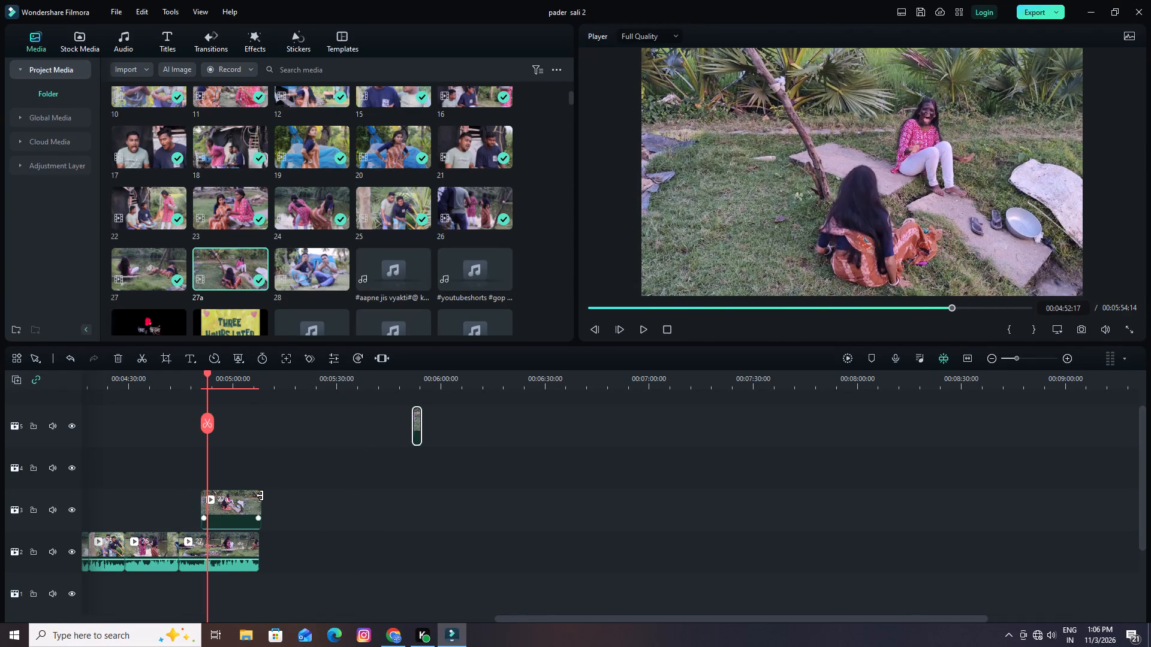
key("space")
key("space")
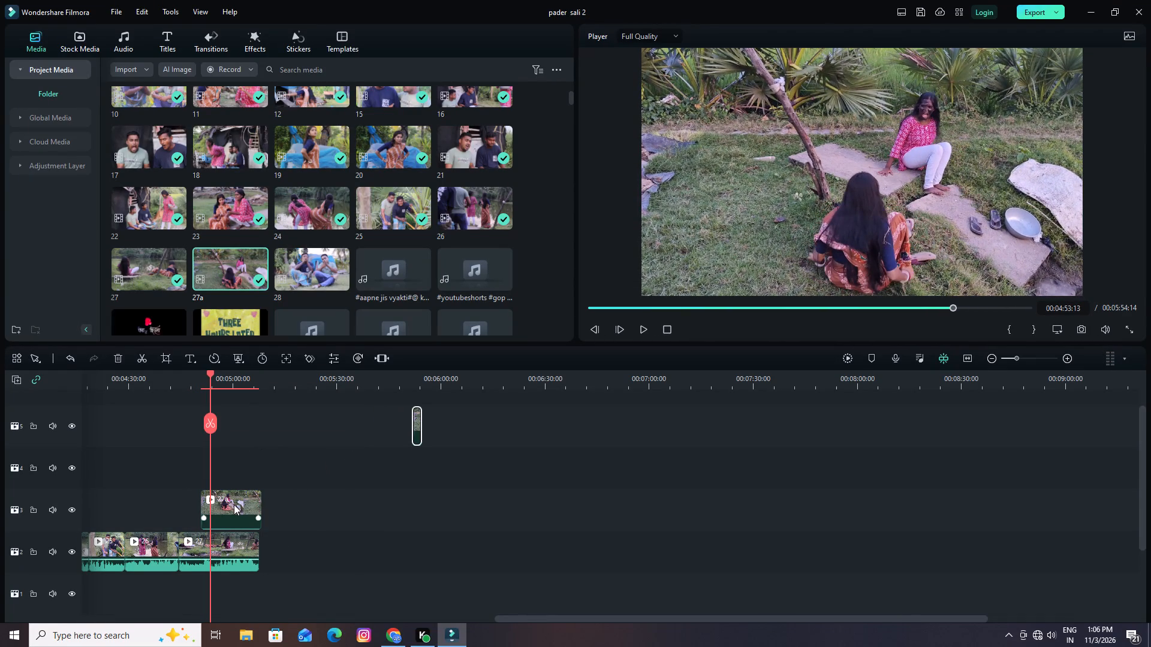
left_click(230, 503)
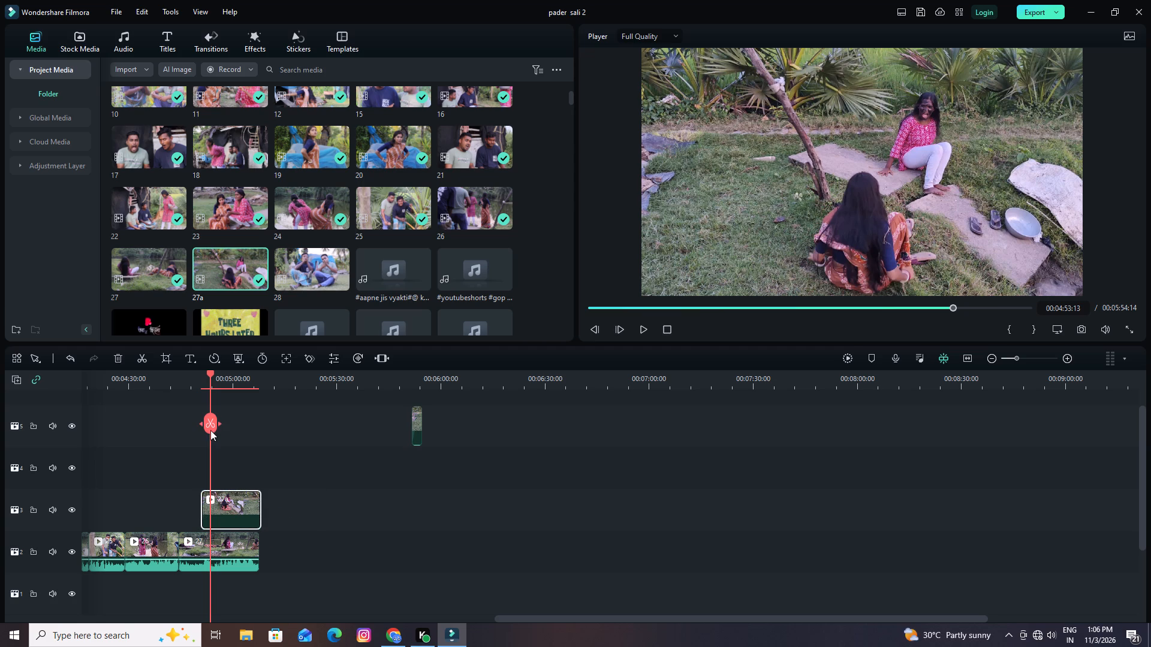
left_click(210, 425)
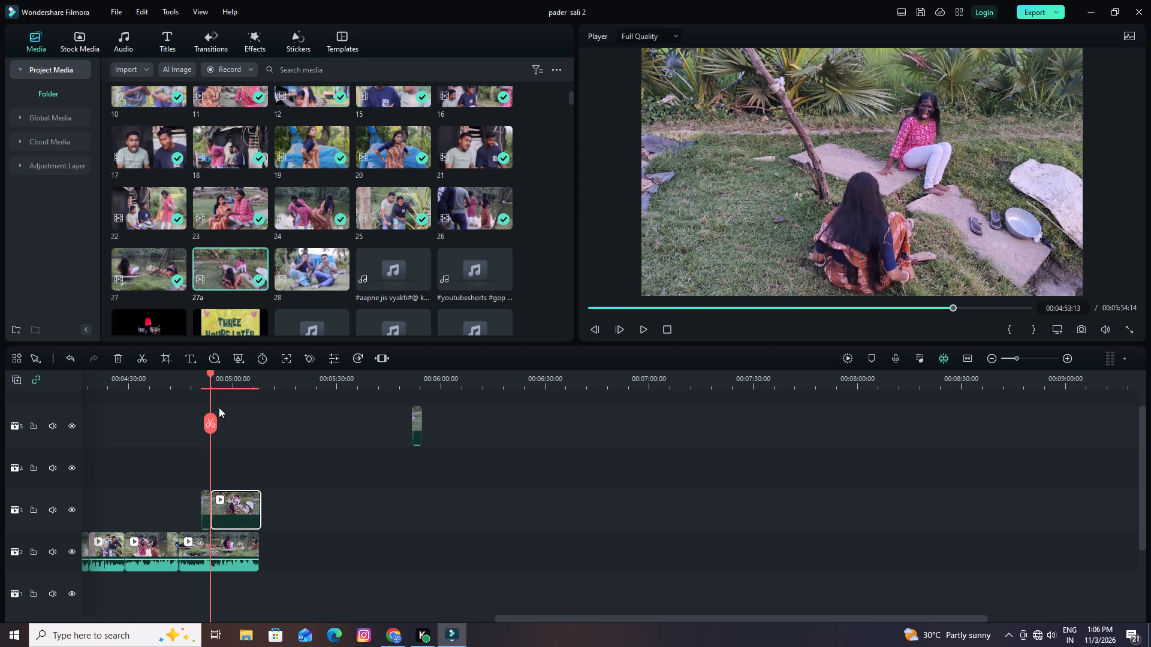
Split the longer remaining piece of 27a on track 3 at 00:05:00:20.
left_click_drag(209, 373, 213, 373)
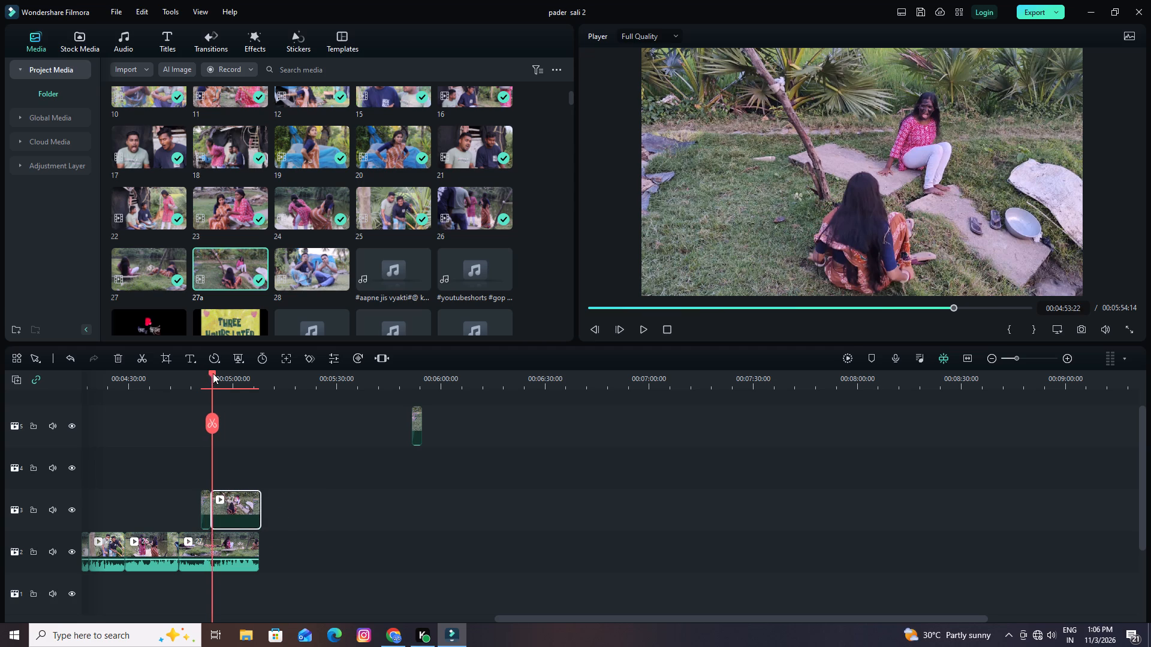
left_click_drag(213, 373, 235, 376)
key("space")
key("space")
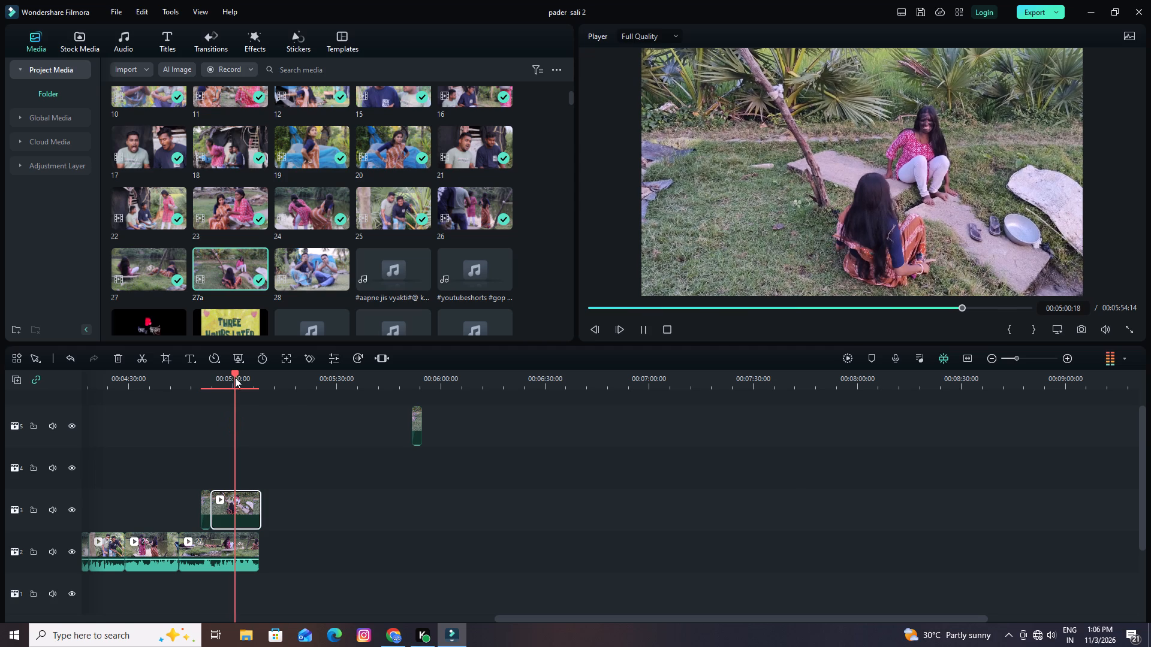
left_click(222, 507)
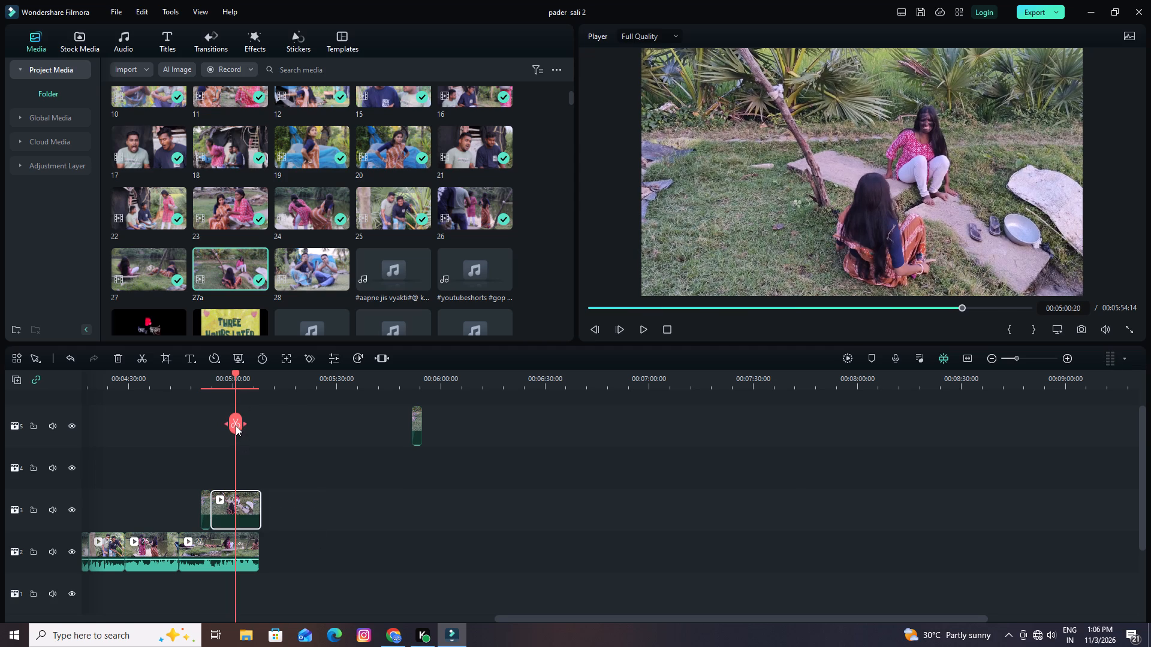
left_click(236, 425)
Move the 27a piece between 00:04:53:13 and 00:05:00:20 aside to track 4, starting at about 00:05:27.
left_click_drag(227, 506, 286, 448)
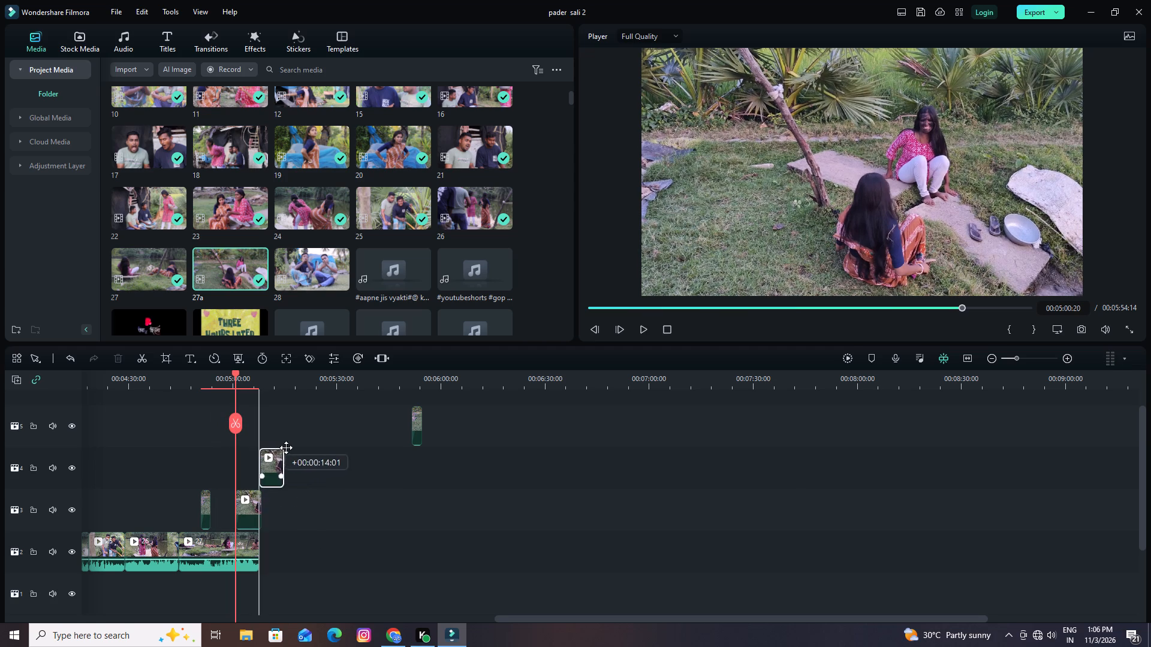
left_click_drag(286, 448, 288, 447)
left_click_drag(279, 454, 349, 451)
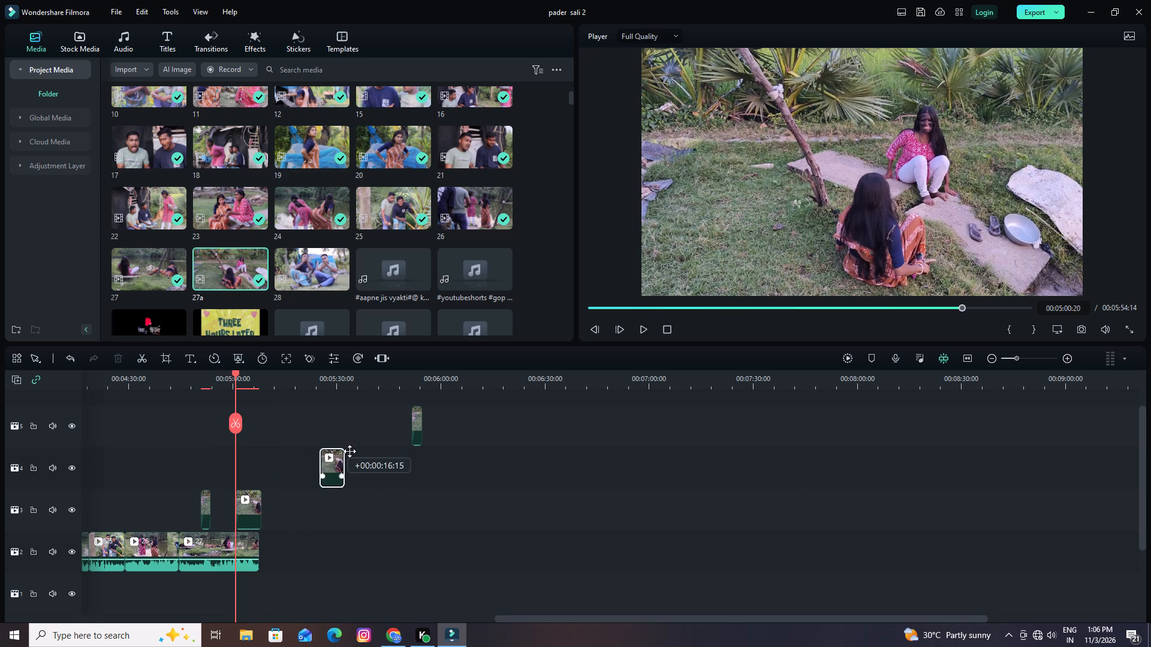
left_click_drag(349, 451, 355, 451)
Play the intercut of clips 27 and 27a from about 00:04:45 to past 00:05:03.
left_click_drag(236, 374, 182, 388)
key("space")
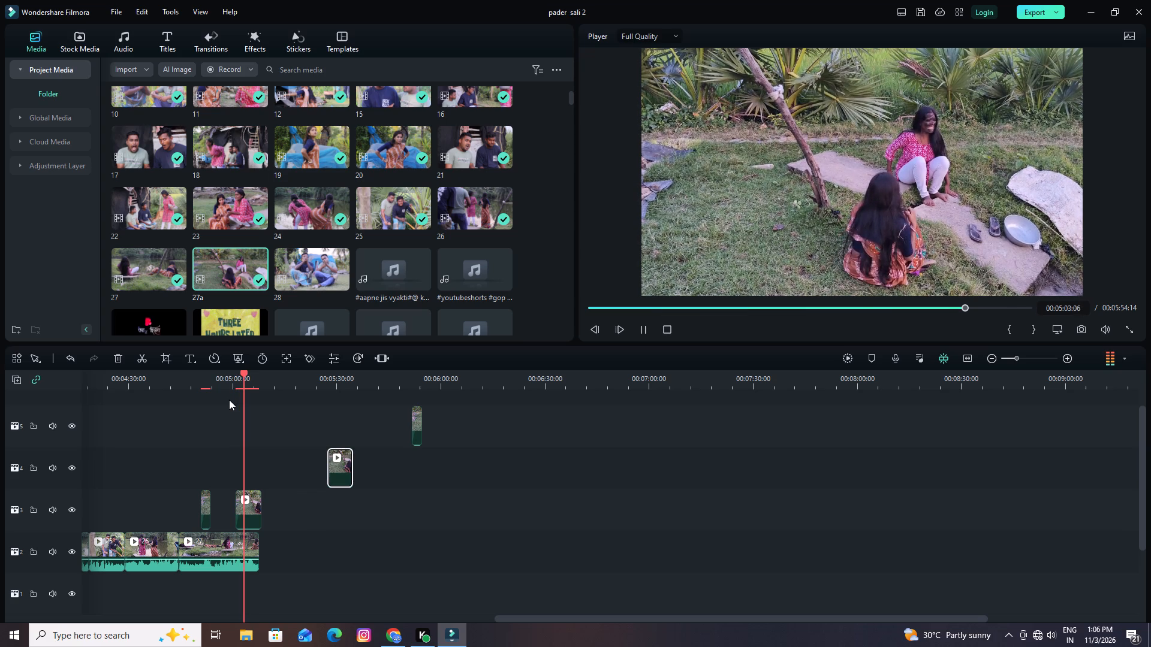
Review the intercut of clips 27 and 27a between about 00:04:50 and 00:05:06, replaying and scrubbing across both 27a pieces.
key("space")
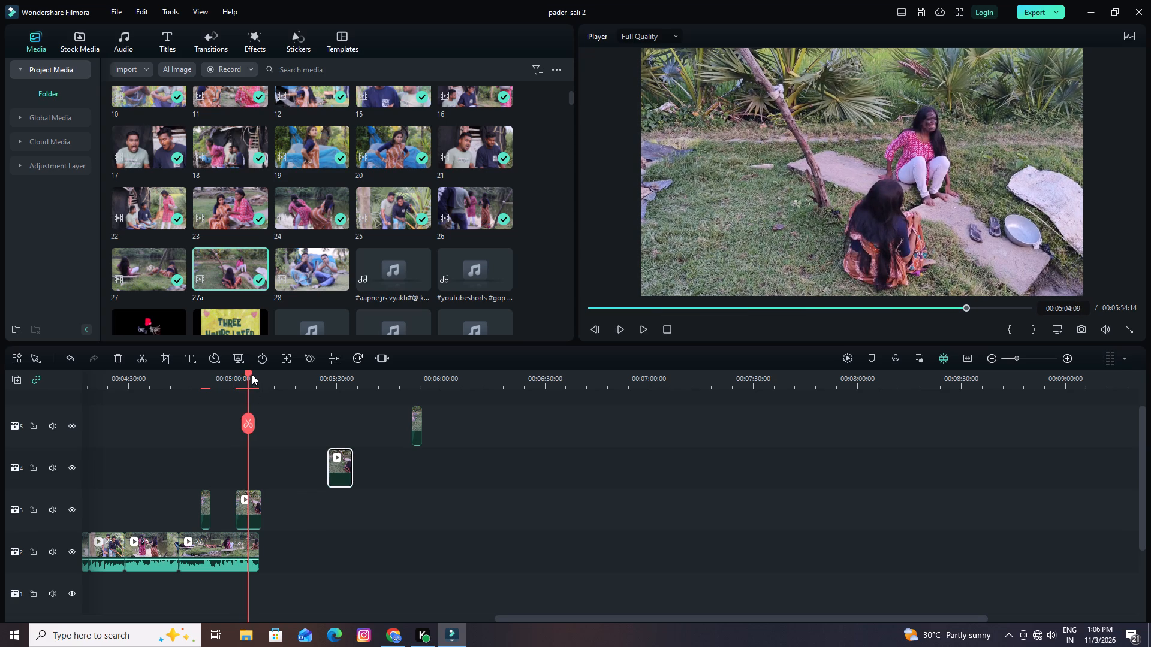
left_click_drag(247, 373, 197, 389)
key("space")
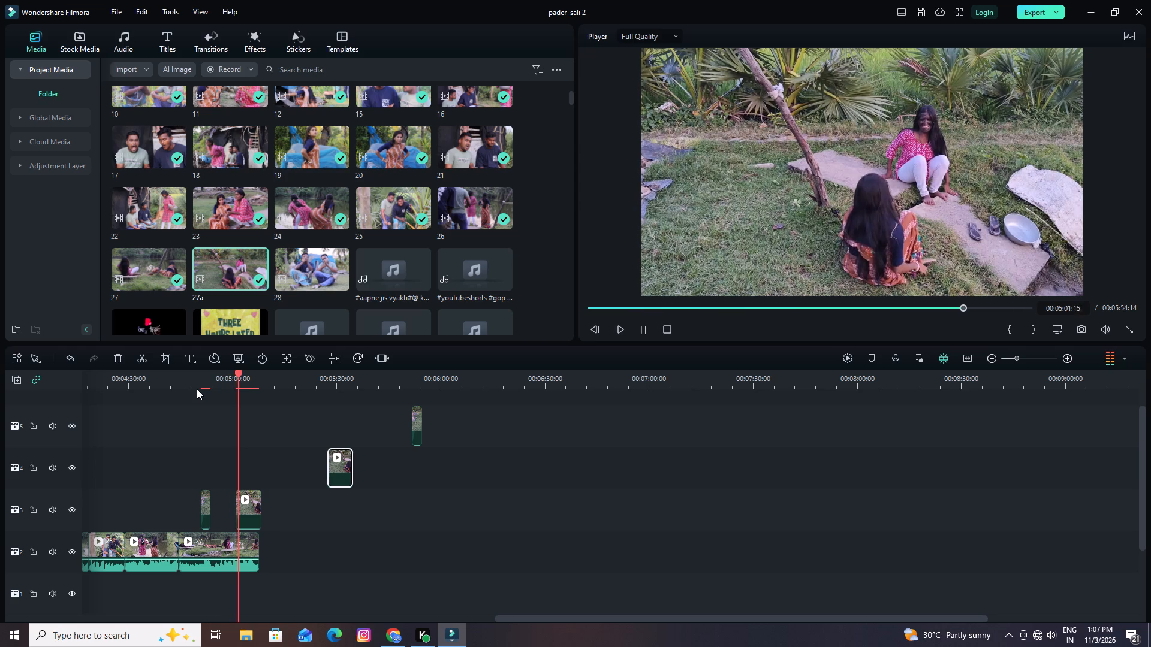
key("space")
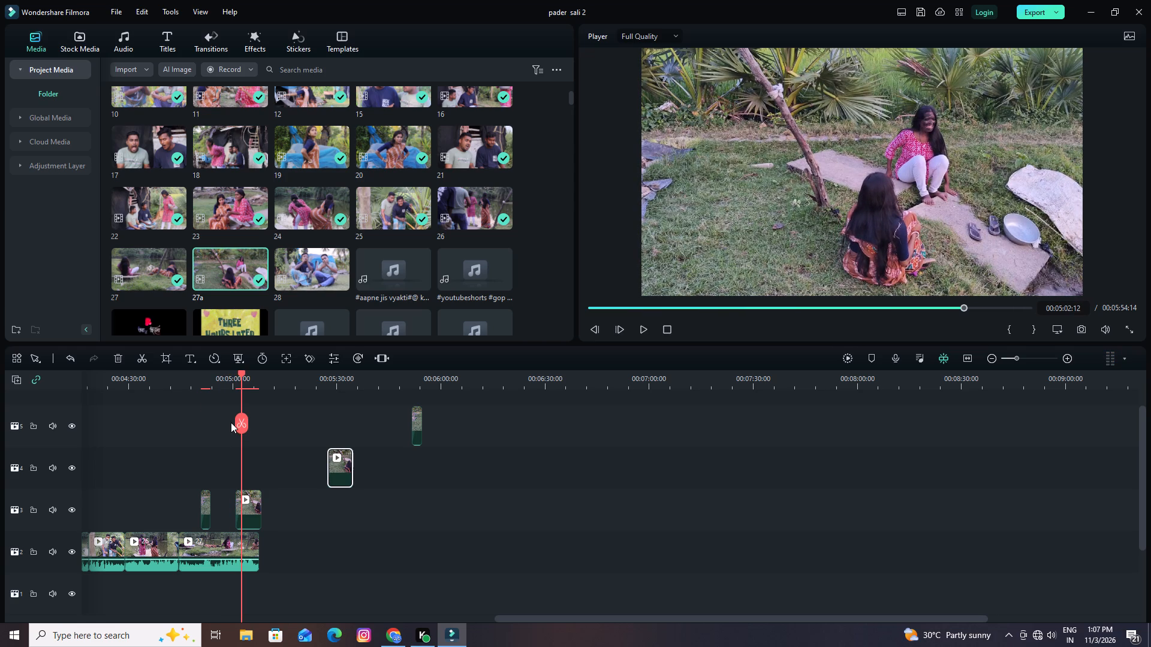
key("space")
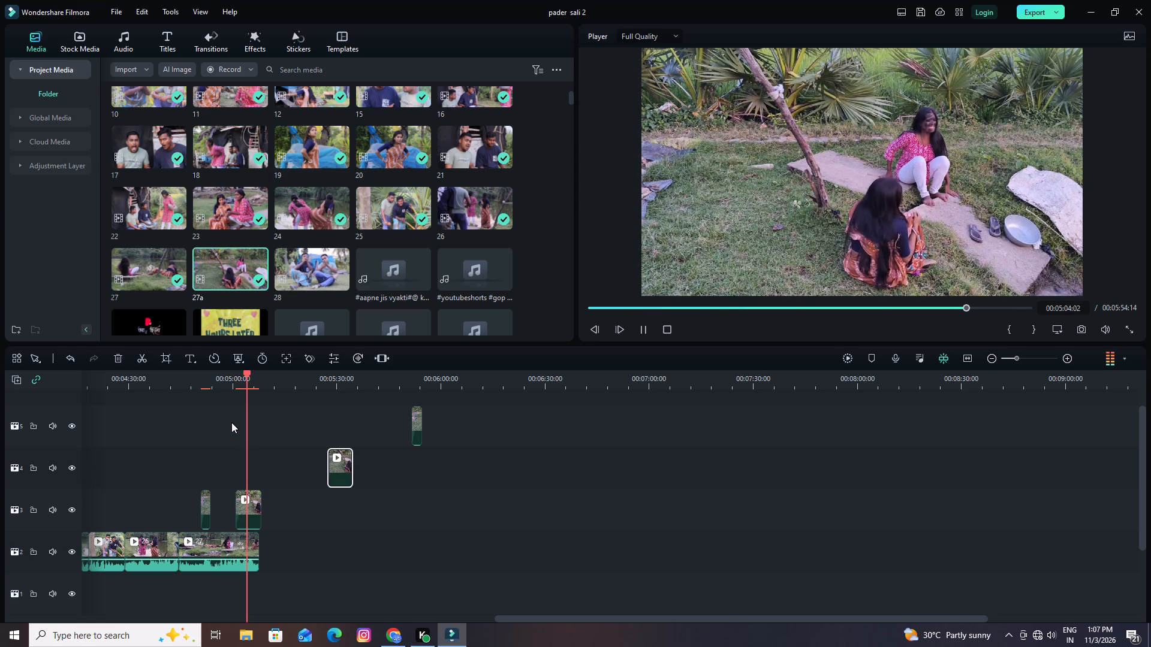
key("space")
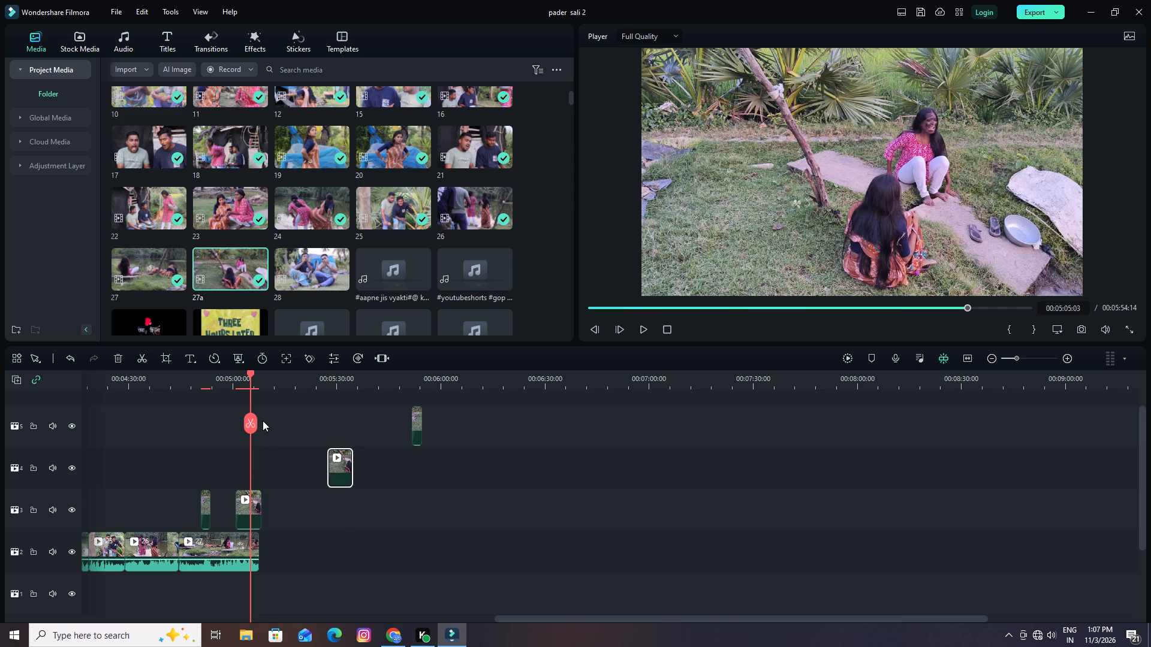
left_click_drag(248, 373, 207, 391)
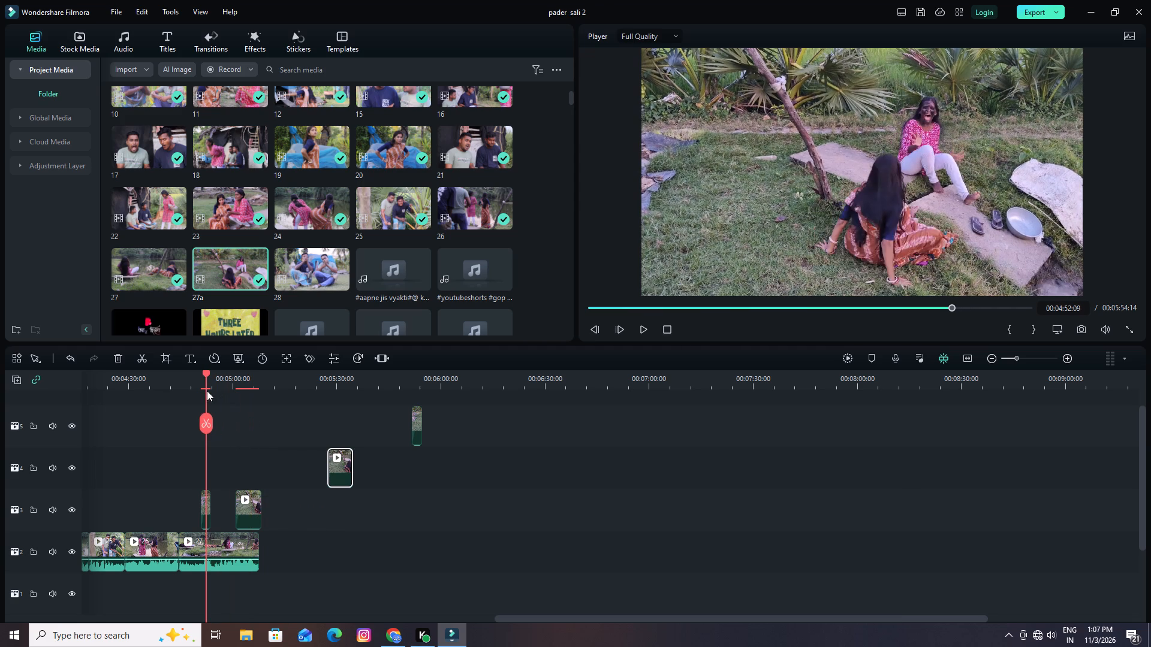
left_click_drag(207, 391, 212, 392)
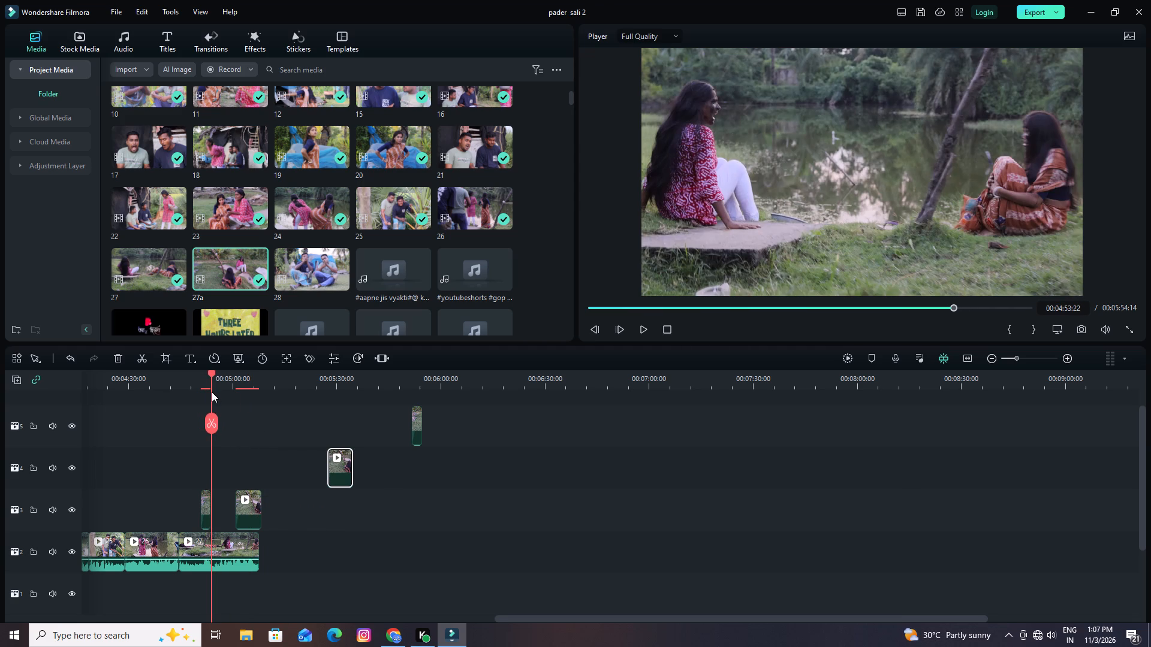
left_click_drag(212, 392, 218, 393)
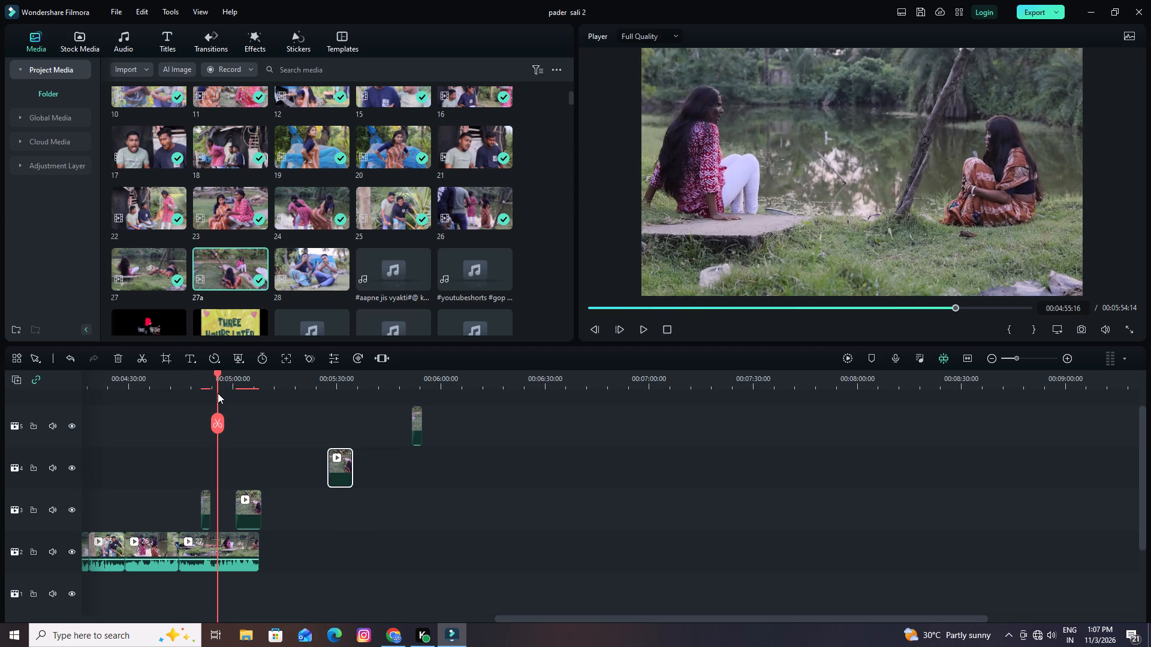
left_click_drag(218, 393, 239, 395)
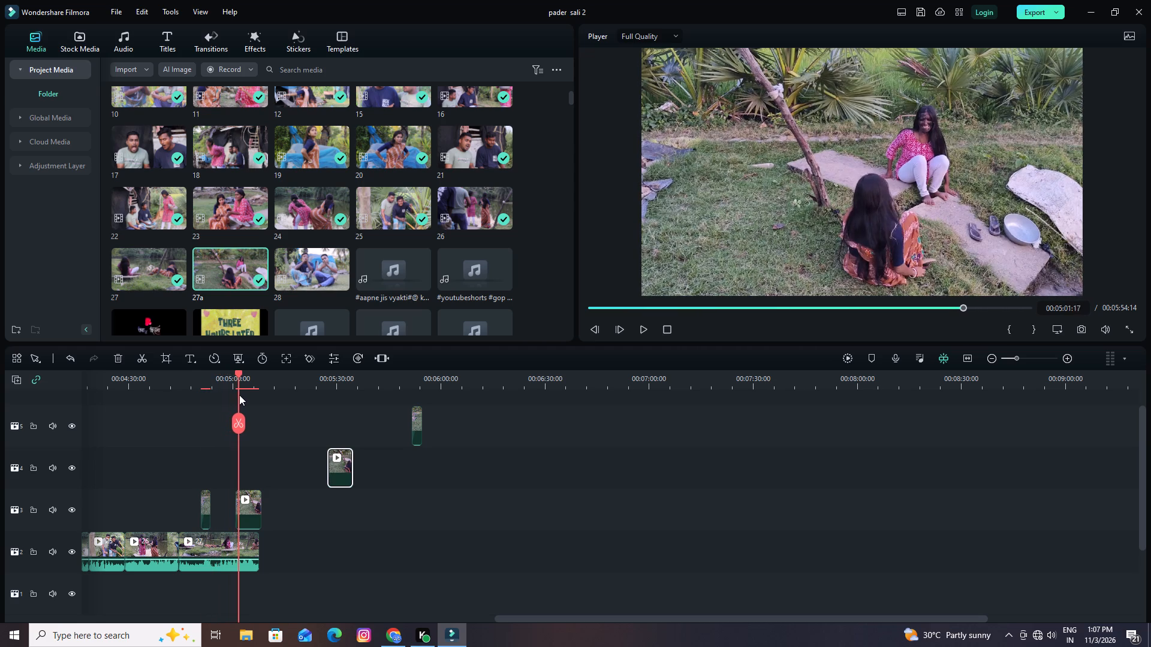
left_click_drag(239, 395, 251, 397)
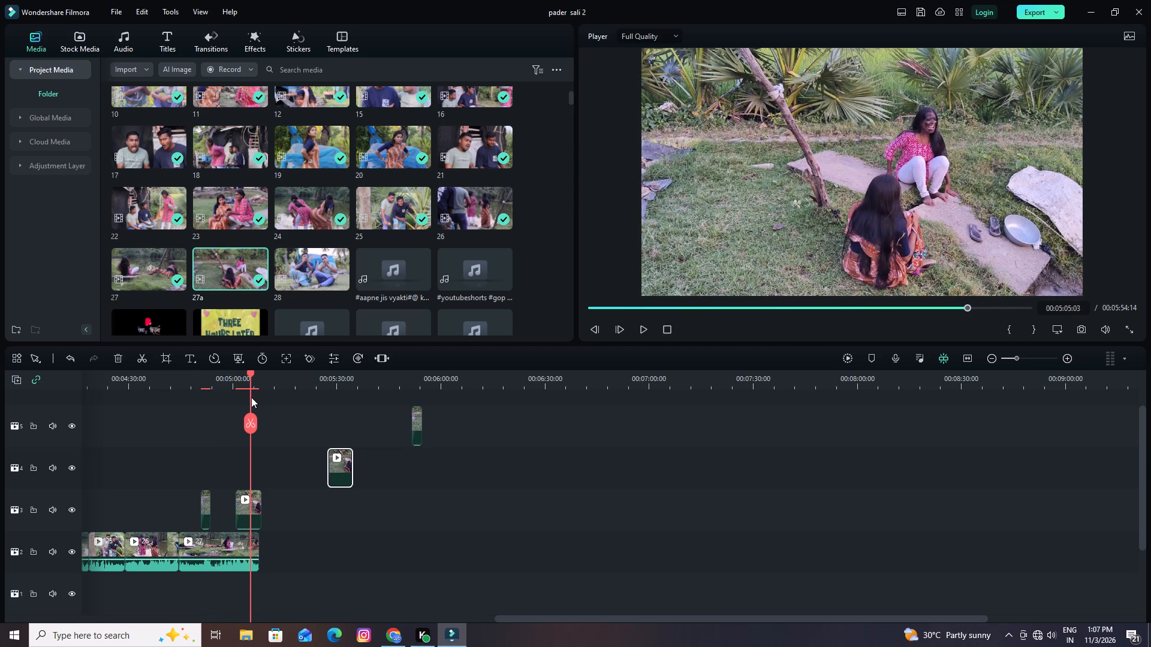
left_click_drag(251, 397, 252, 397)
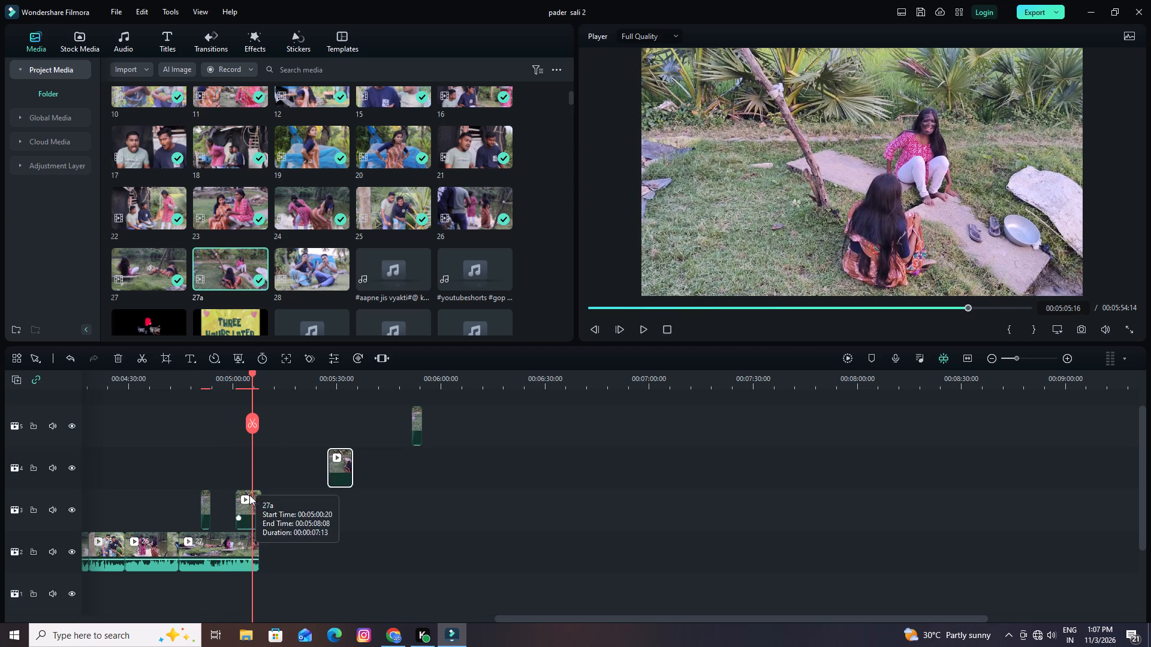
key("space")
key("space")
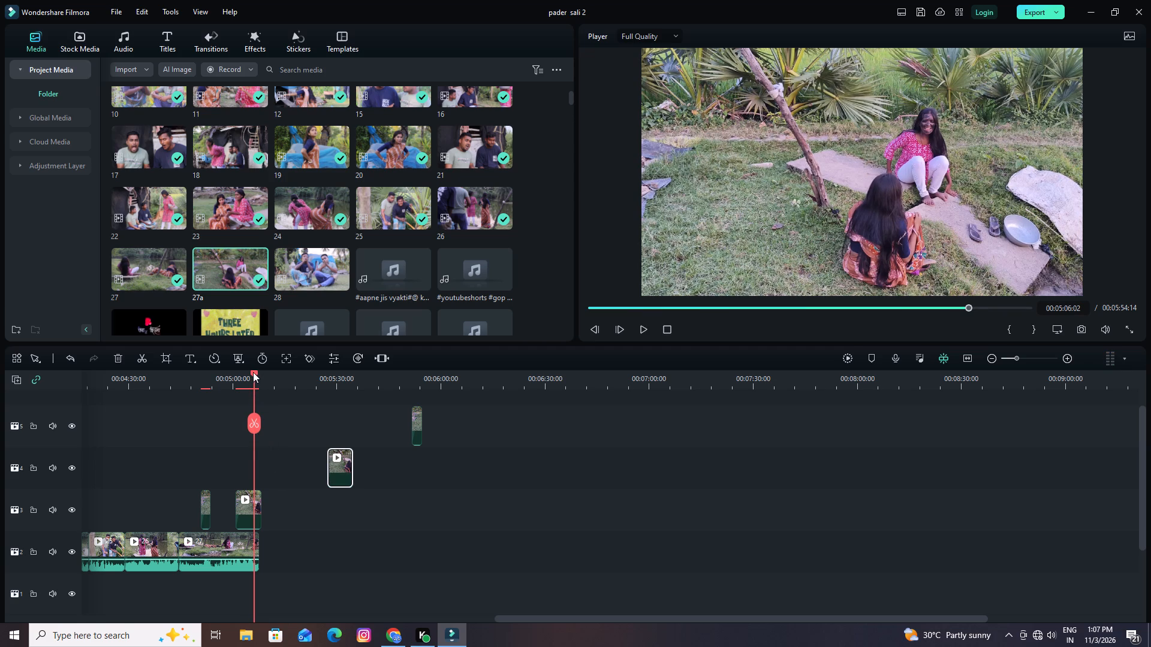
Split clip 27 on track 2 at 00:04:48:23 and ripple-delete its opening piece.
left_click_drag(253, 372, 207, 386)
key("space")
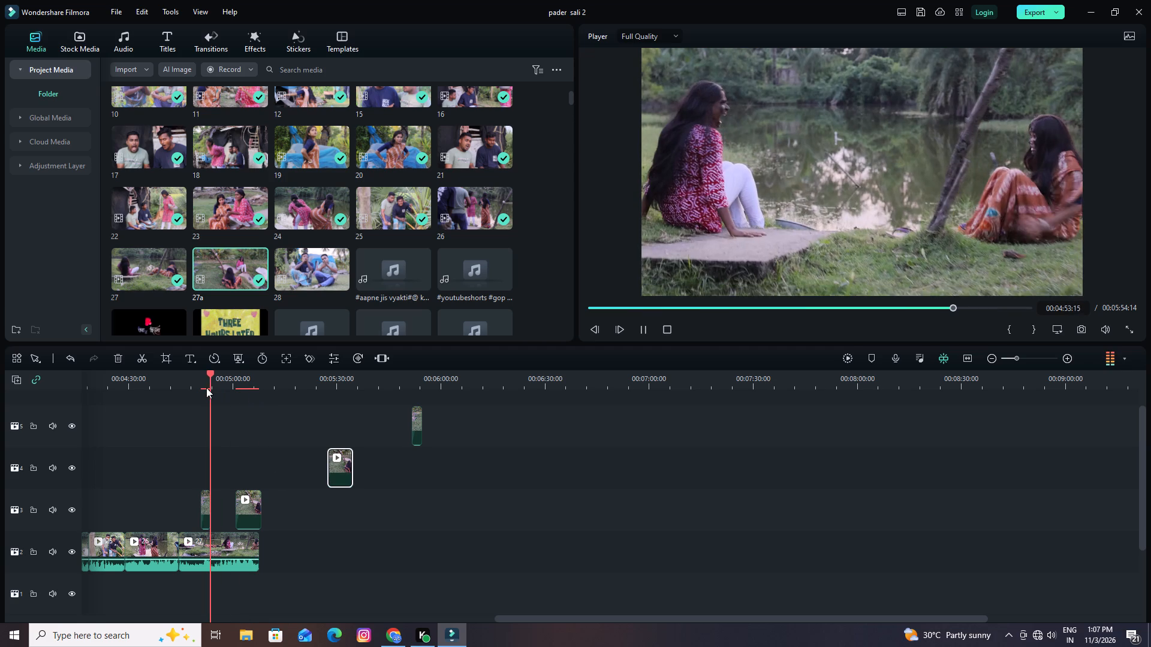
key("space")
left_click_drag(209, 372, 179, 384)
key("space")
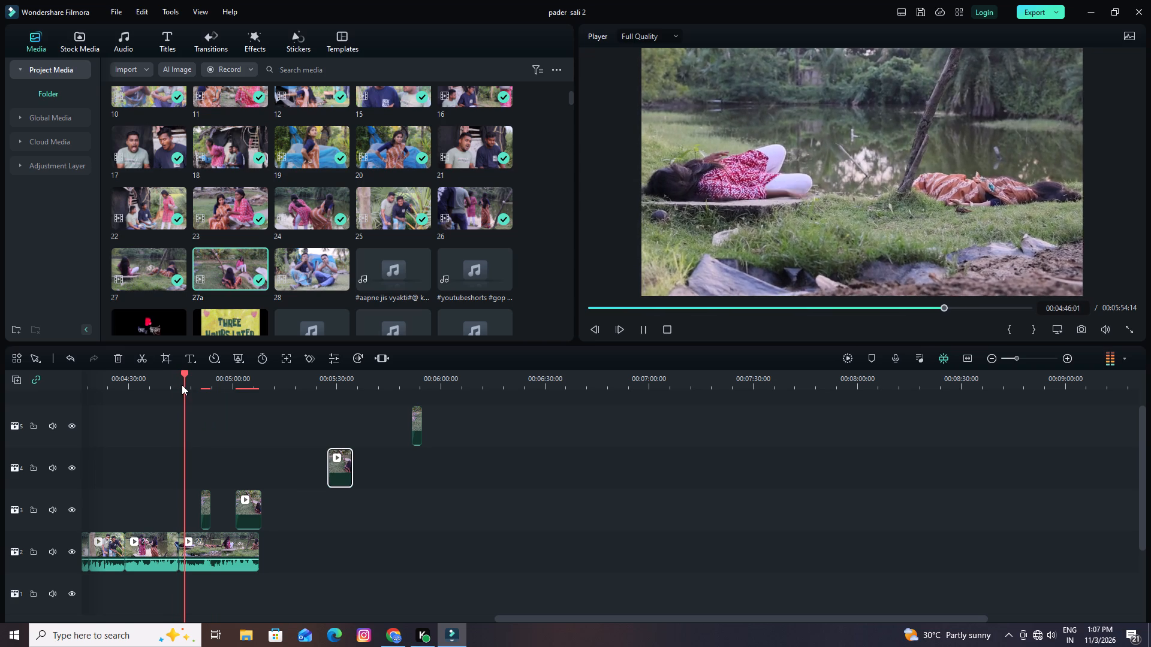
key("space")
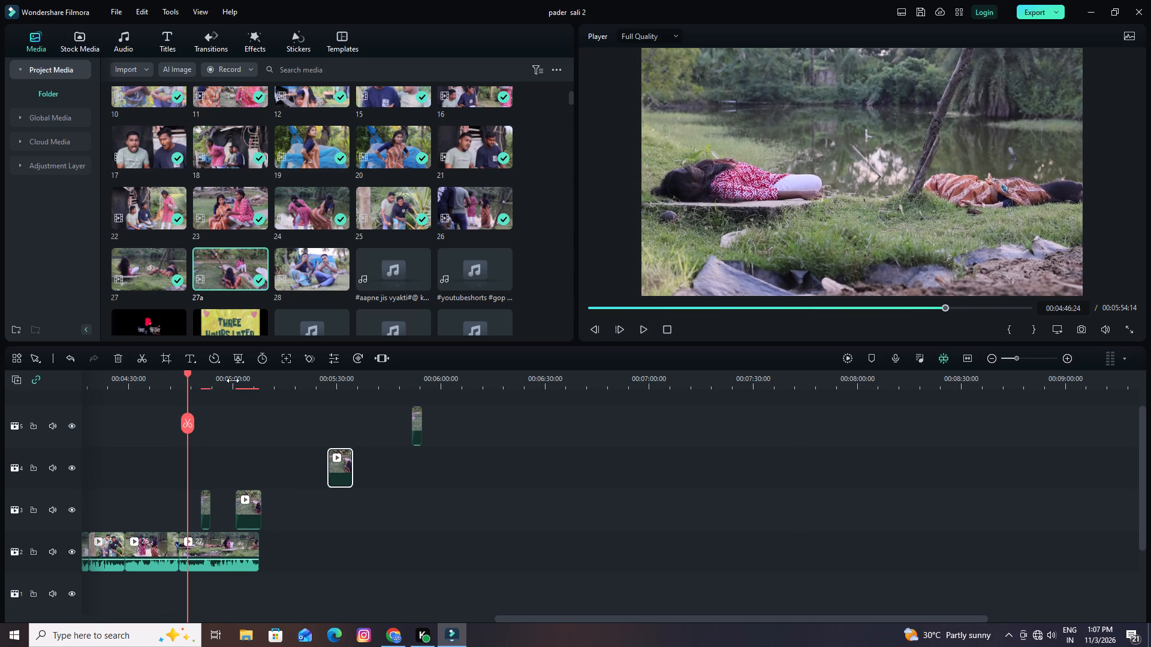
left_click_drag(233, 379, 325, 384)
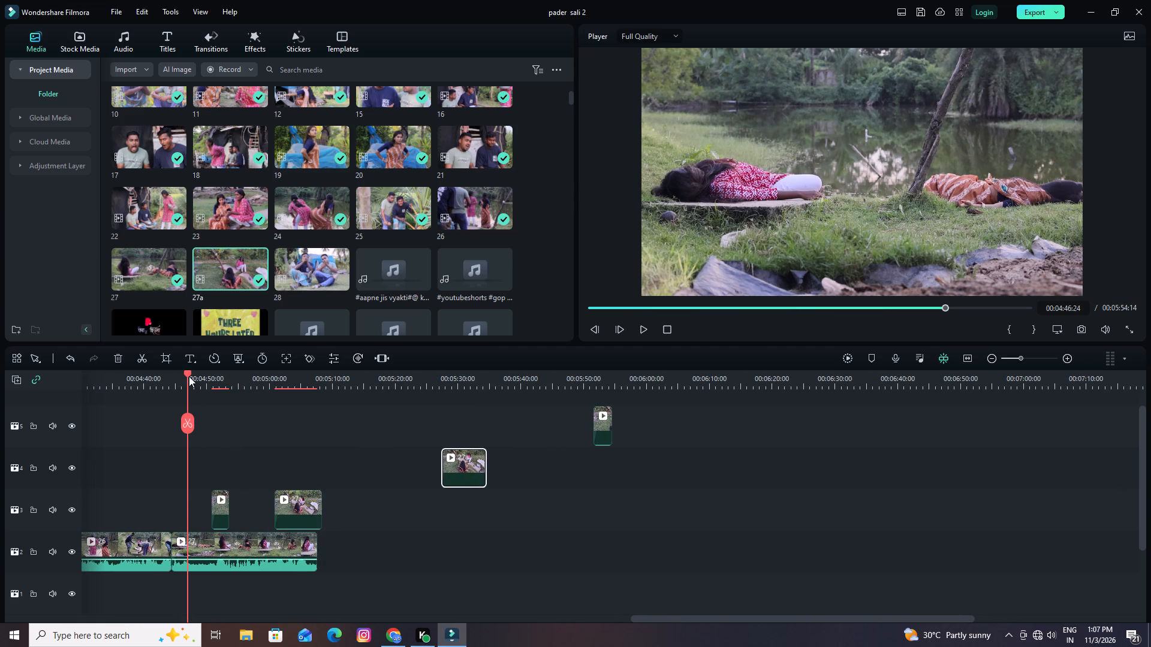
left_click_drag(188, 371, 168, 376)
key("space")
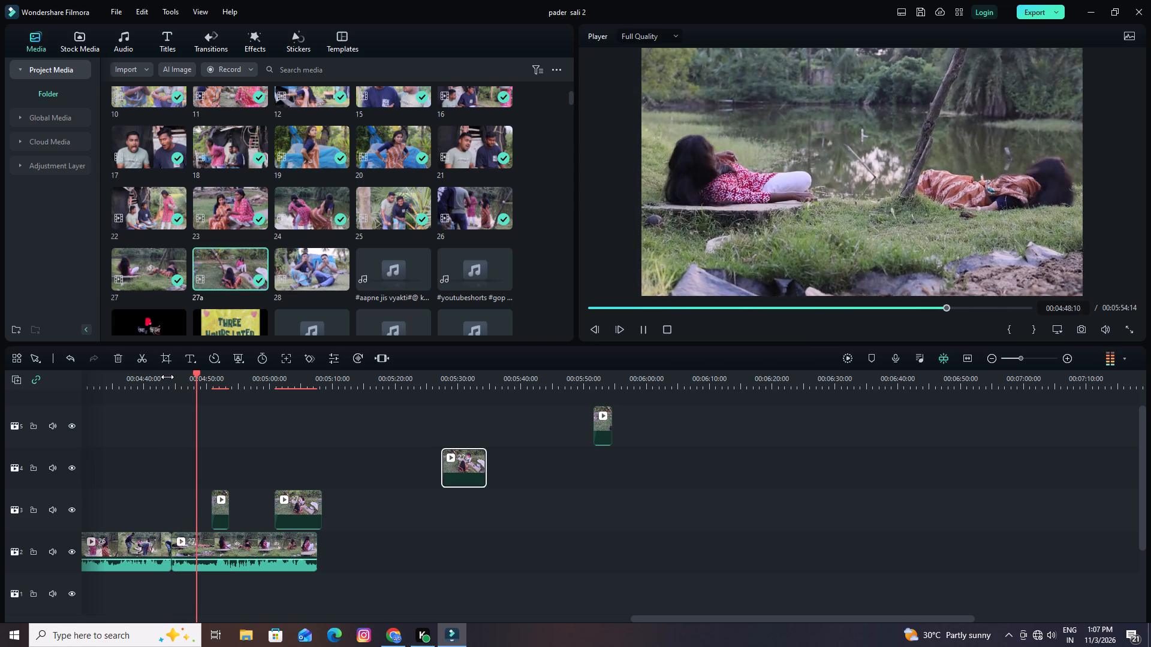
key("space")
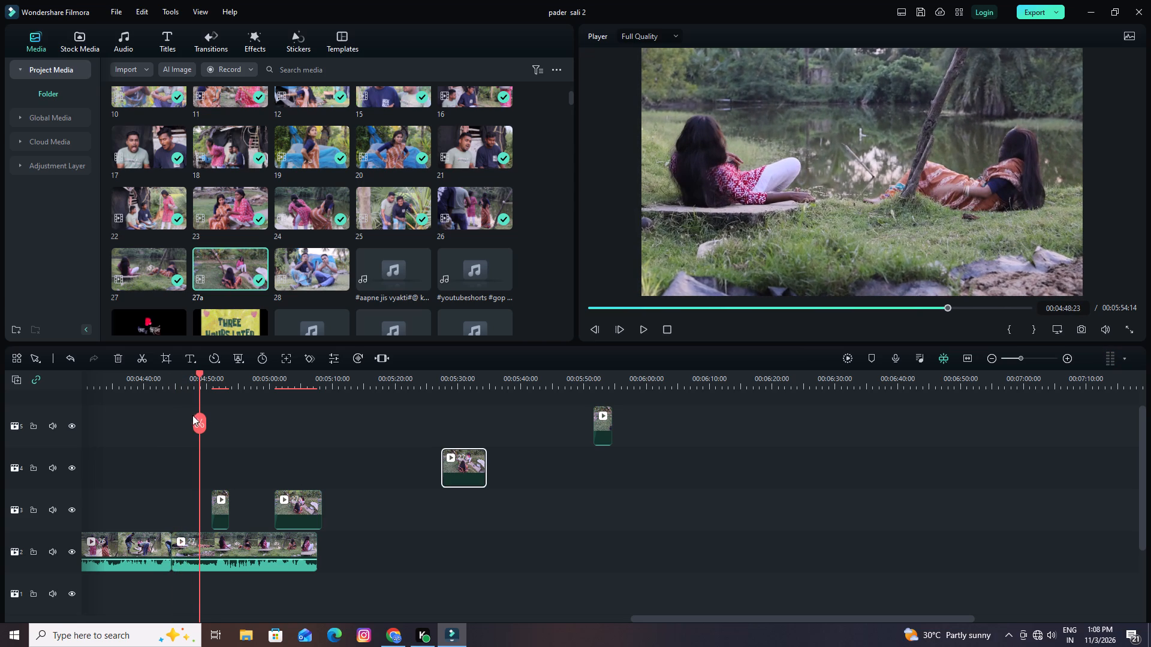
left_click(197, 421)
left_click(180, 554)
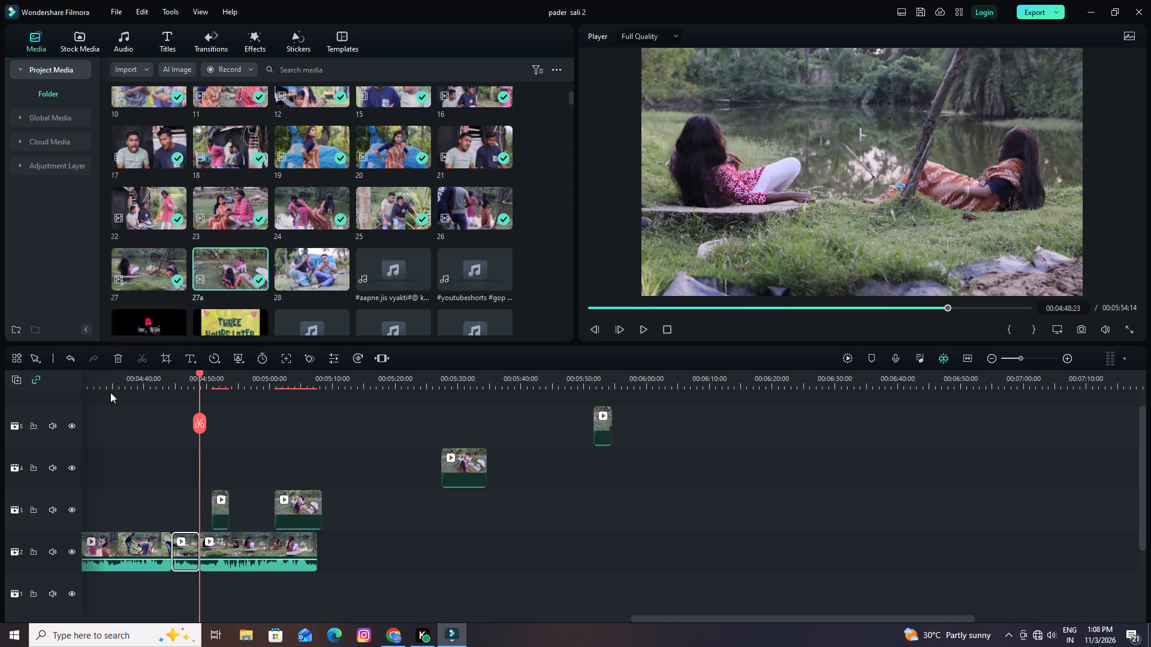
left_click(116, 357)
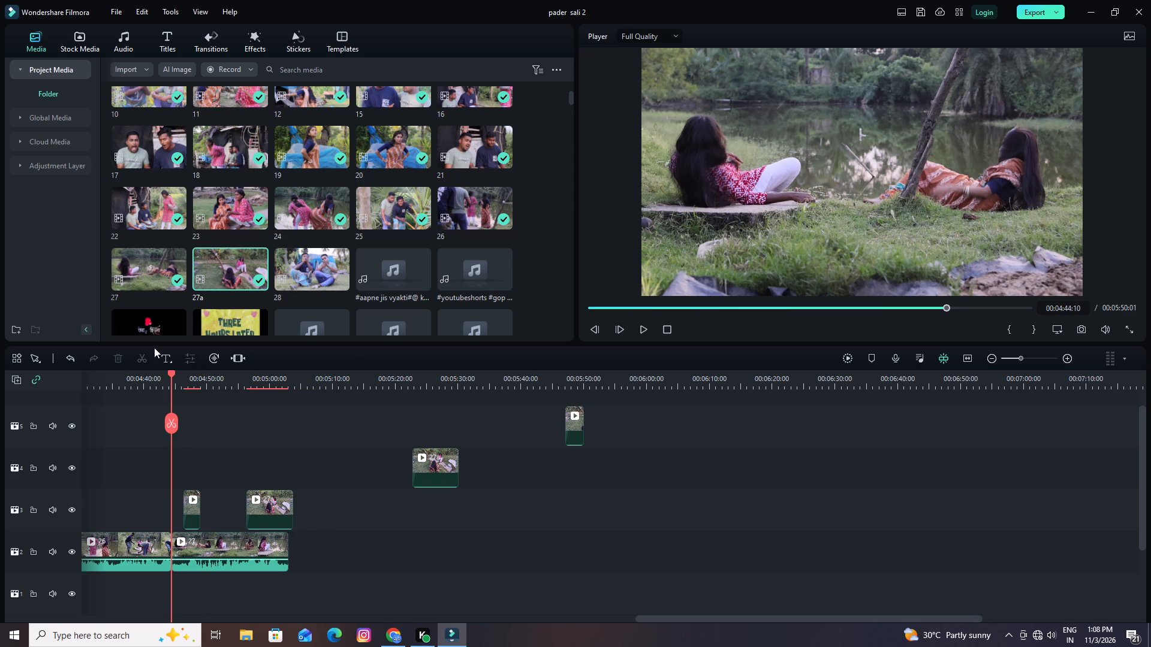
Split the second 27a piece on track 3 at 00:04:59:03 and move its remainder aside to about 00:05:18.
left_click_drag(171, 374, 159, 380)
key("space")
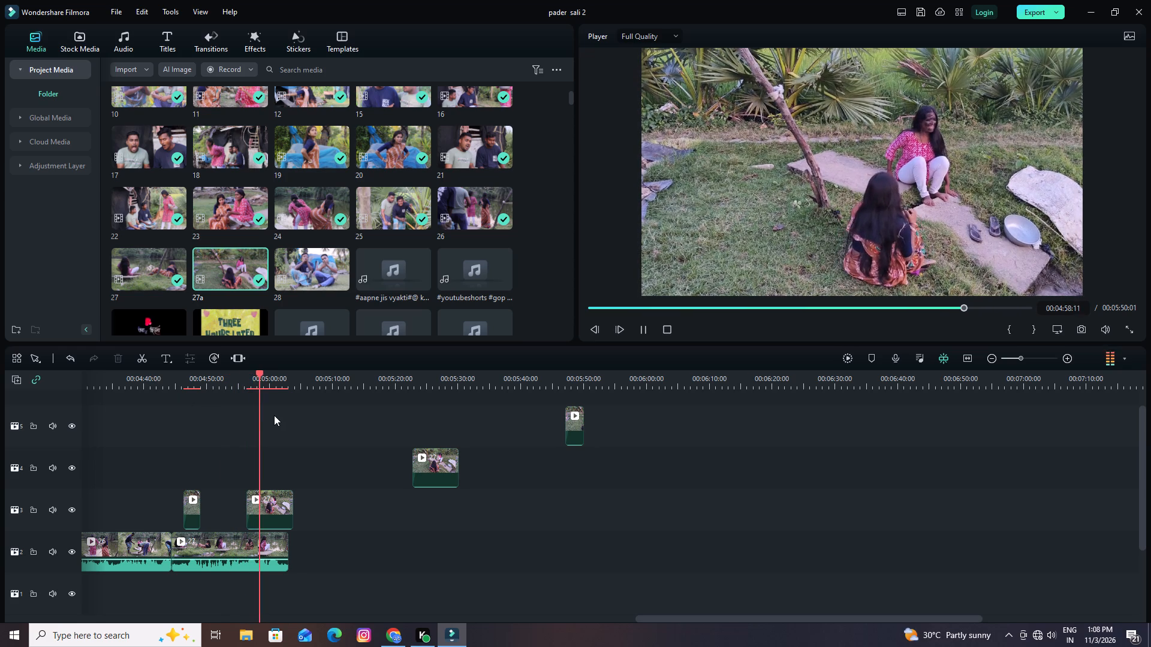
key("space")
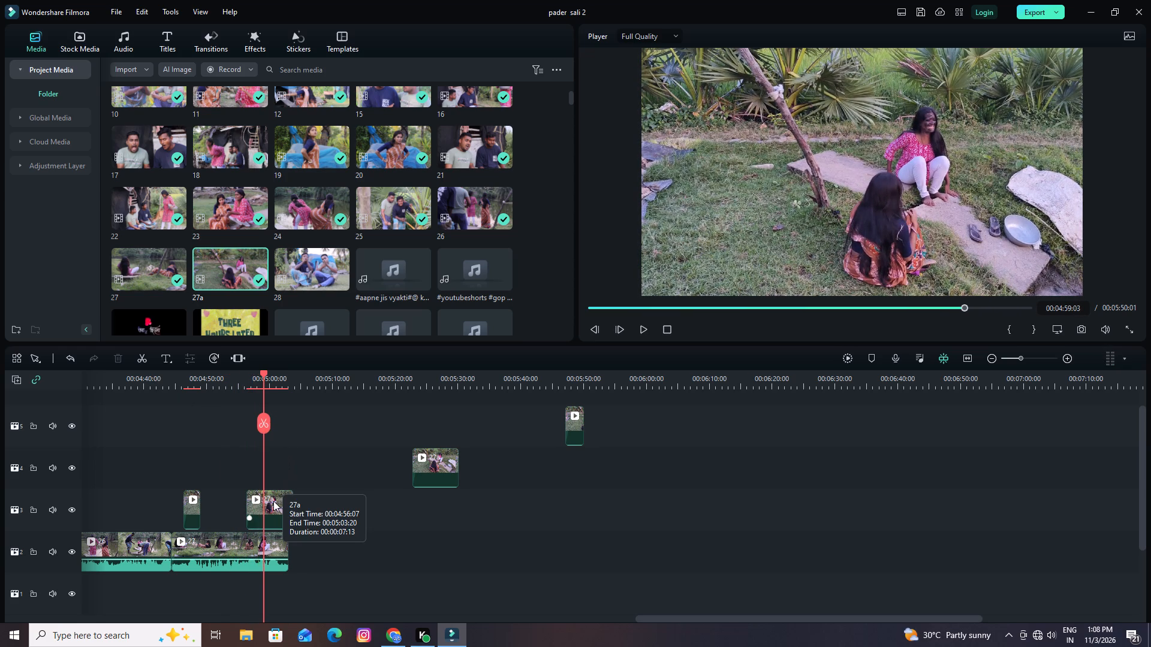
left_click(271, 498)
left_click(265, 424)
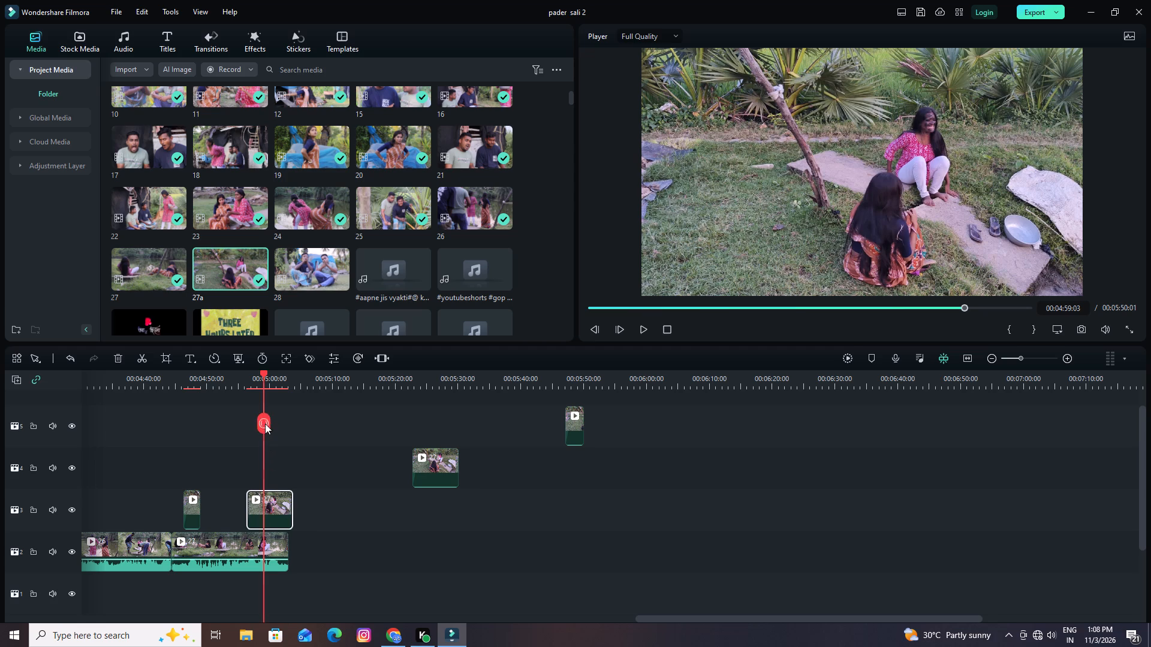
left_click_drag(284, 504, 413, 511)
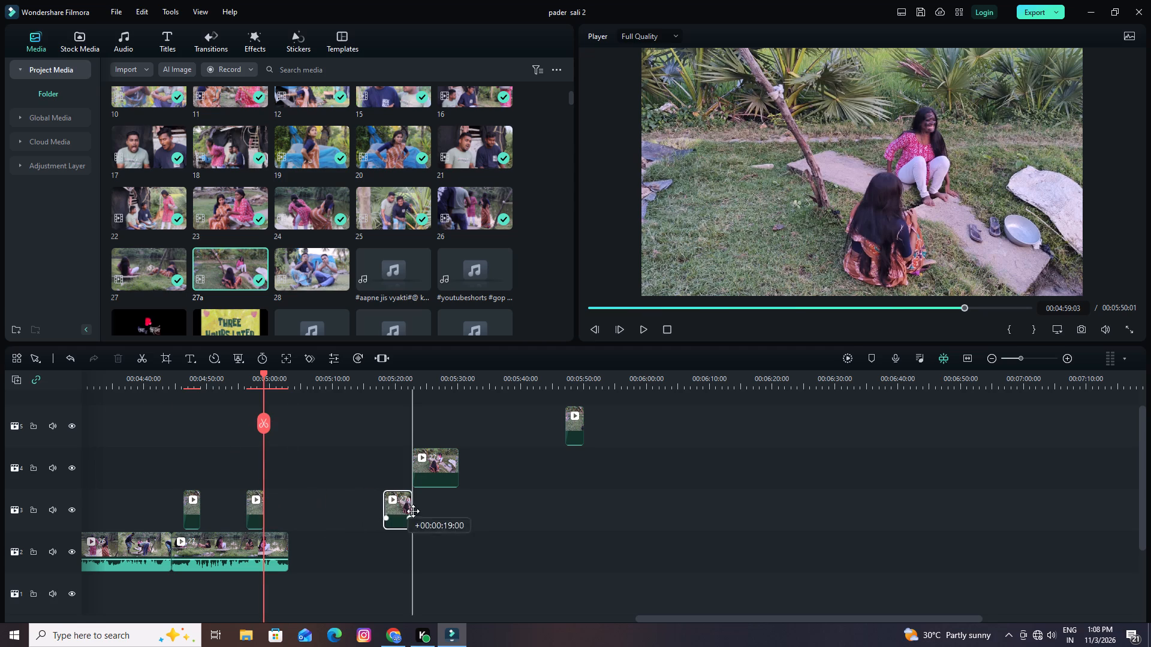
left_click_drag(413, 511, 420, 512)
Play the intercut past the end of clip 27, and replay it from the first 27a piece to about 00:04:52.
left_click_drag(264, 373, 227, 386)
key("space")
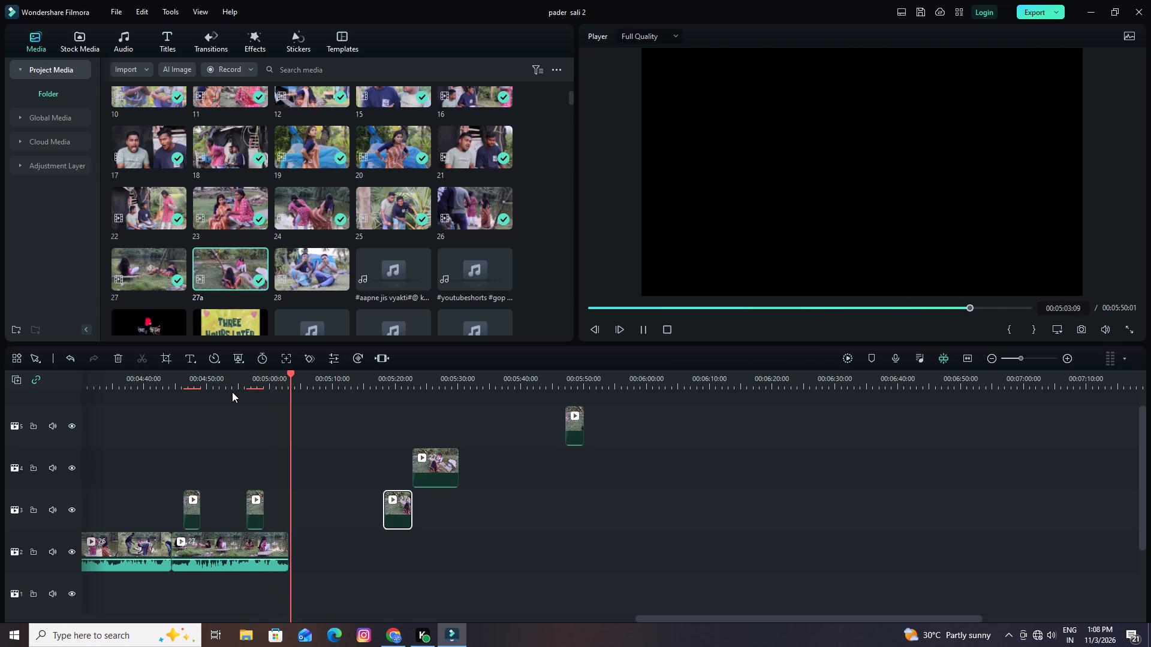
key("space")
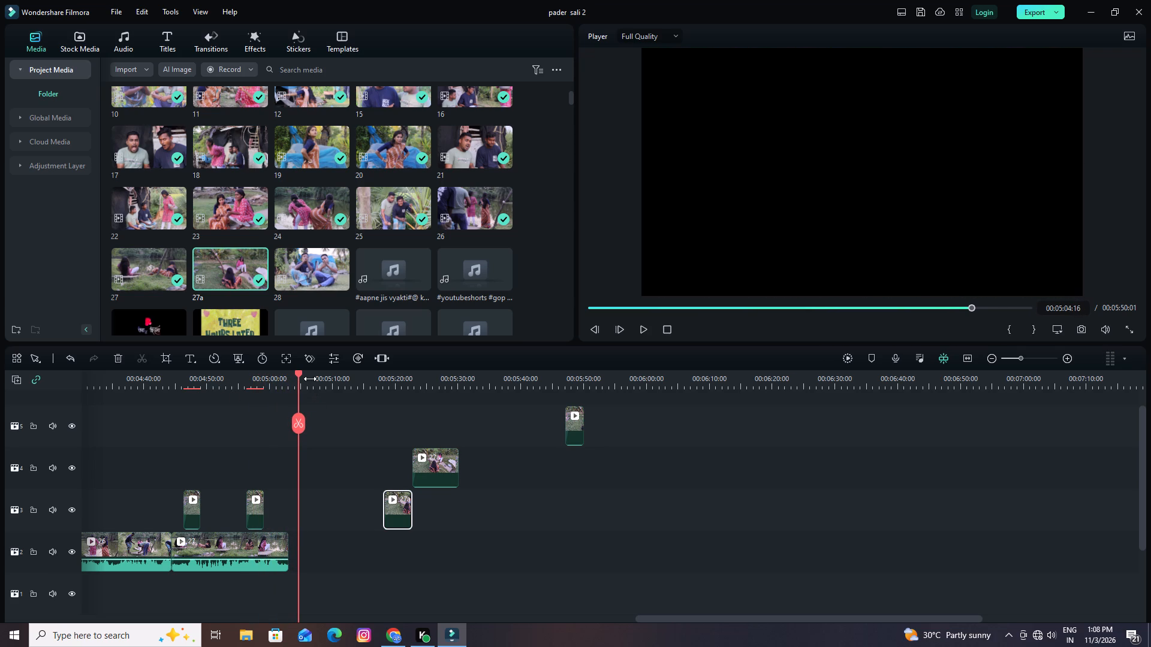
left_click_drag(300, 372, 183, 394)
key("space")
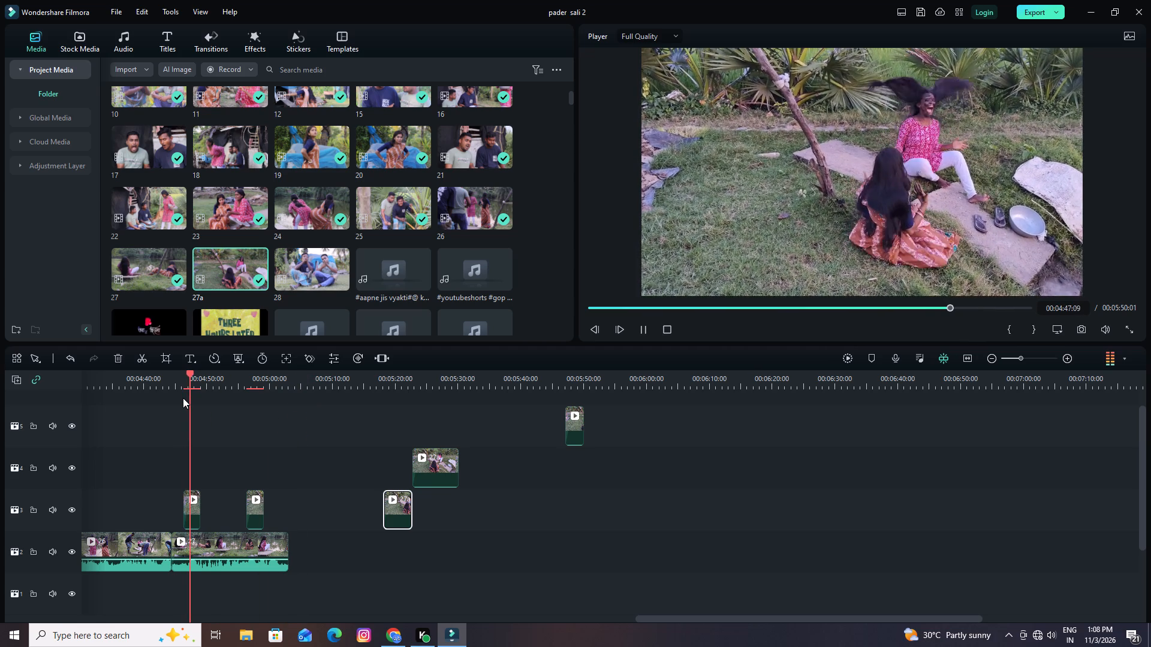
key("space")
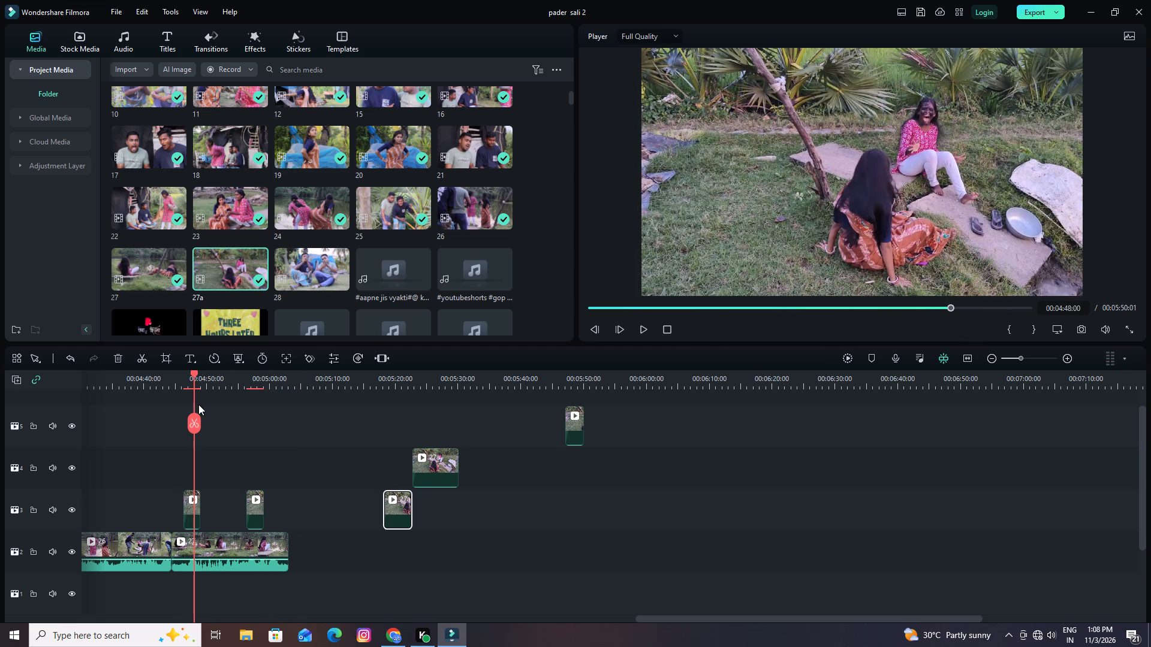
key("space")
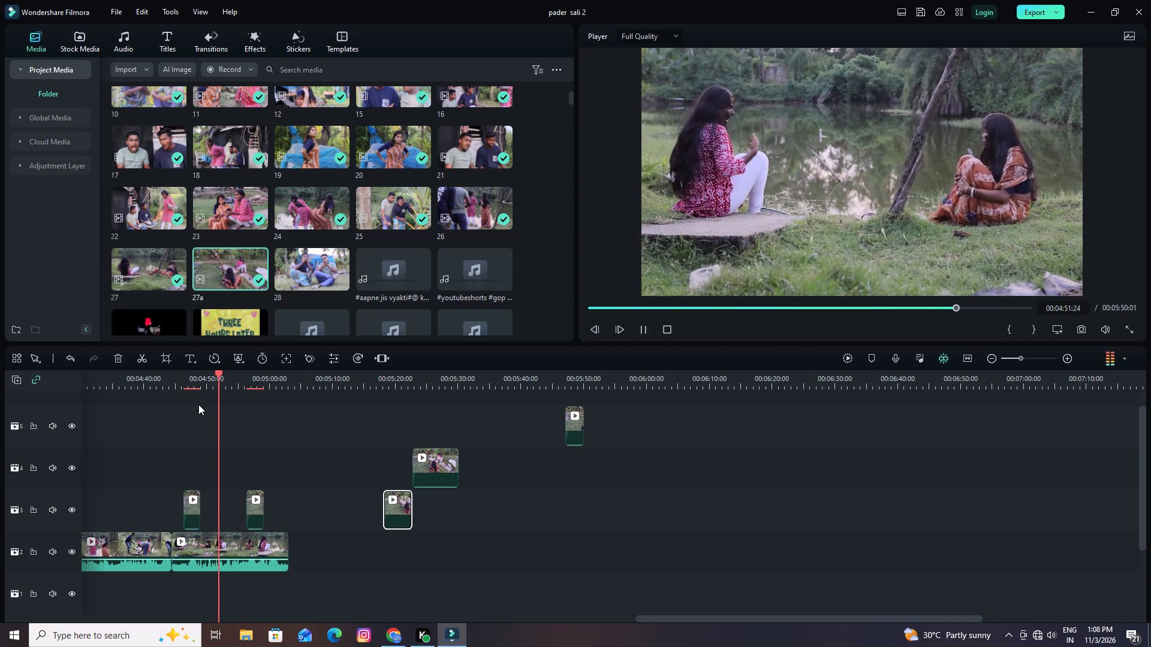
key("space")
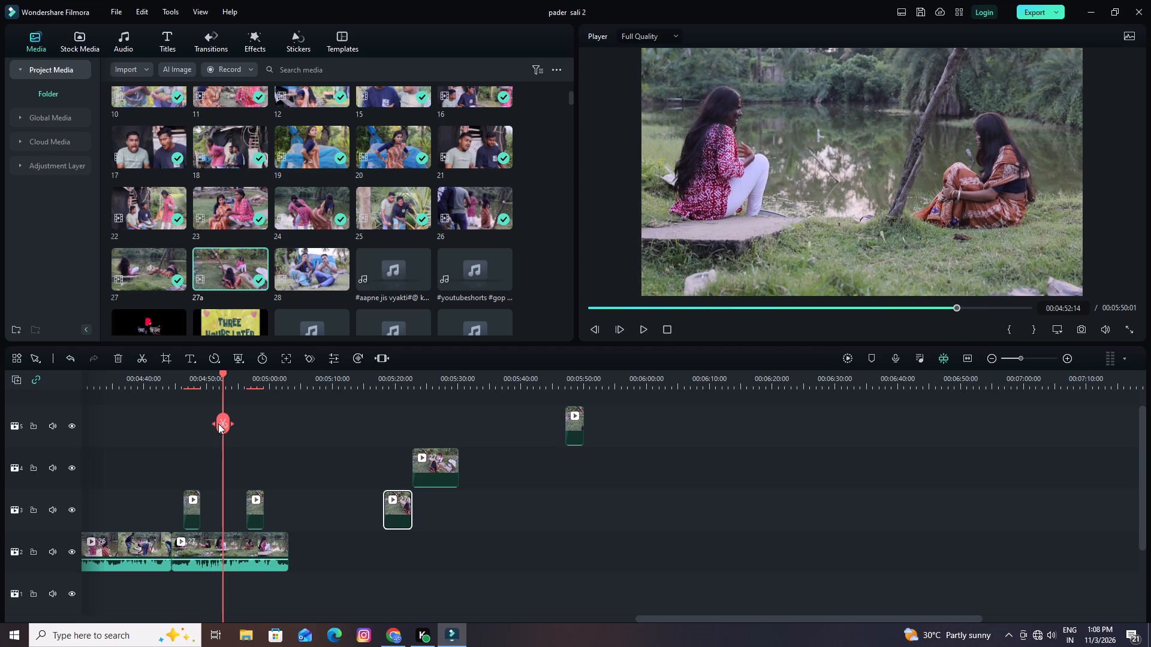
Extend the end of the first 27a piece on track 3 to about 00:04:50.
left_click(200, 507)
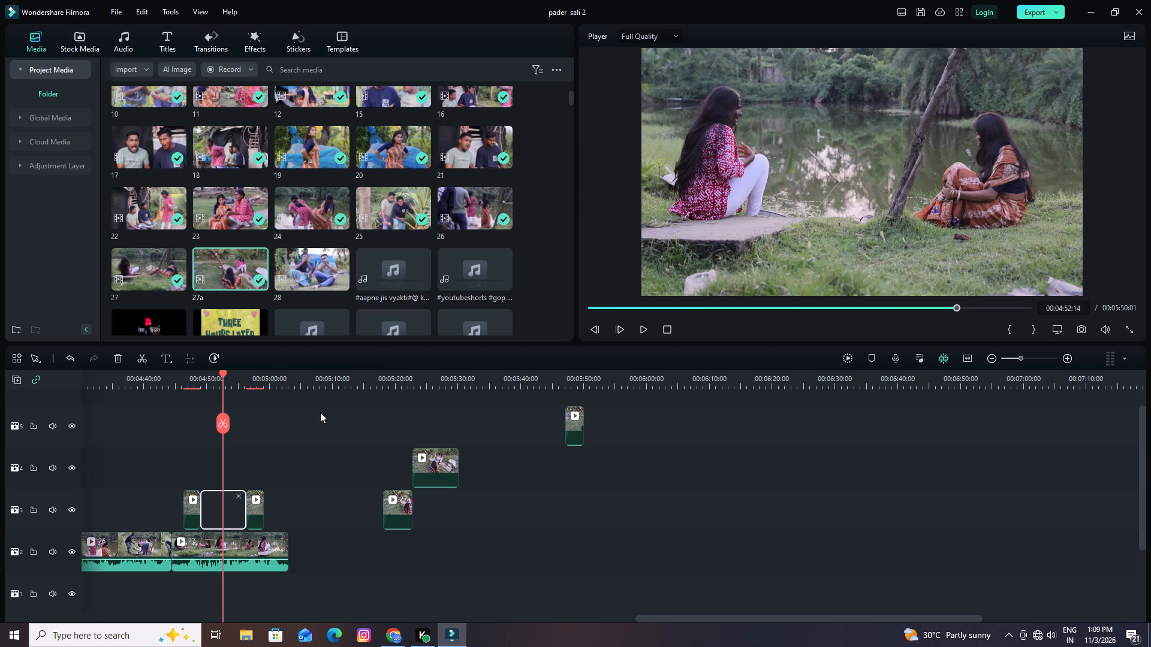
left_click(321, 411)
left_click(577, 607)
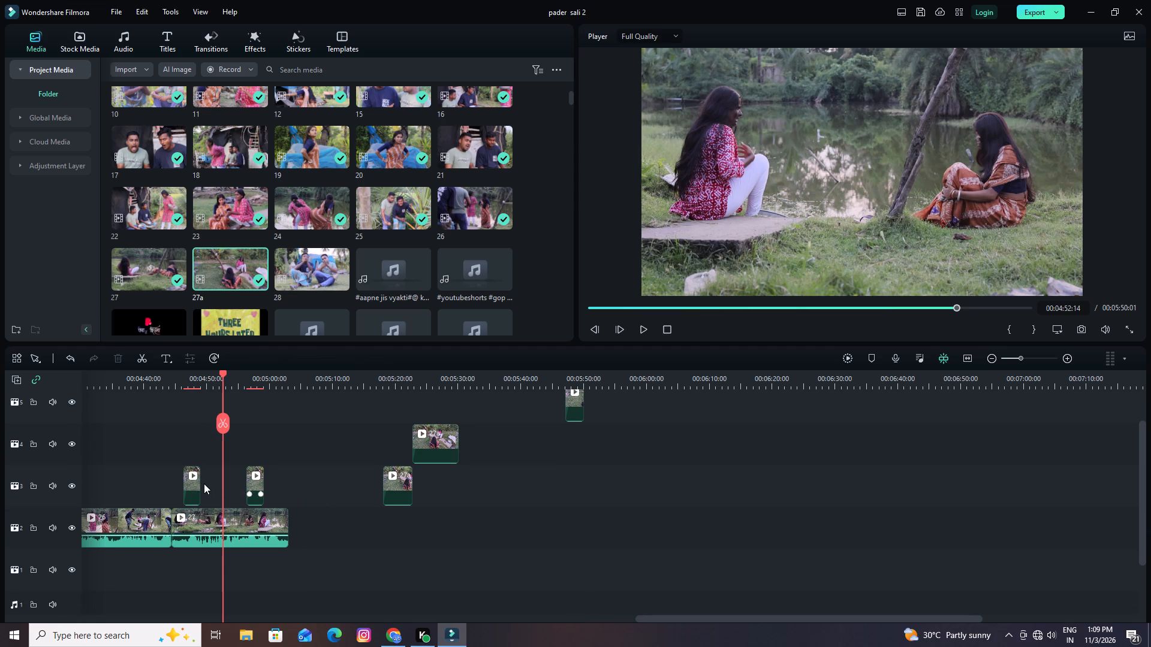
left_click_drag(199, 480, 207, 480)
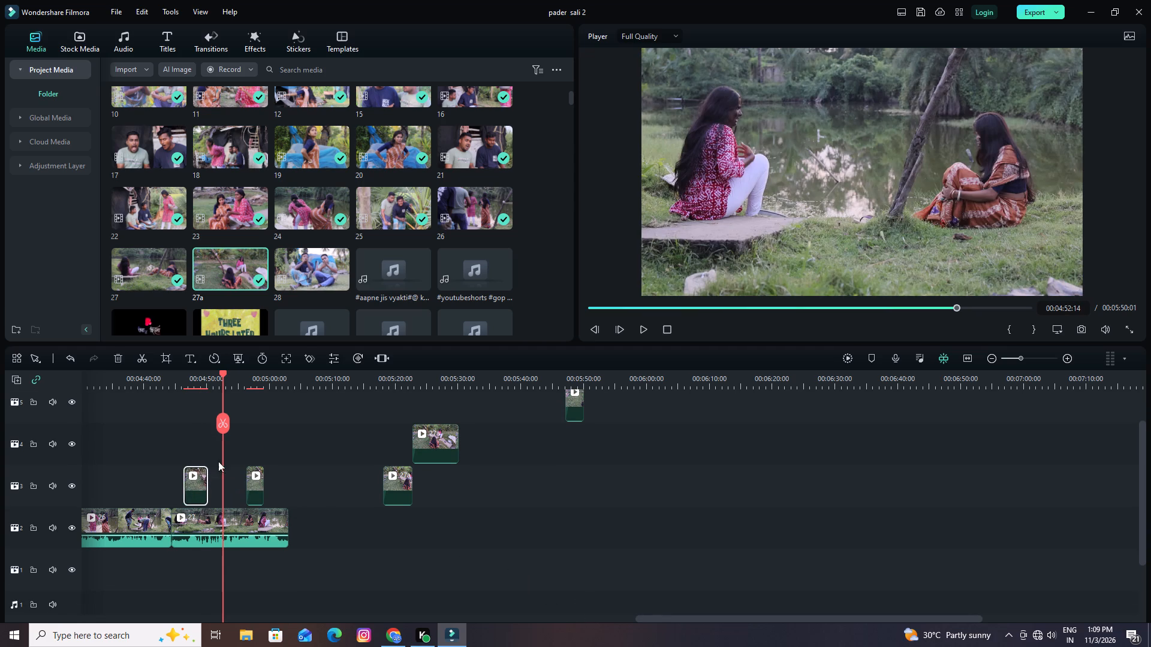
Play the intercut of clips 27 and 27a from about 00:04:45 to 00:05:02.
left_click_drag(222, 370, 177, 386)
key("space")
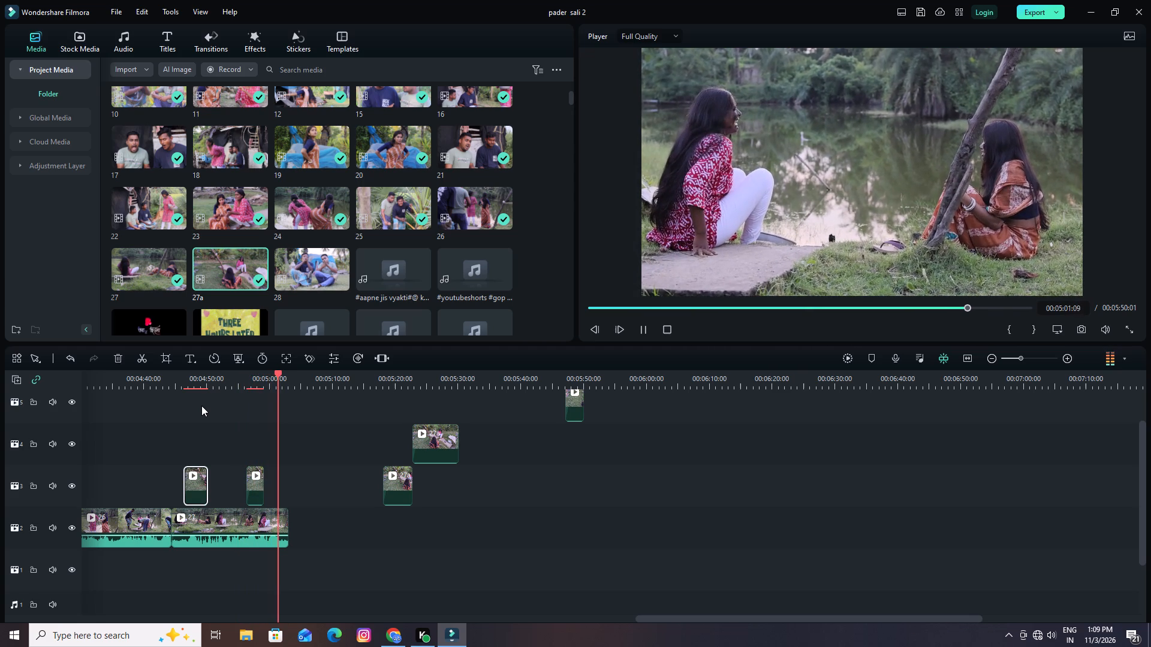
key("space")
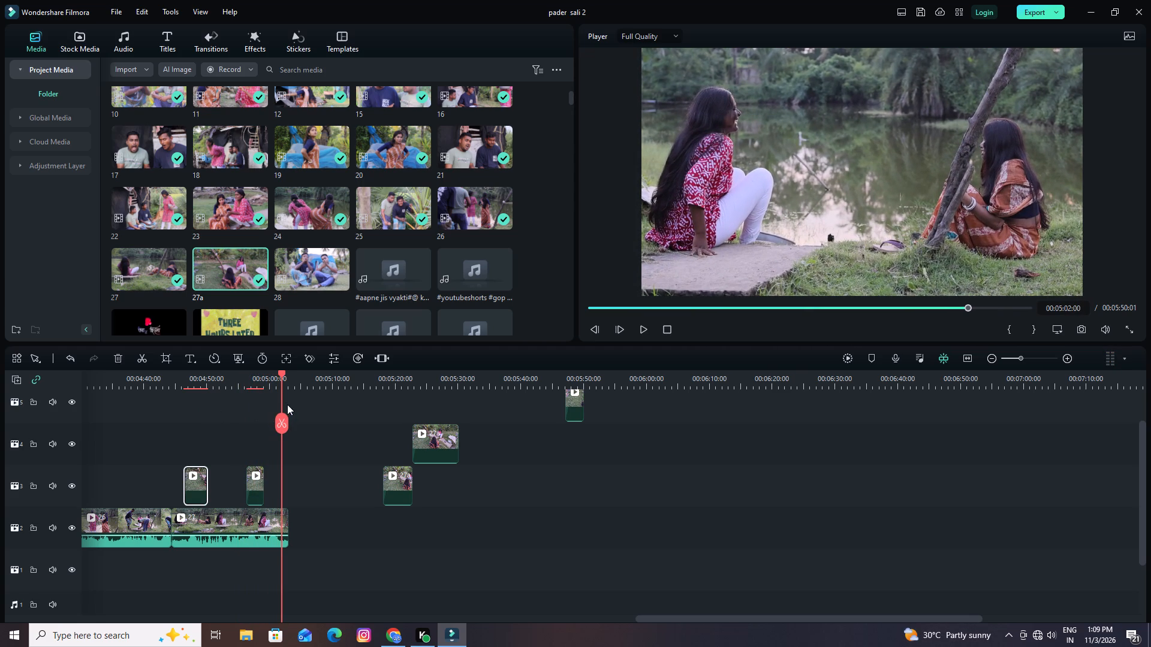
Delete the three leftover 27a pieces beyond clip 27 on tracks 3, 4 and 5.
left_click(391, 488)
left_click(119, 359)
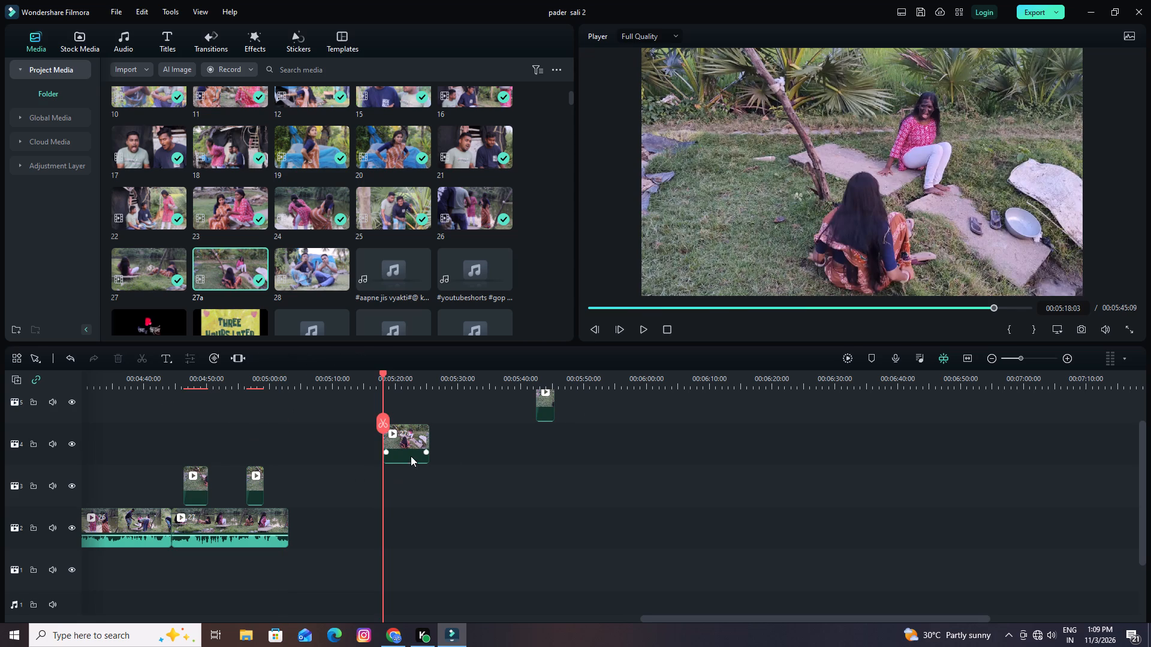
left_click(406, 437)
left_click(119, 355)
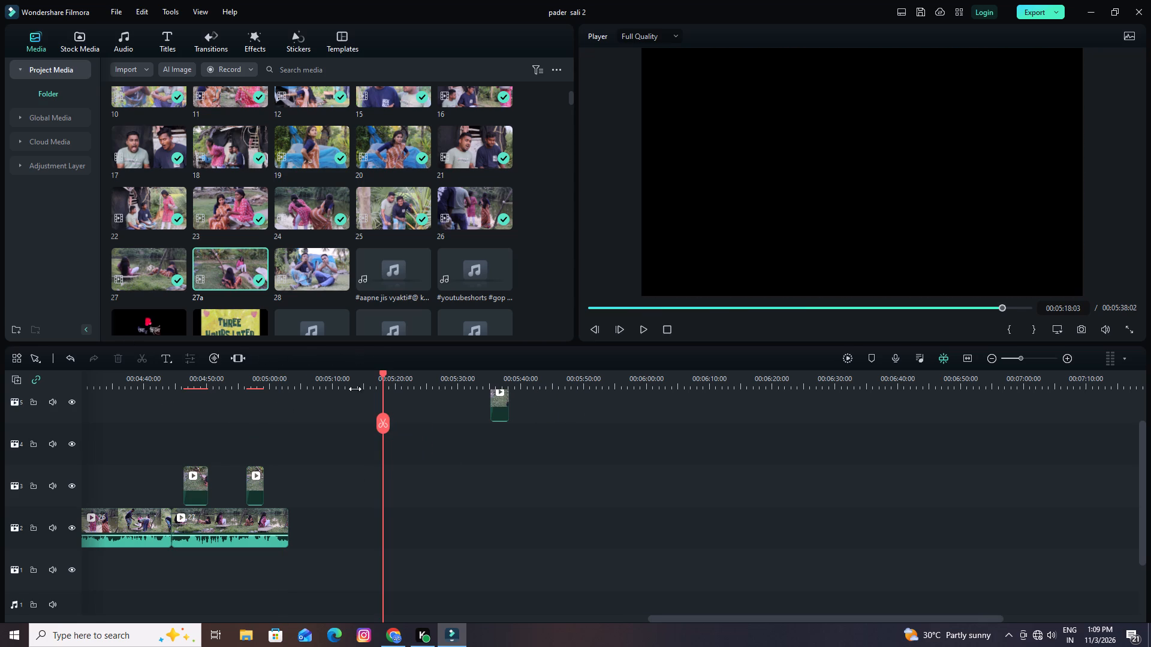
left_click(501, 402)
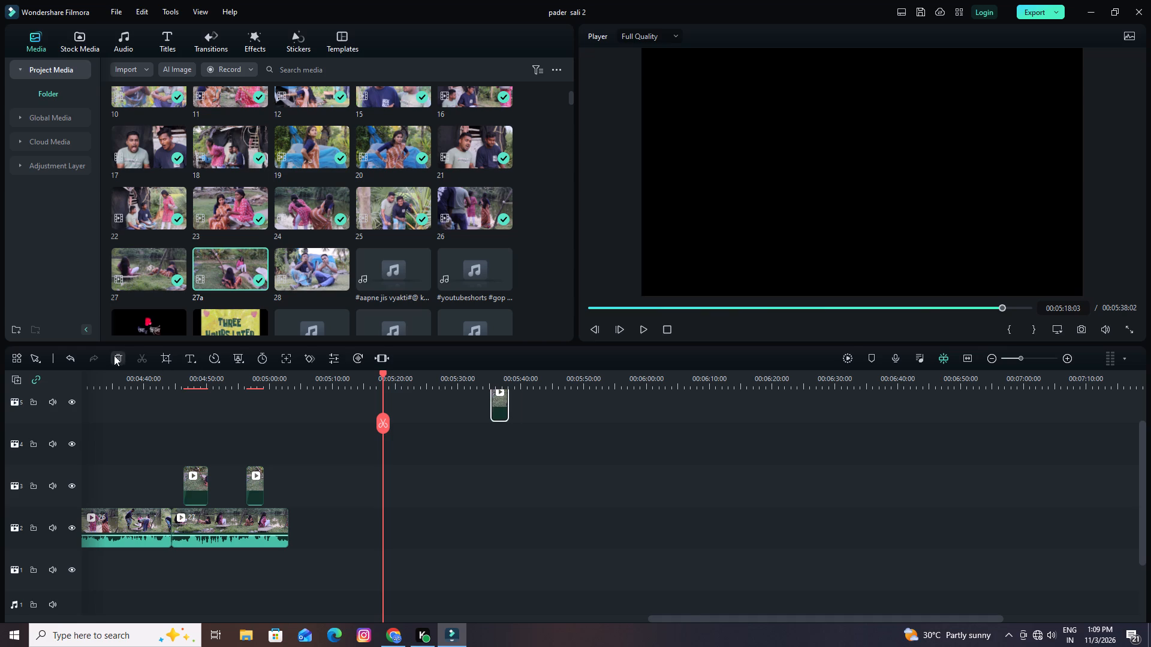
left_click(114, 355)
Play the intercut of clips 27 and 27a from about 00:04:45 to its end, and review it a second time.
left_click_drag(288, 375, 180, 395)
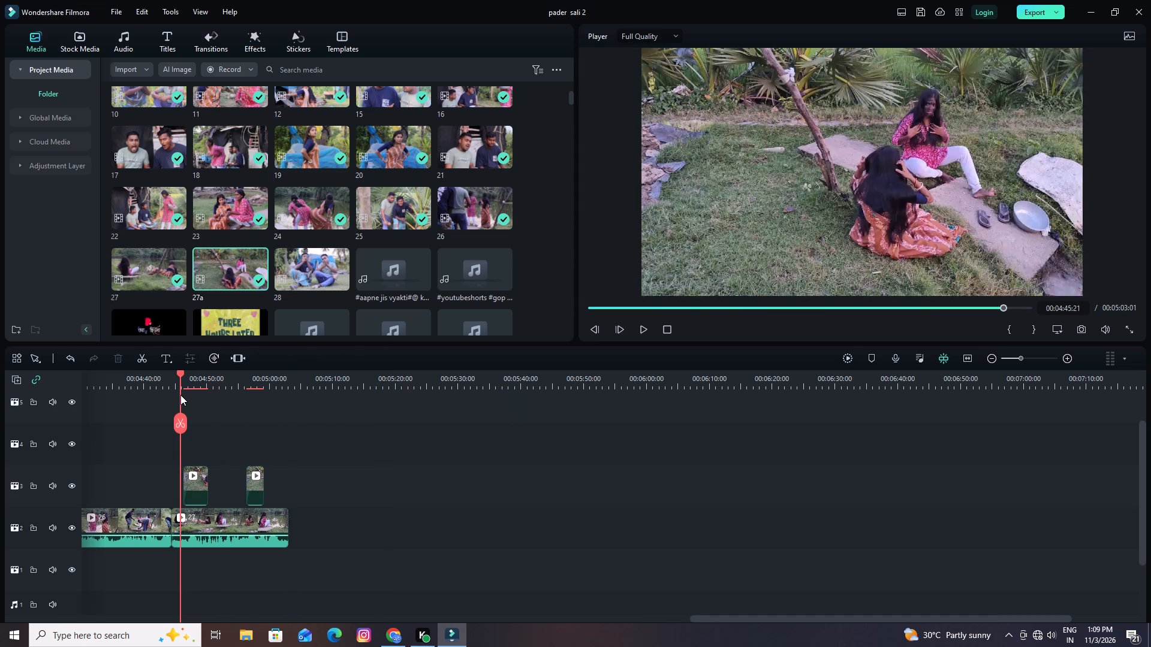
key("space")
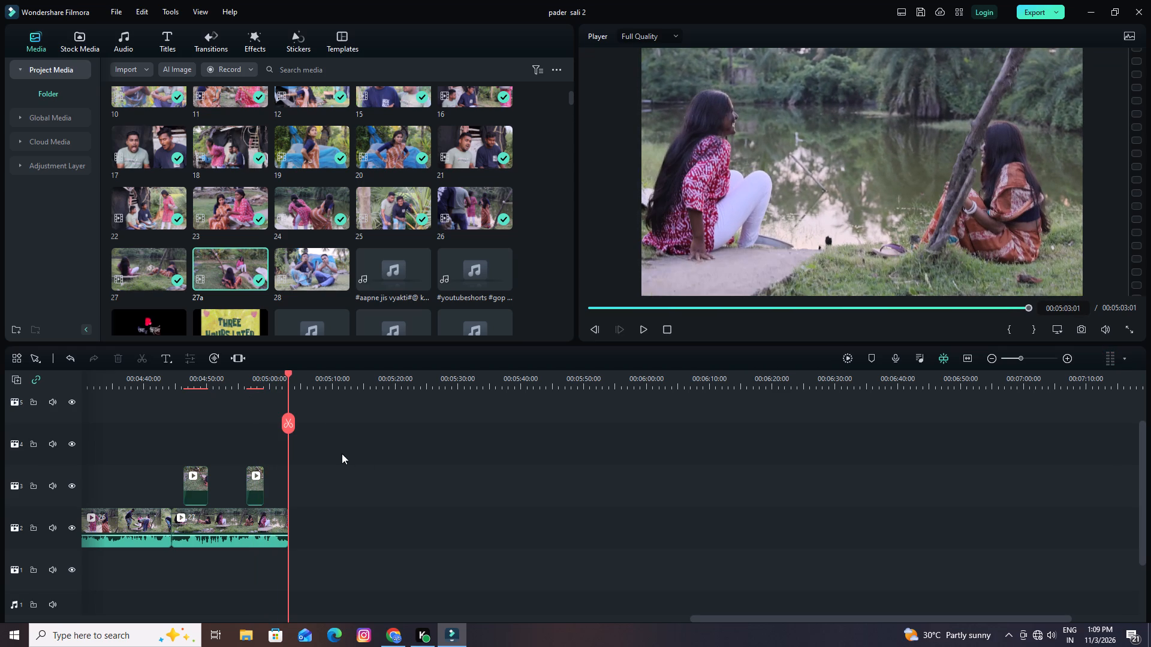
left_click_drag(290, 371, 235, 380)
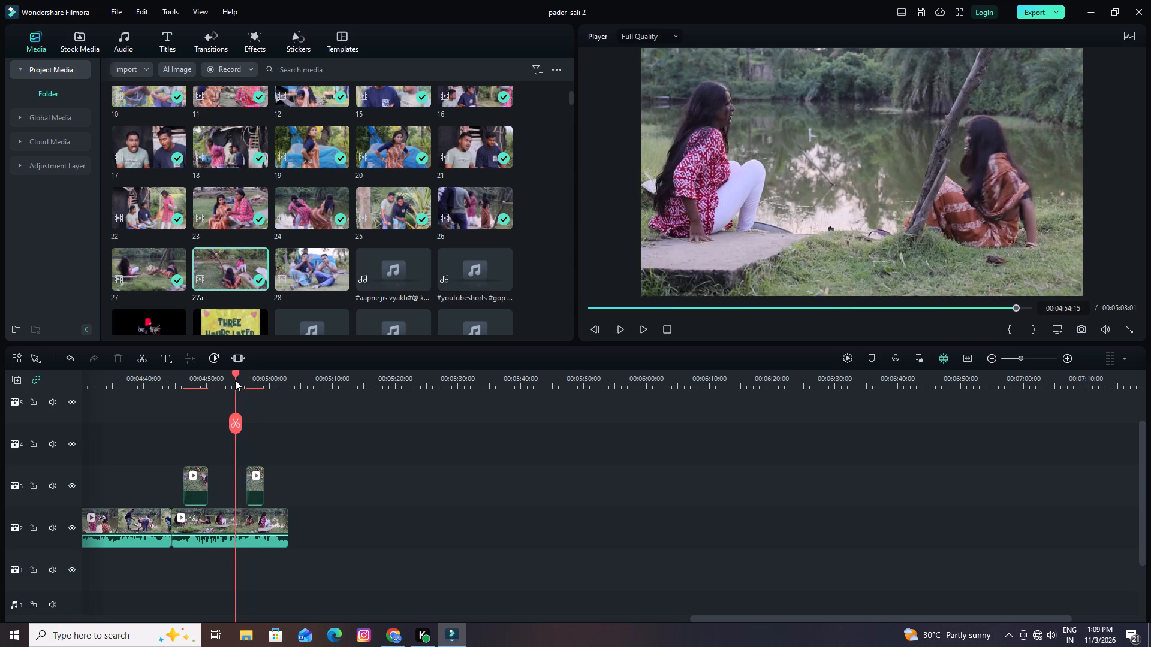
left_click_drag(235, 380, 228, 383)
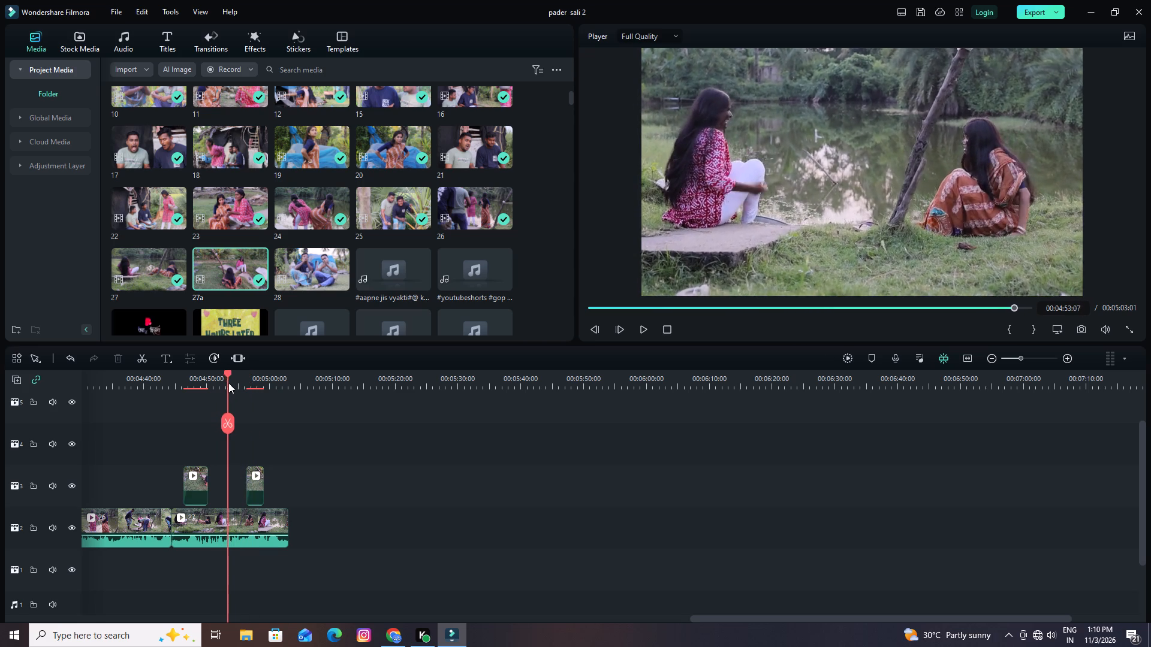
left_click_drag(228, 383, 275, 386)
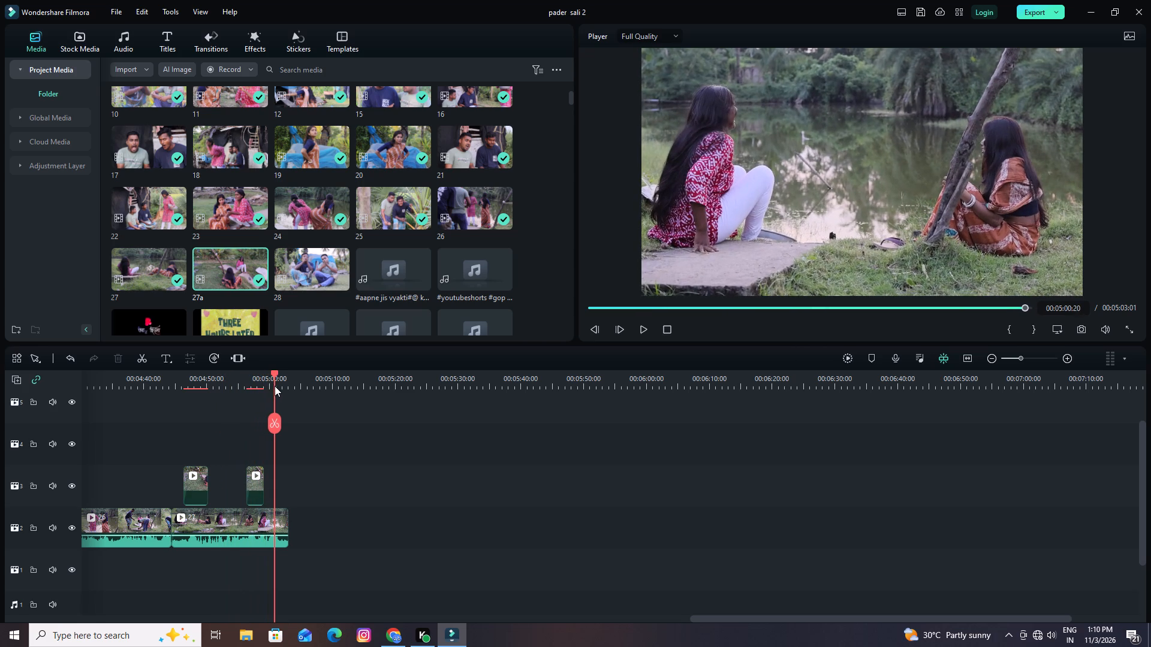
left_click_drag(275, 386, 282, 386)
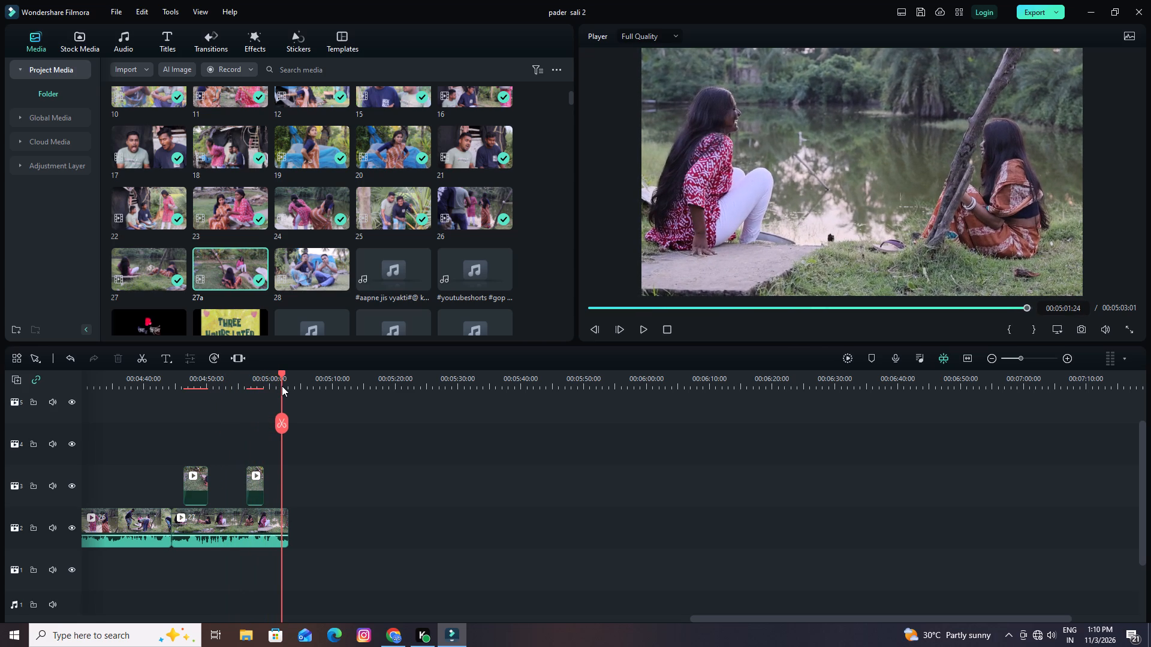
left_click_drag(282, 386, 234, 386)
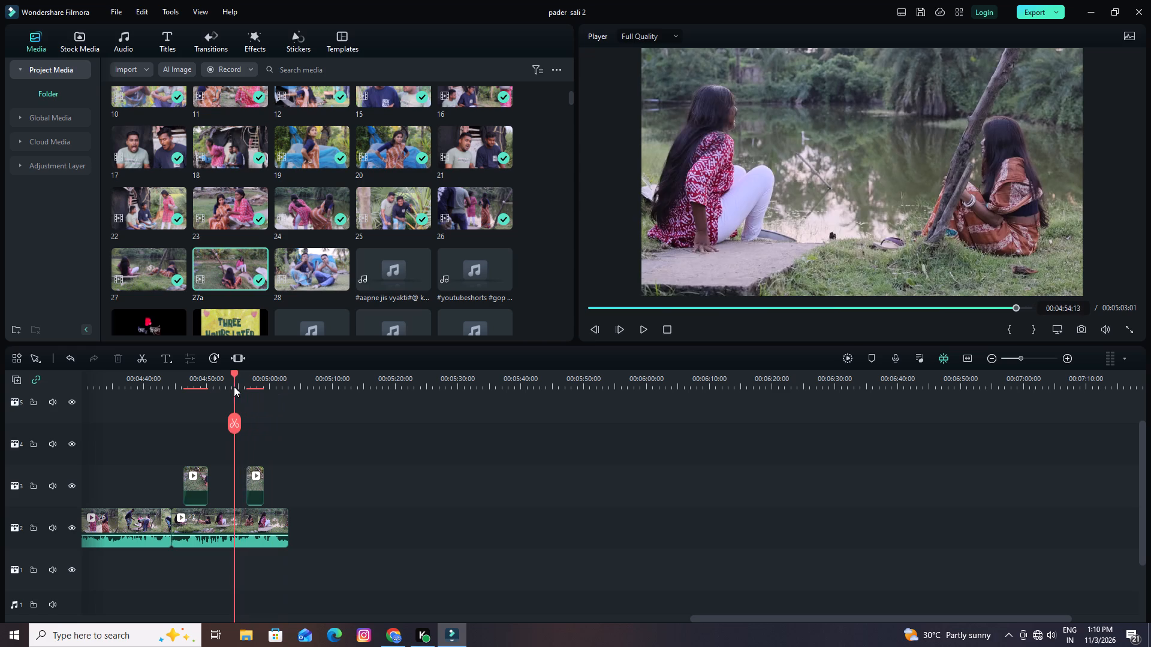
left_click_drag(234, 386, 179, 386)
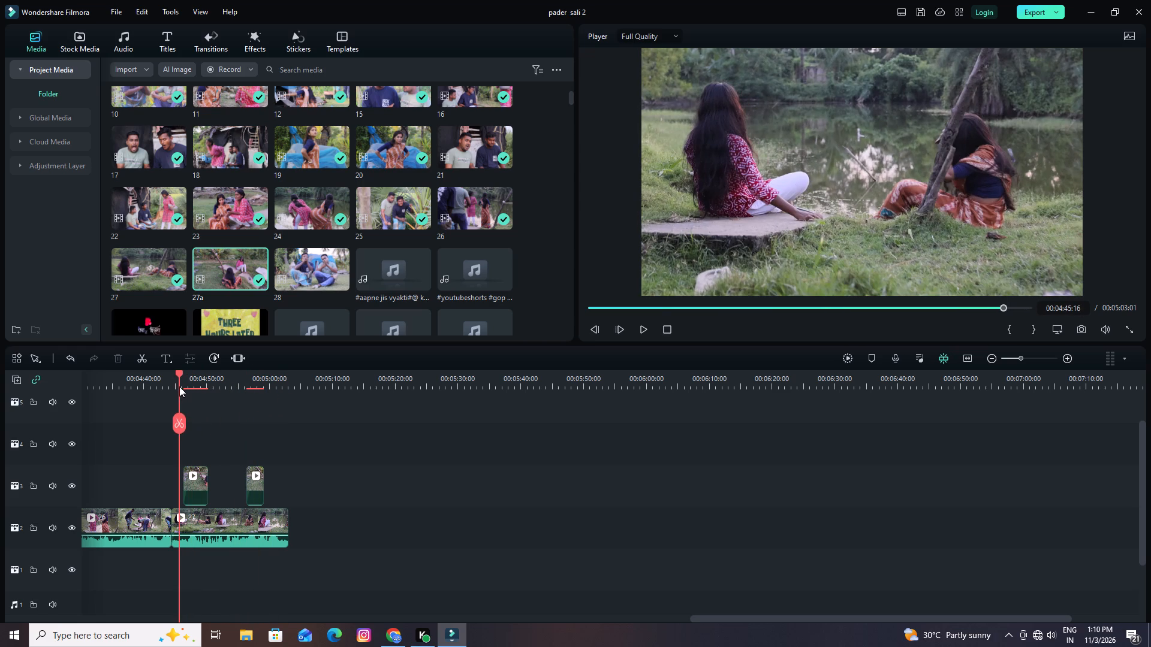
key("space")
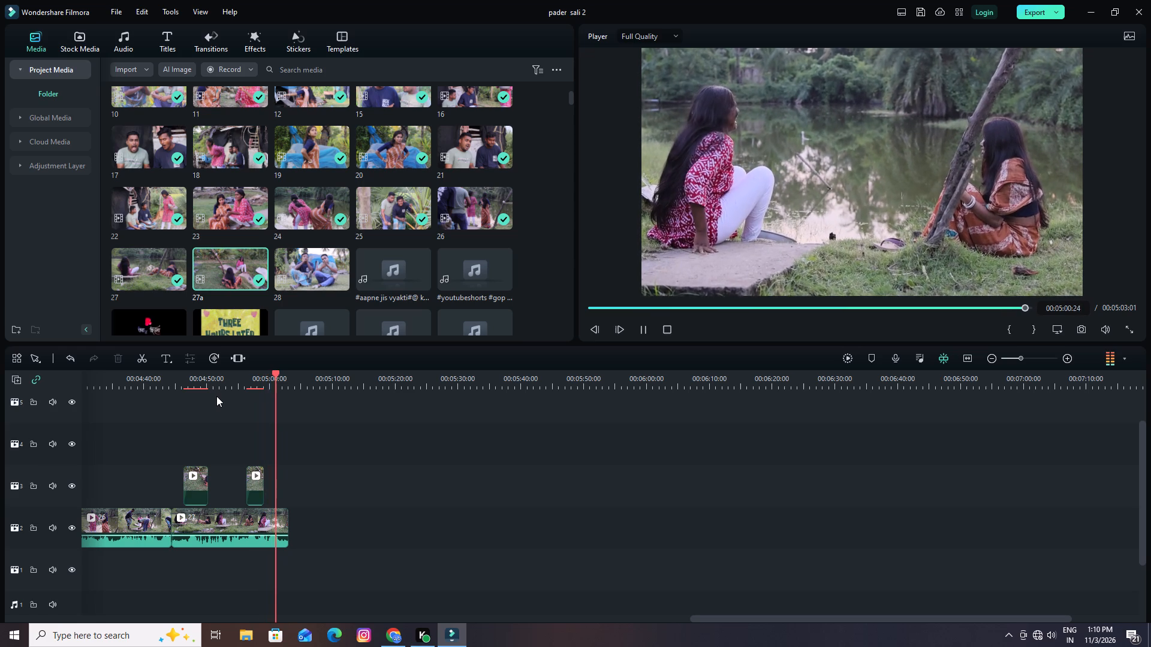
key("space")
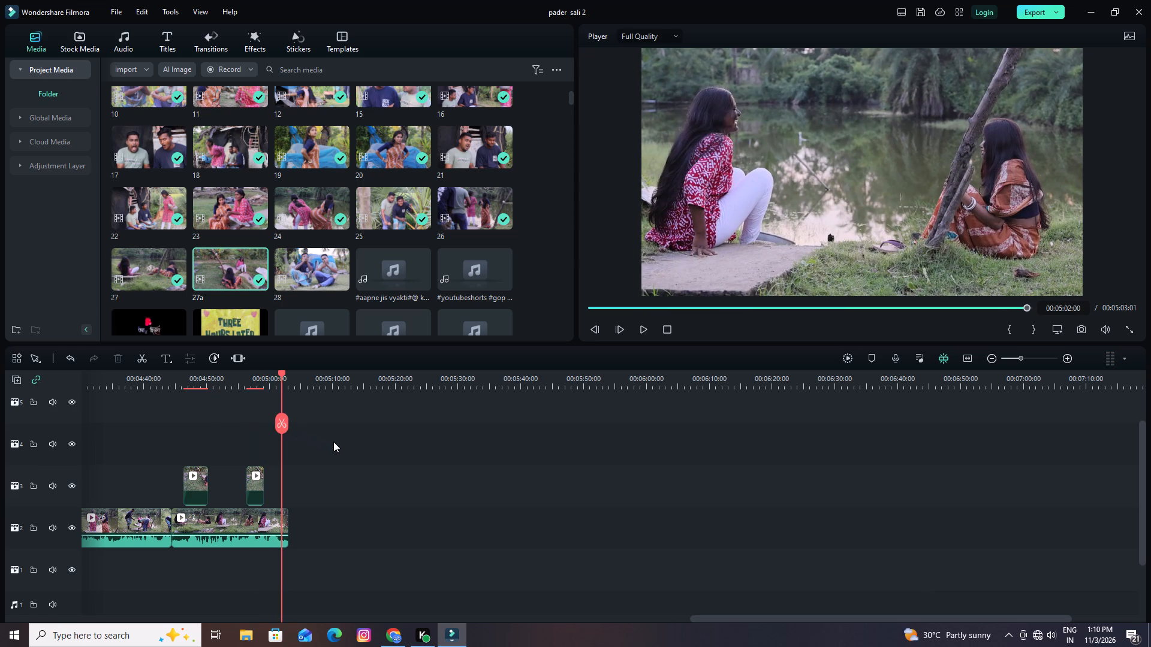
Split clip 27 on track 2 at 00:05:01:21 and delete the short piece after the cut.
key("space")
key("space")
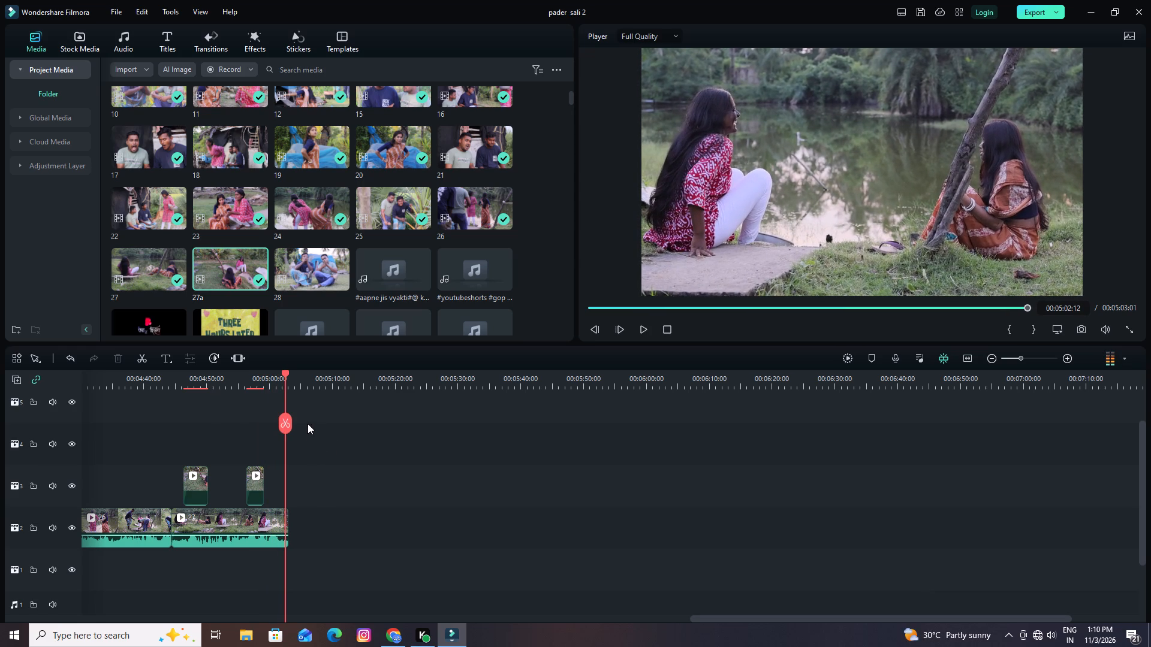
left_click(285, 370)
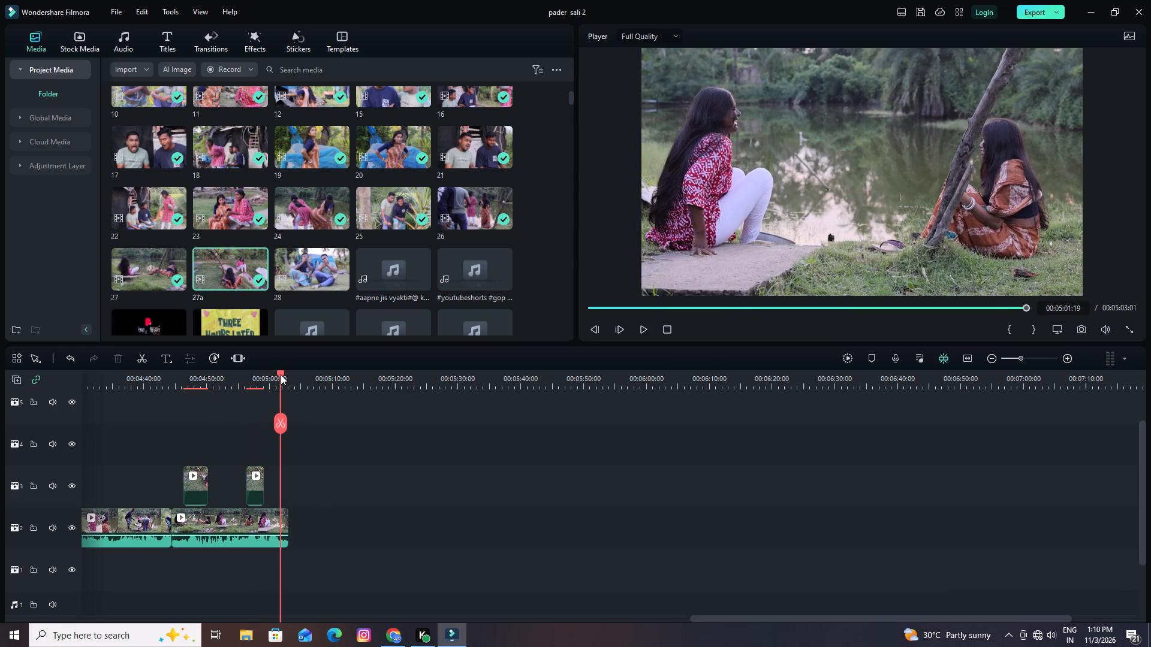
key("space")
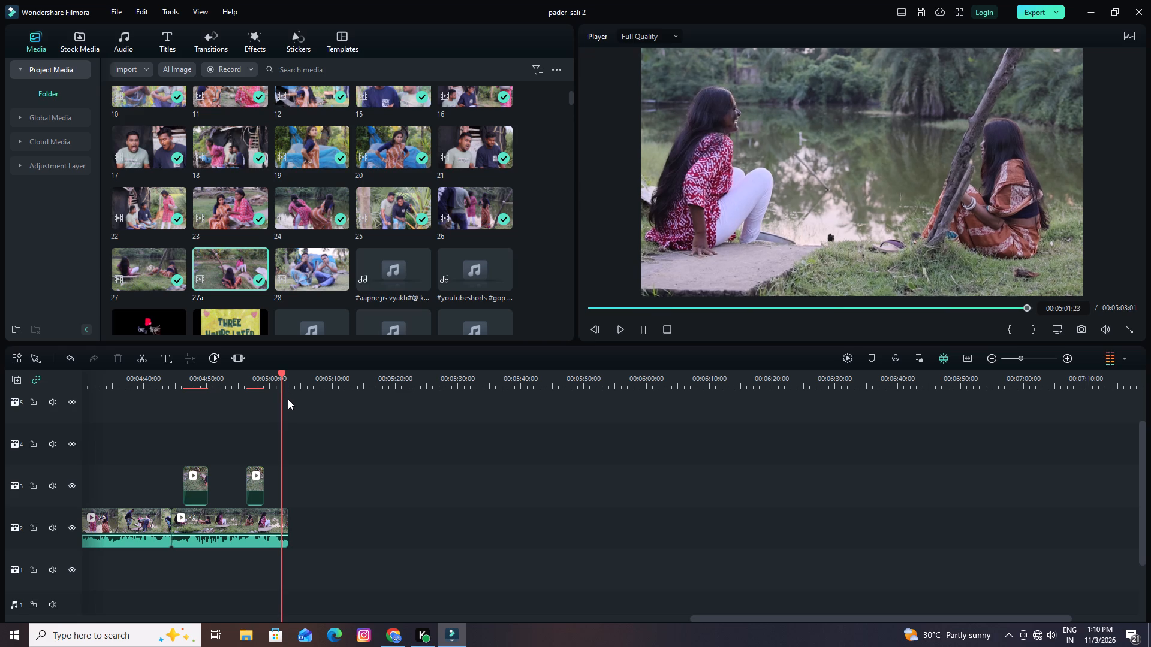
key("space")
left_click_drag(281, 374, 272, 377)
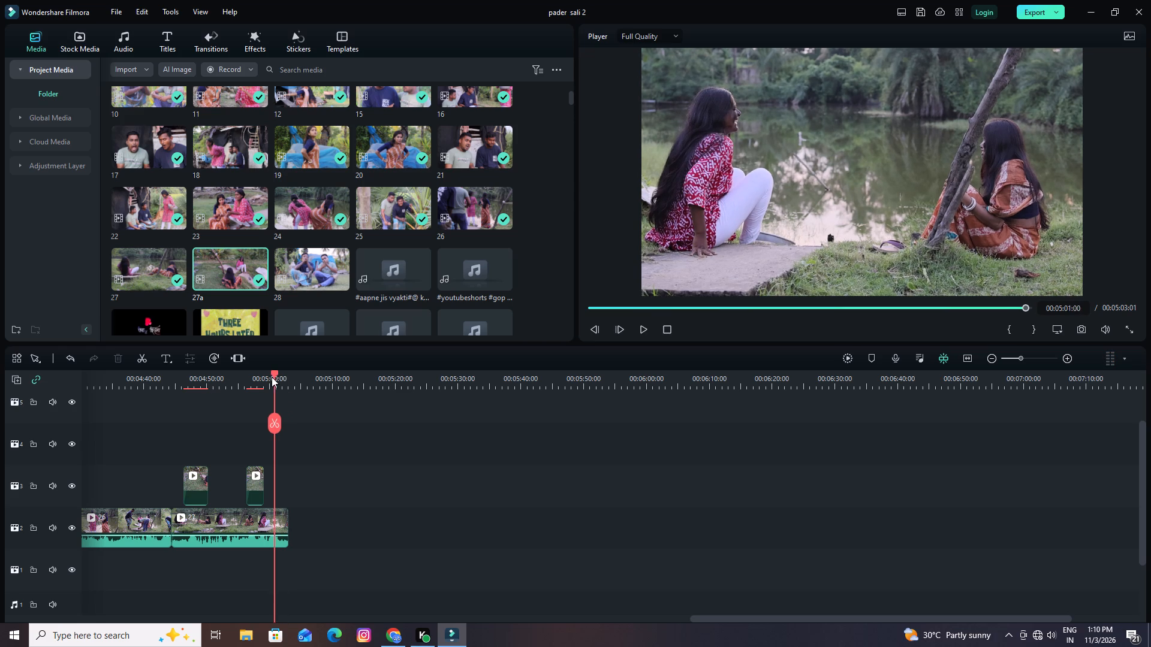
left_click_drag(272, 377, 257, 380)
key("space")
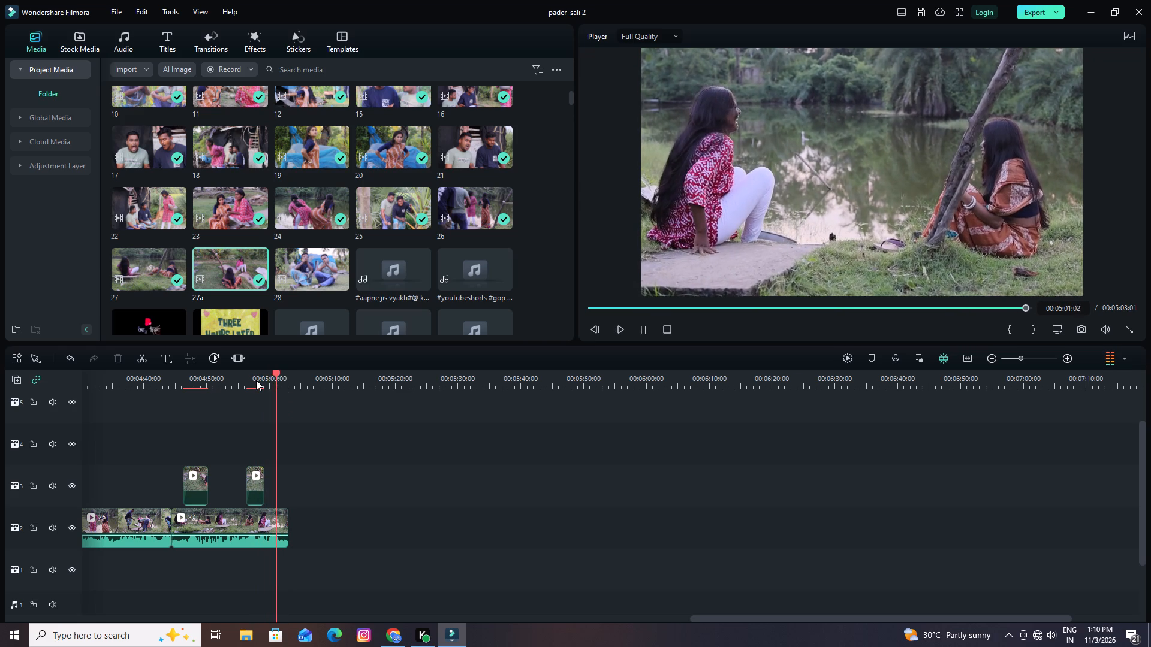
key("space")
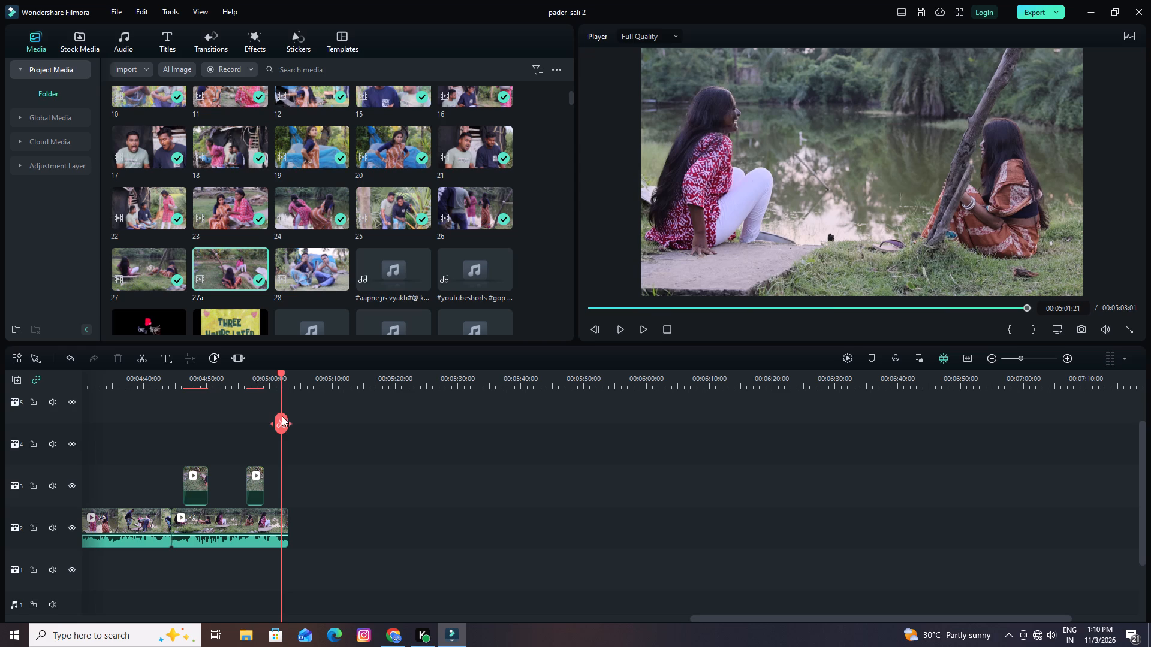
left_click(282, 421)
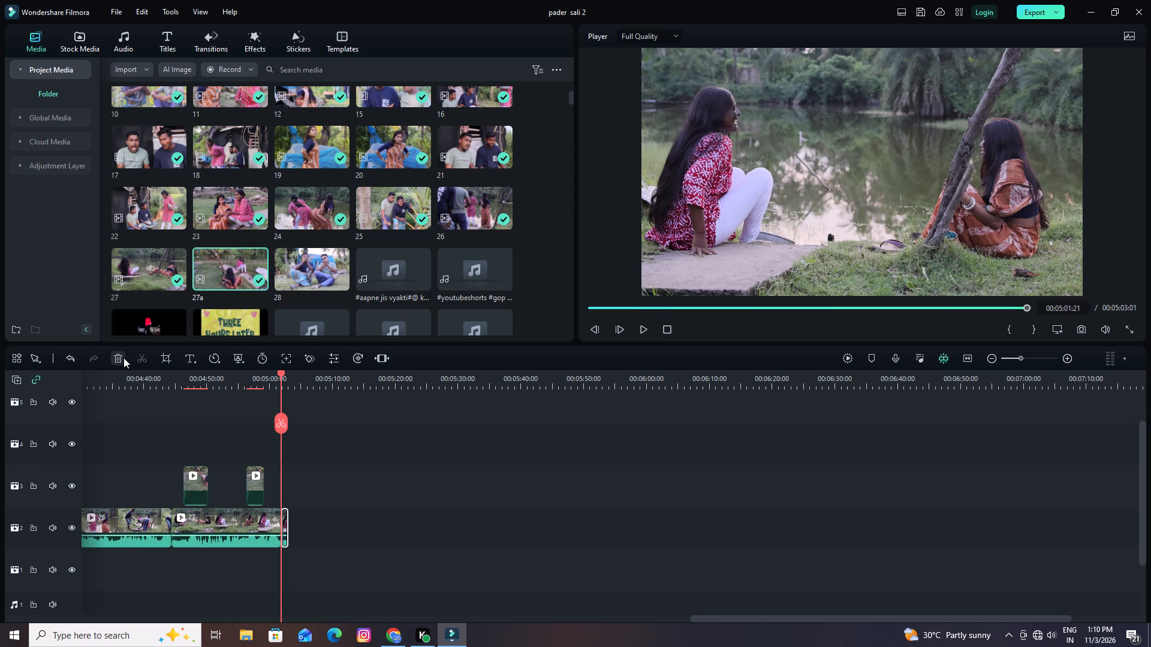
left_click(123, 358)
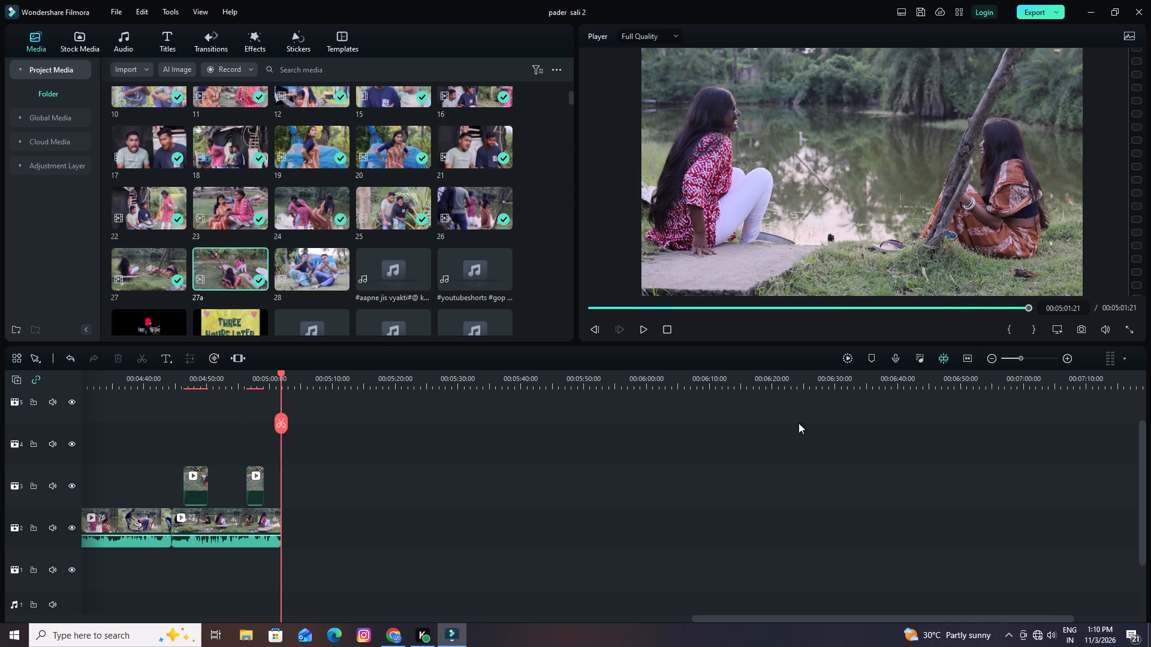
Play the trimmed intercut from the first 27a piece to the end of clip 27.
left_click_drag(282, 371, 200, 382)
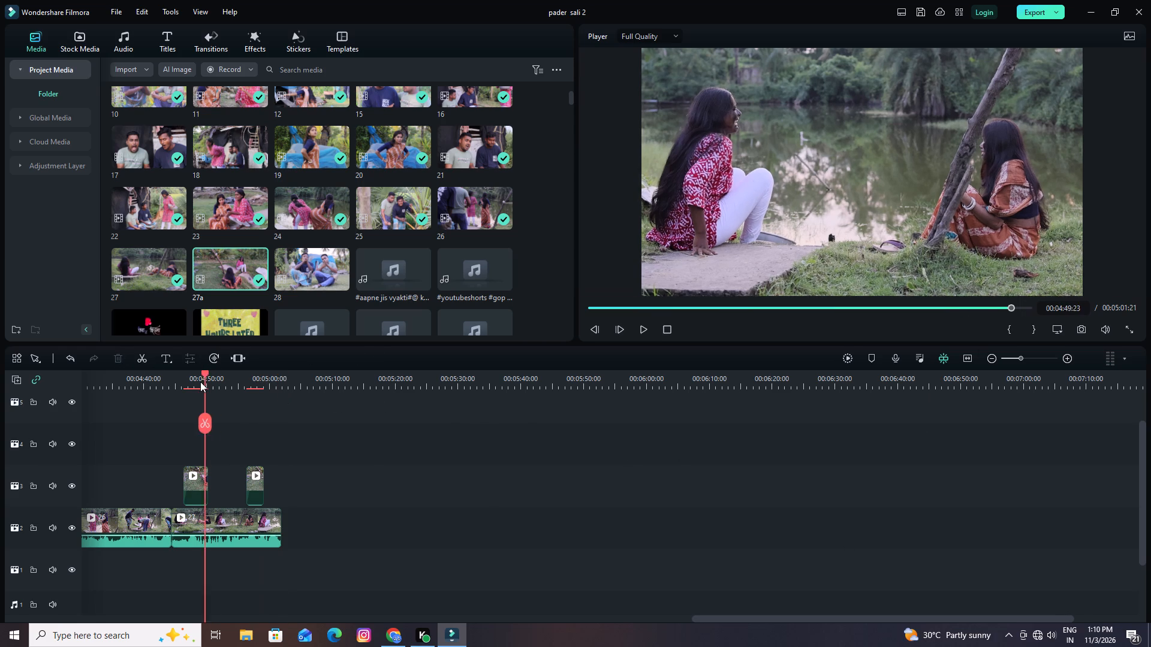
left_click_drag(200, 382, 192, 383)
key("space")
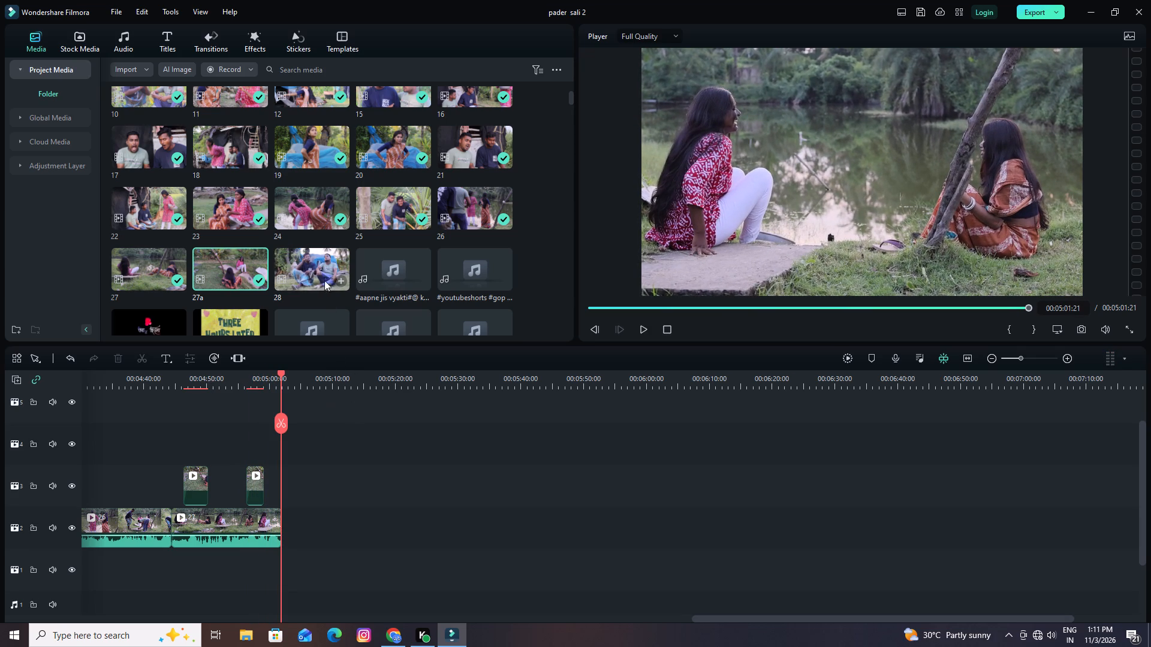
Place clip 28 on track 2 directly after clip 27 at 00:05:01:21.
left_click_drag(320, 270, 282, 526)
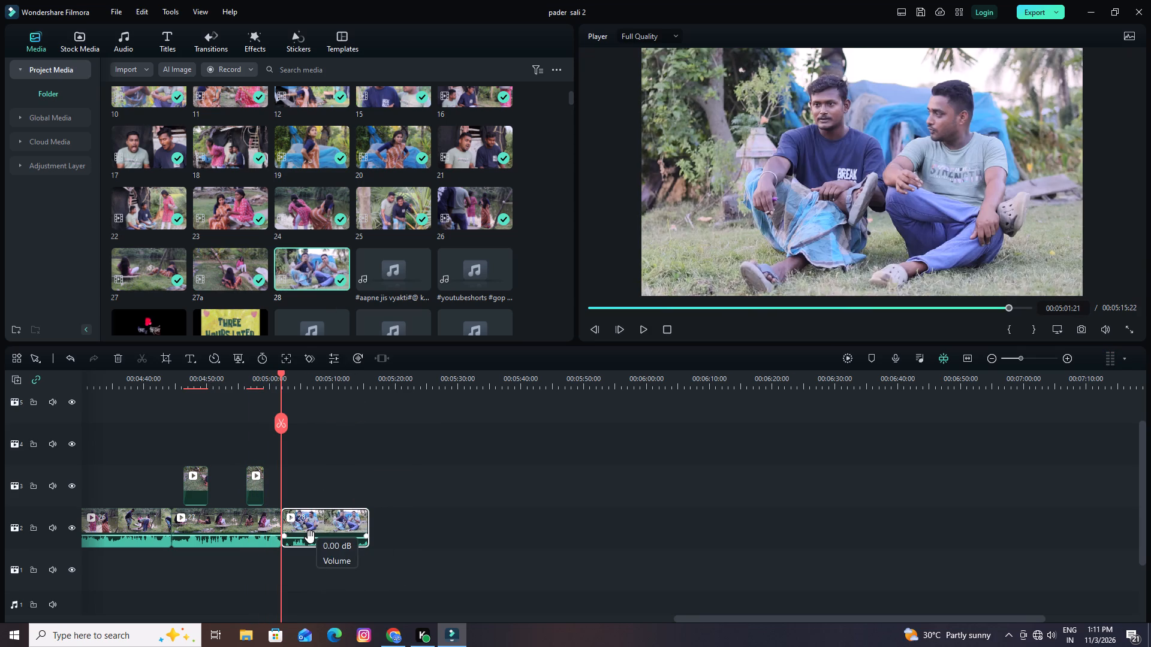
left_click_drag(310, 537, 316, 515)
Split clip 28 at 00:05:03:11 and delete its opening piece, closing the gap to clip 27.
key("space")
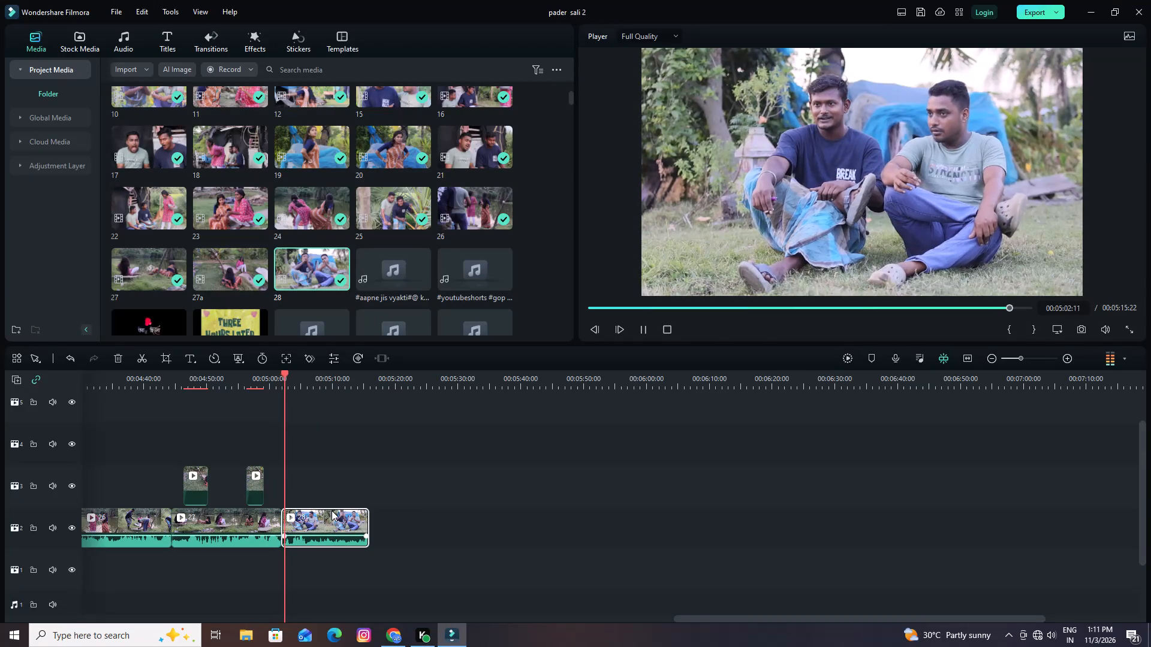
key("space")
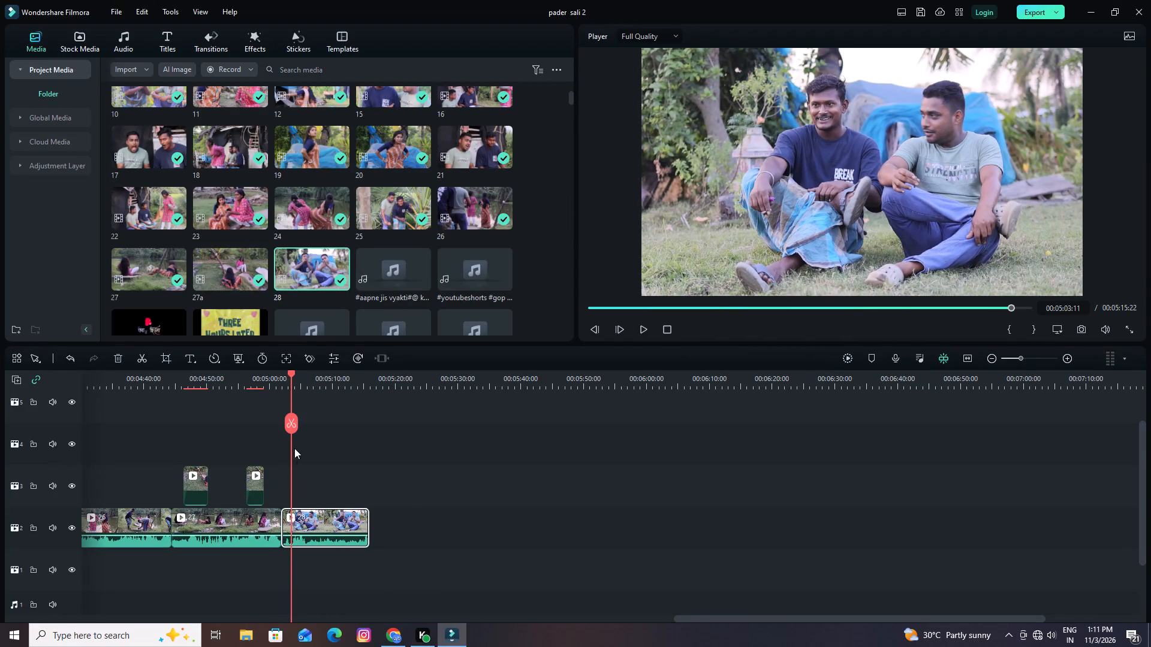
left_click(291, 422)
left_click(285, 523)
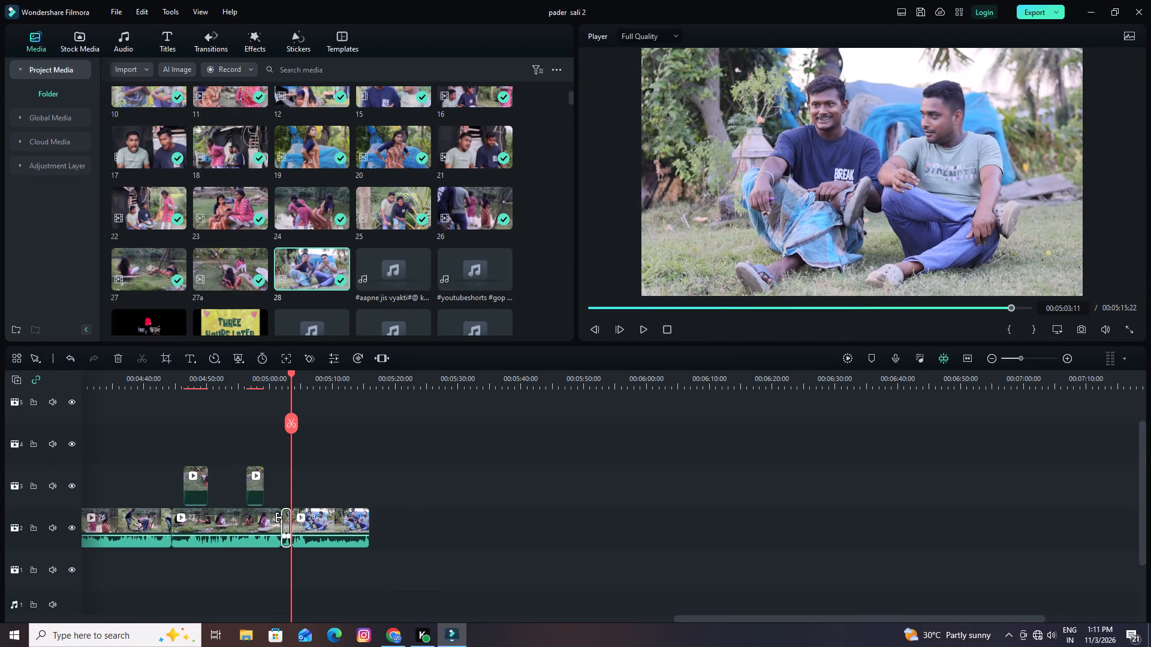
left_click(116, 354)
Play the trimmed clip 28 up to 00:05:13:00, pausing around 00:05:08 to examine possible cut points.
key("space")
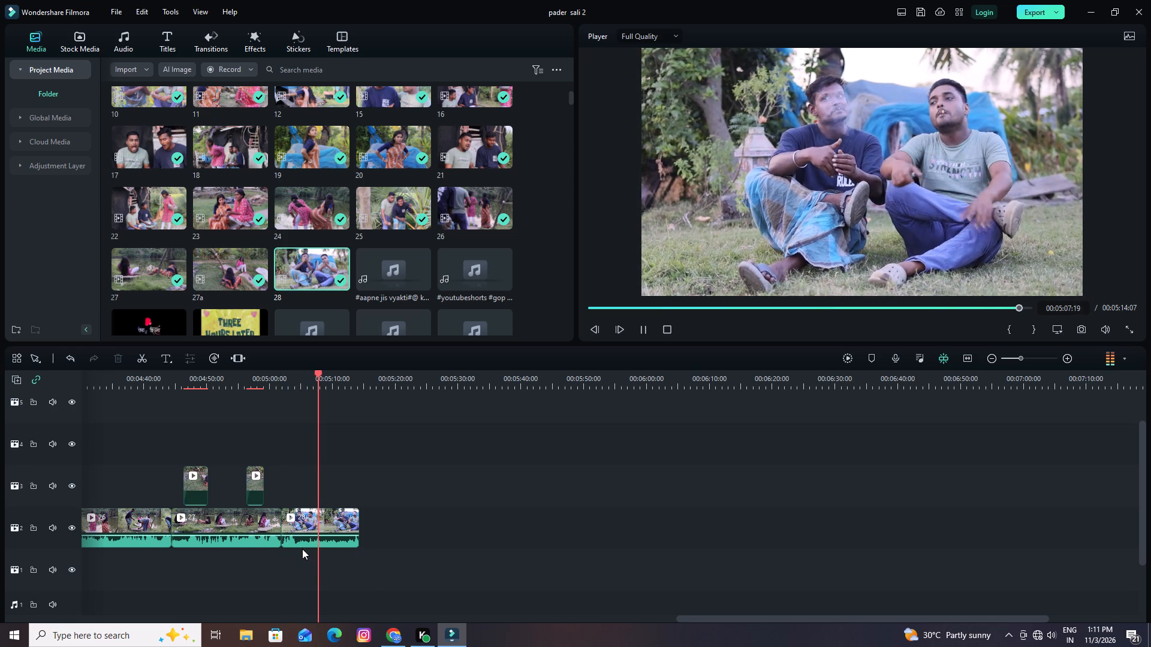
key("space")
key("space")
key("space")
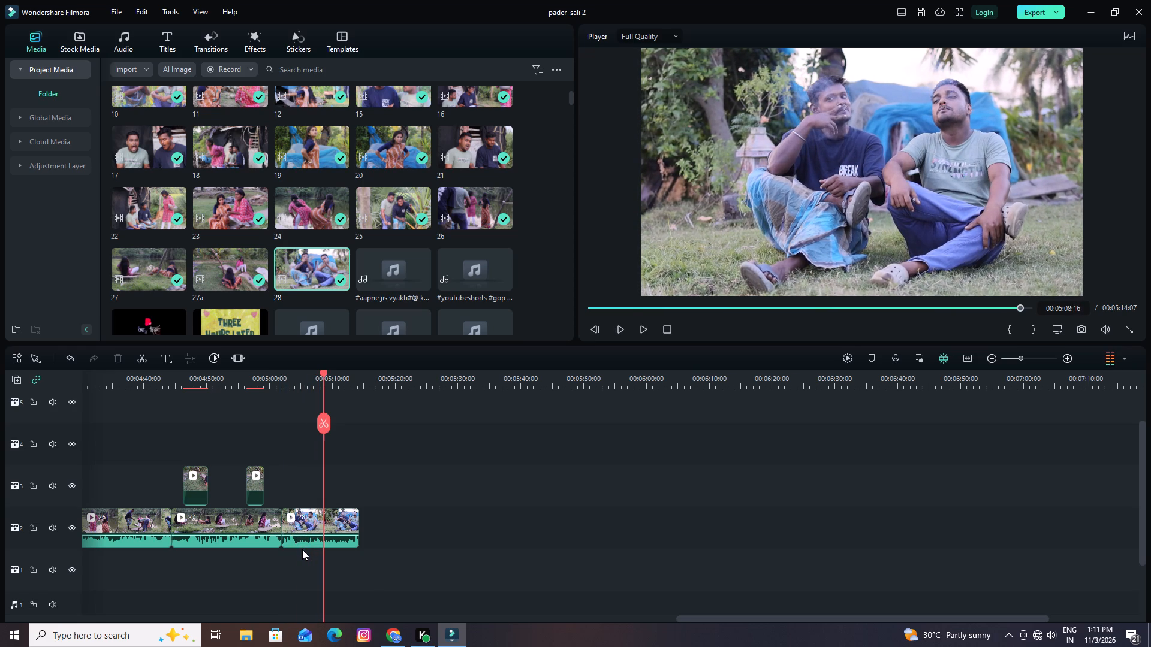
key("space")
key("space")
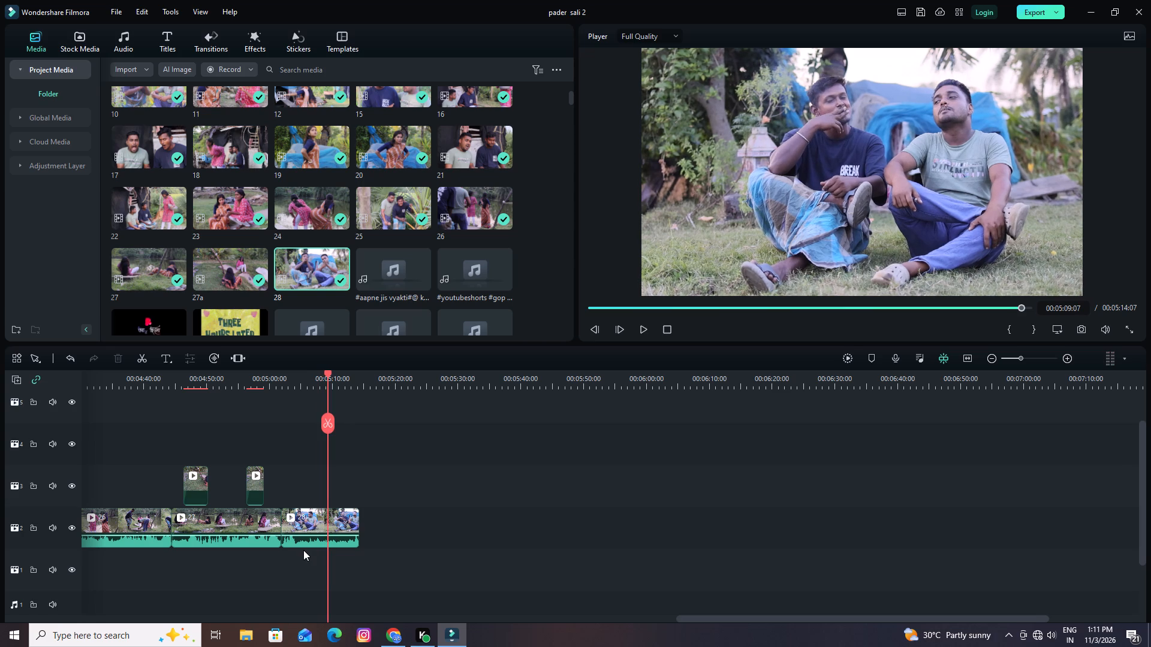
key("space")
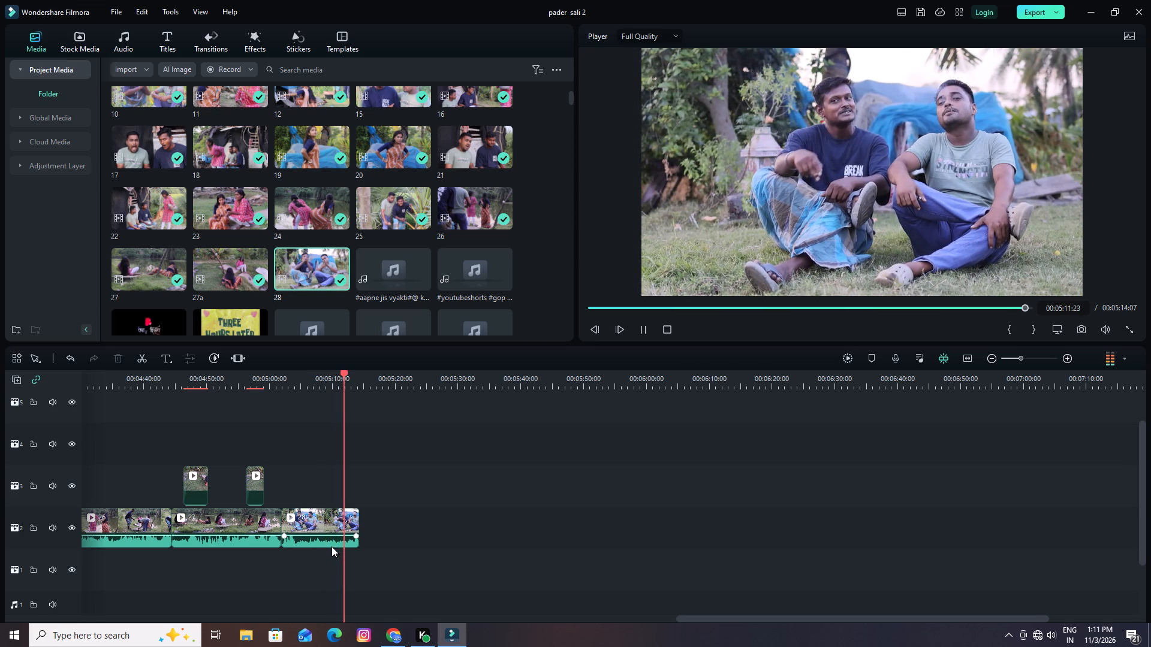
key("space")
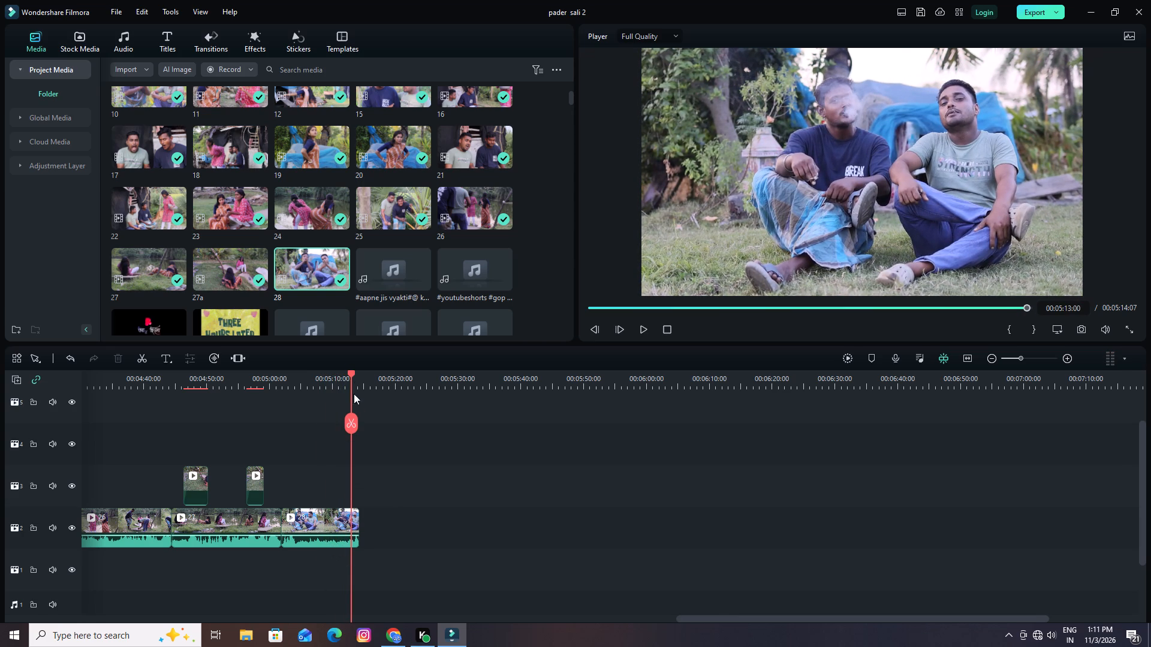
Split clip 28 at 00:05:08:12 and delete the piece after the cut.
left_click_drag(352, 371, 300, 386)
key("space")
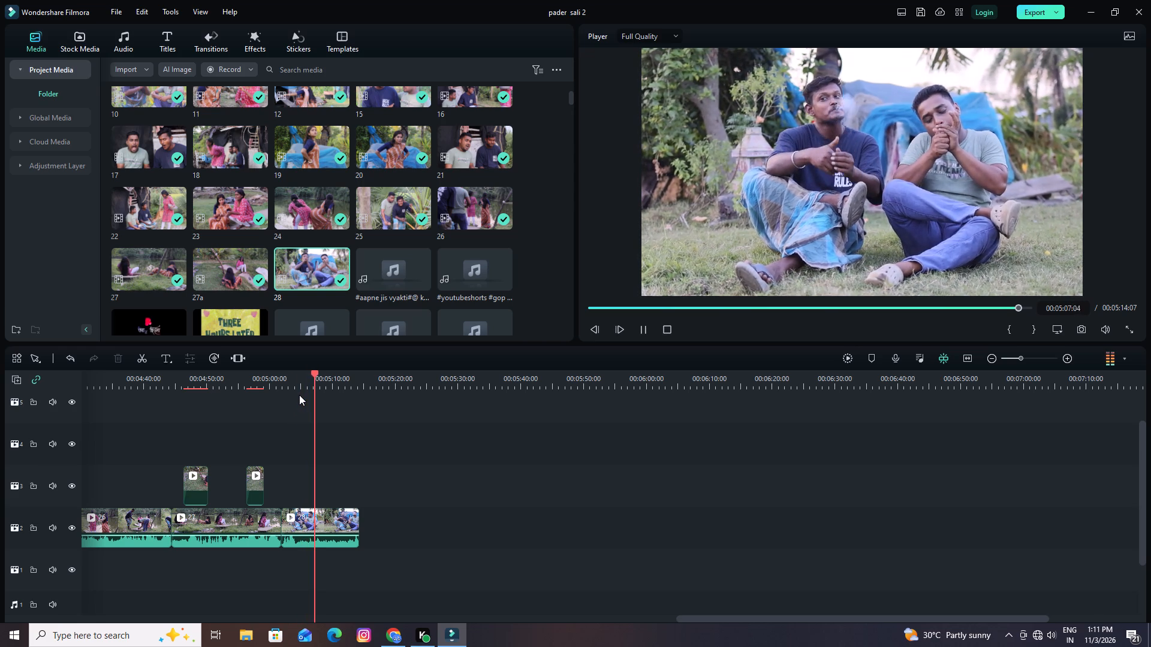
key("space")
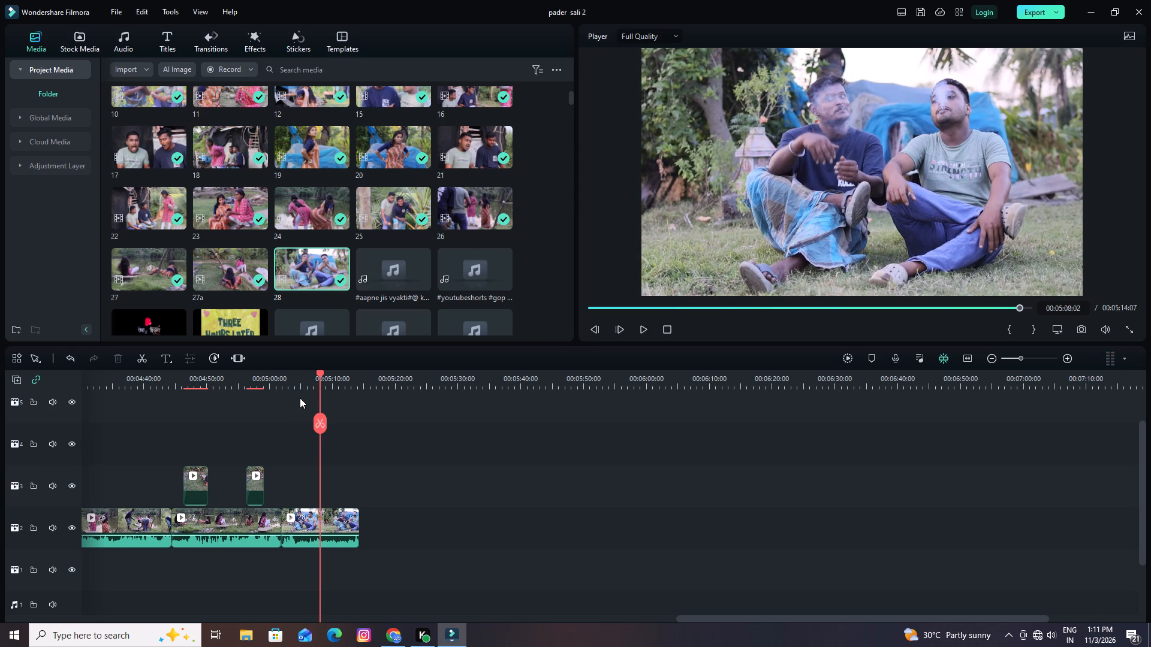
key("space")
key("space")
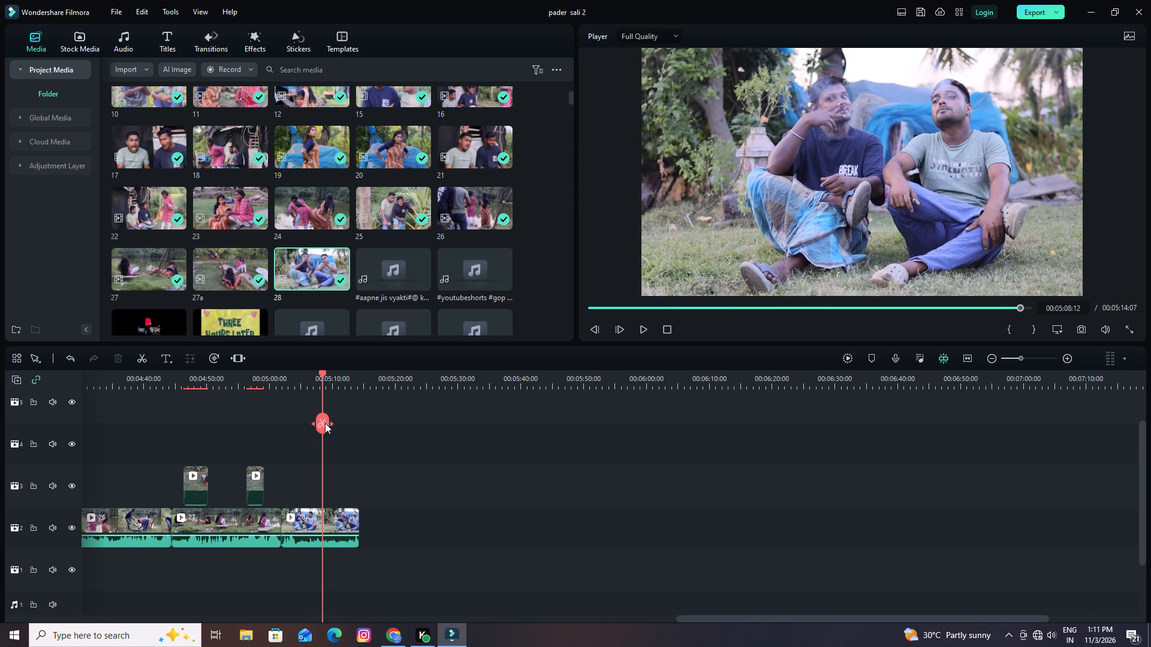
left_click(320, 414)
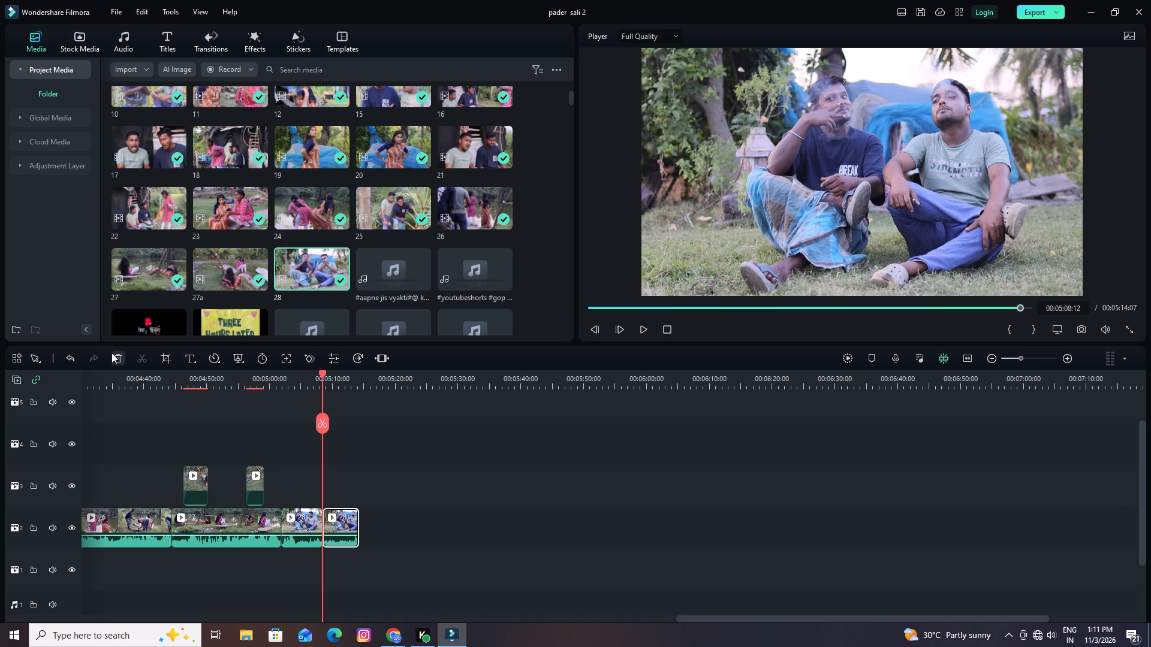
left_click(112, 353)
Review the join between clips 27 and 28, split clip 27 at 00:05:01:05 and delete its tail, closing the gap to clip 28.
left_click_drag(321, 373, 249, 389)
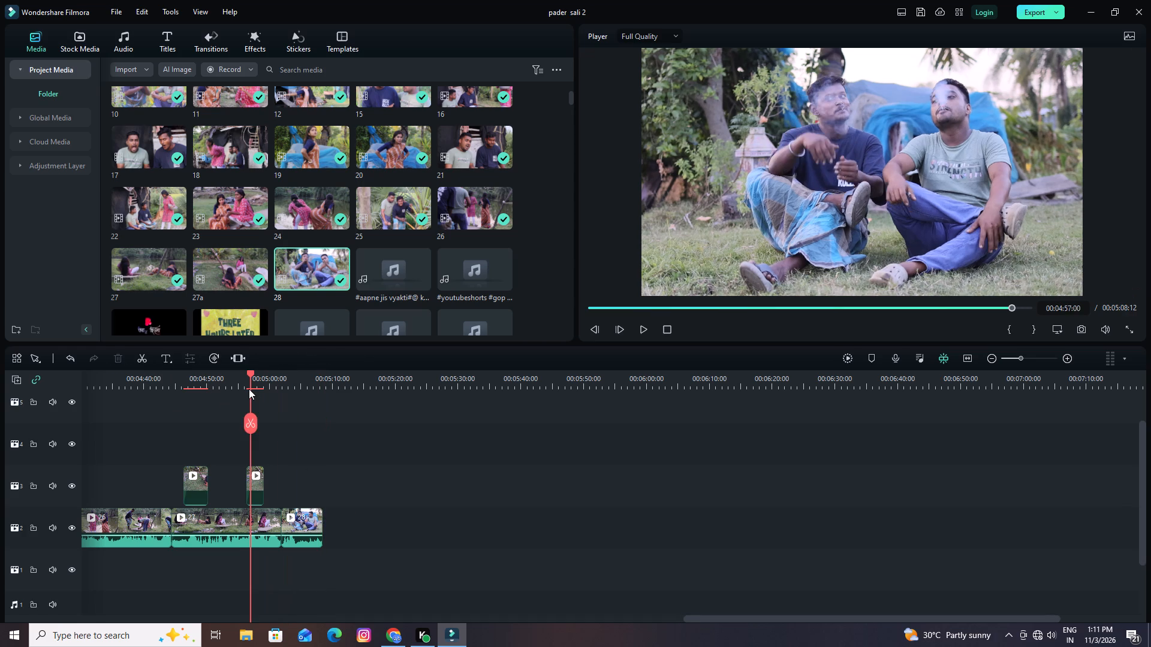
key("space")
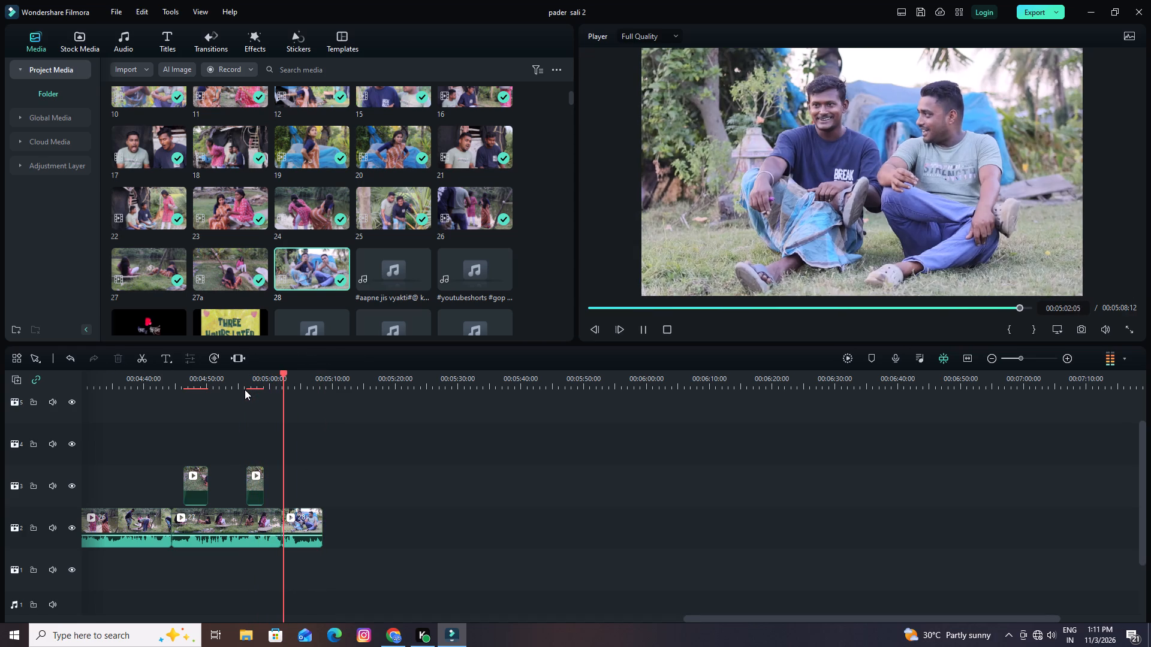
key("space")
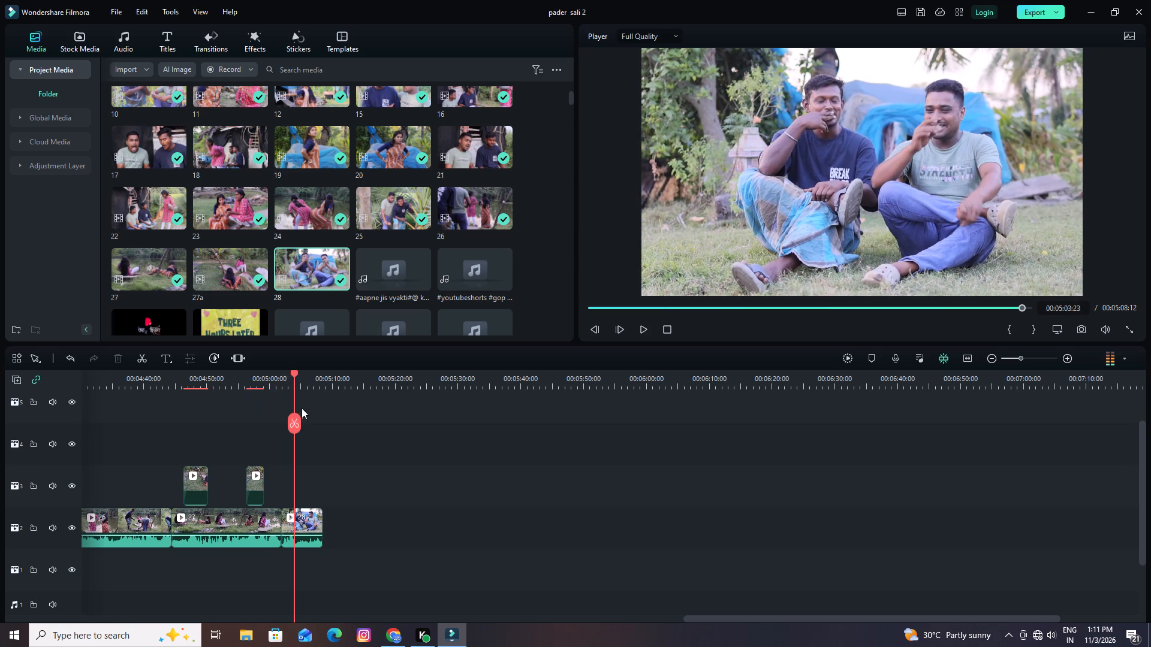
left_click_drag(294, 373, 277, 383)
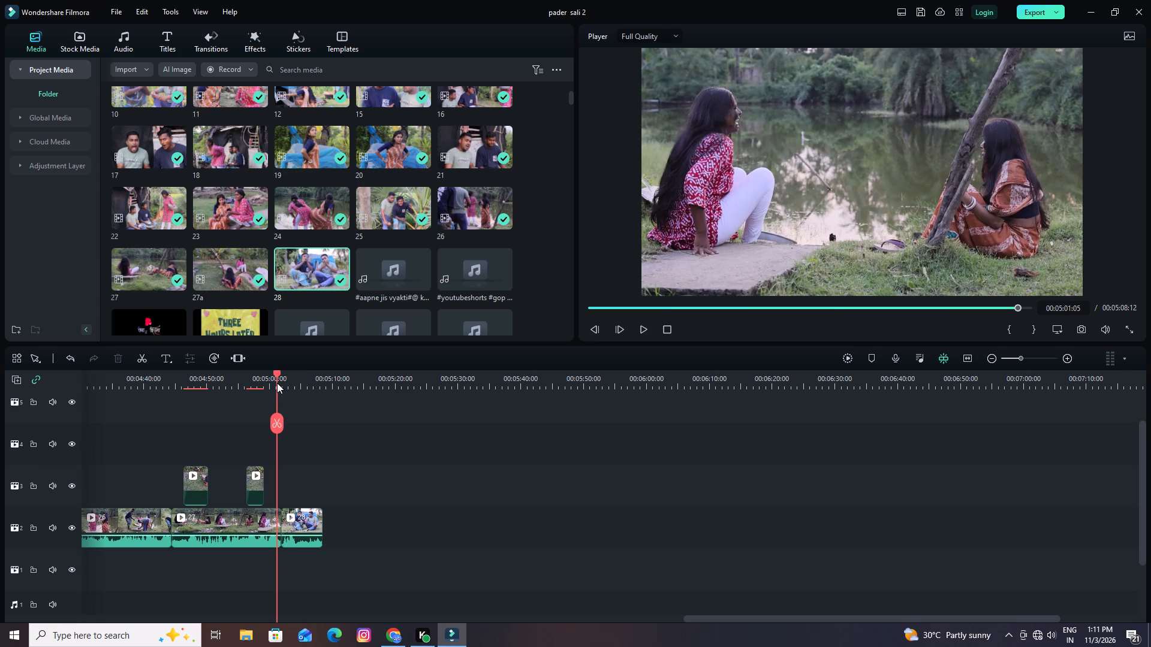
left_click_drag(277, 383, 276, 384)
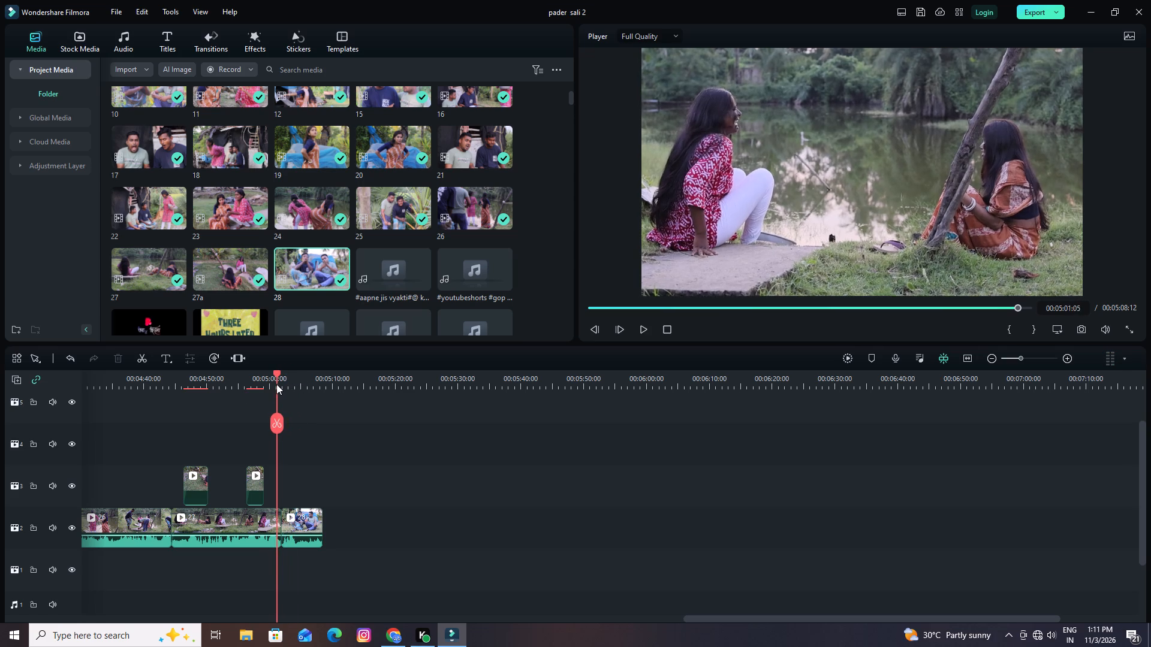
left_click_drag(276, 384, 277, 385)
left_click(277, 424)
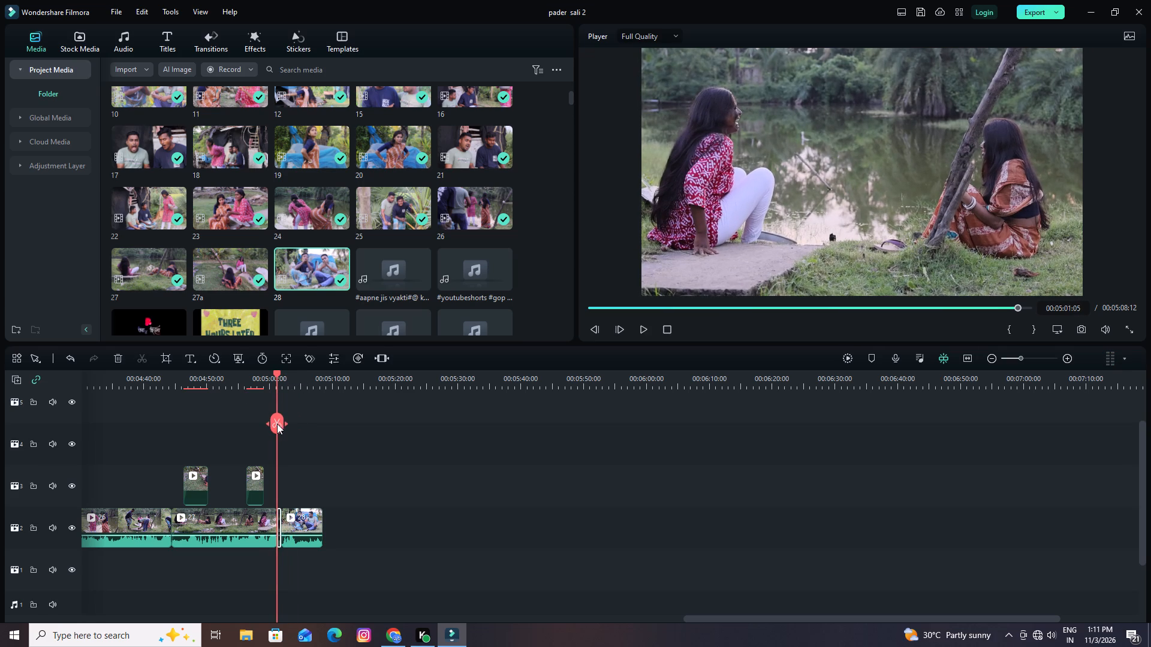
left_click(116, 352)
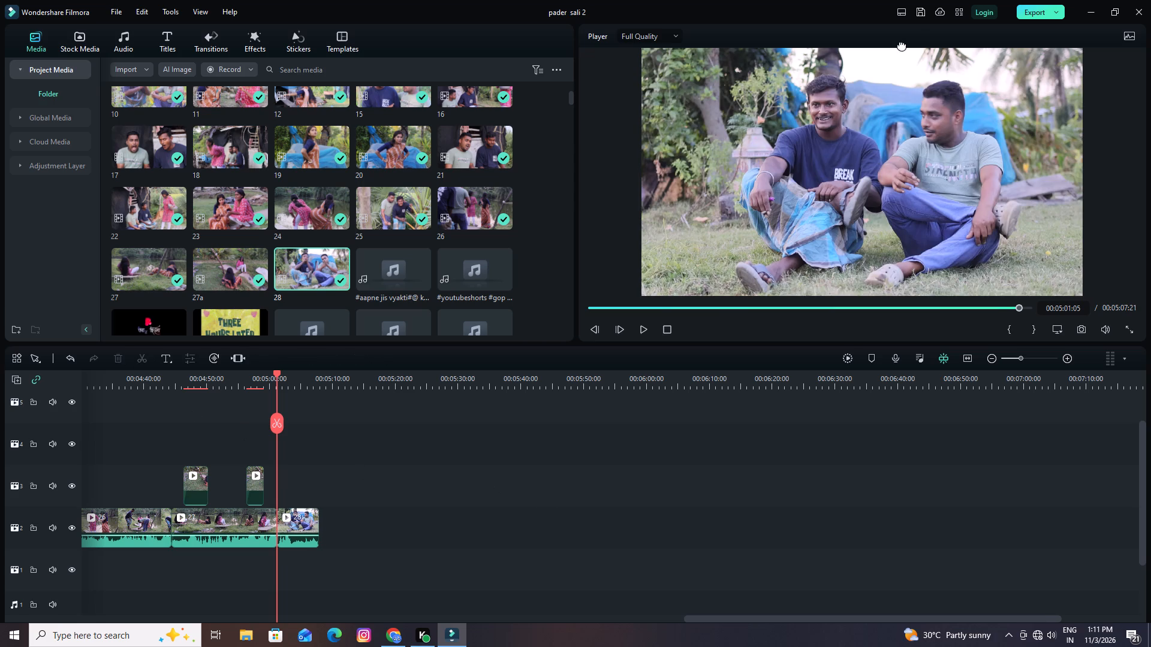
Save the project.
left_click(920, 11)
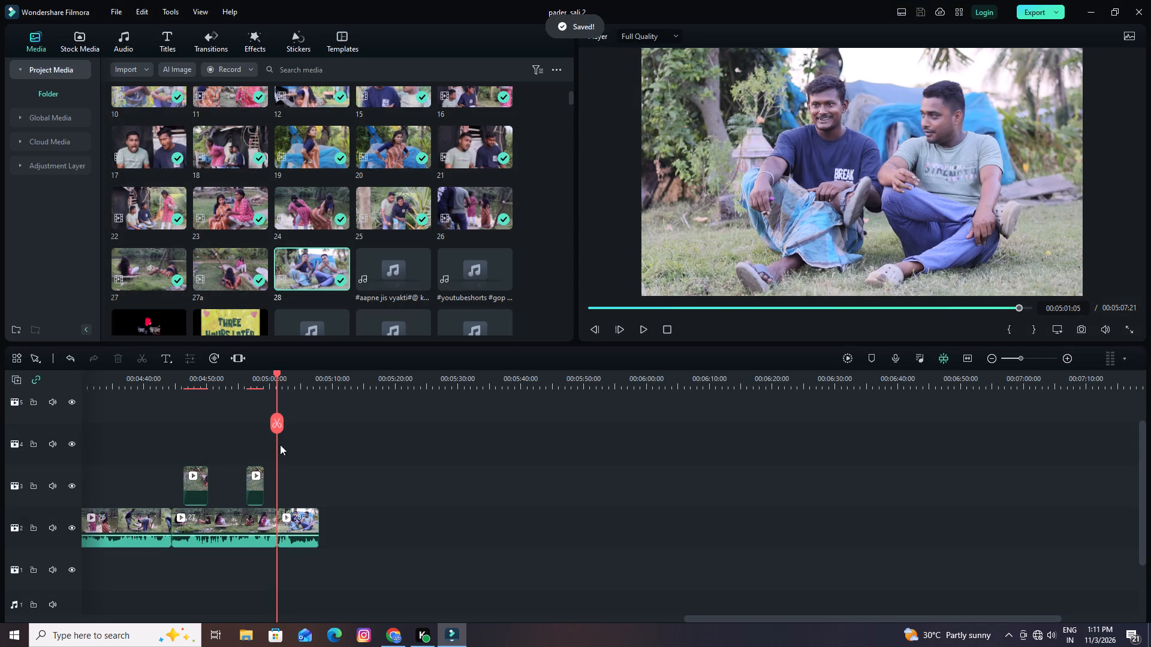
Play the 27/27a intercut and extend the end of the first 27a piece on track 3 to the start of the second.
left_click_drag(279, 374, 217, 380)
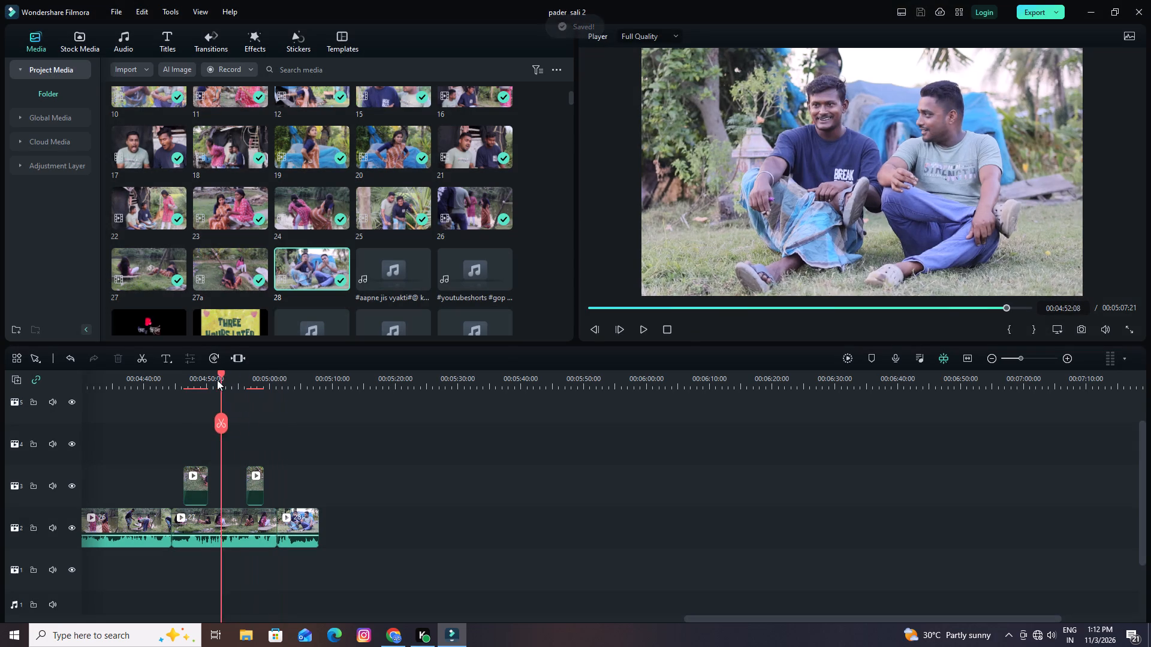
left_click_drag(217, 380, 179, 376)
key("space")
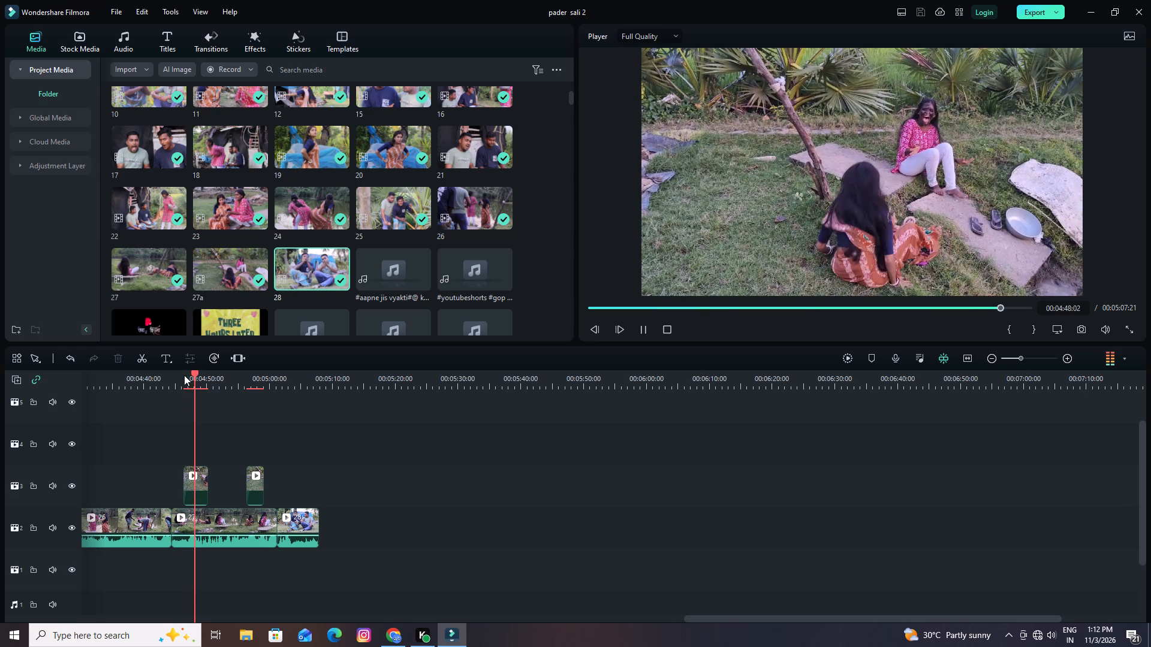
key("space")
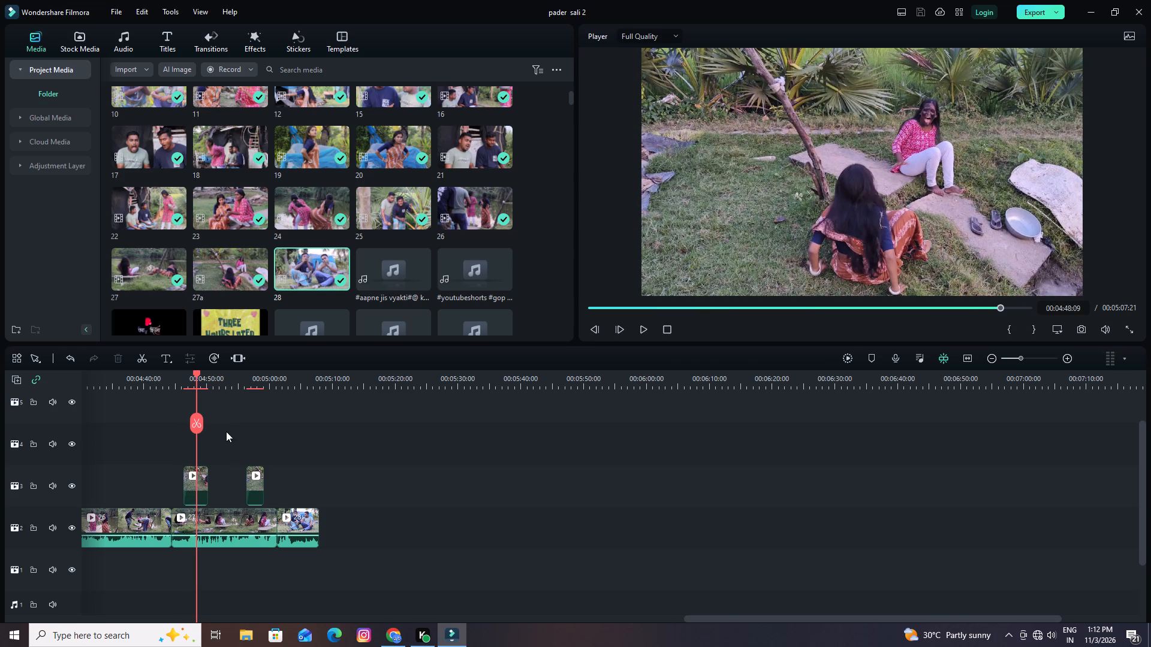
key("space")
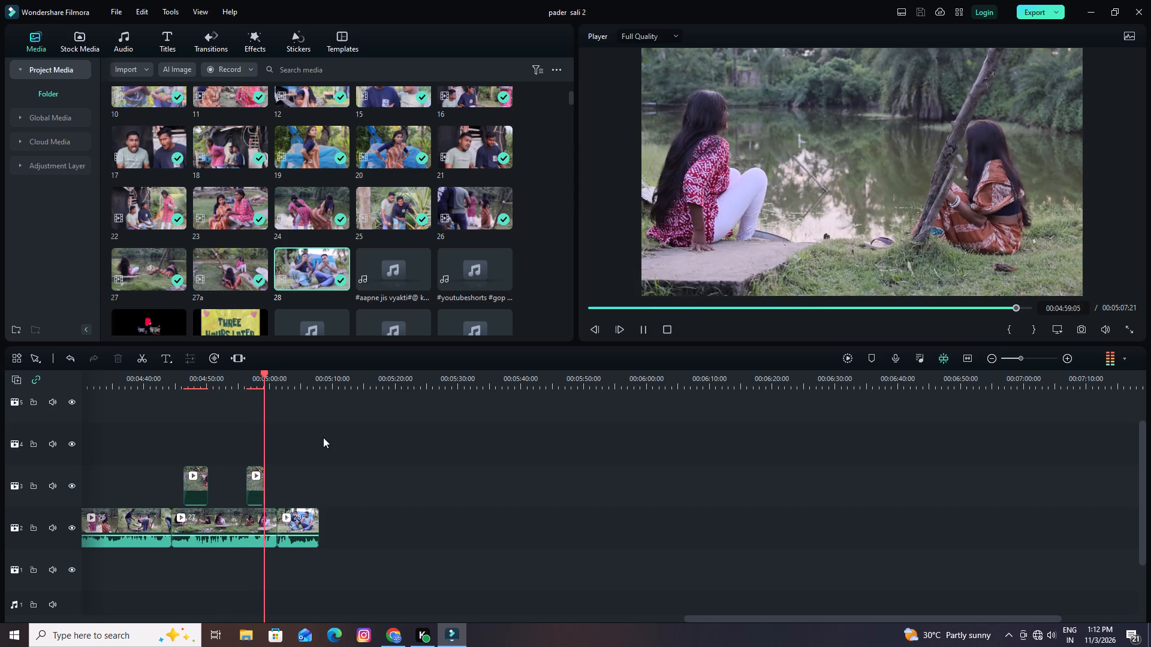
key("space")
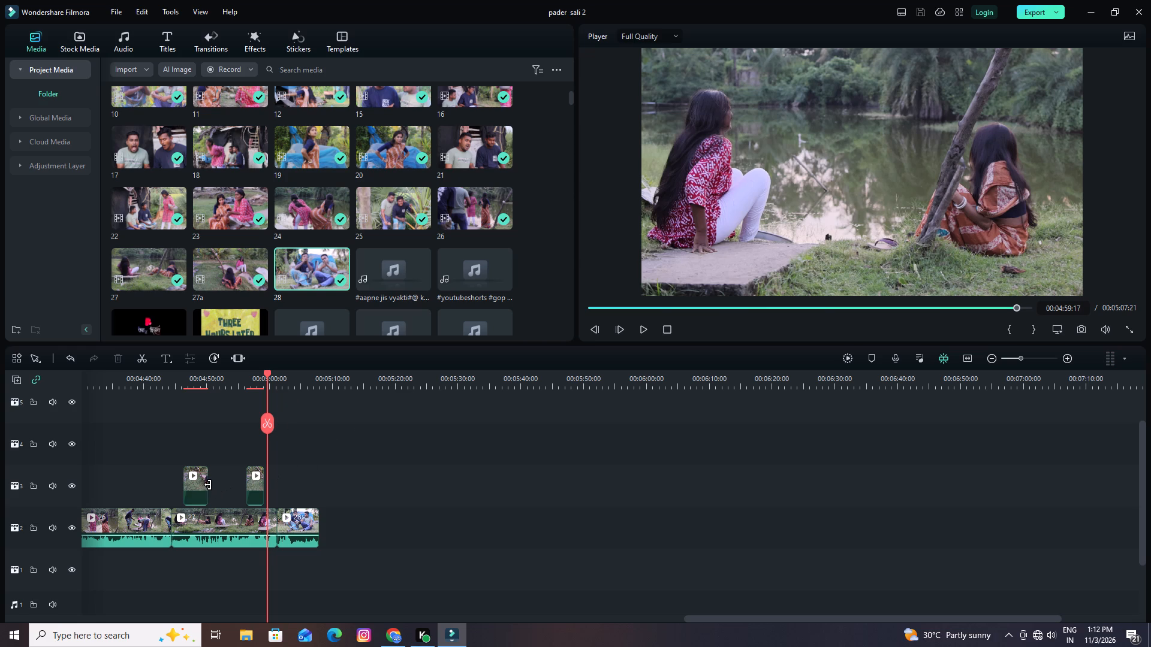
left_click_drag(208, 485, 218, 484)
left_click_drag(207, 478, 214, 477)
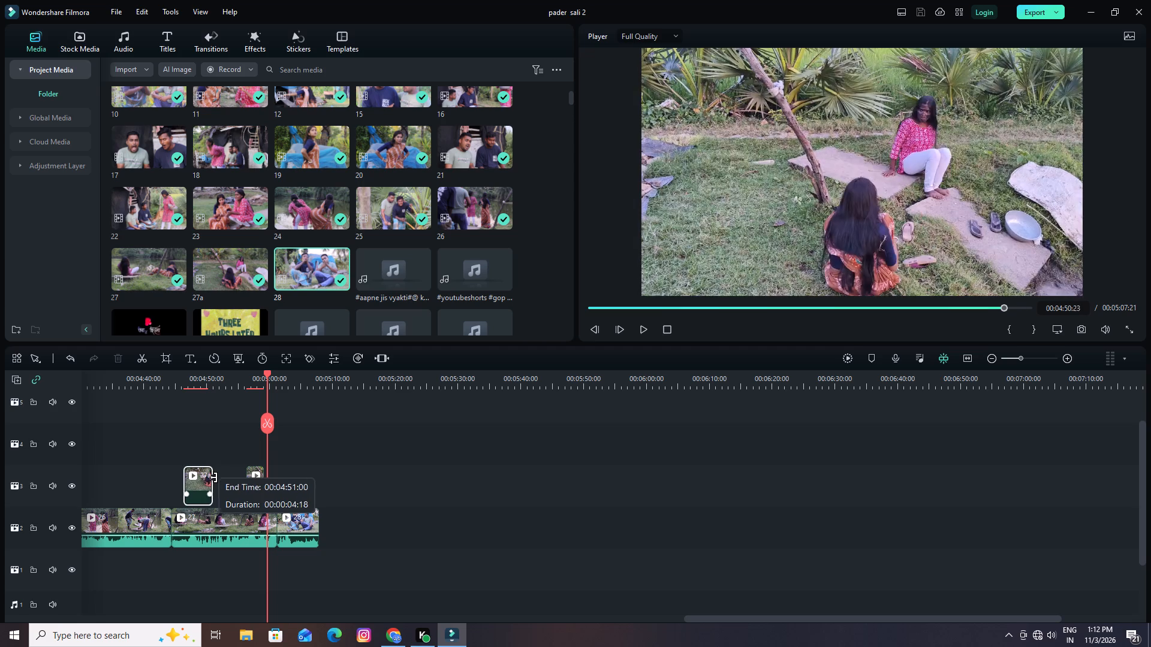
left_click_drag(214, 477, 240, 487)
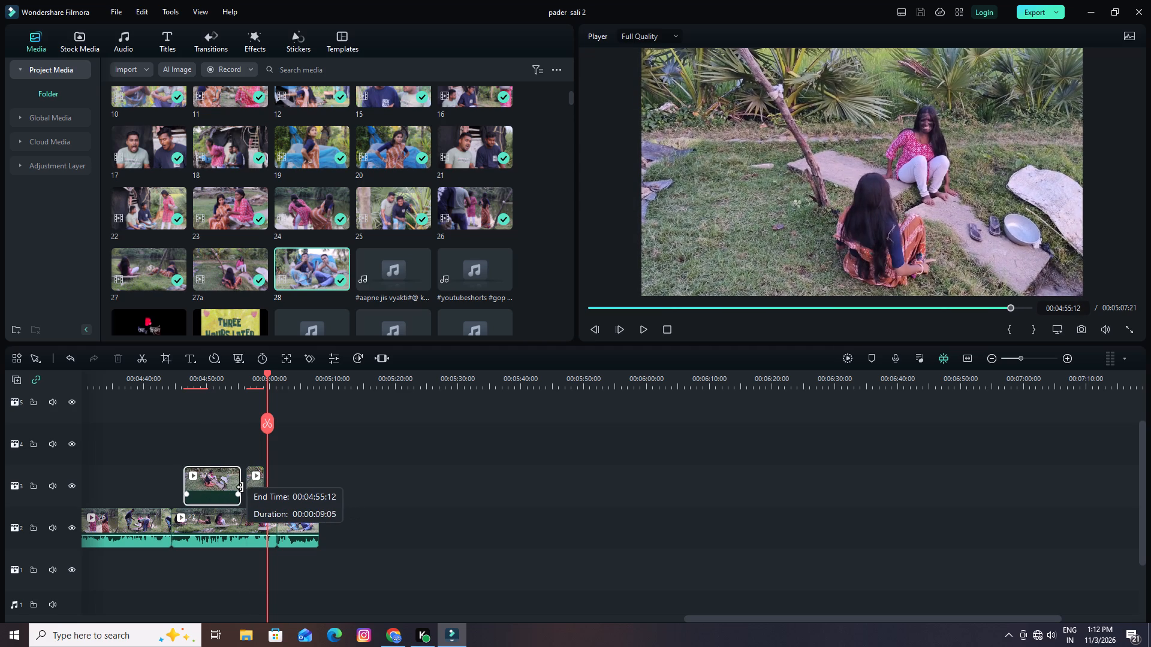
left_click_drag(240, 487, 243, 487)
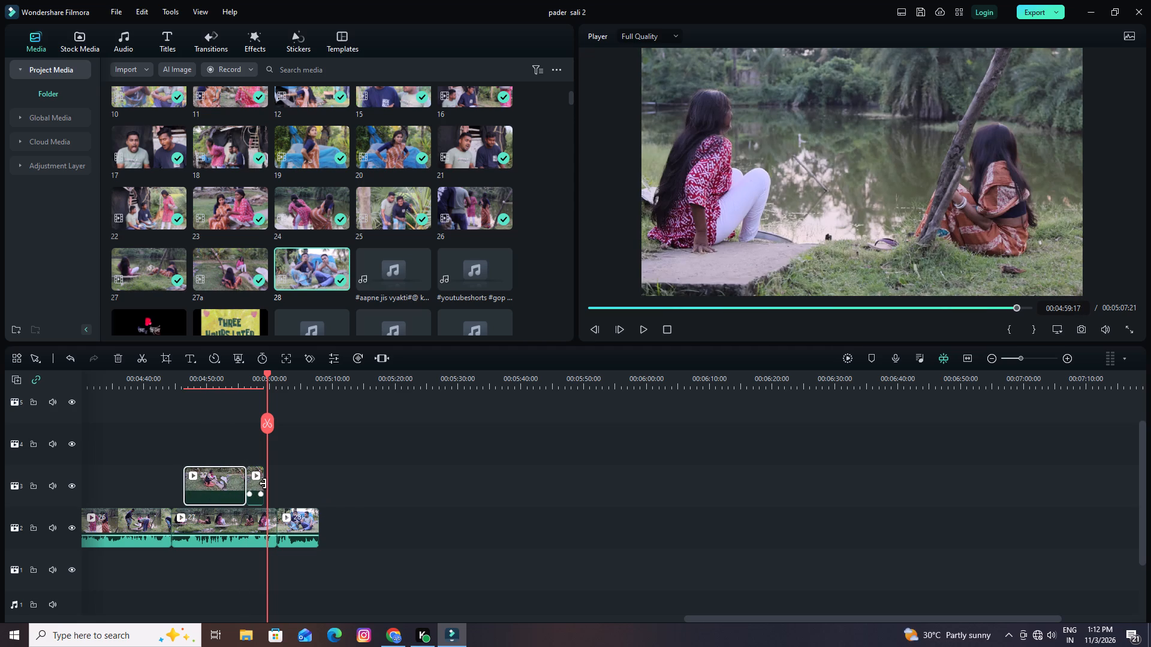
Extend the second 27a piece on track 3 to the end of clip 27, and play the intercut through into clip 28.
left_click_drag(263, 483, 270, 485)
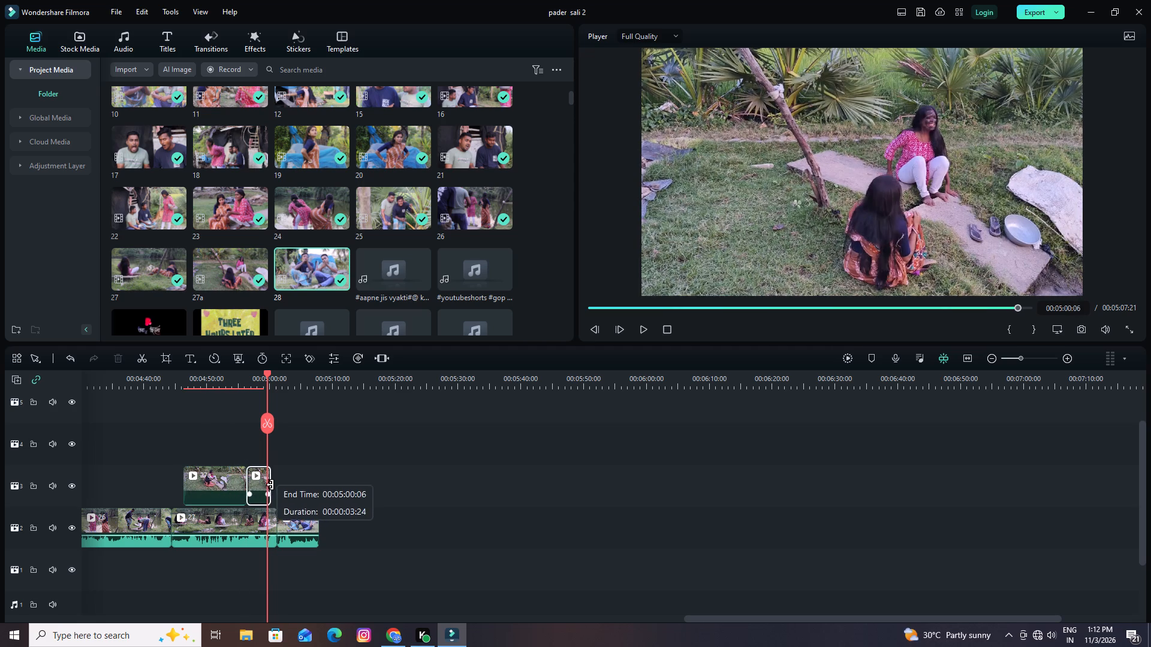
left_click_drag(270, 485, 275, 486)
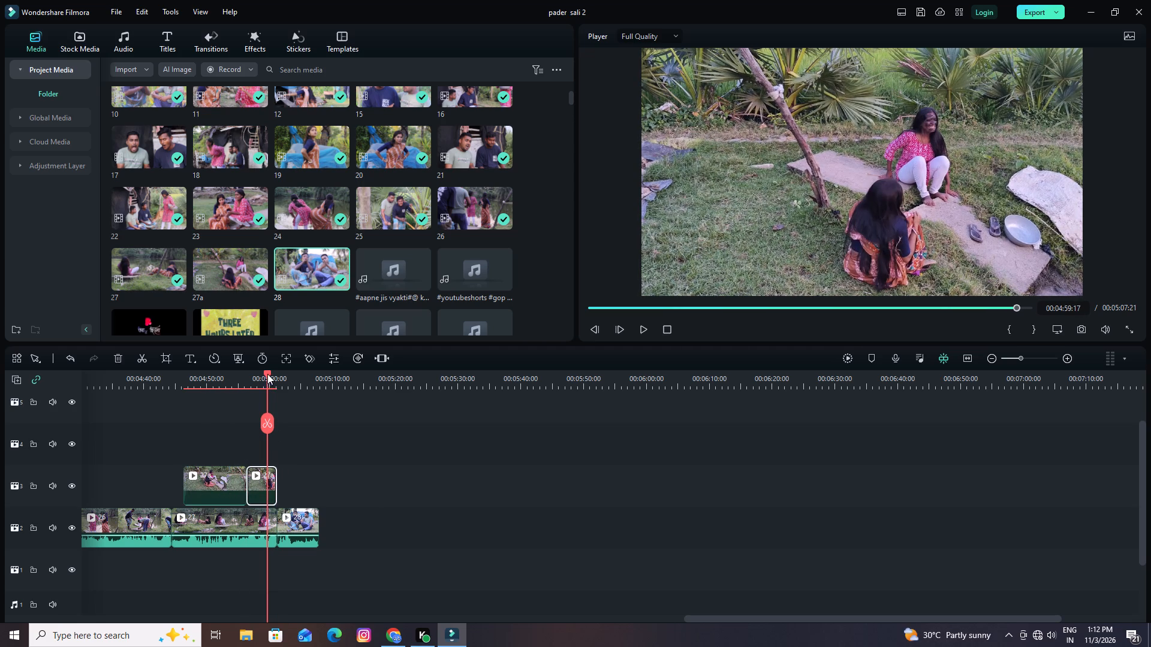
left_click_drag(267, 374, 219, 385)
key("space")
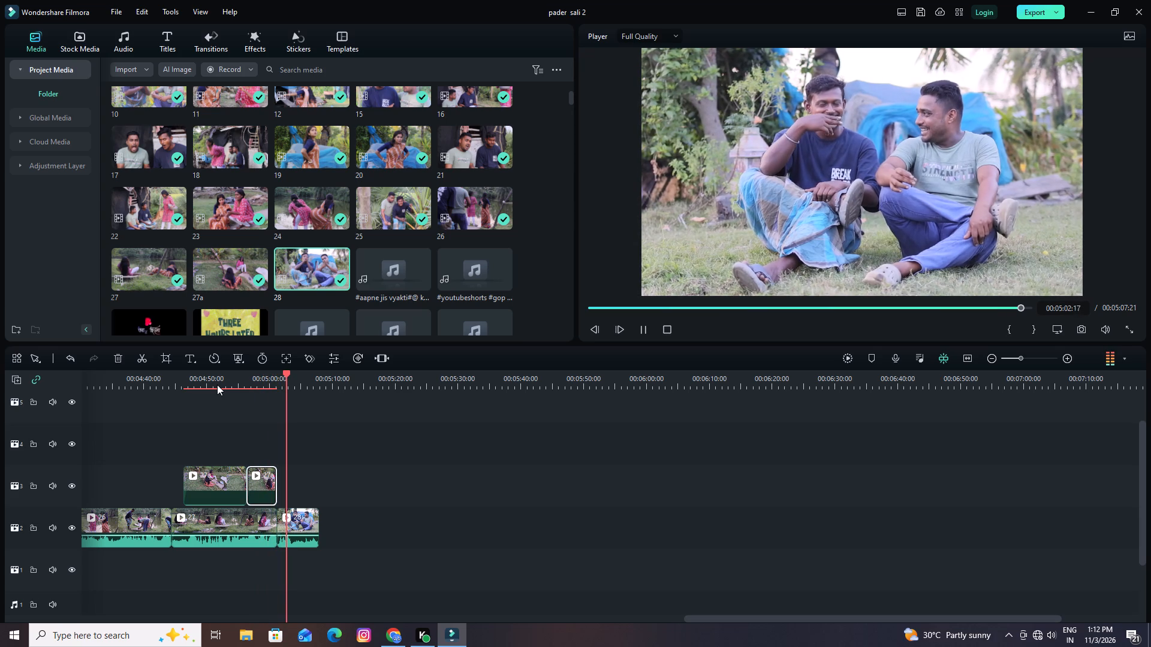
key("space")
left_click_drag(288, 373, 278, 380)
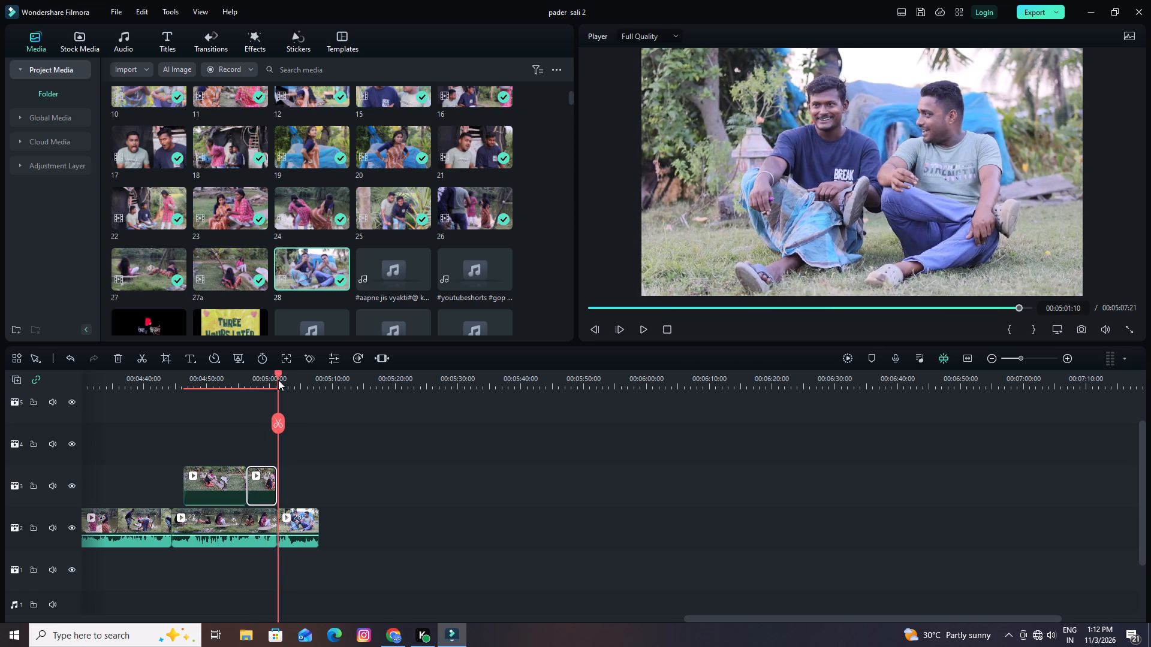
left_click_drag(278, 380, 276, 380)
left_click(410, 464)
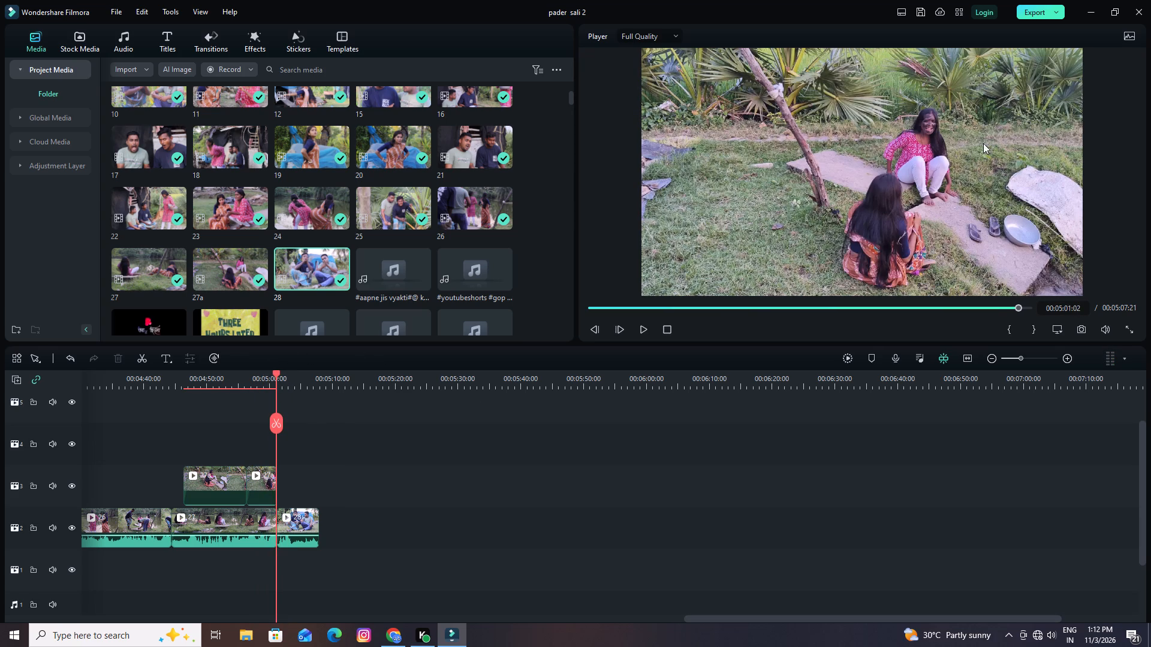
Save the project with the extended 27a pieces.
left_click(918, 7)
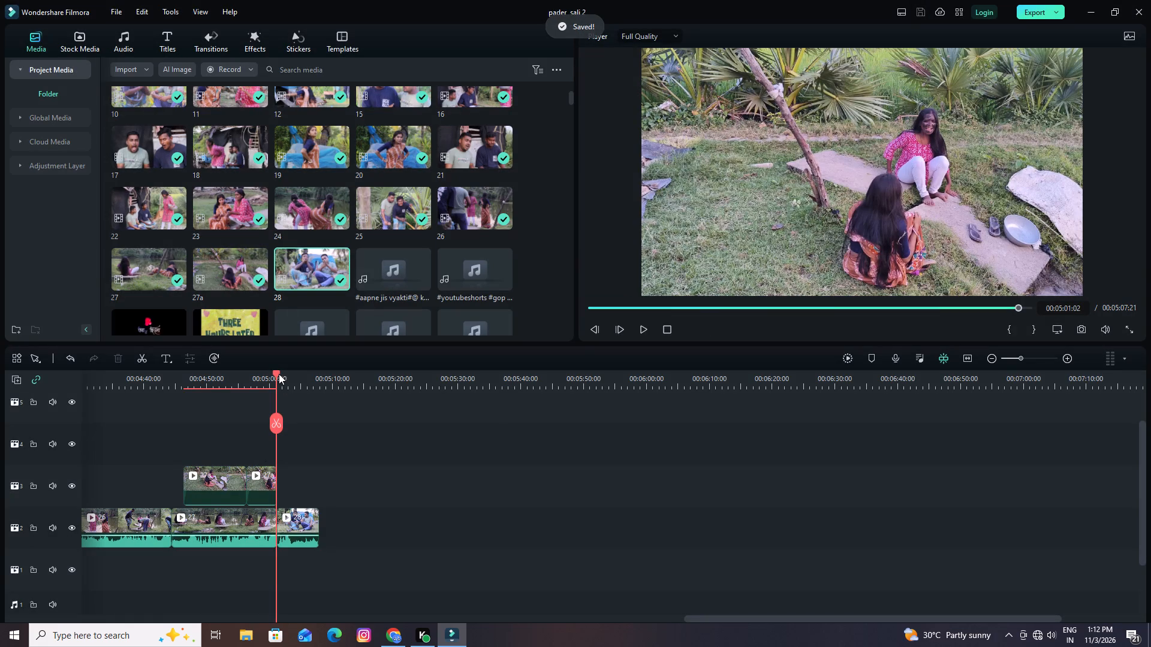
Review the join between clips 26 and 27, split clip 26 at 00:04:43:18 and delete its tail, closing the gap to clip 27.
left_click_drag(278, 371, 164, 394)
key("space")
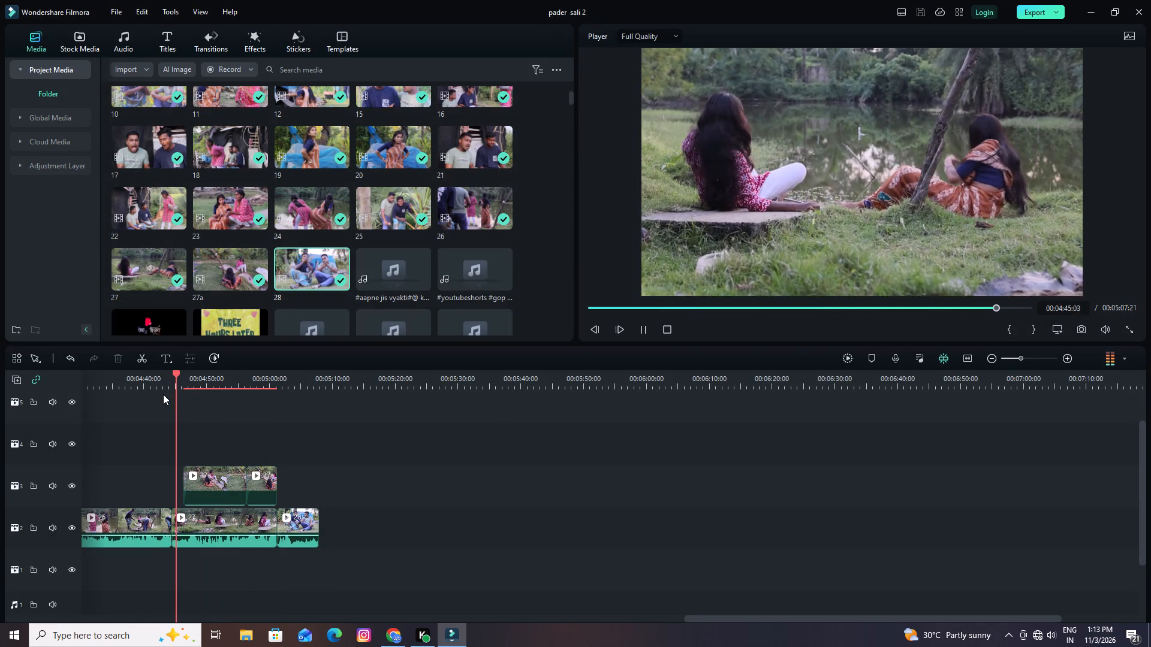
key("space")
left_click_drag(179, 372, 167, 377)
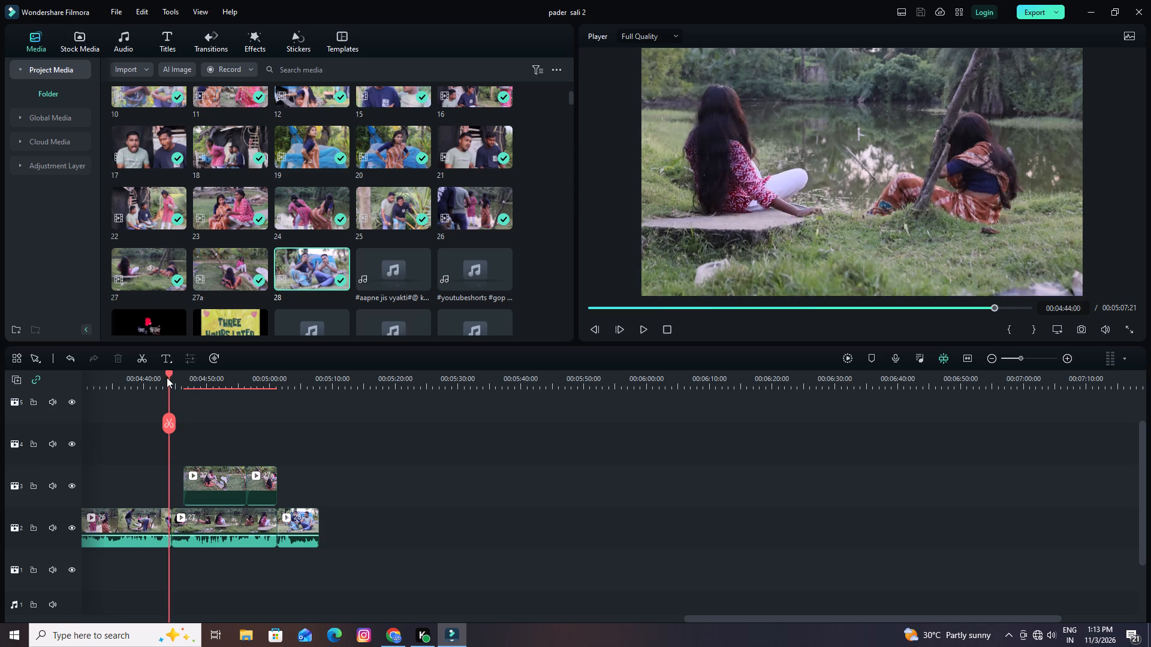
left_click_drag(167, 377, 159, 379)
key("space")
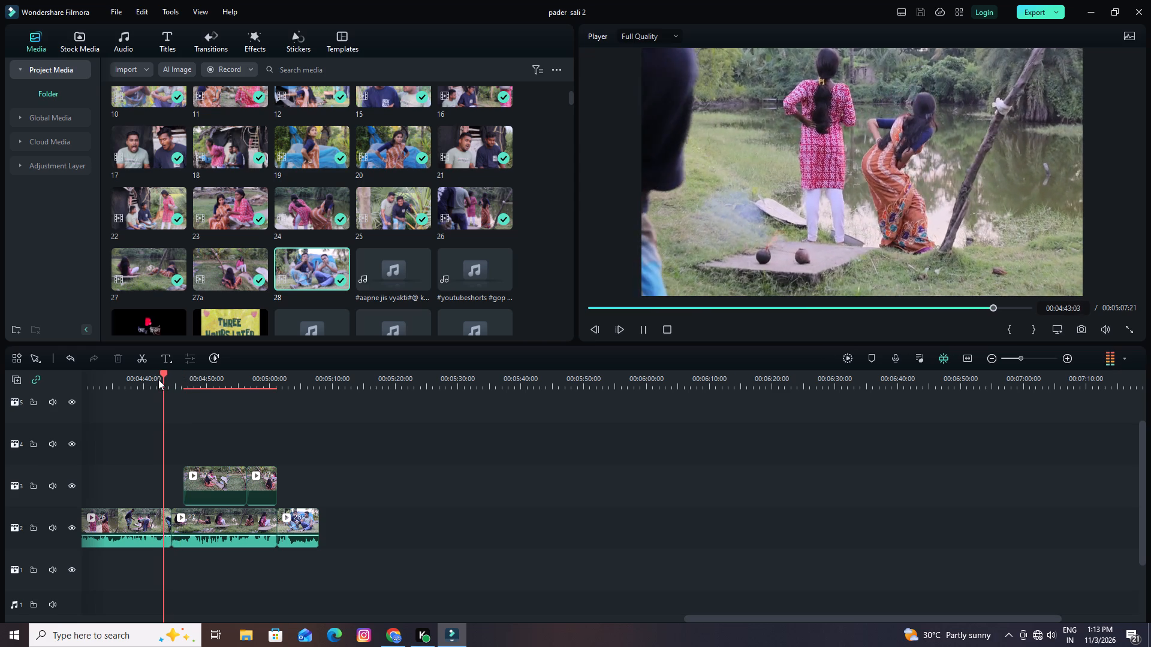
key("space")
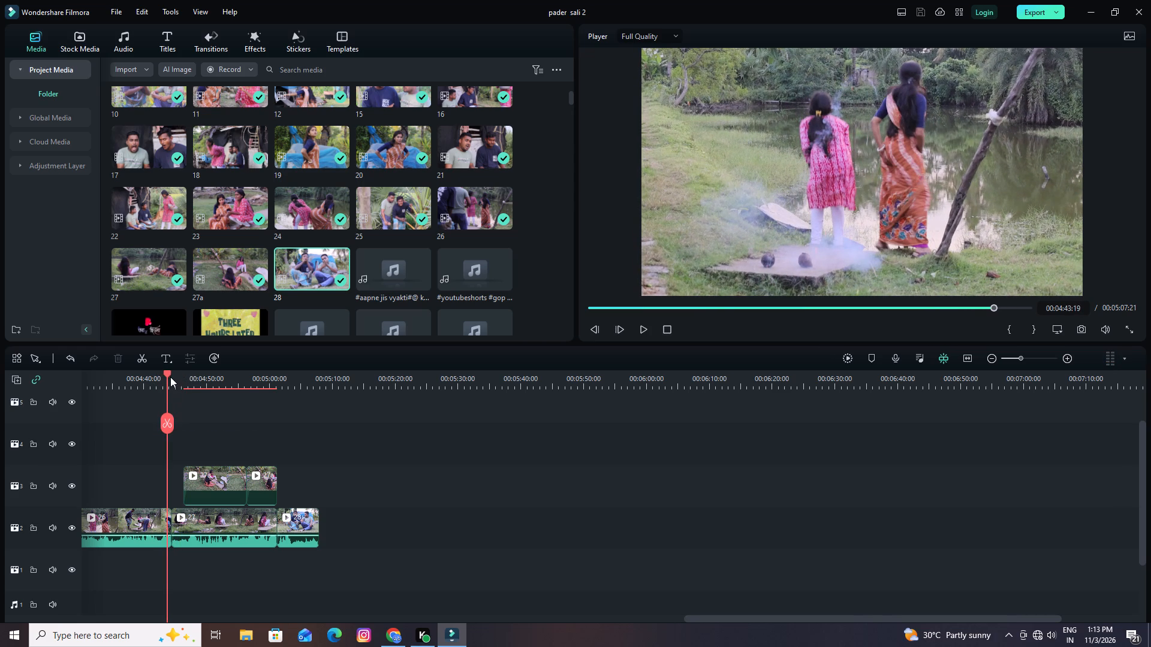
key("space")
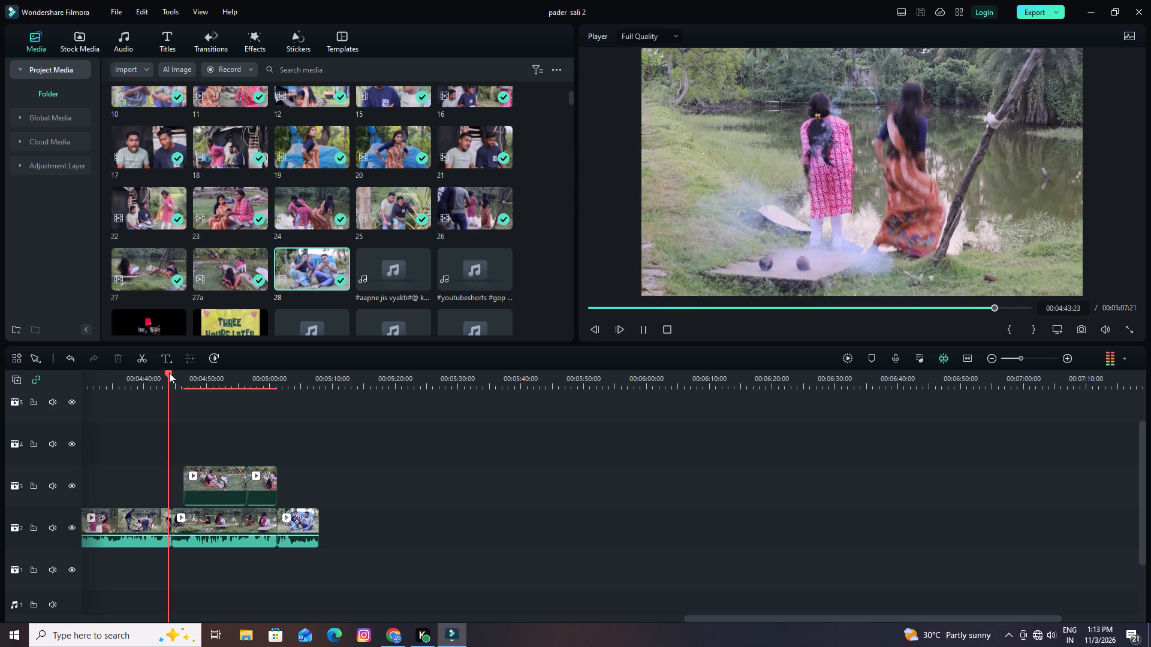
key("space")
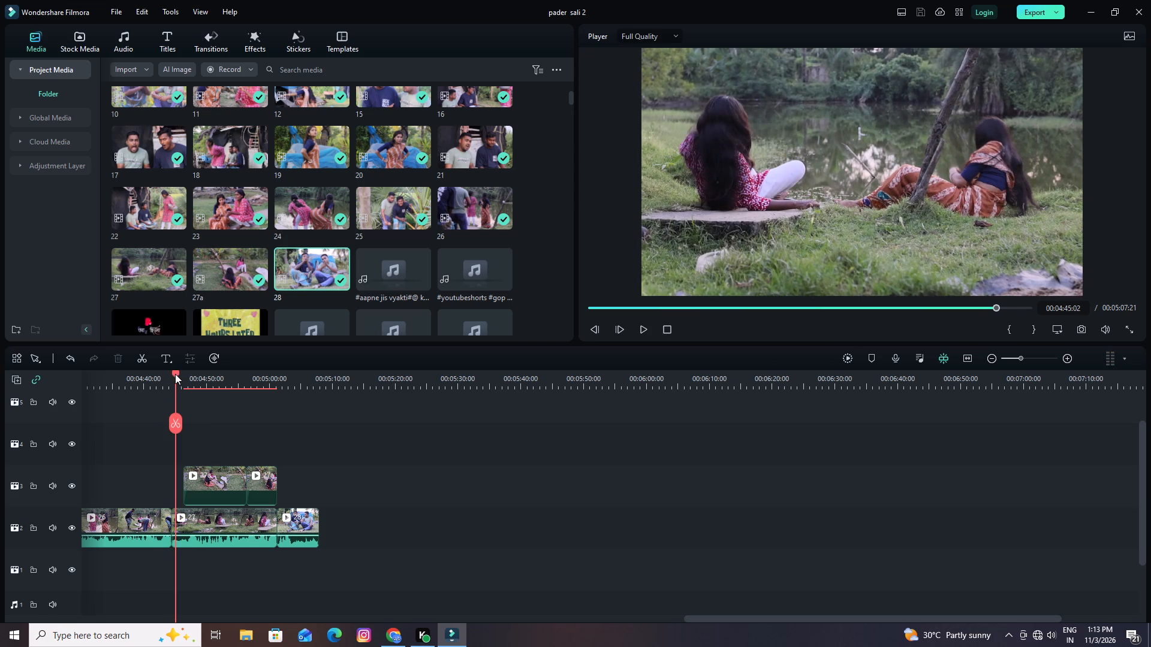
left_click_drag(175, 374, 158, 382)
key("space")
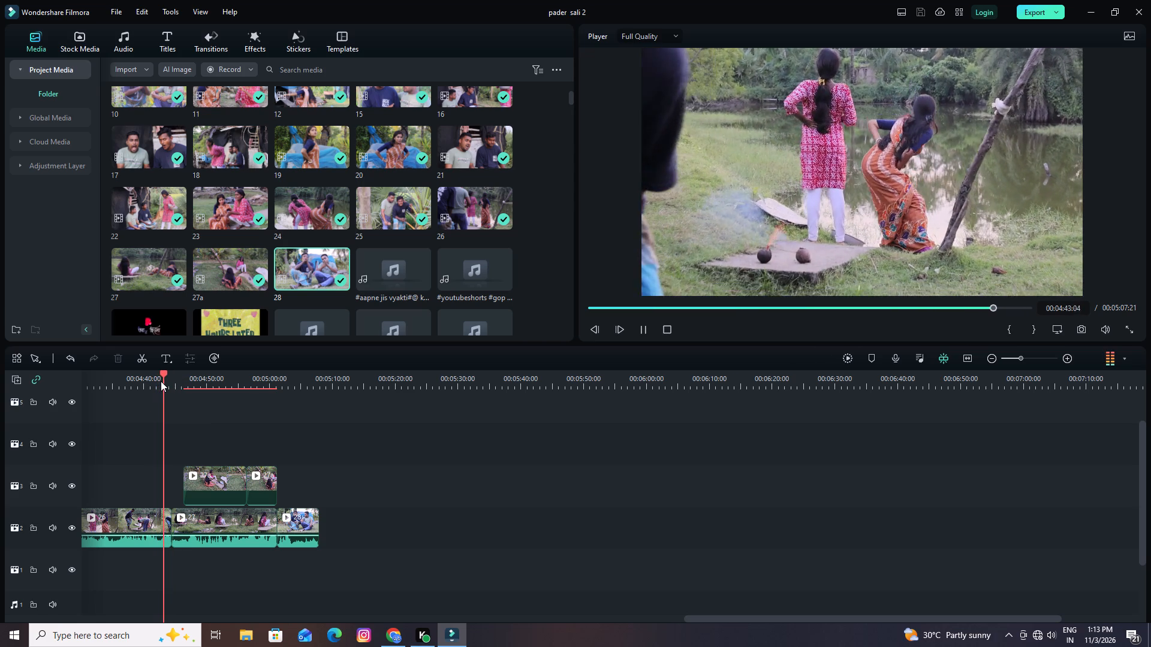
key("space")
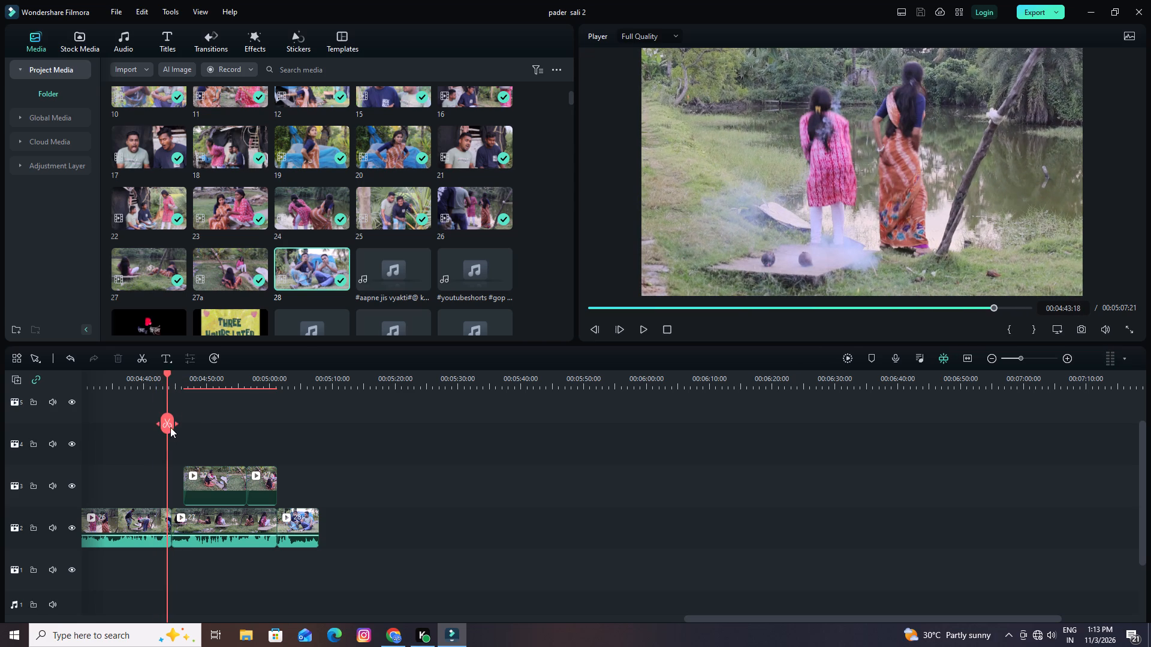
left_click(169, 424)
left_click(118, 355)
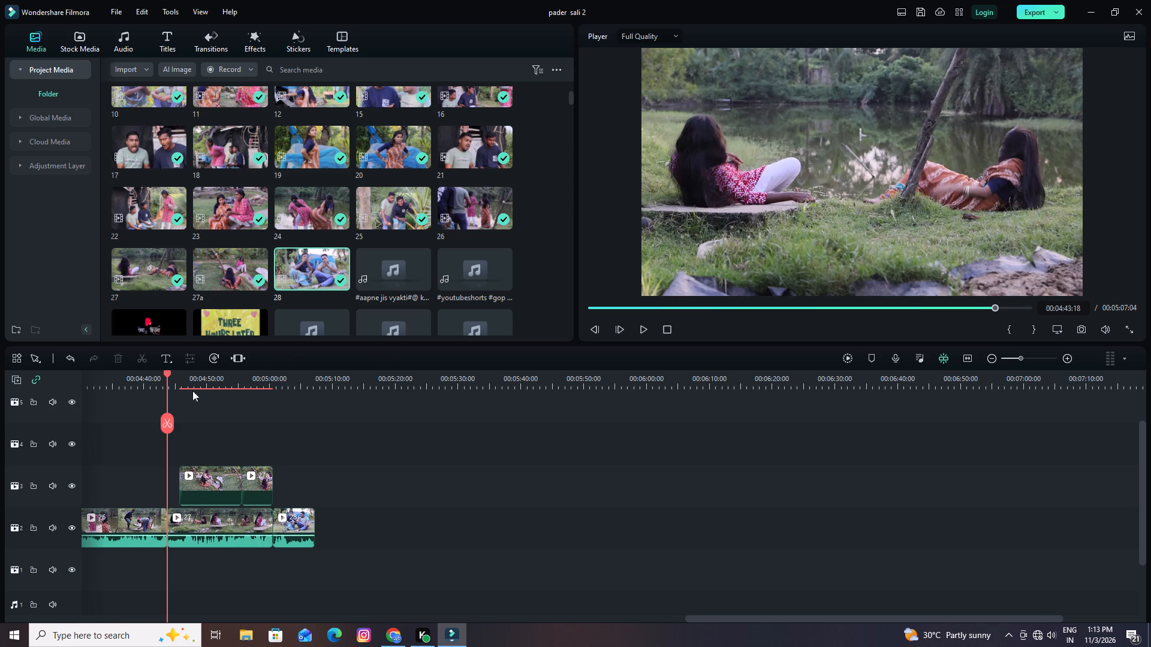
Save the project with the tightened join between clips 26 and 27.
left_click(920, 13)
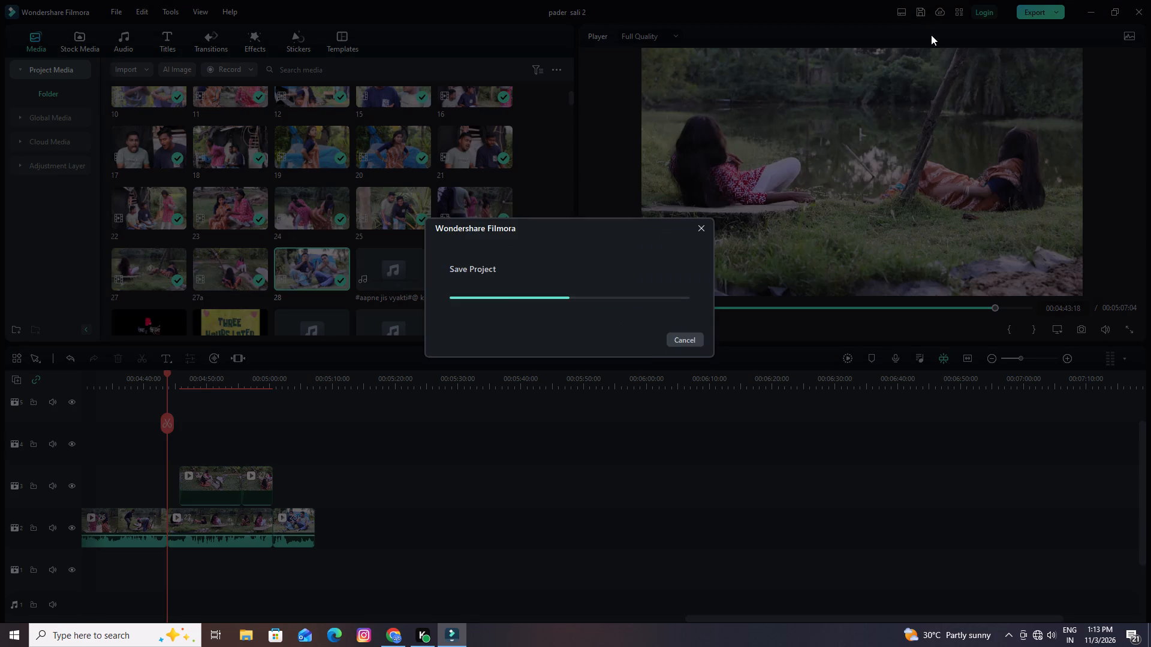